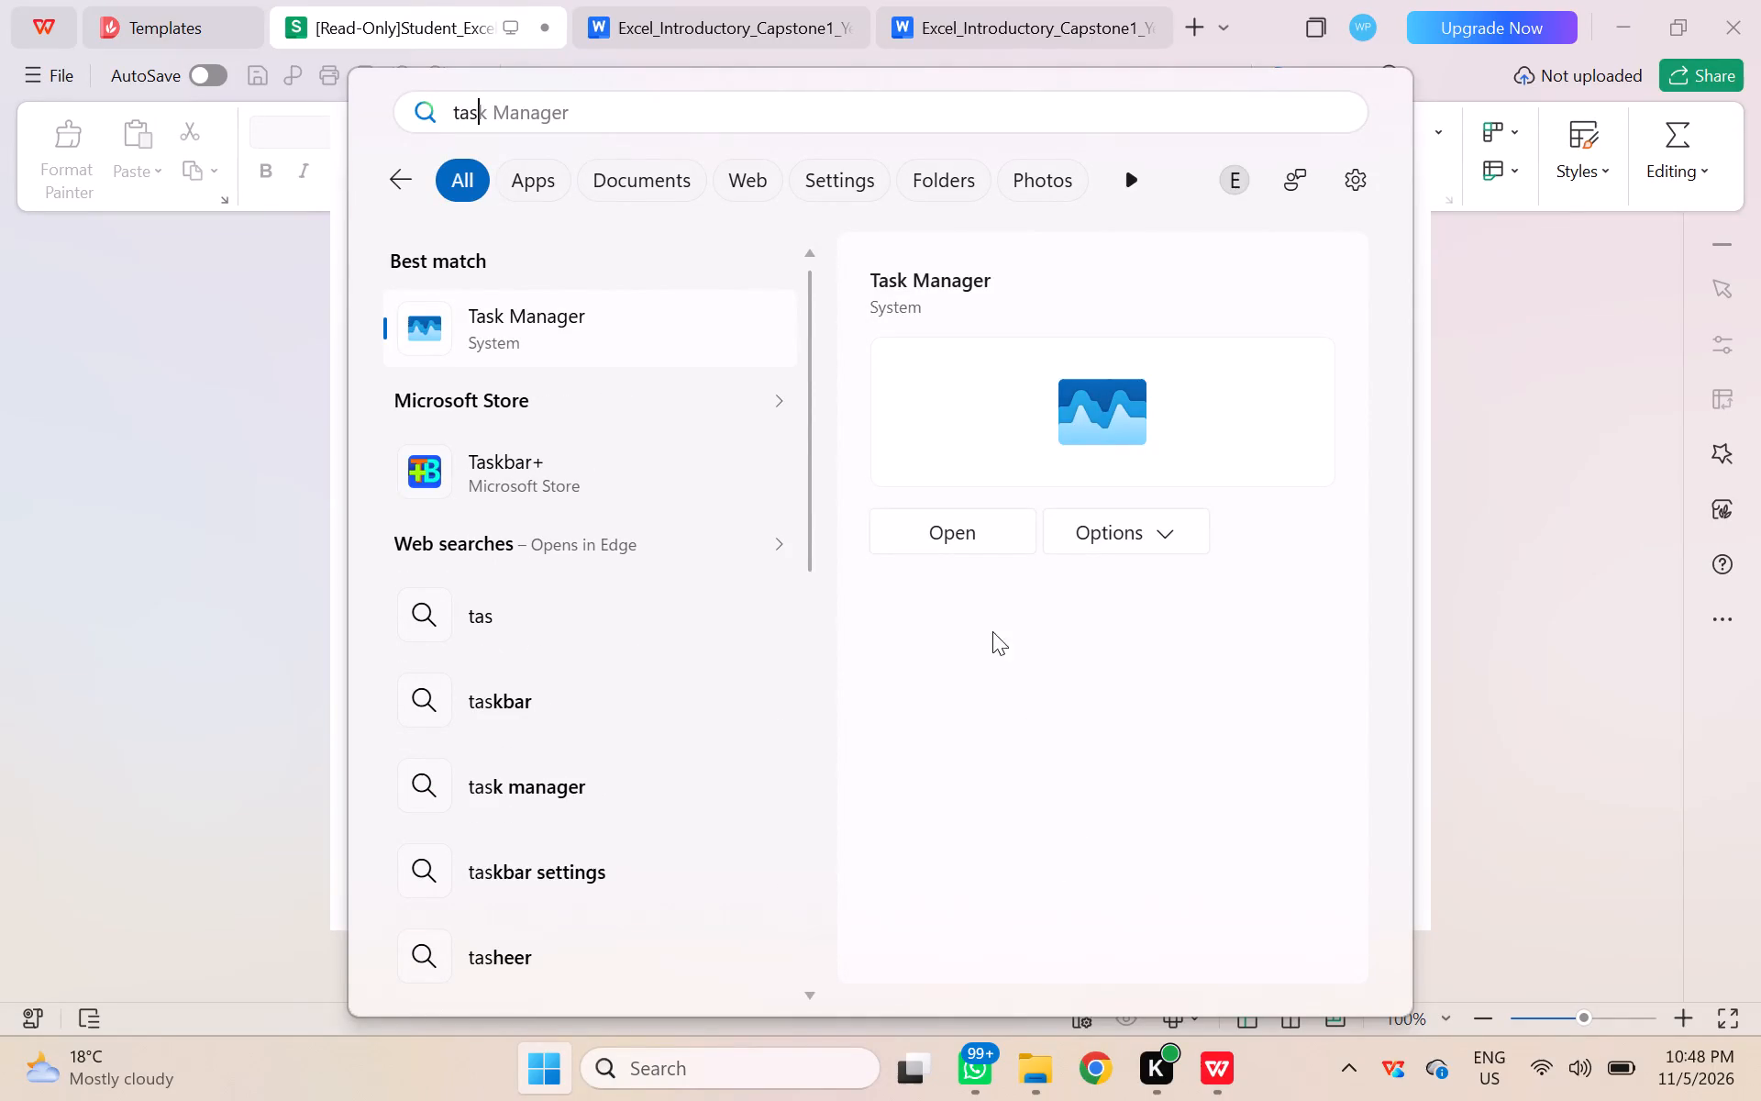
Open Task Manager from the system search results.
click(944, 542)
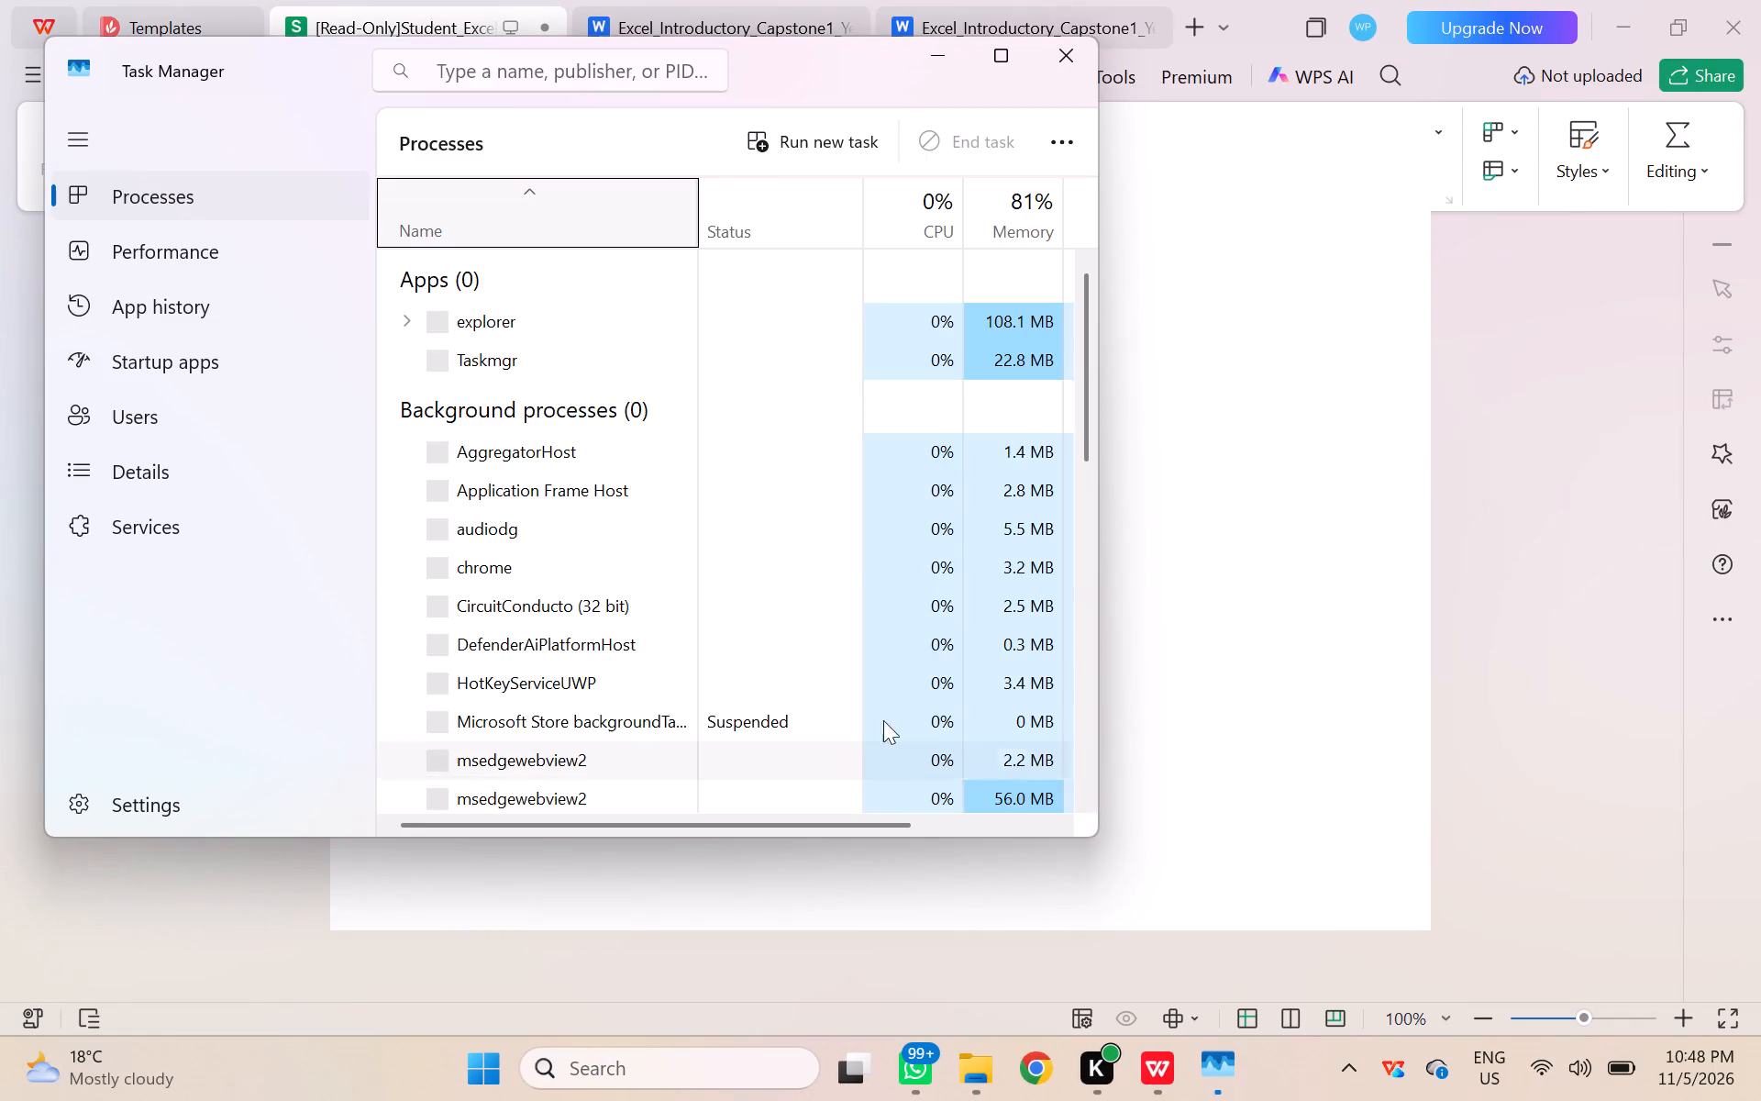
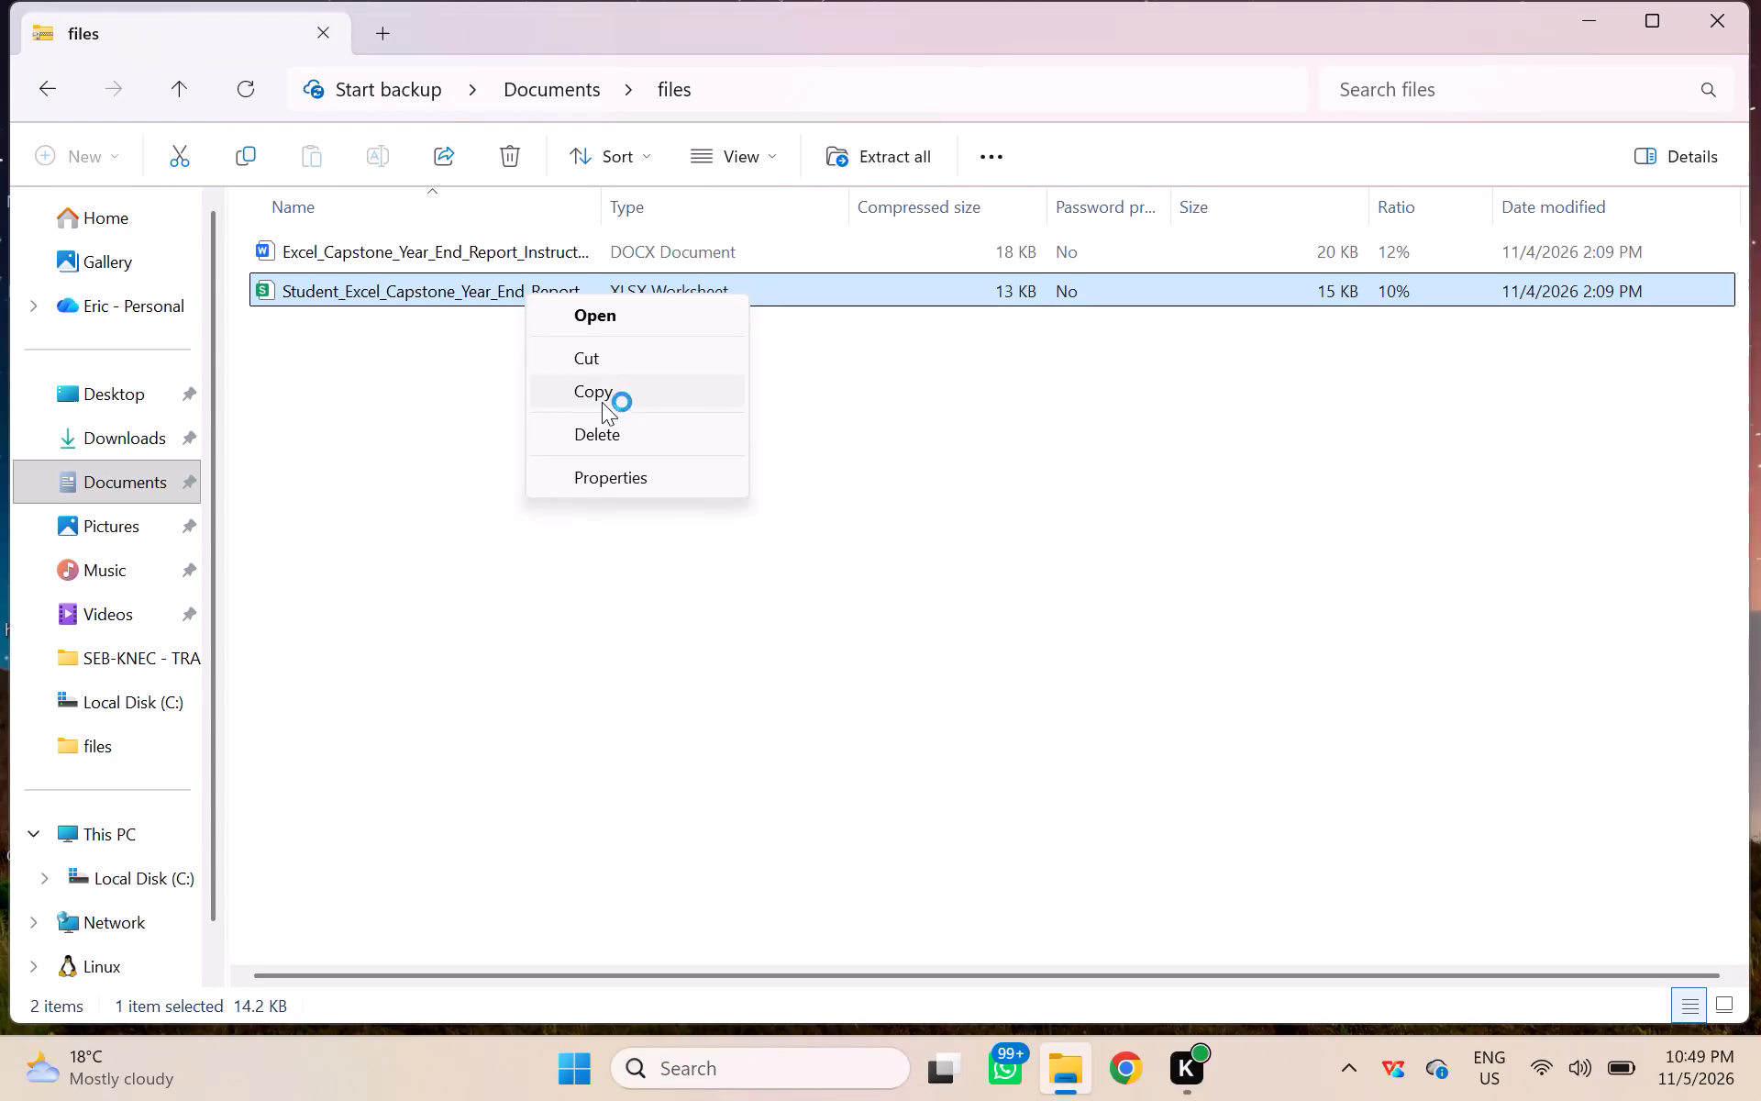
Copy the Student_Excel_Capstone_Year_End_Report worksheet from the files archive into the Downloads folder.
click(598, 390)
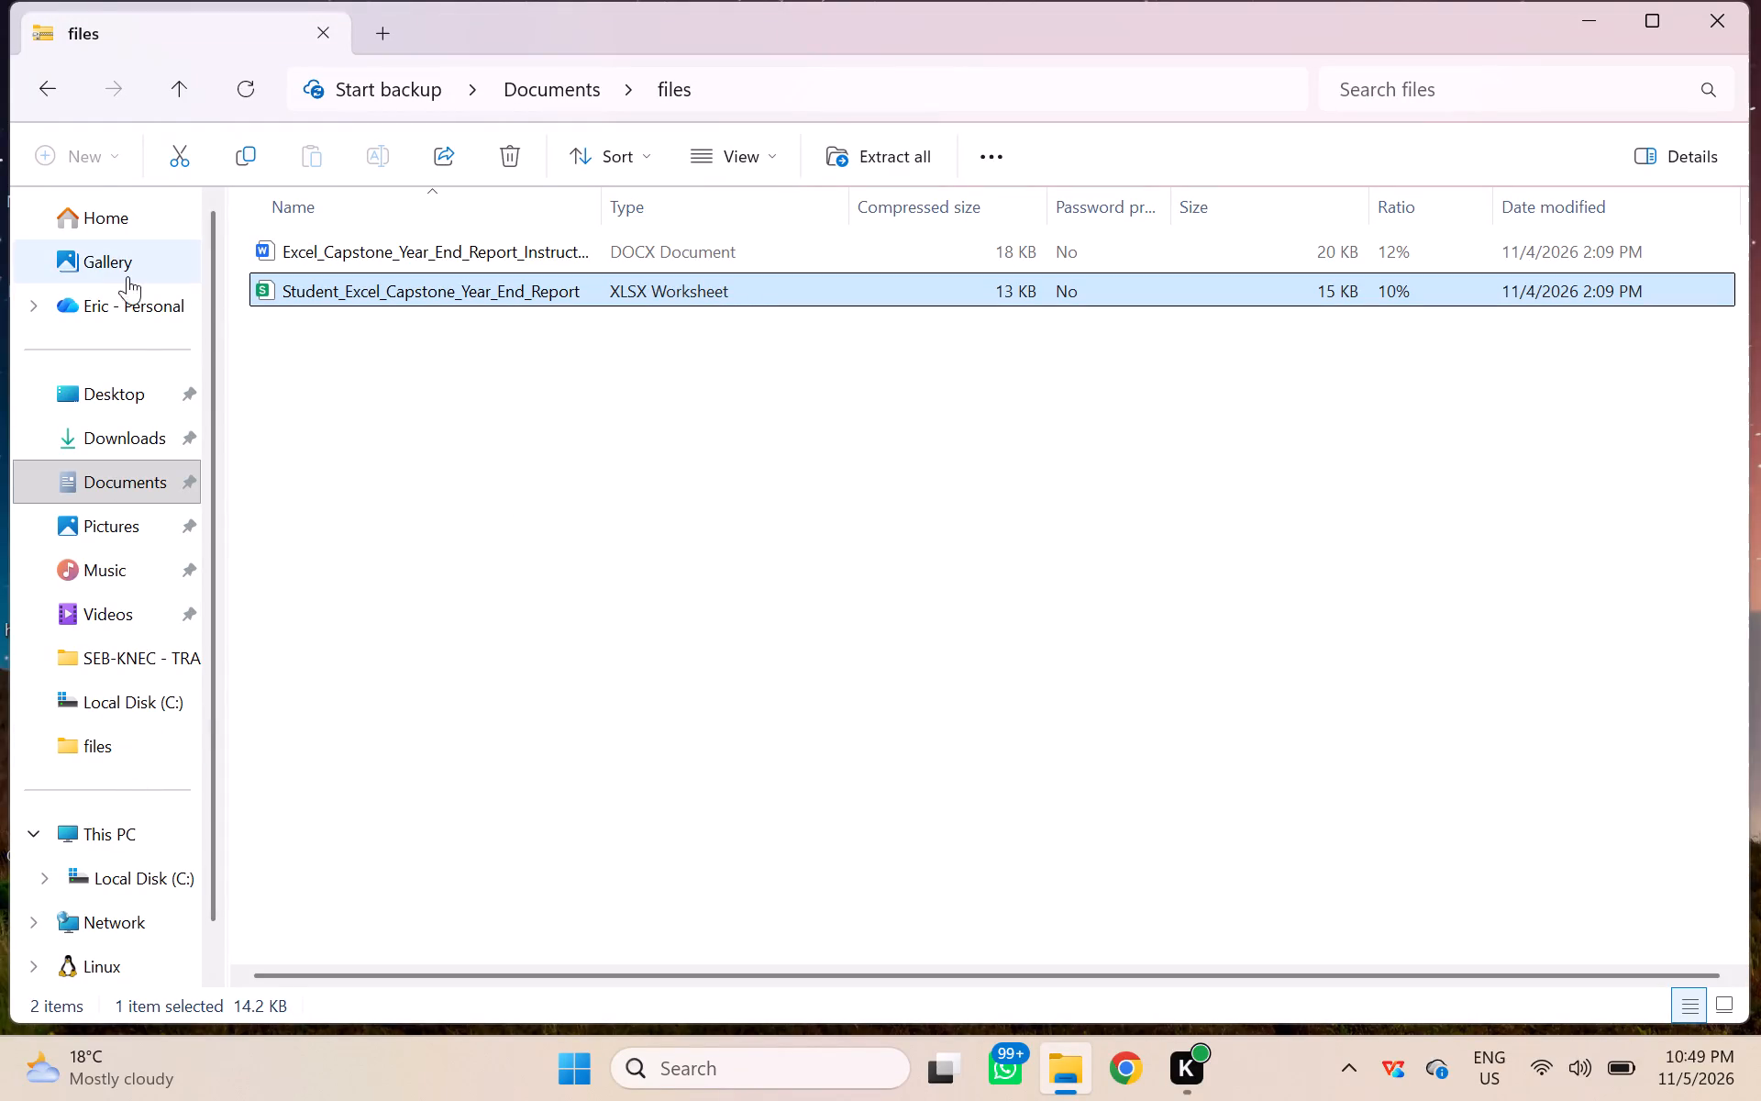
click(135, 430)
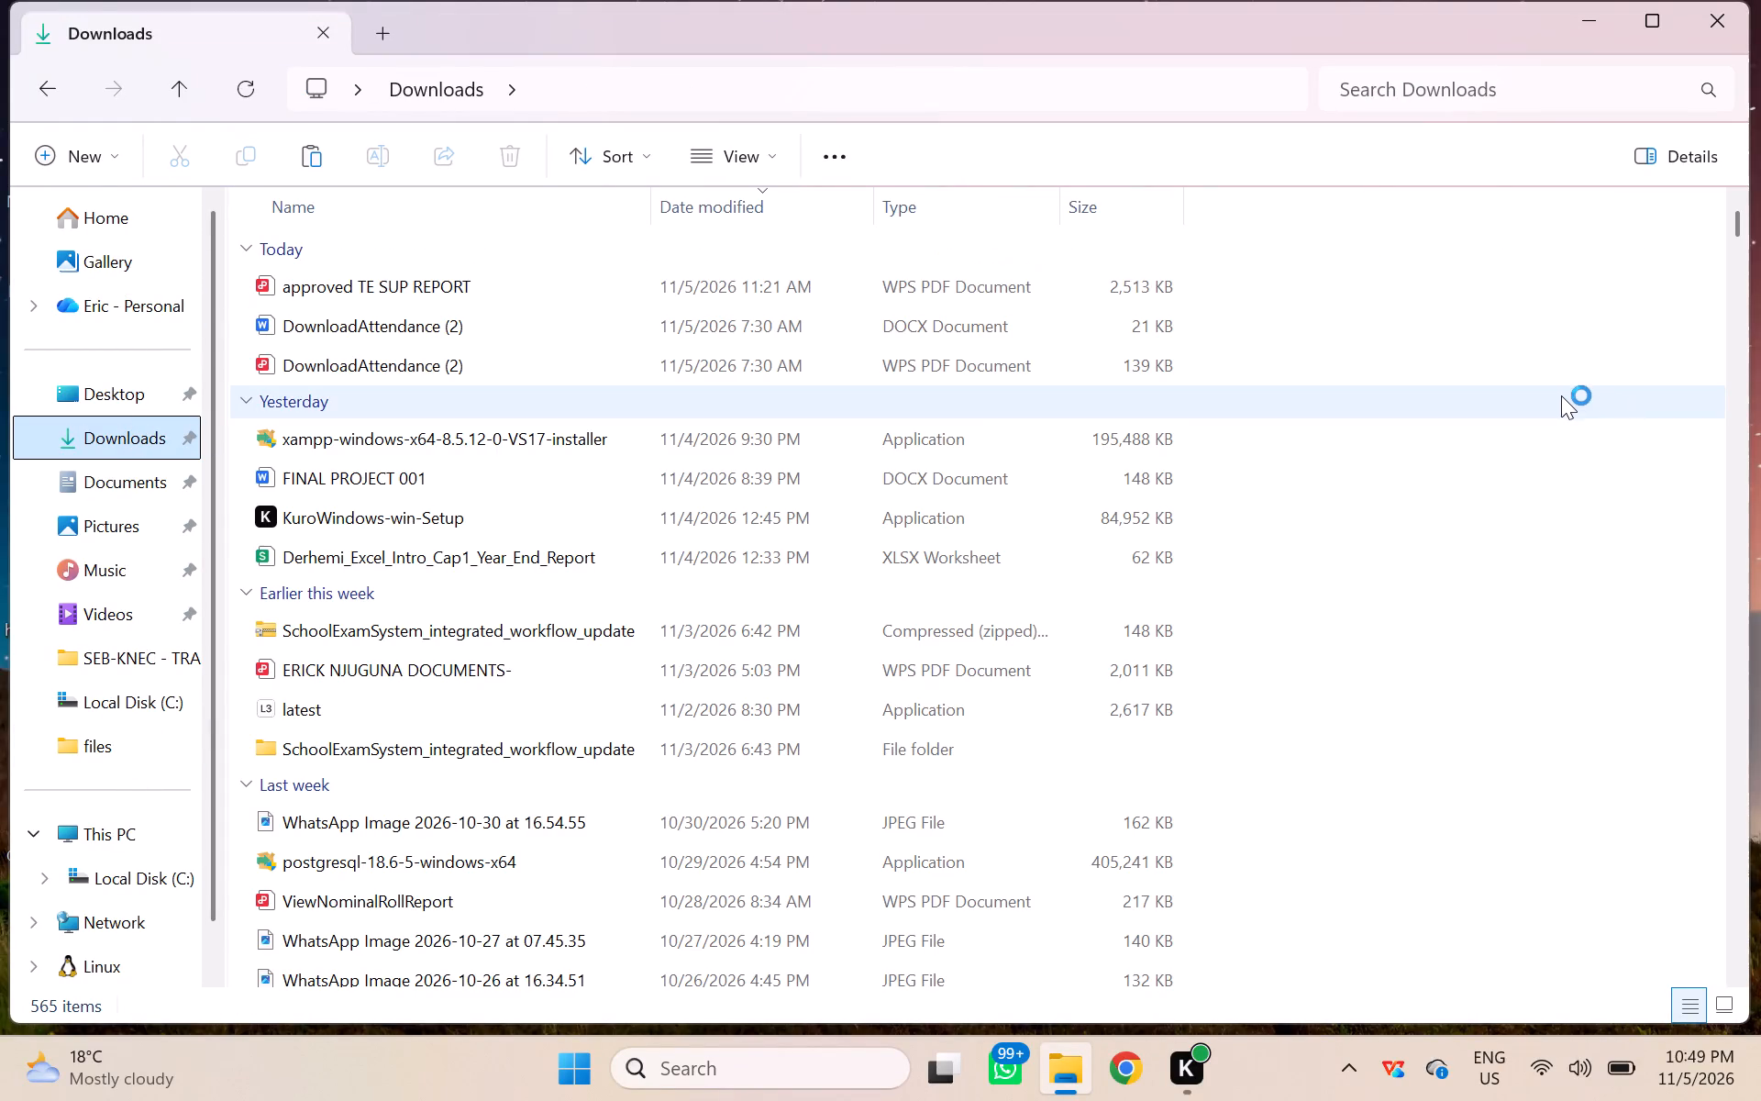
right_click(1557, 395)
click(1614, 585)
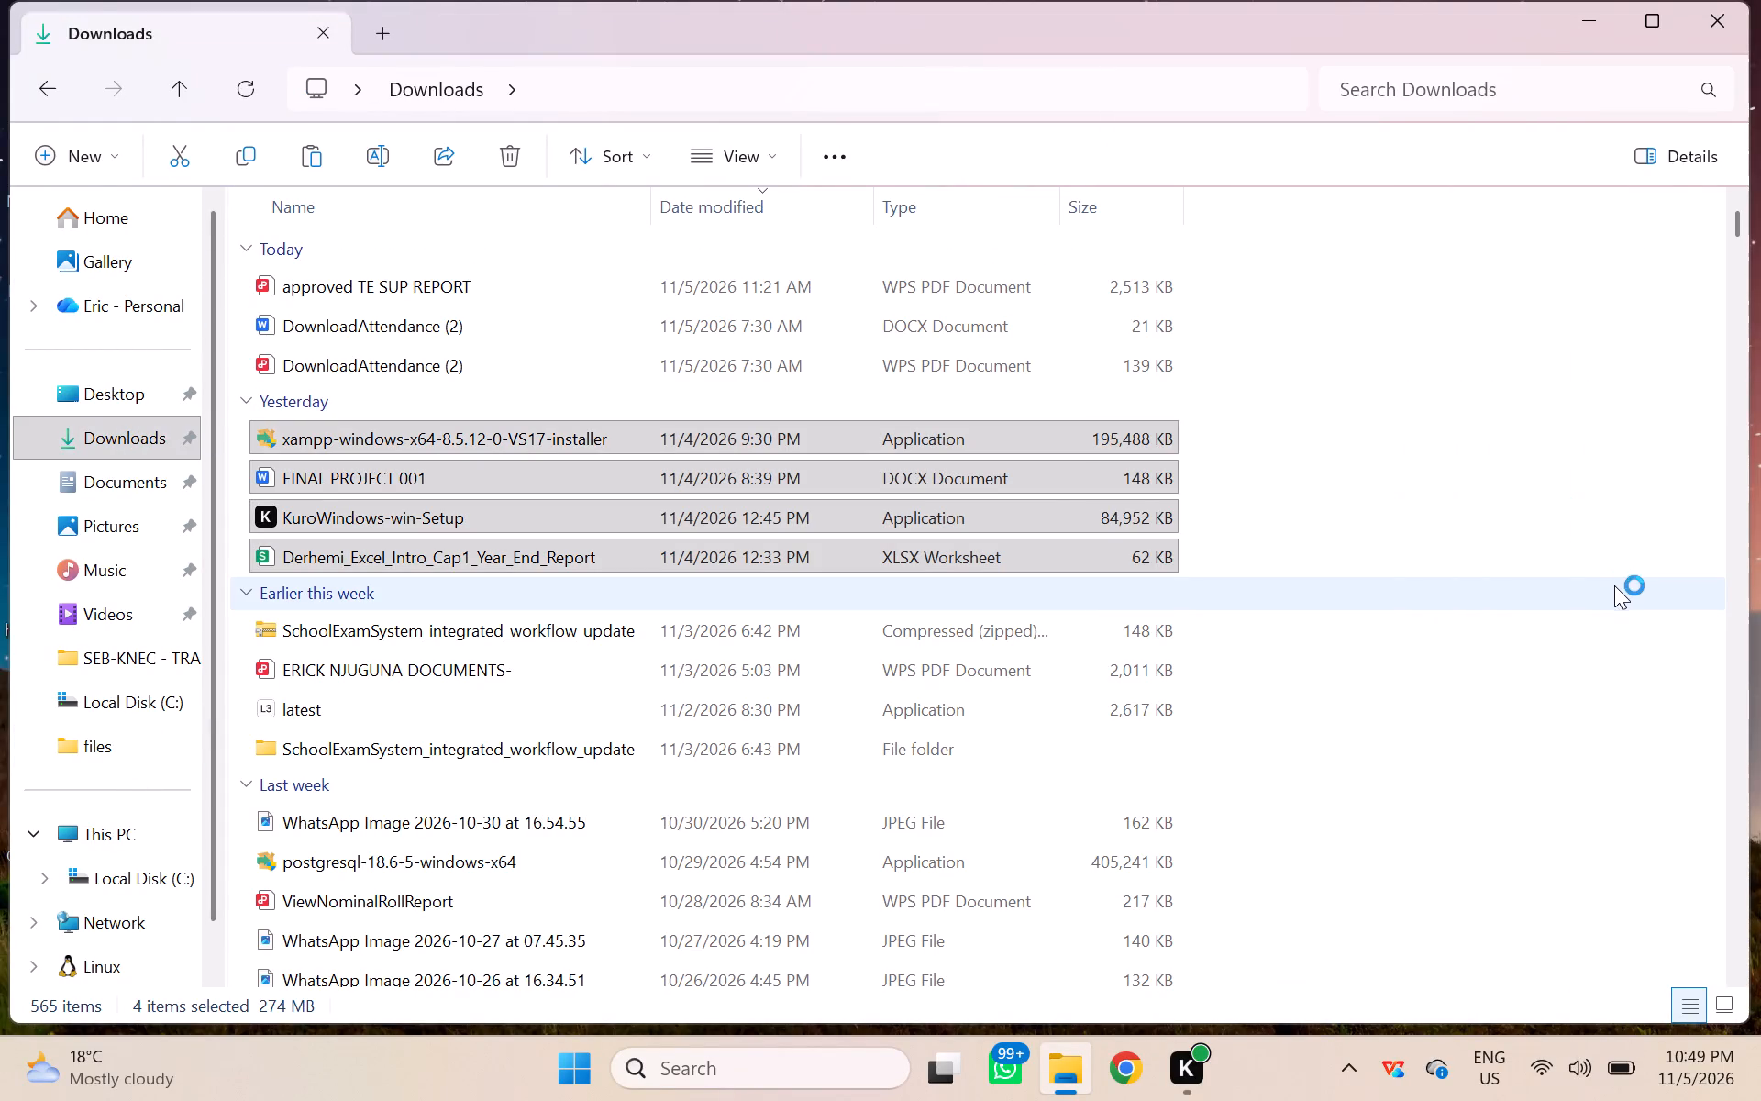
click(1742, 293)
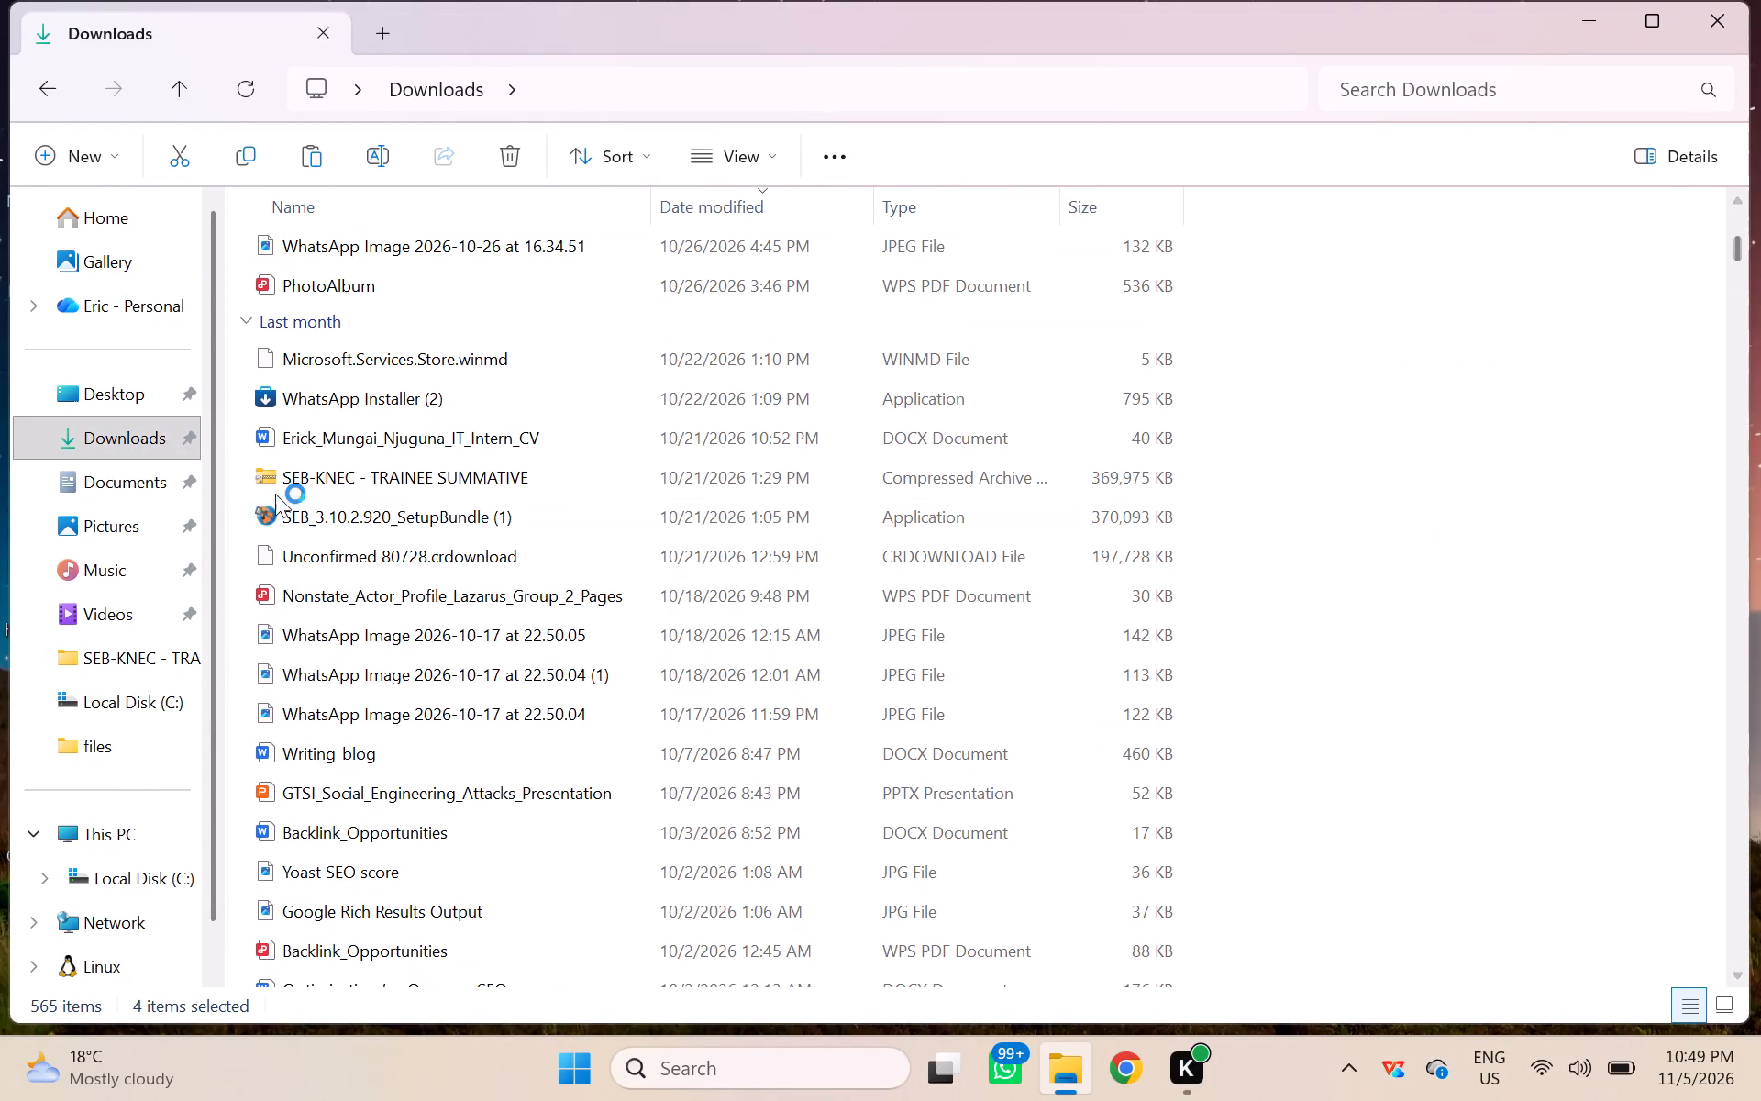
scroll(296, 474, up, 3)
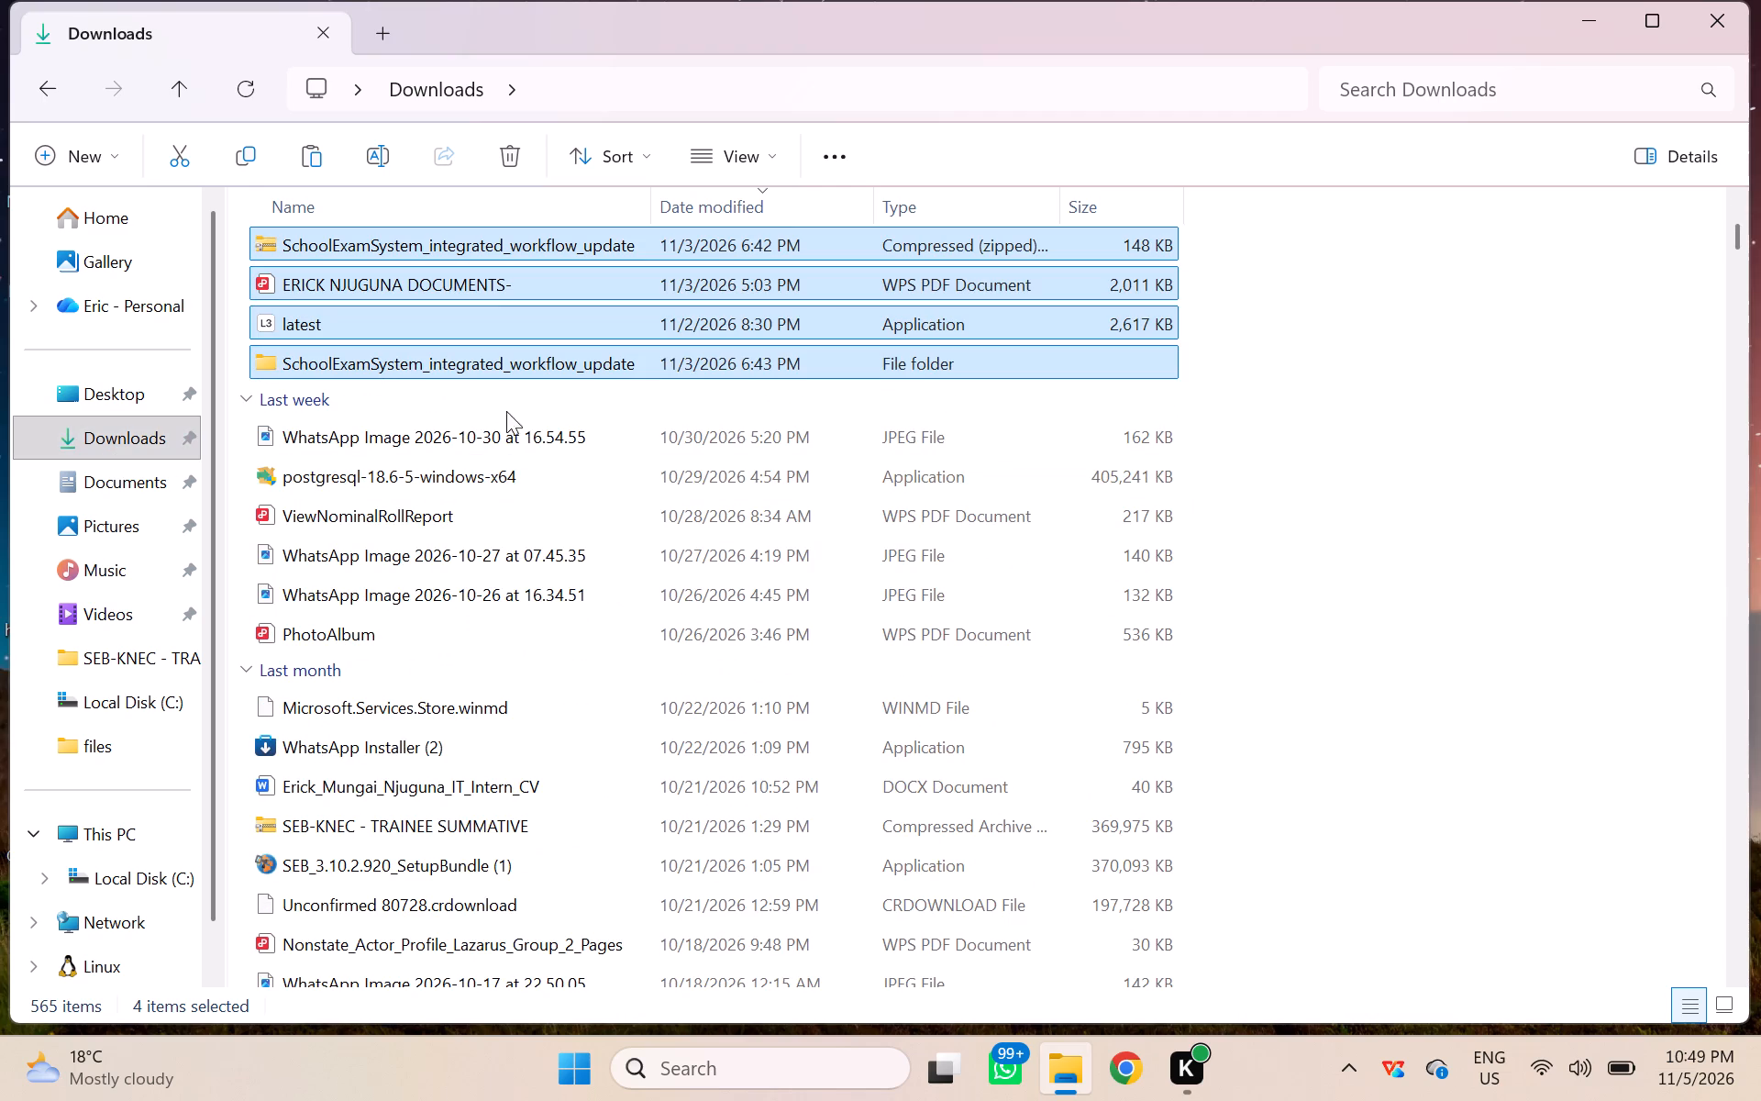
click(134, 491)
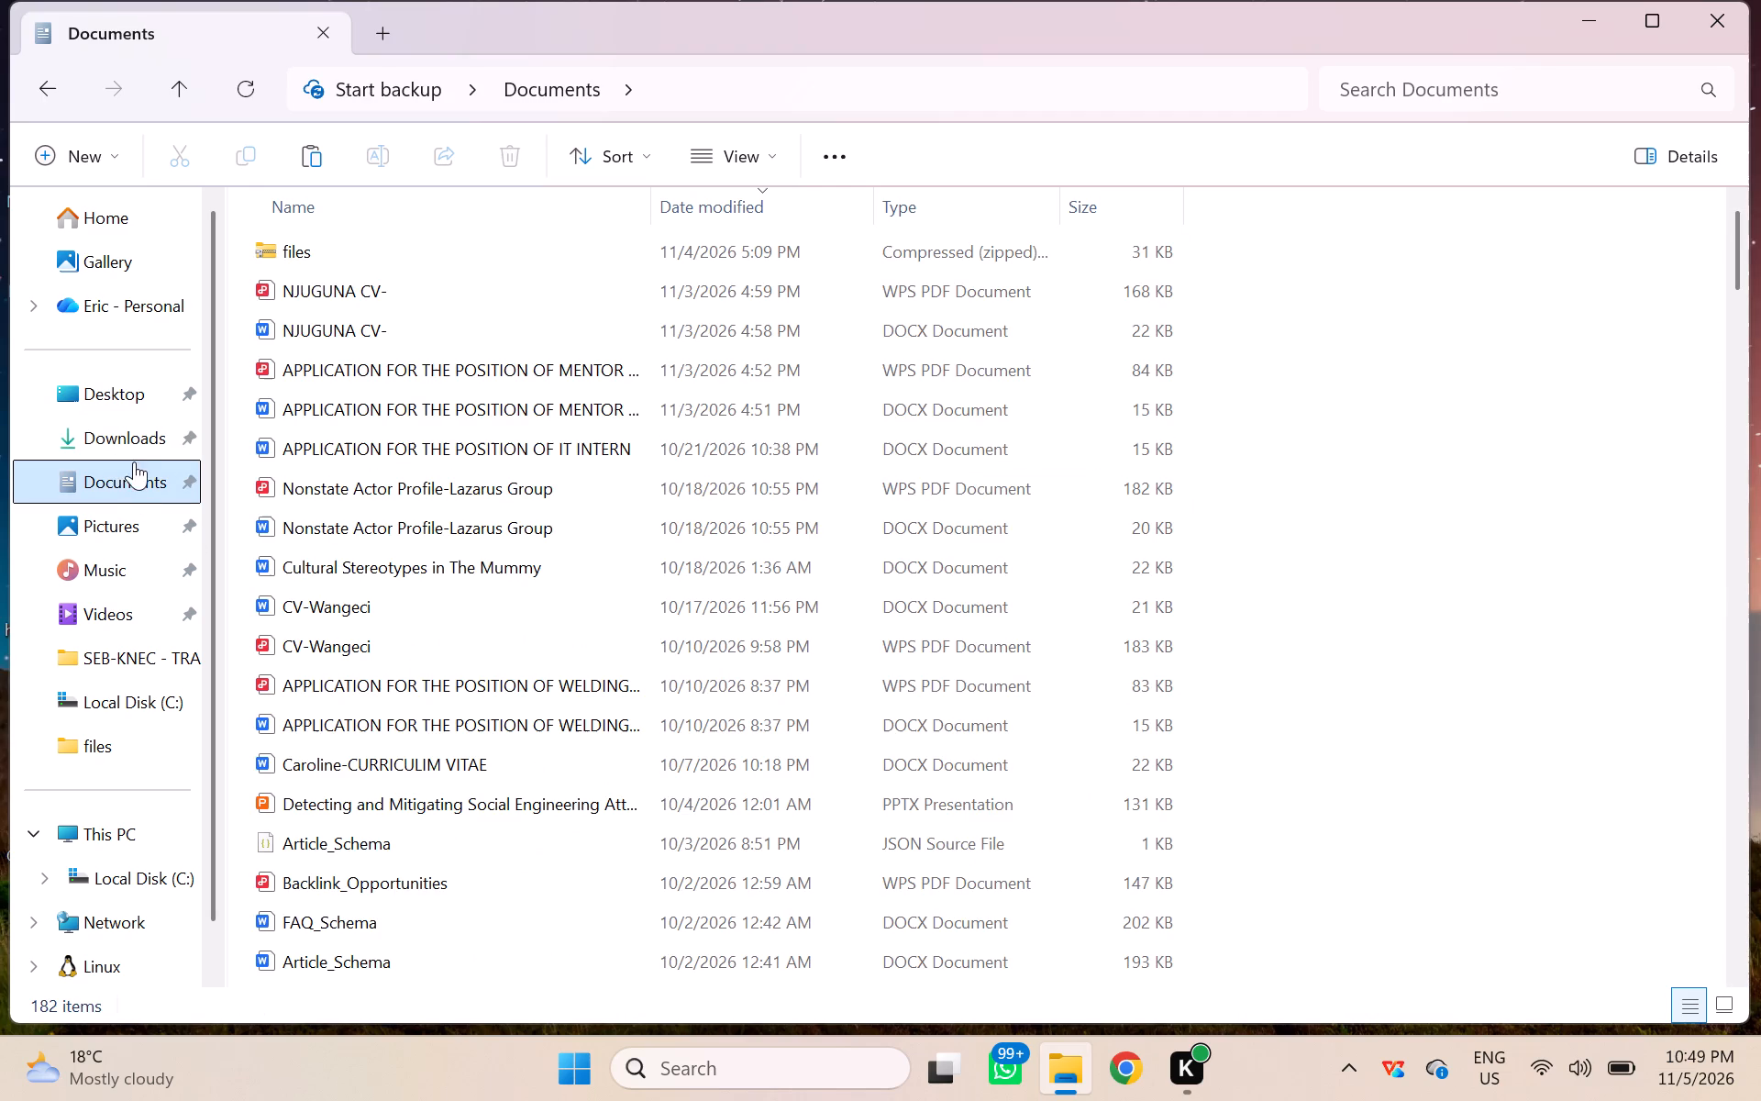
right_click(139, 439)
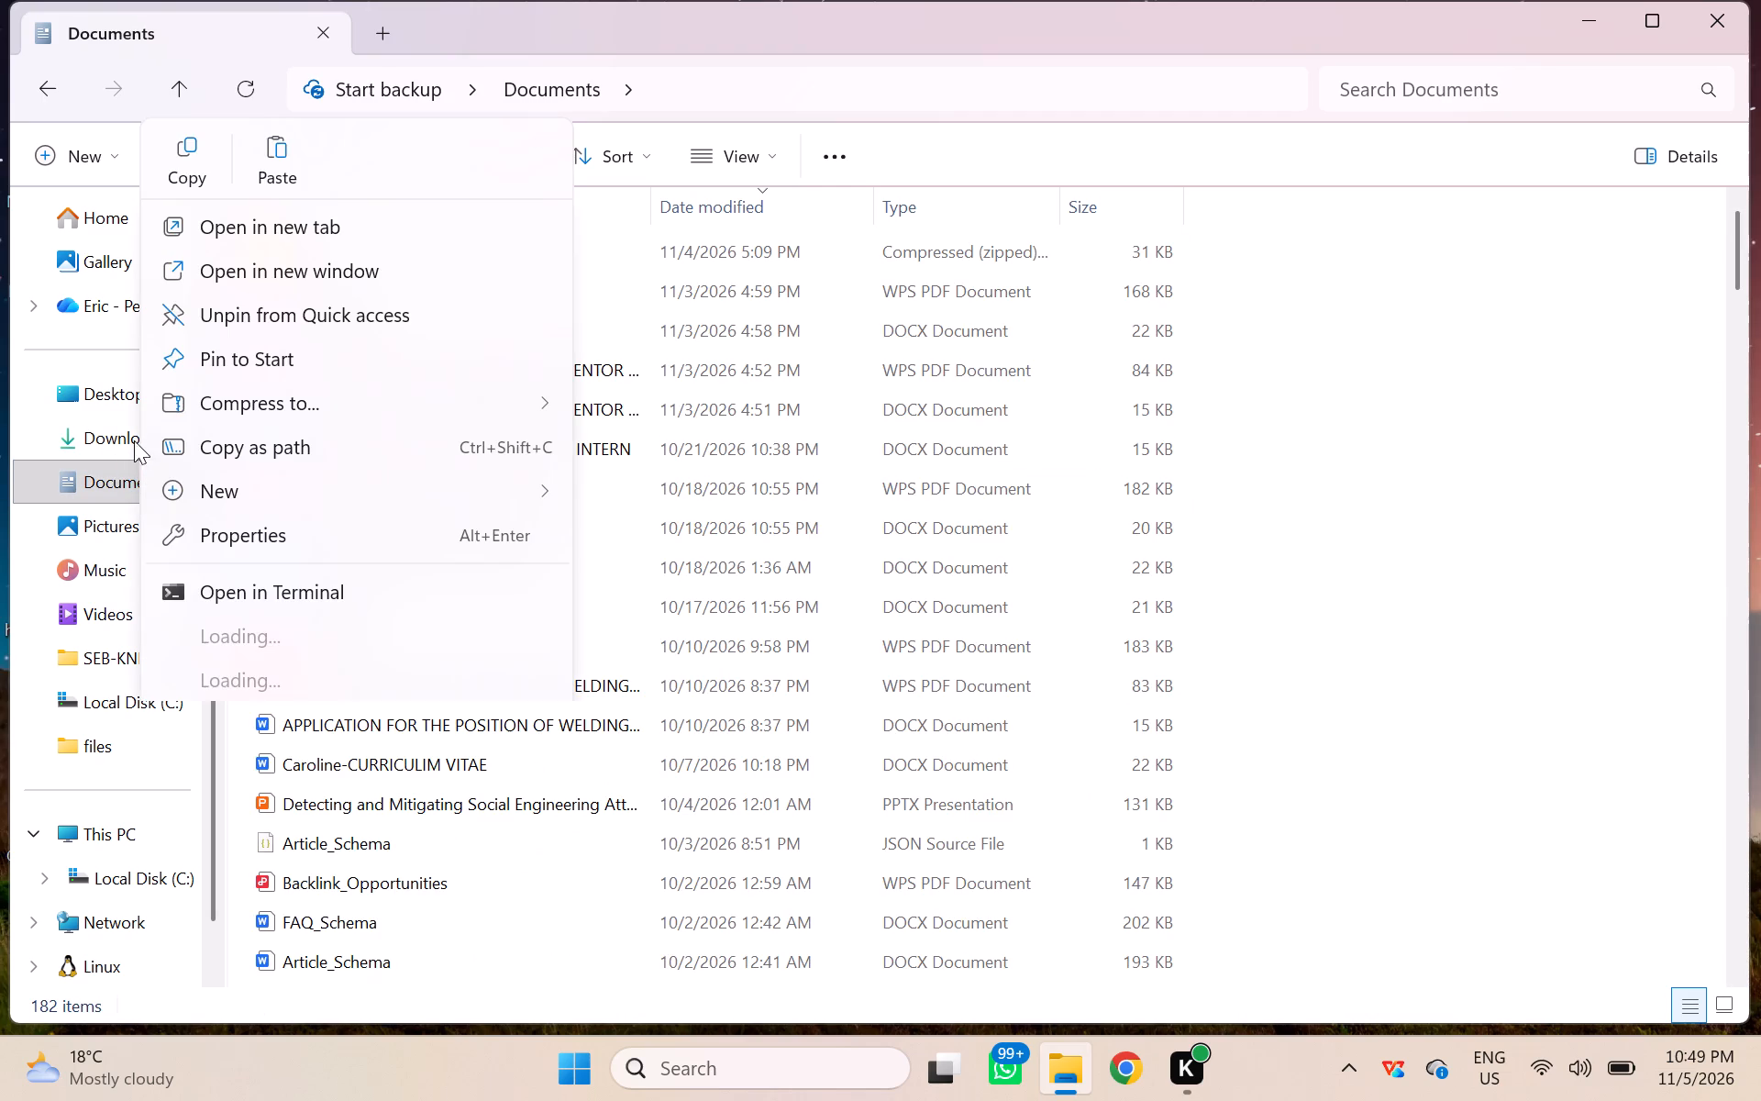
click(119, 440)
right_click(119, 440)
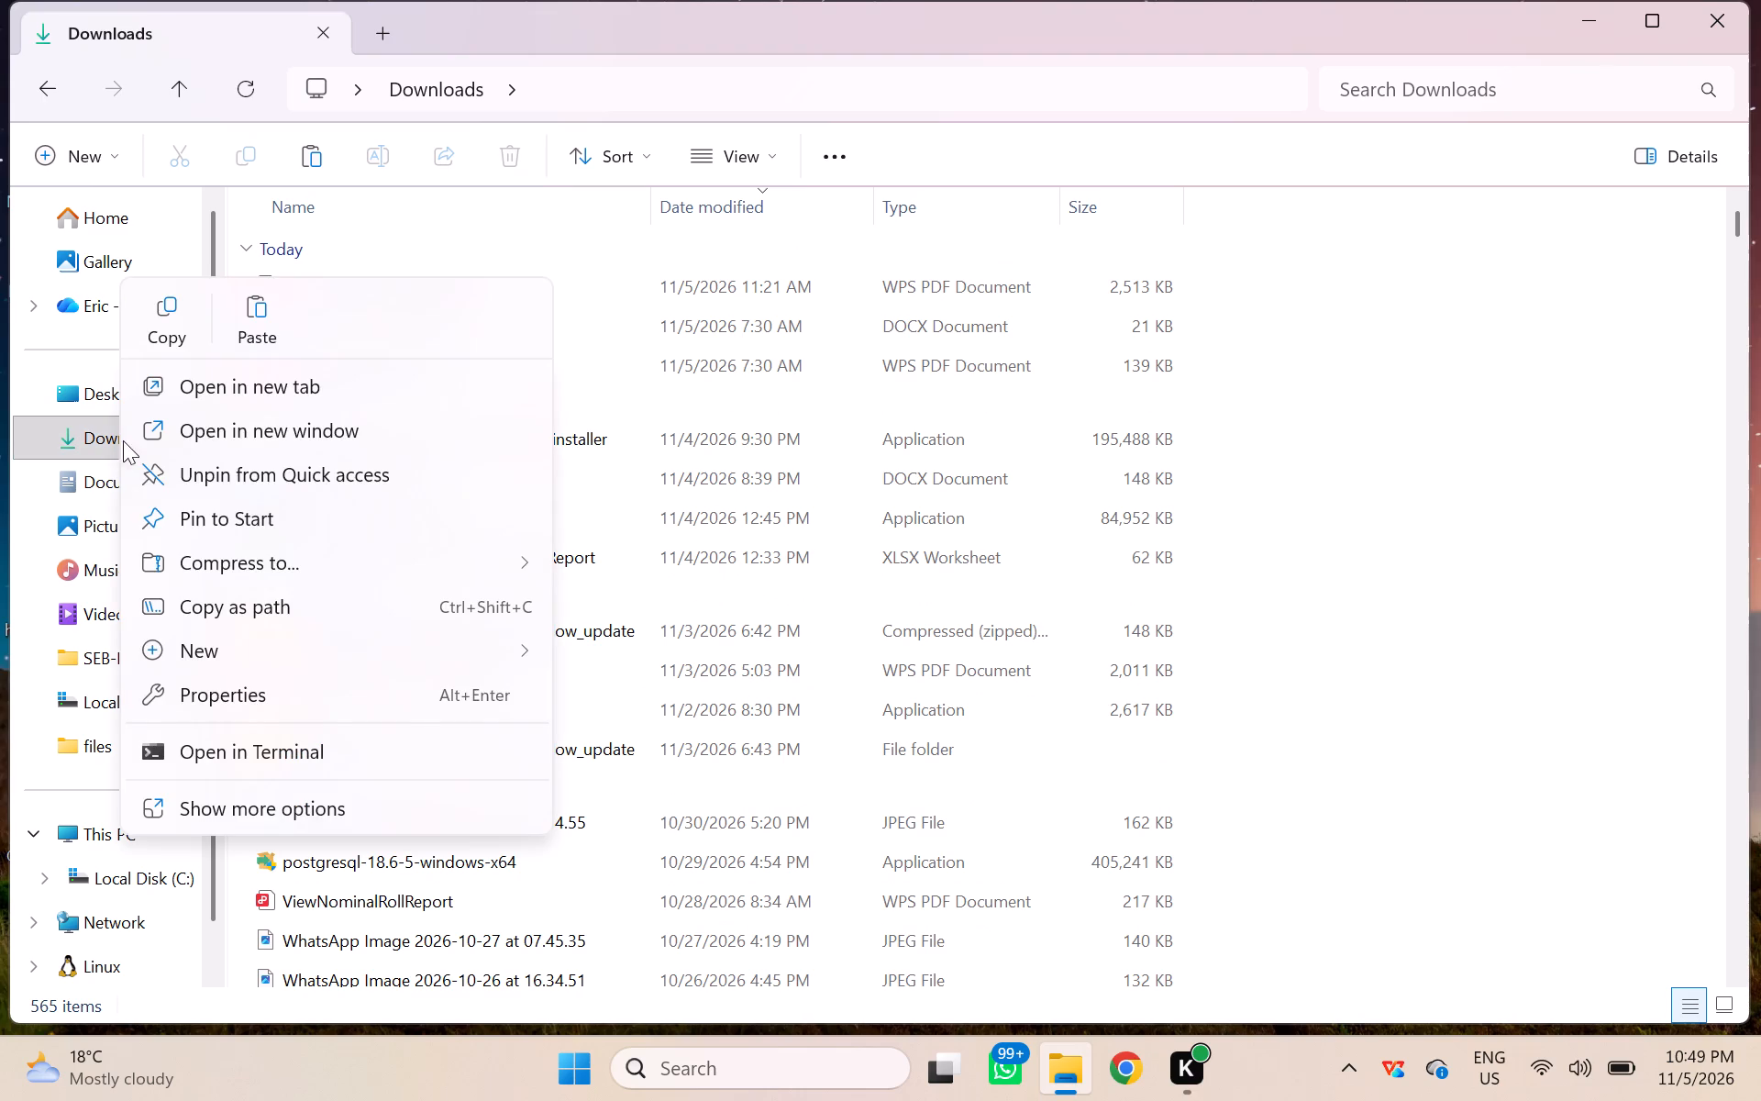
click(260, 318)
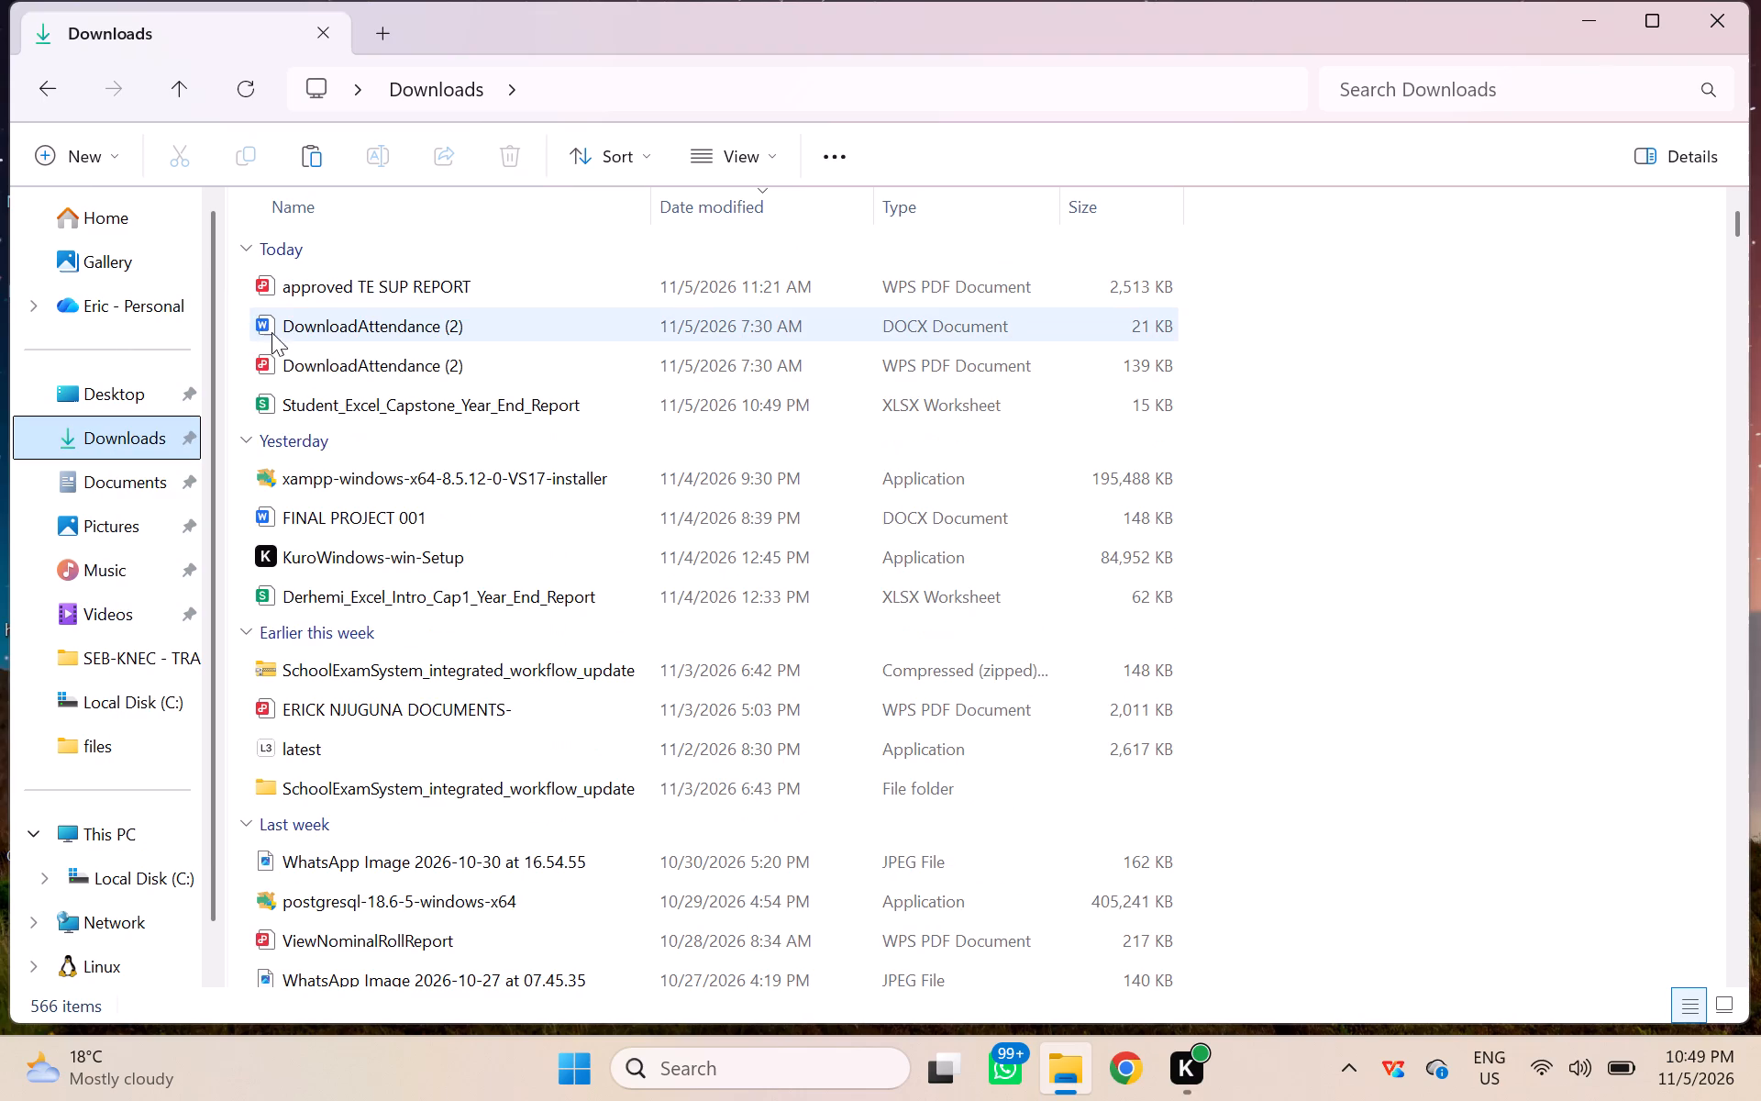
Sort the Downloads folder by date modified, newest first.
scroll(579, 547, up, 3)
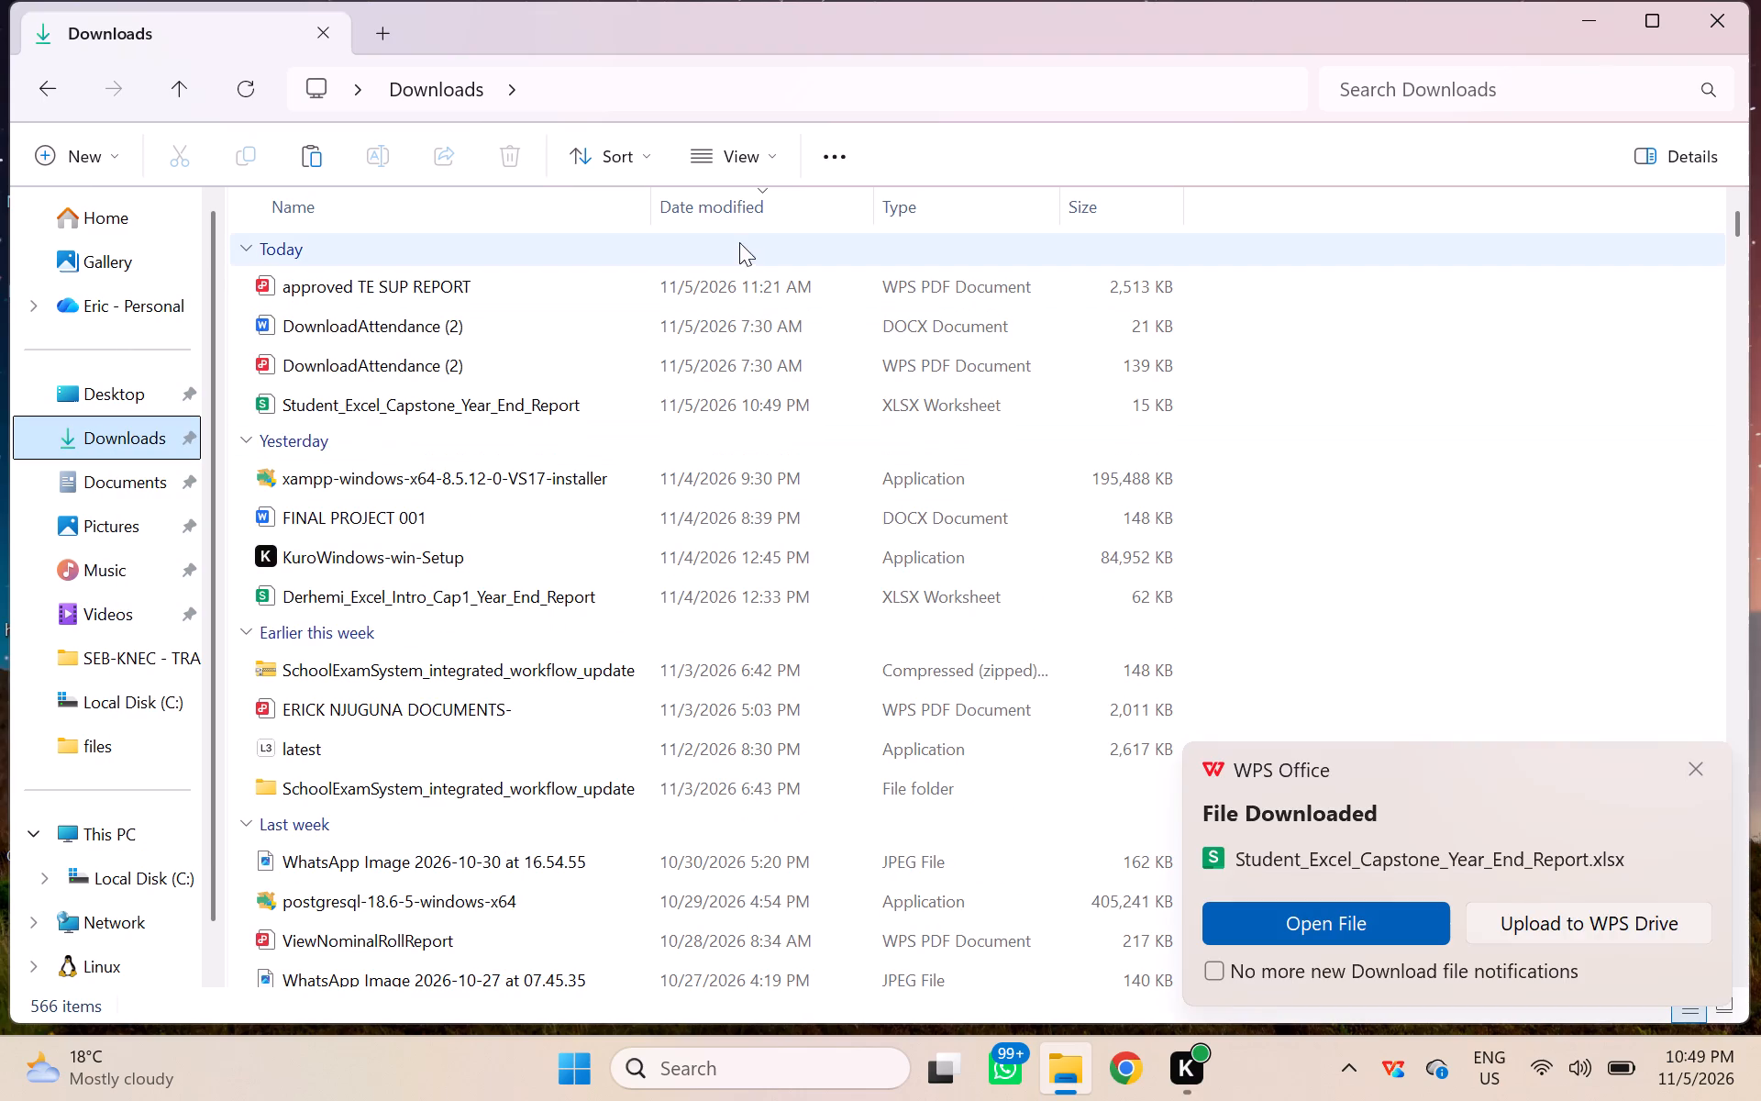
click(721, 199)
click(721, 199)
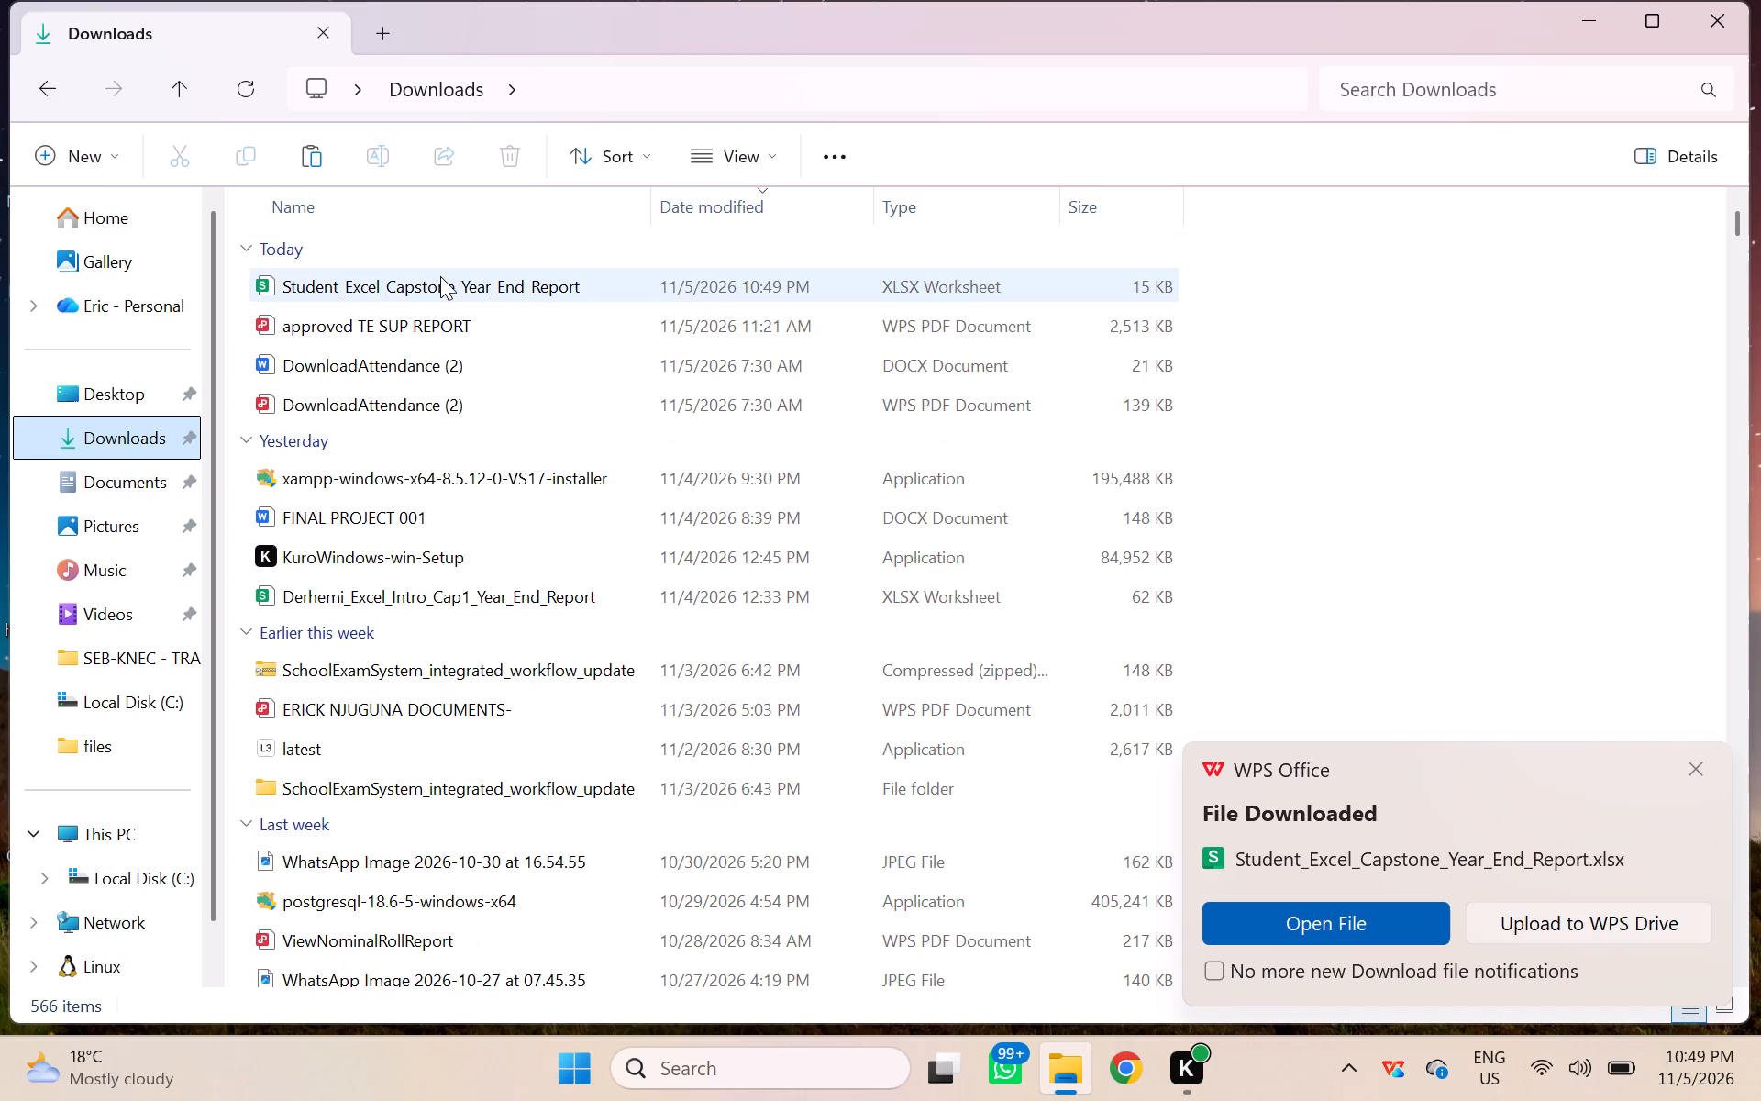
Open the Student_Excel_Capstone_Year_End_Report worksheet from Downloads with Excel.
click(440, 271)
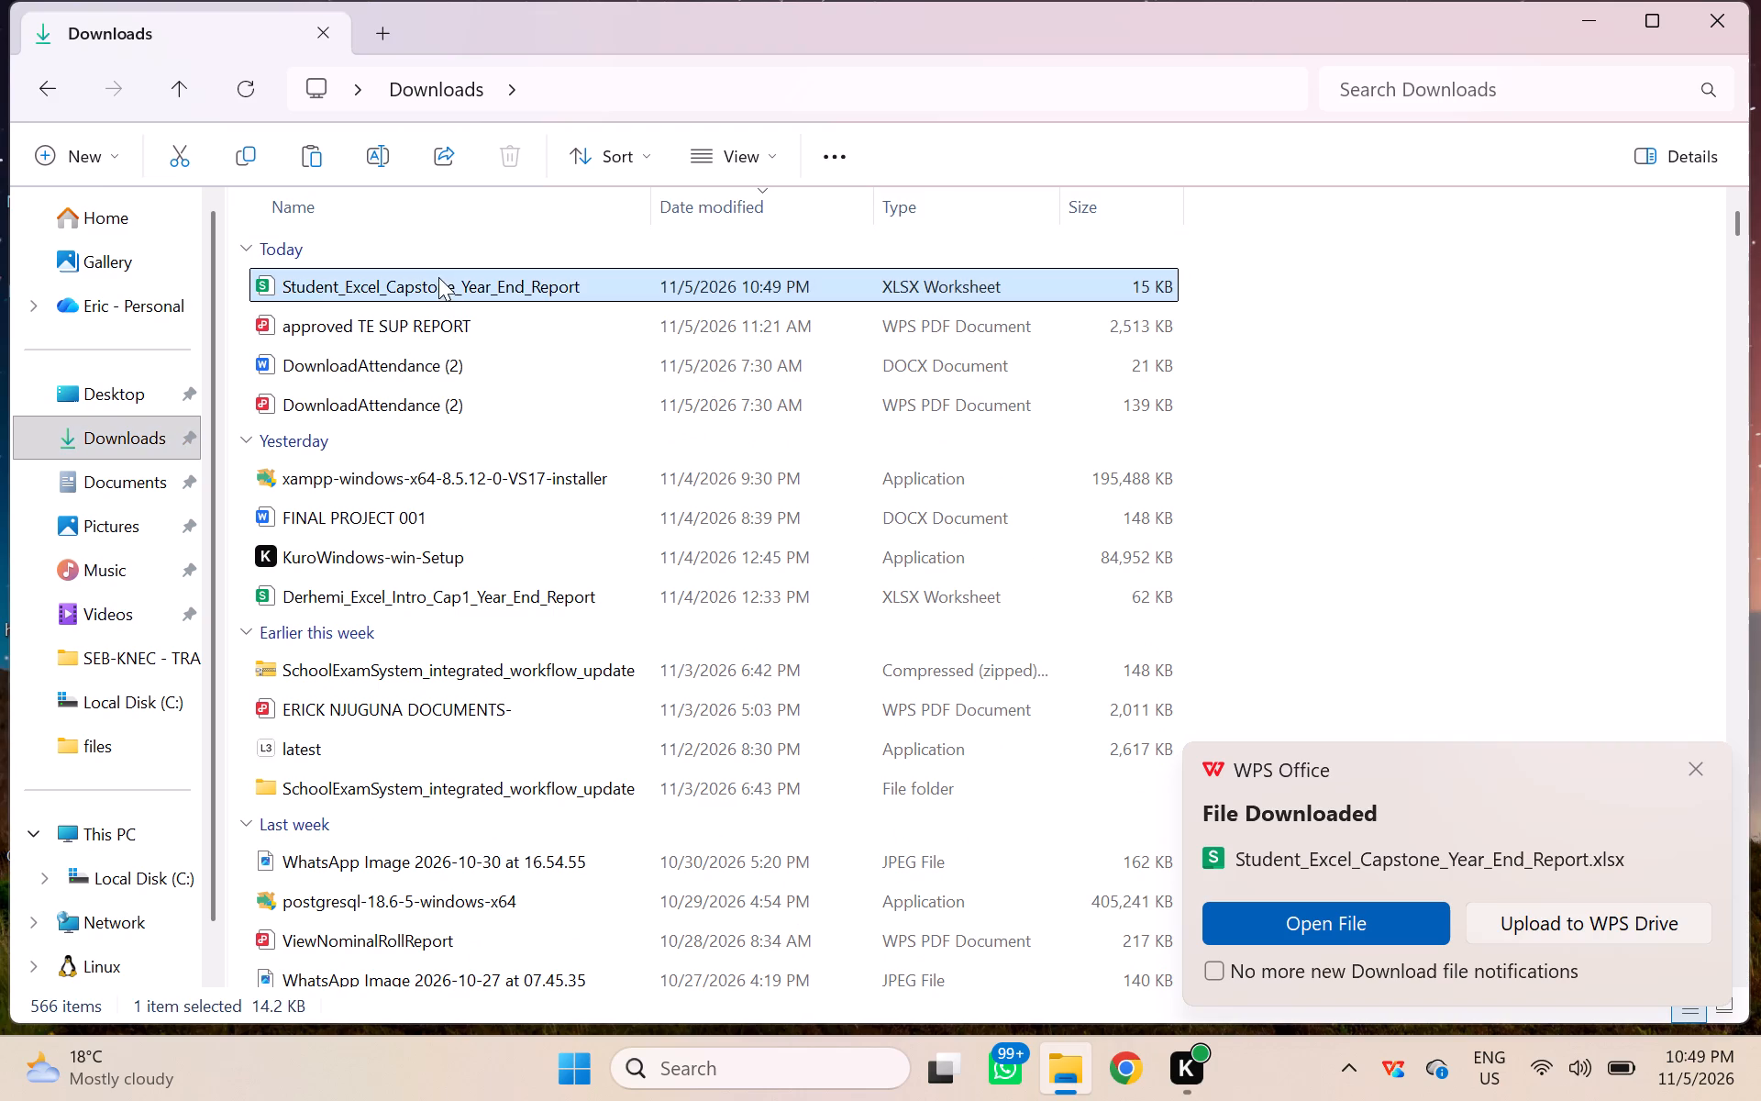
right_click(438, 277)
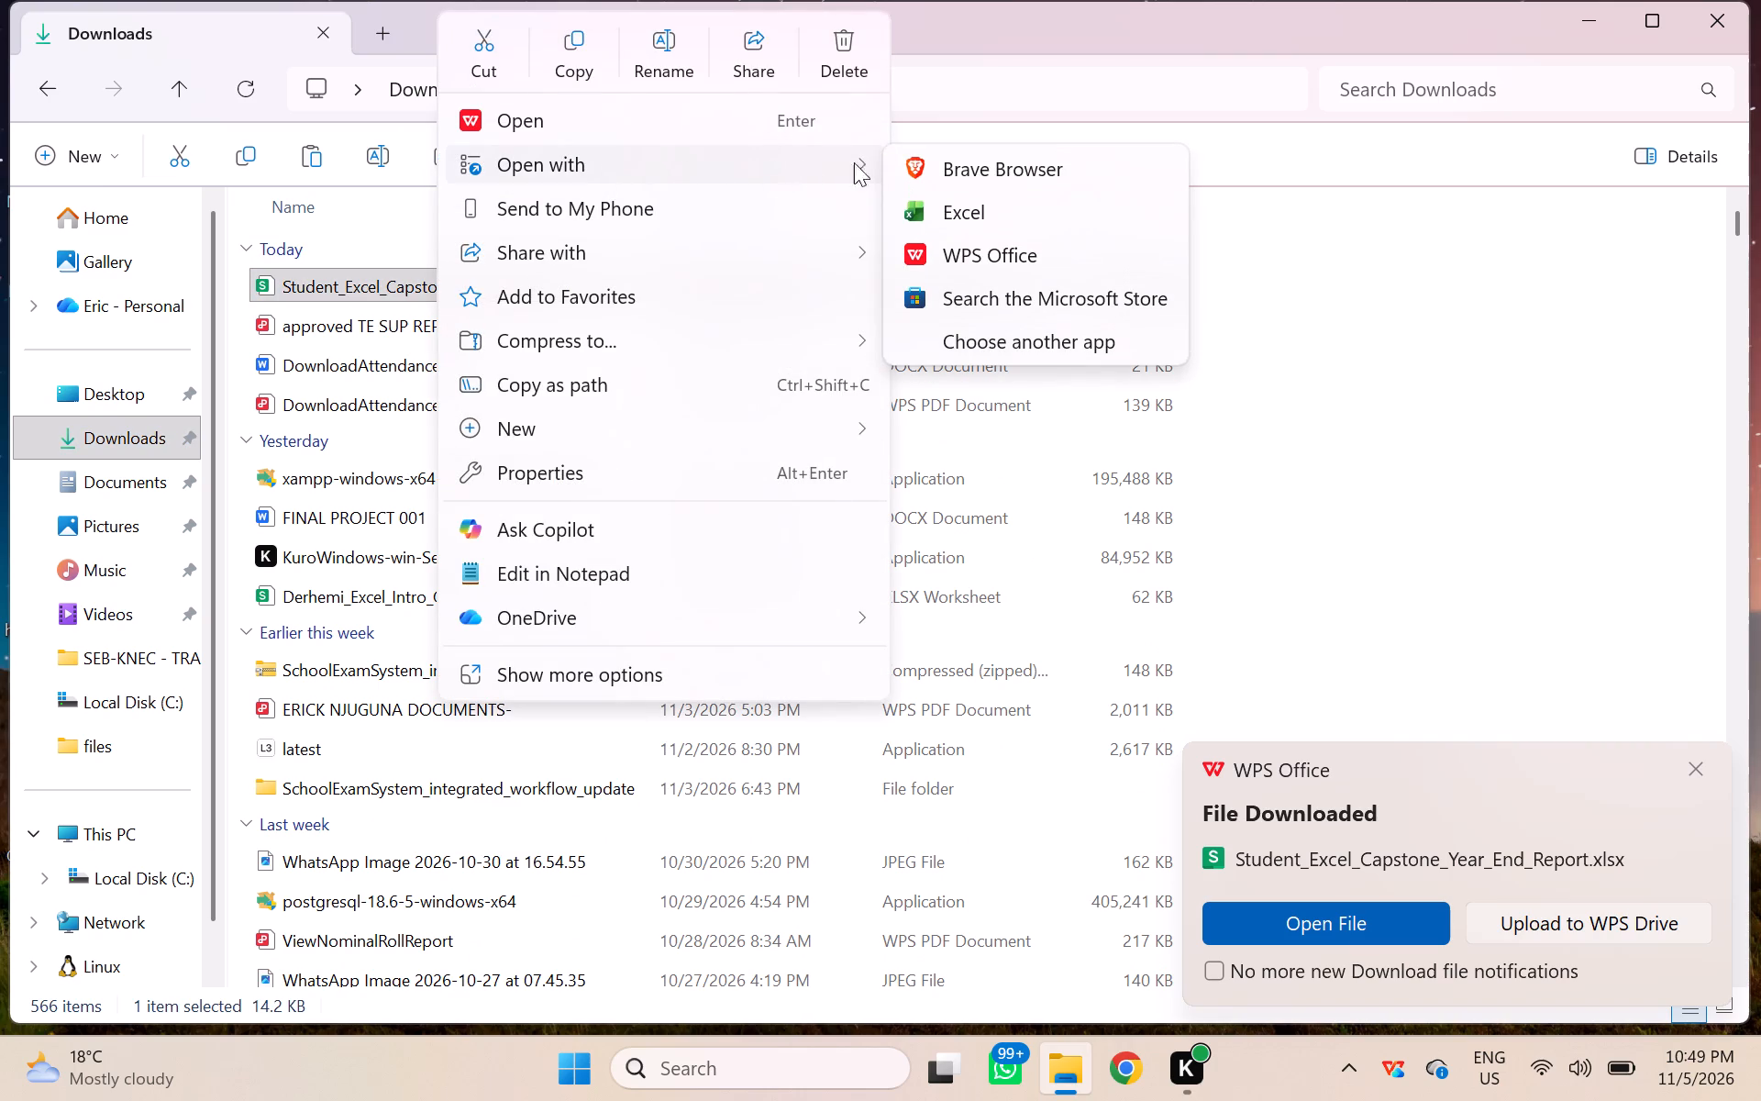
click(966, 215)
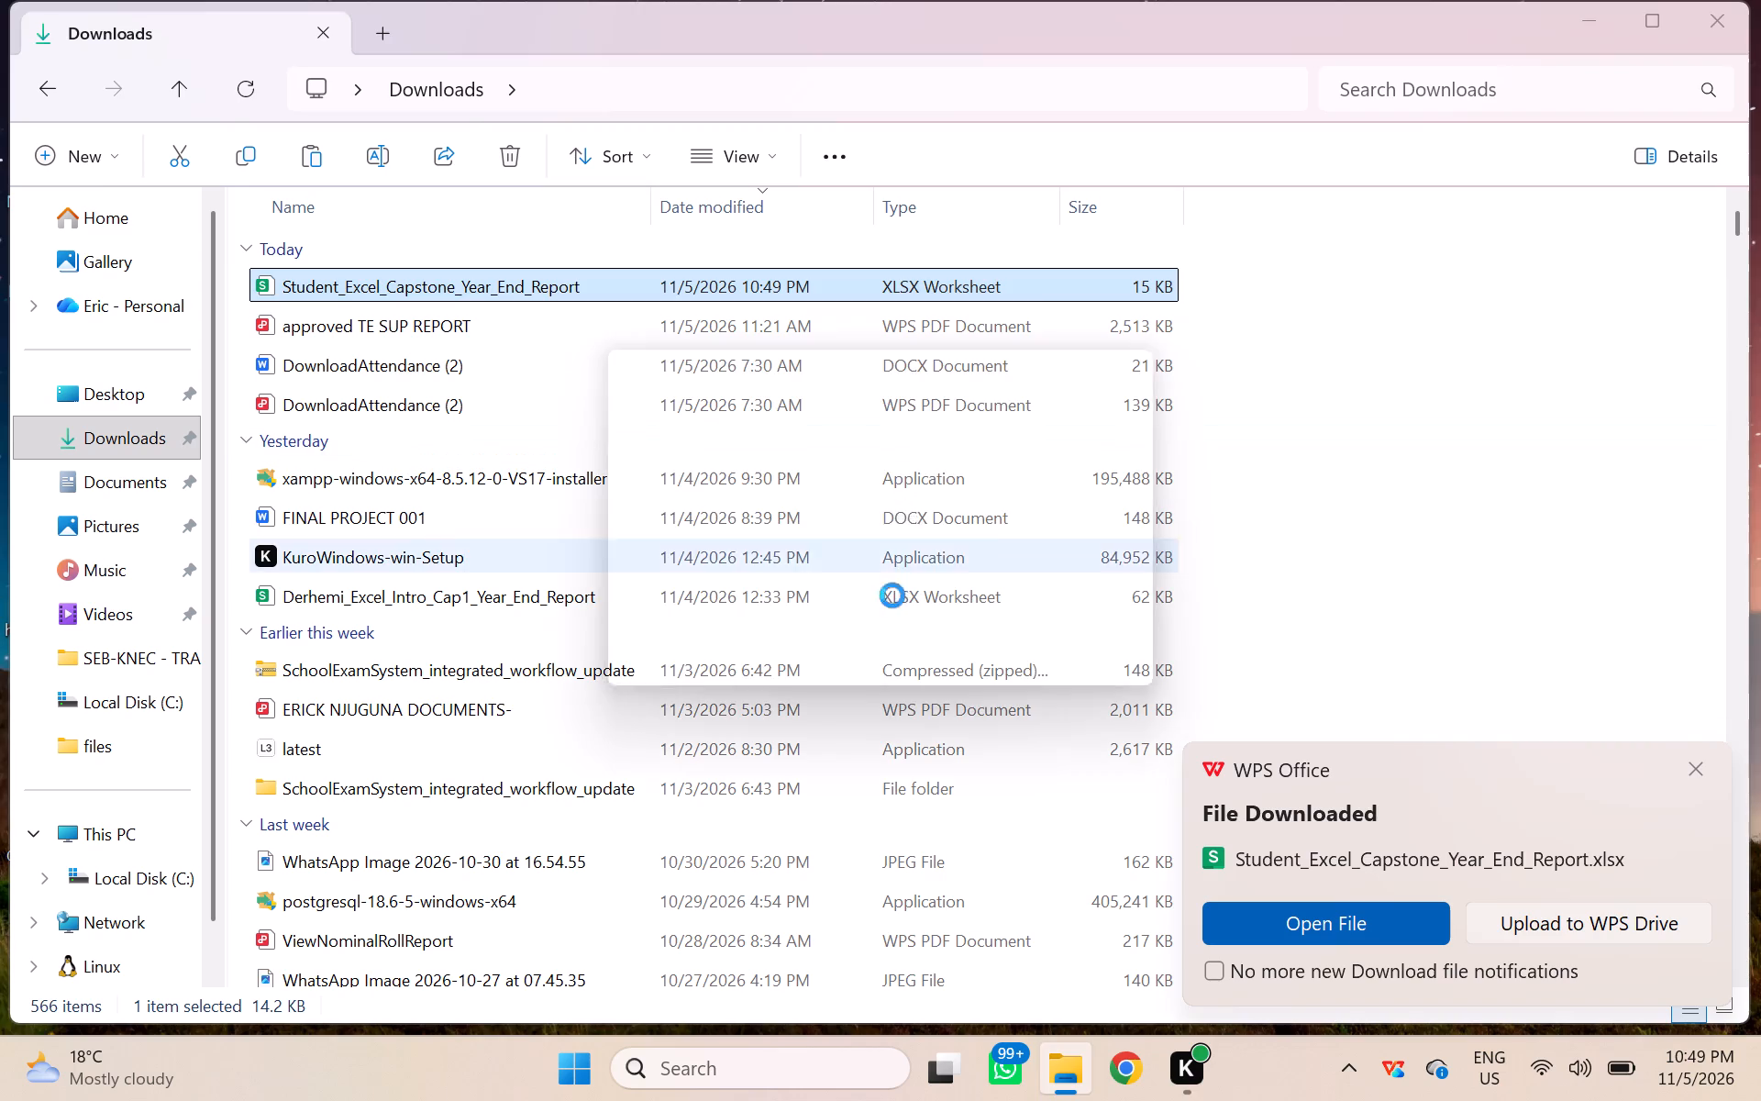
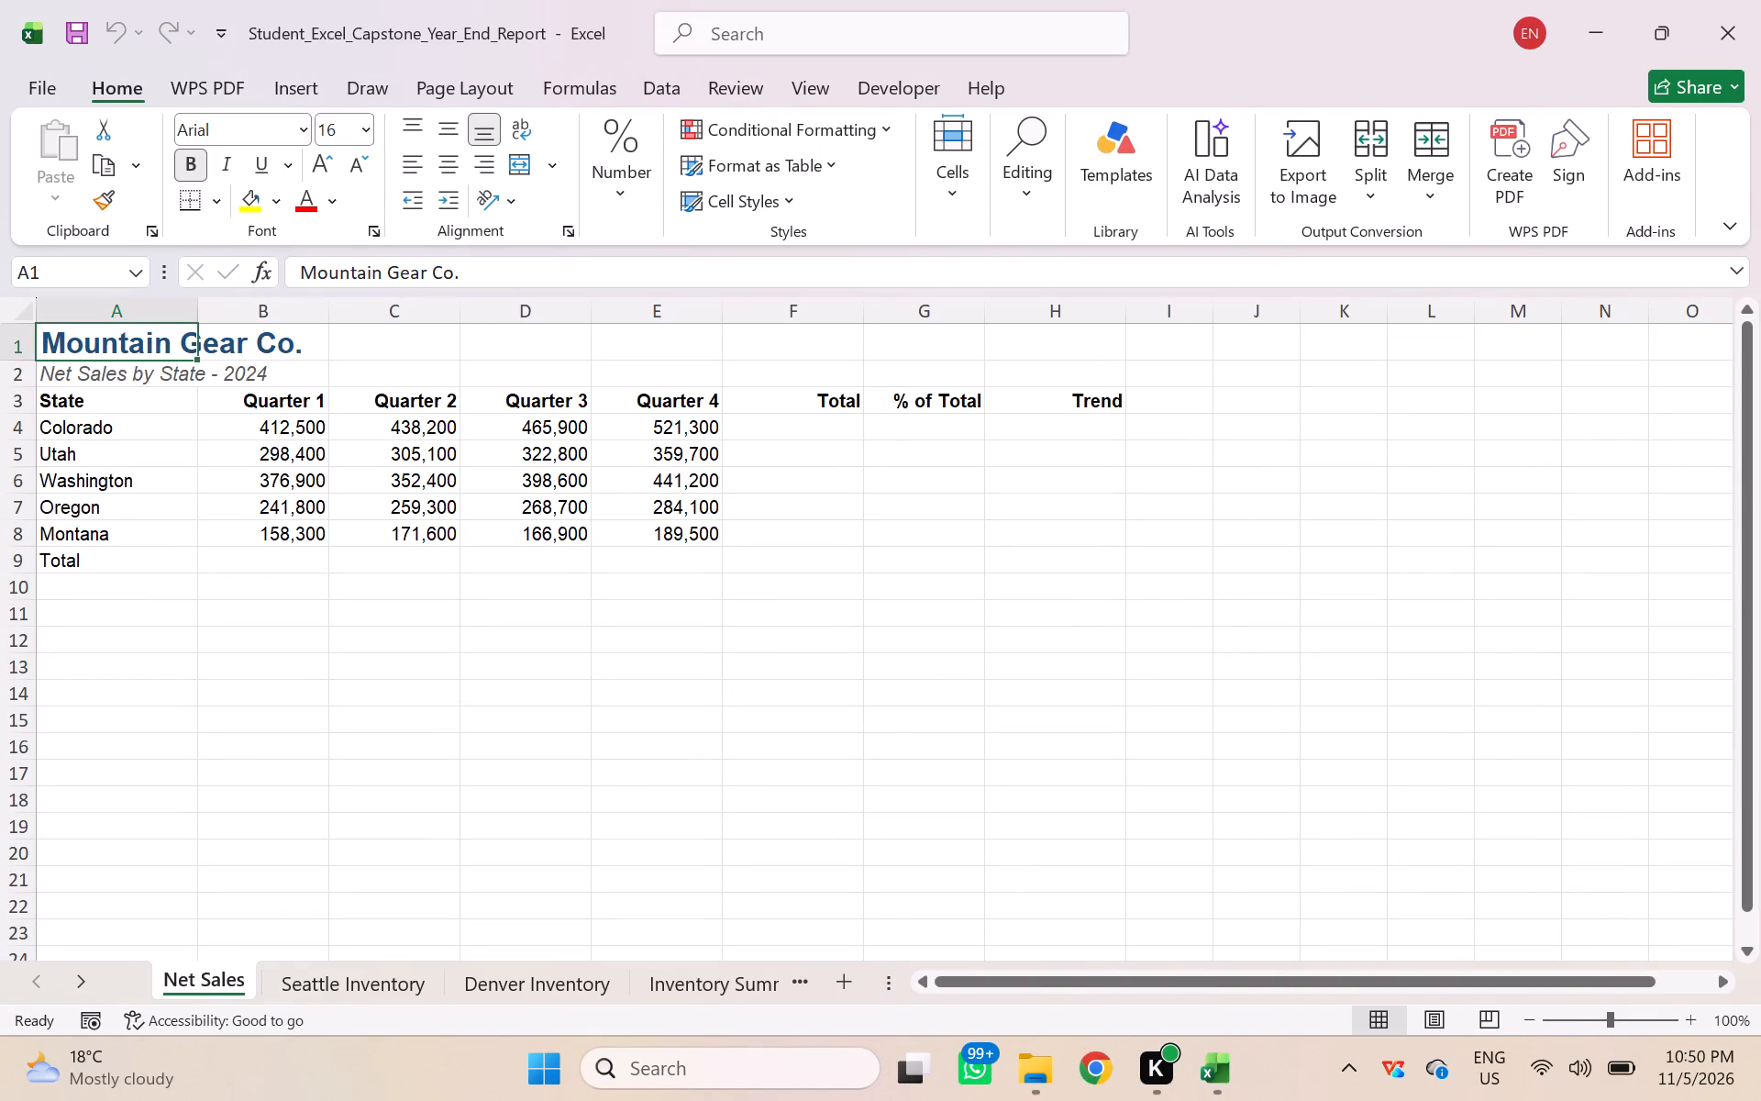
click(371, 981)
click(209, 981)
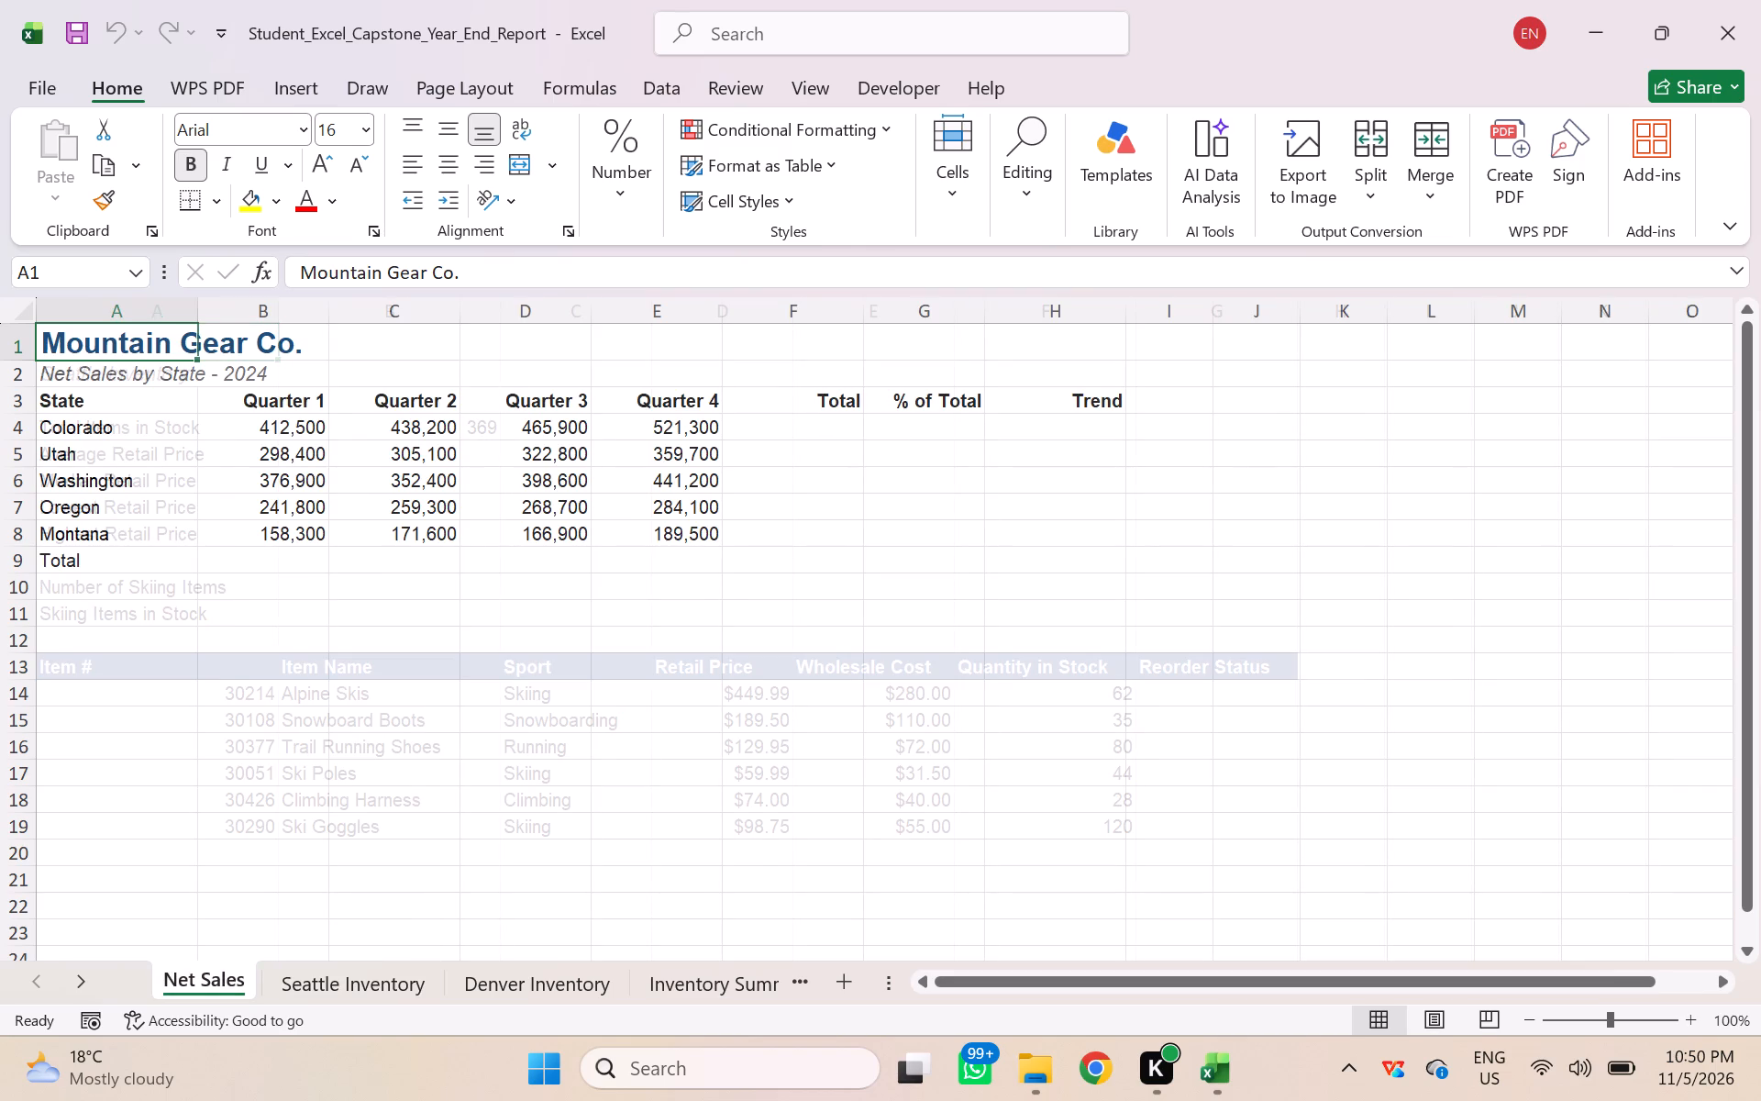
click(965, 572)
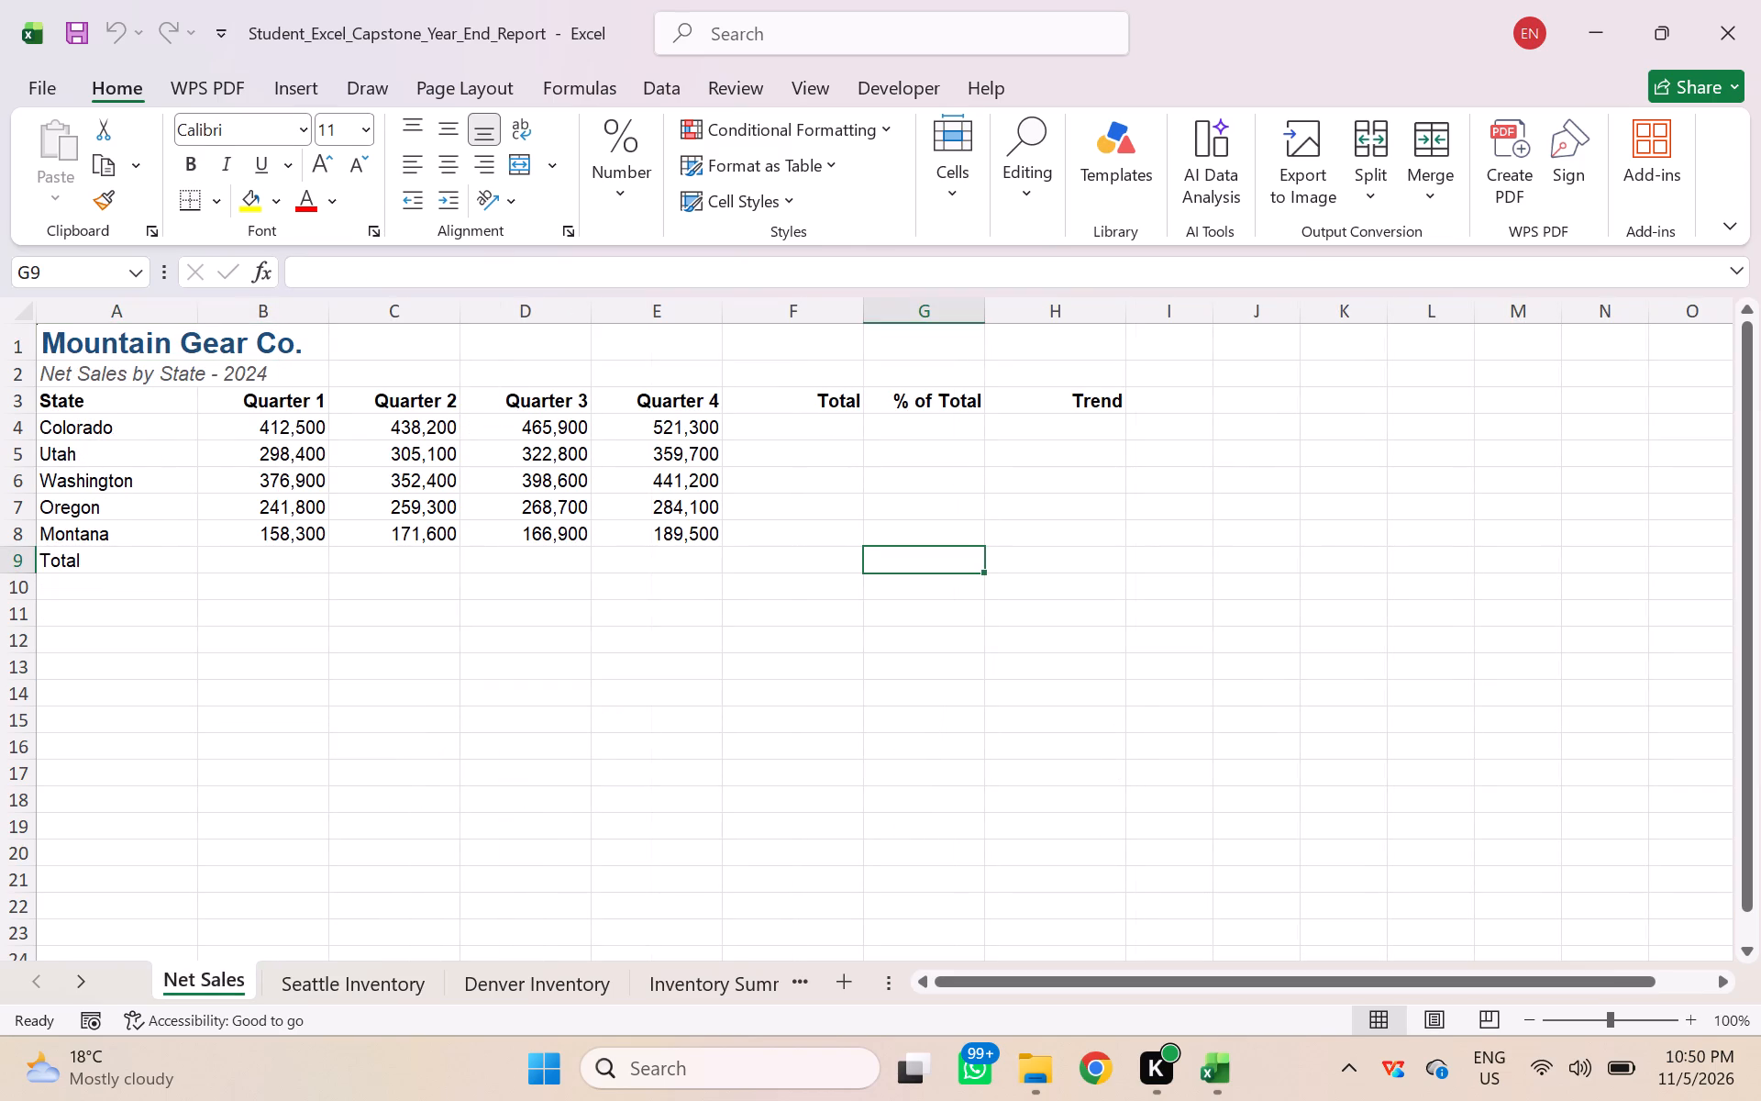
Total Colorado's four quarters in cell F4 of the Net Sales sheet with =SUM(B4:E4).
click(789, 427)
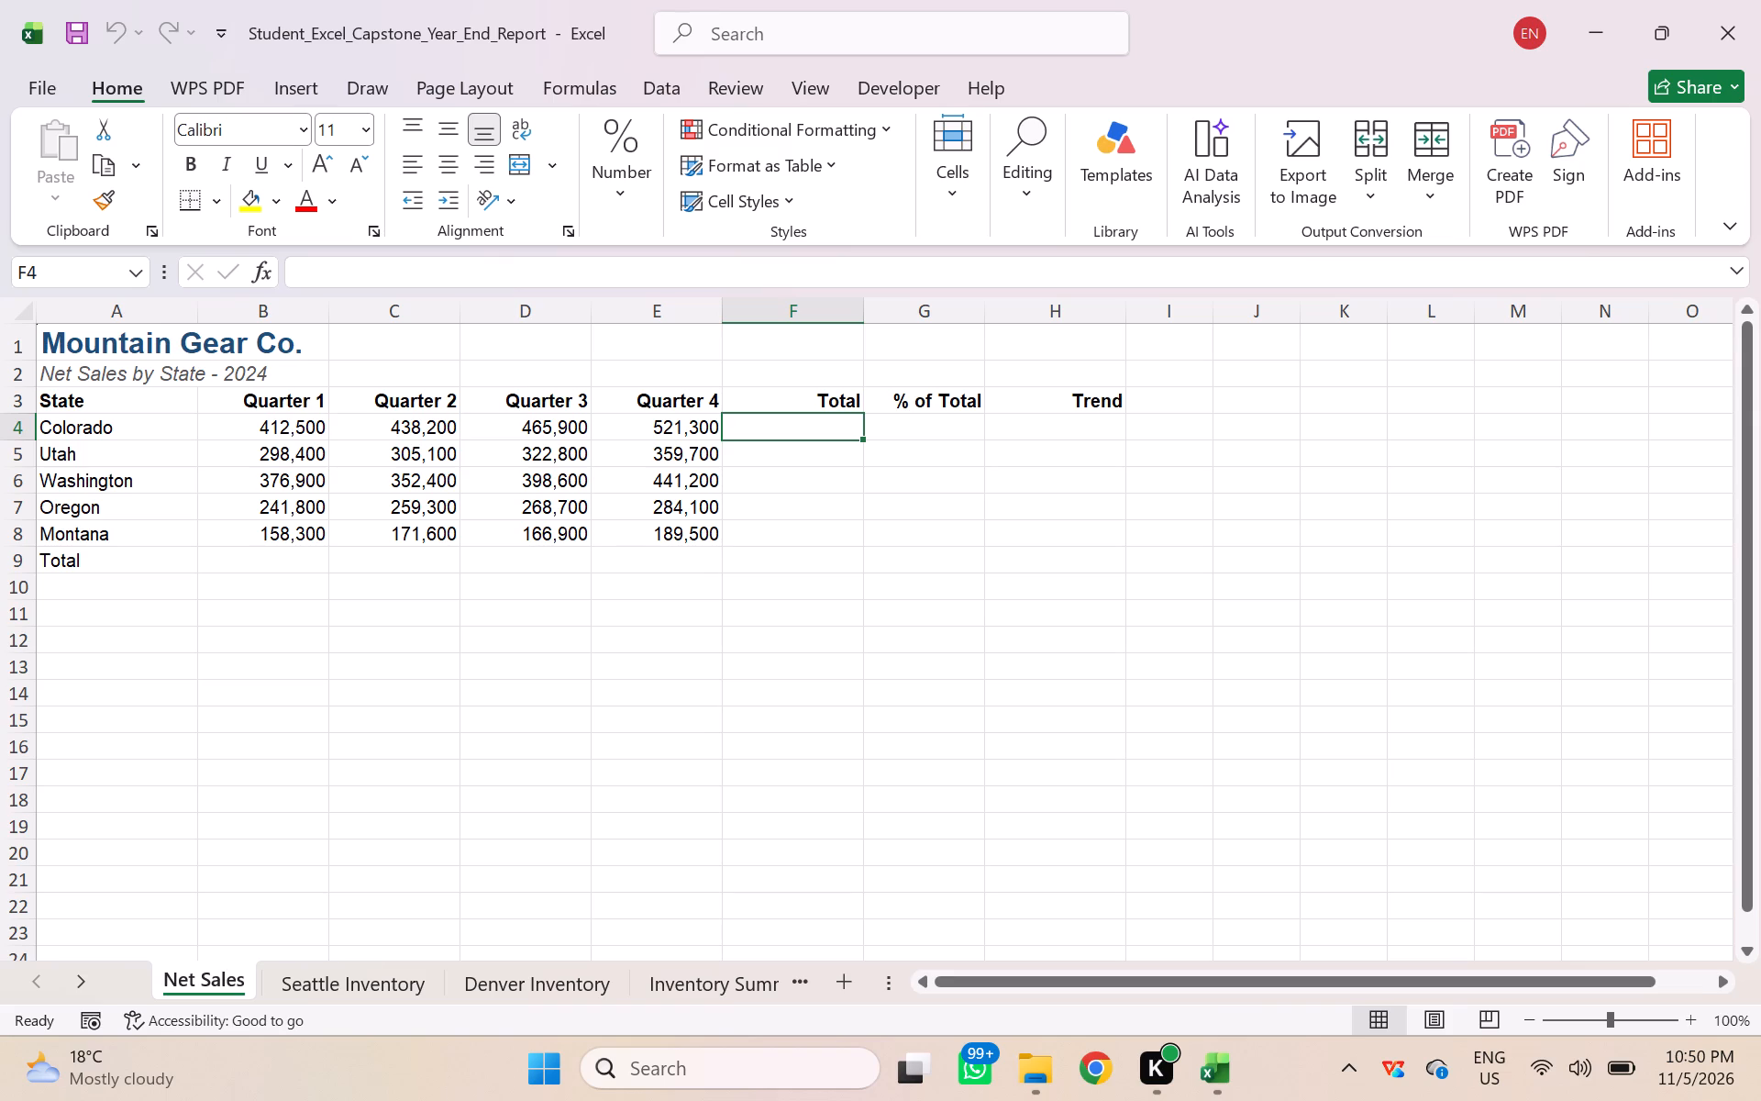
key(equal)
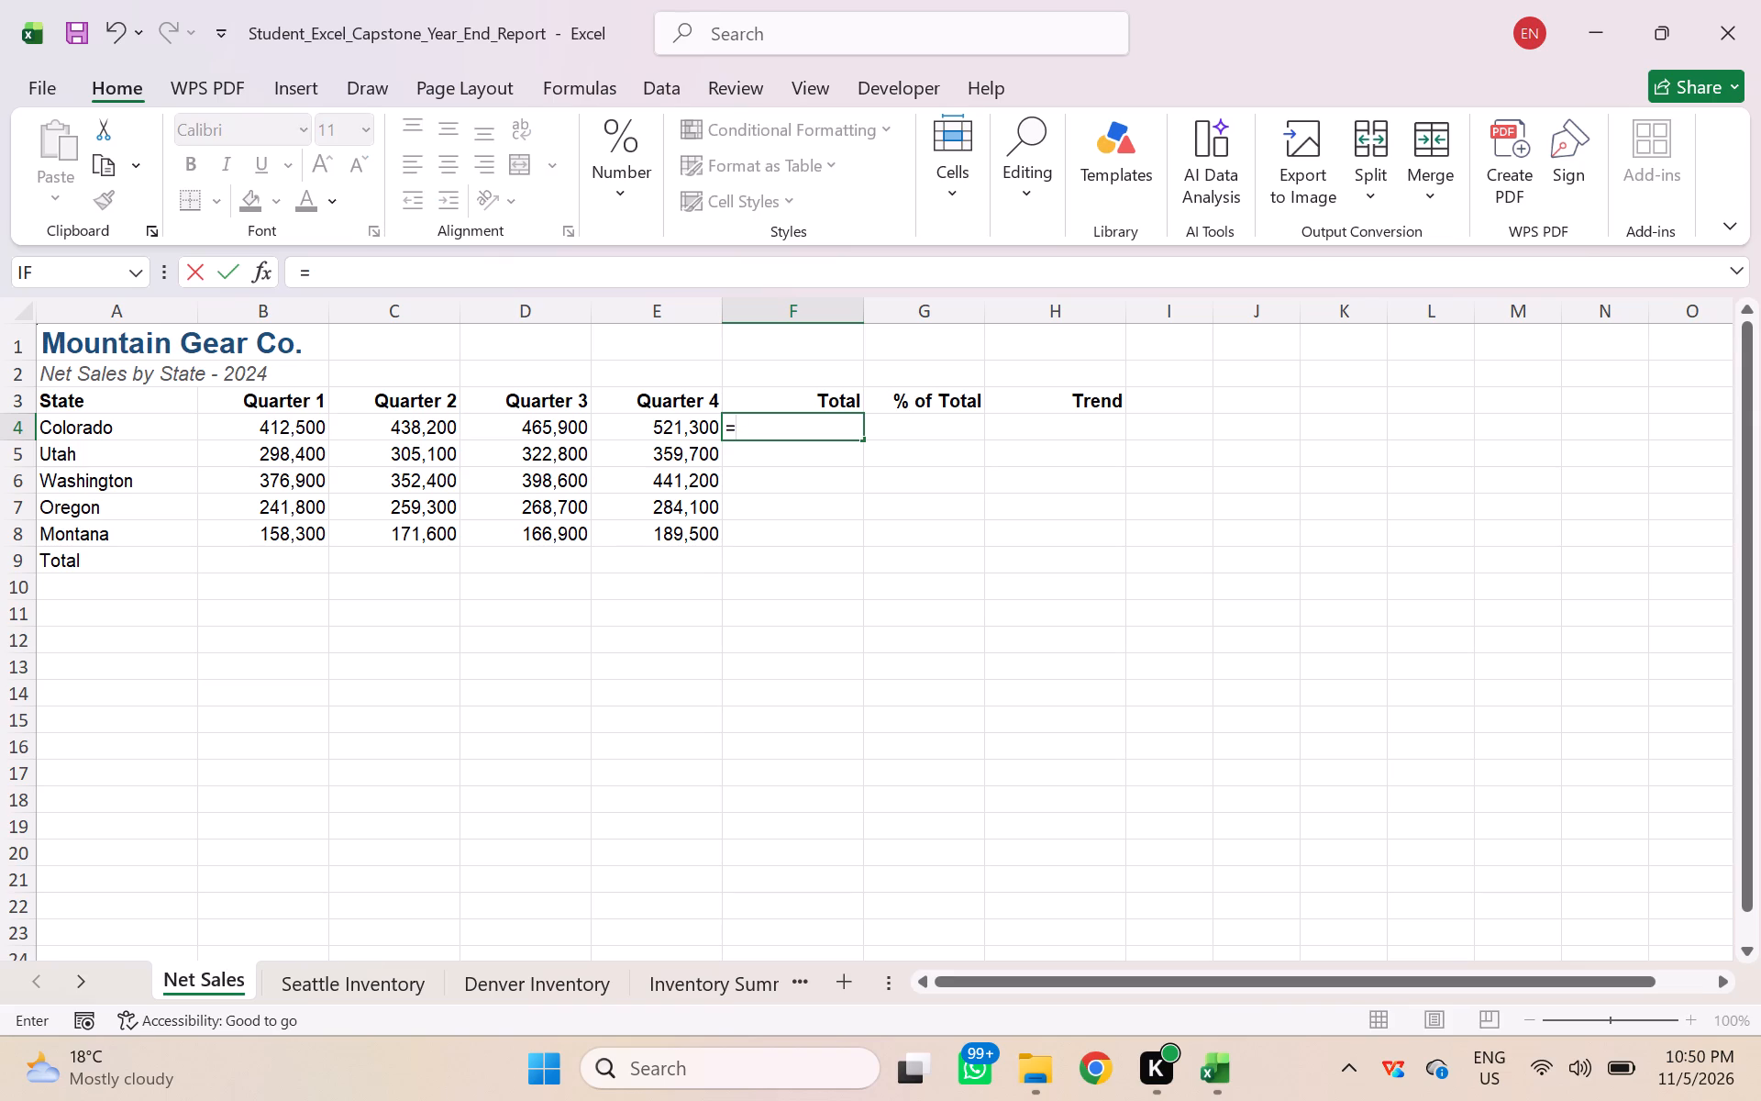
text(sum)
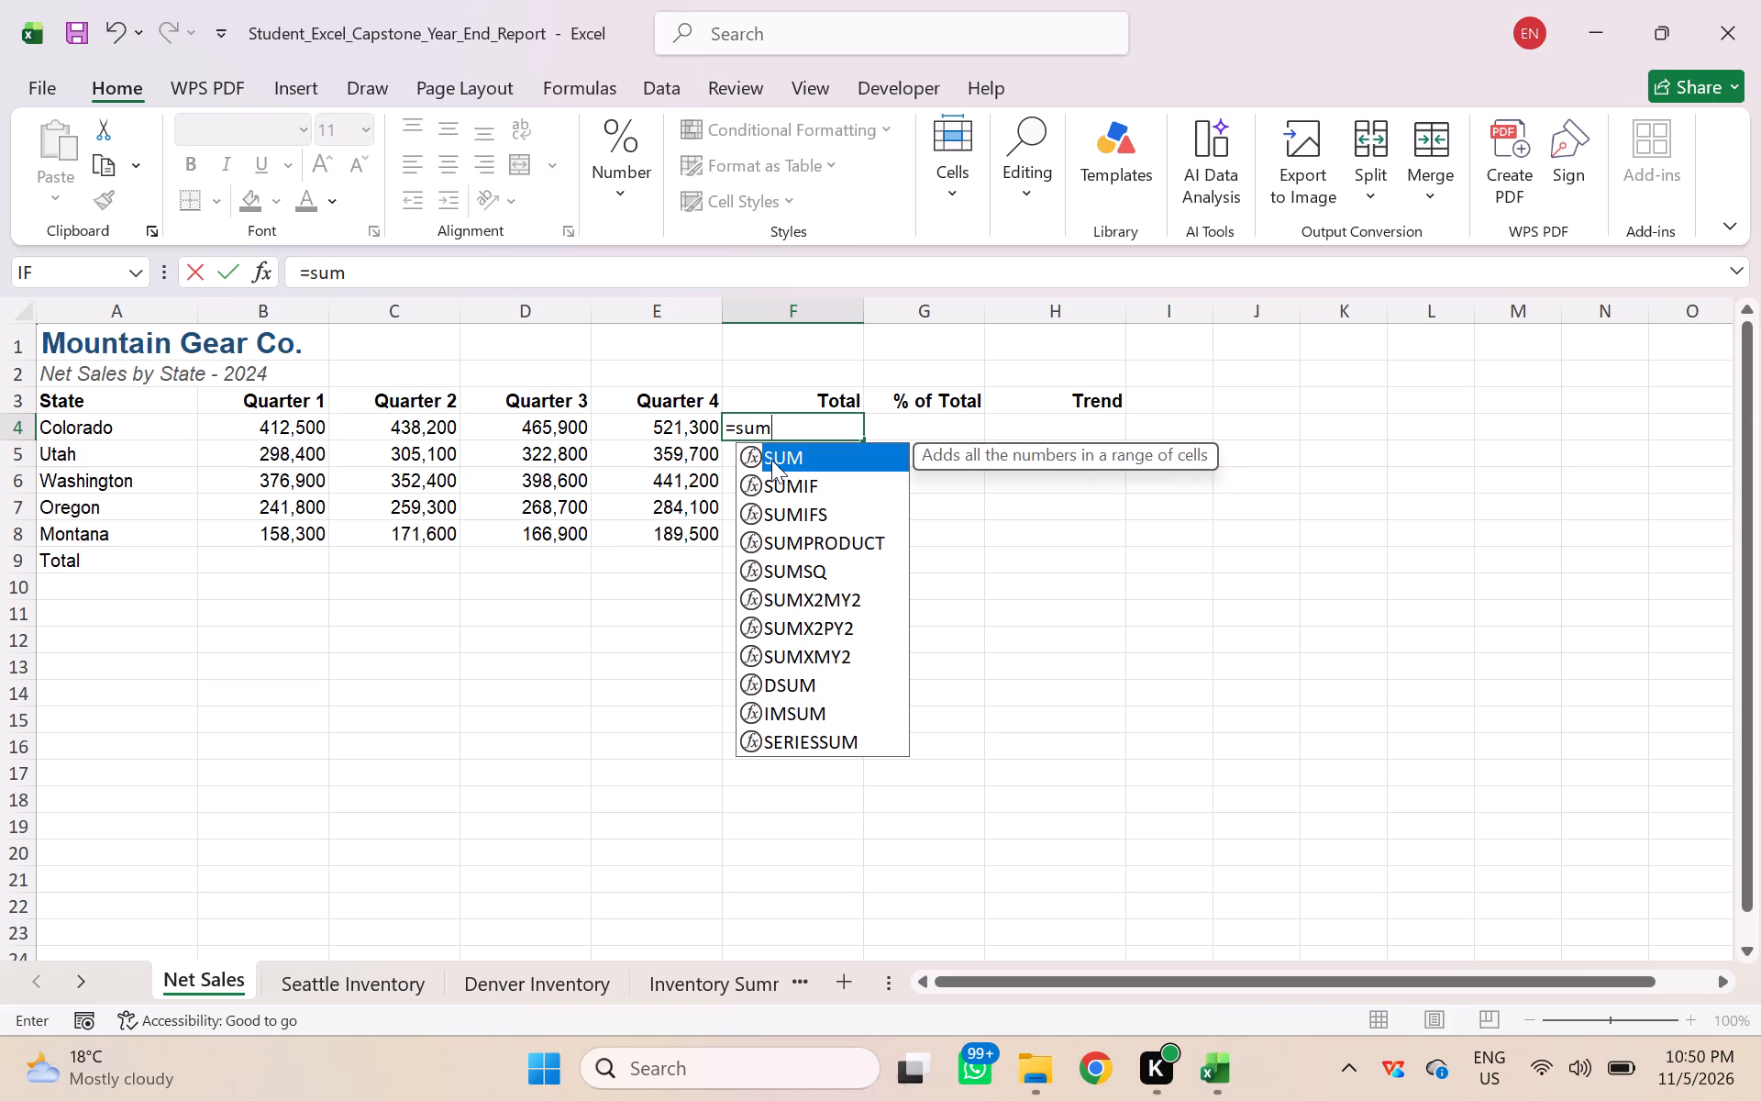
double_click(776, 457)
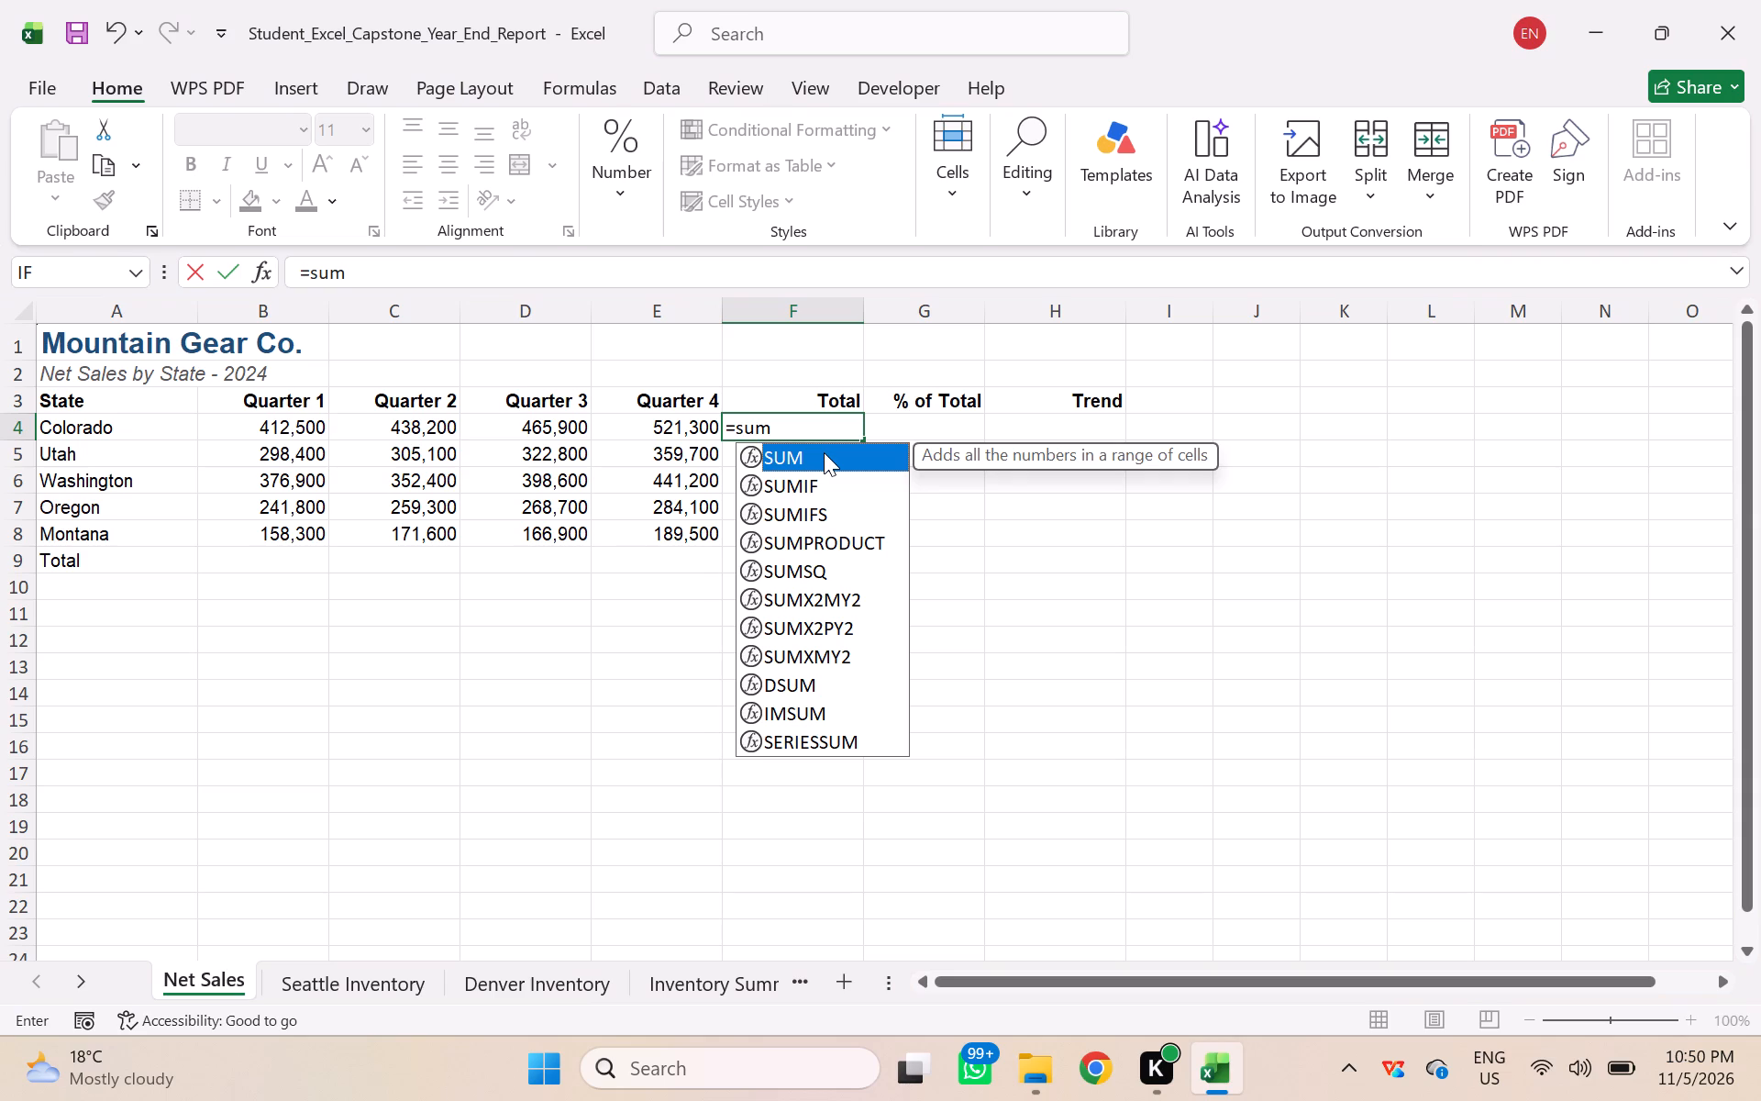
double_click(823, 452)
double_click(817, 461)
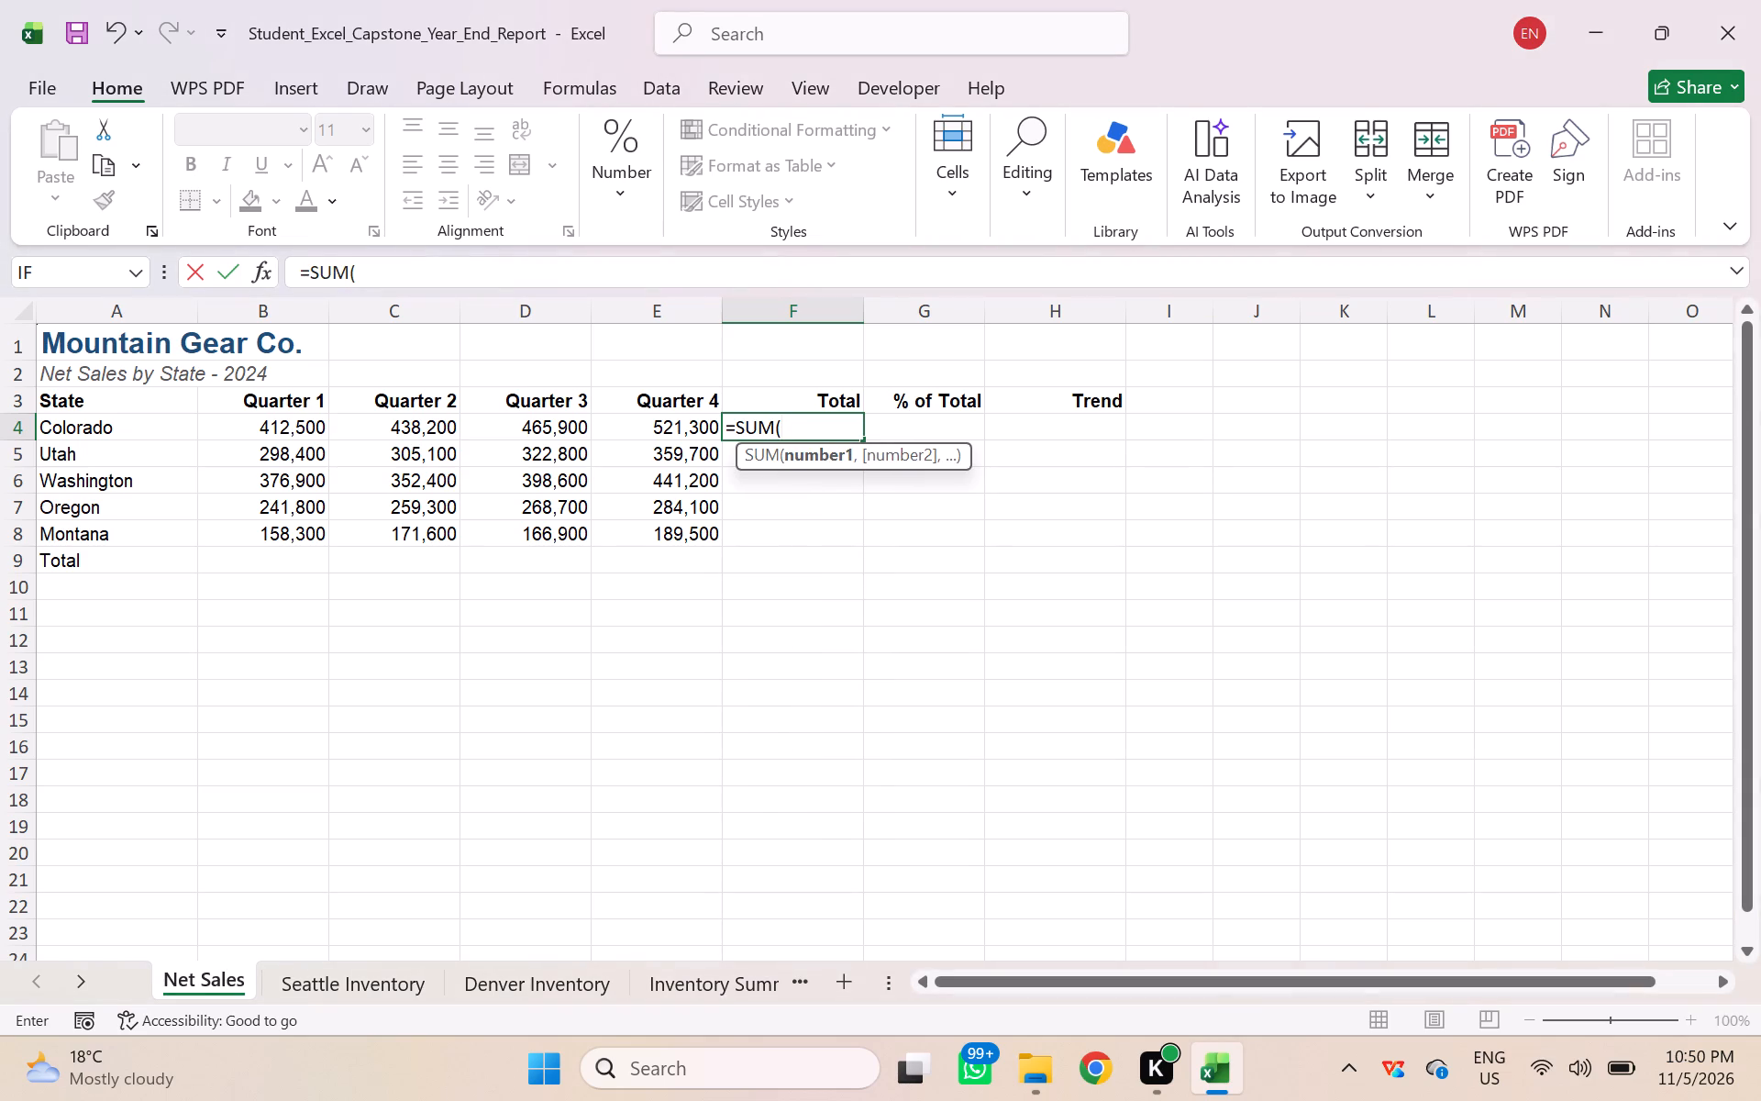
drag(295, 426, 495, 426)
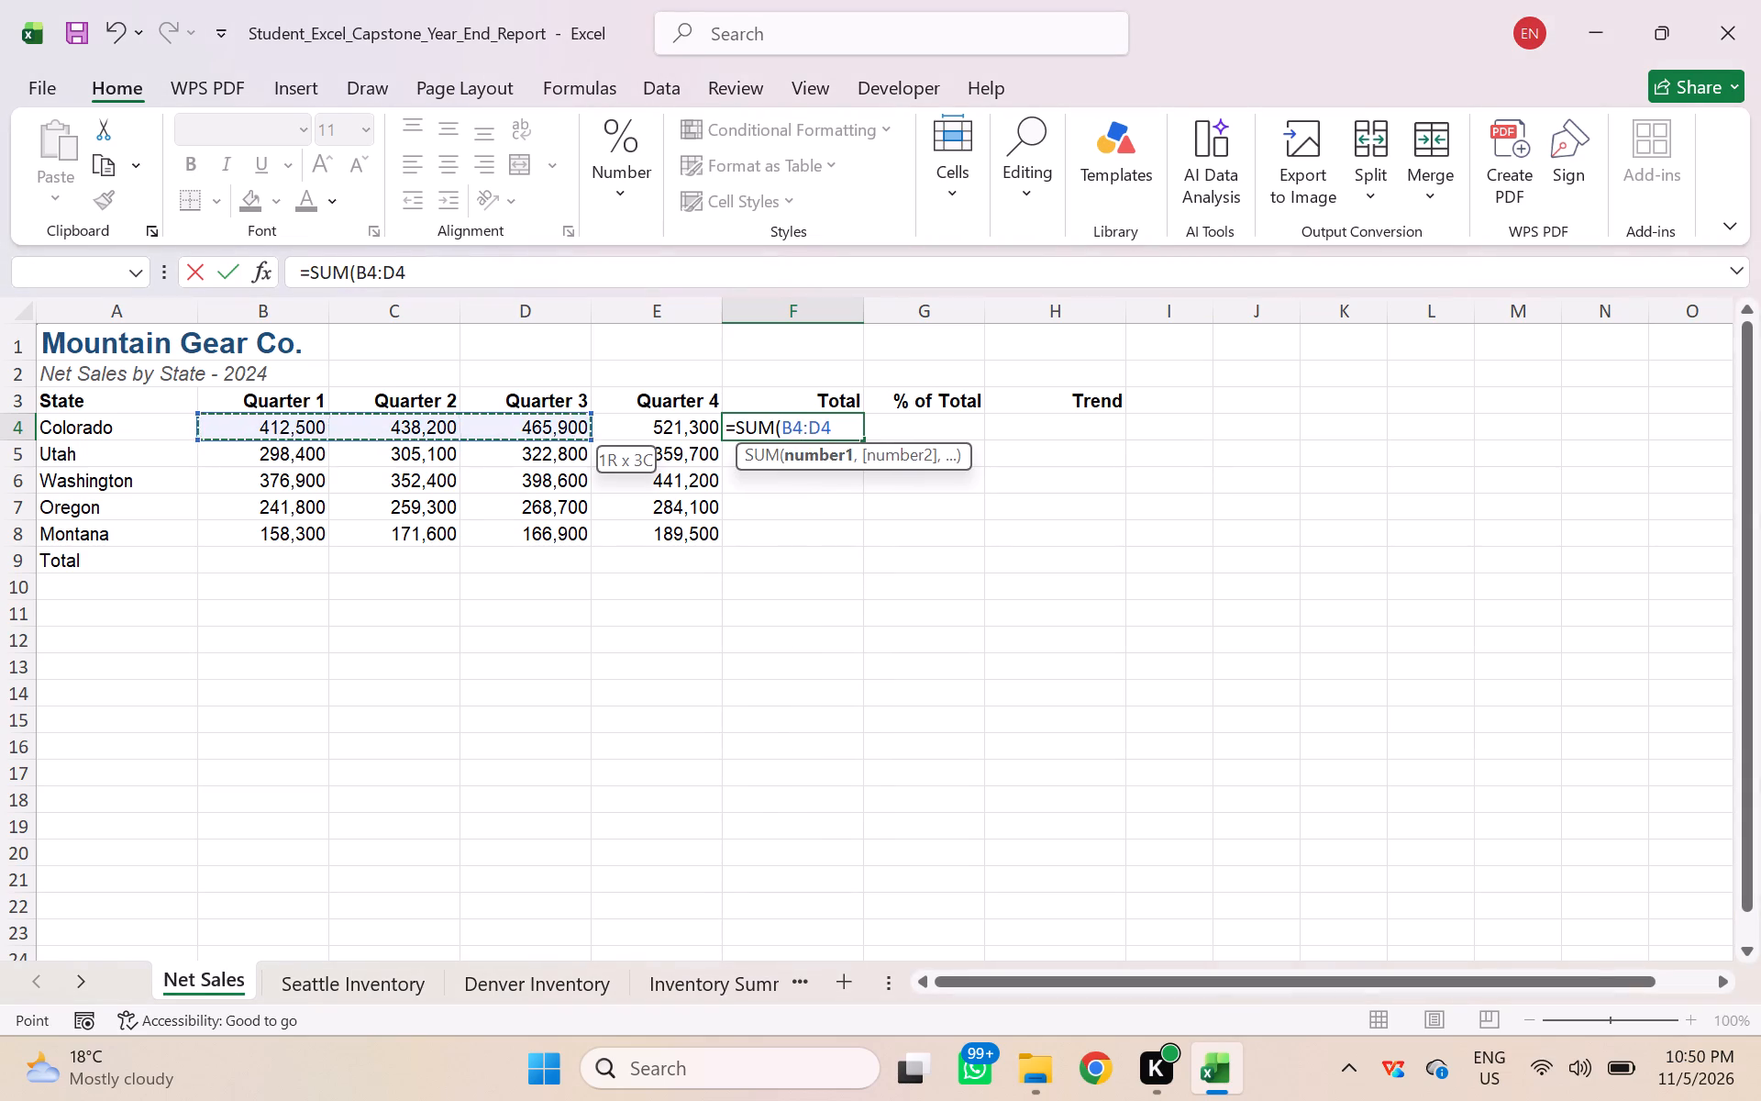
drag(495, 426, 644, 430)
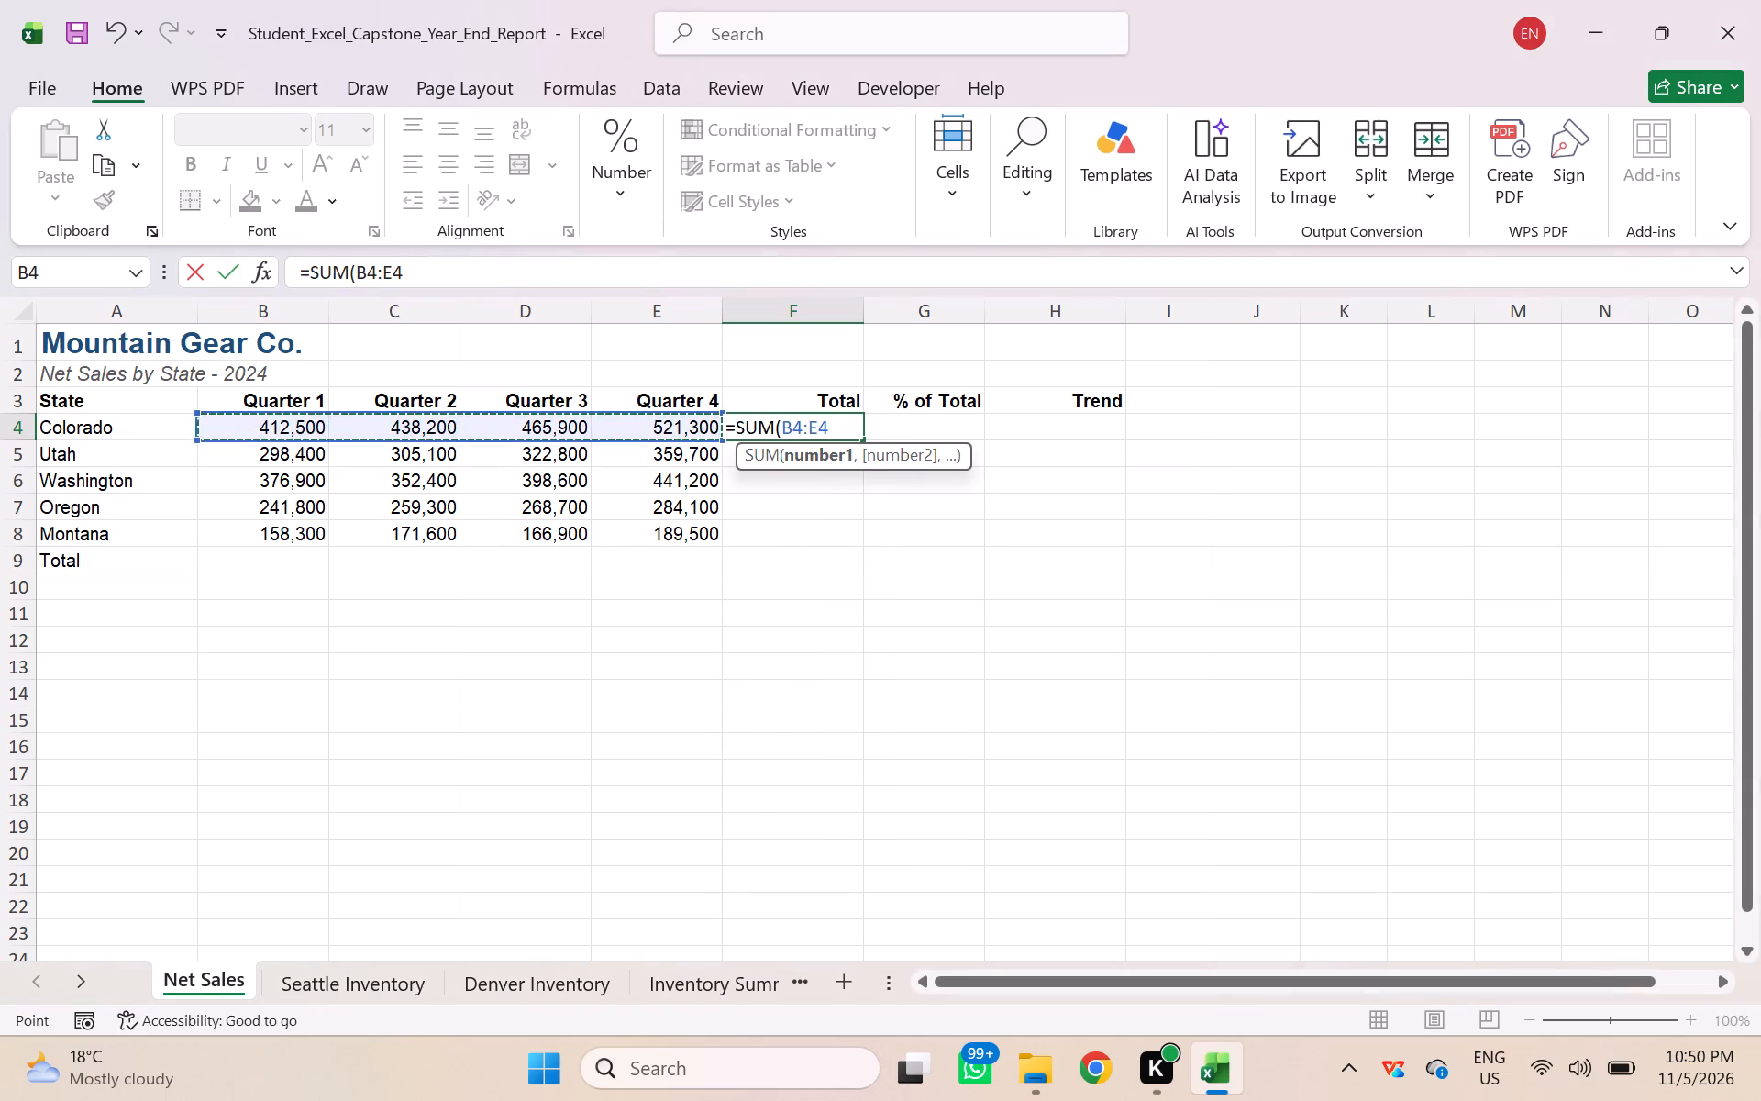
key(shift+parenright)
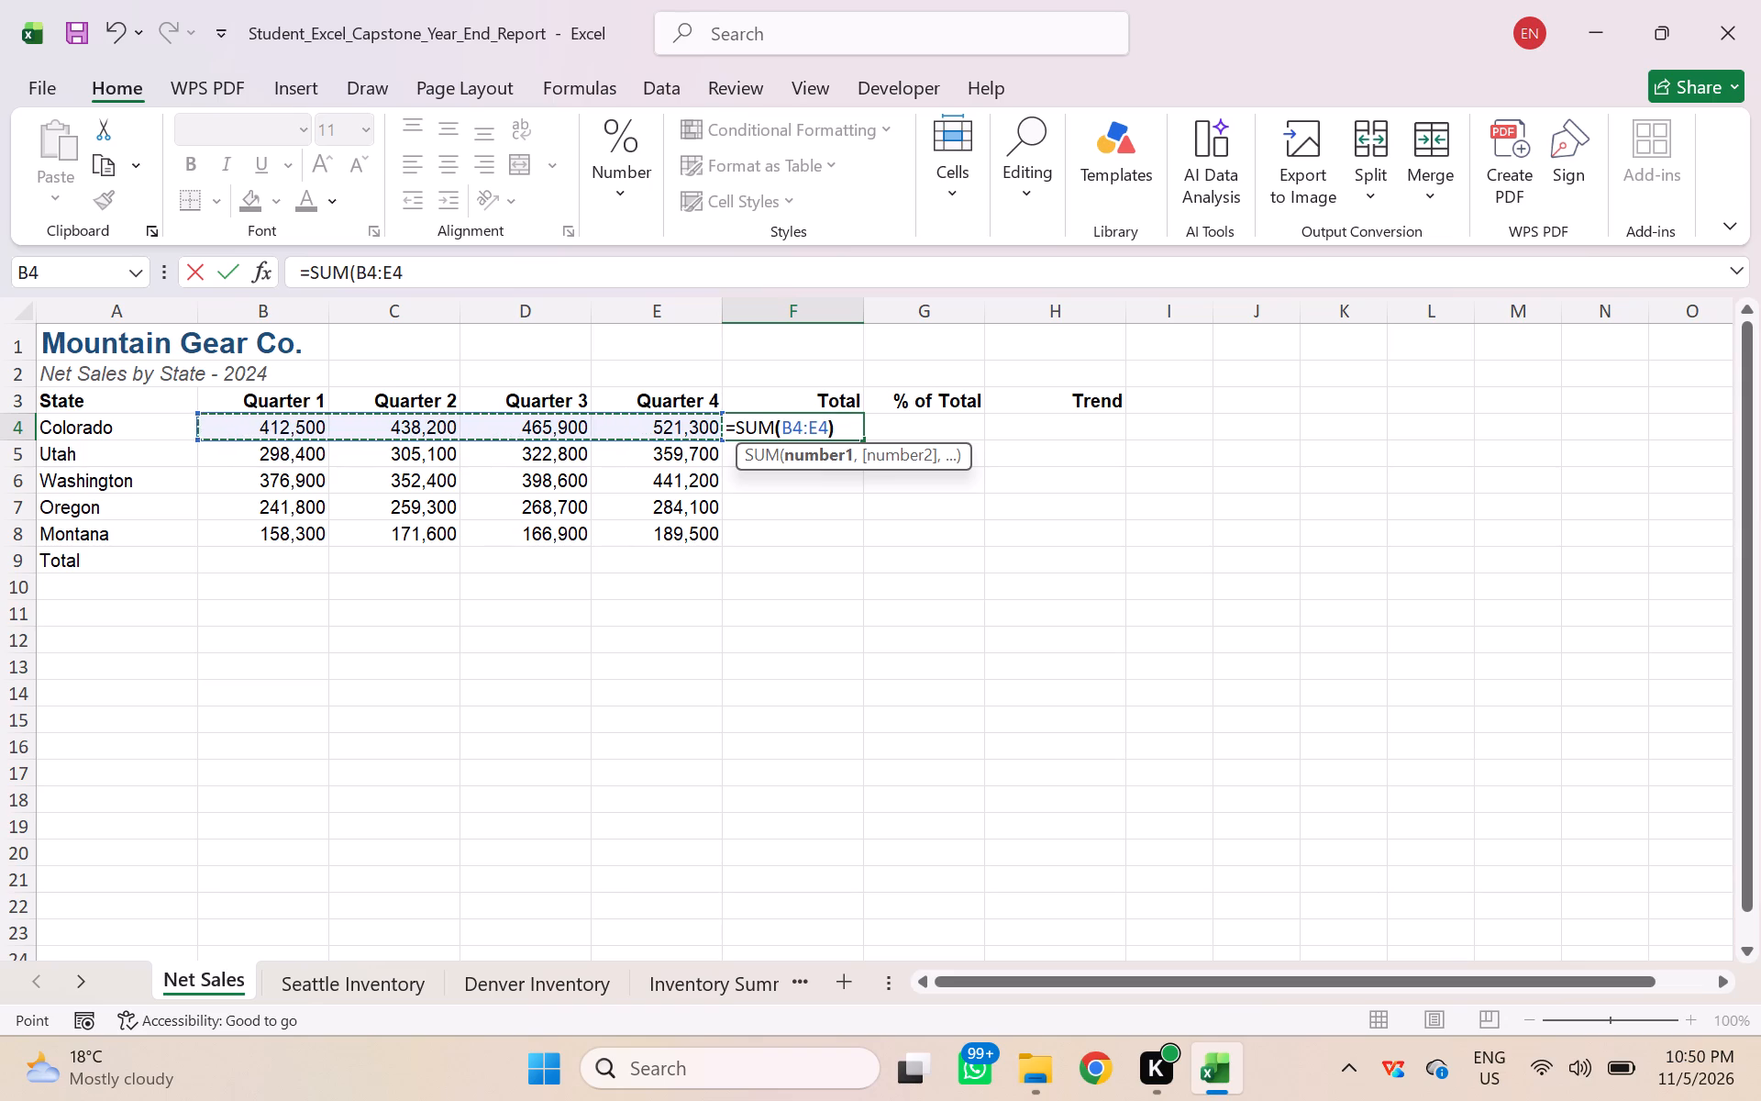
key(Return)
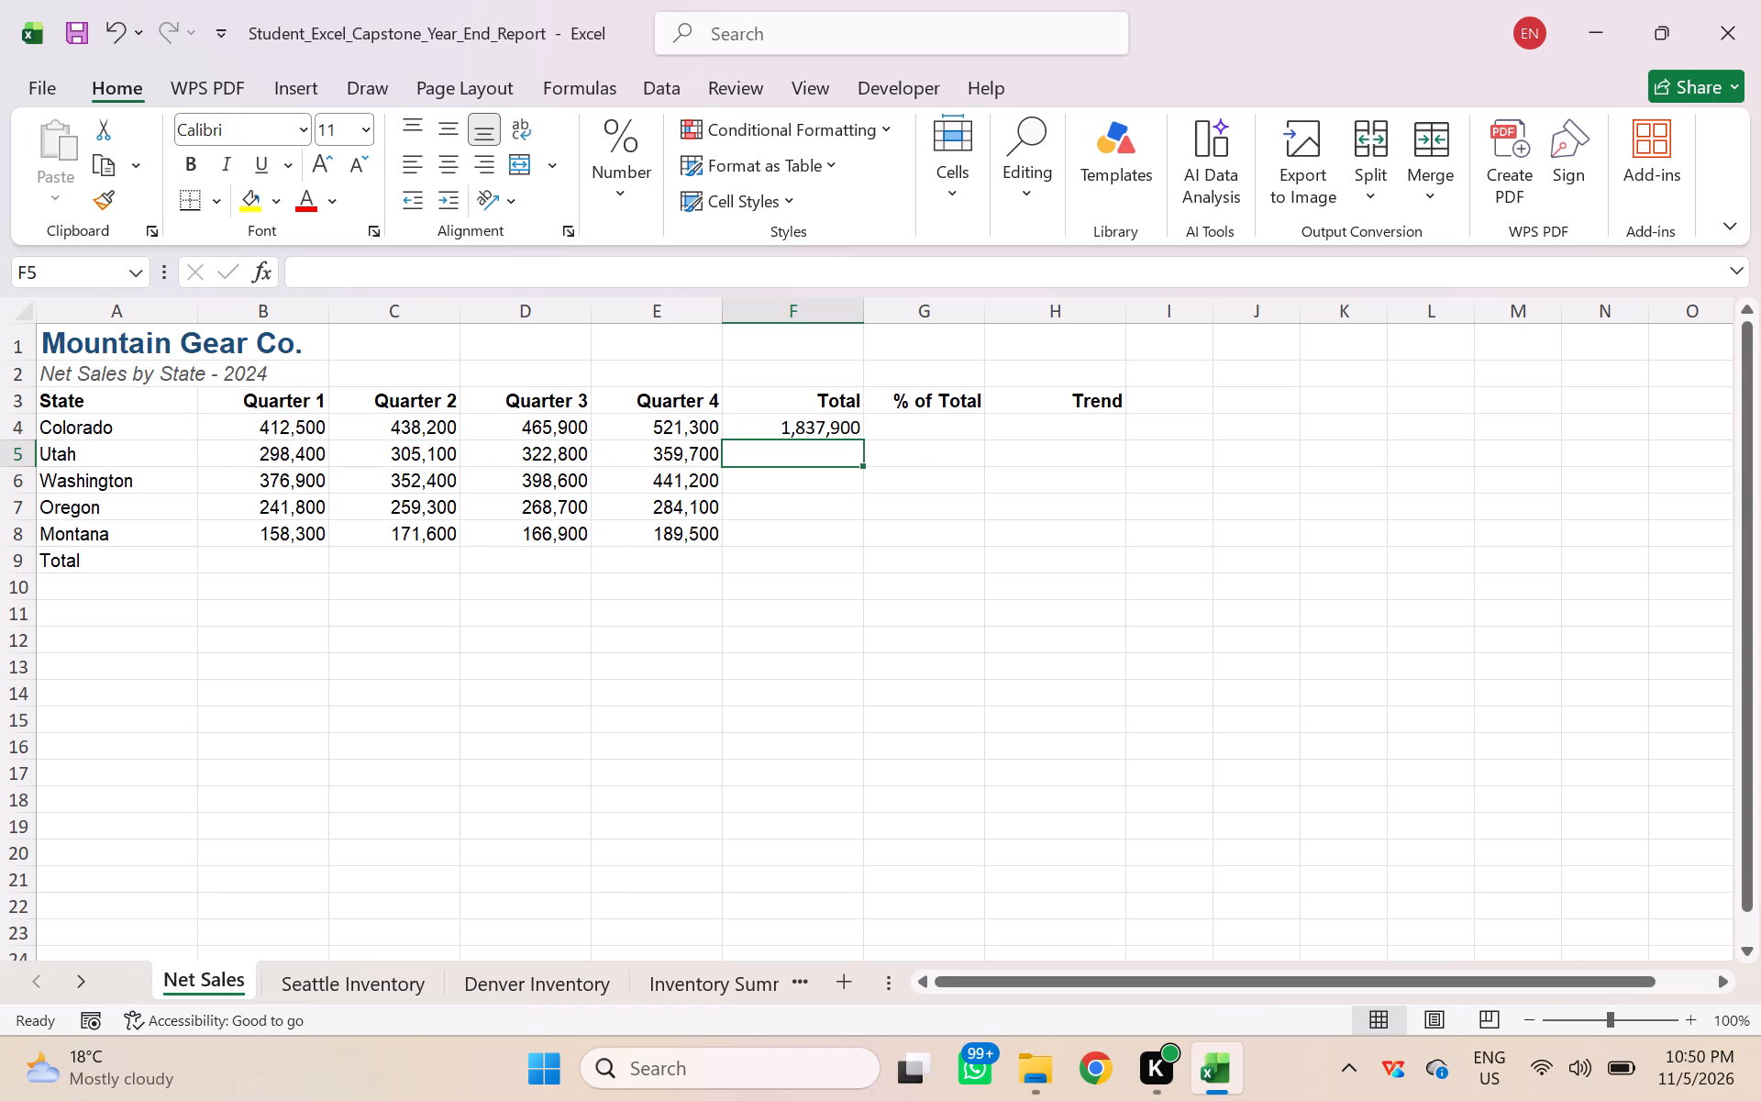
Fill the Colorado total formula down the Total column through Montana in F8.
click(790, 427)
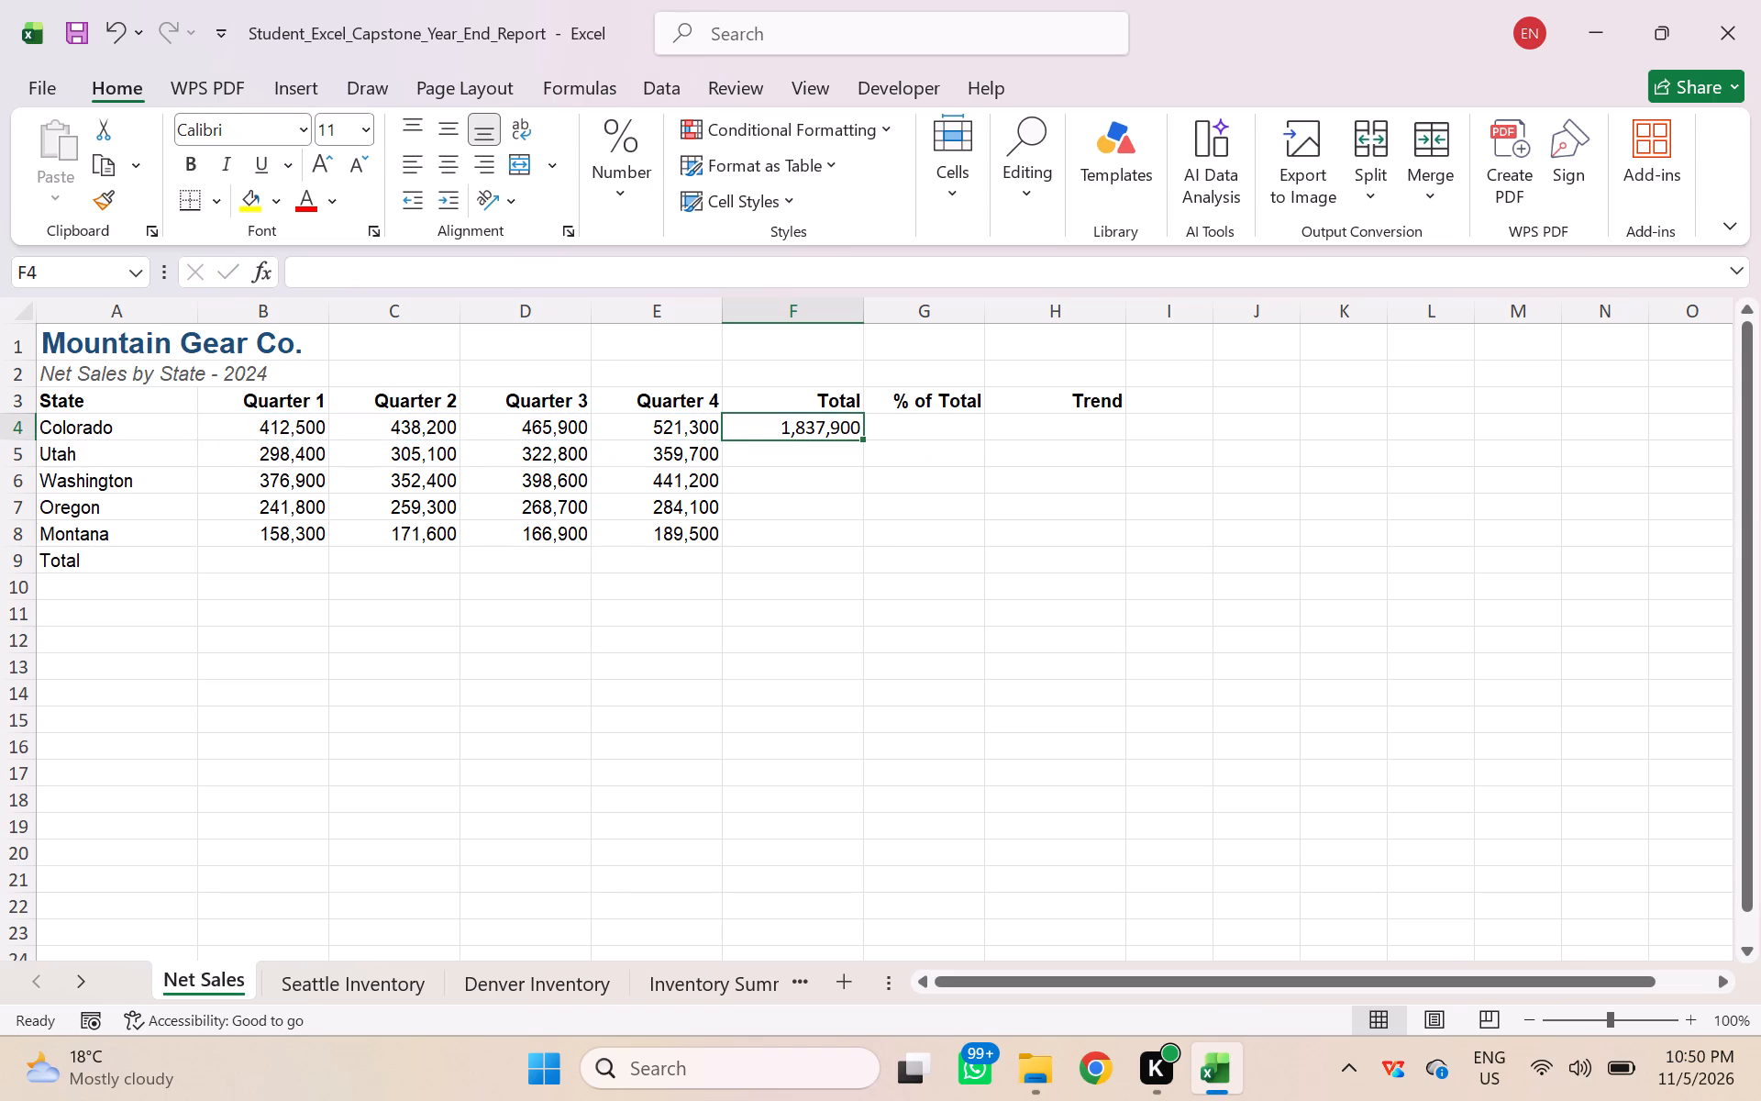
drag(863, 438, 866, 500)
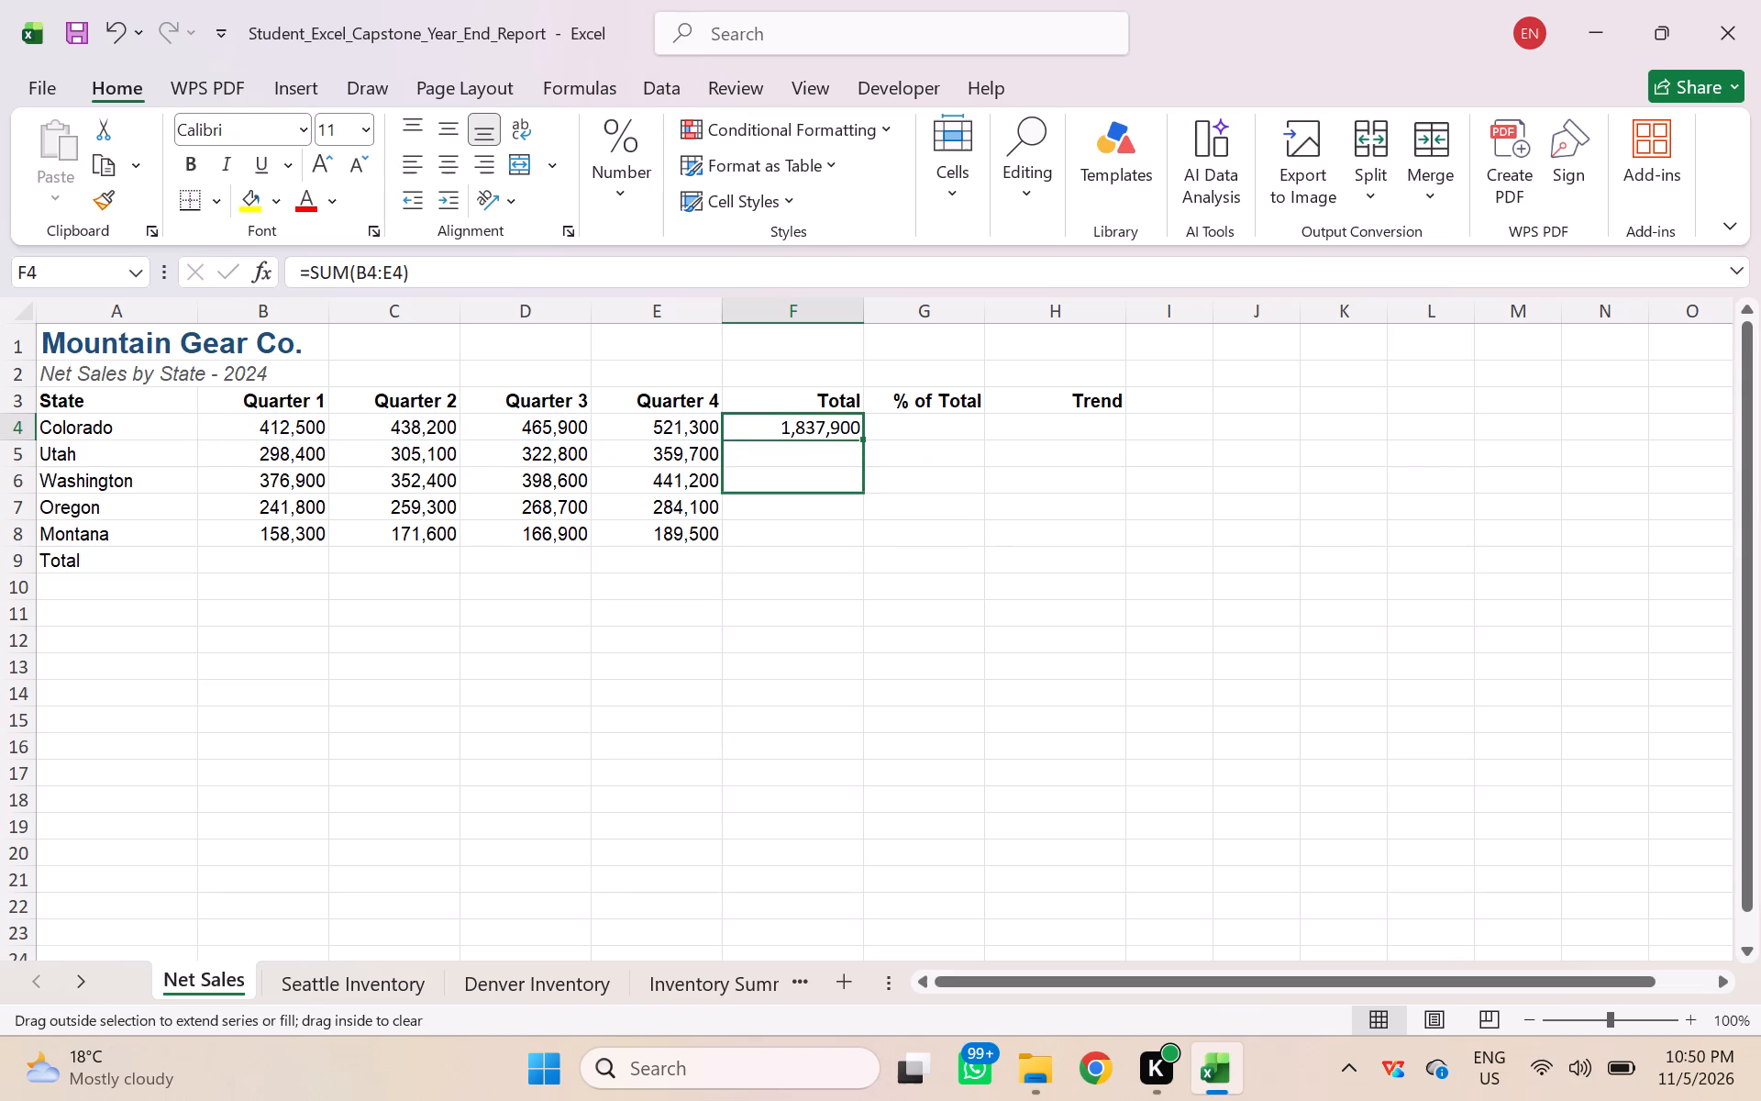
drag(866, 500, 867, 533)
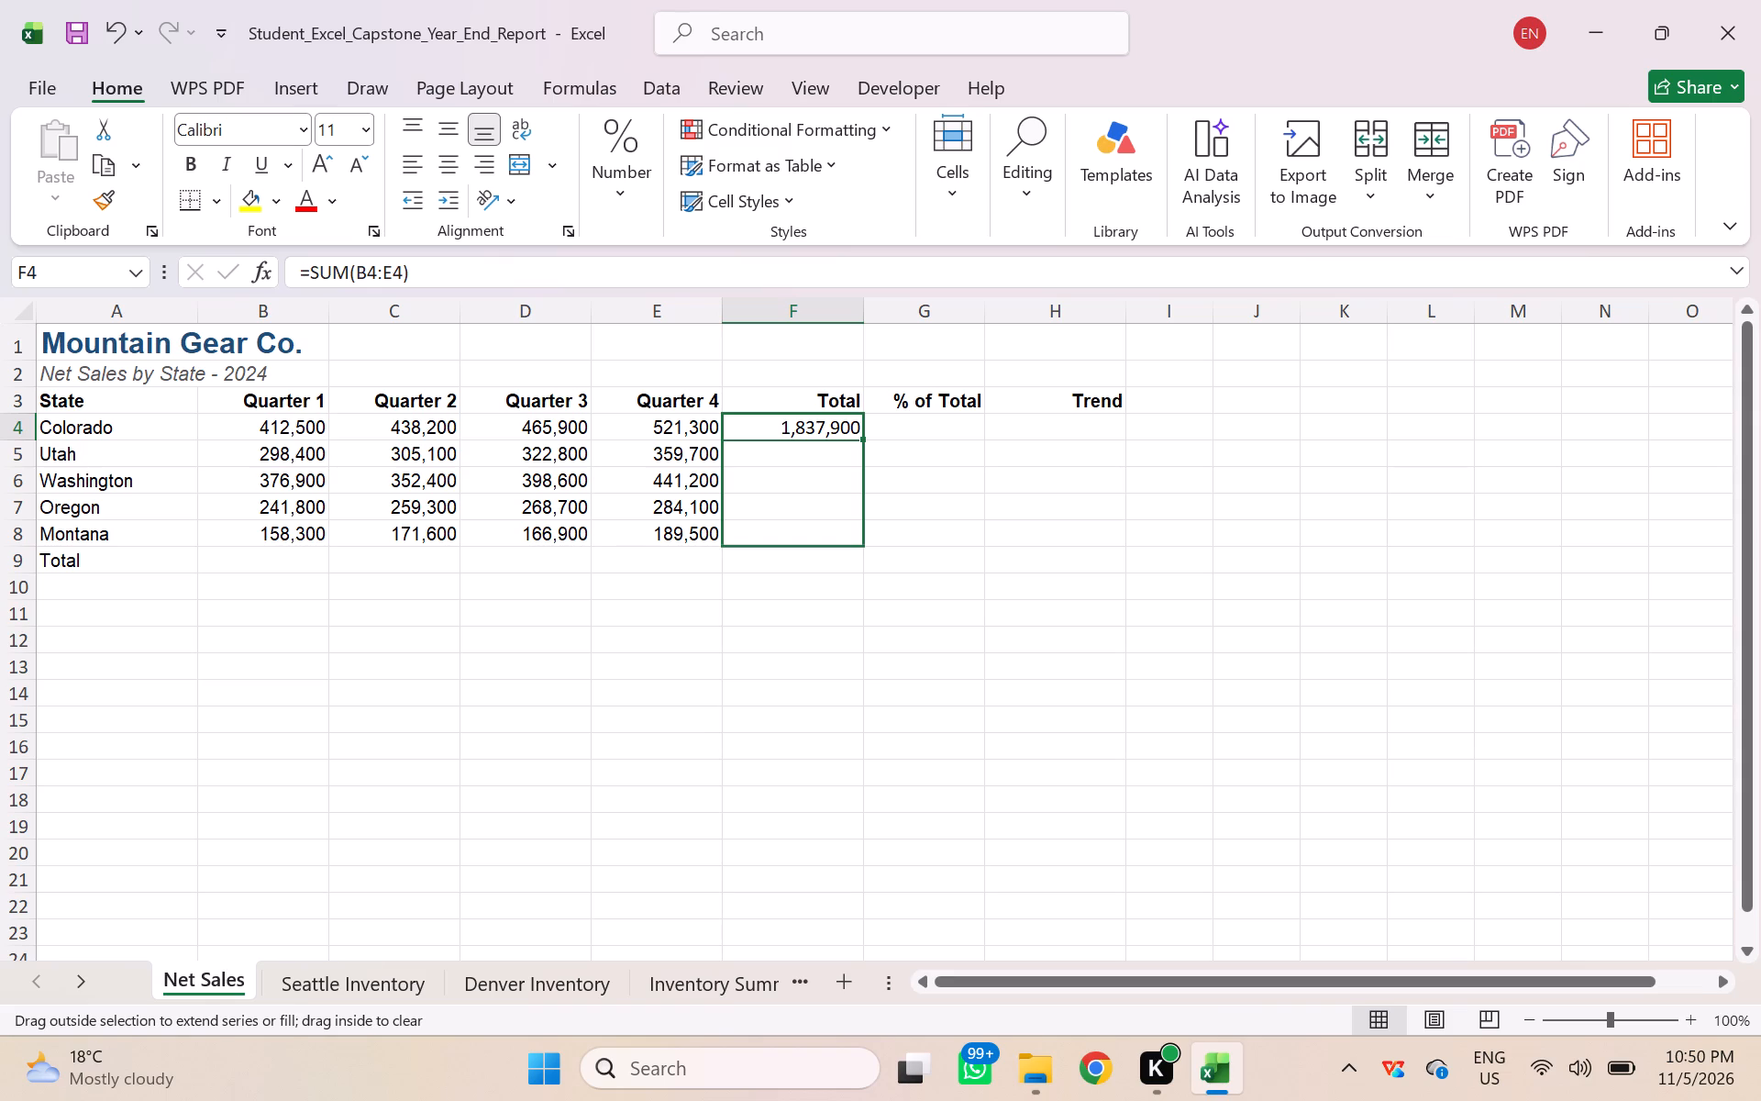
drag(867, 533, 866, 532)
click(958, 478)
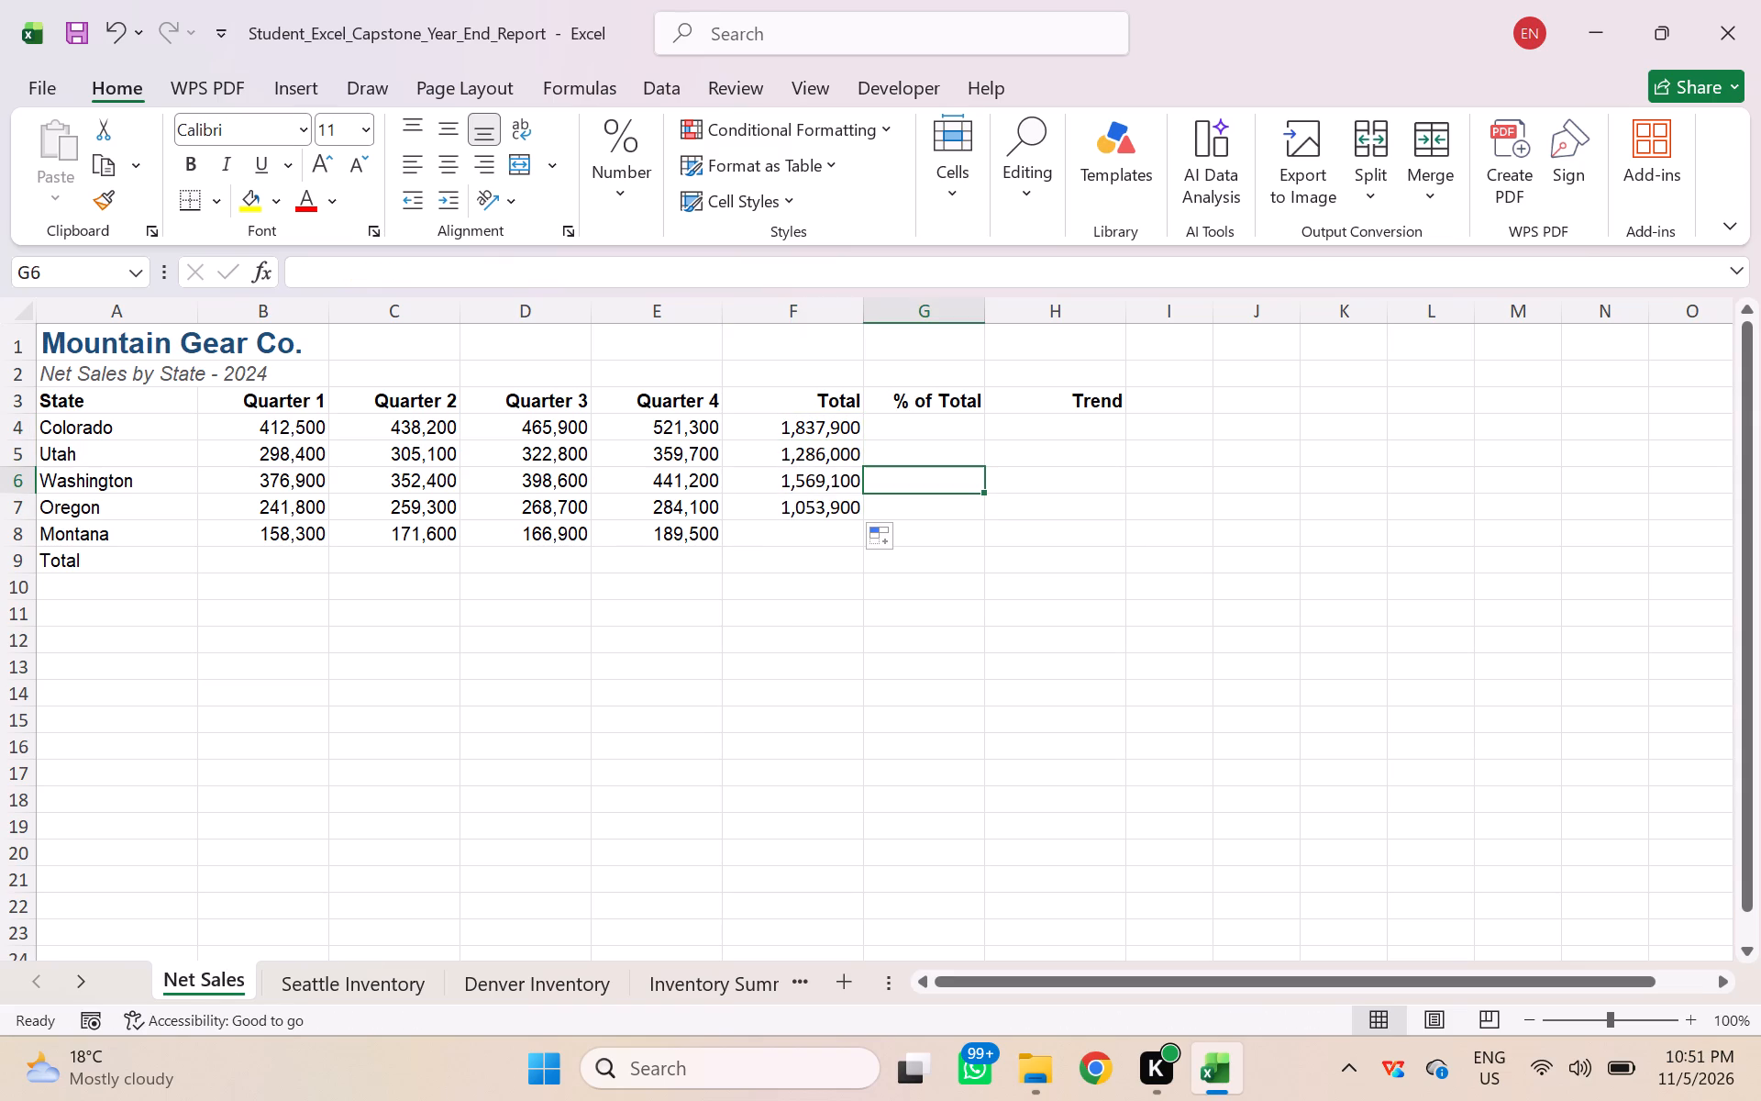
click(790, 509)
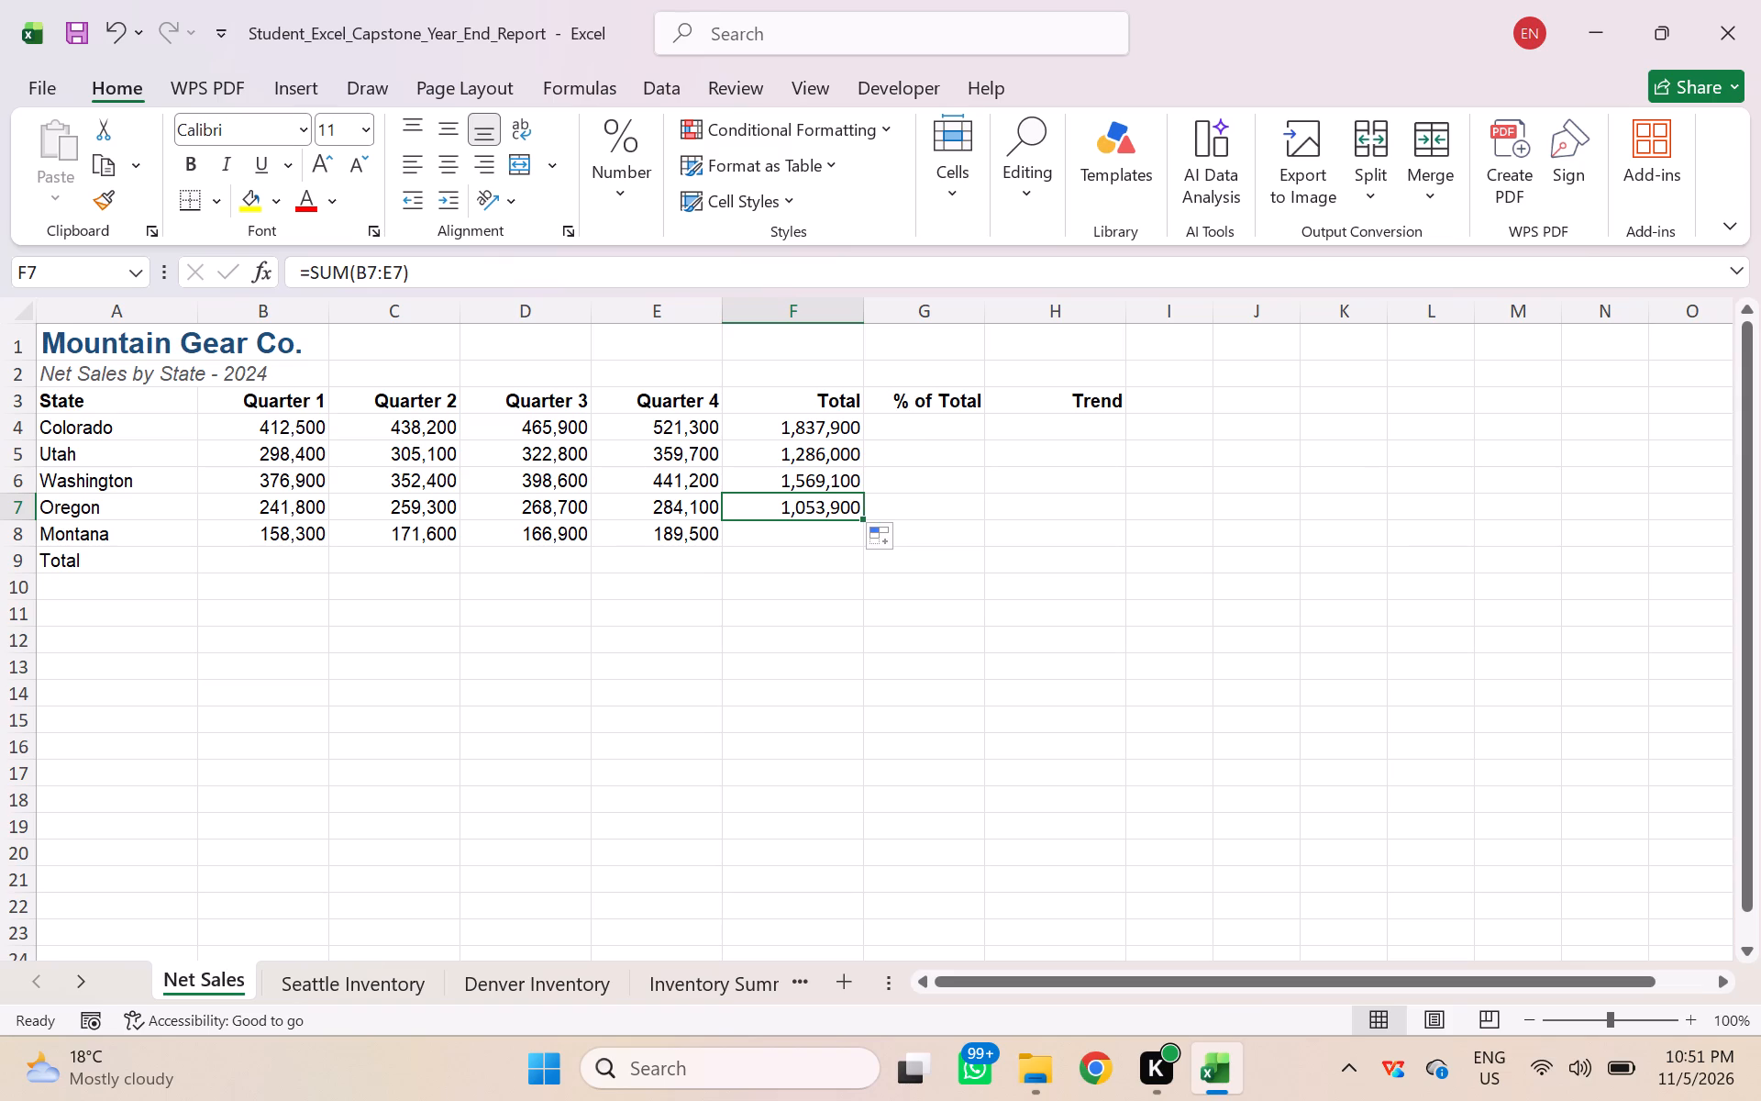
drag(858, 515, 856, 549)
click(942, 527)
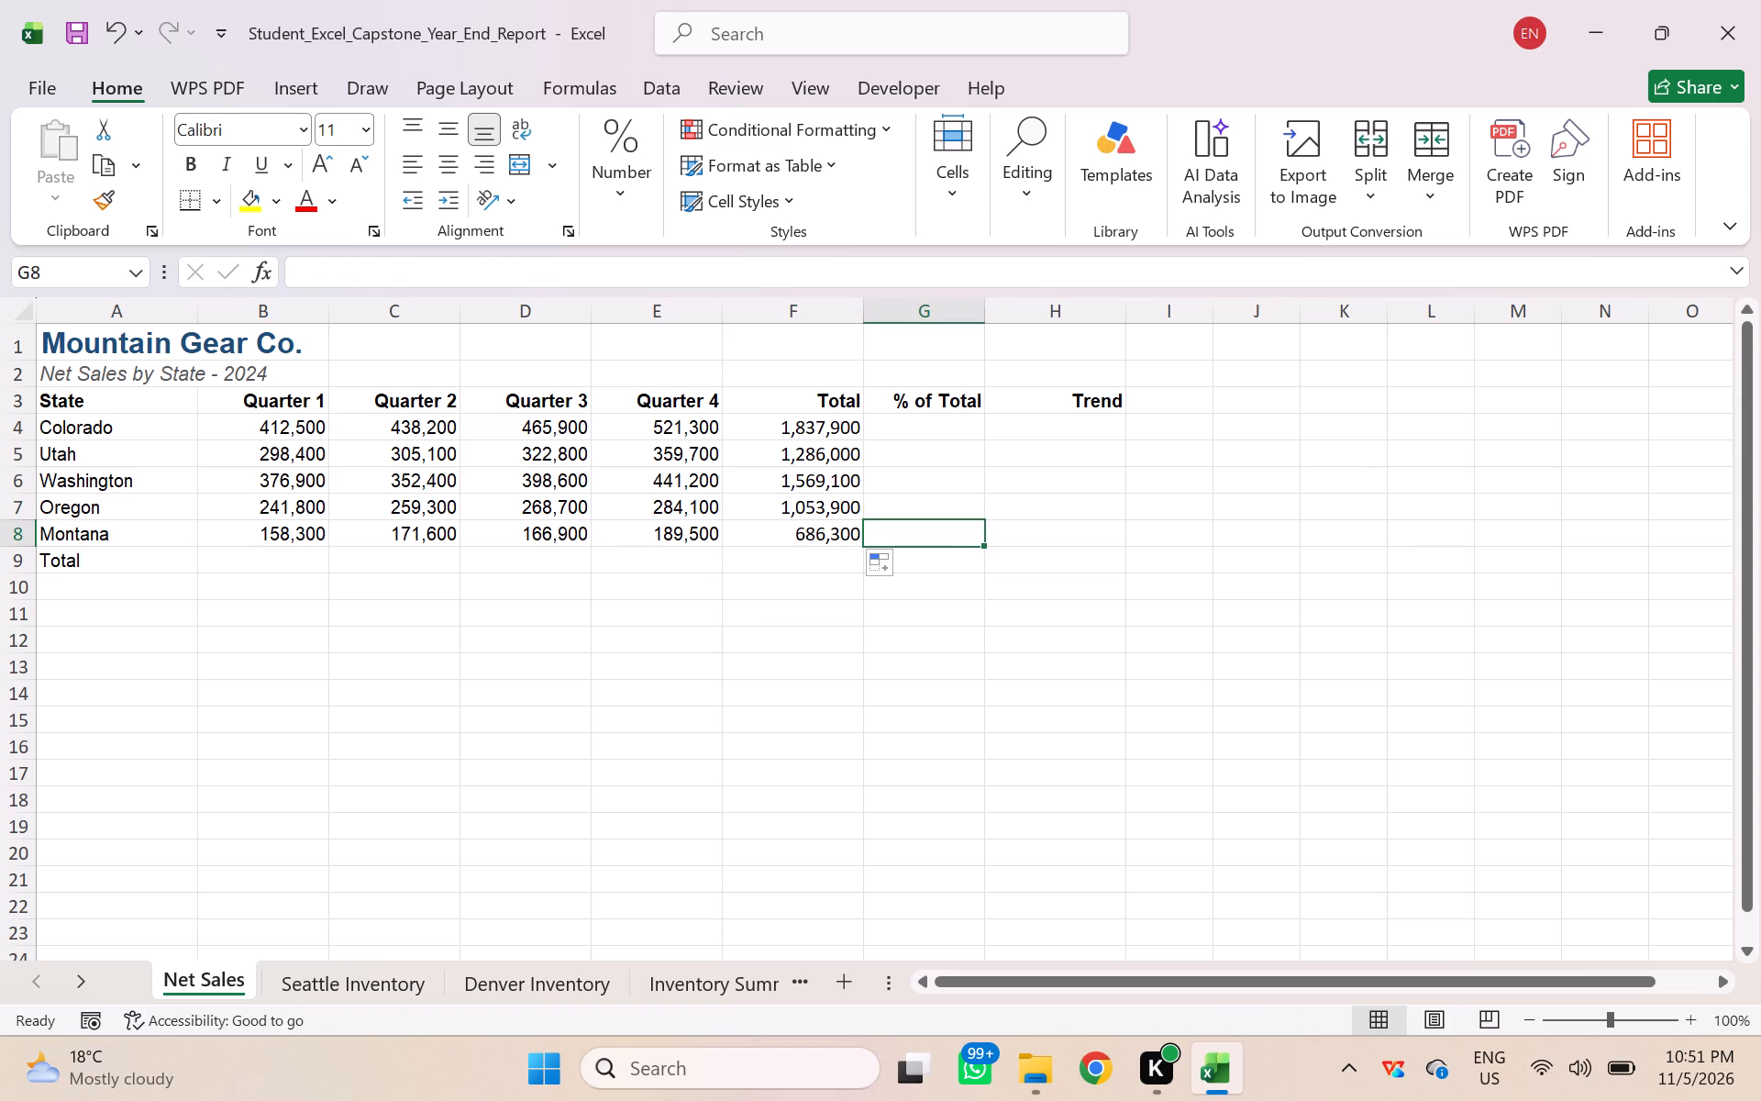
click(770, 541)
click(993, 524)
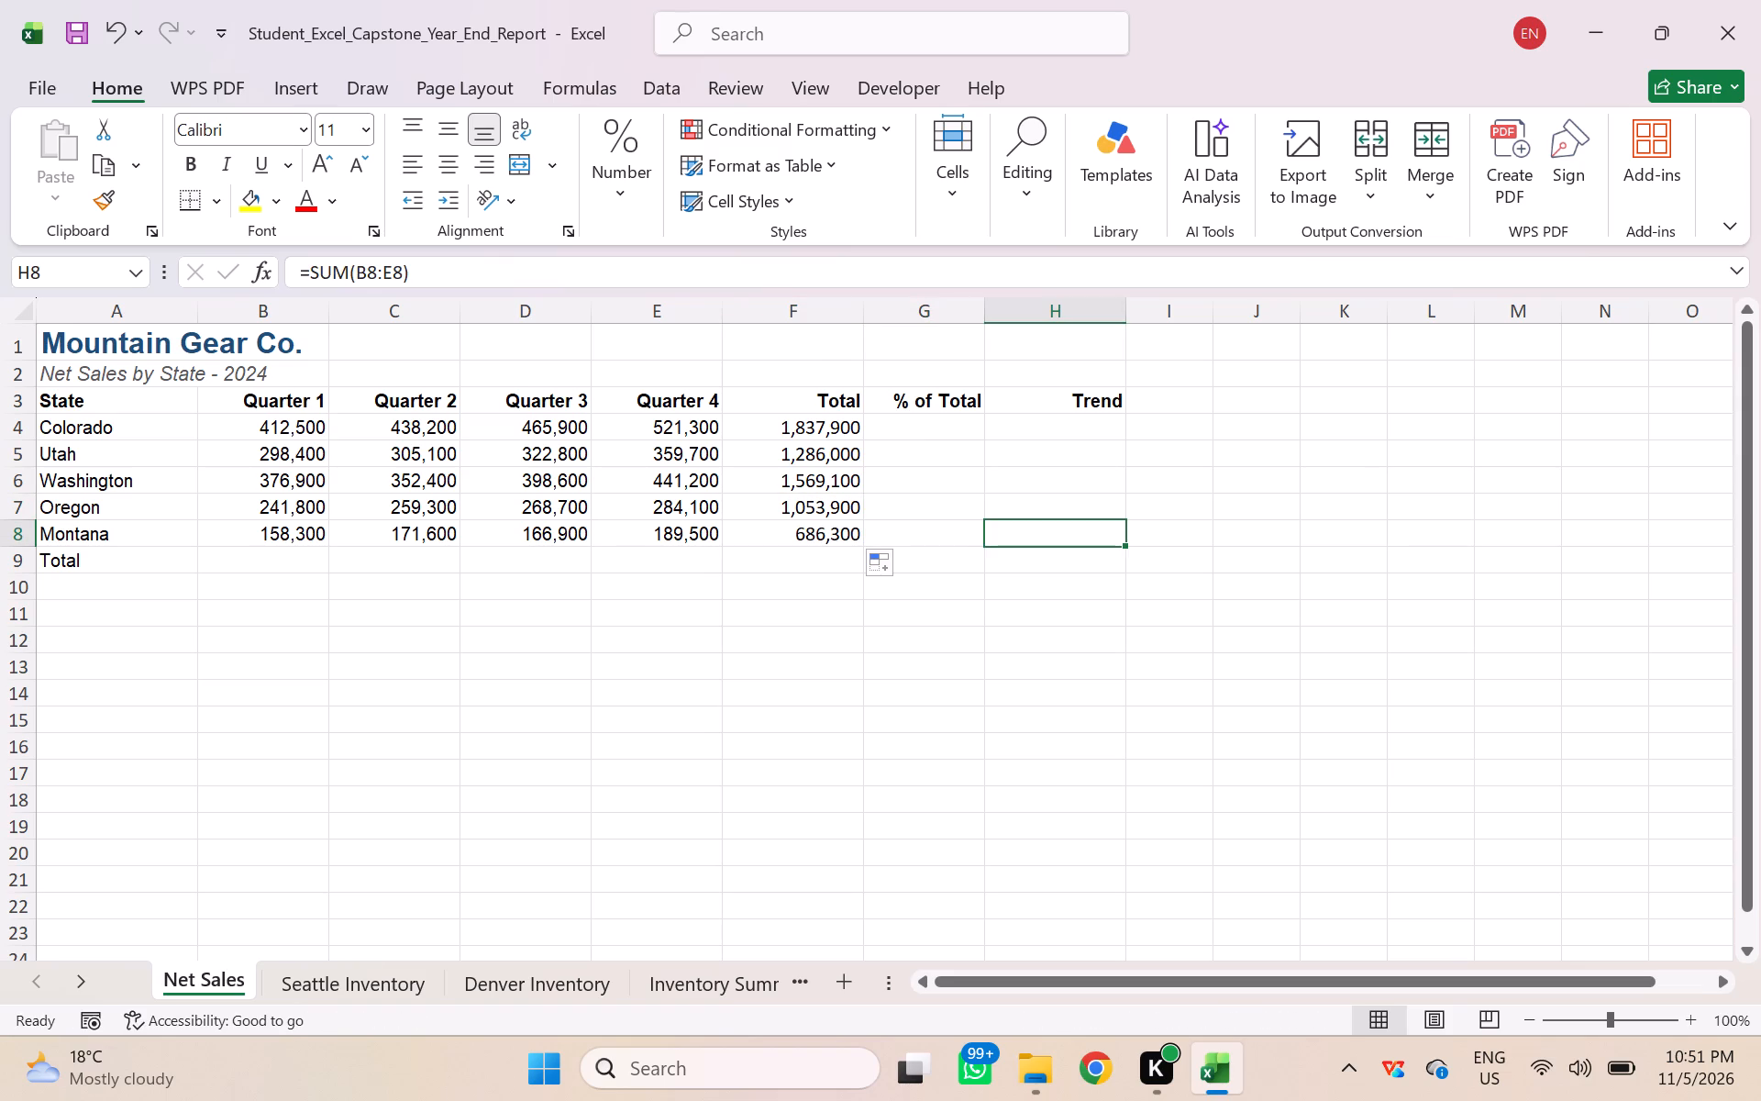
Total the Quarter 1 sales of all states in cell B9 with =SUM(B4:B8).
click(293, 559)
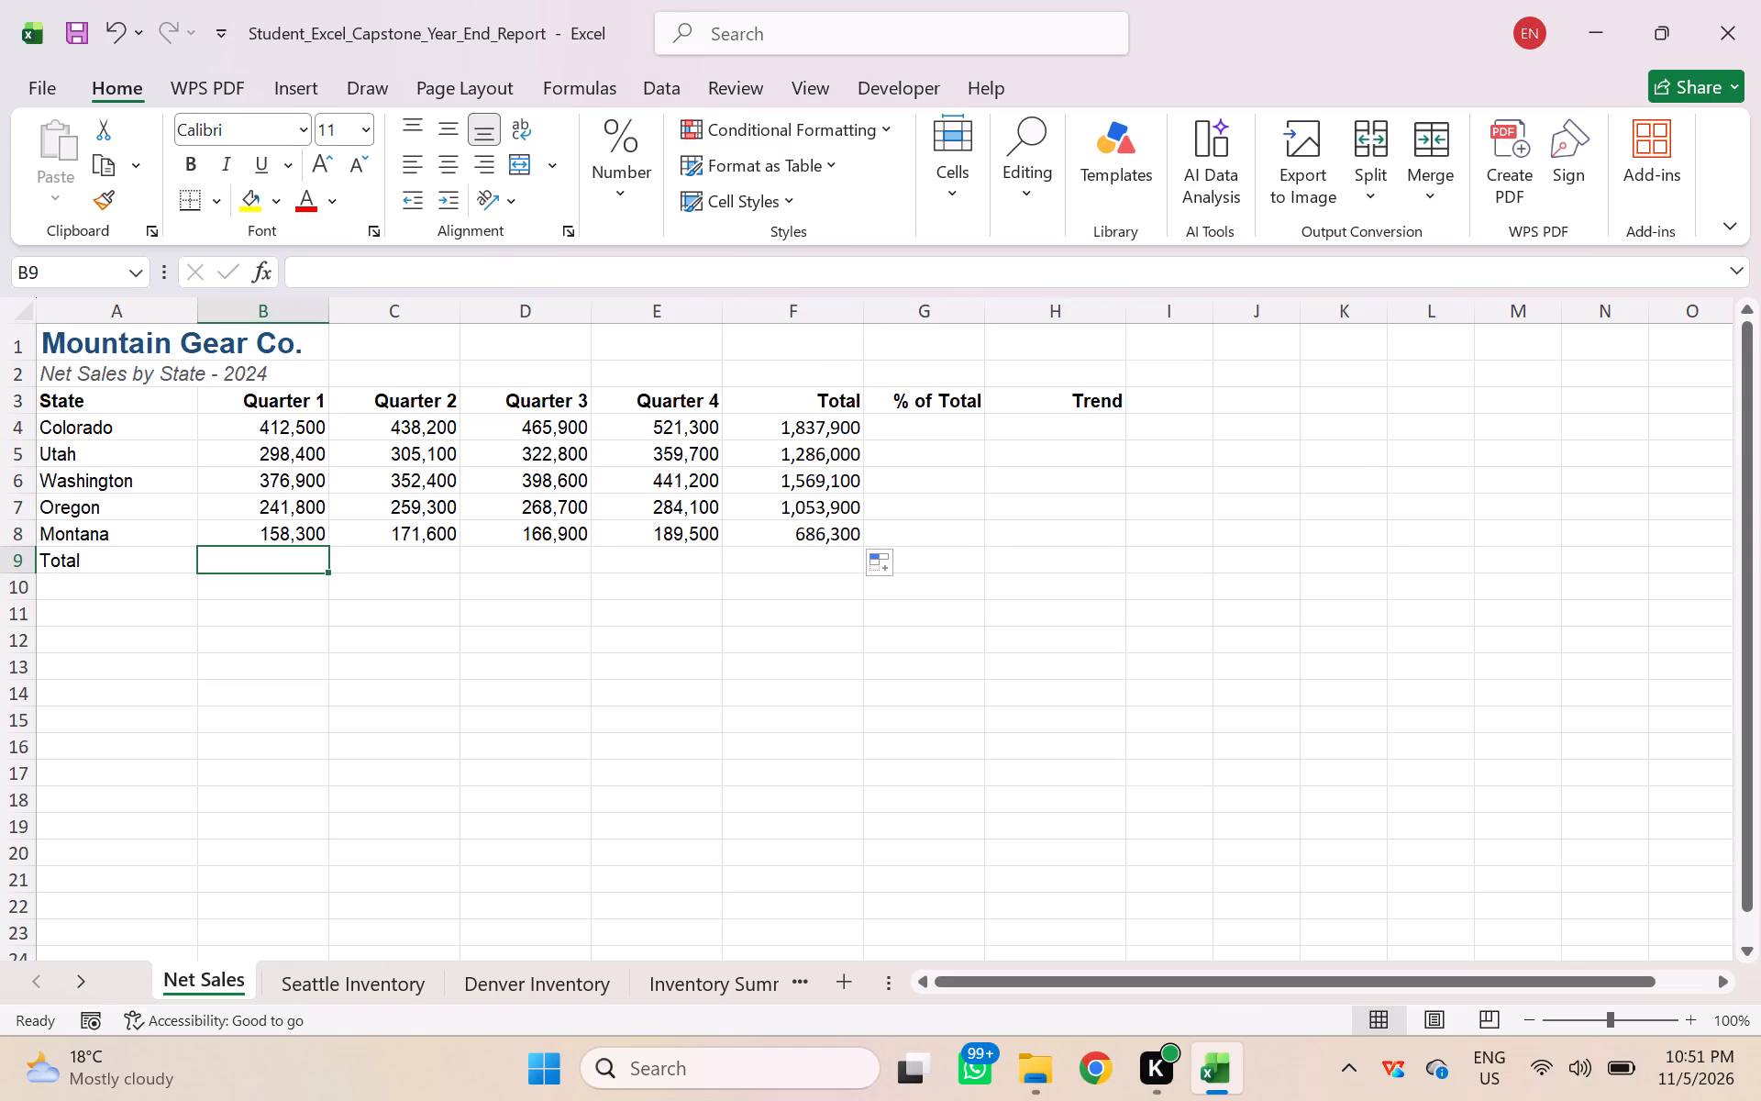
key(equal)
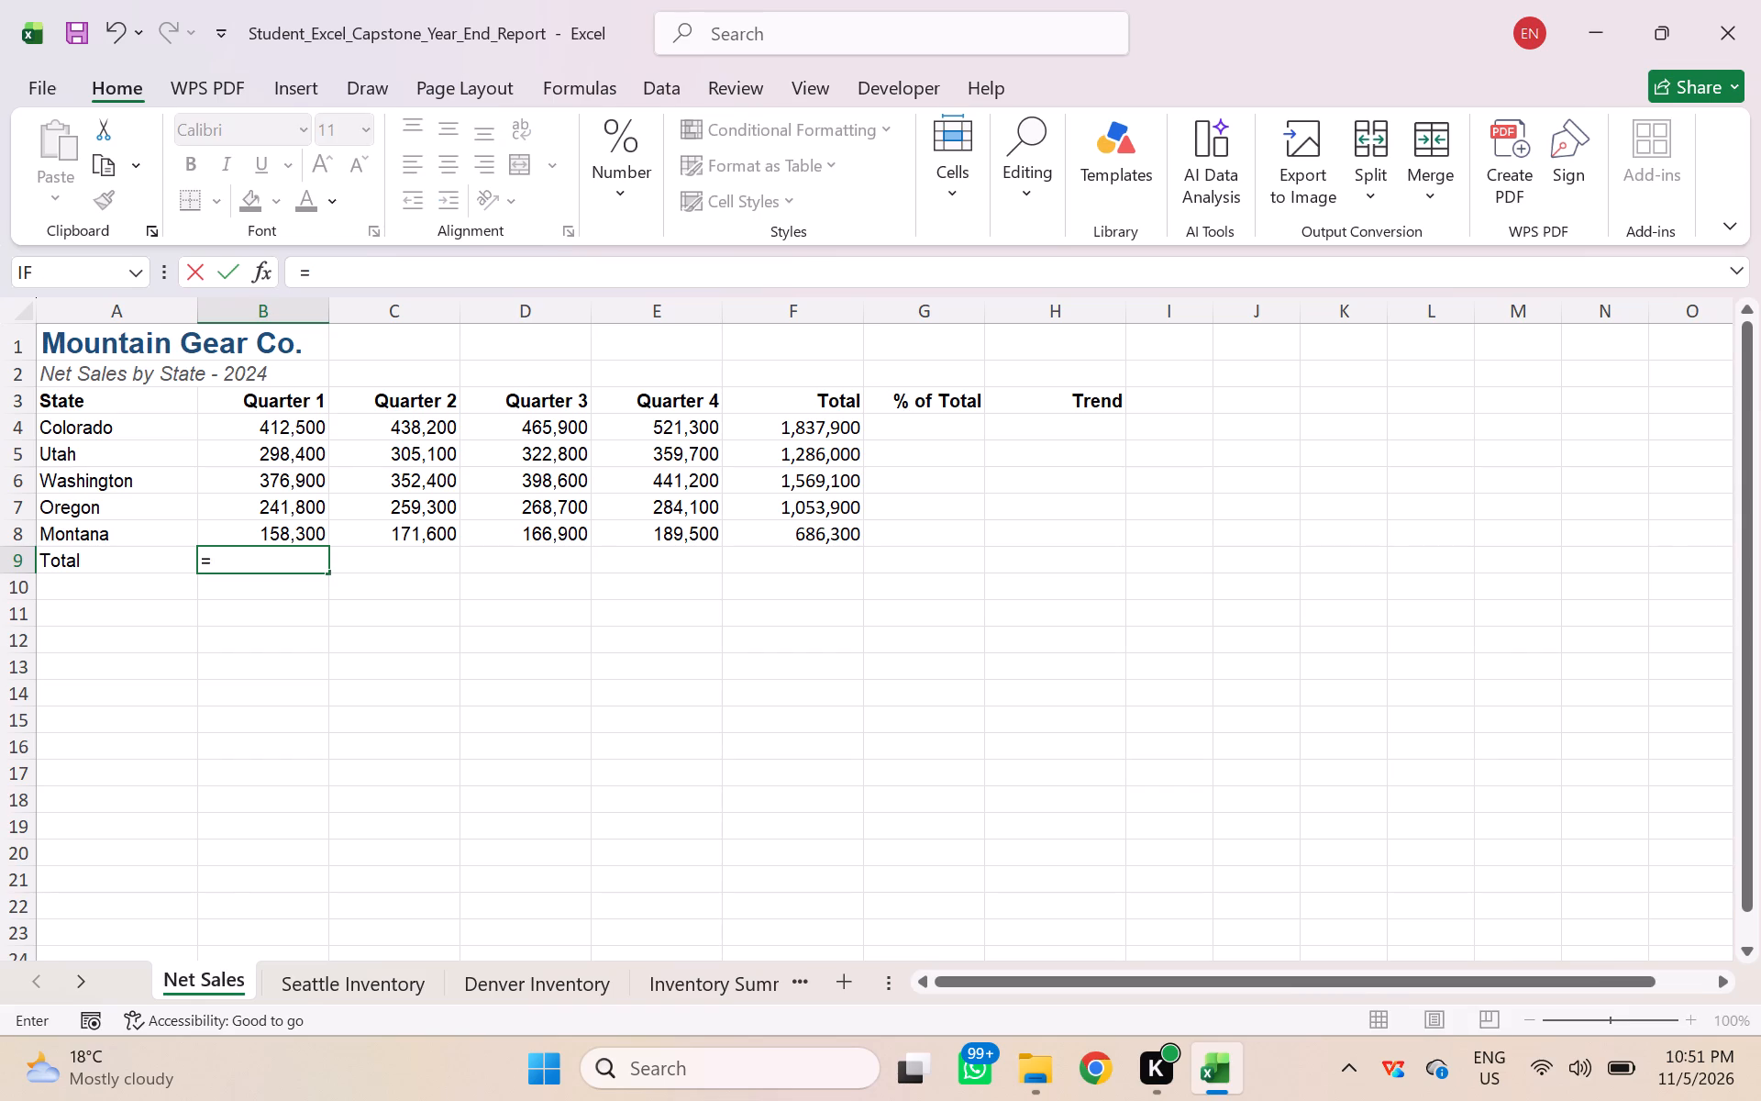
key(s)
key(u)
key(m)
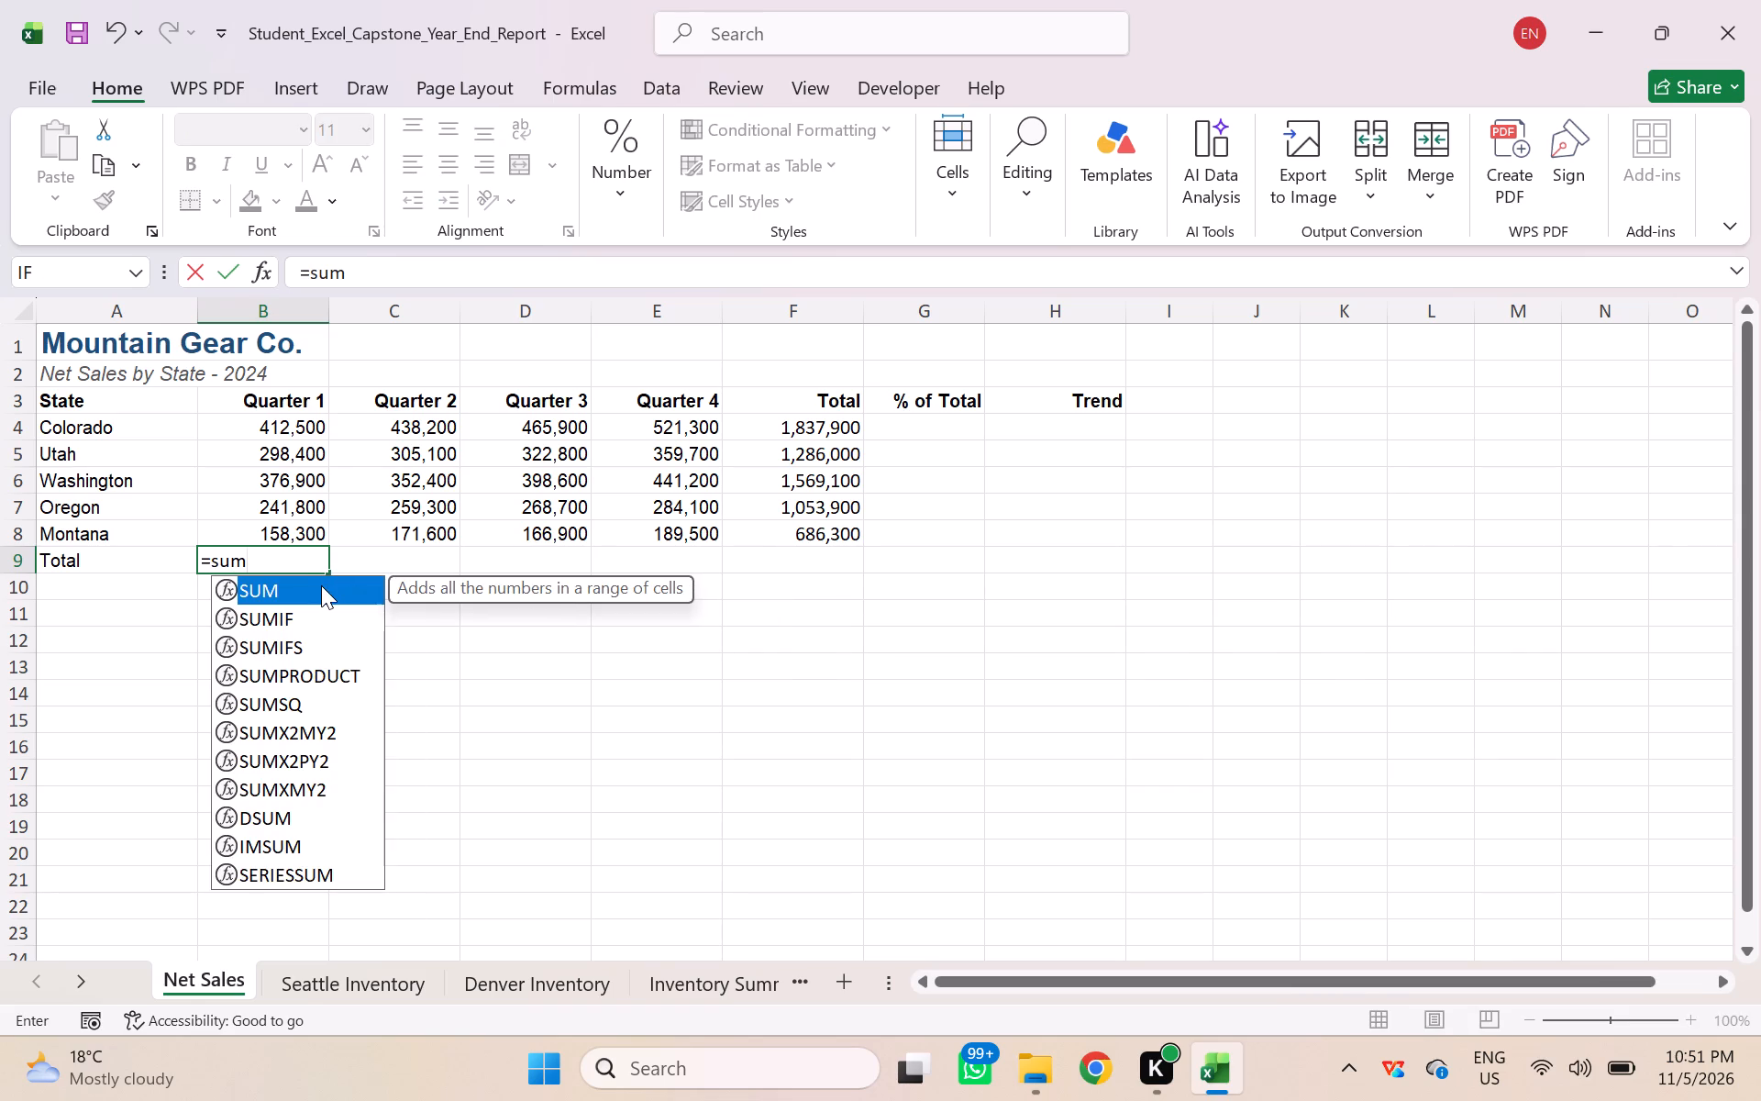
double_click(321, 585)
double_click(288, 593)
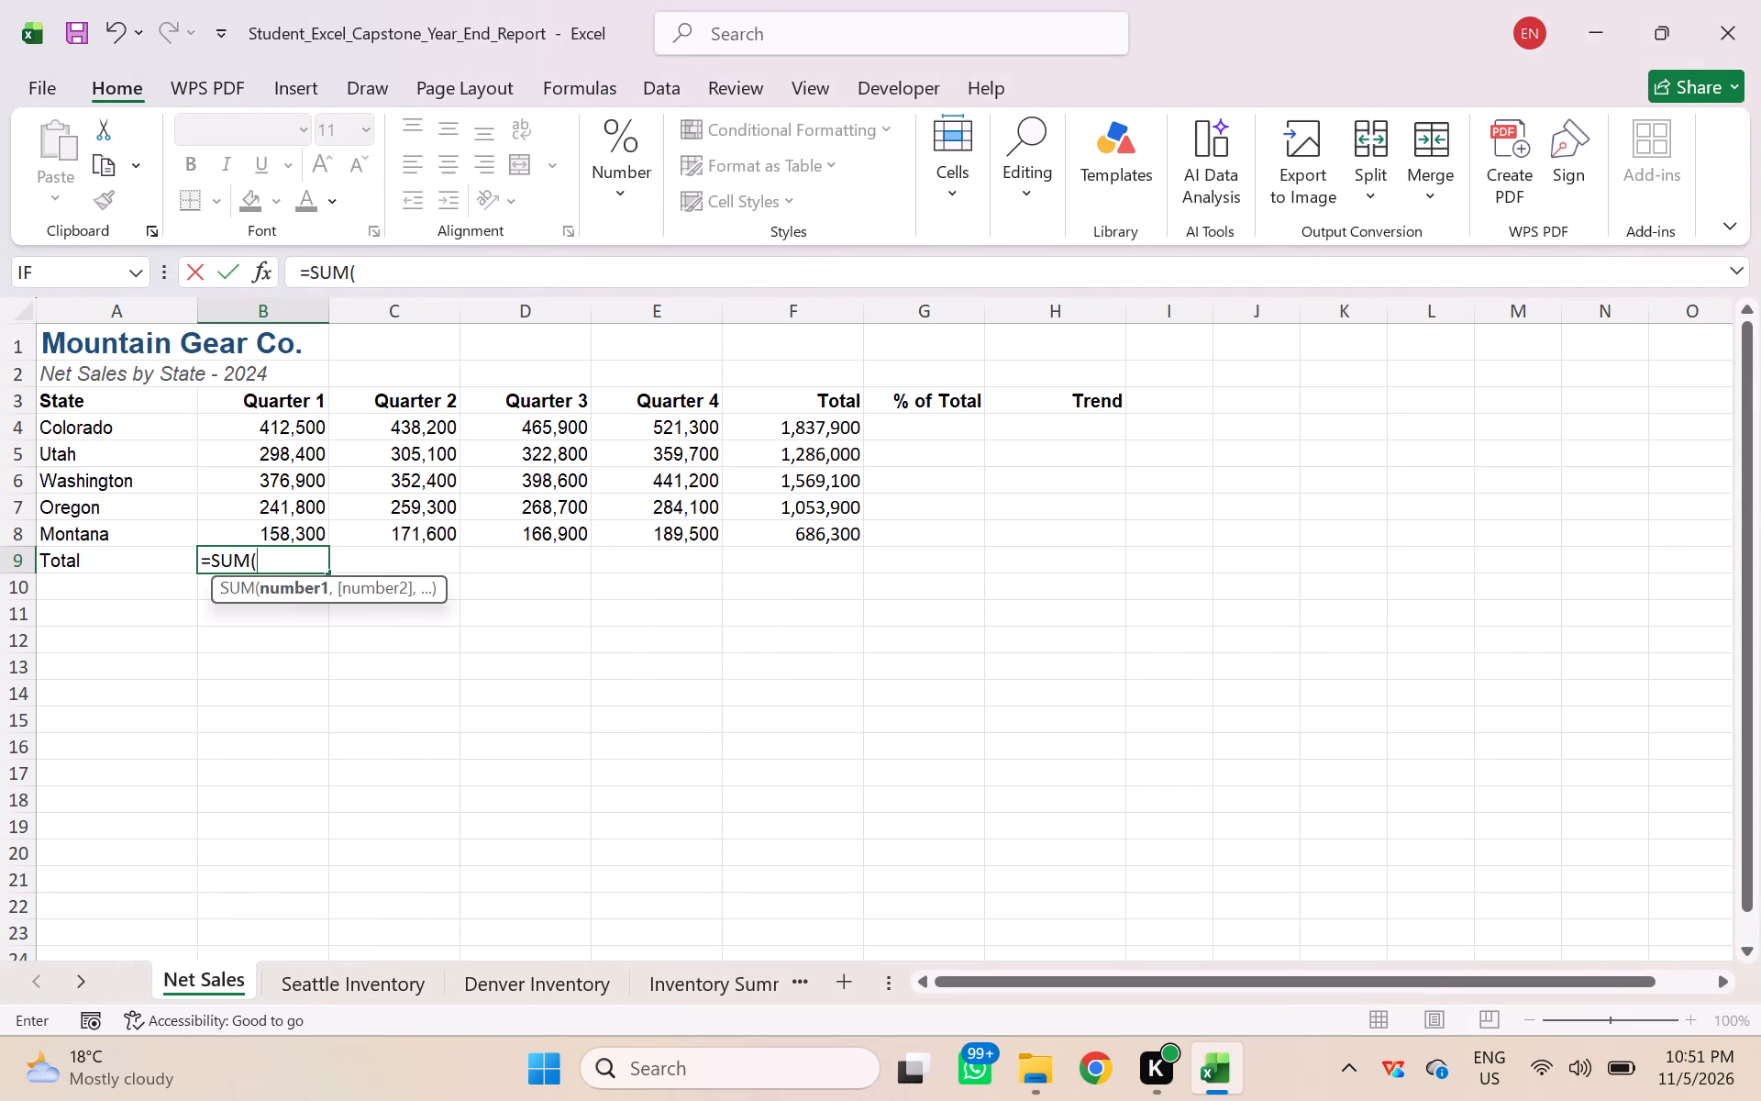
drag(290, 428, 291, 519)
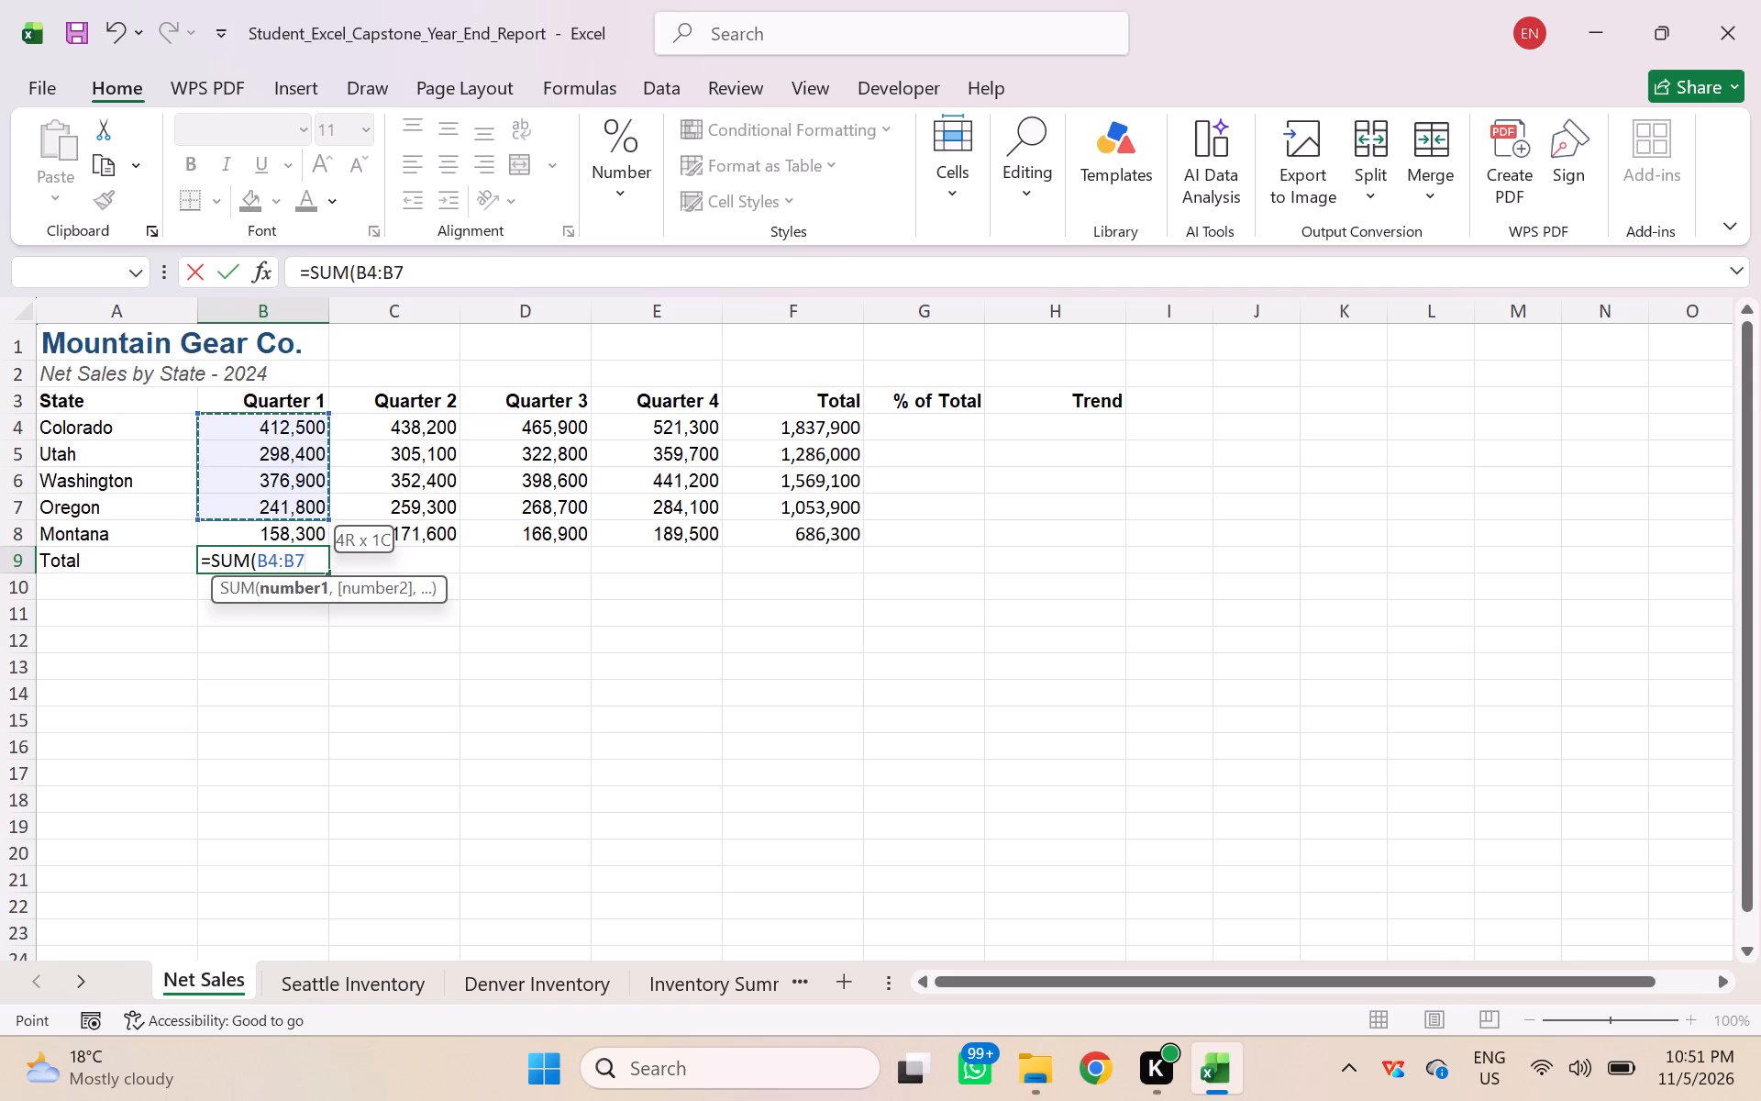
drag(291, 519, 291, 524)
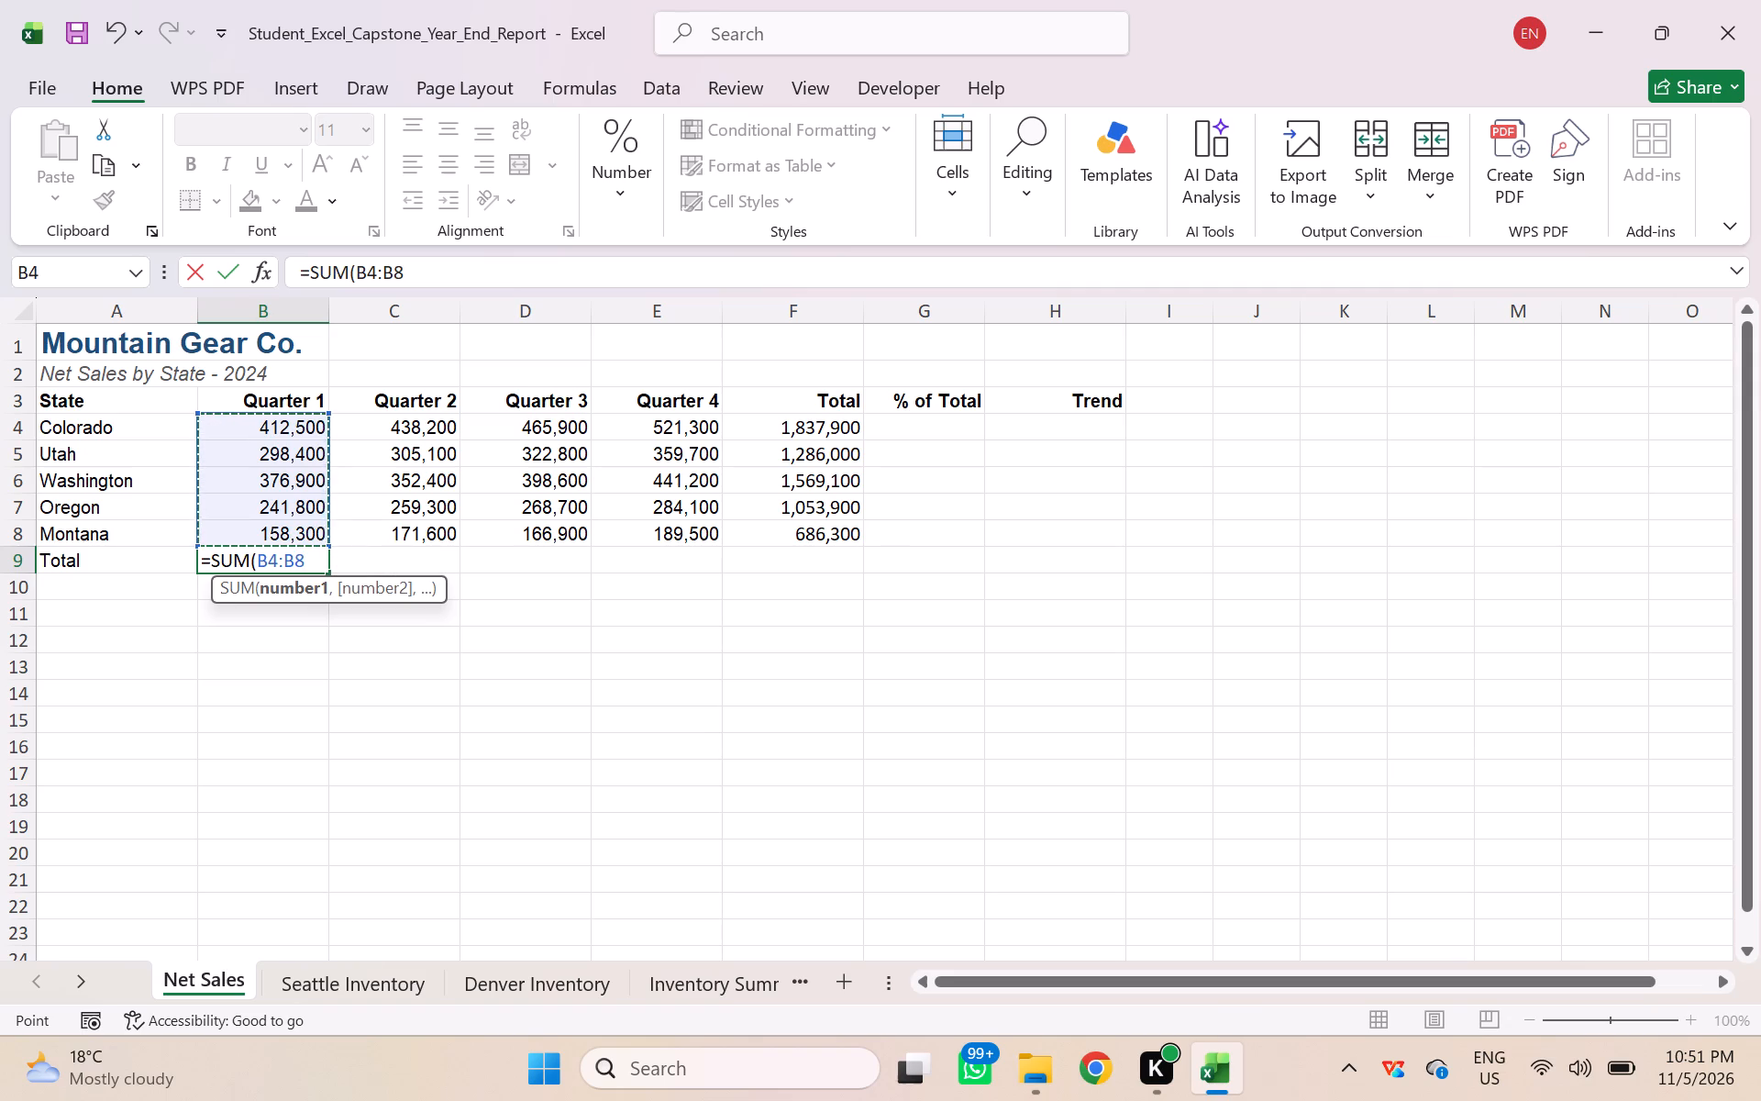
key(shift+parenright)
key(Return)
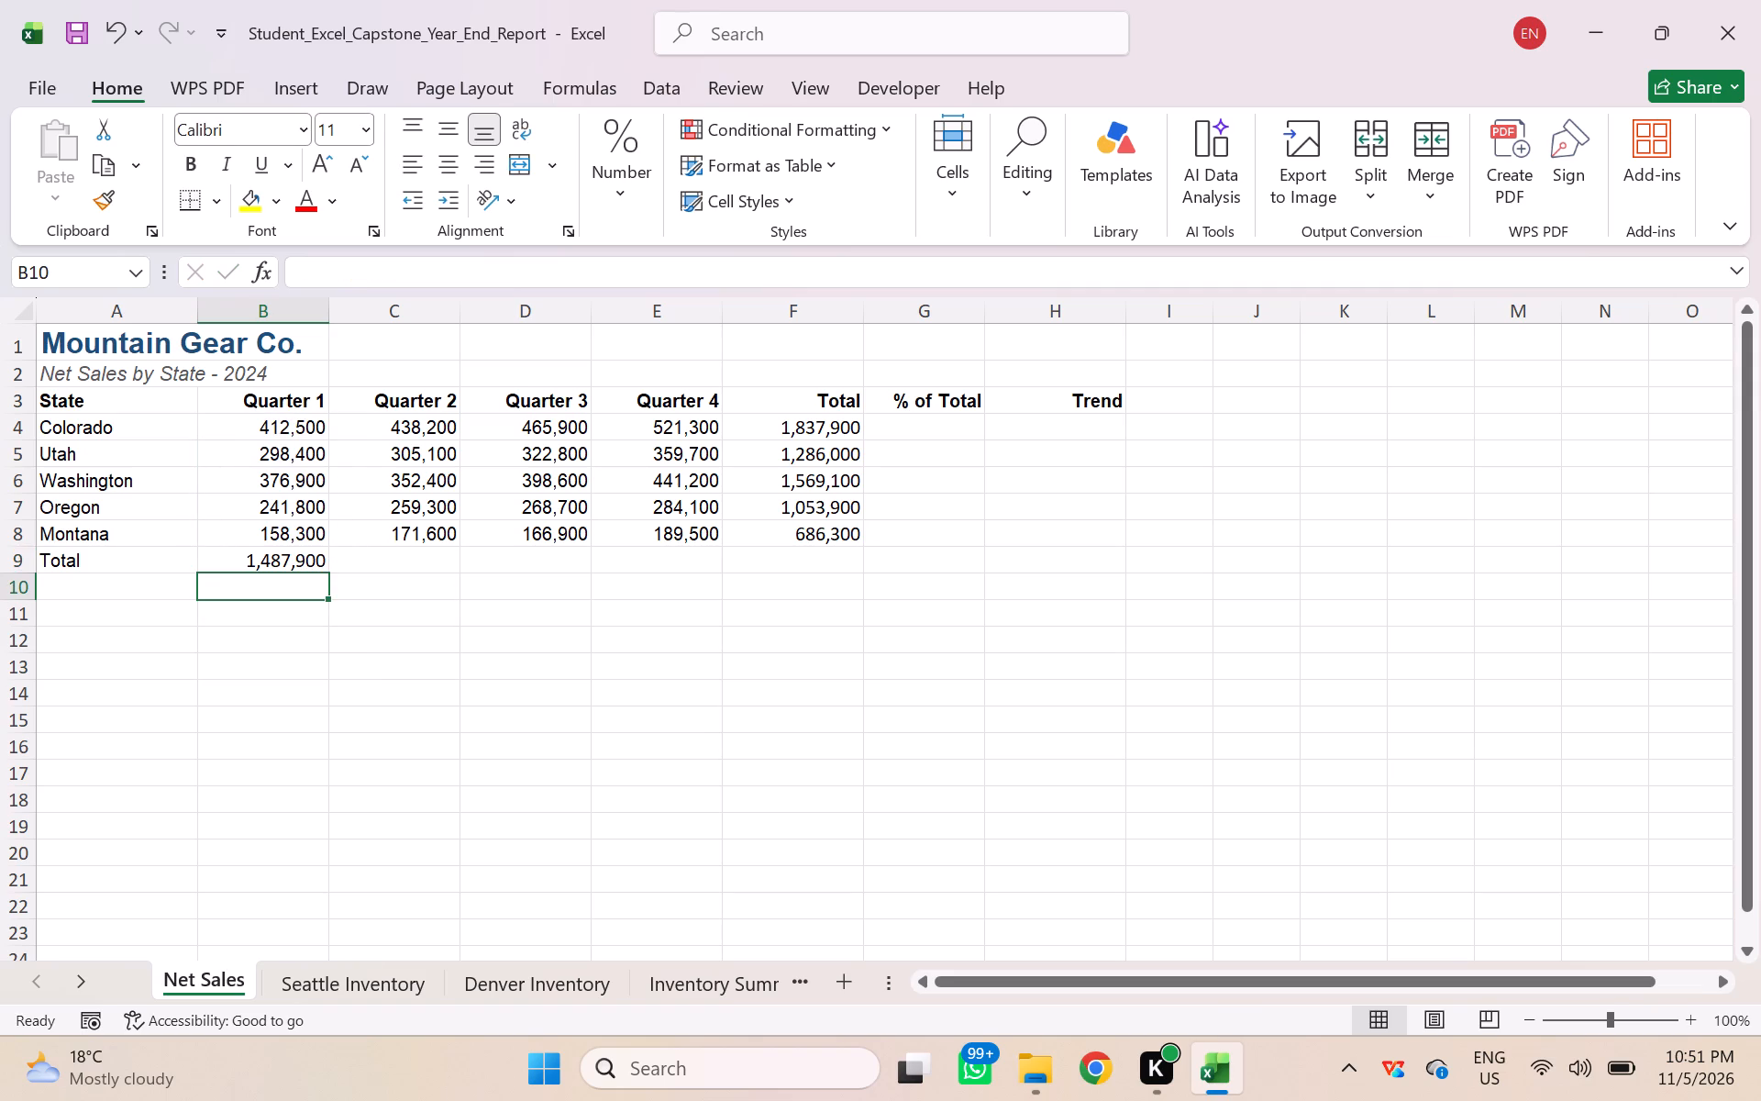
click(357, 633)
Fill the Quarter 1 total formula across the Total row through F9.
click(273, 561)
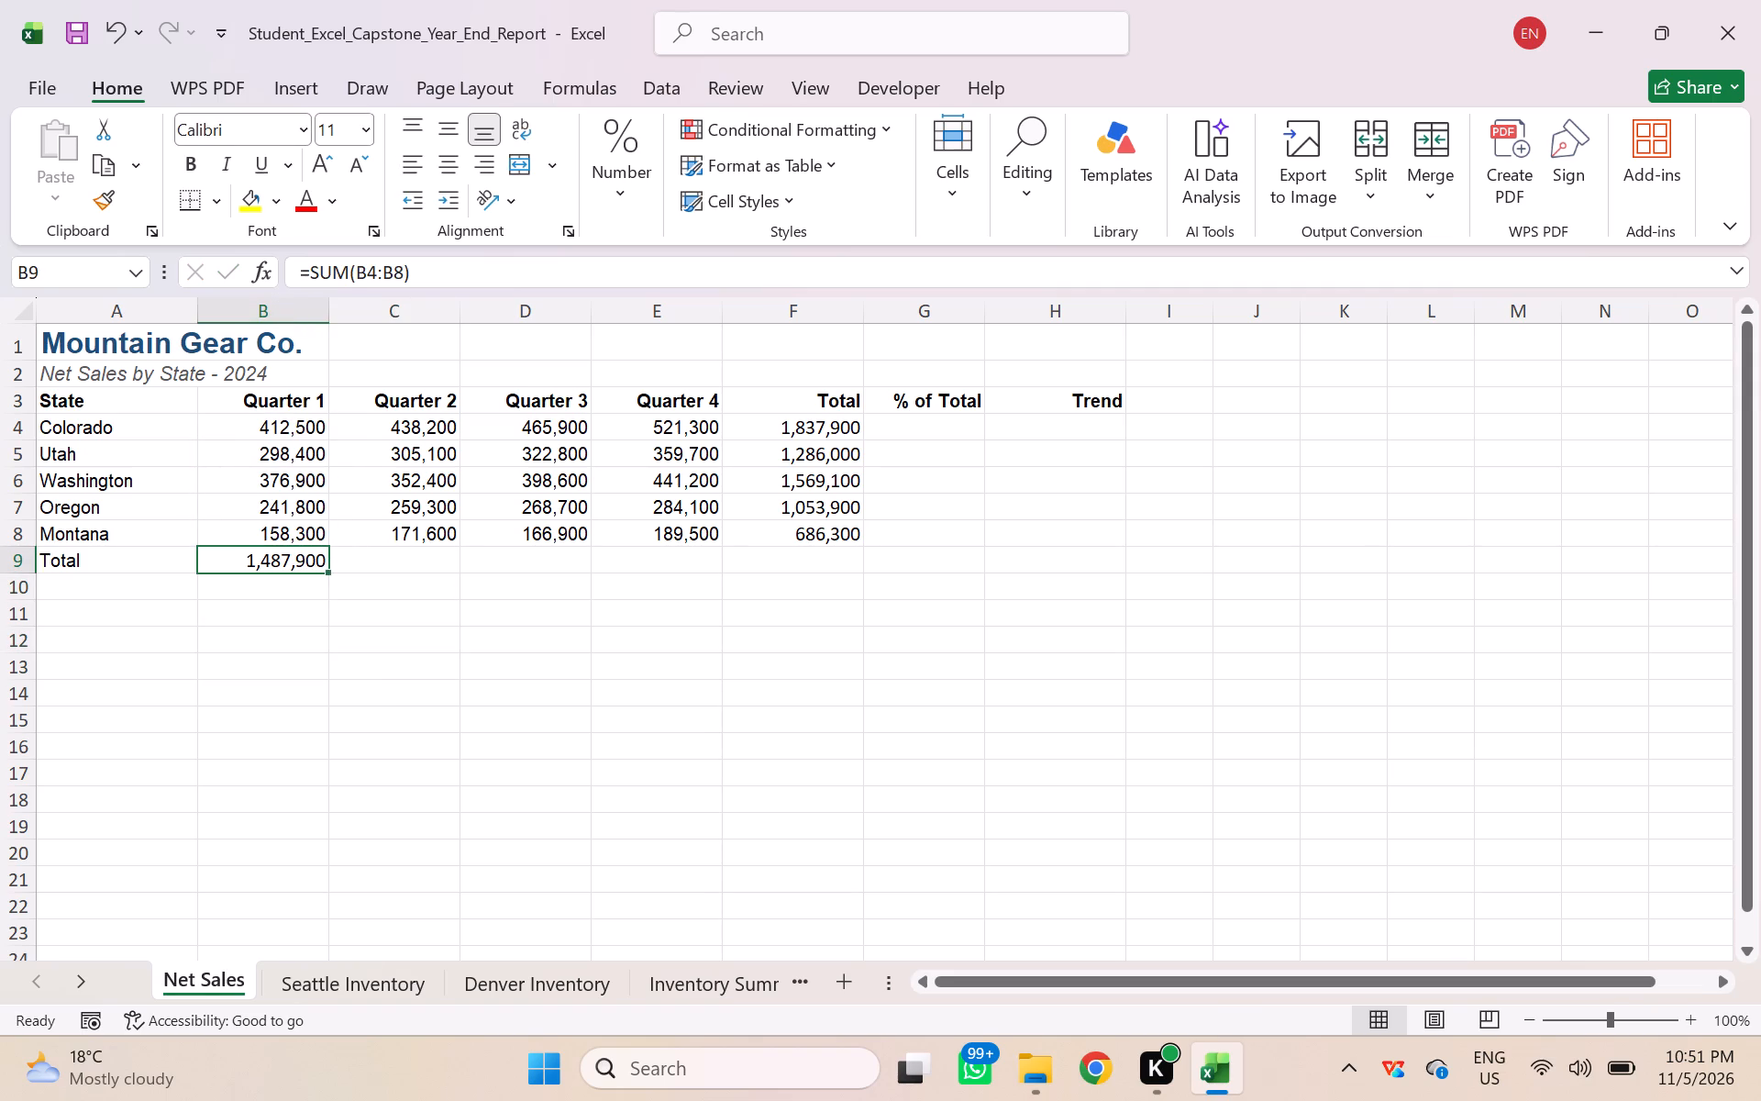
drag(323, 571, 589, 572)
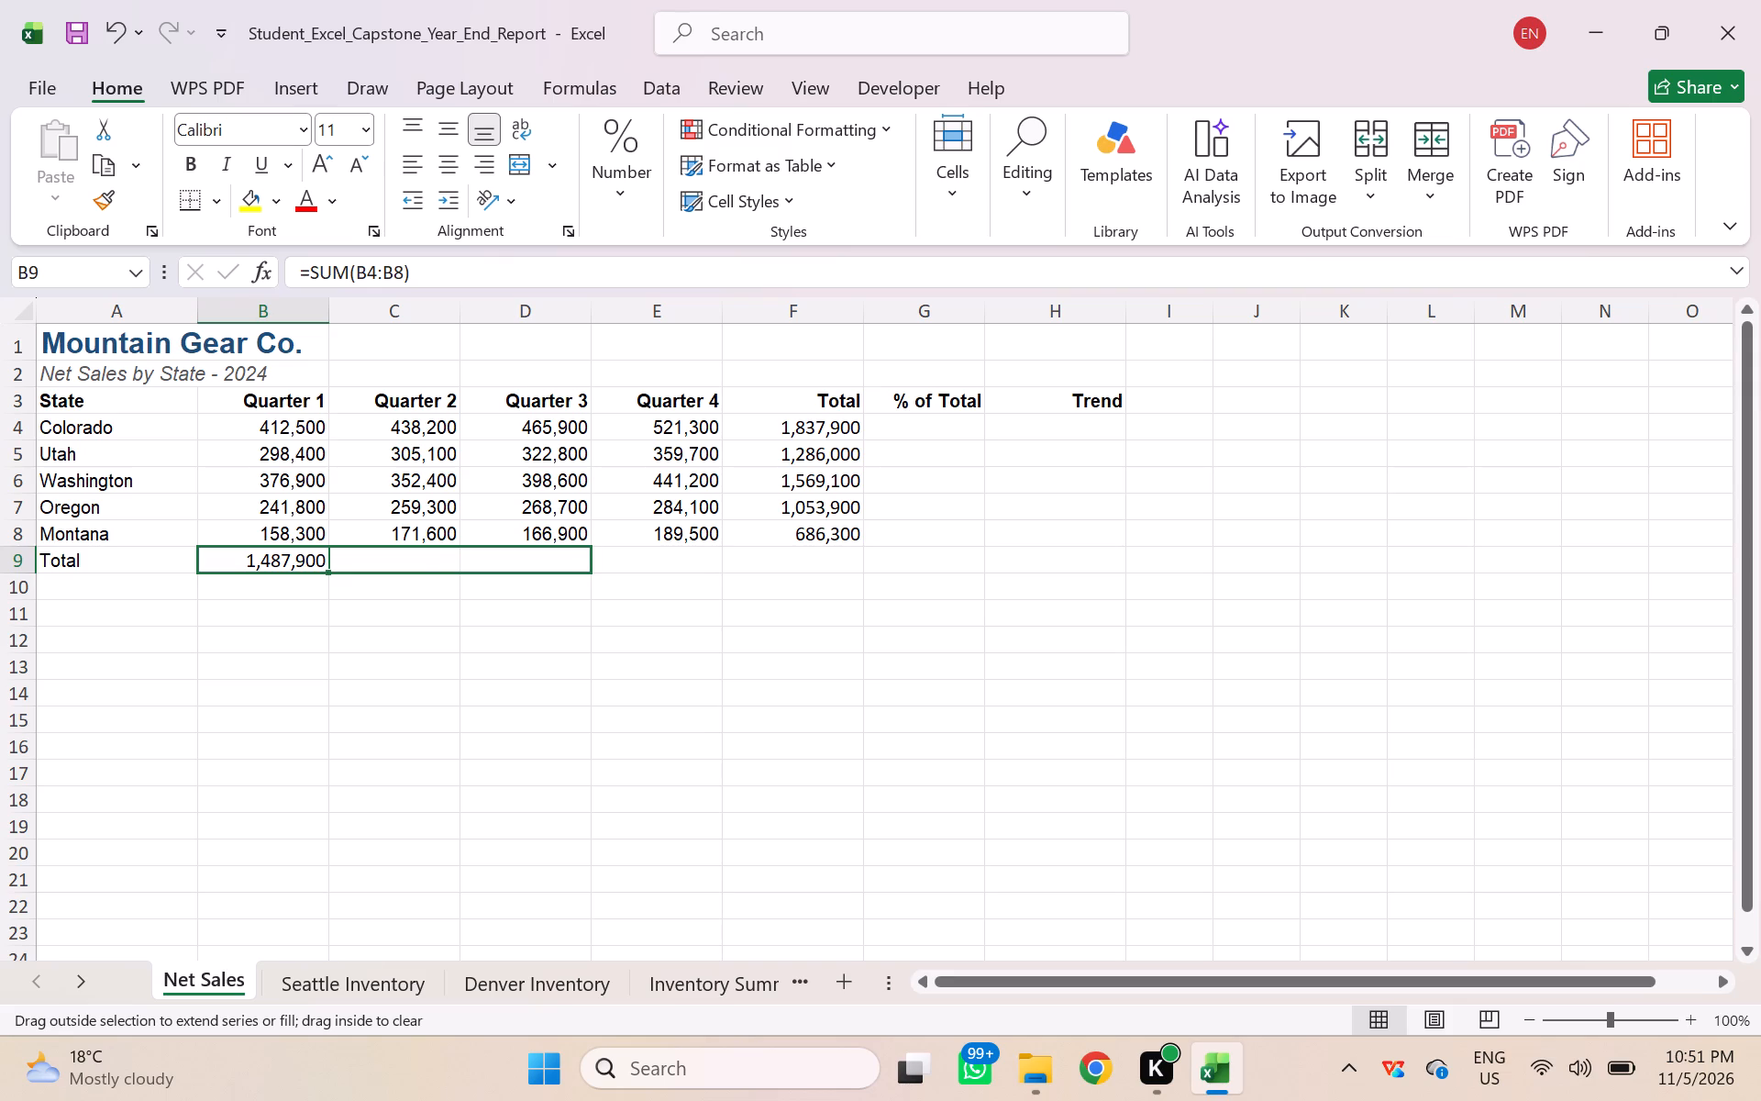
drag(589, 572, 788, 562)
drag(788, 562, 815, 562)
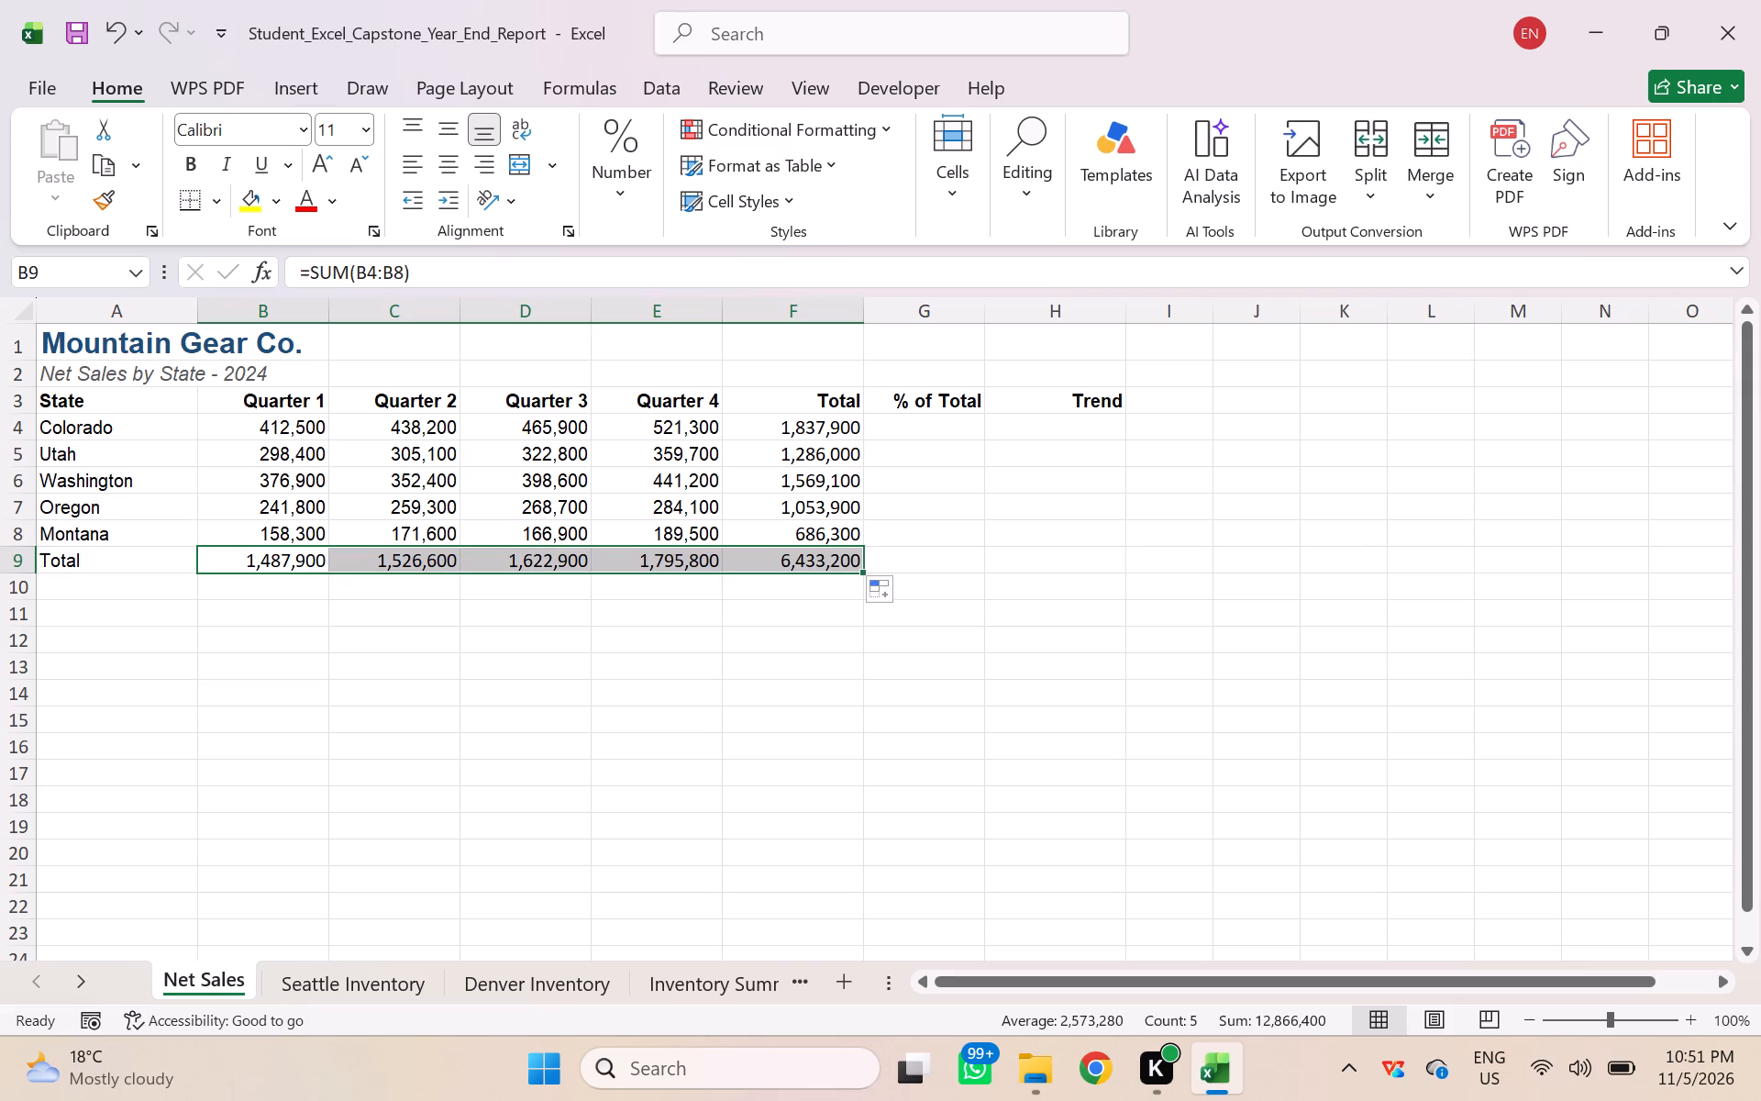
click(829, 715)
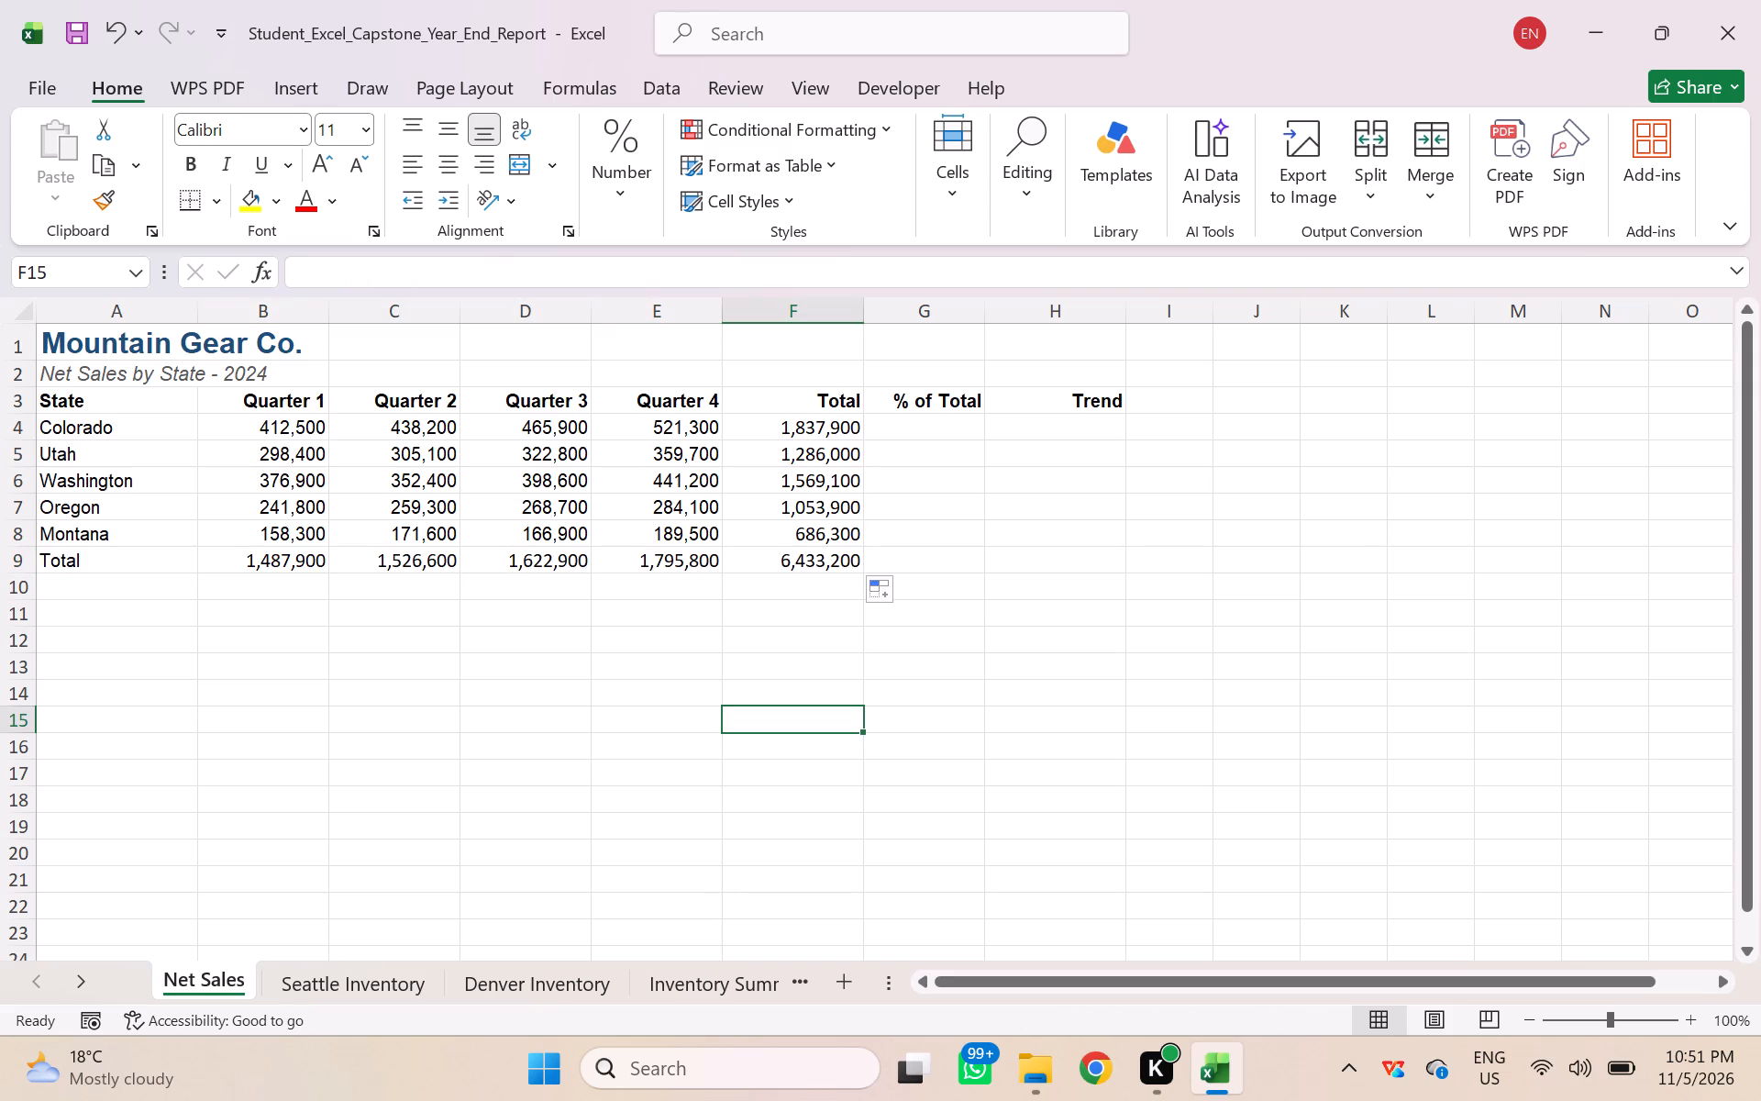
Format Colorado's total in F4 as Accounting with the $ symbol and 0 decimal places.
click(803, 427)
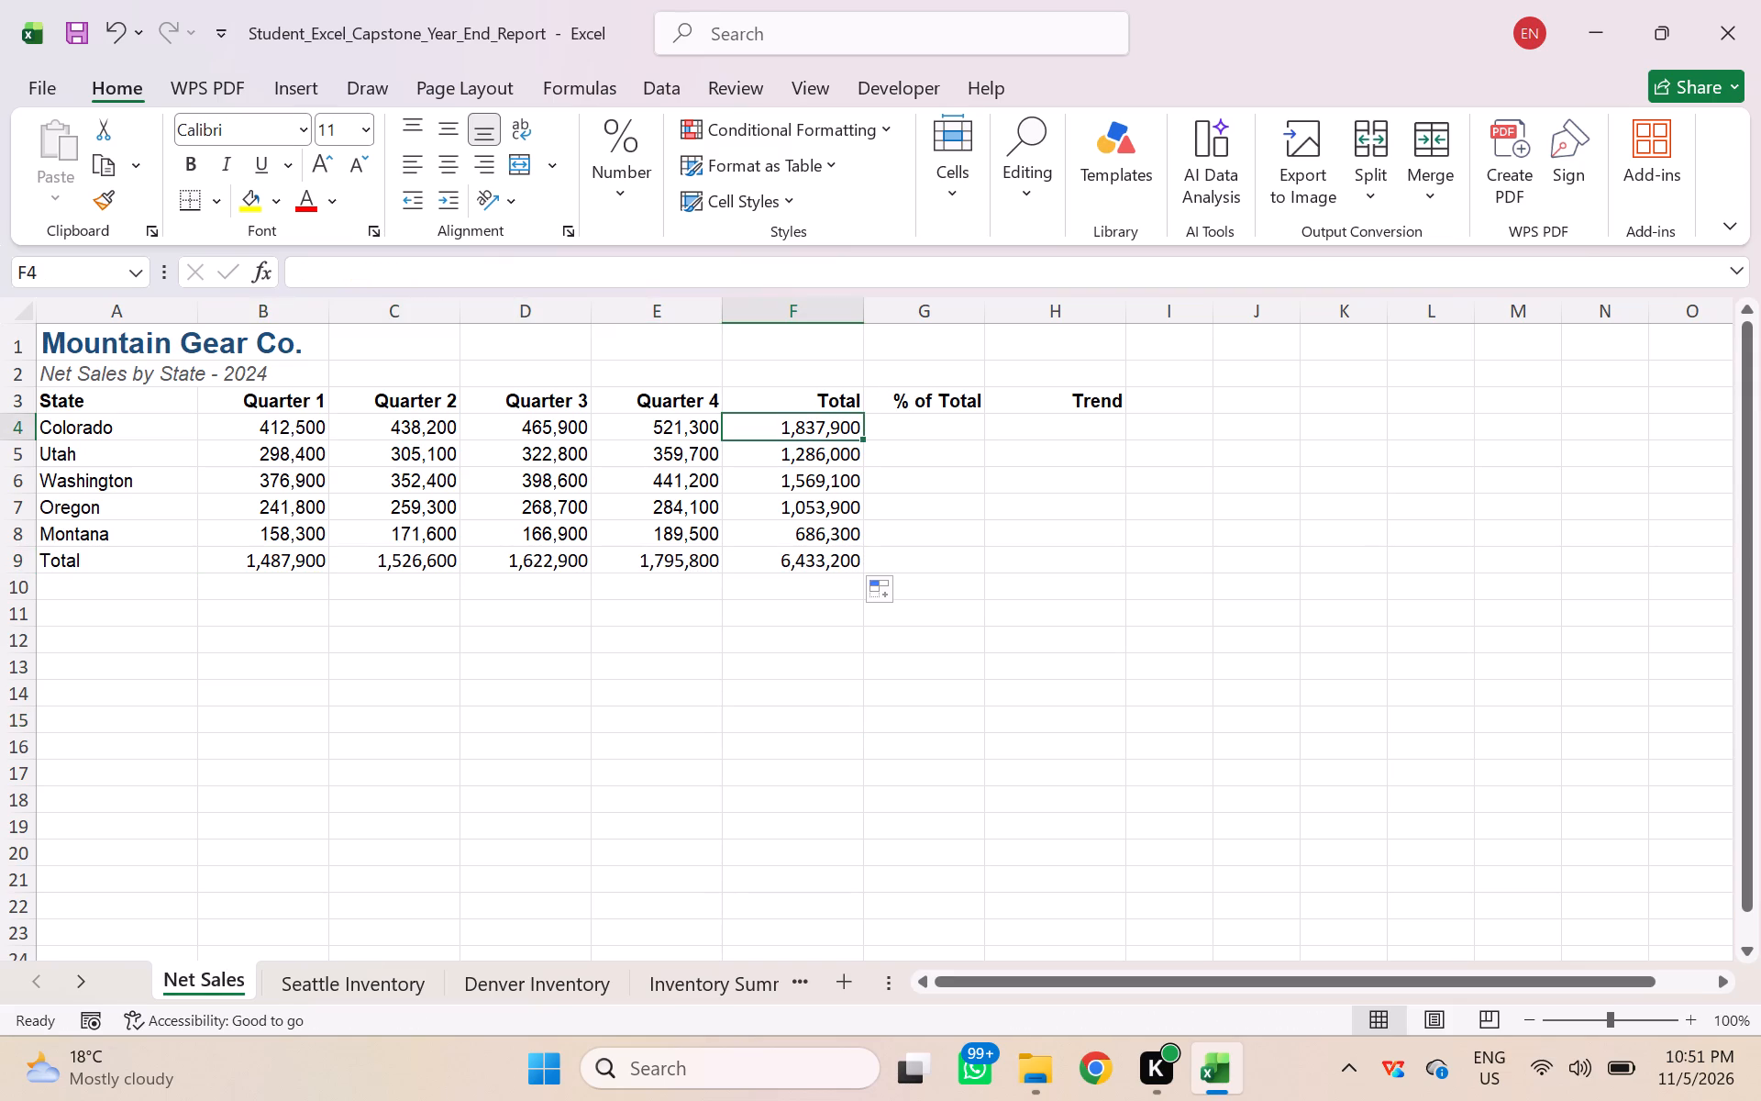
click(623, 195)
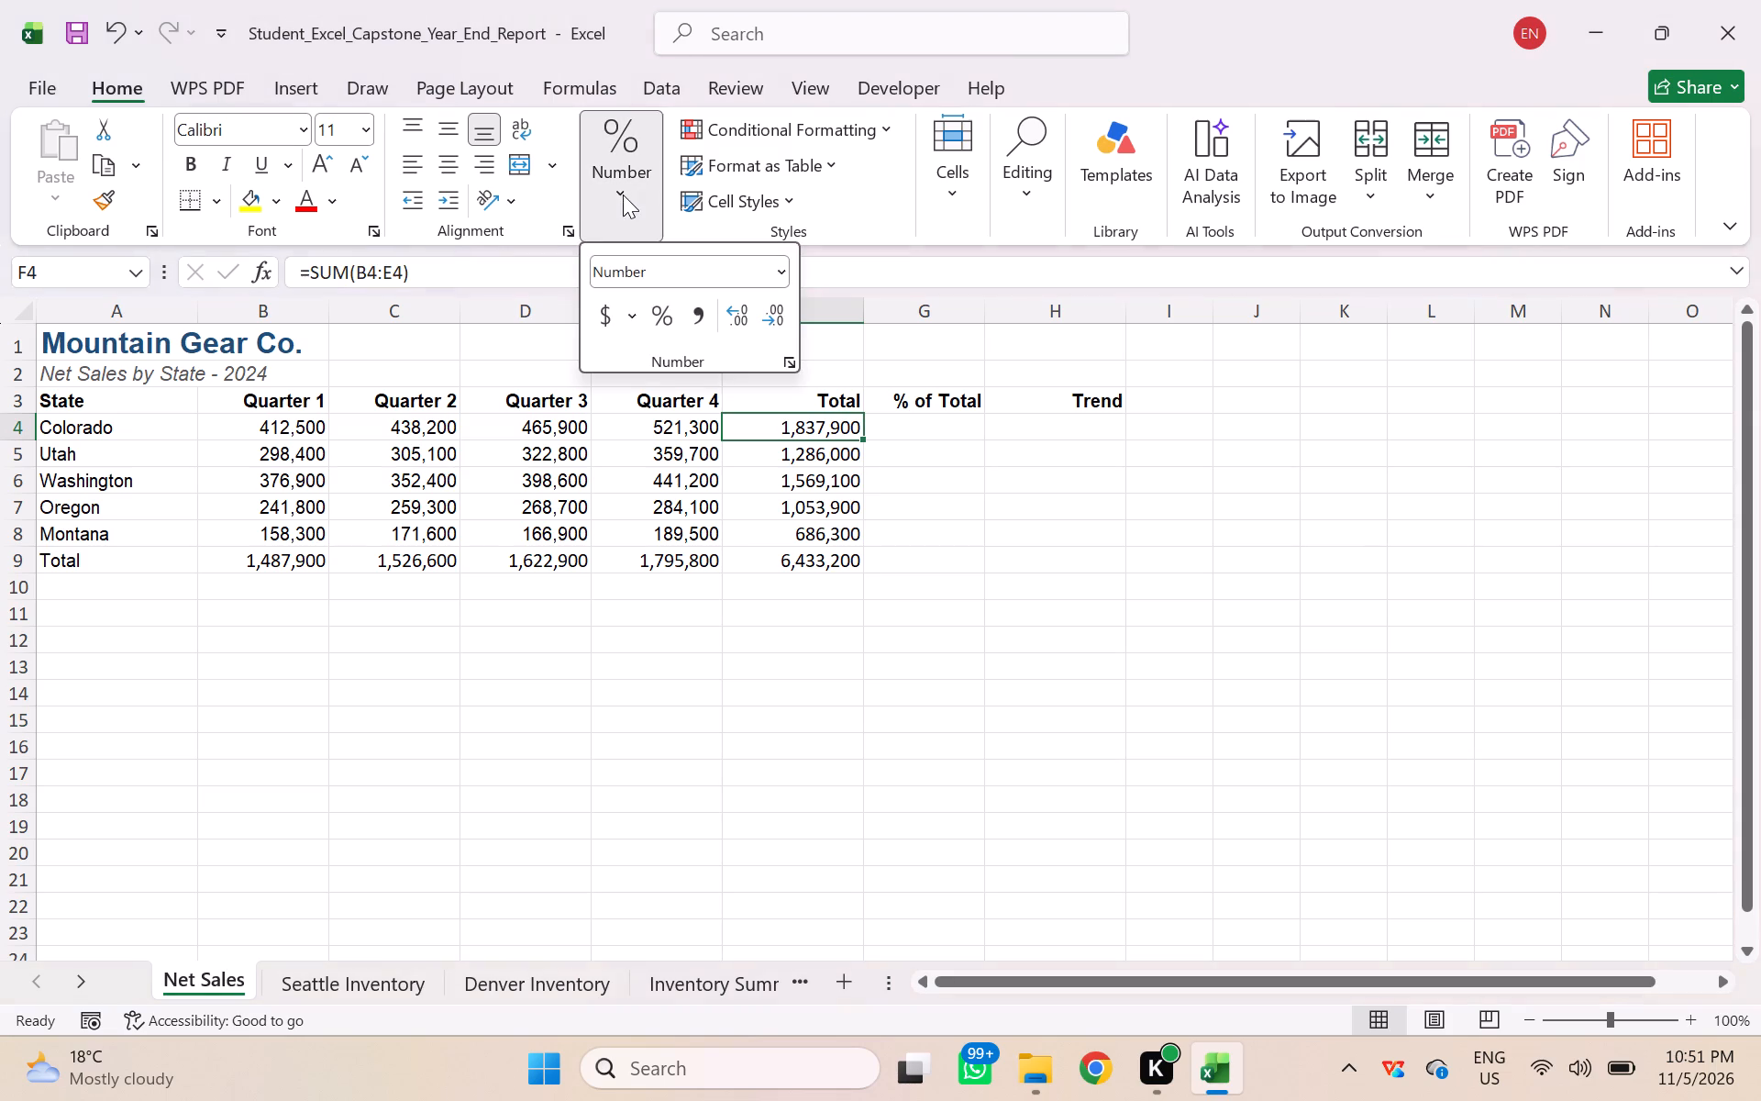
click(791, 367)
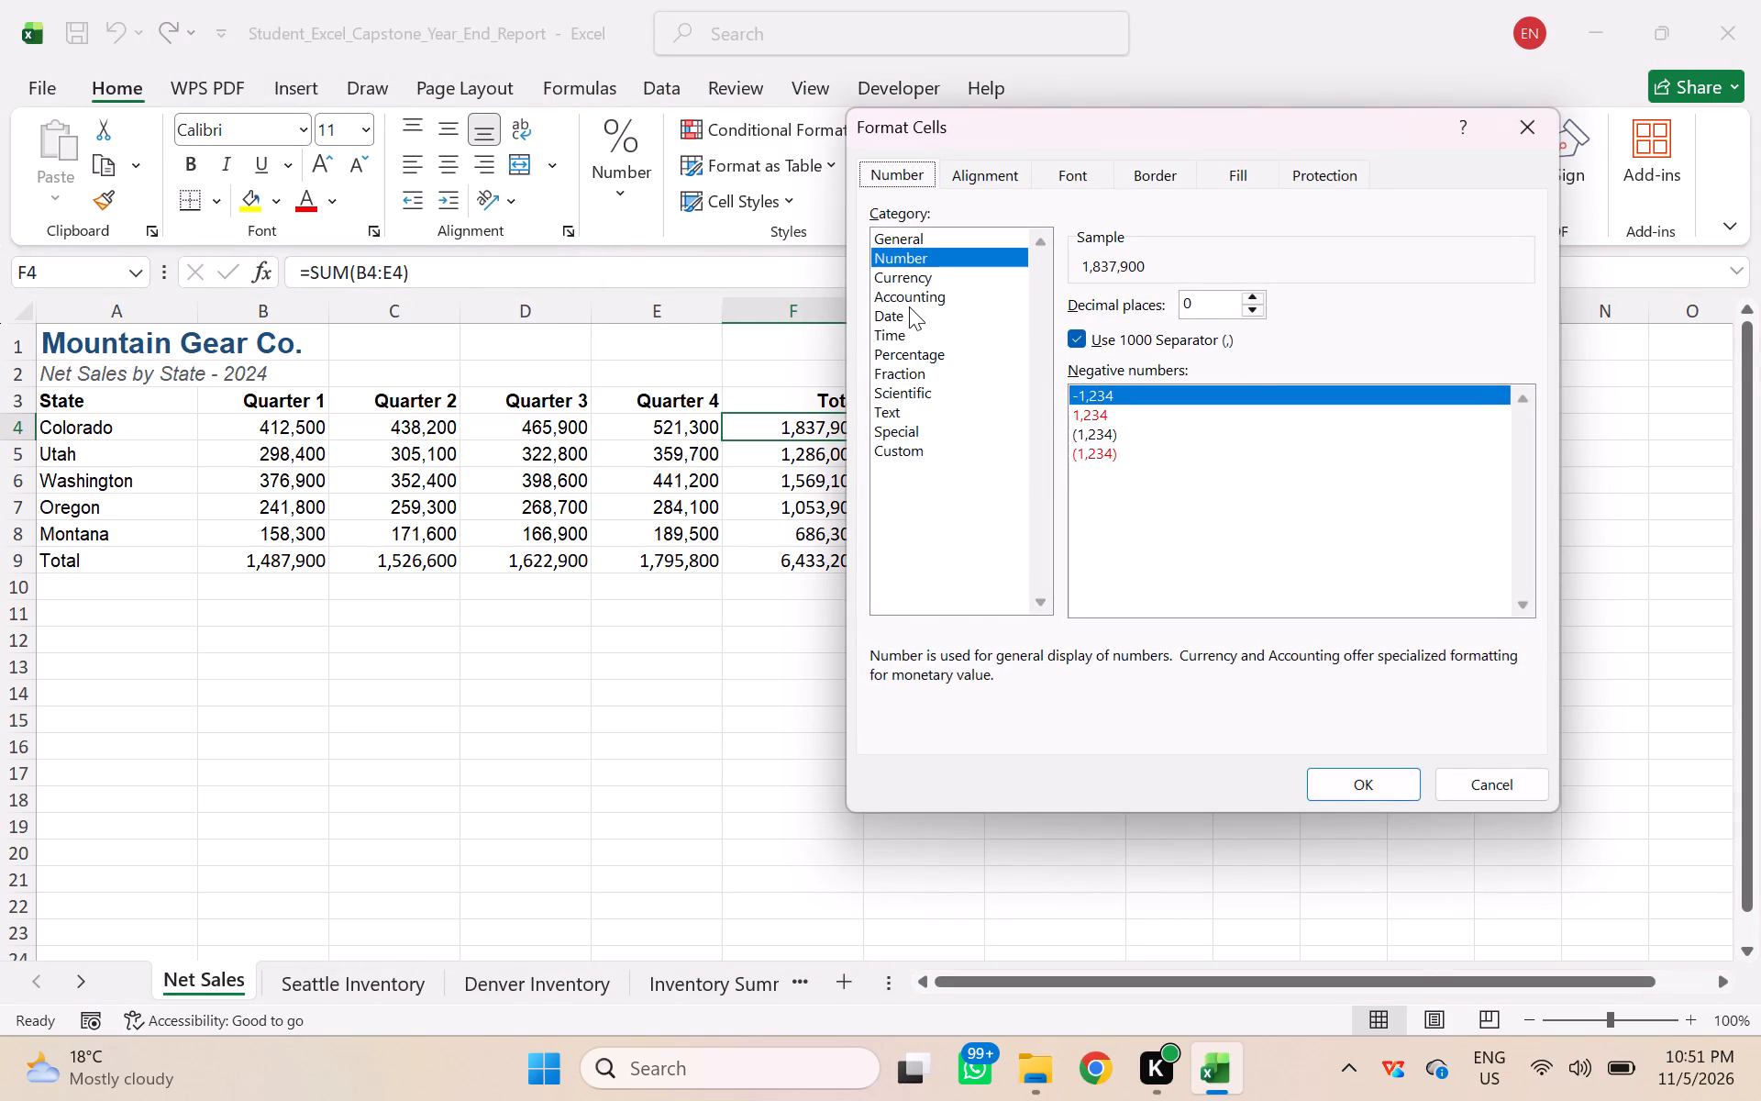
click(906, 298)
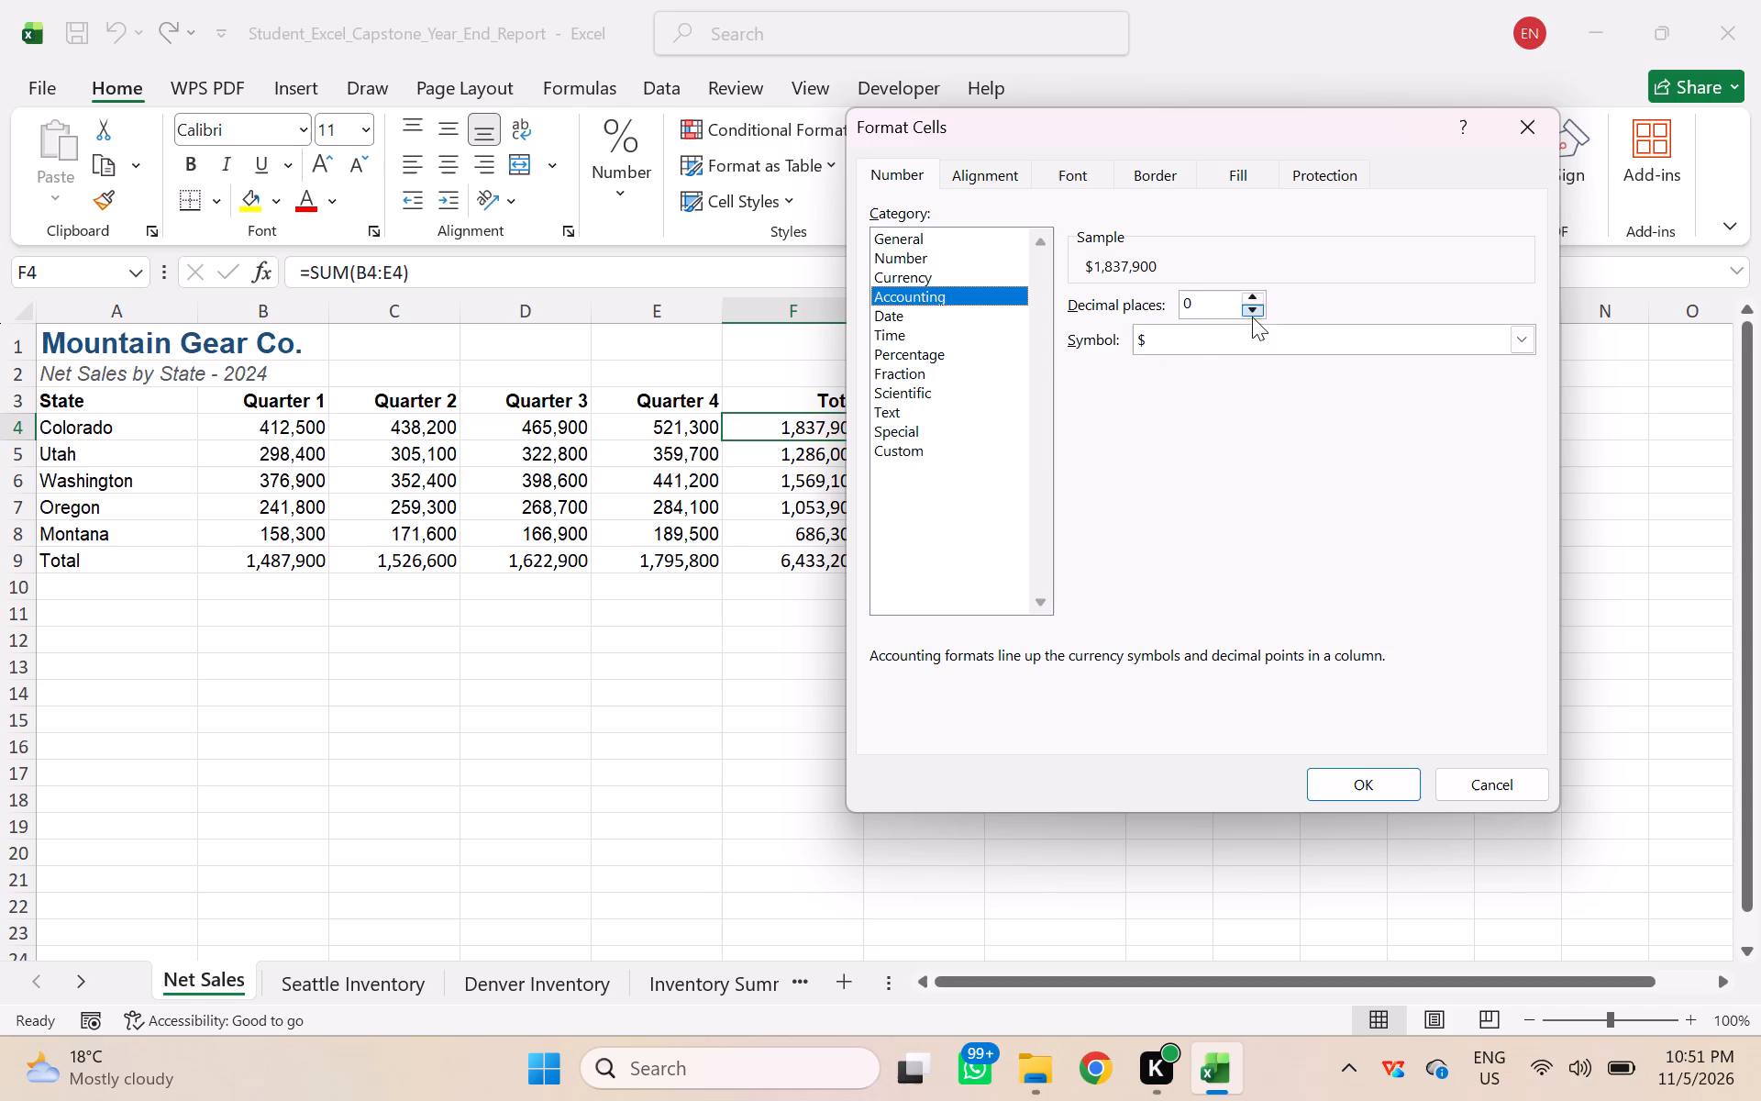
click(1346, 786)
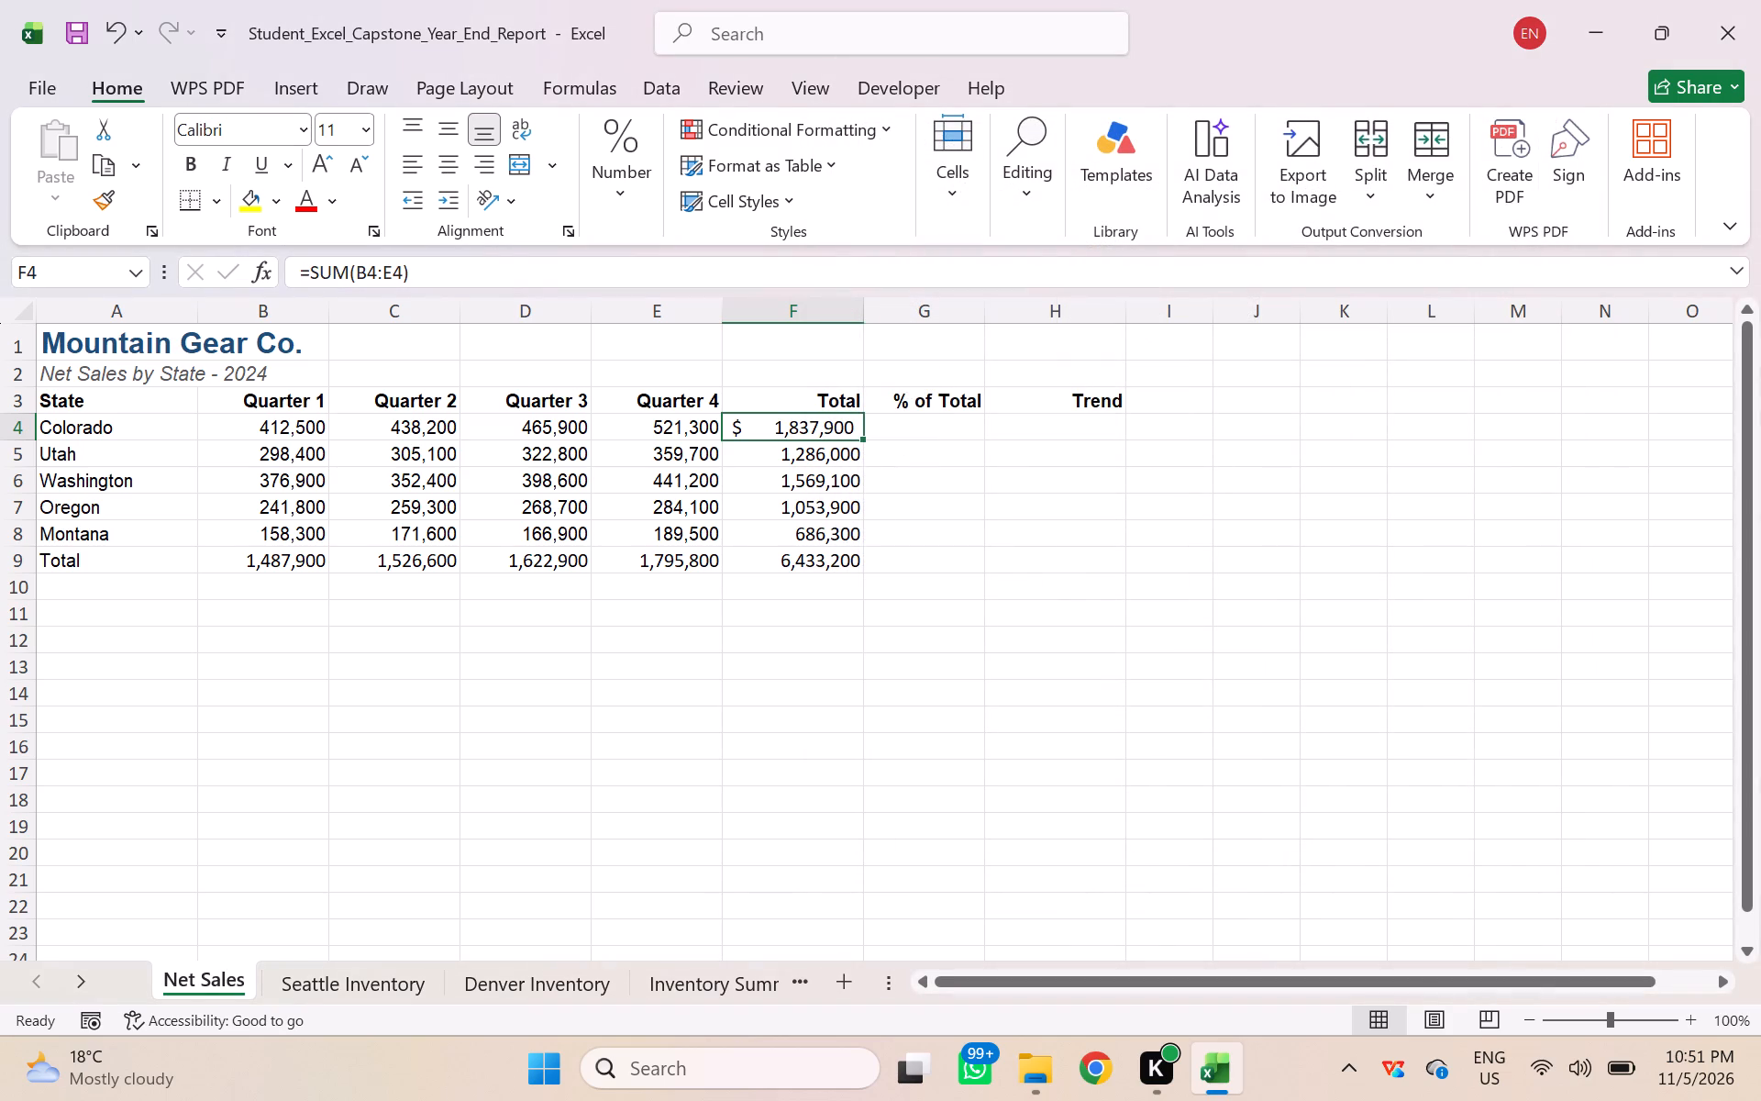
Format the Total row cells B9:F9 as Accounting with the $ symbol and 0 decimal places.
drag(247, 563, 582, 567)
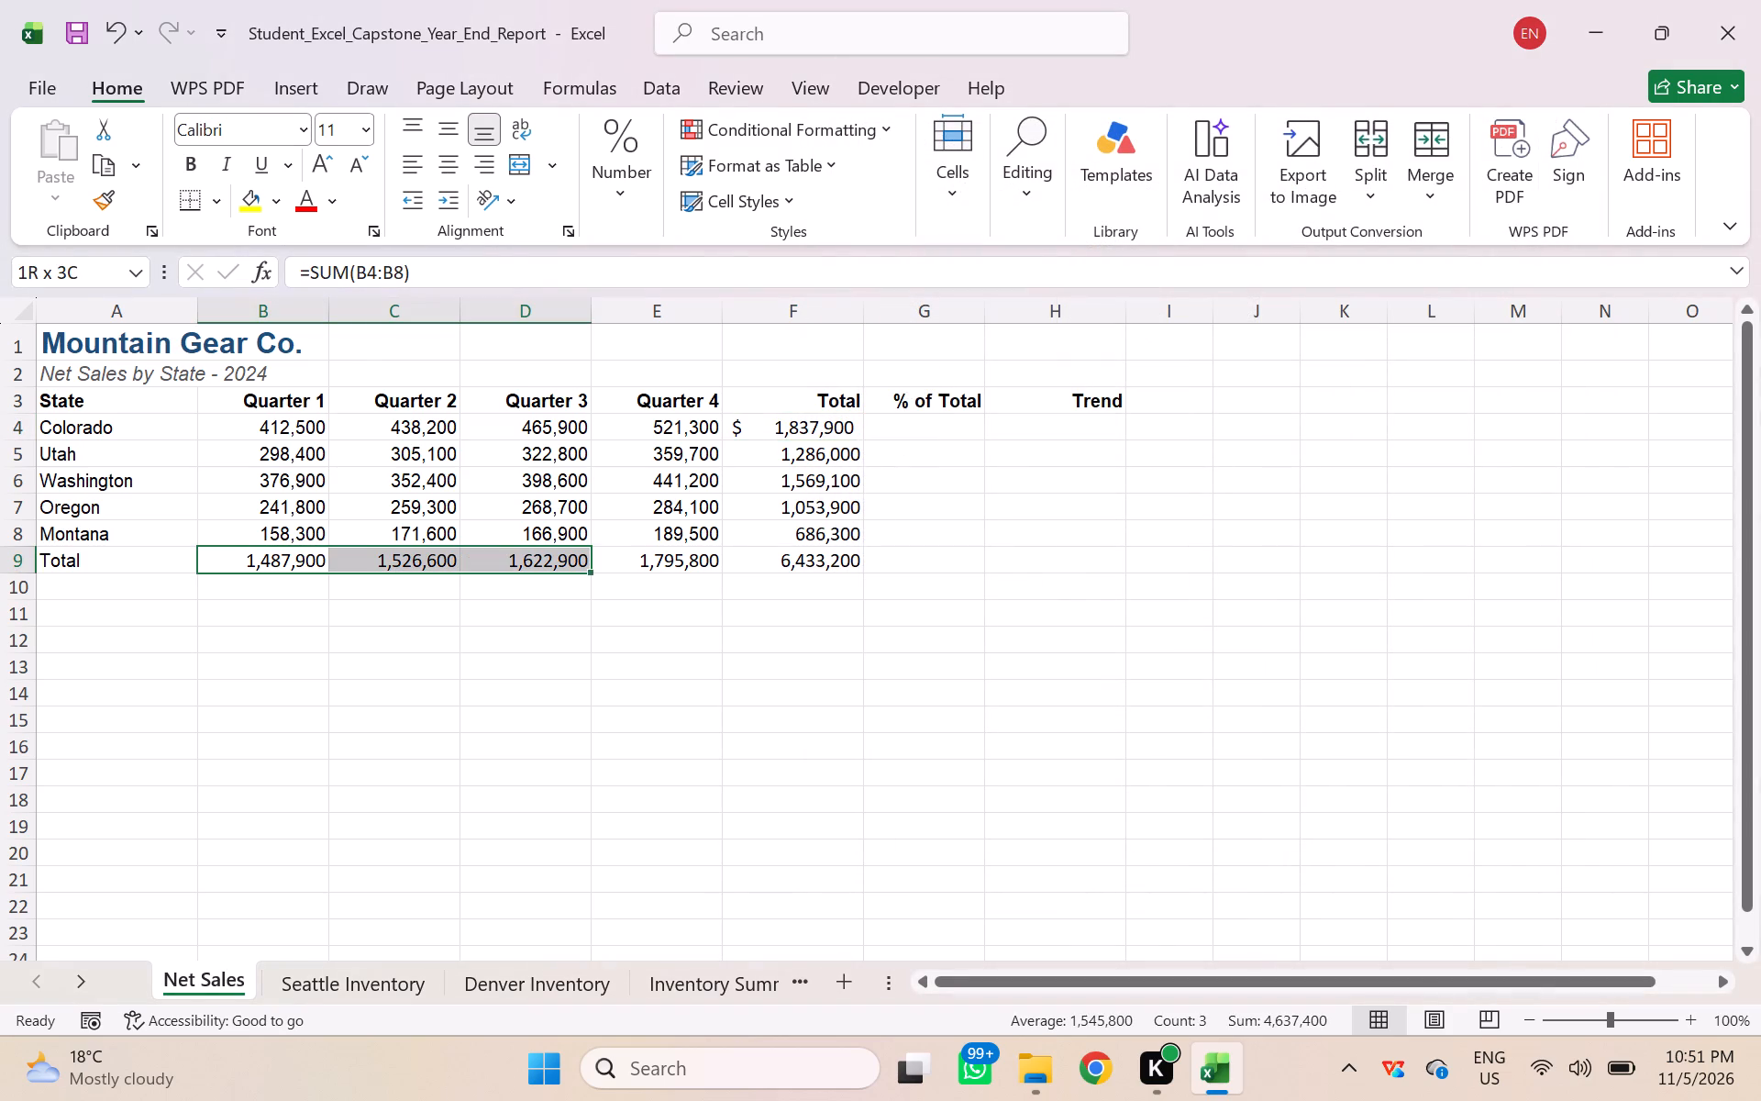
drag(582, 567, 743, 565)
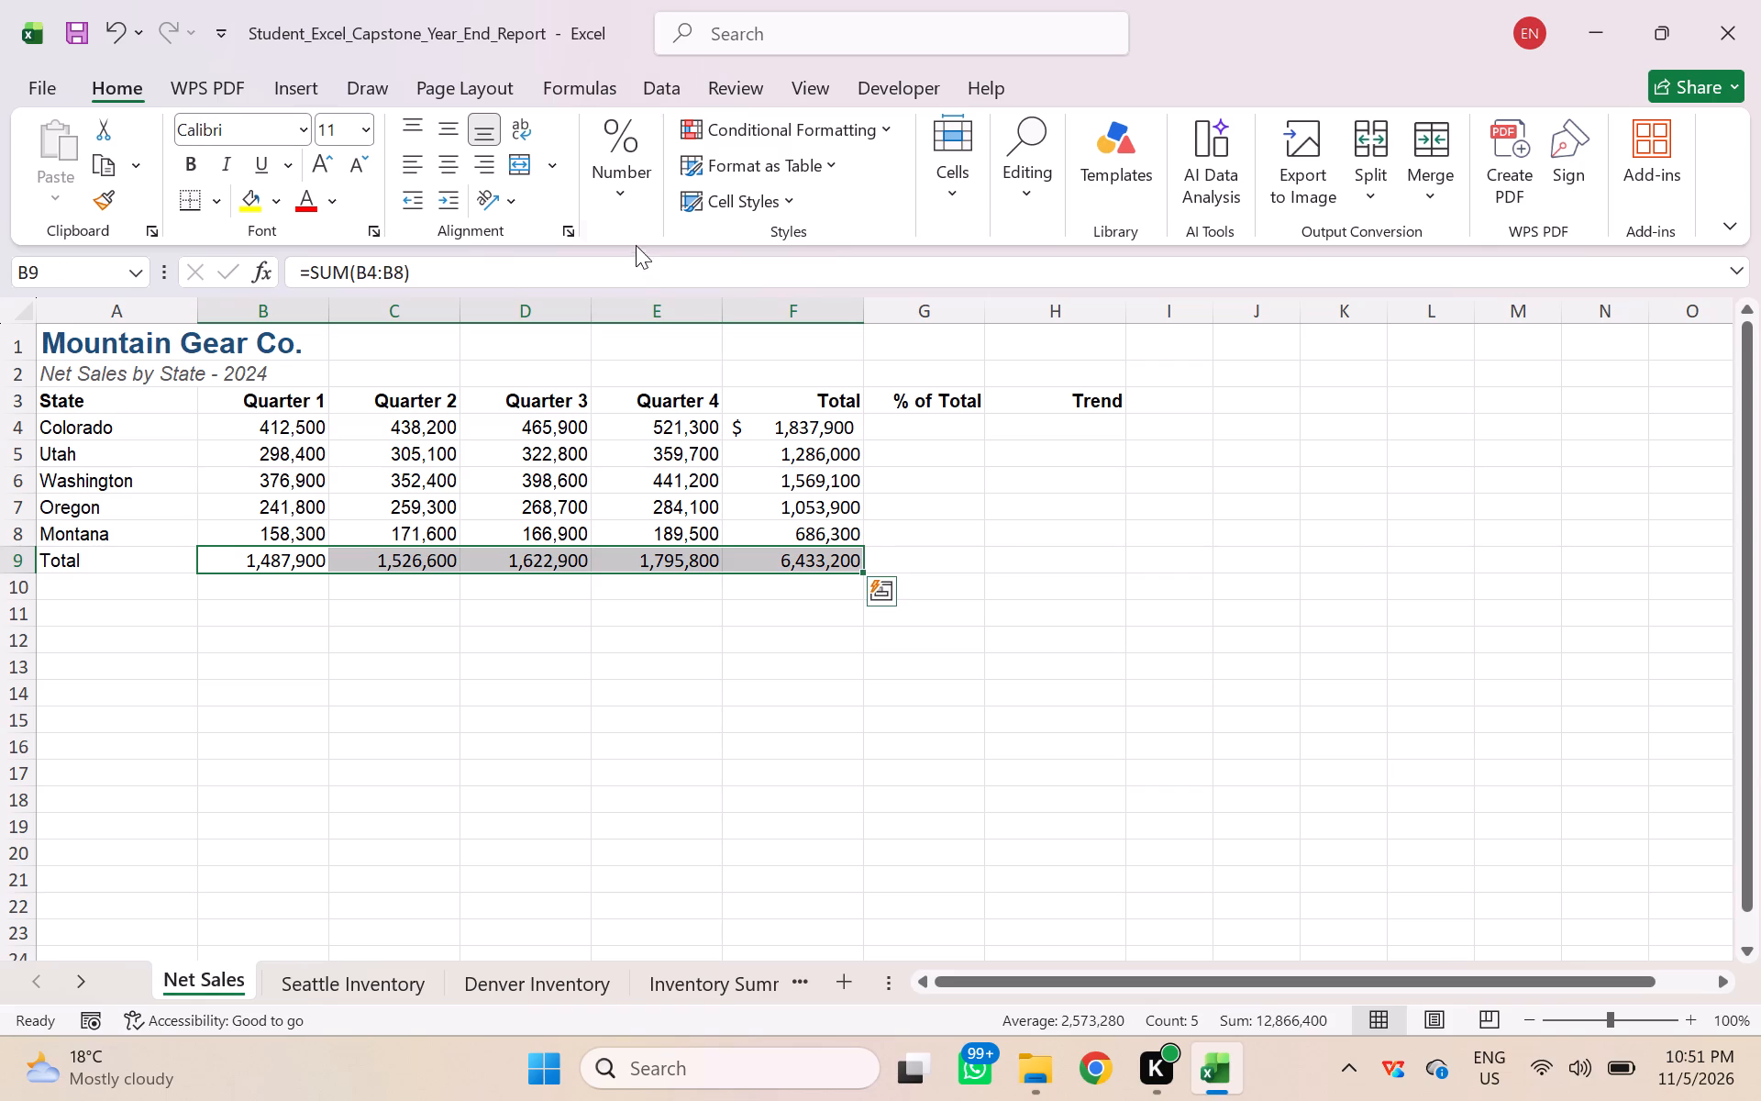
click(620, 197)
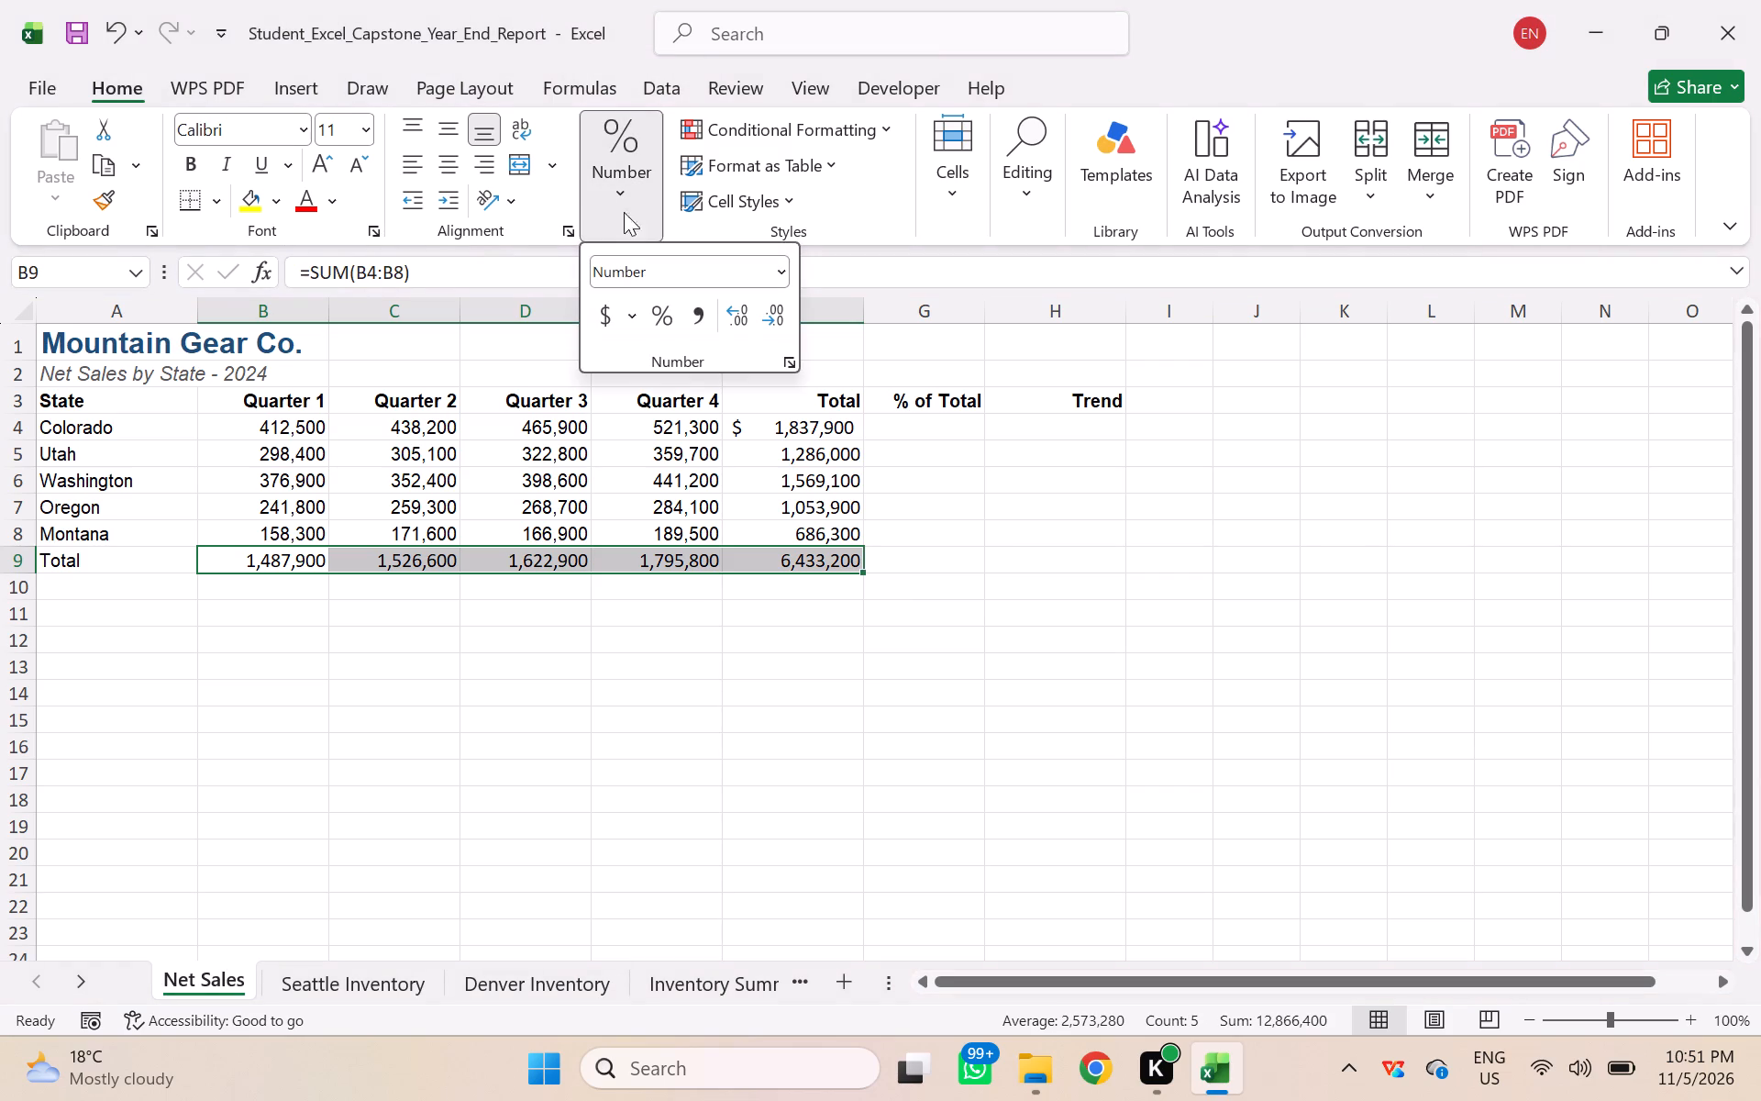
click(792, 360)
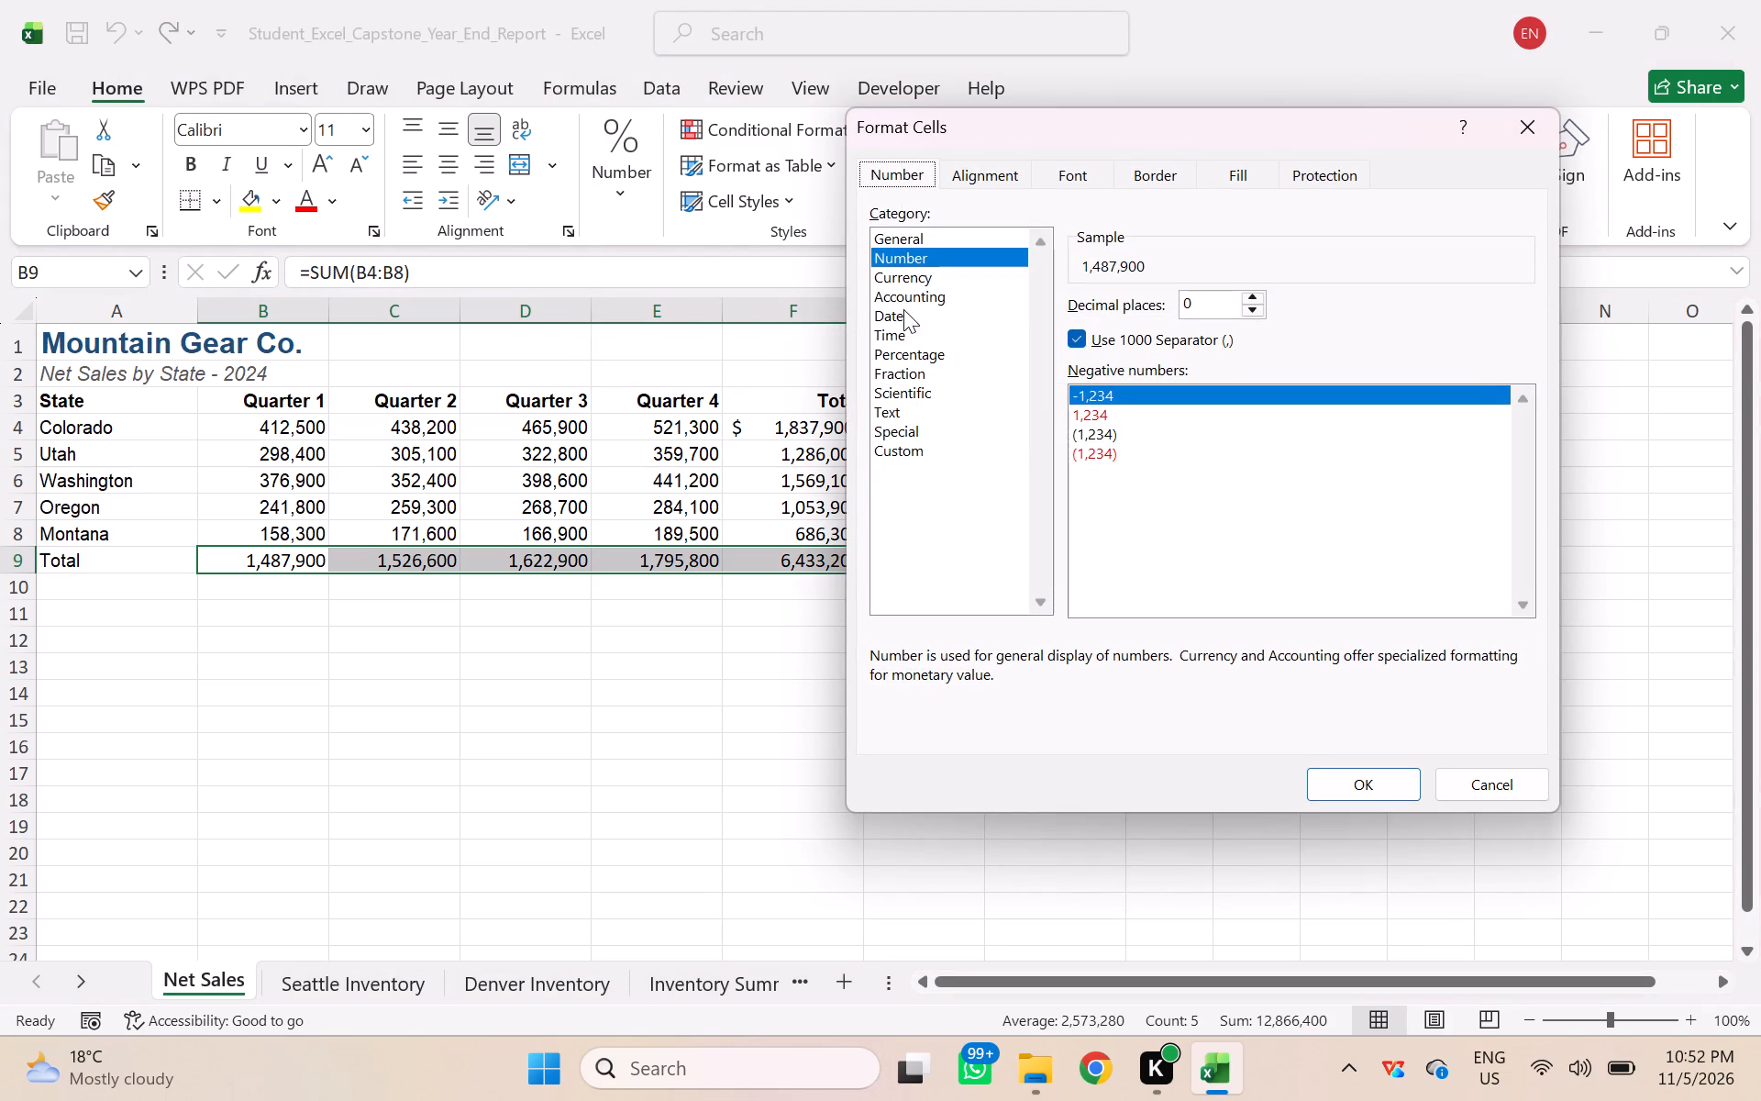
click(901, 303)
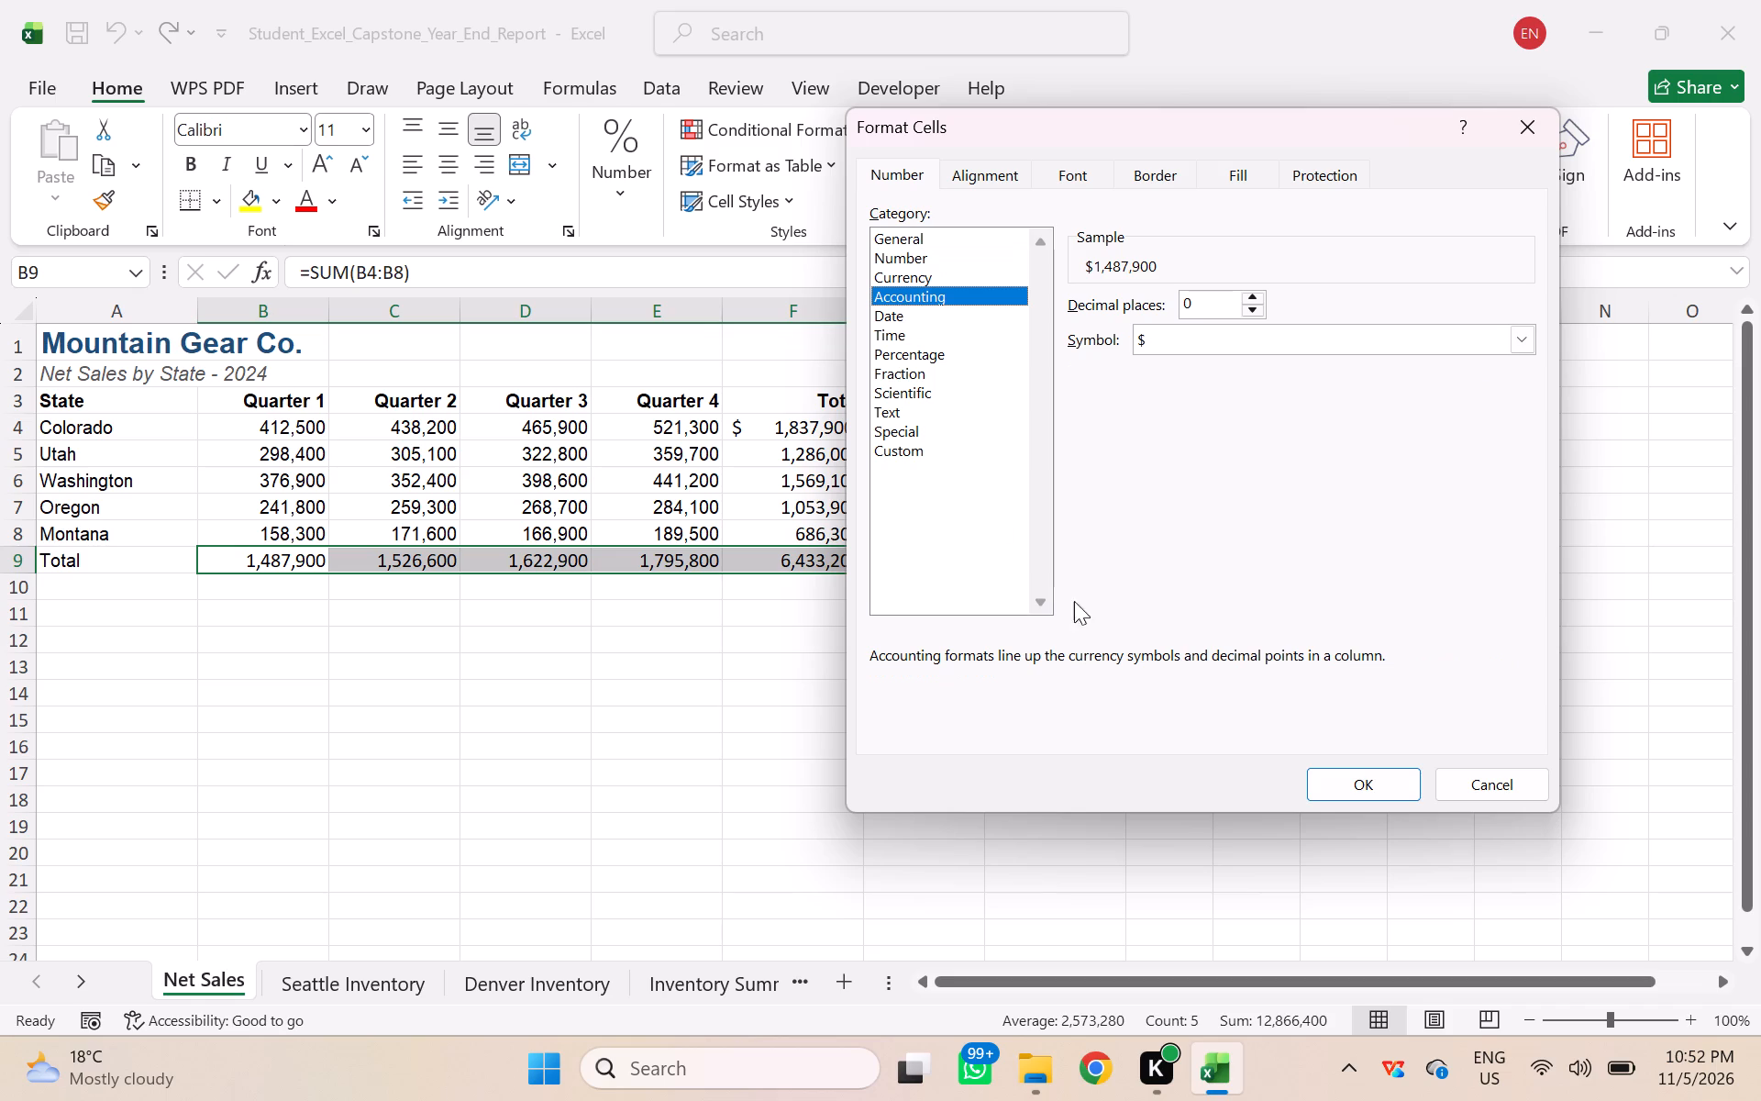
click(1323, 785)
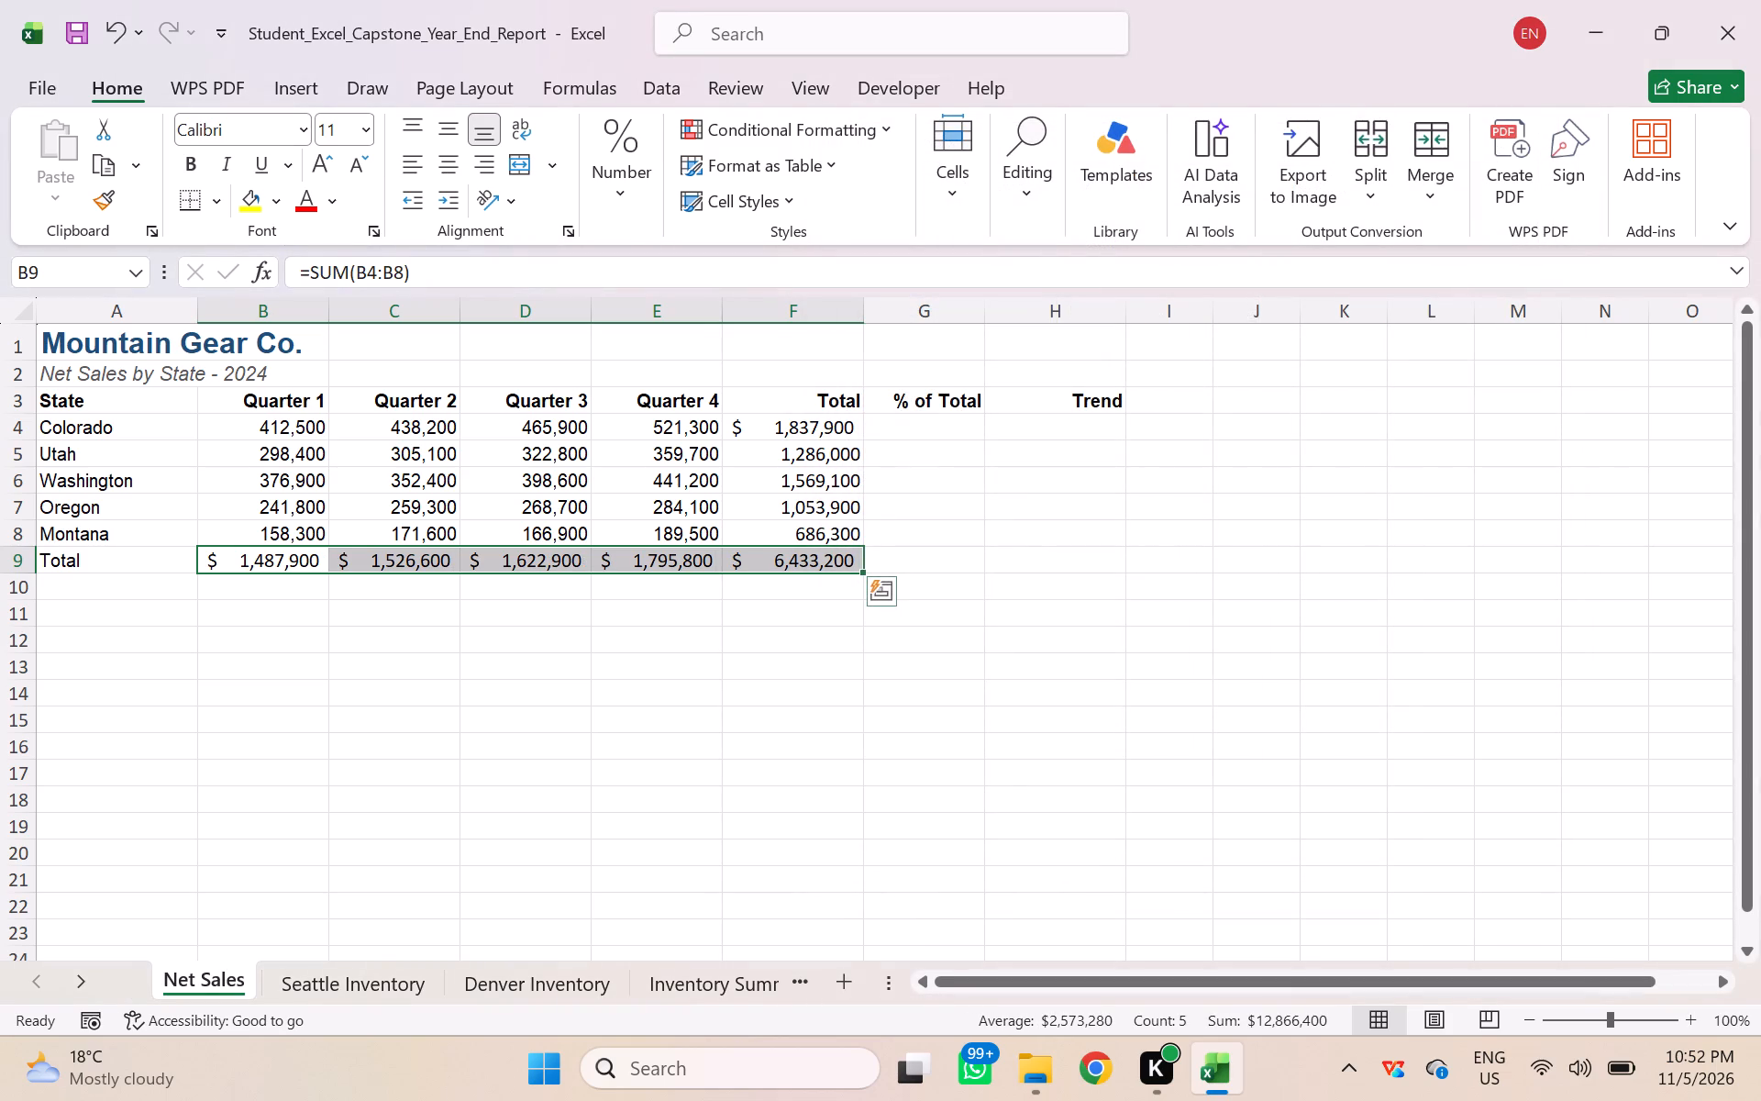
Apply the comma number style with 0 decimal places to the Utah through Montana totals in F5:F8.
drag(785, 449, 786, 513)
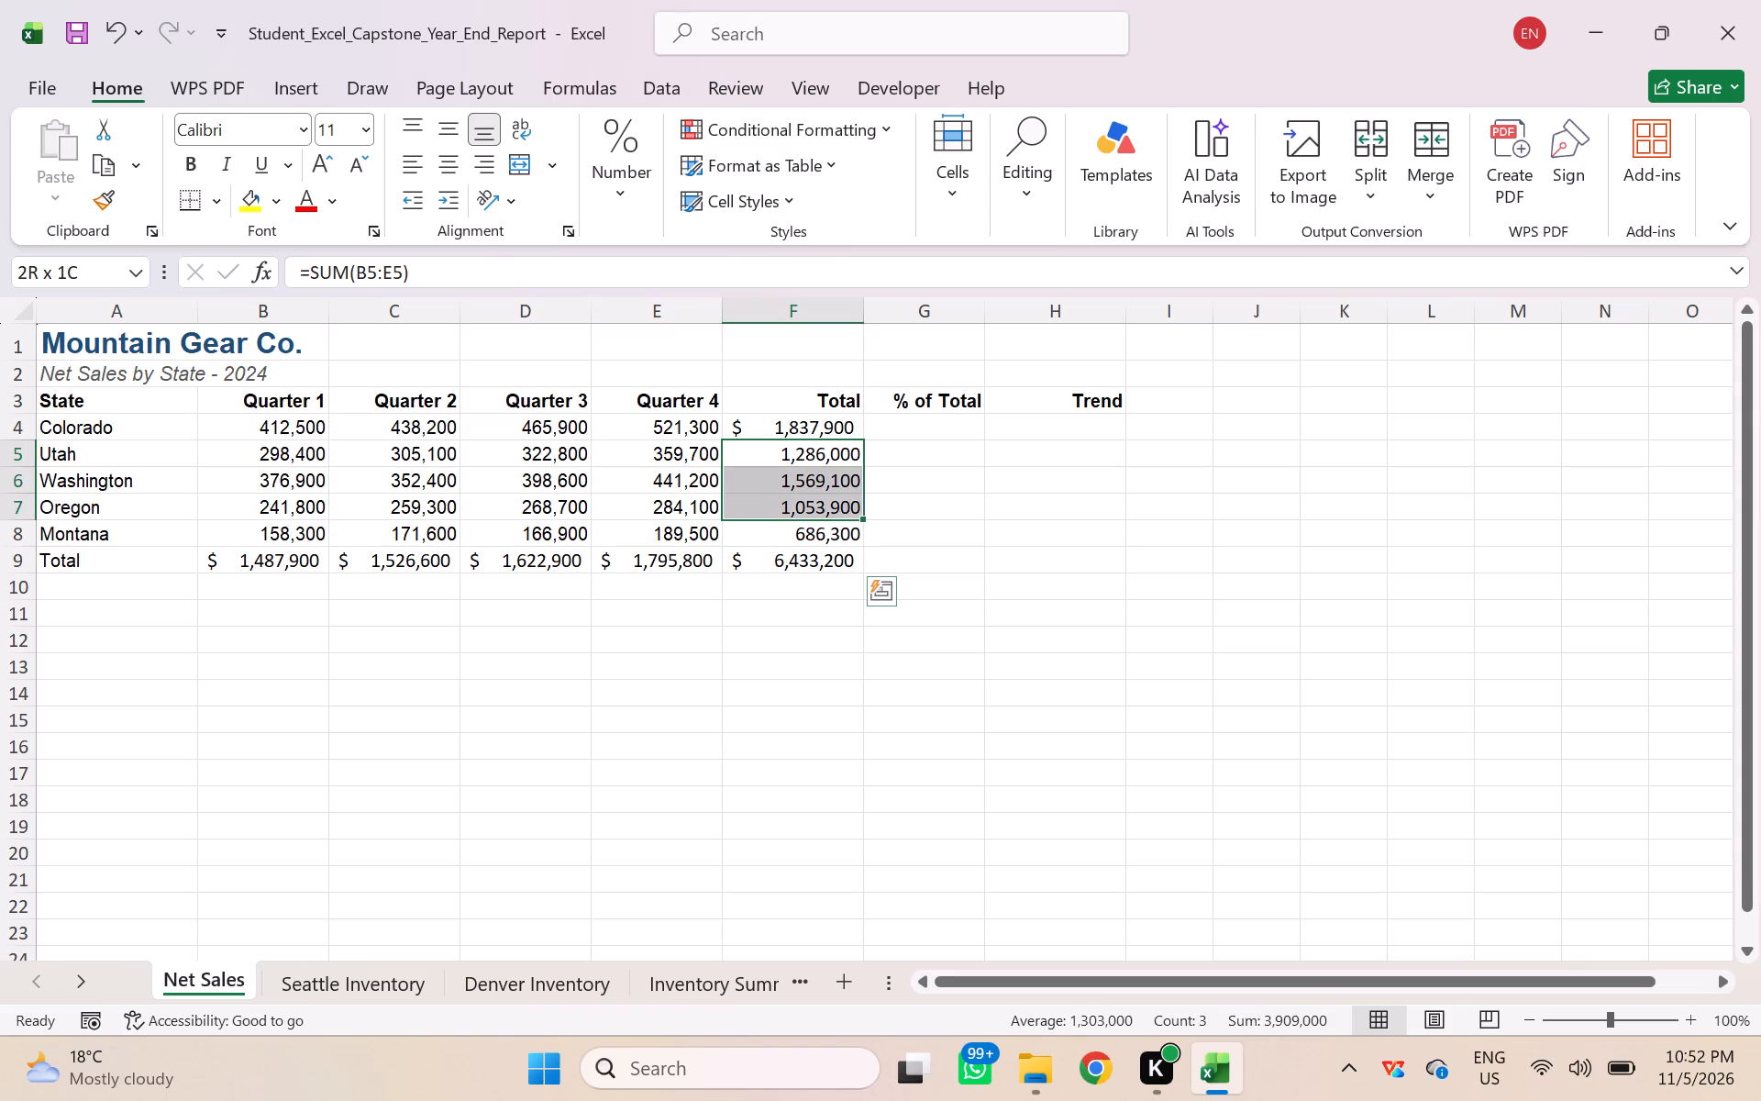
drag(786, 513, 787, 522)
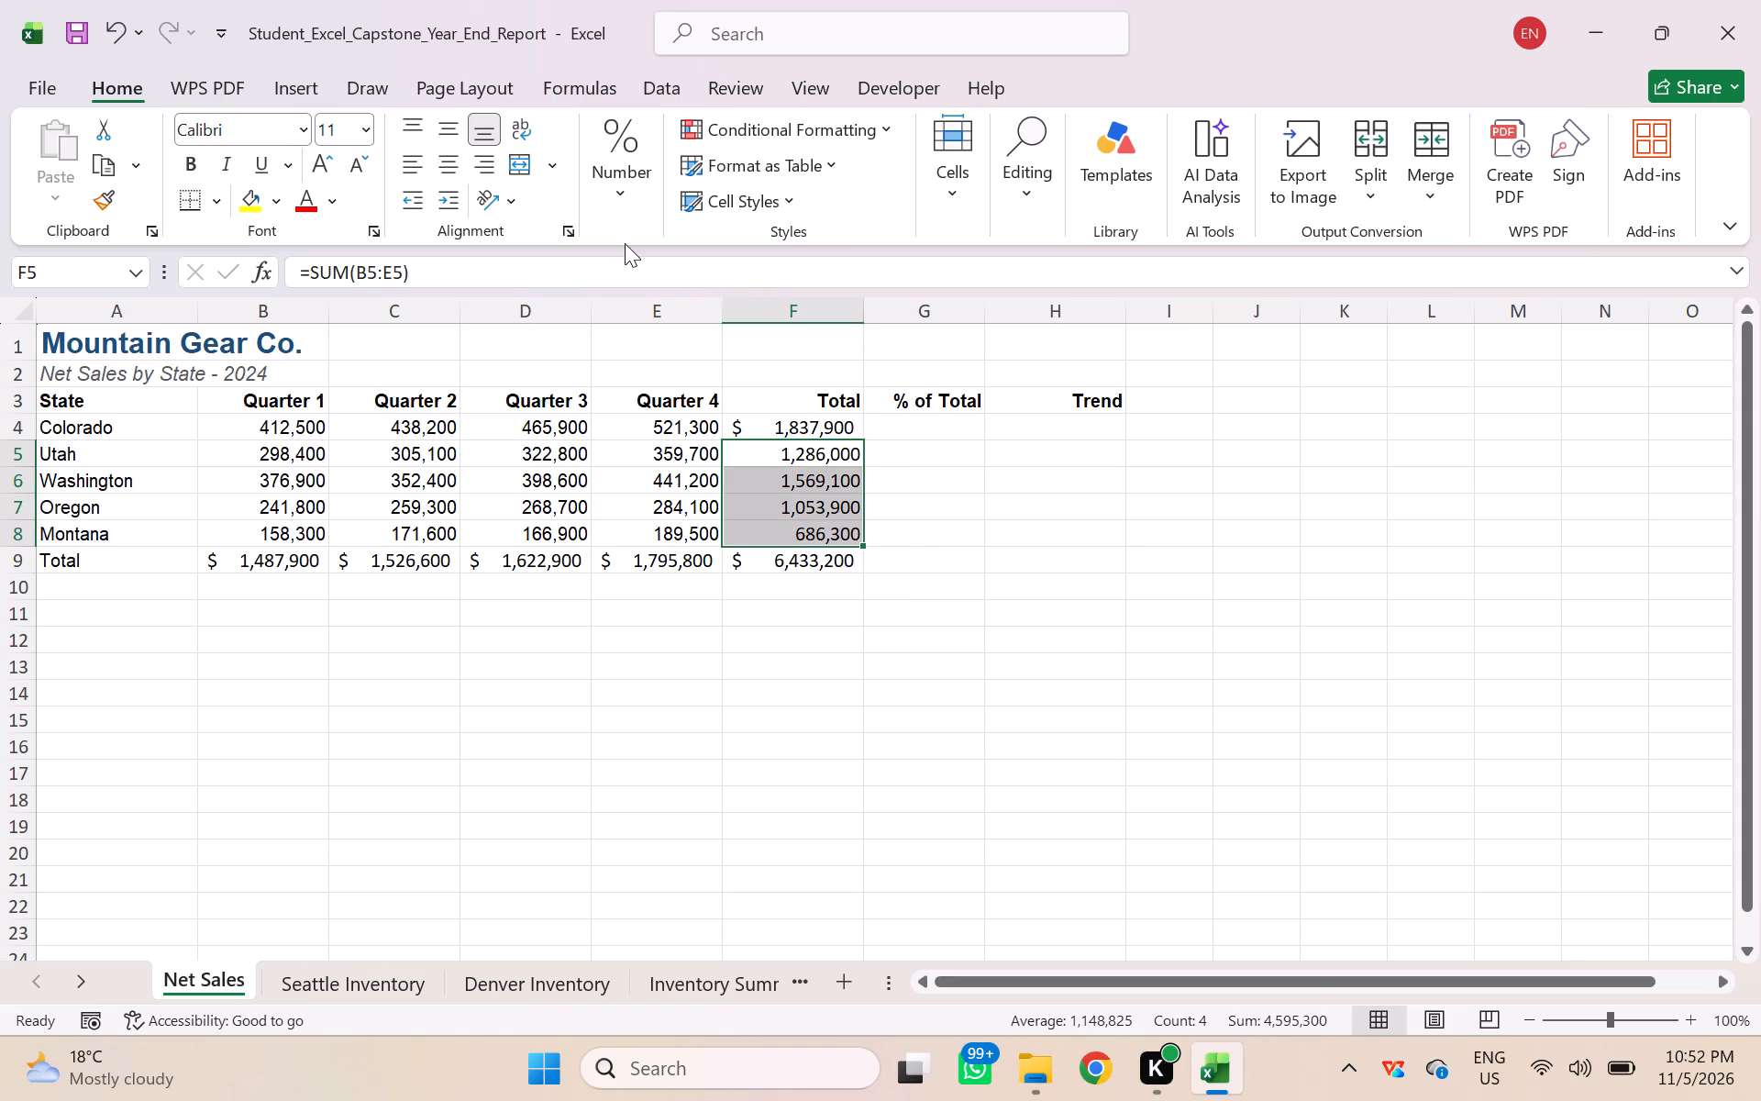
click(621, 198)
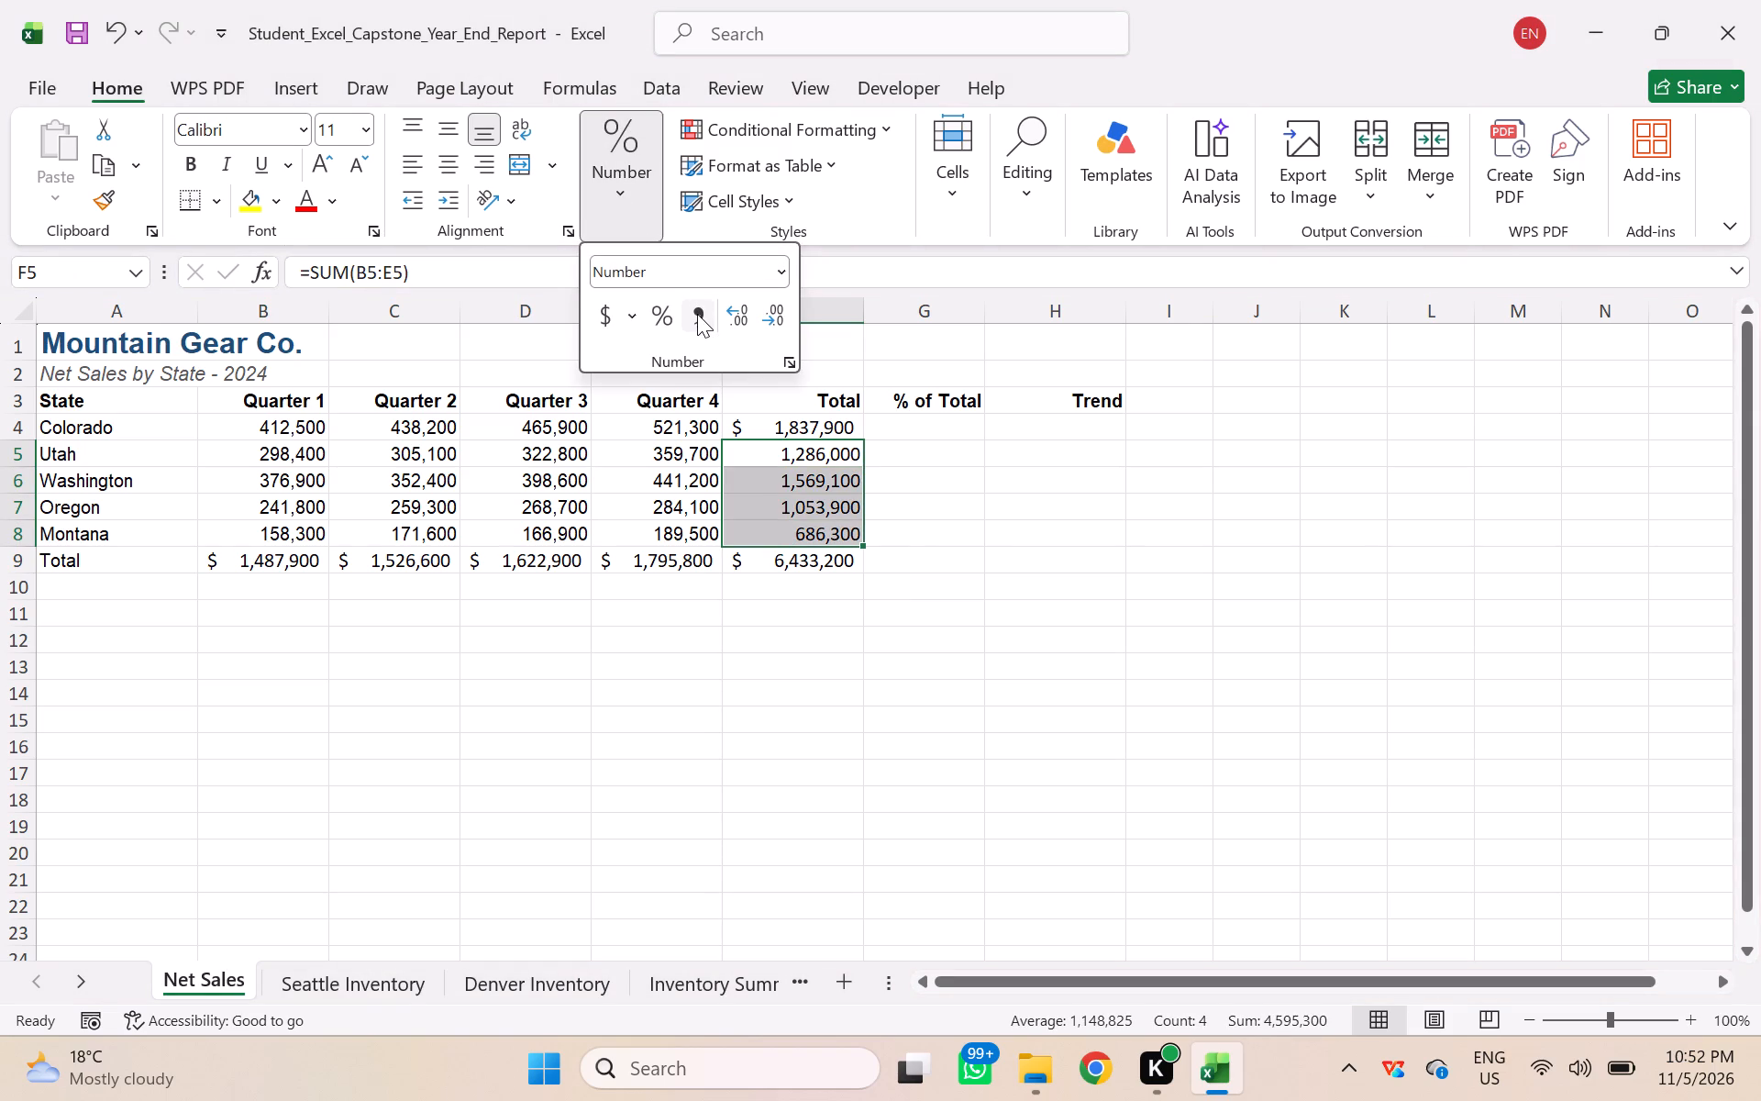
click(697, 314)
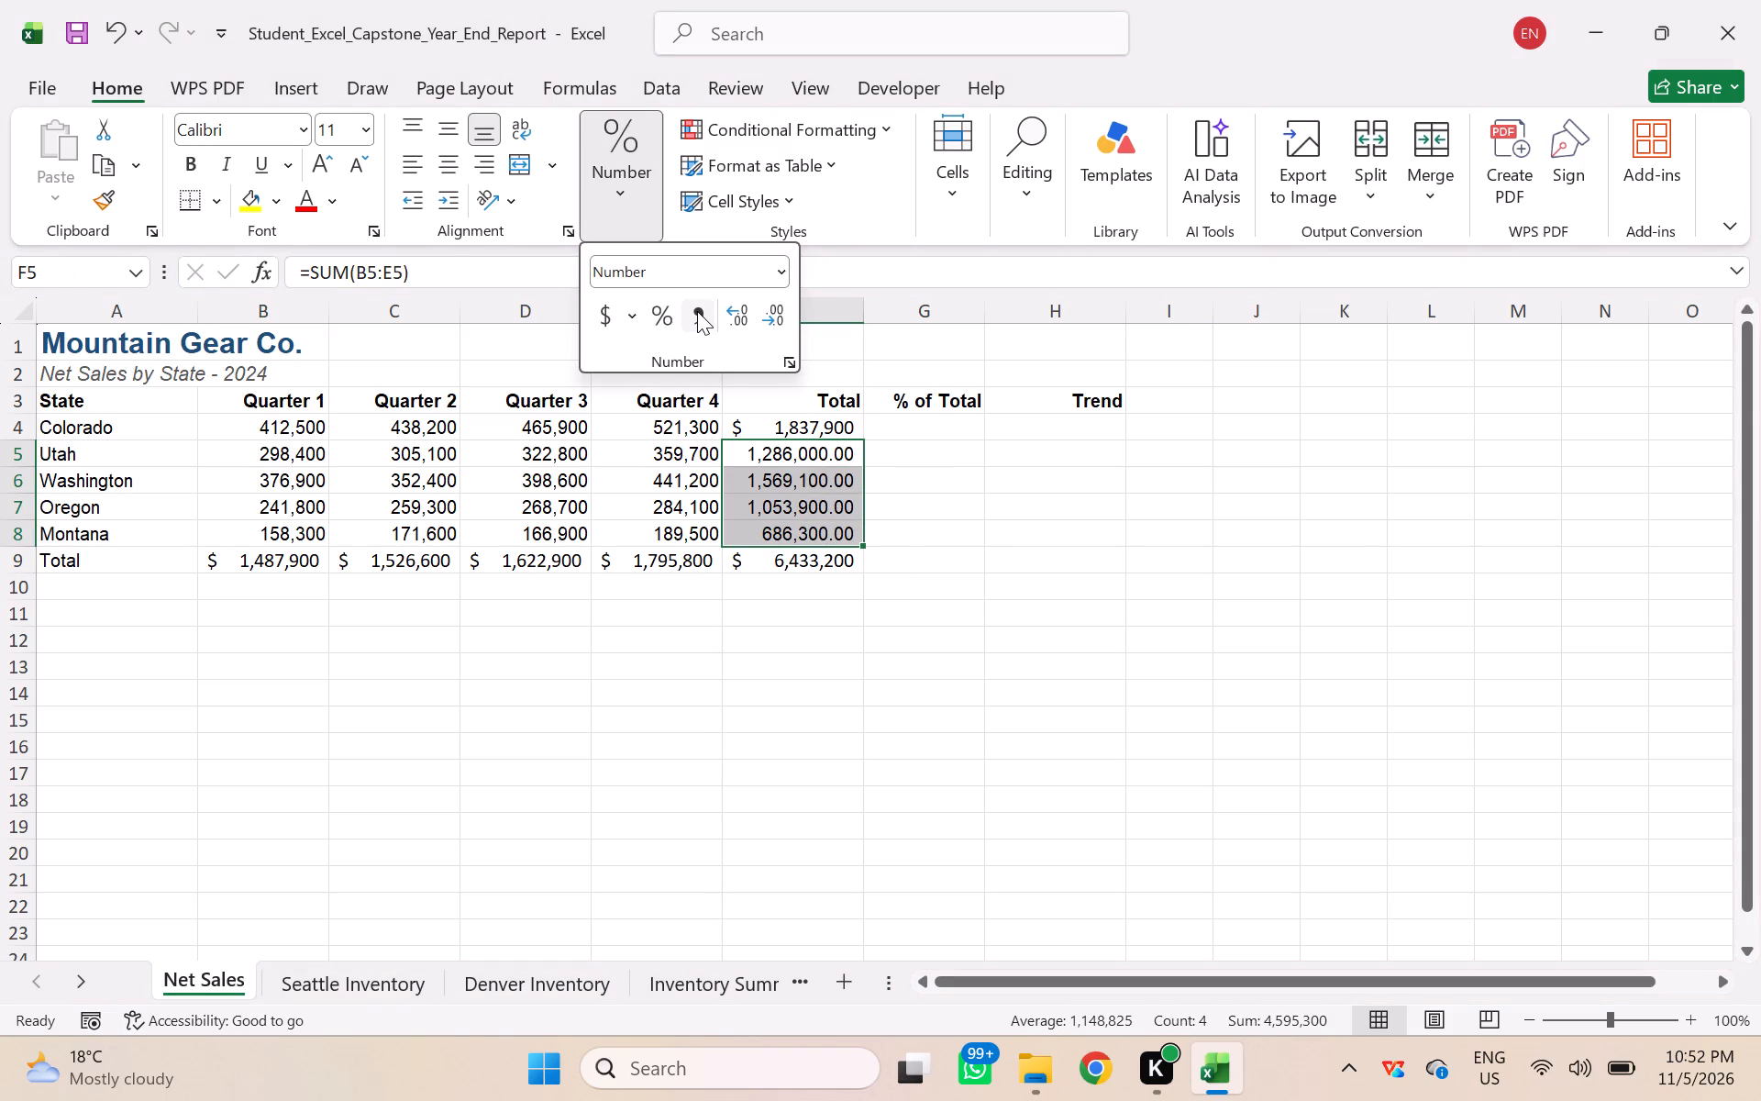
click(772, 319)
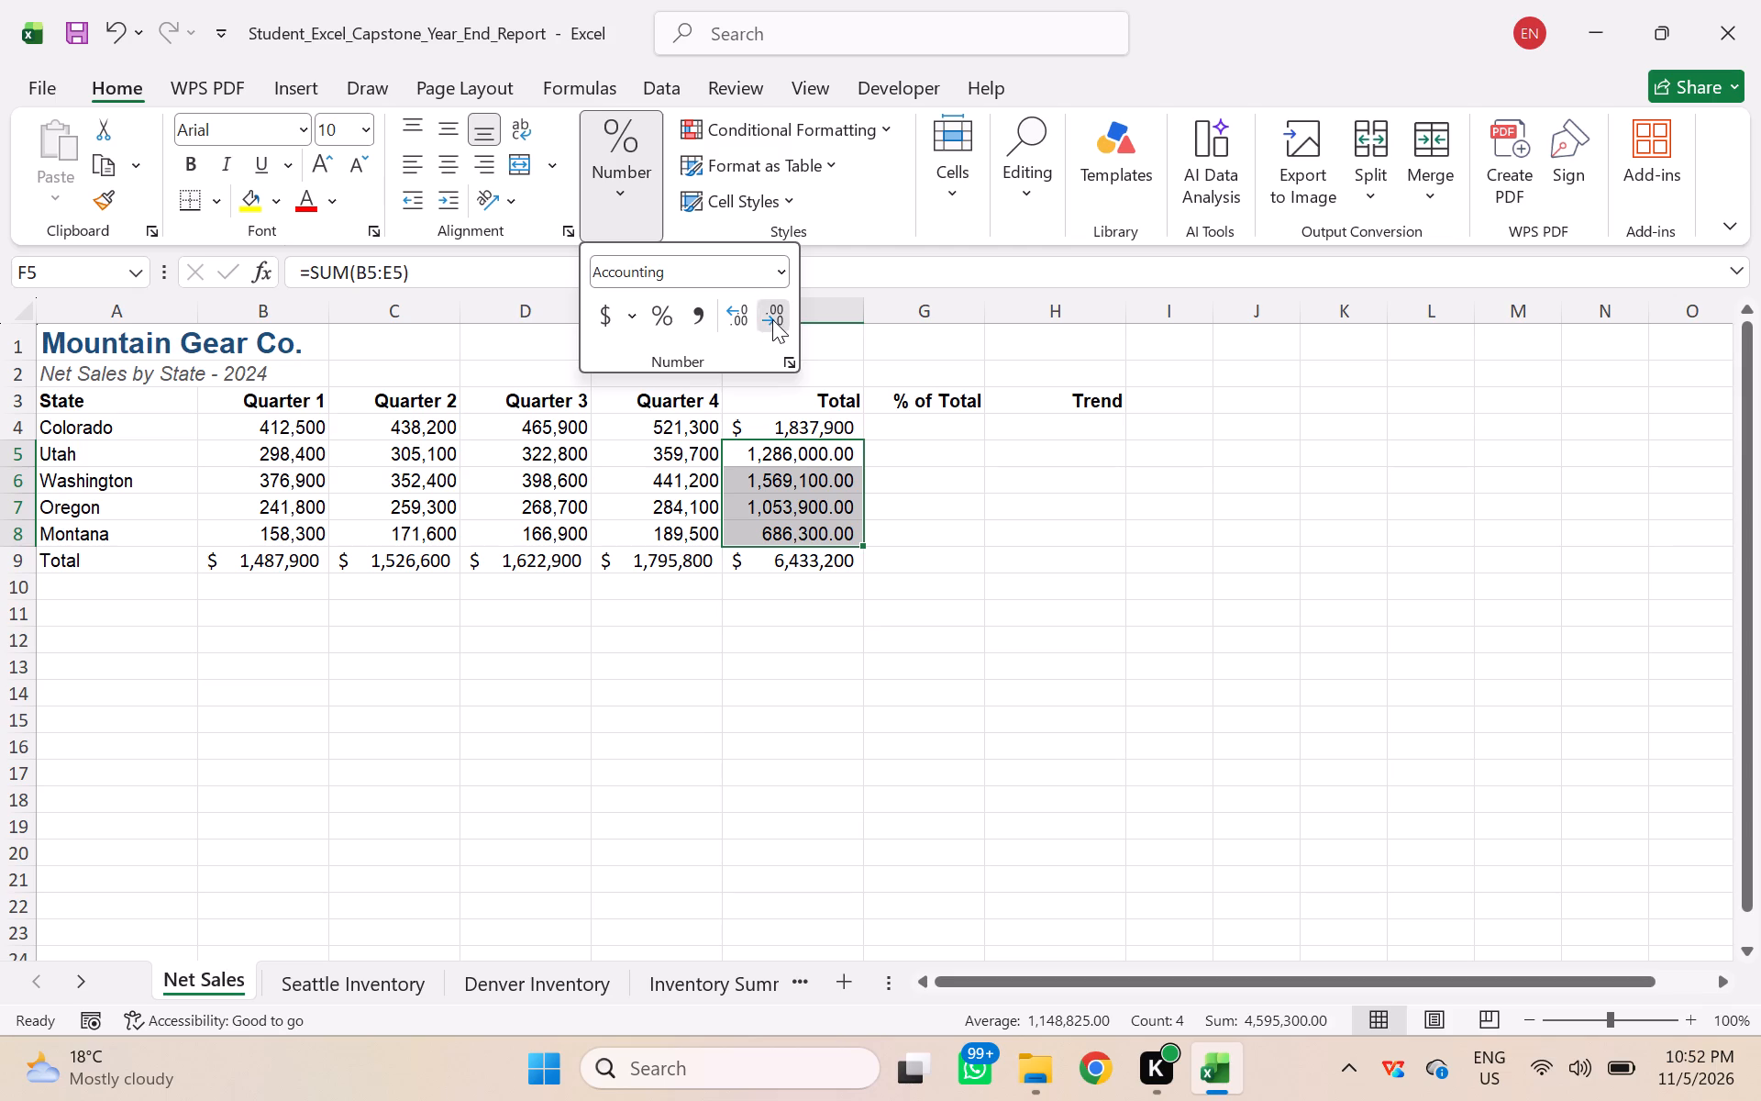
click(771, 317)
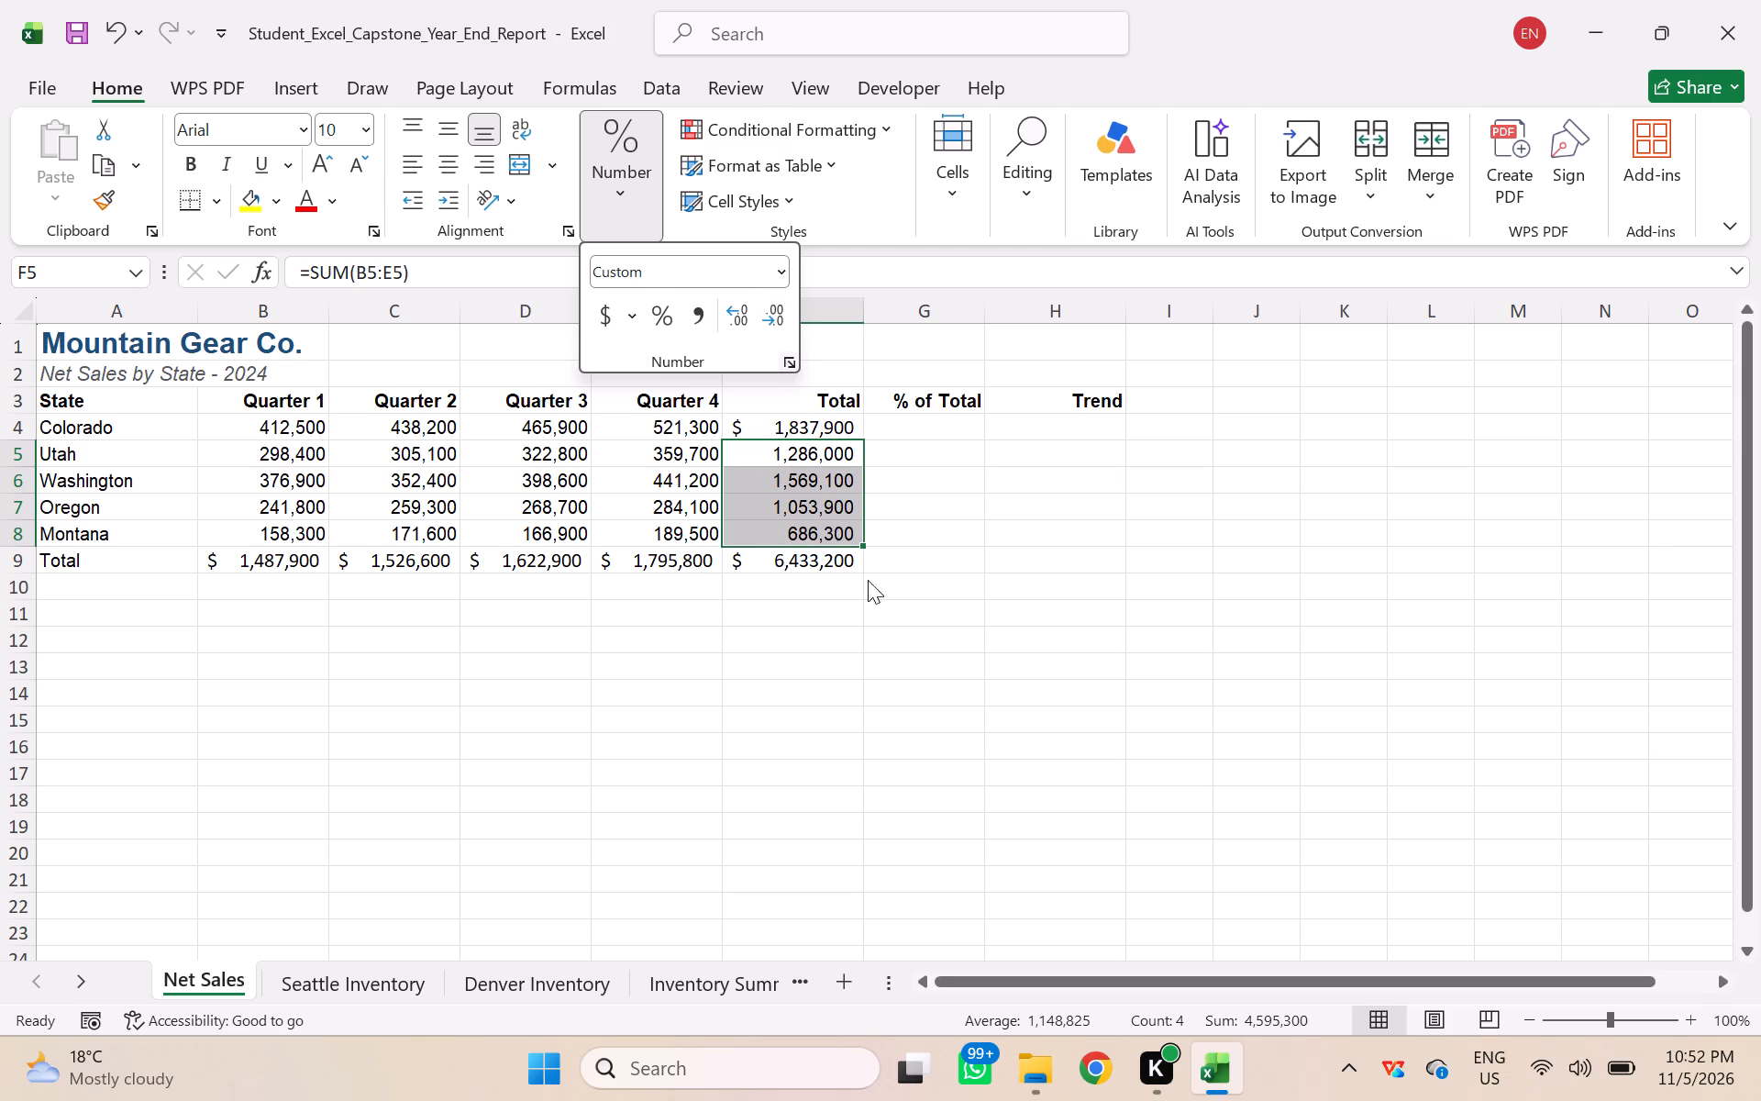
click(980, 611)
click(646, 631)
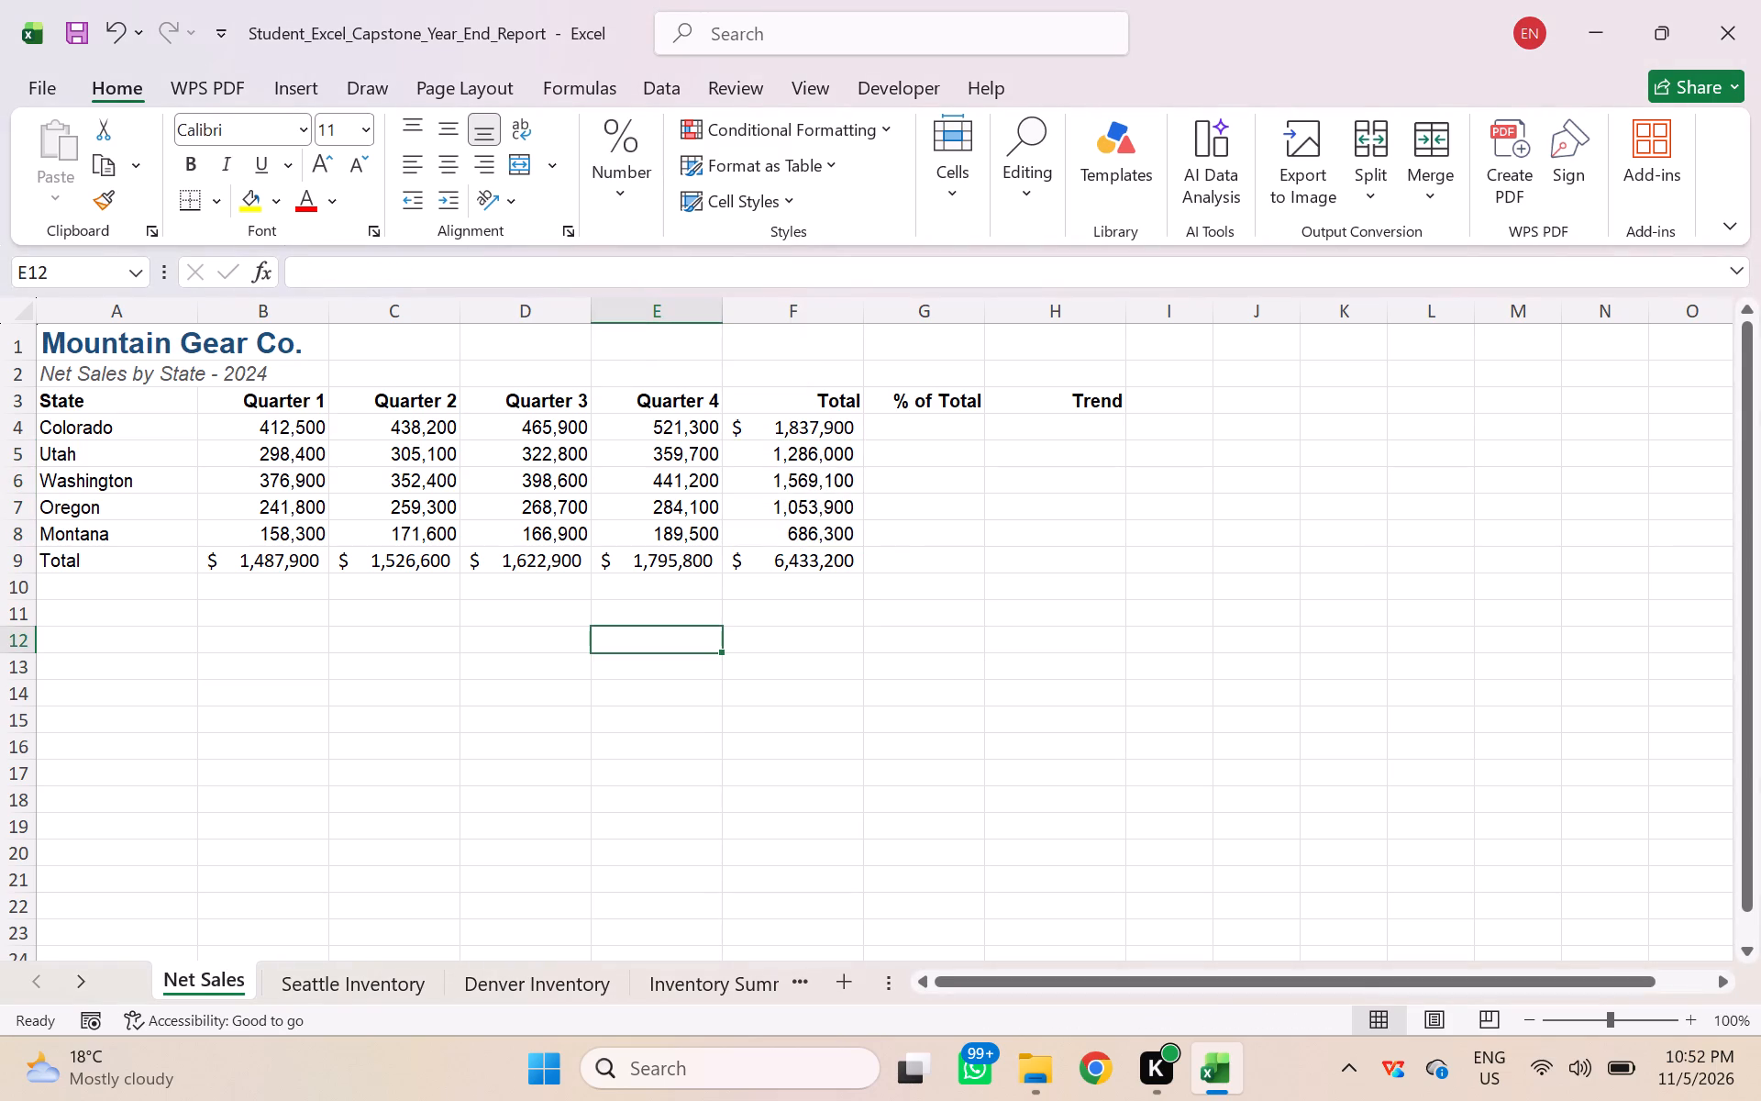
Apply the Total cell style to the Total row values in B9:F9.
drag(215, 560, 471, 568)
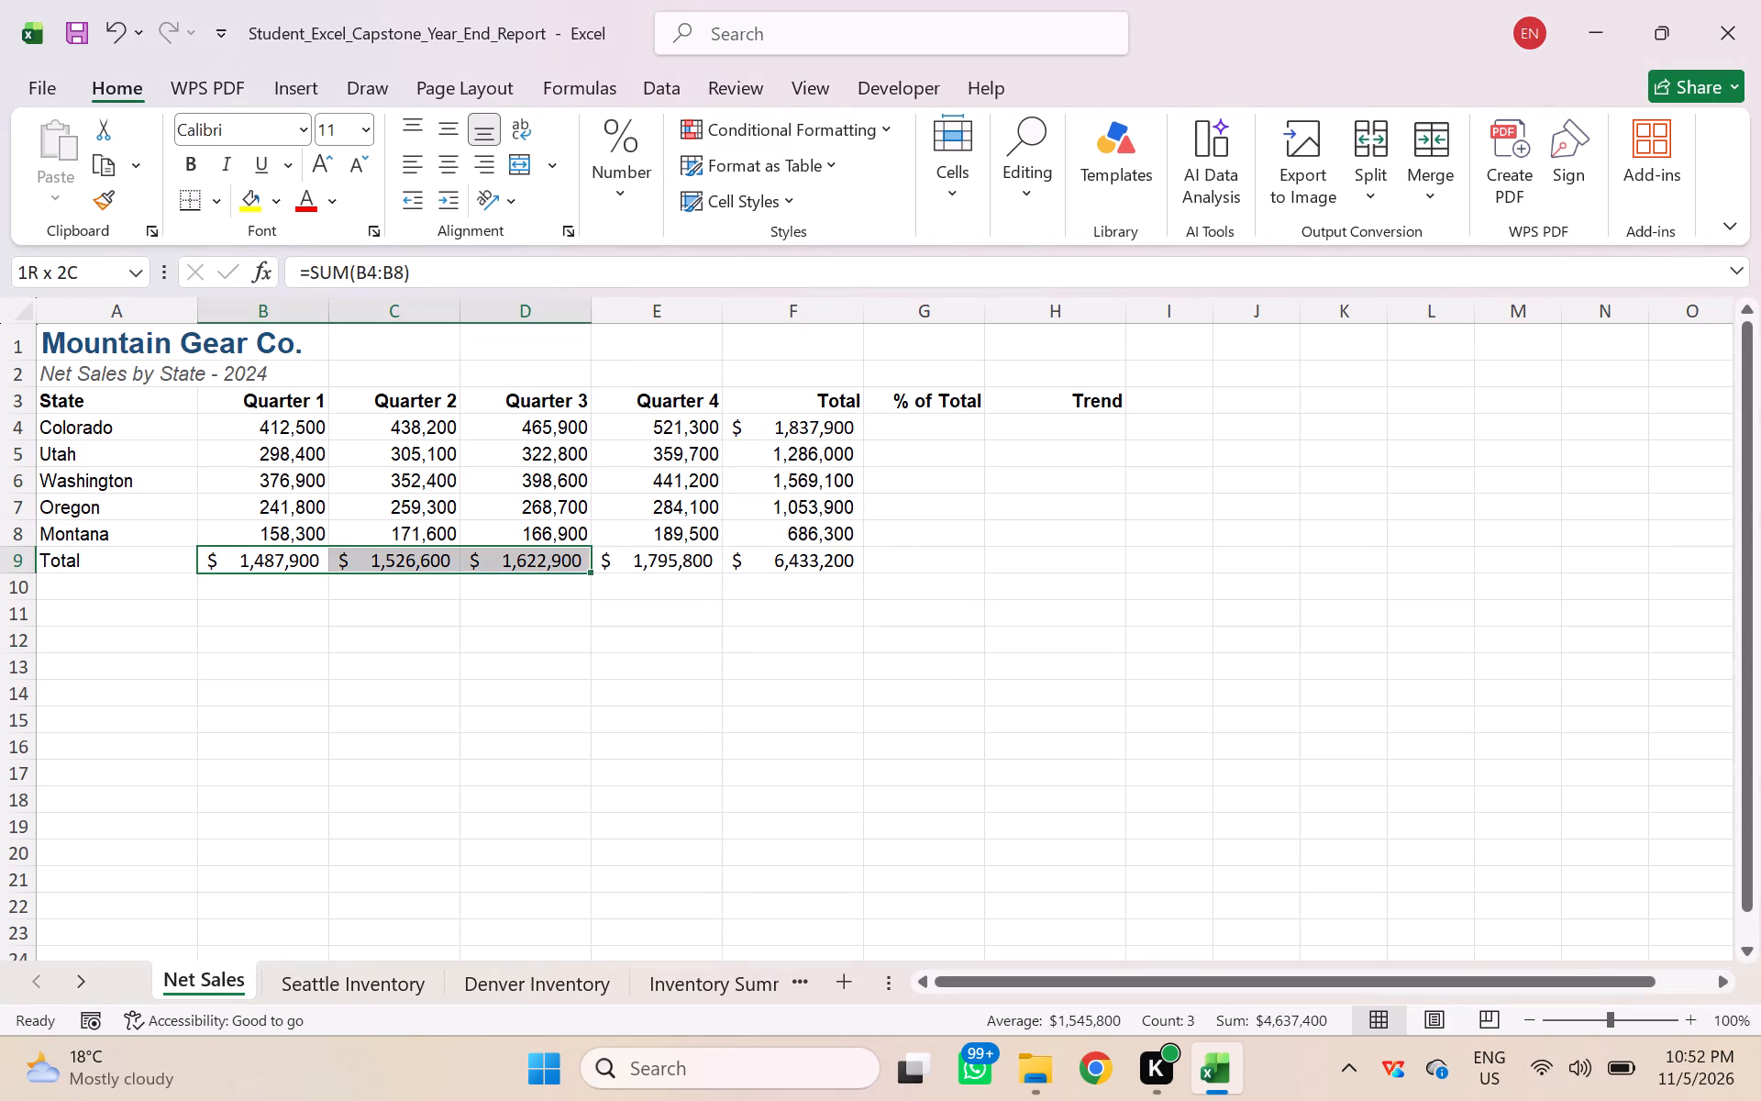
drag(471, 568, 777, 562)
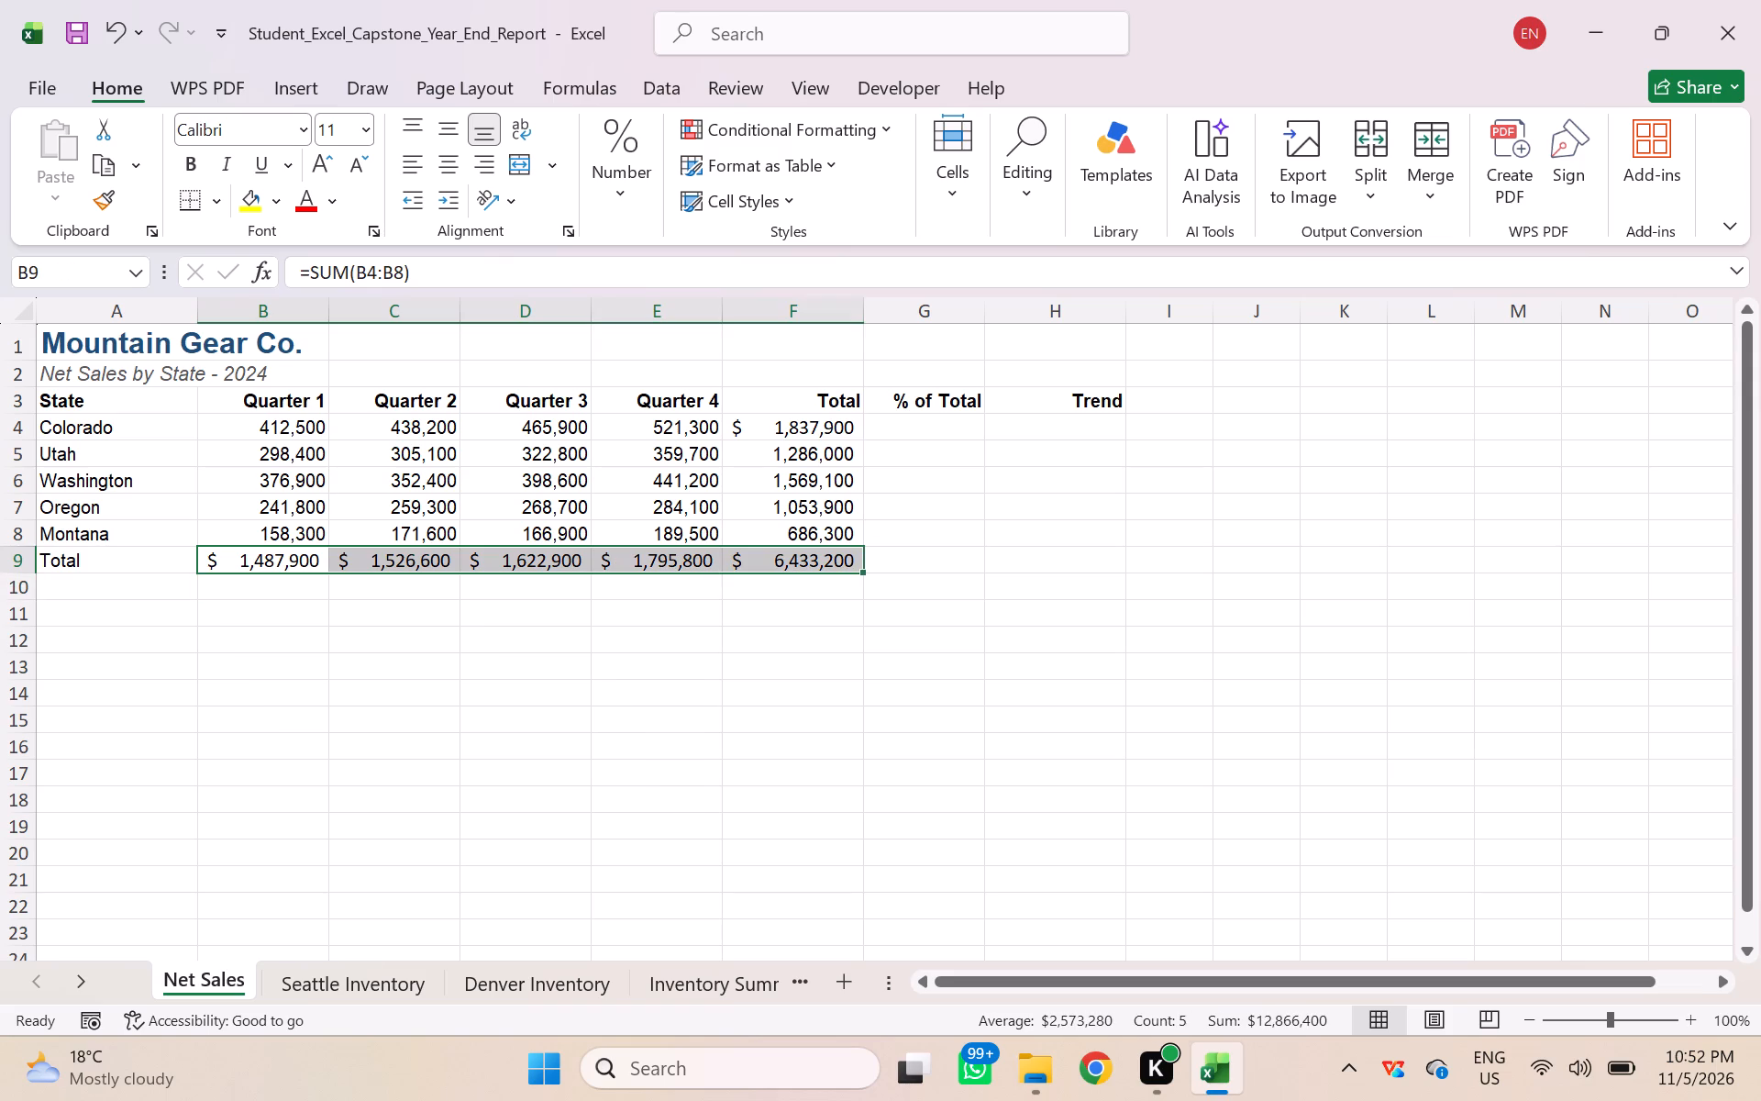
click(798, 204)
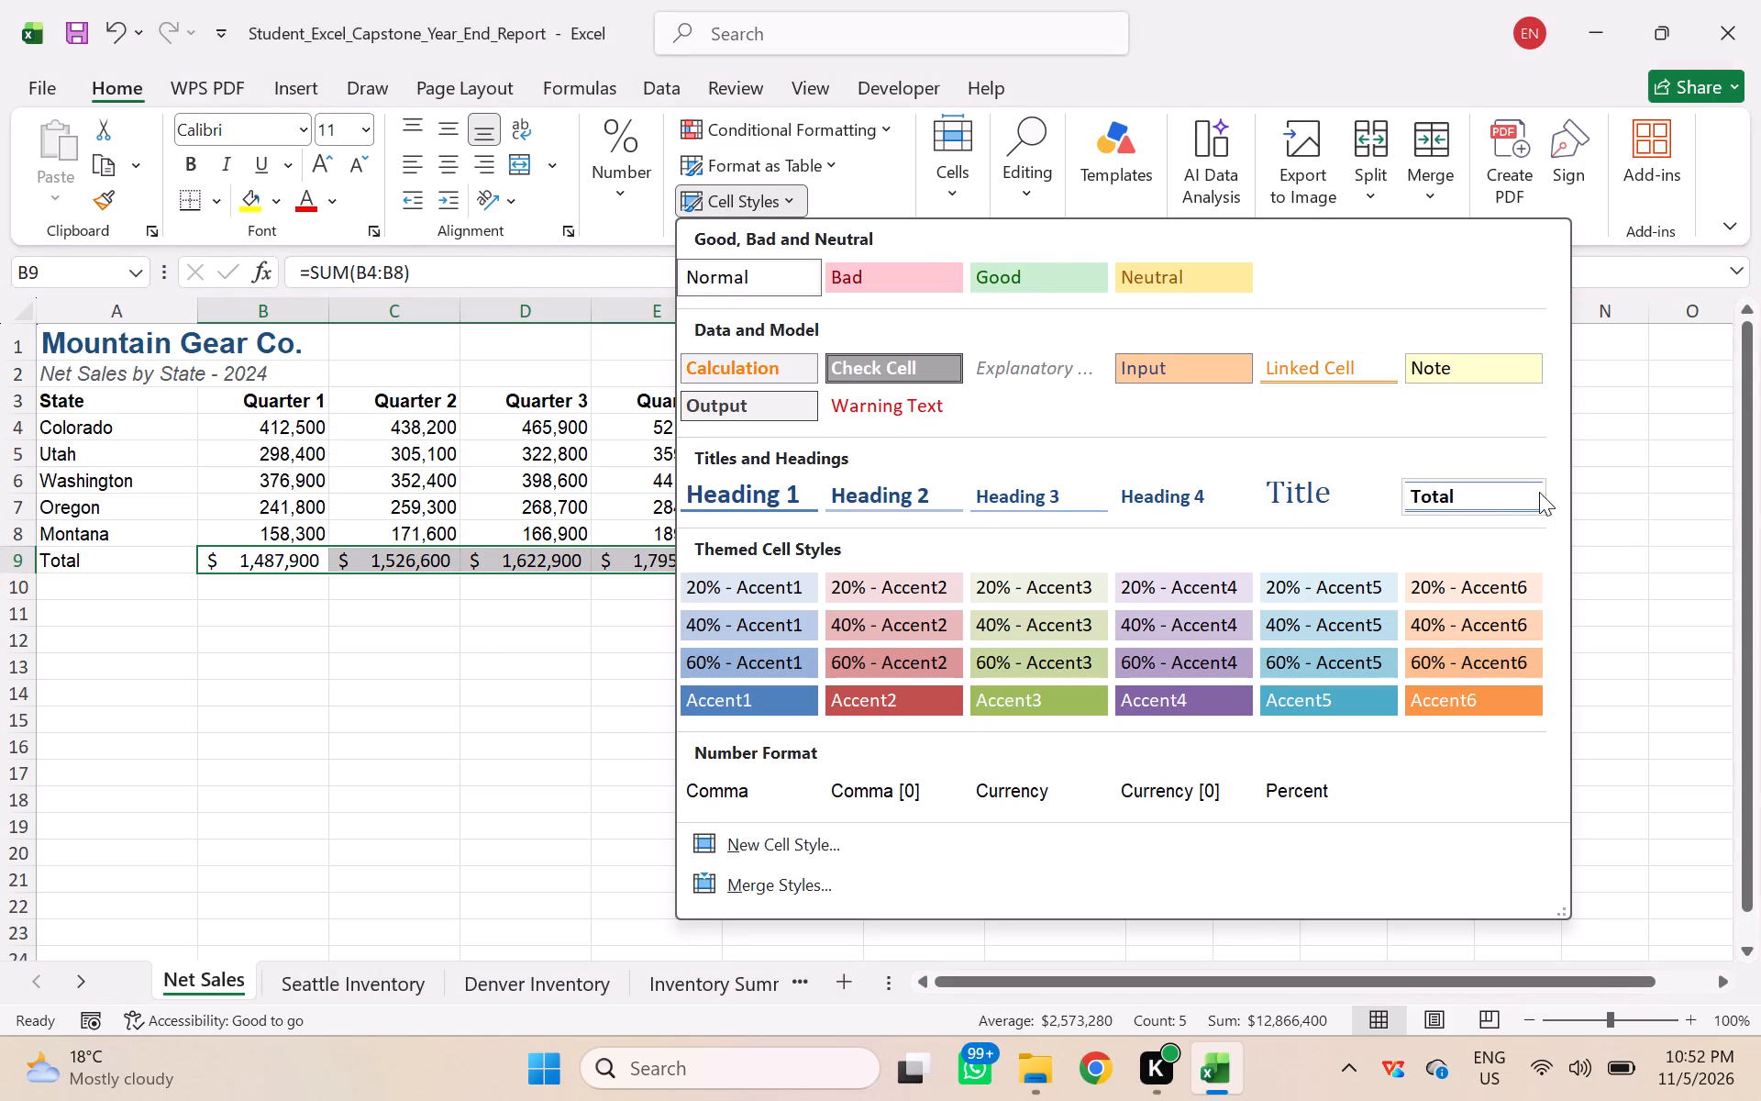
click(1512, 492)
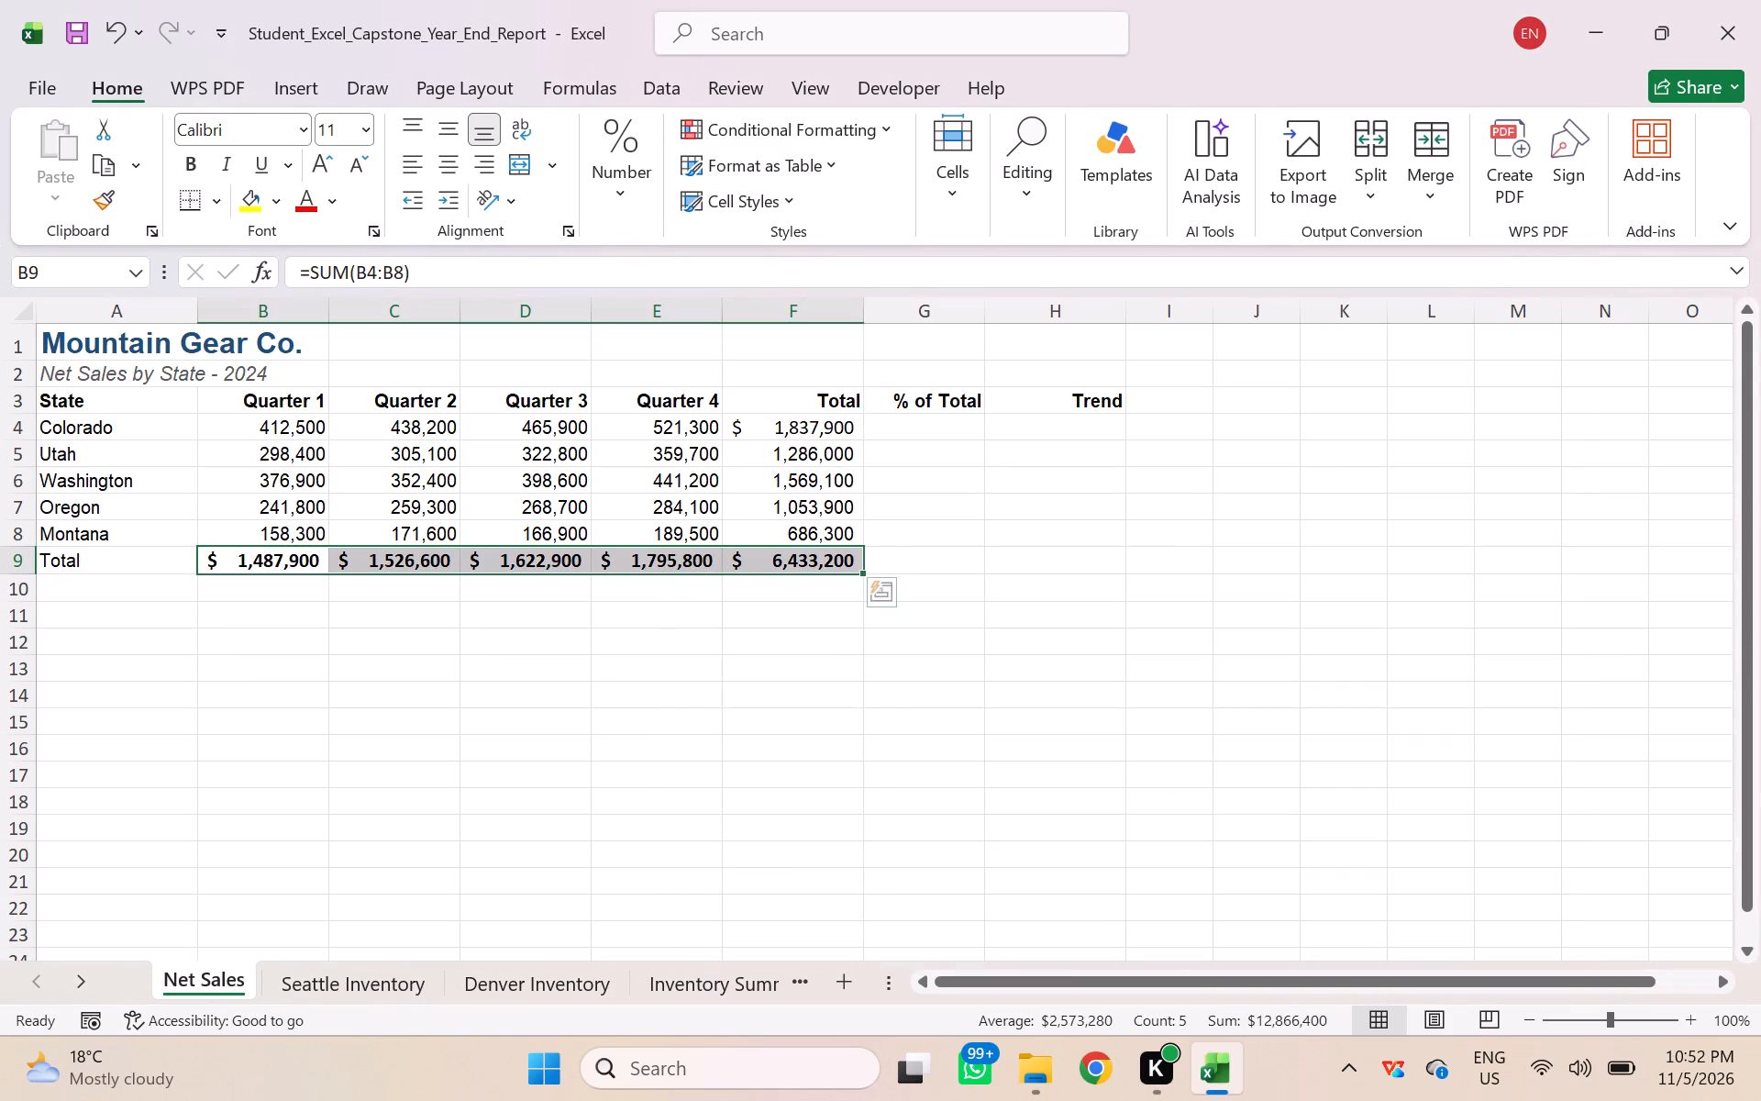
click(1060, 541)
Calculate Colorado's % of Total in cell G4 with the formula =F4/$F$9.
click(938, 424)
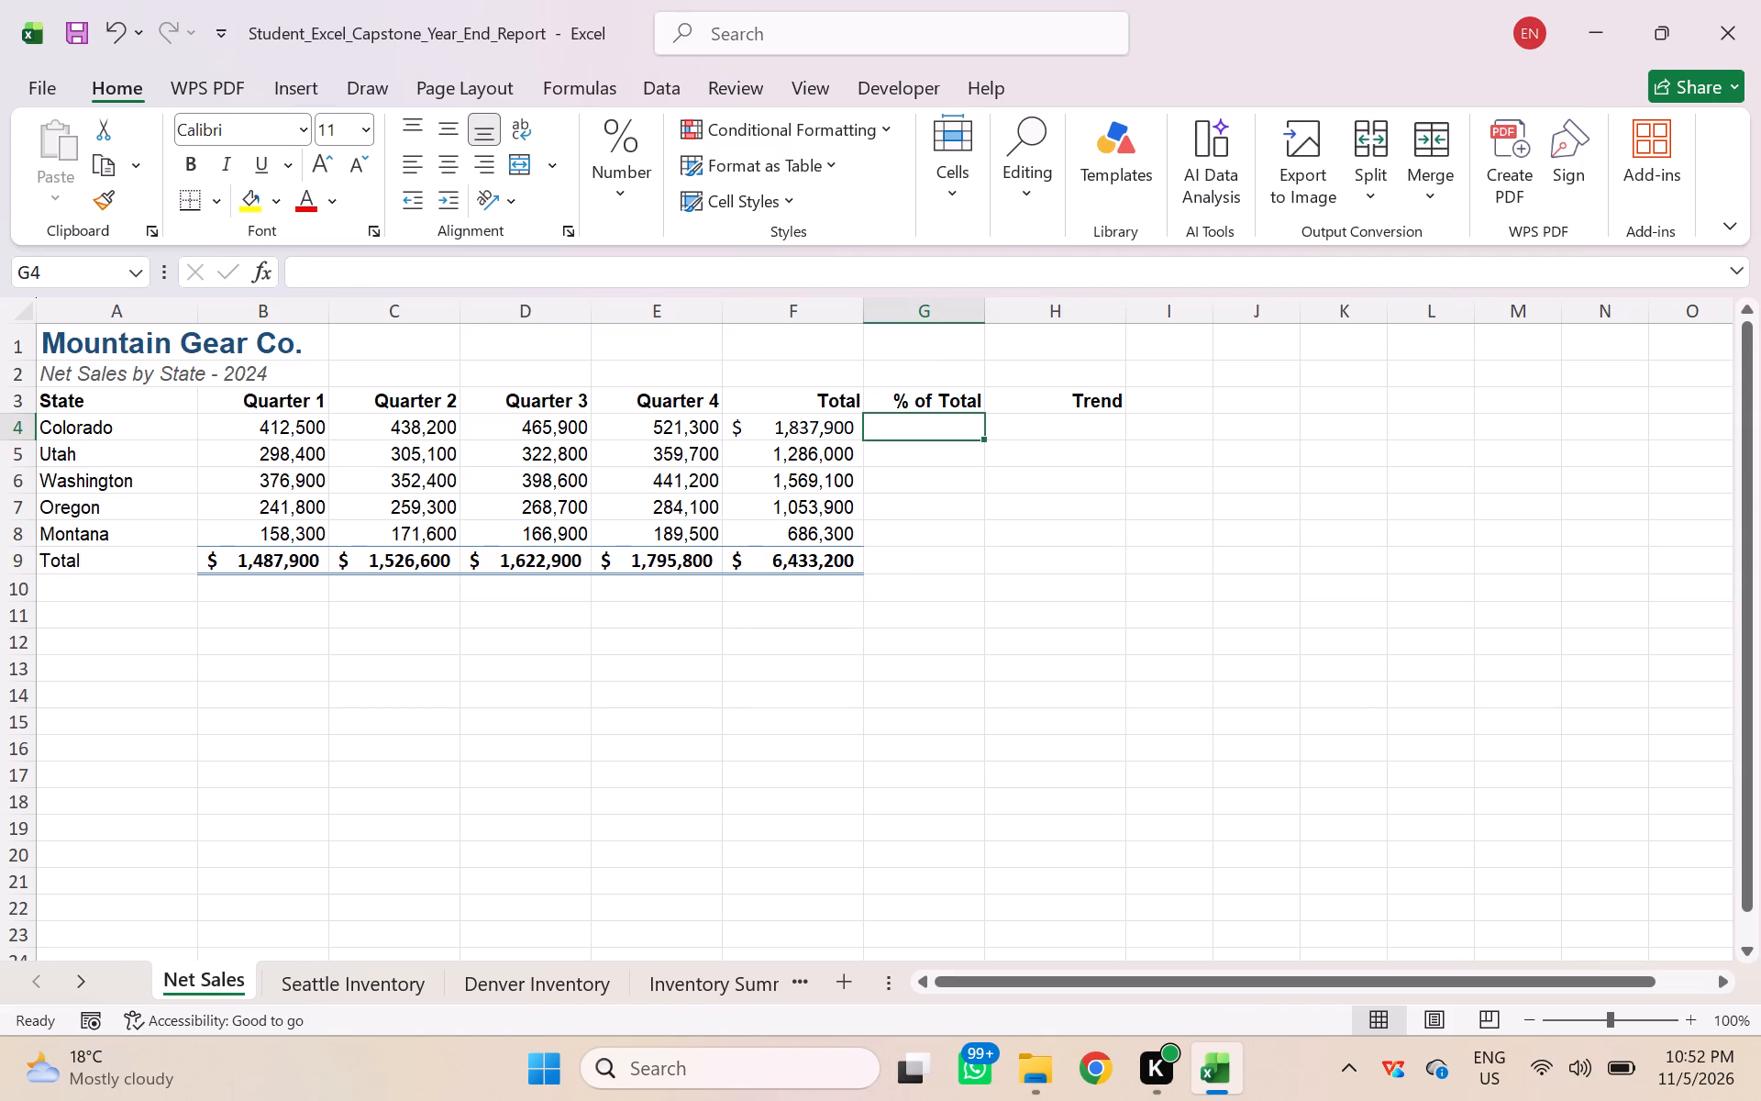
key(equal)
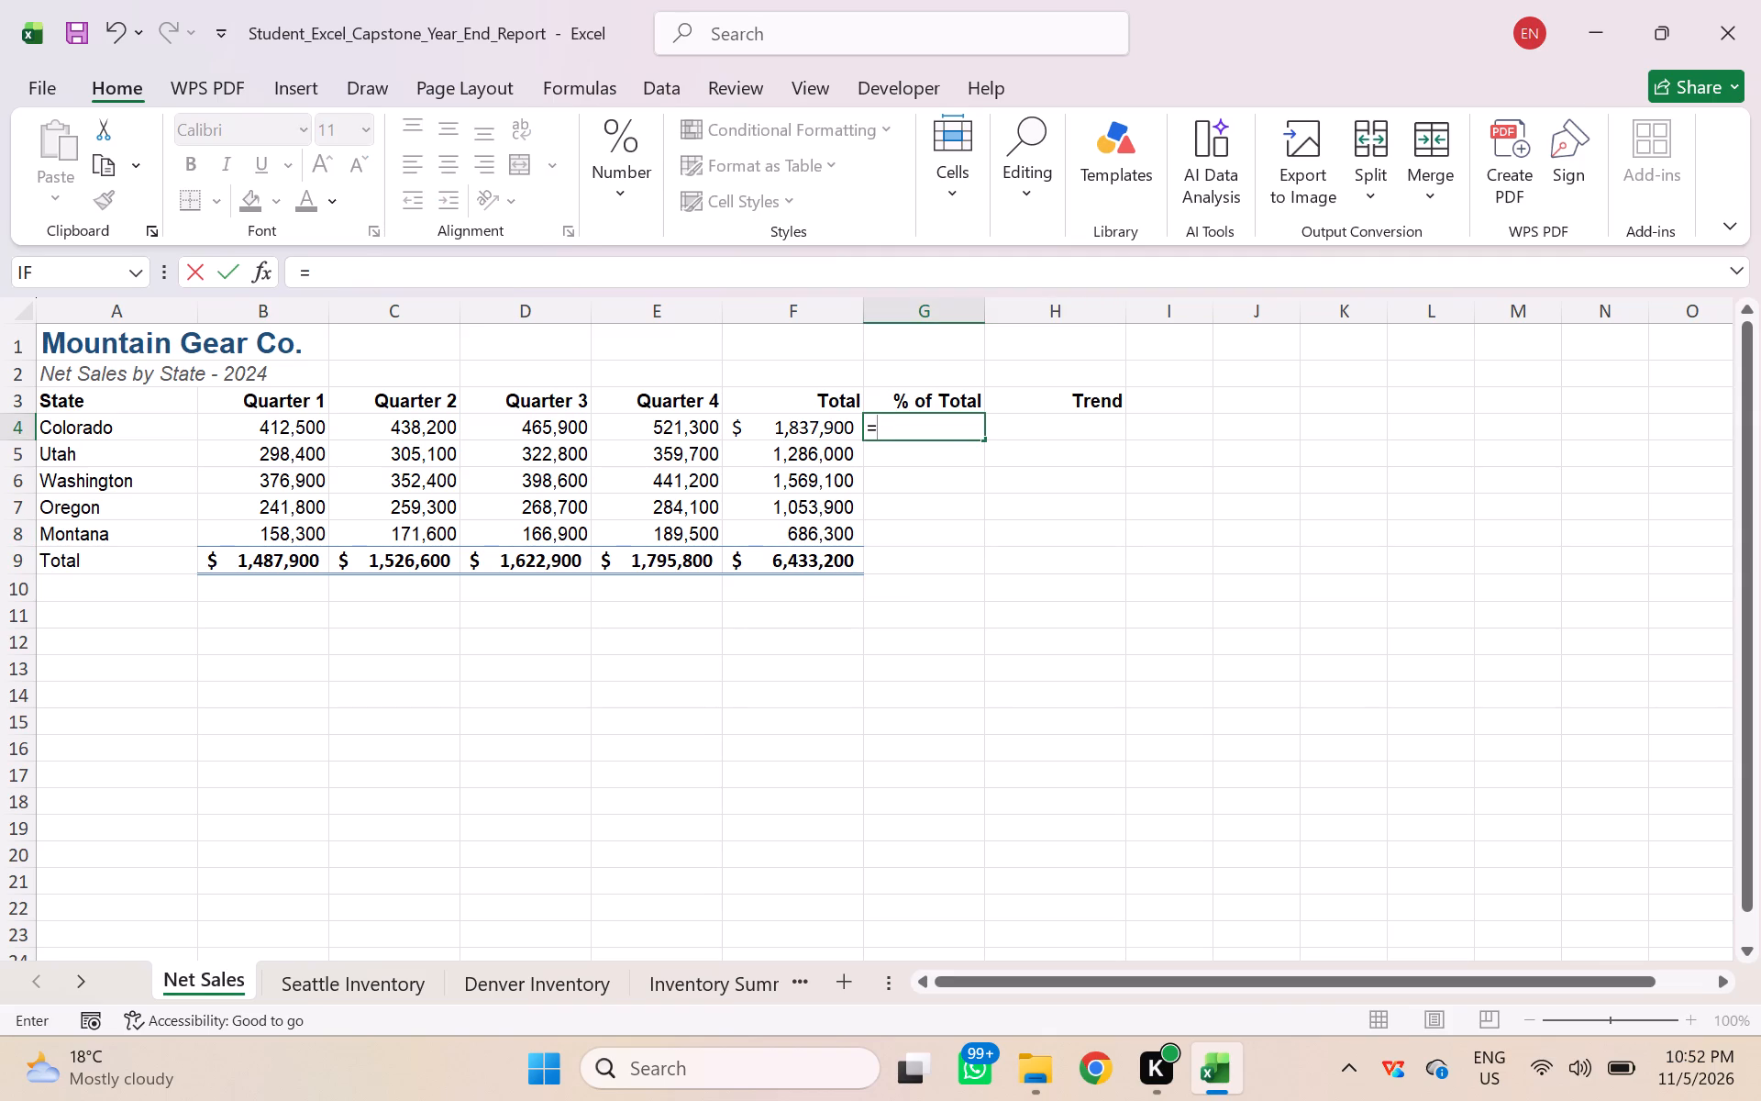
click(806, 419)
key(slash)
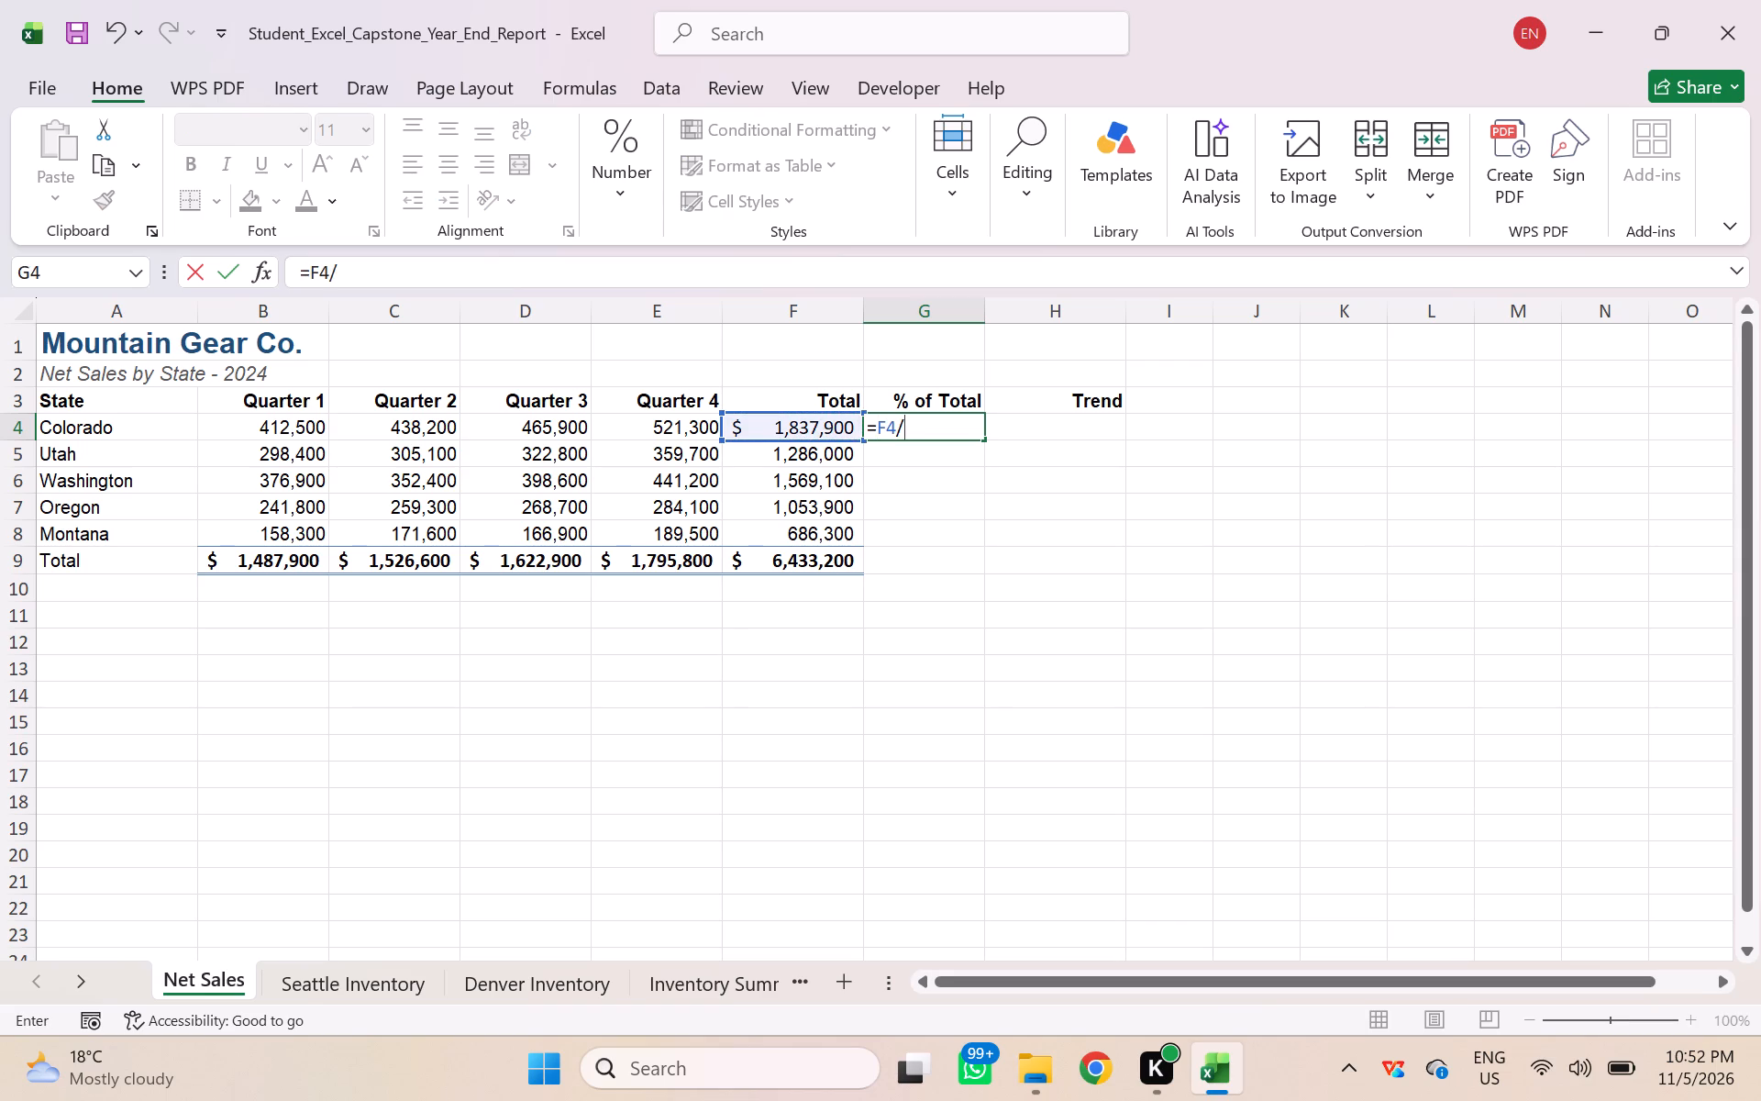
key(shift+dollar)
key(f)
key(shift+dollar)
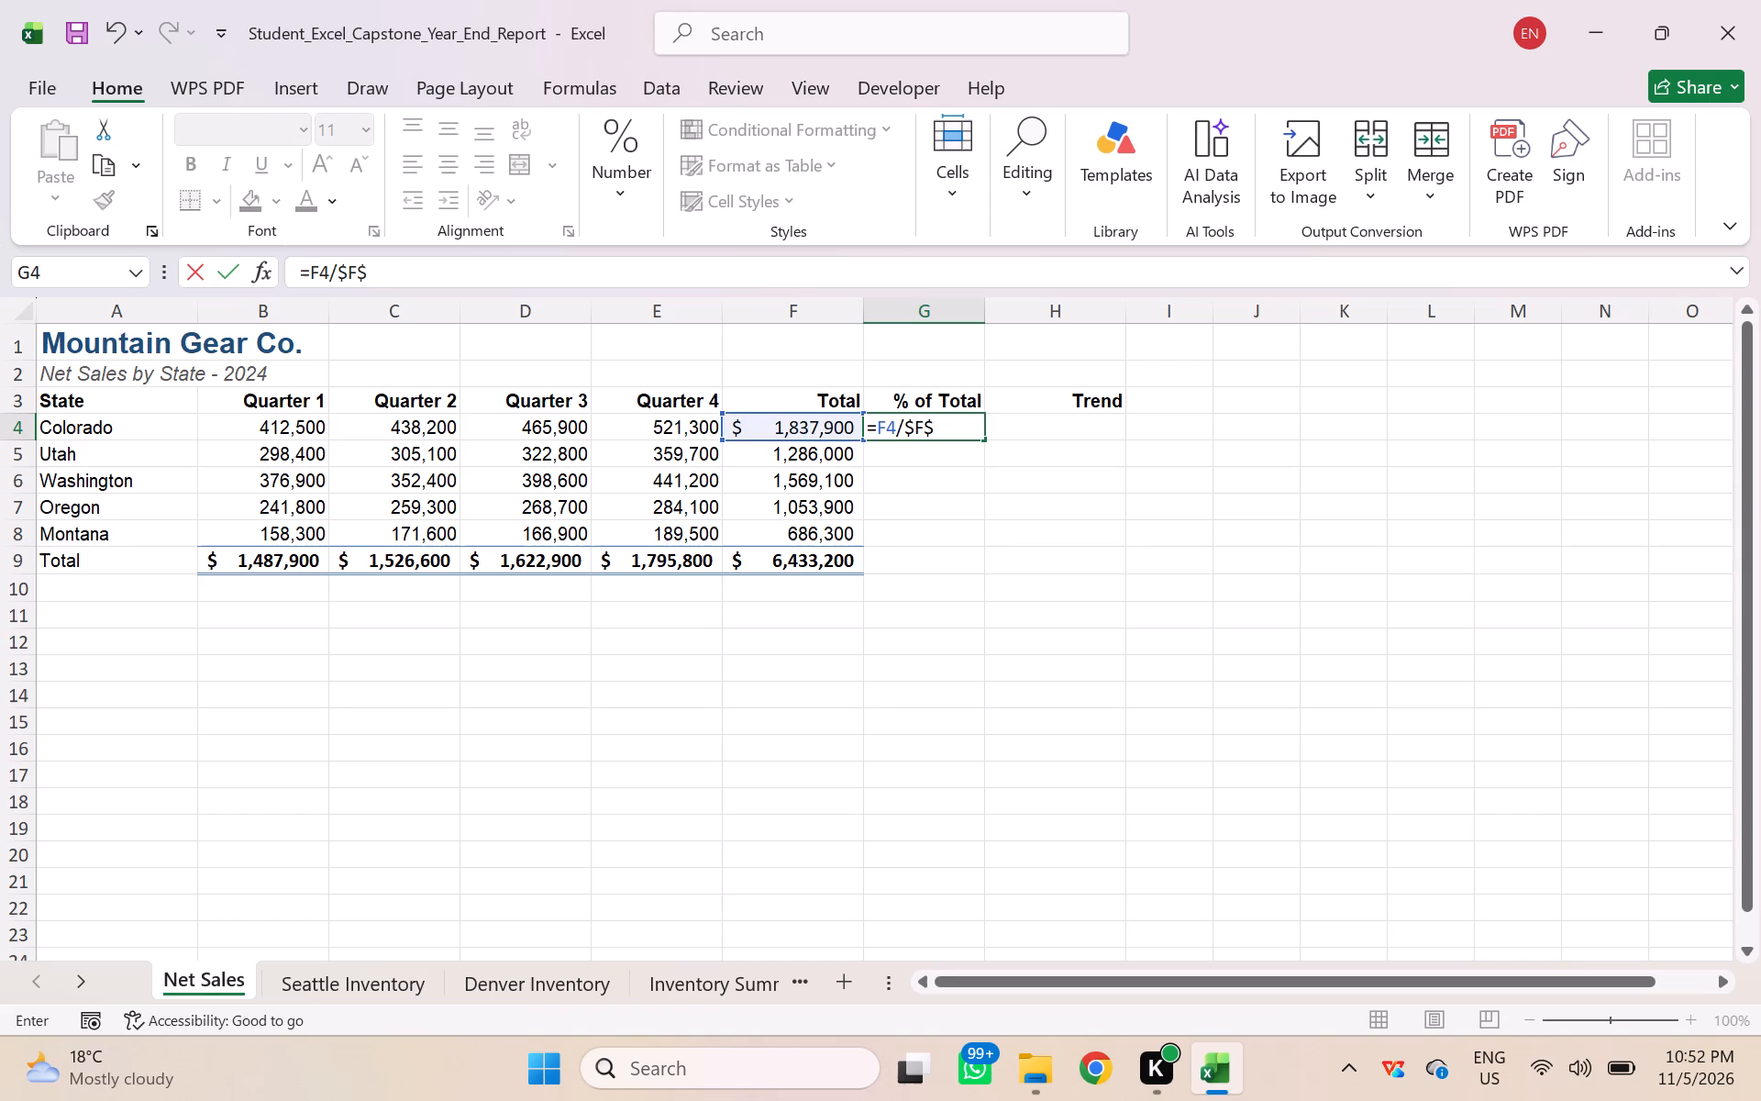
key(9)
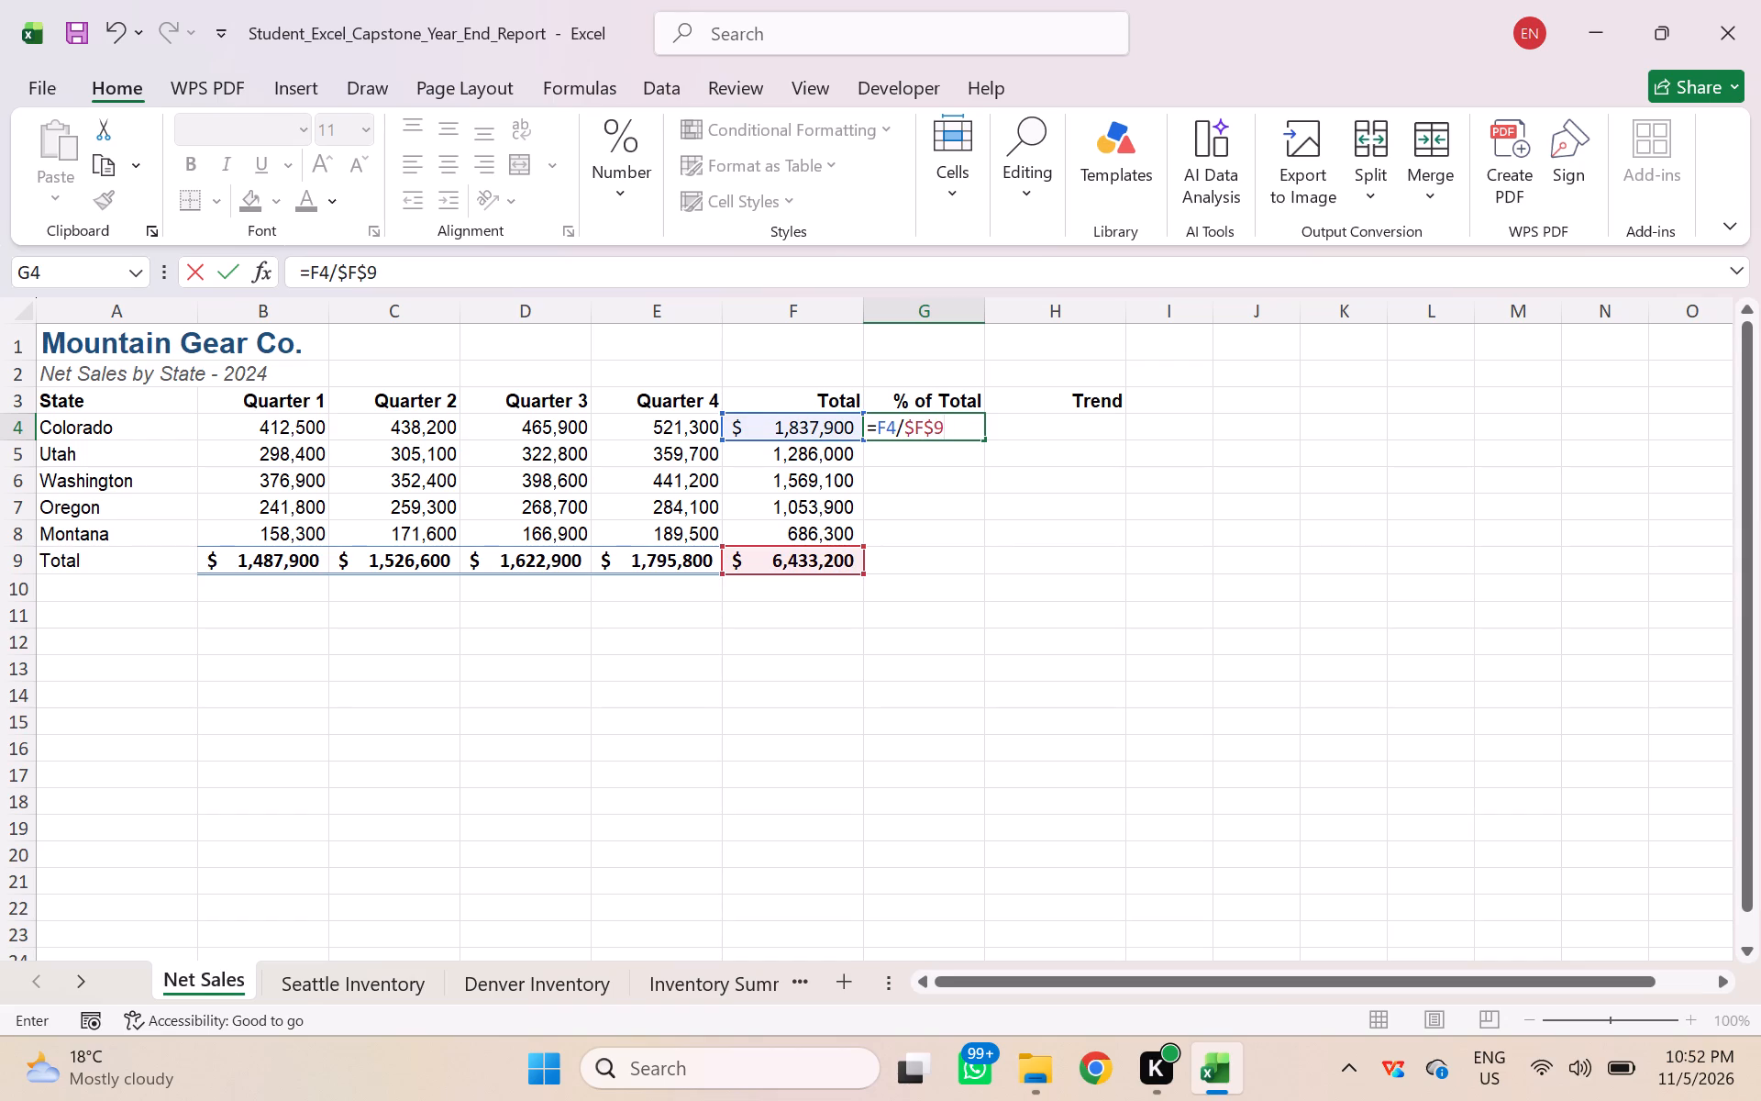
key(Return)
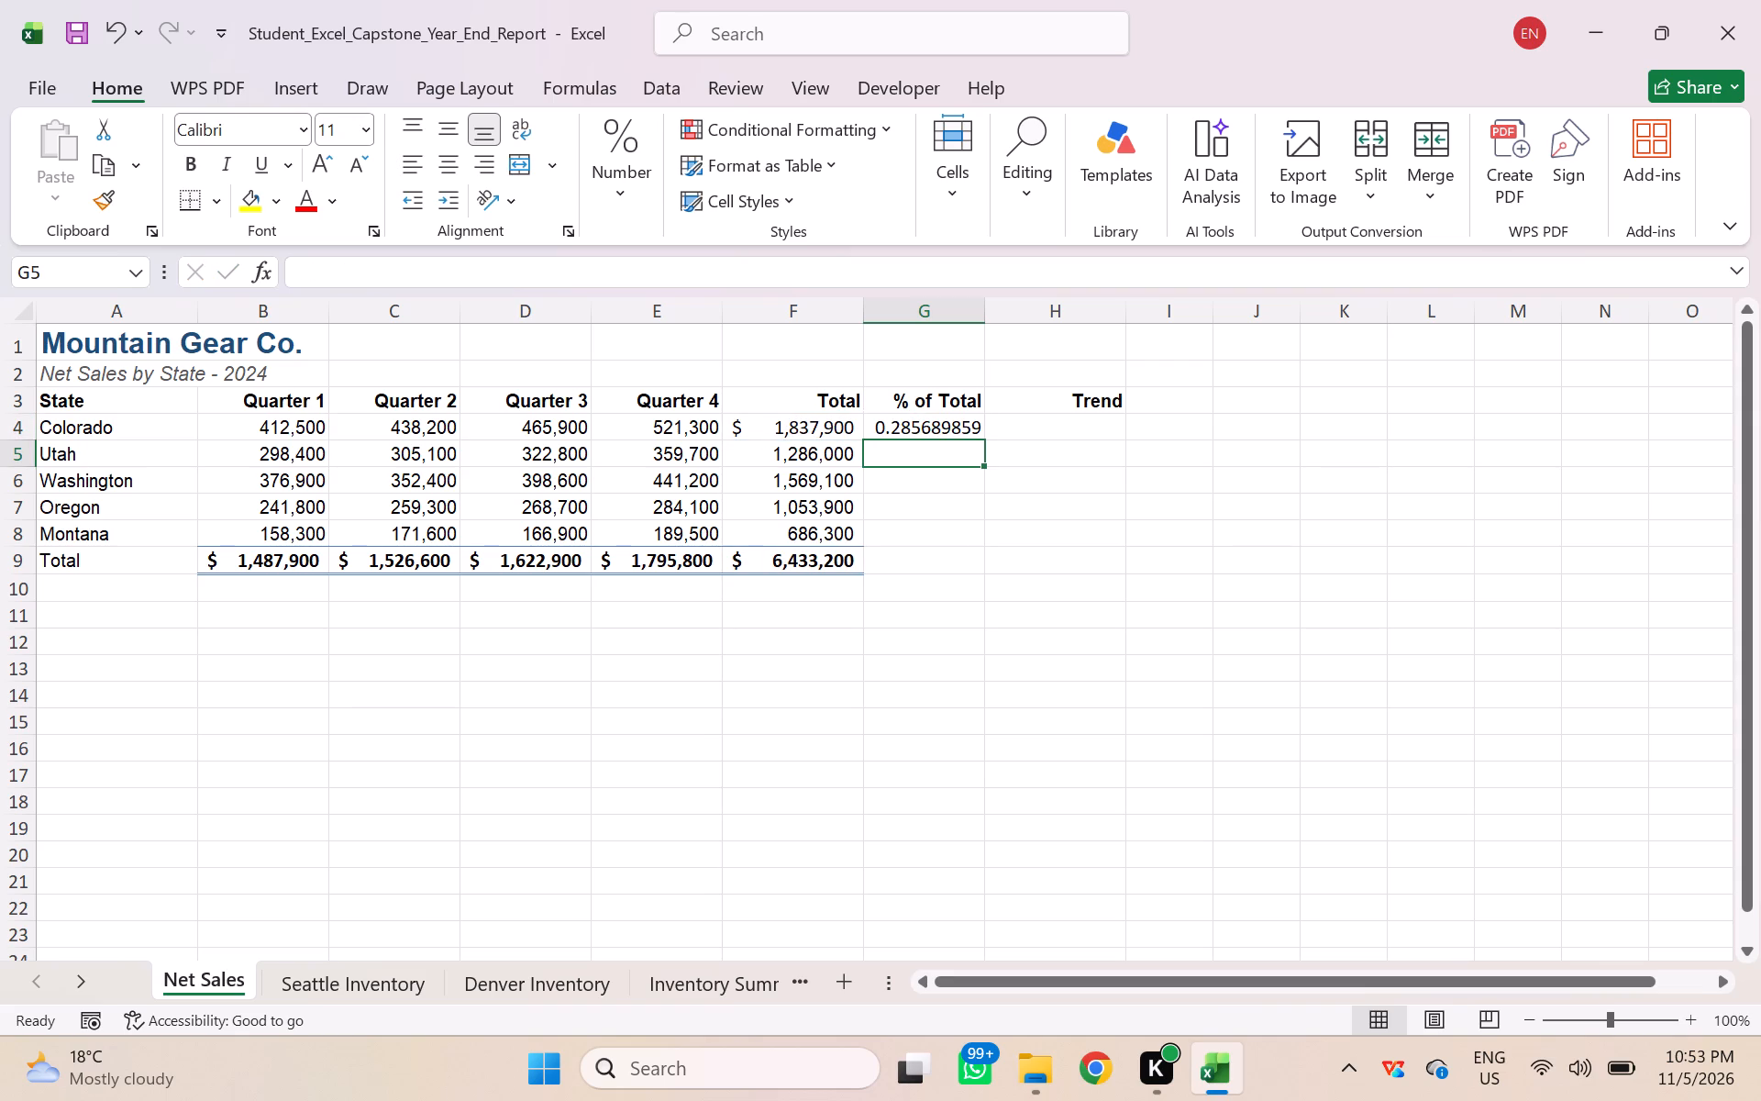
Format Colorado's % of Total in G4 as Percentage with 0 decimal places.
click(920, 427)
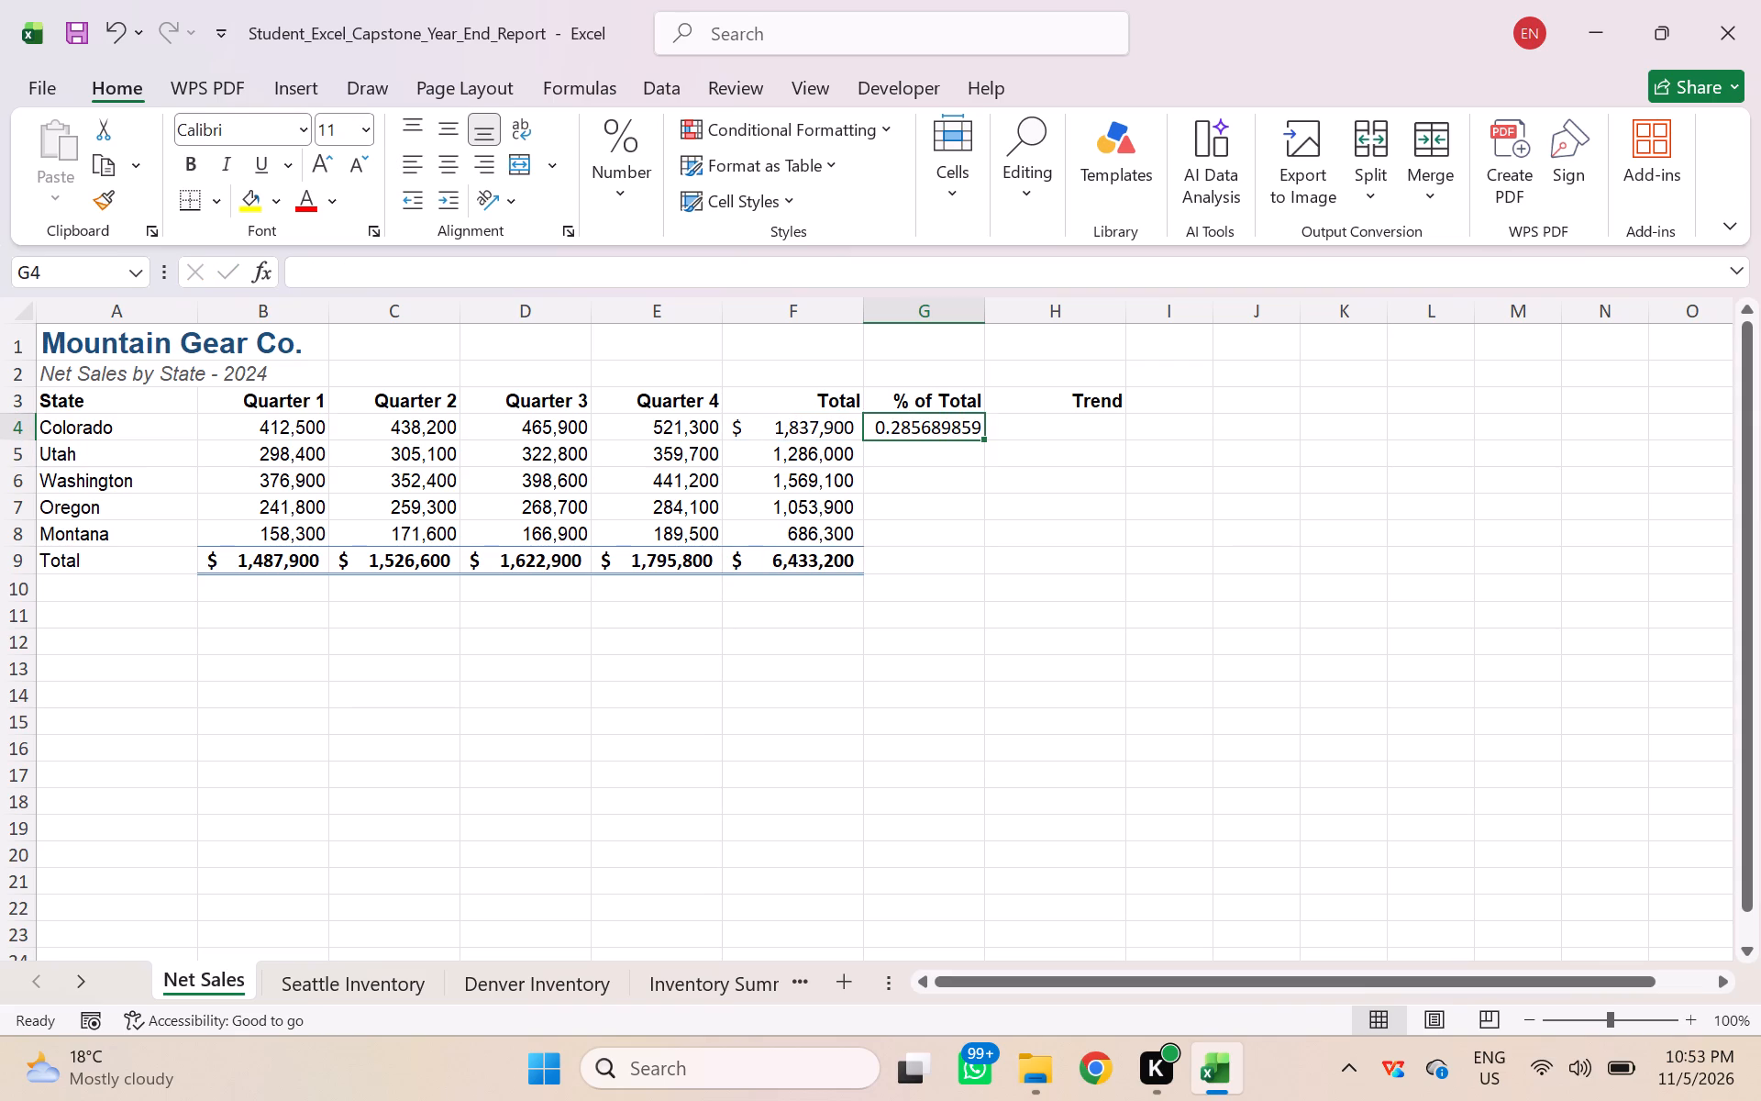
click(618, 194)
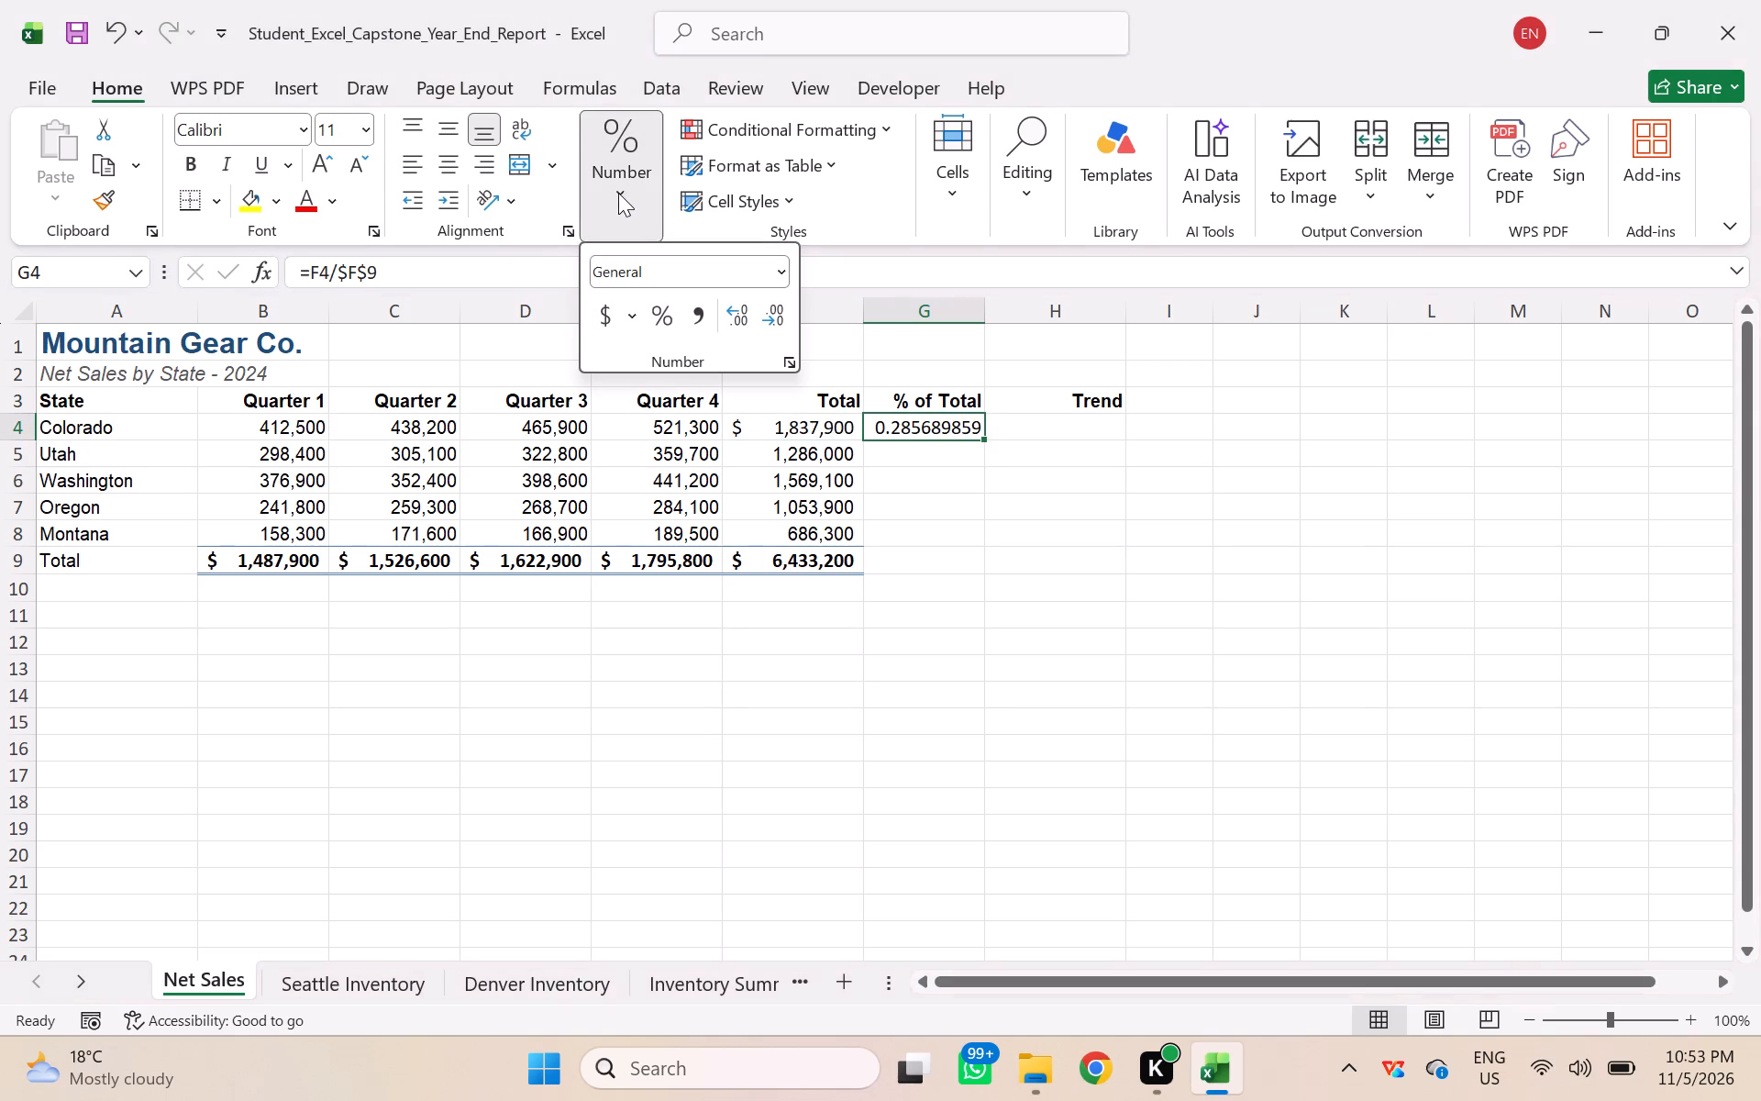
click(790, 361)
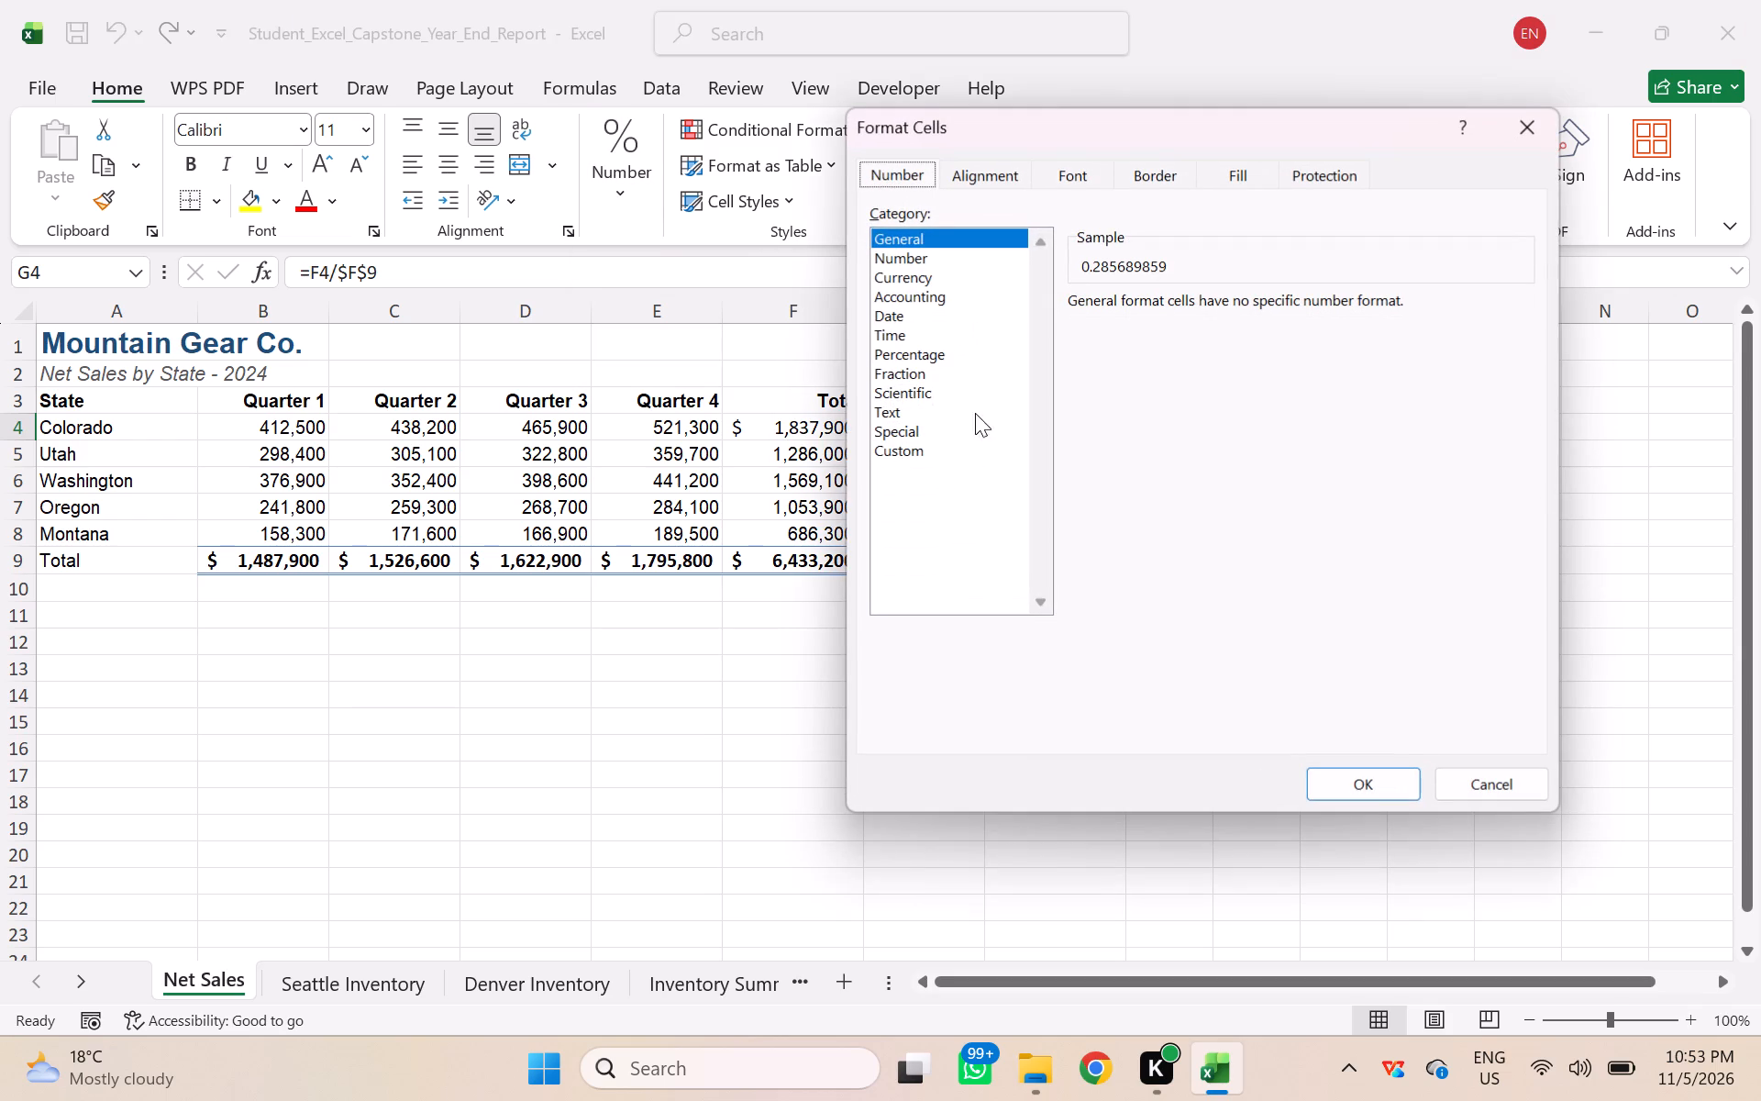
click(918, 355)
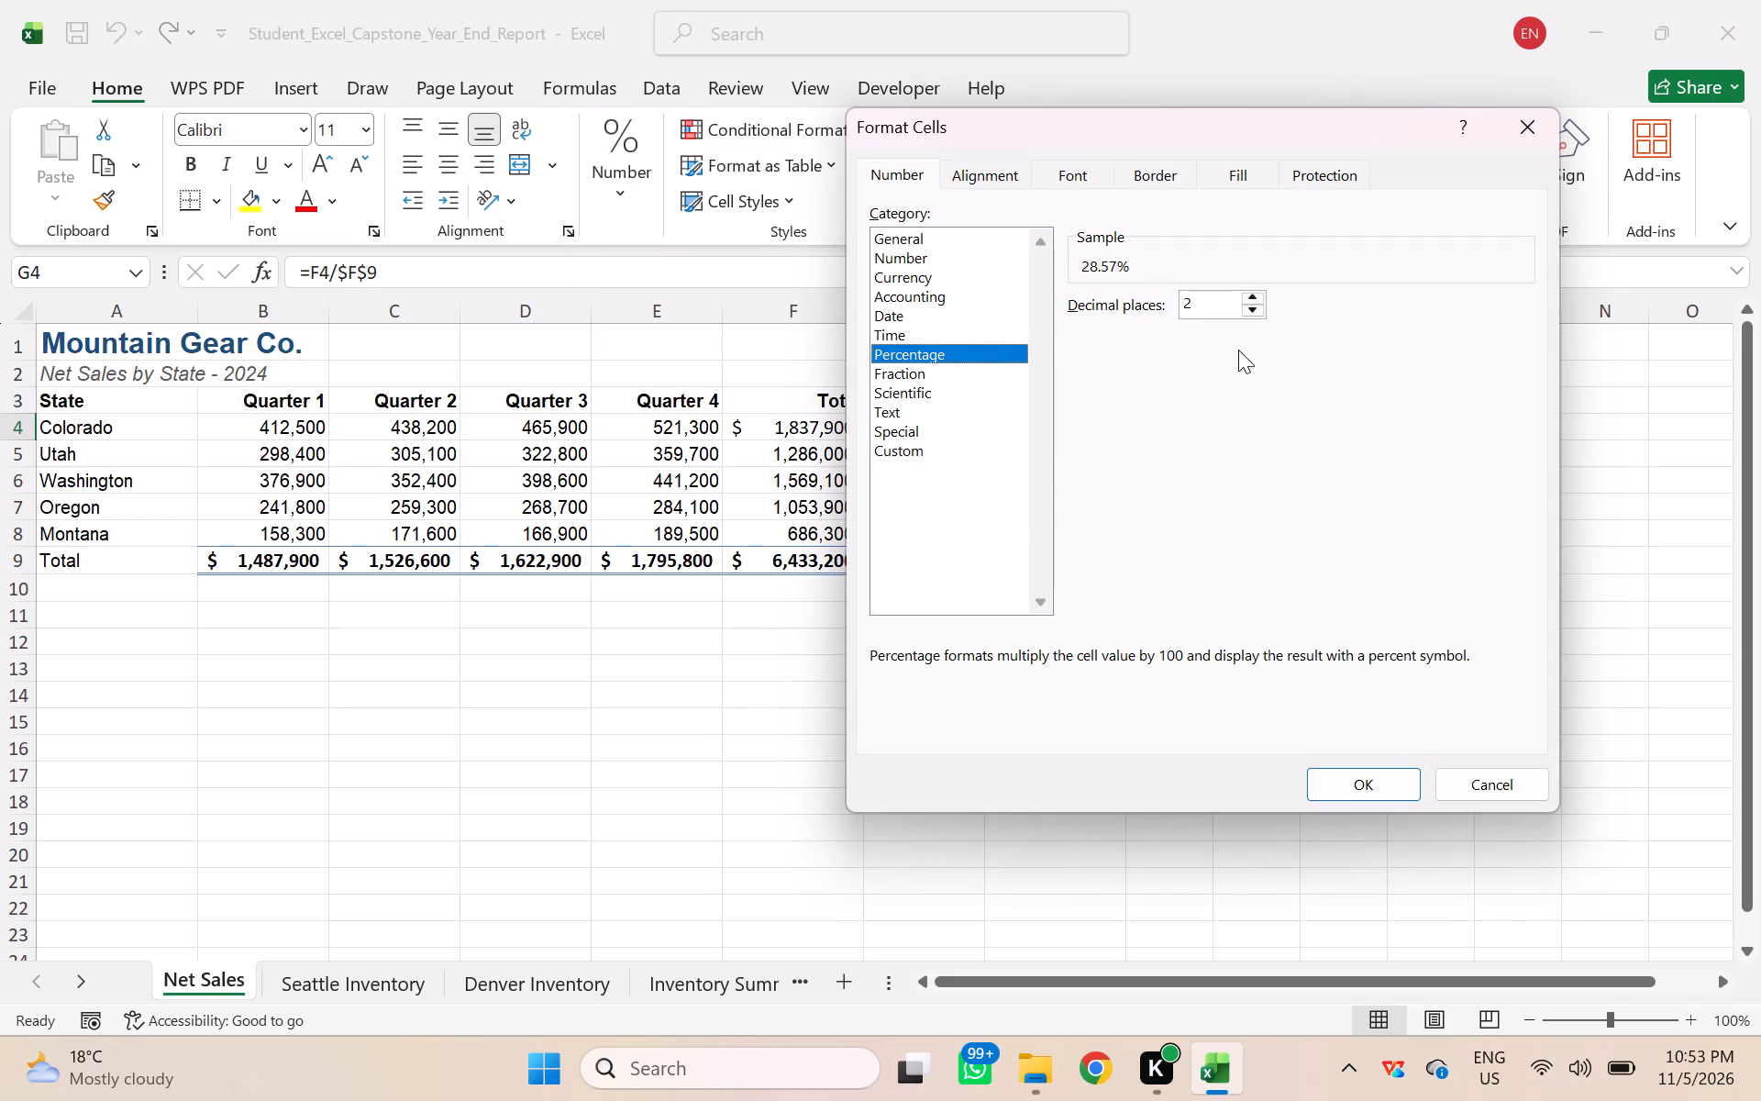
click(1247, 311)
click(1247, 311)
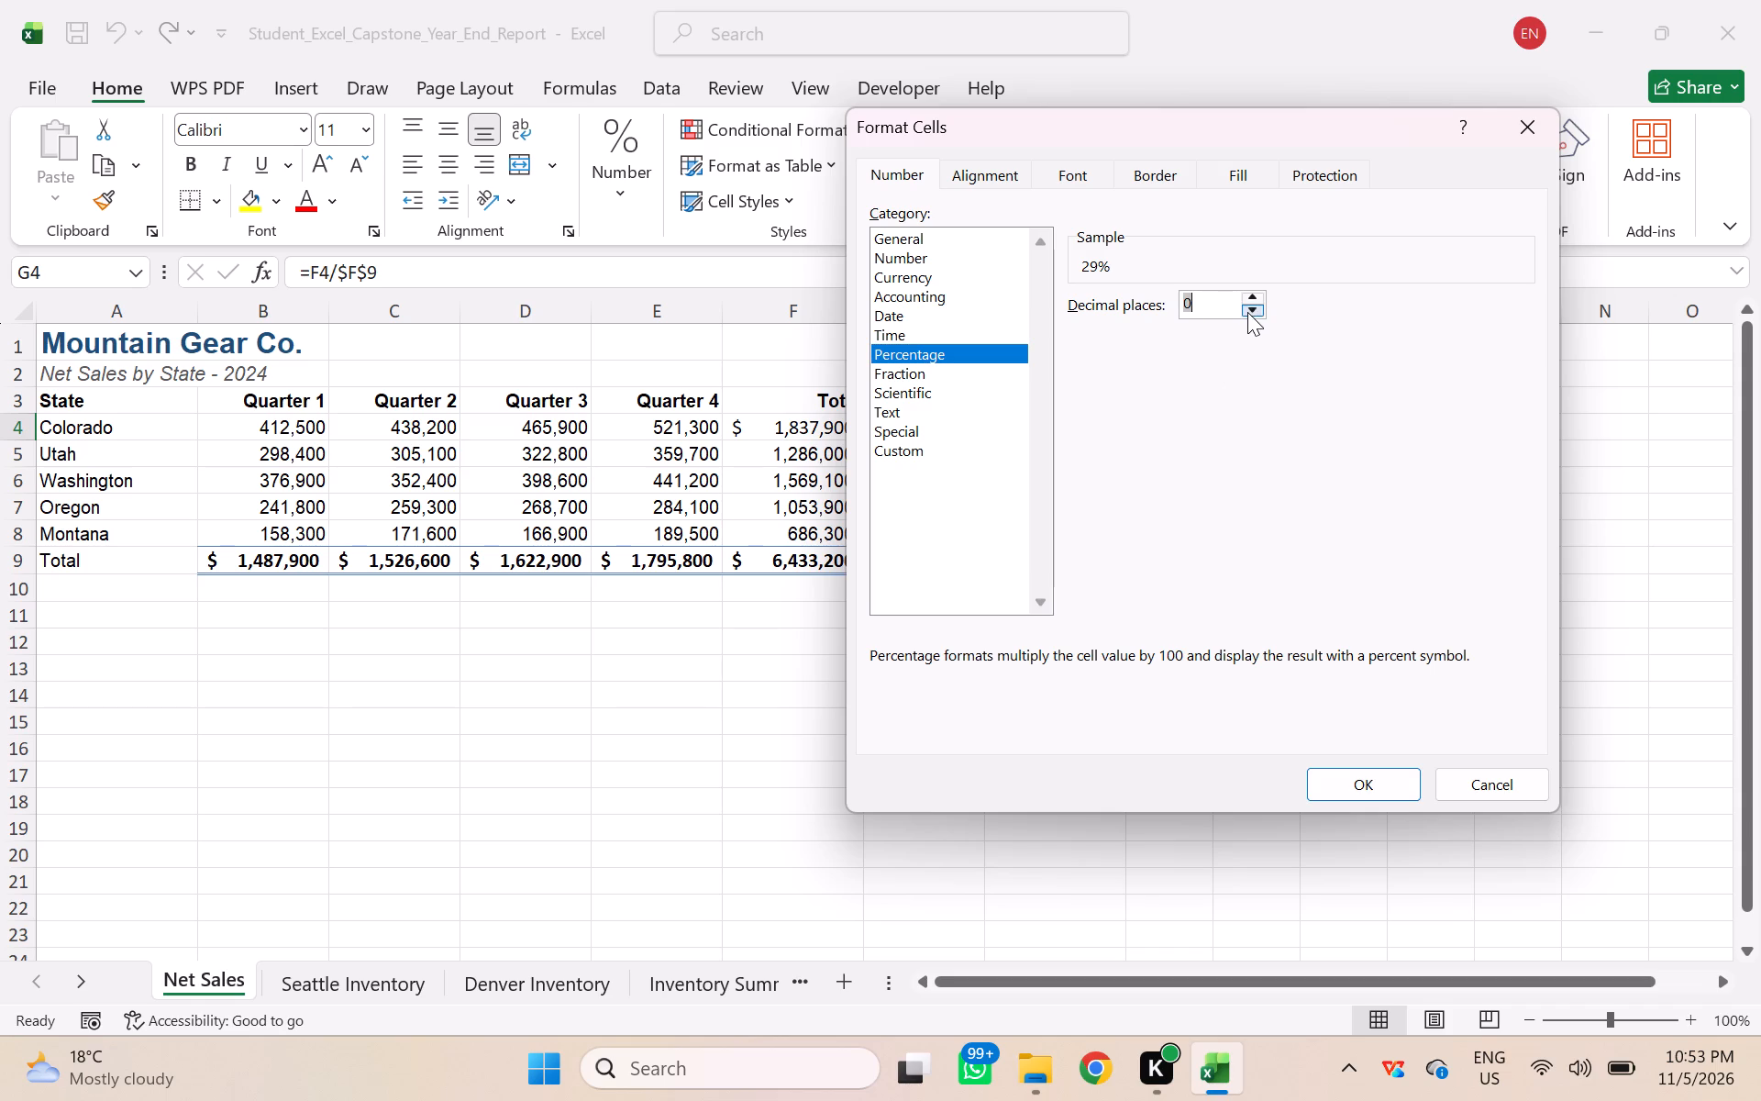
click(1346, 791)
click(1080, 488)
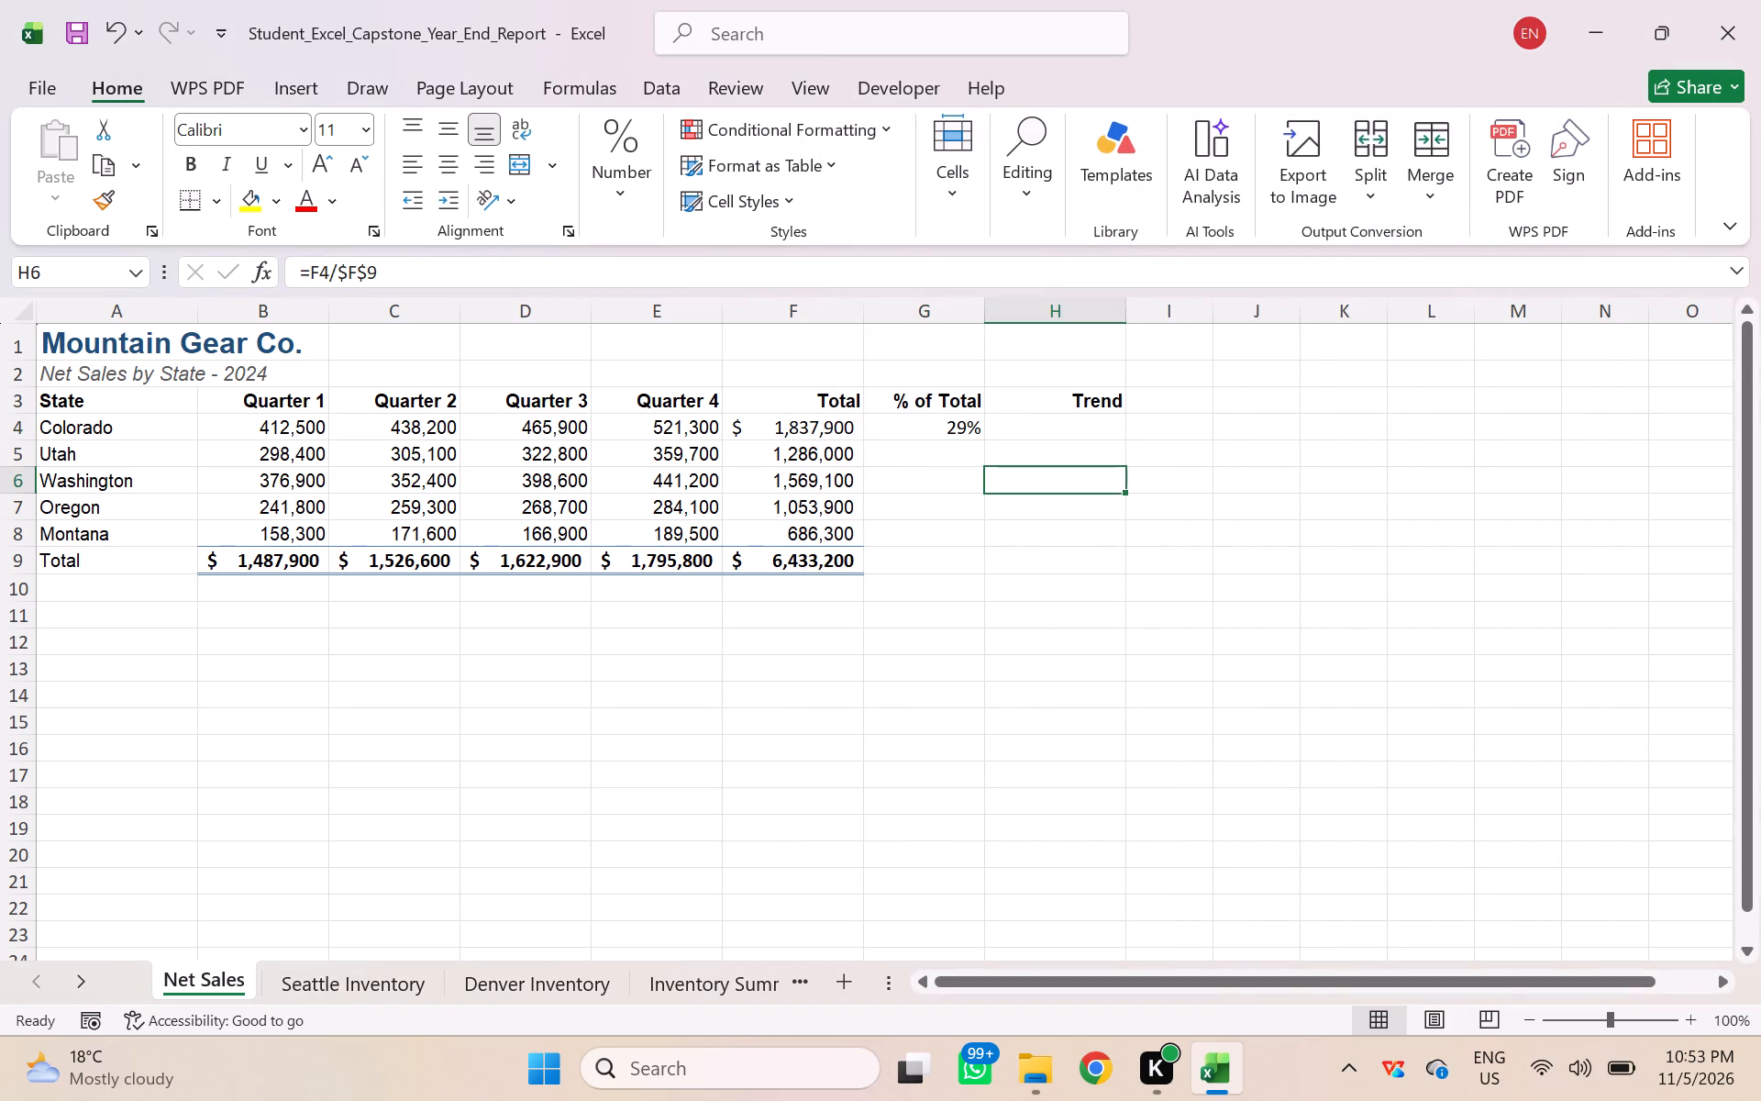
Fill the Colorado % of Total formula down the column through Montana in G8.
click(945, 427)
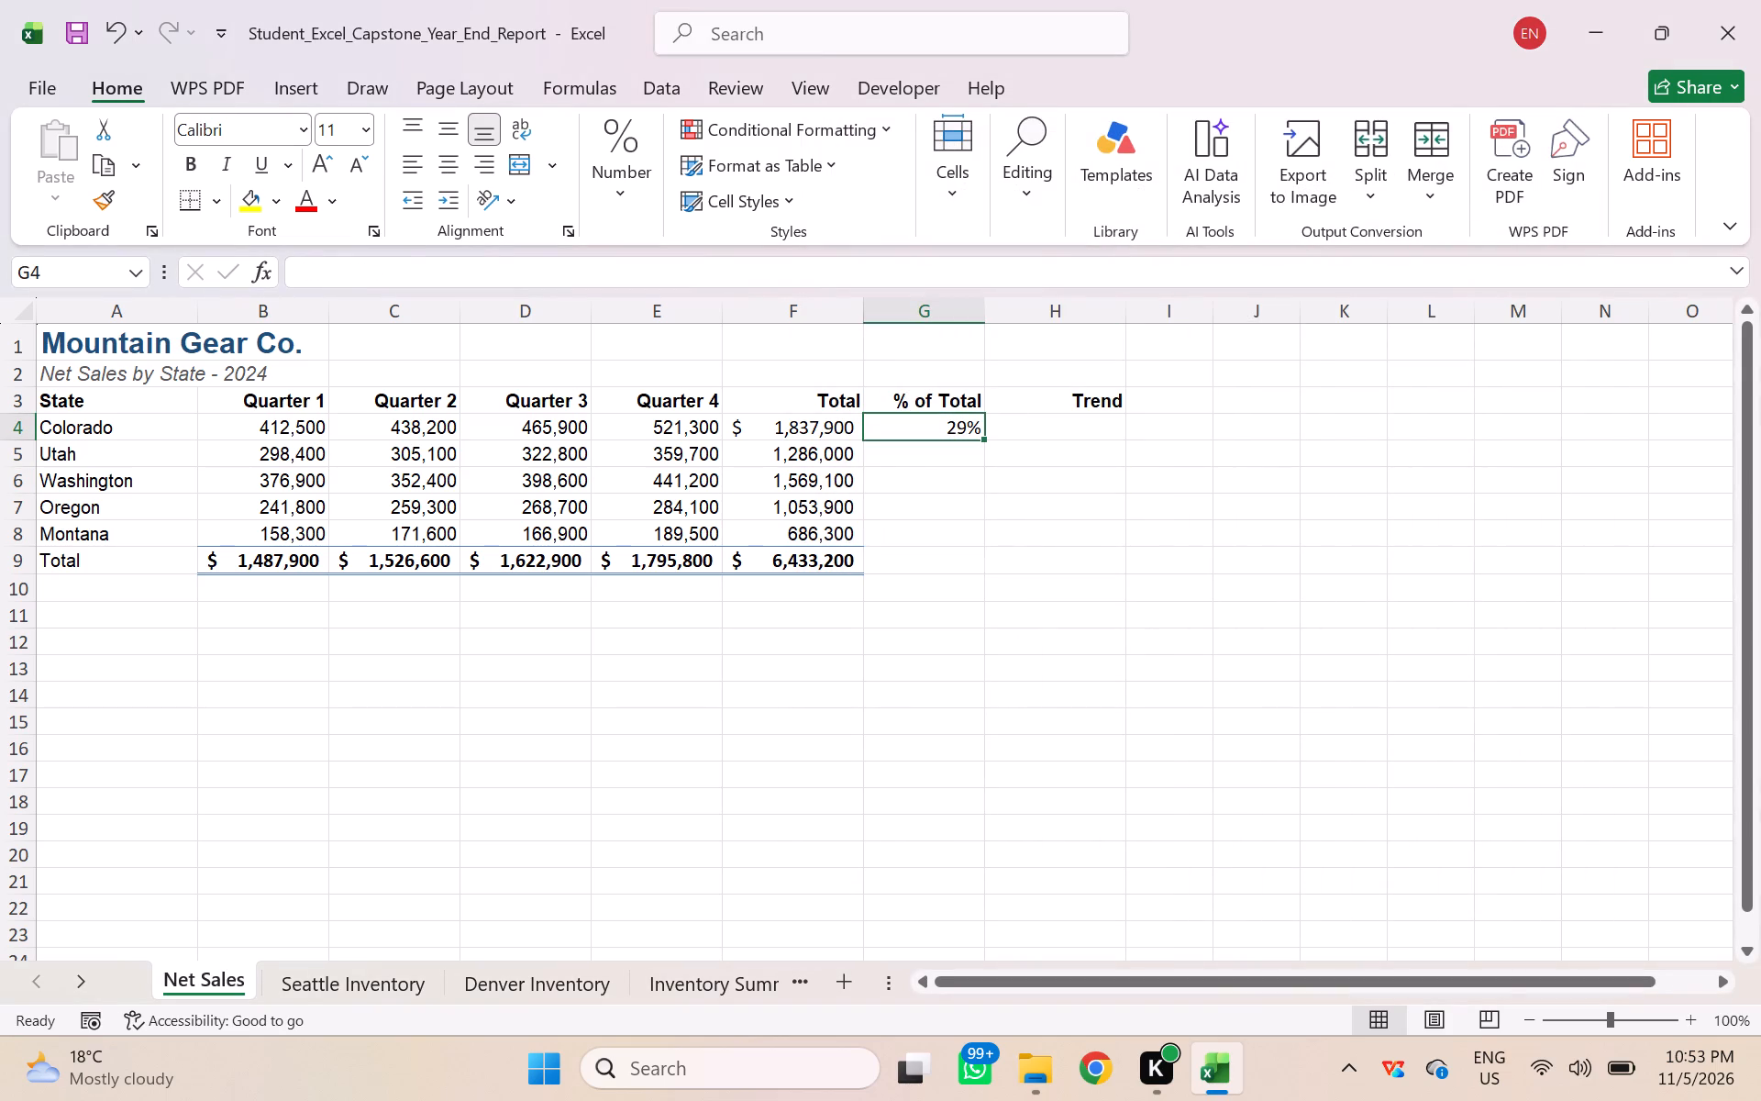
drag(980, 438, 984, 519)
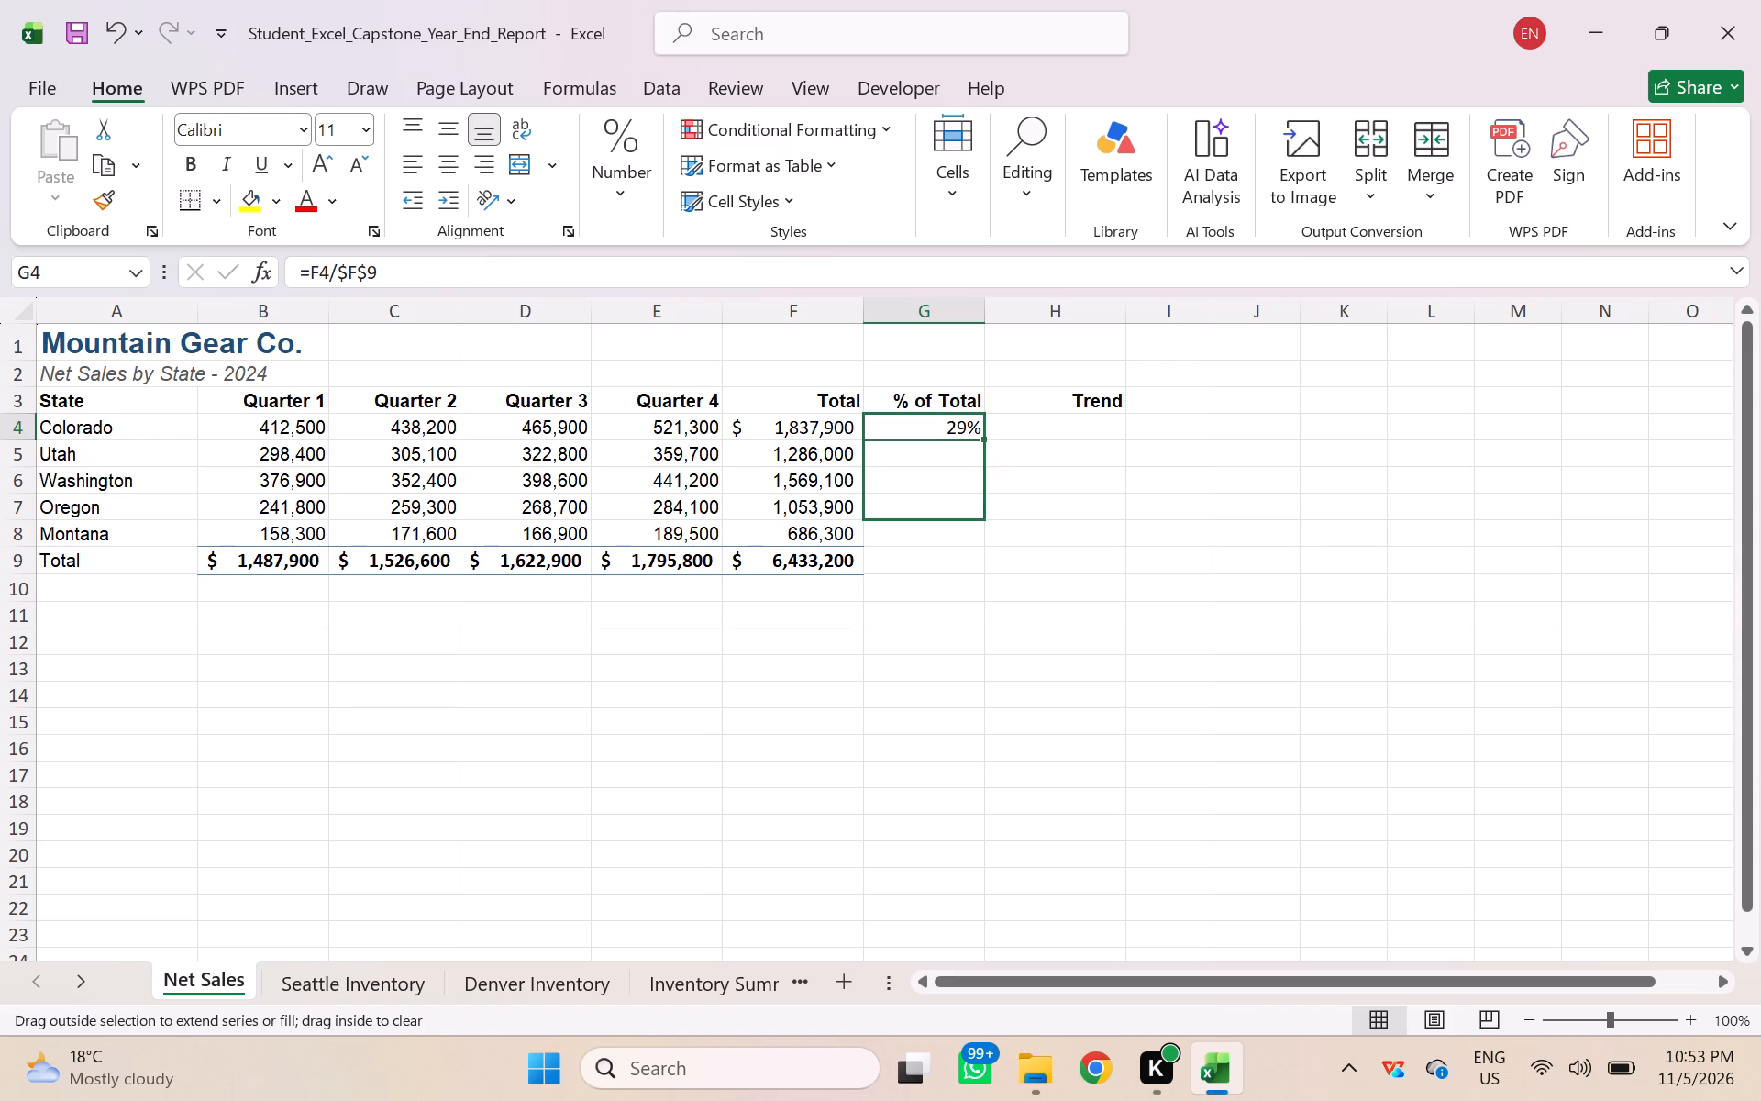
drag(984, 519, 985, 537)
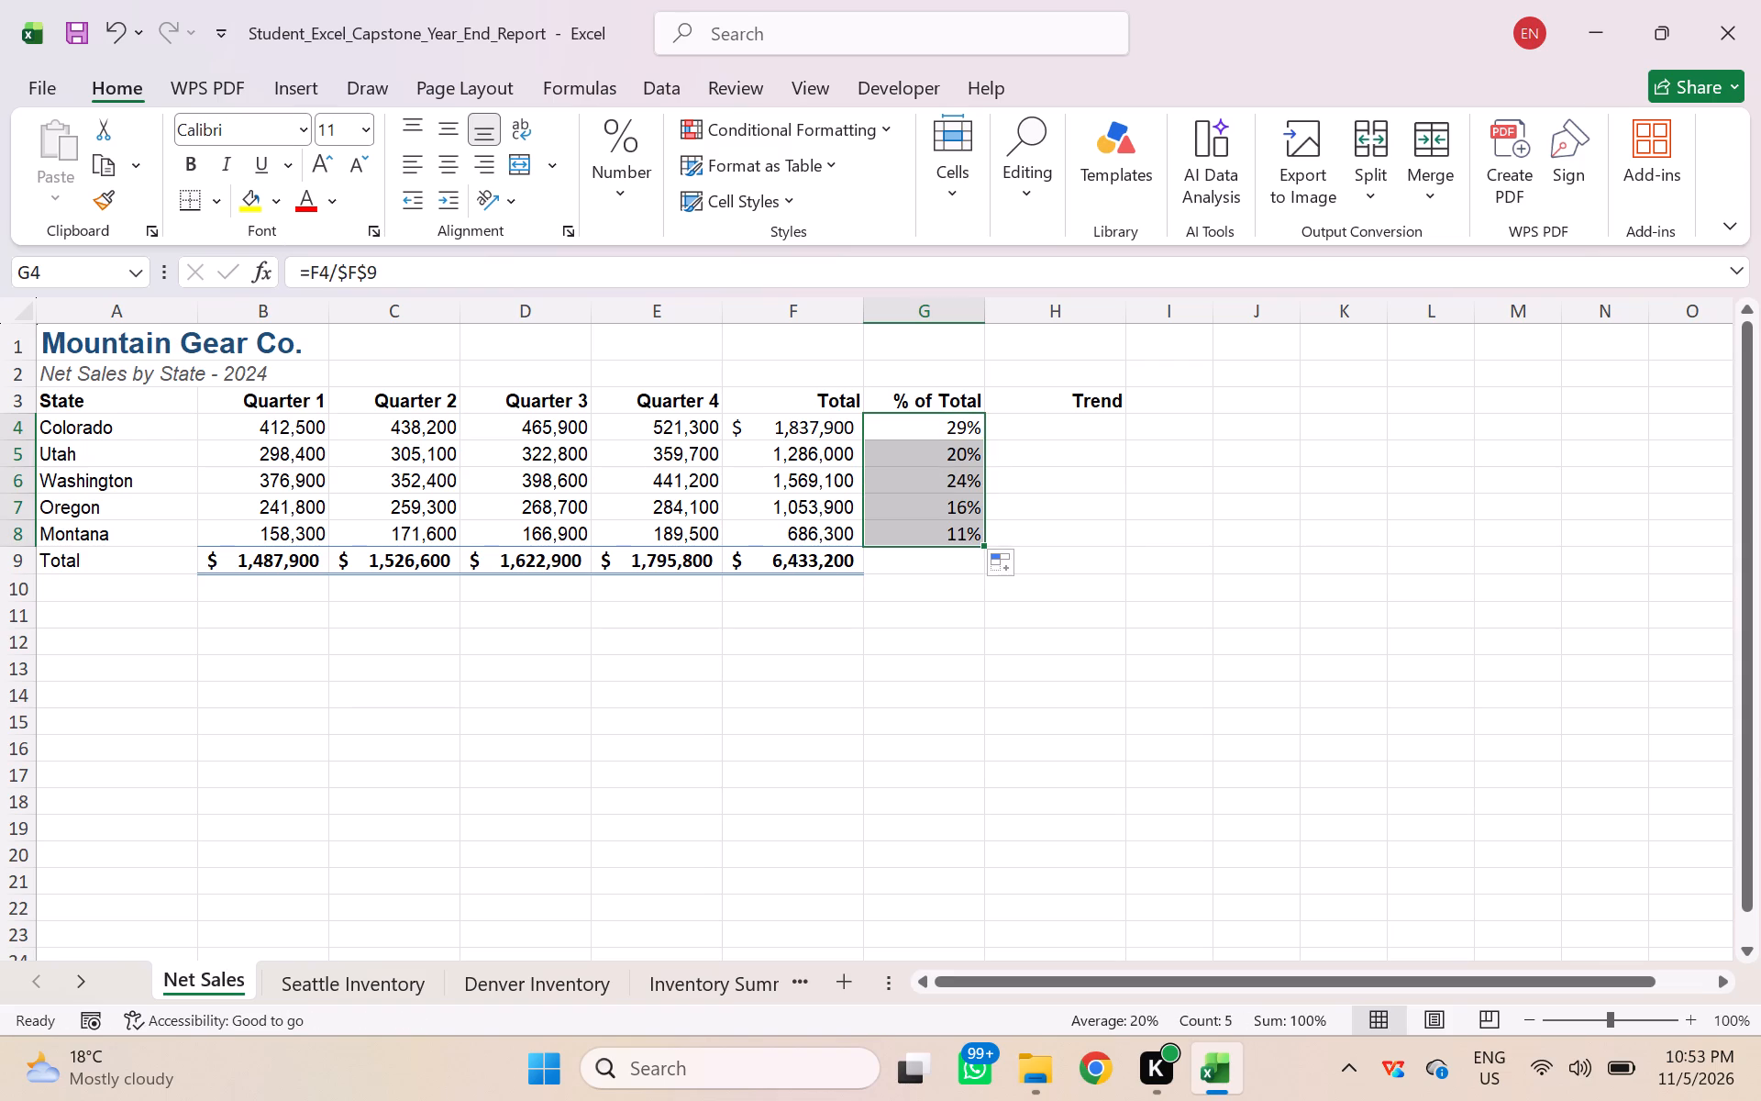
click(1219, 510)
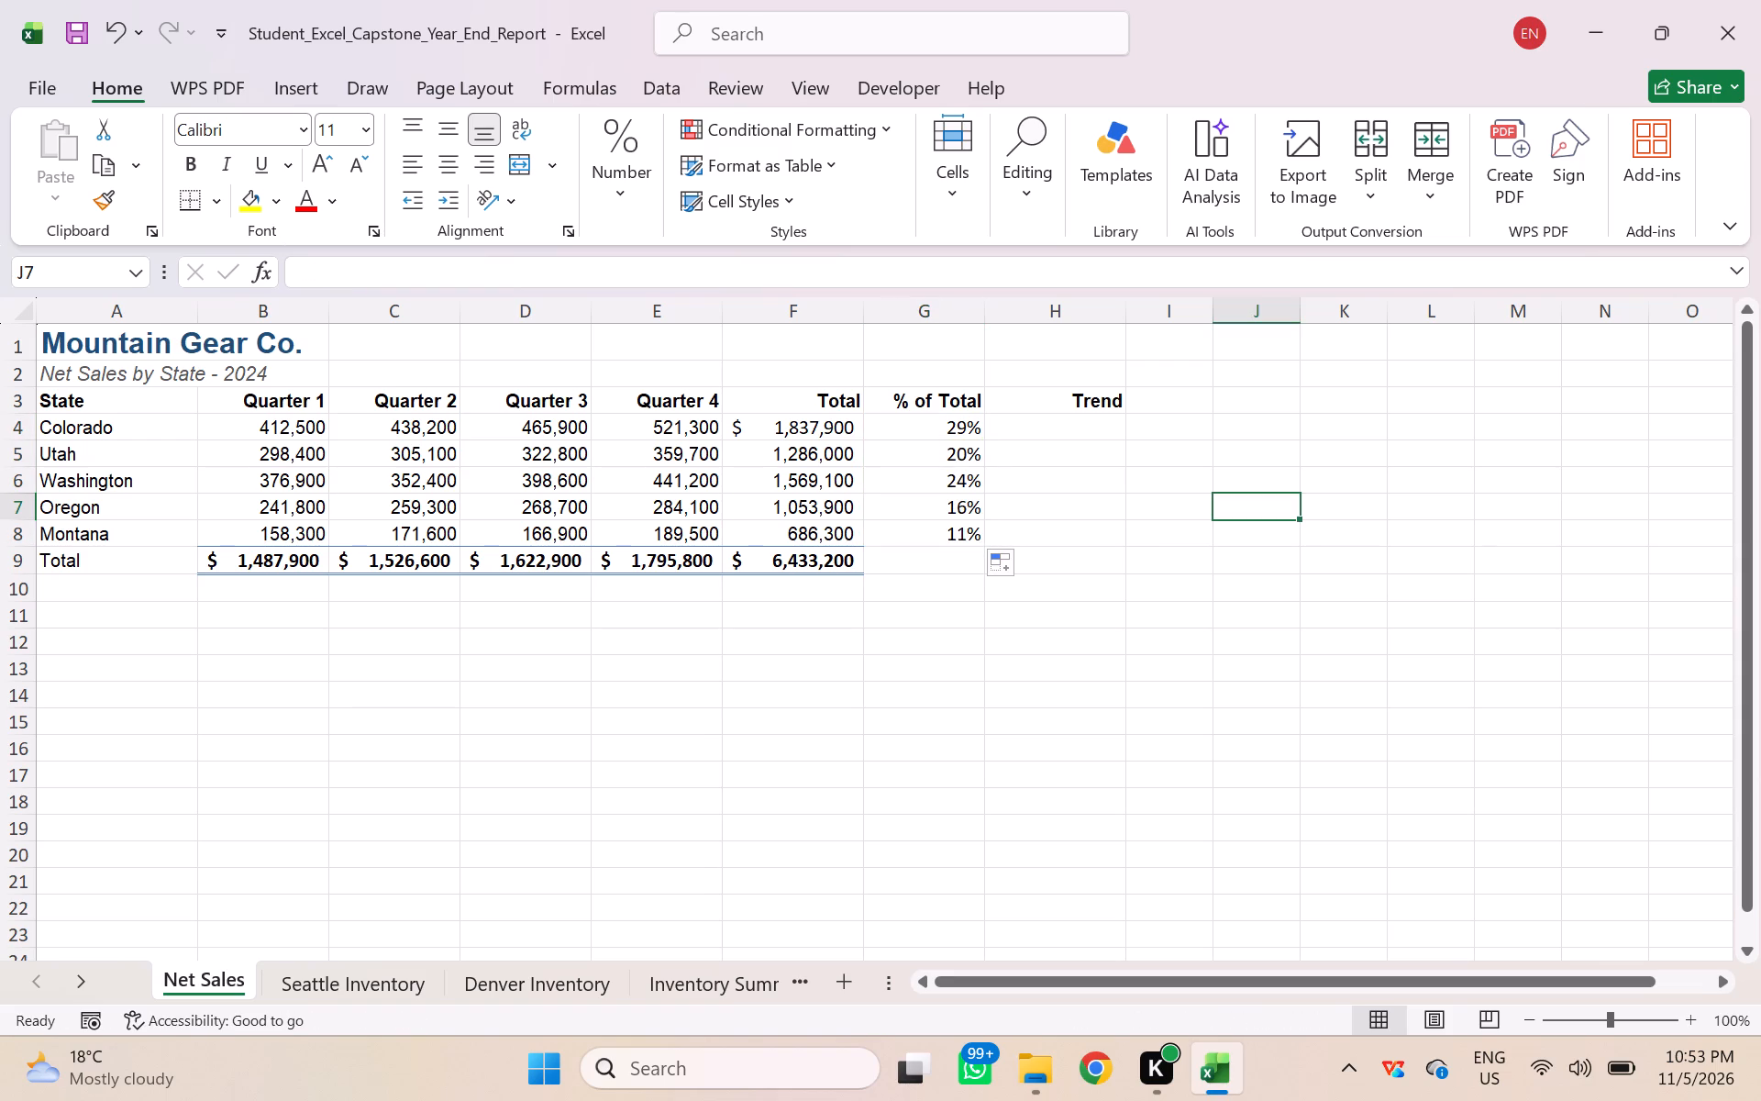
Insert Line sparklines in the Trend cells H4:H8 using the quarterly sales data range B4:E8.
drag(1056, 427, 1056, 465)
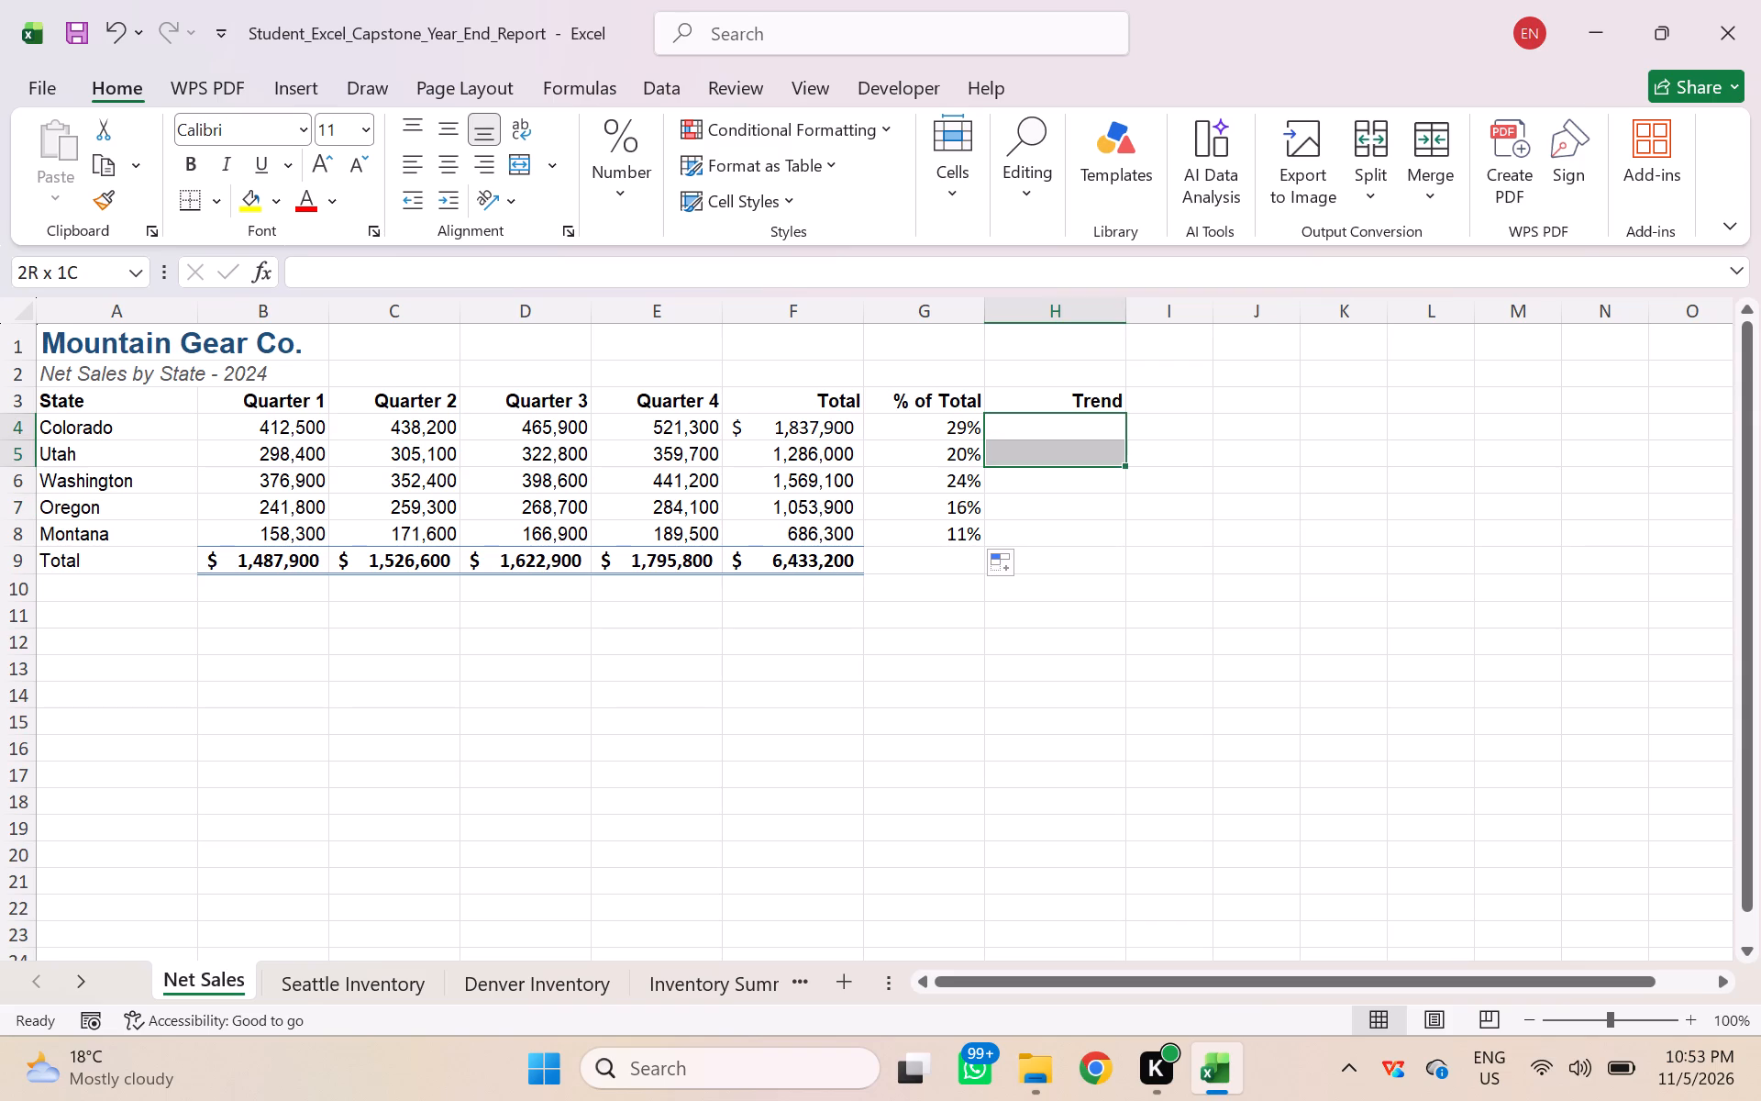
drag(1056, 465, 1057, 521)
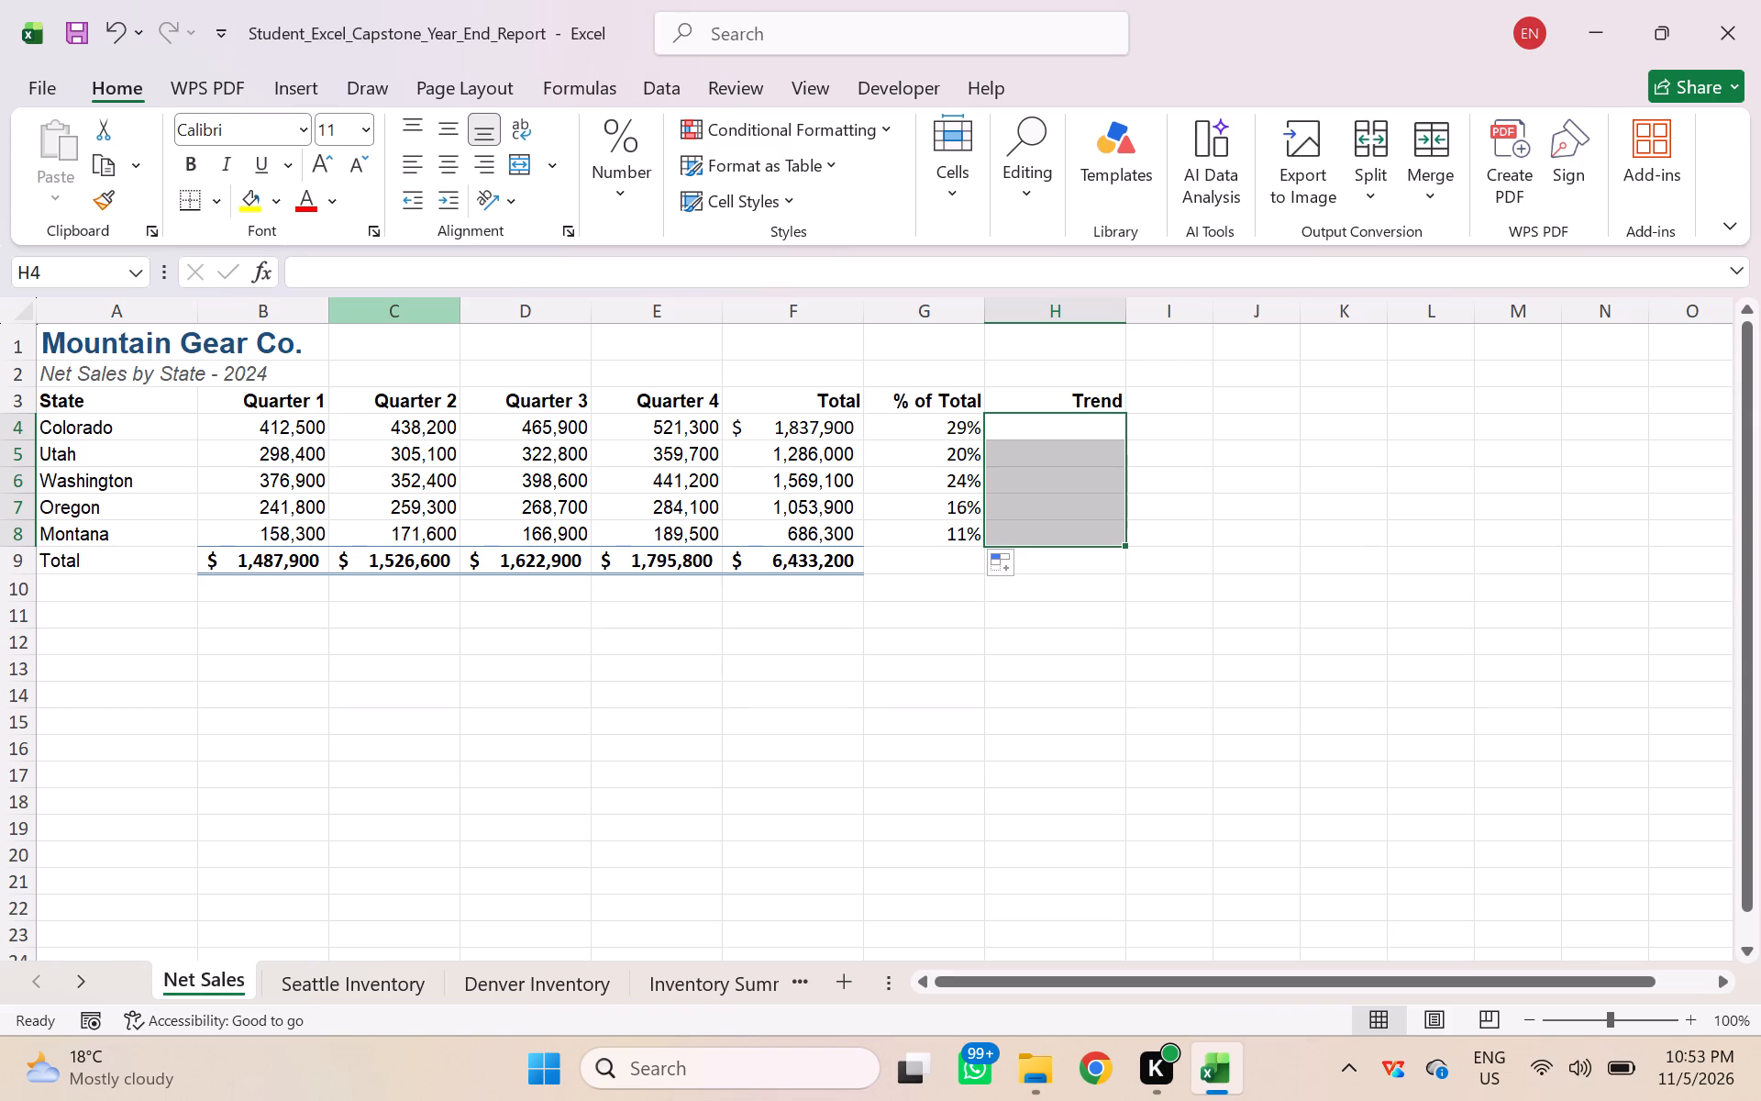
click(288, 95)
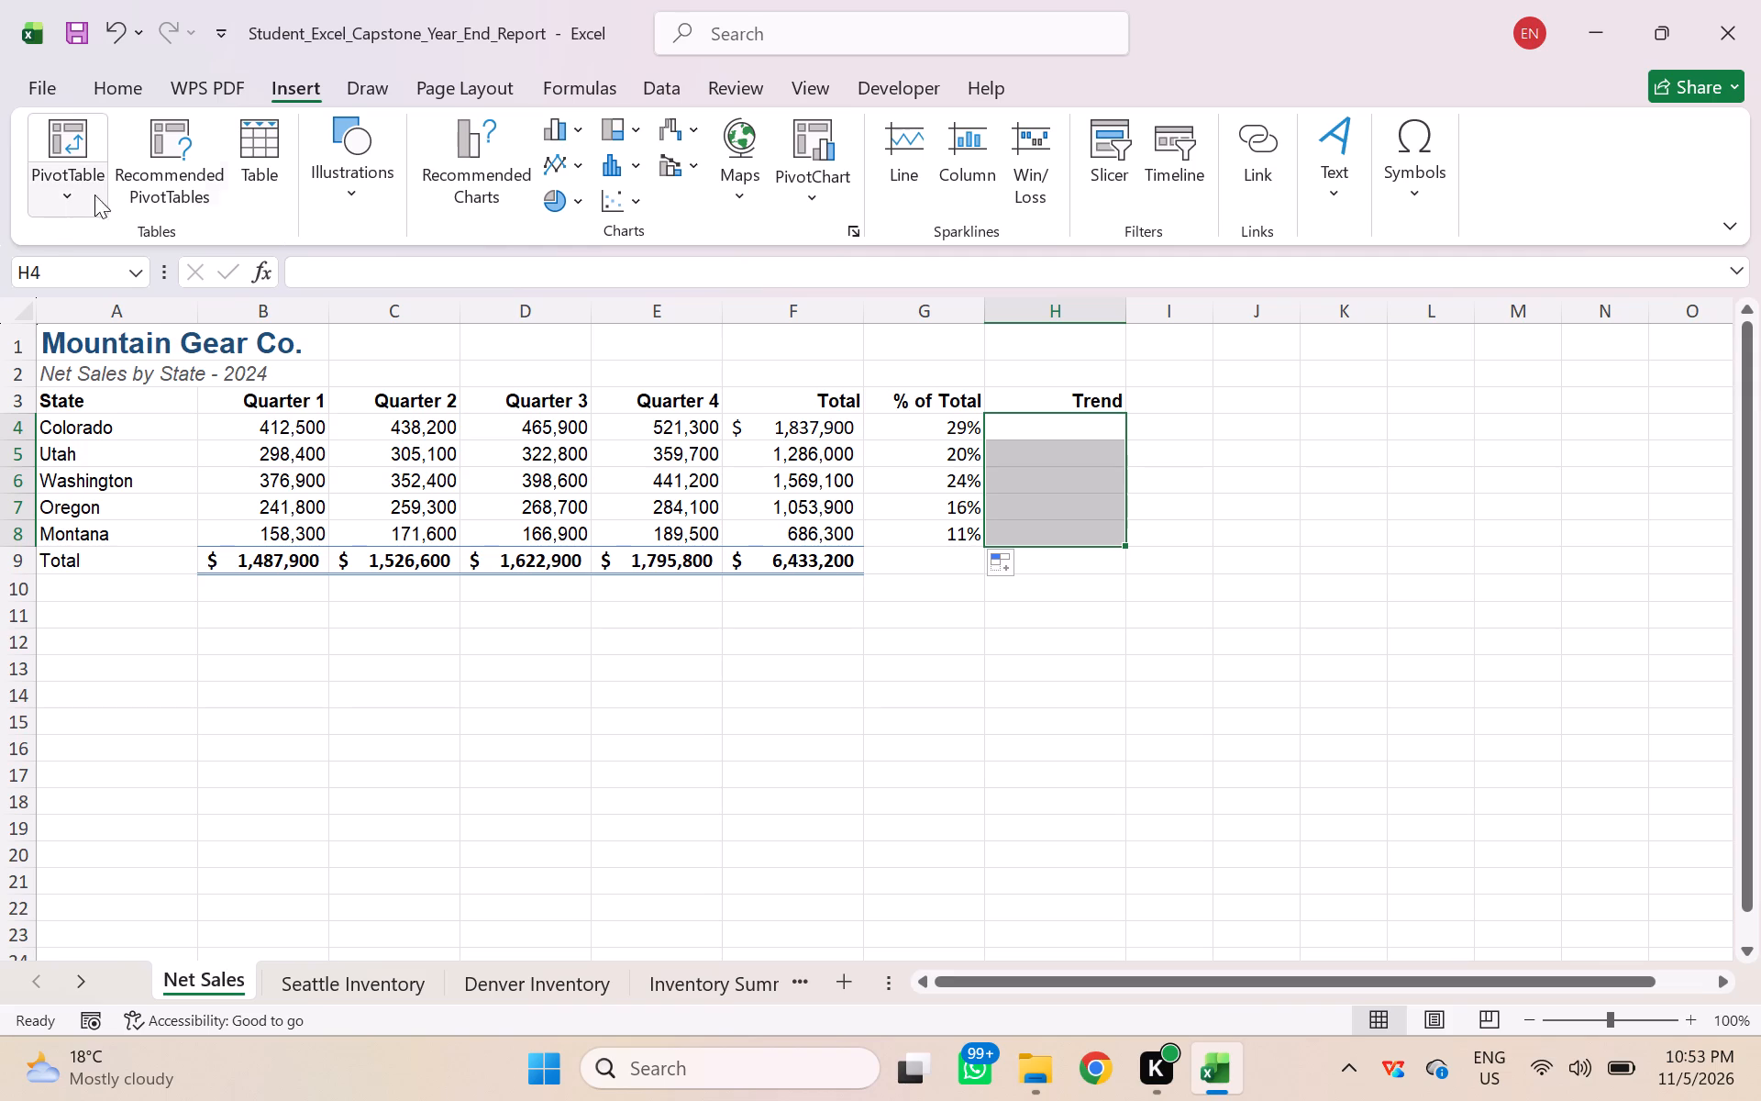
click(909, 181)
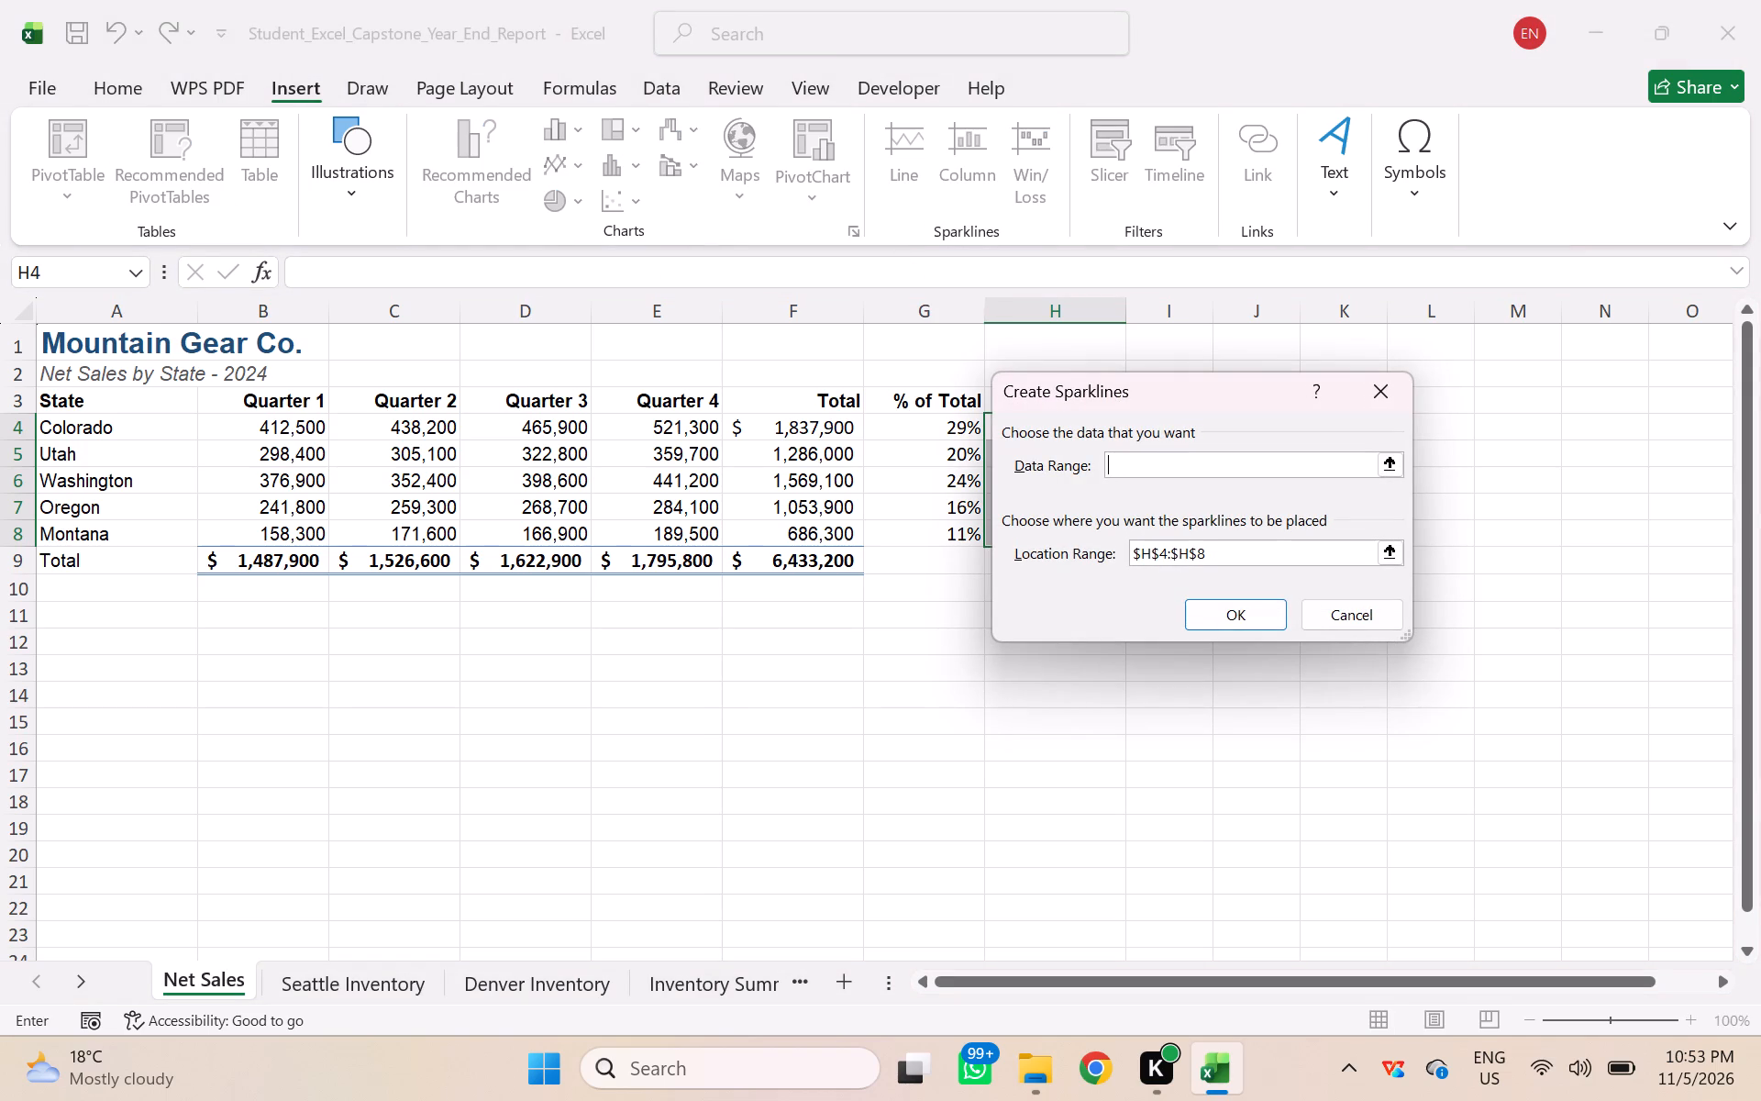
drag(264, 427, 269, 426)
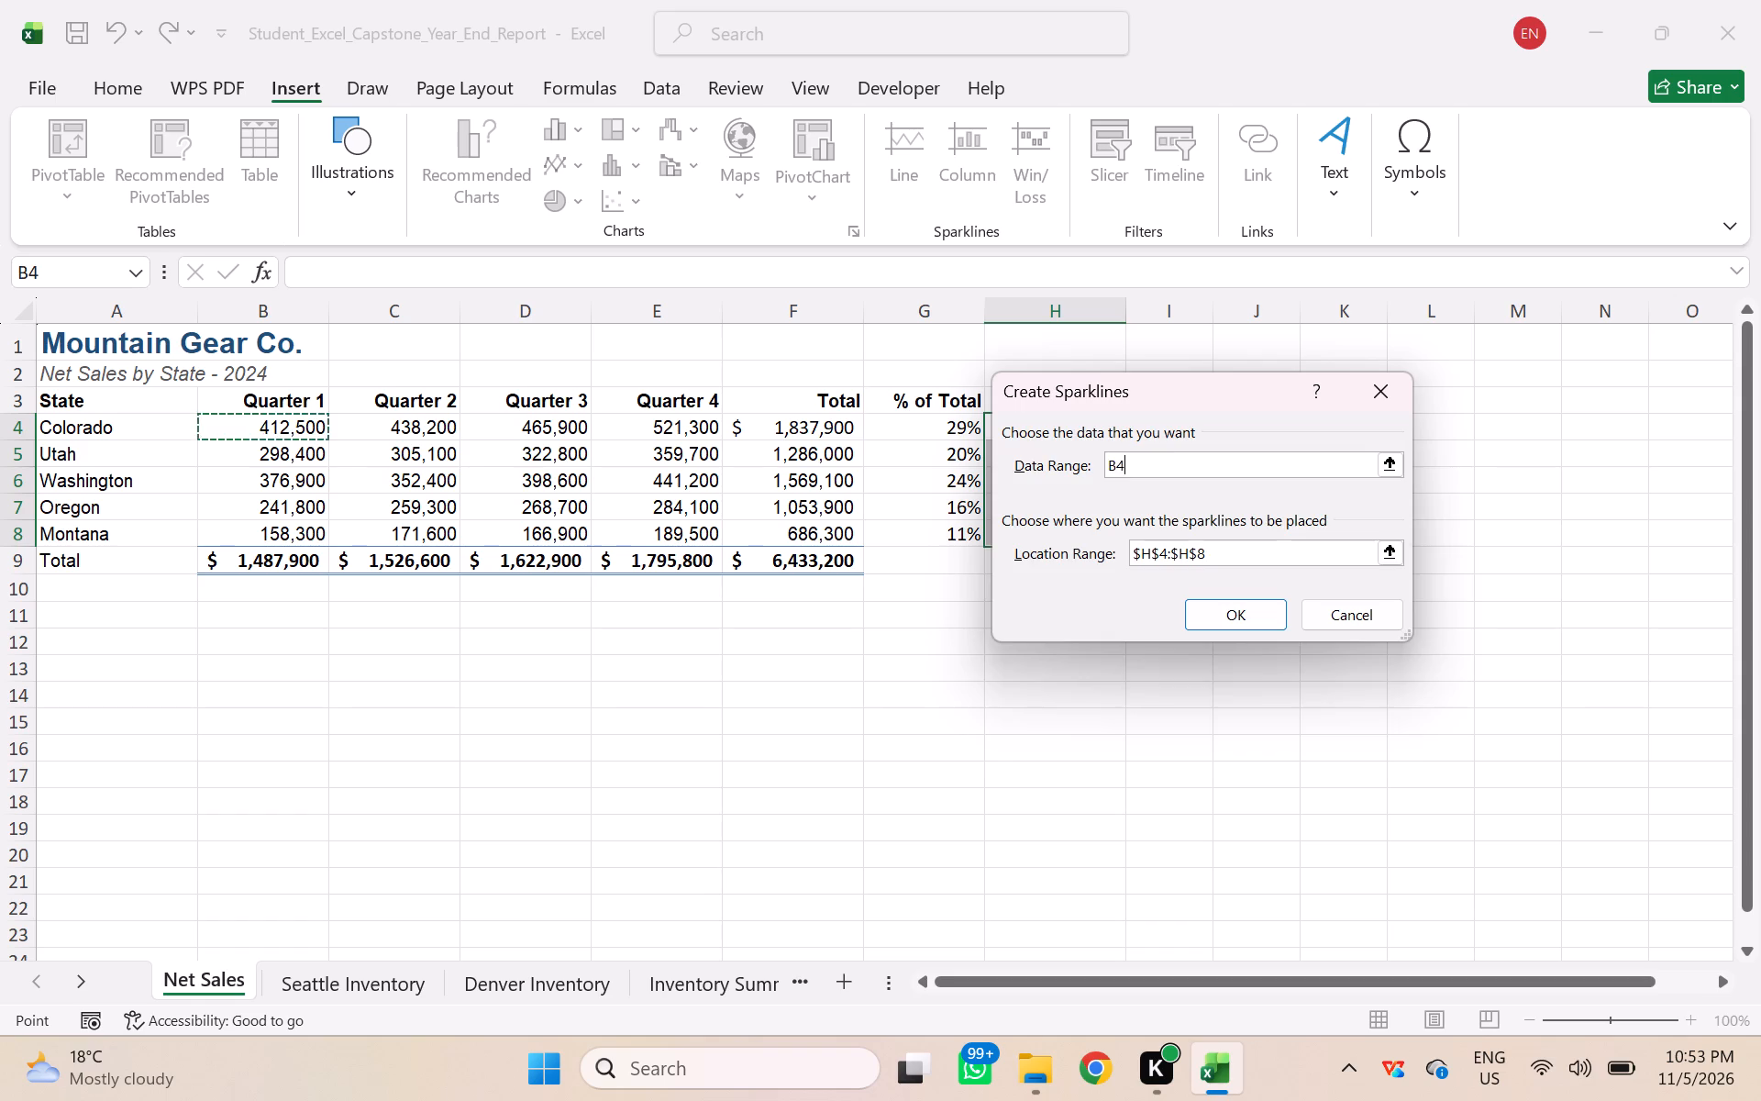
drag(269, 426, 609, 494)
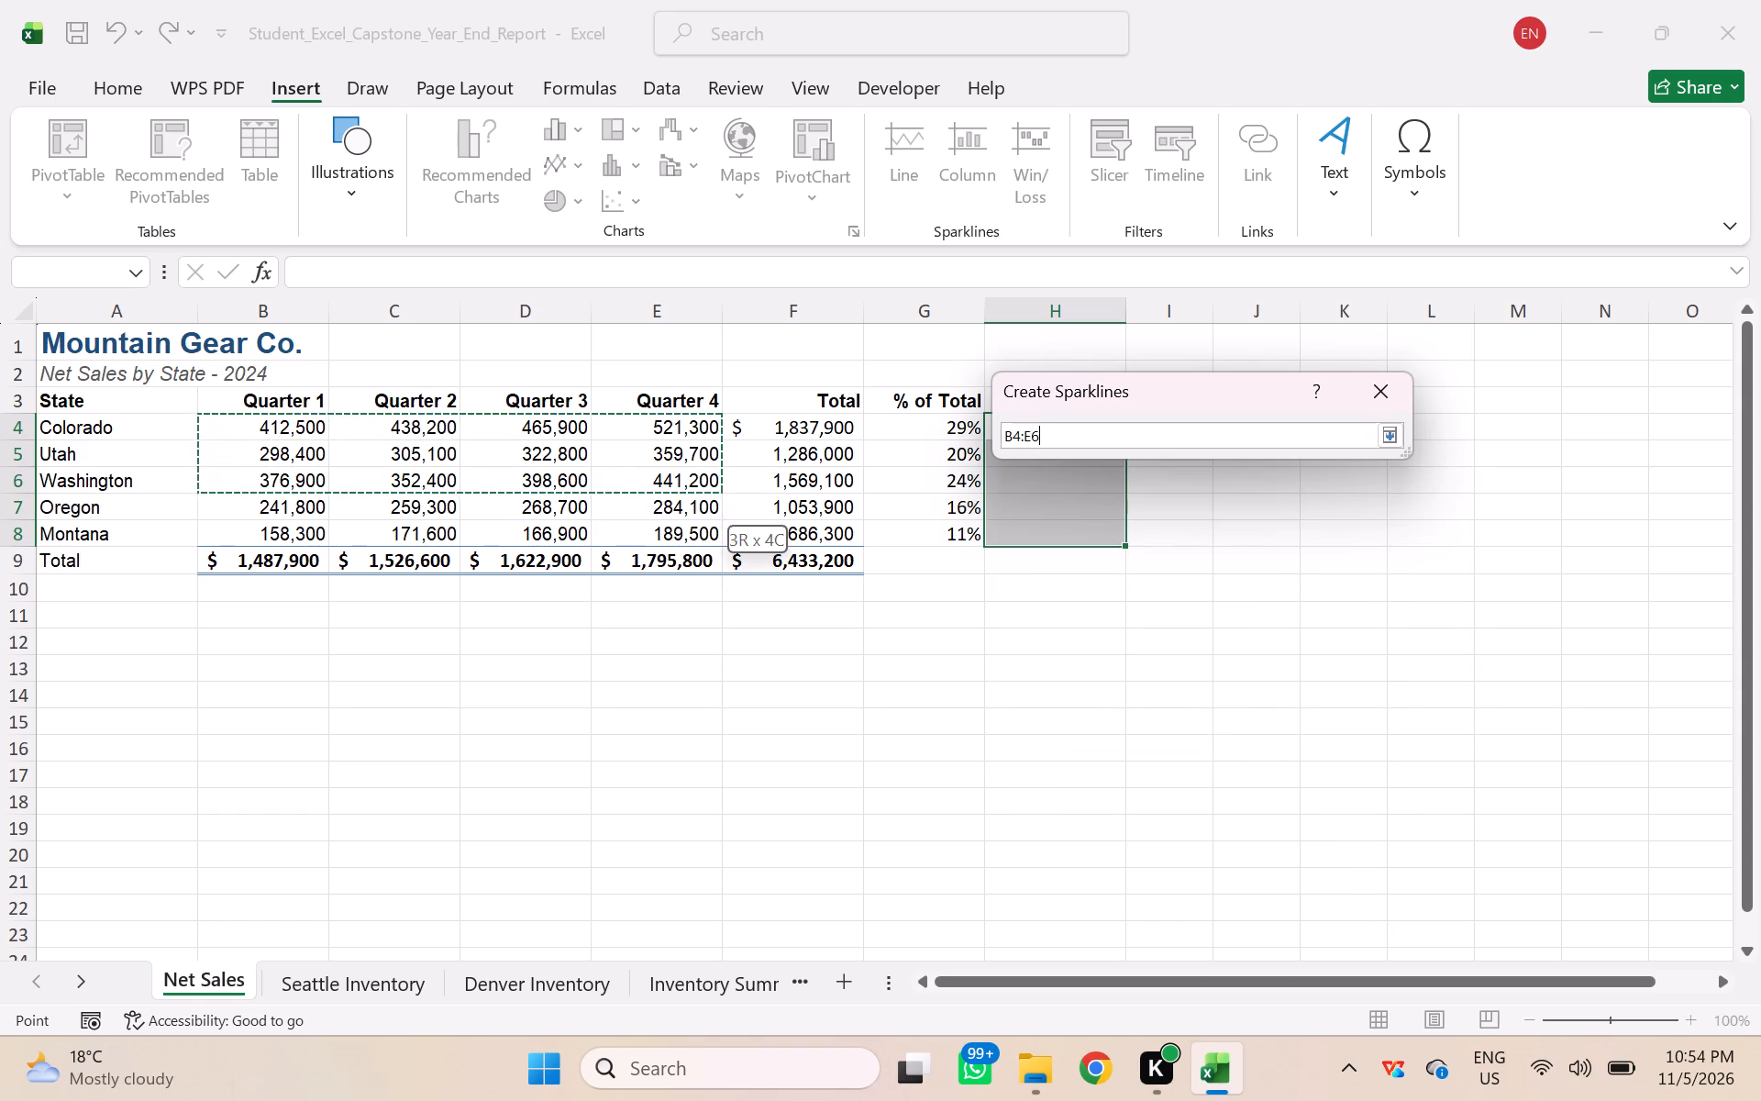
drag(609, 494, 627, 524)
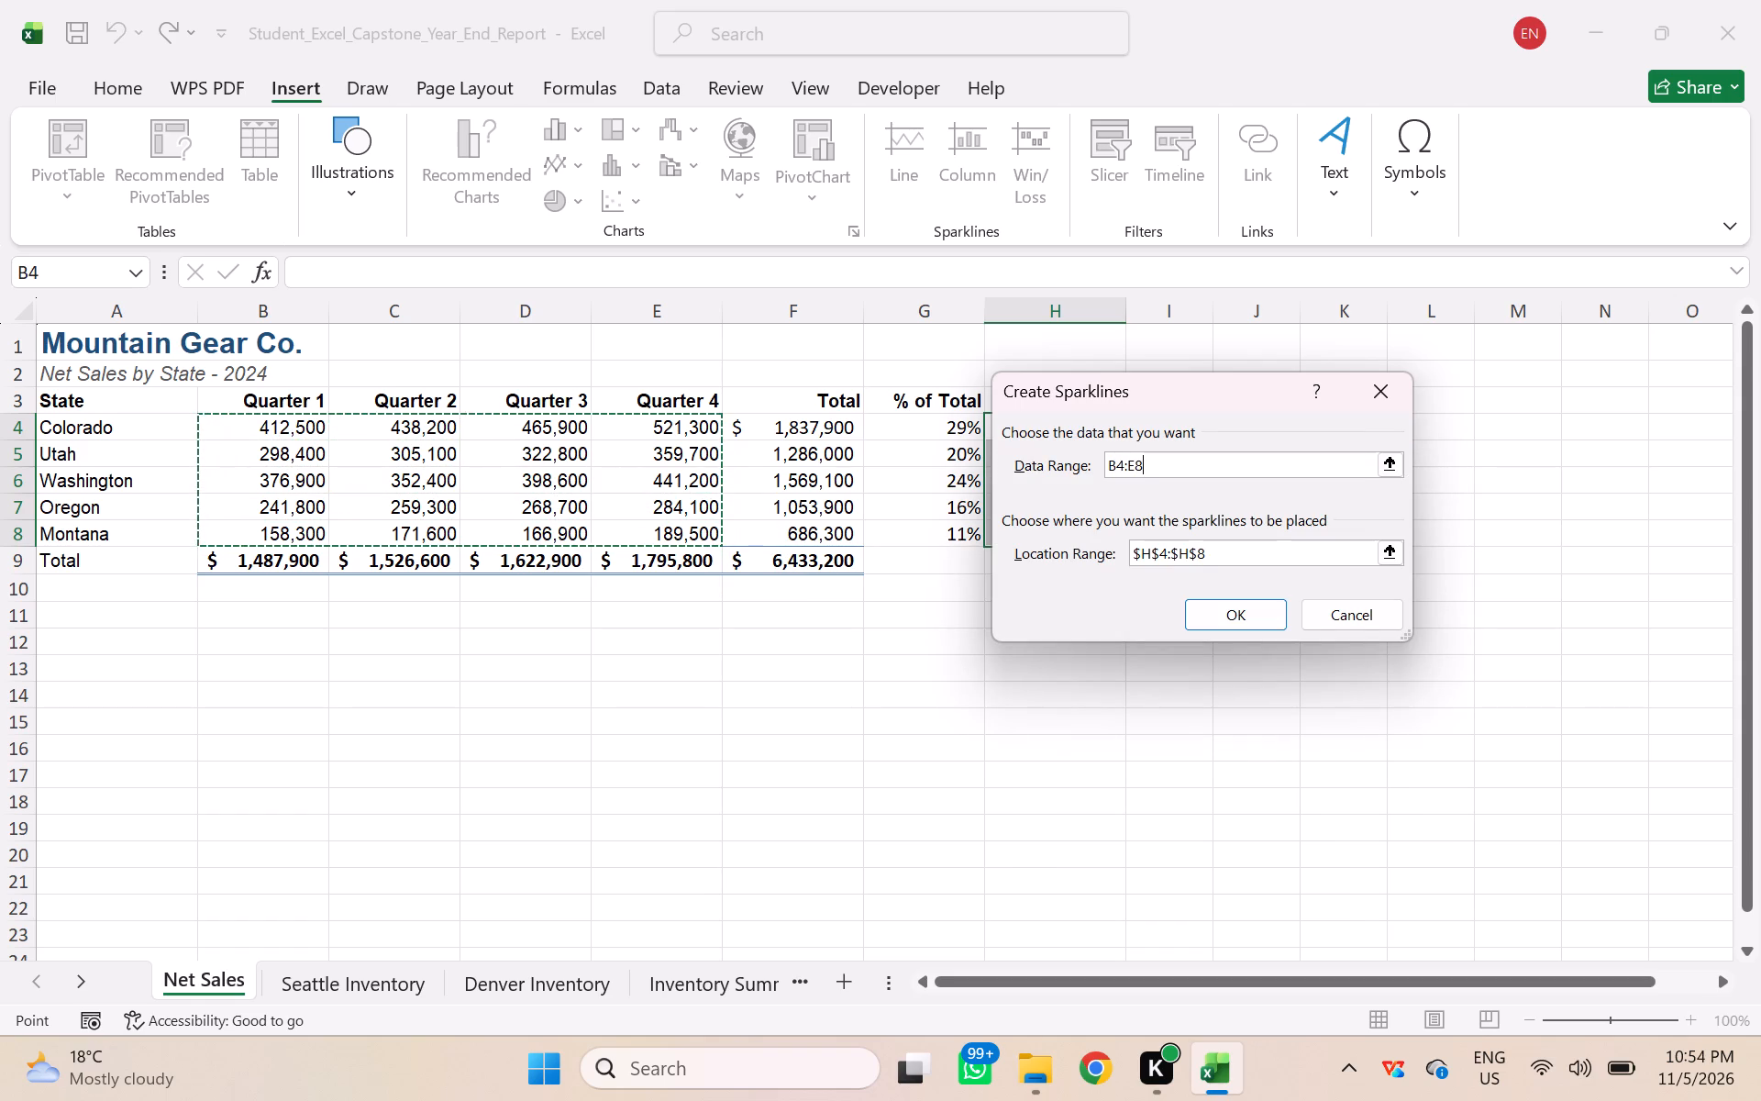
click(1234, 618)
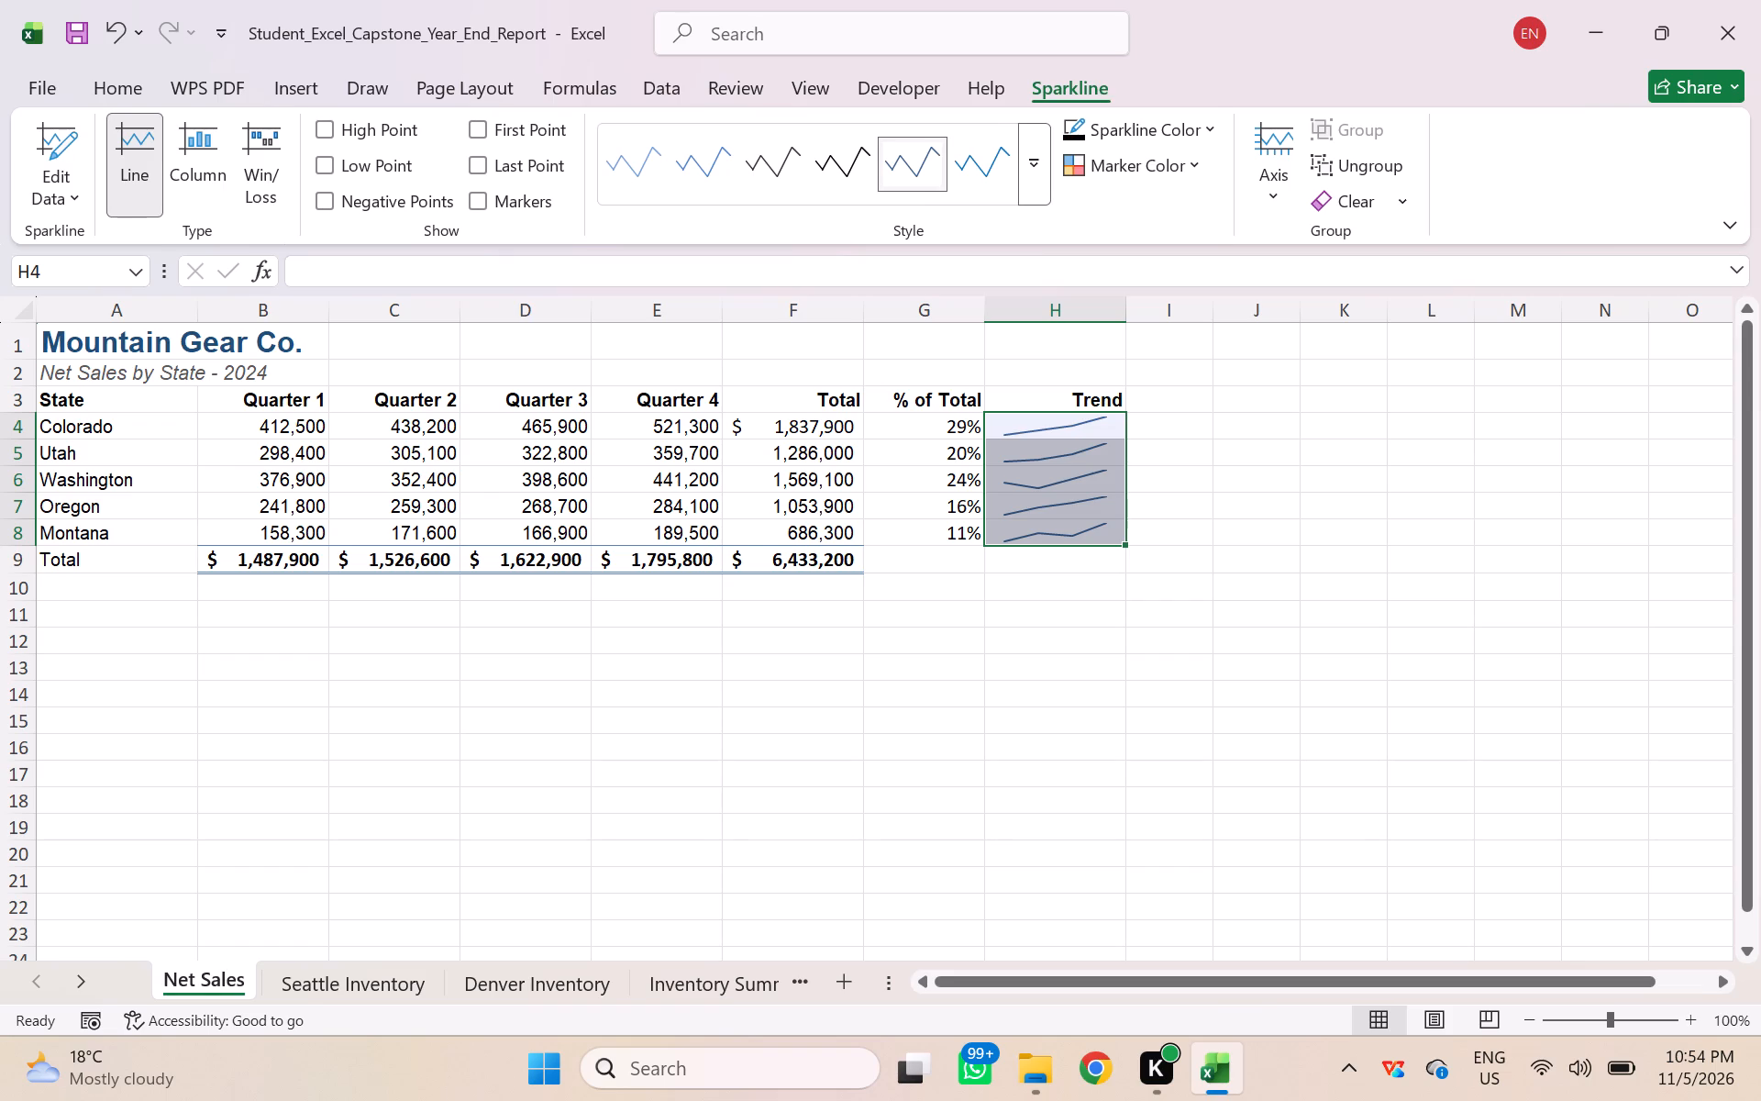
Show markers on the Trend sparklines in H4:H8.
click(481, 205)
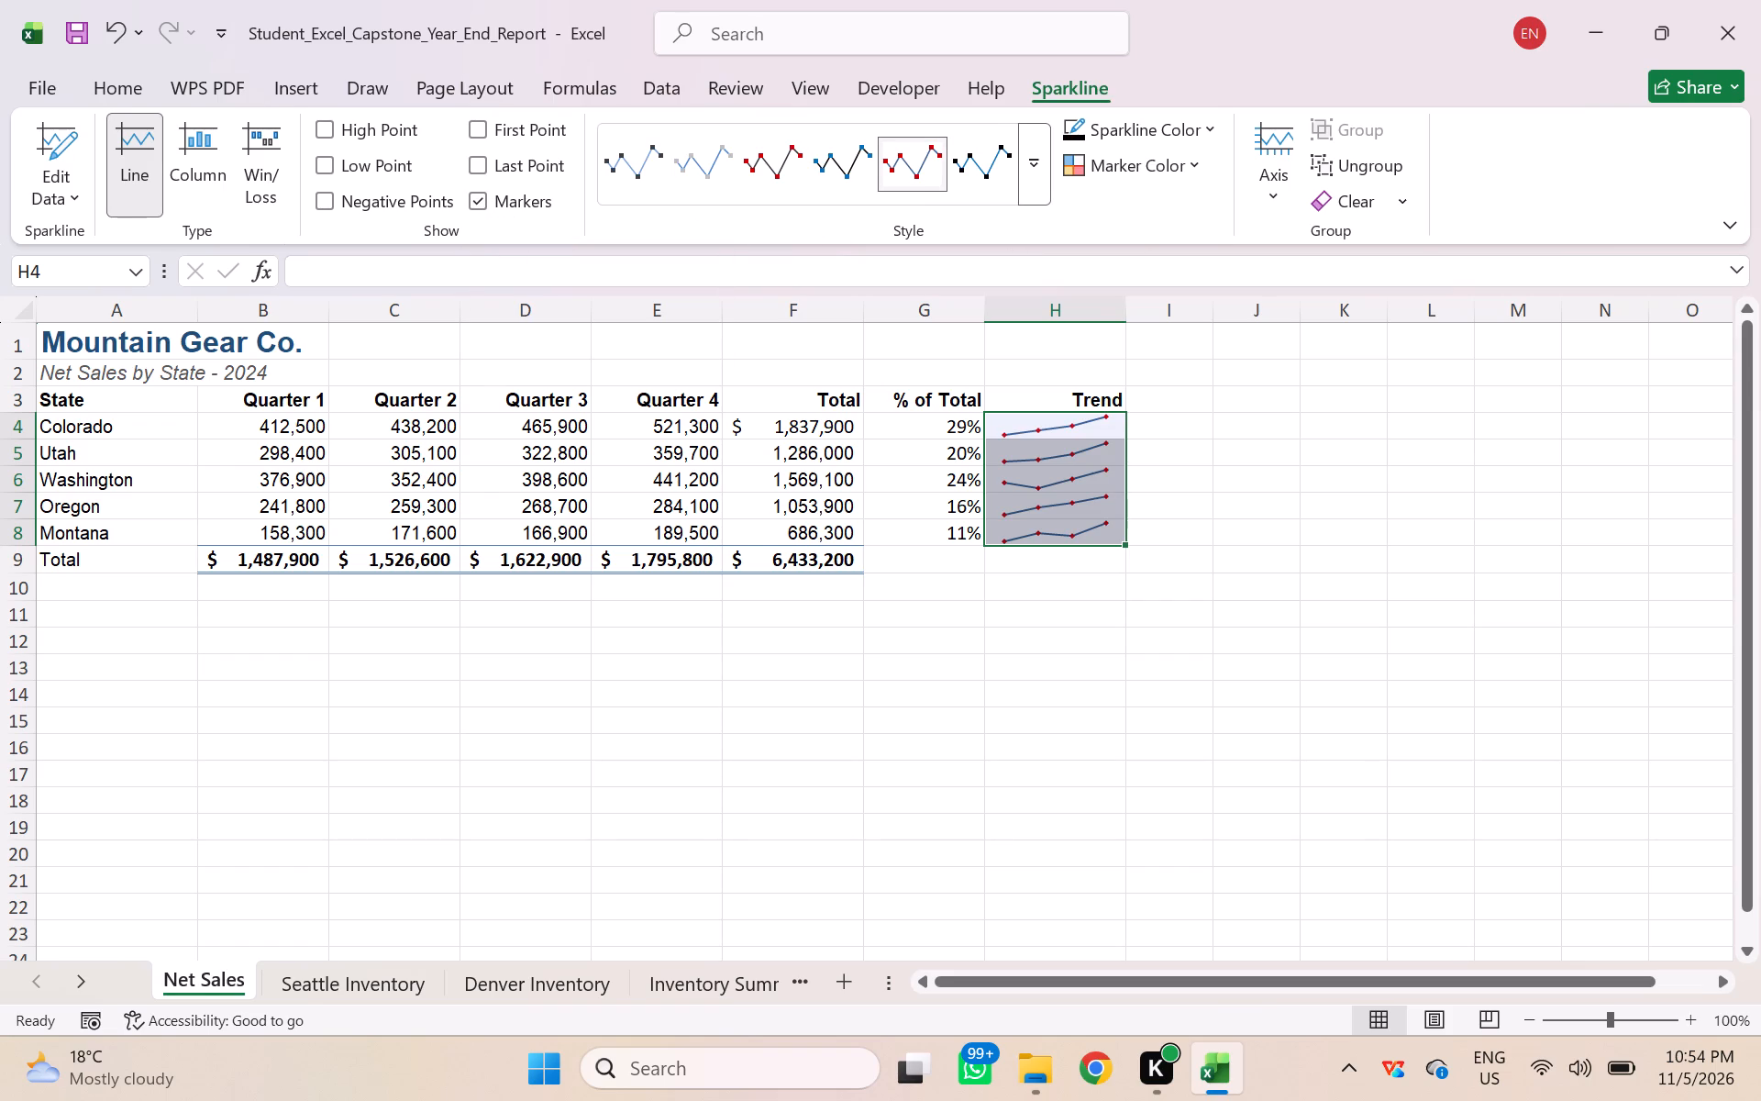
click(1274, 630)
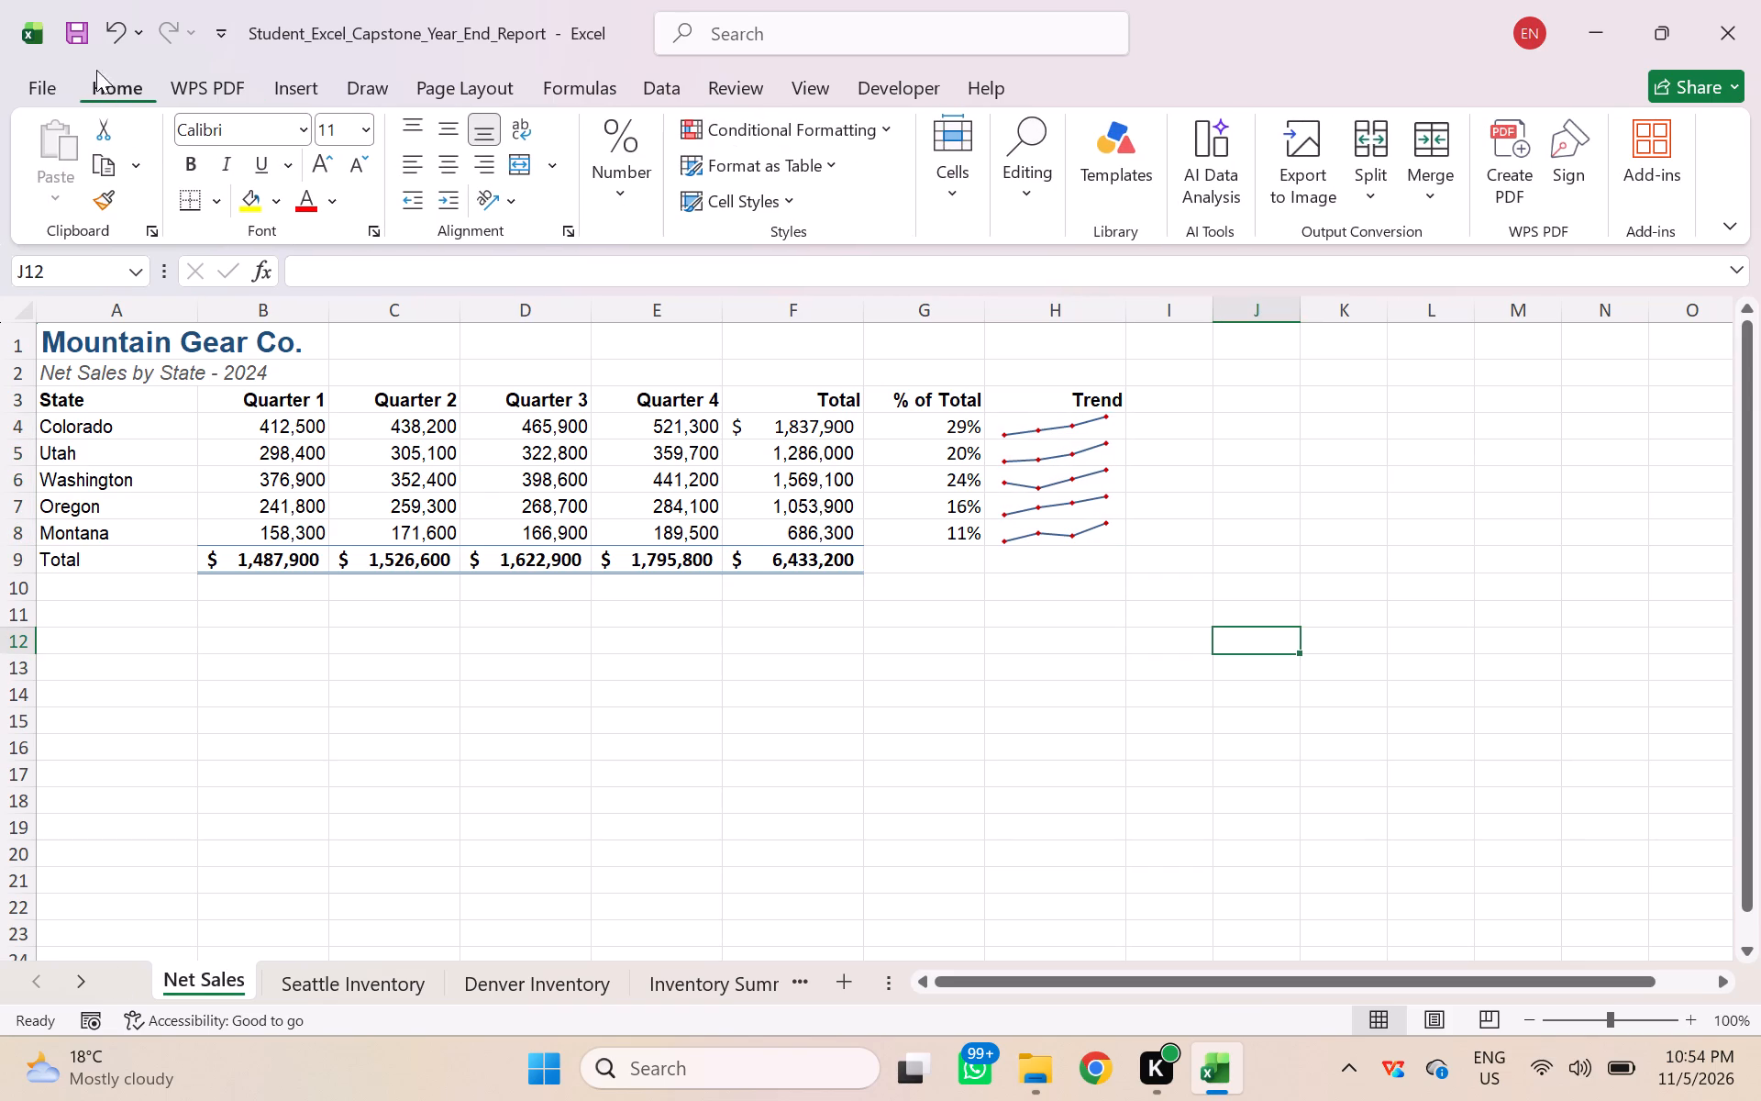
Save the year-end report workbook.
click(79, 39)
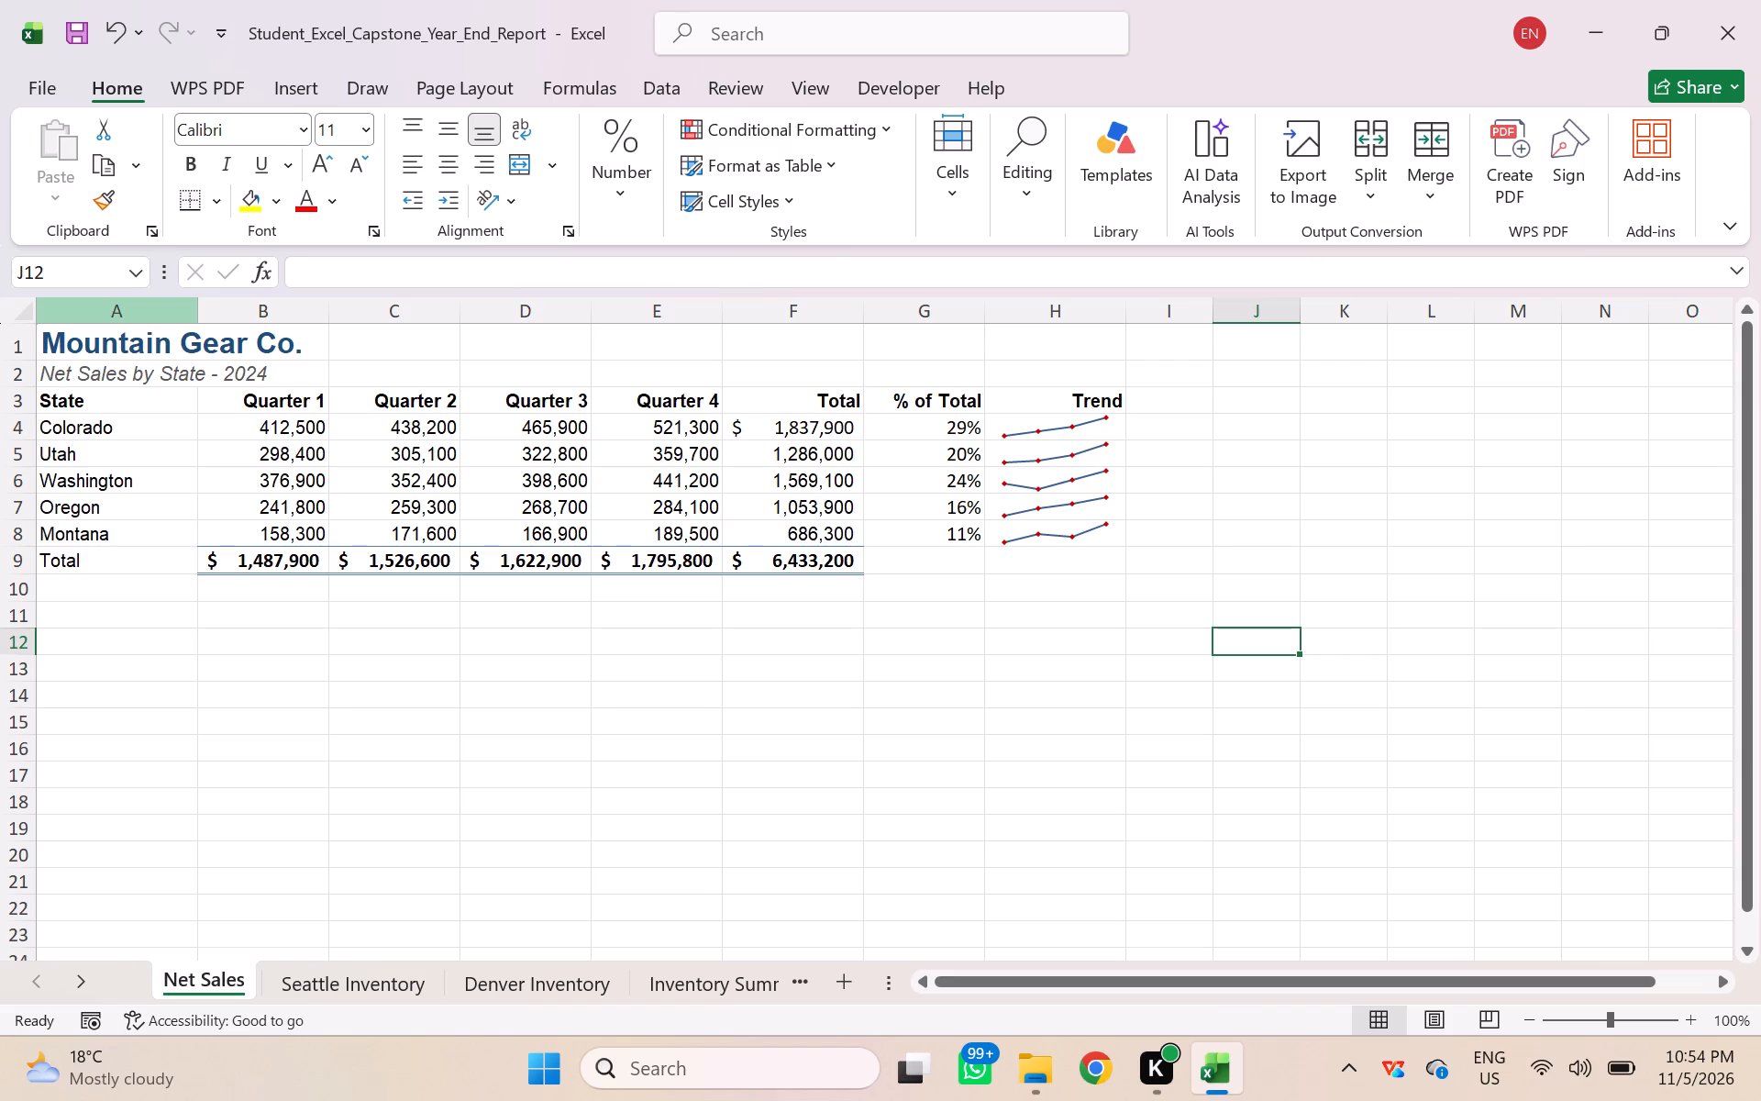
click(952, 729)
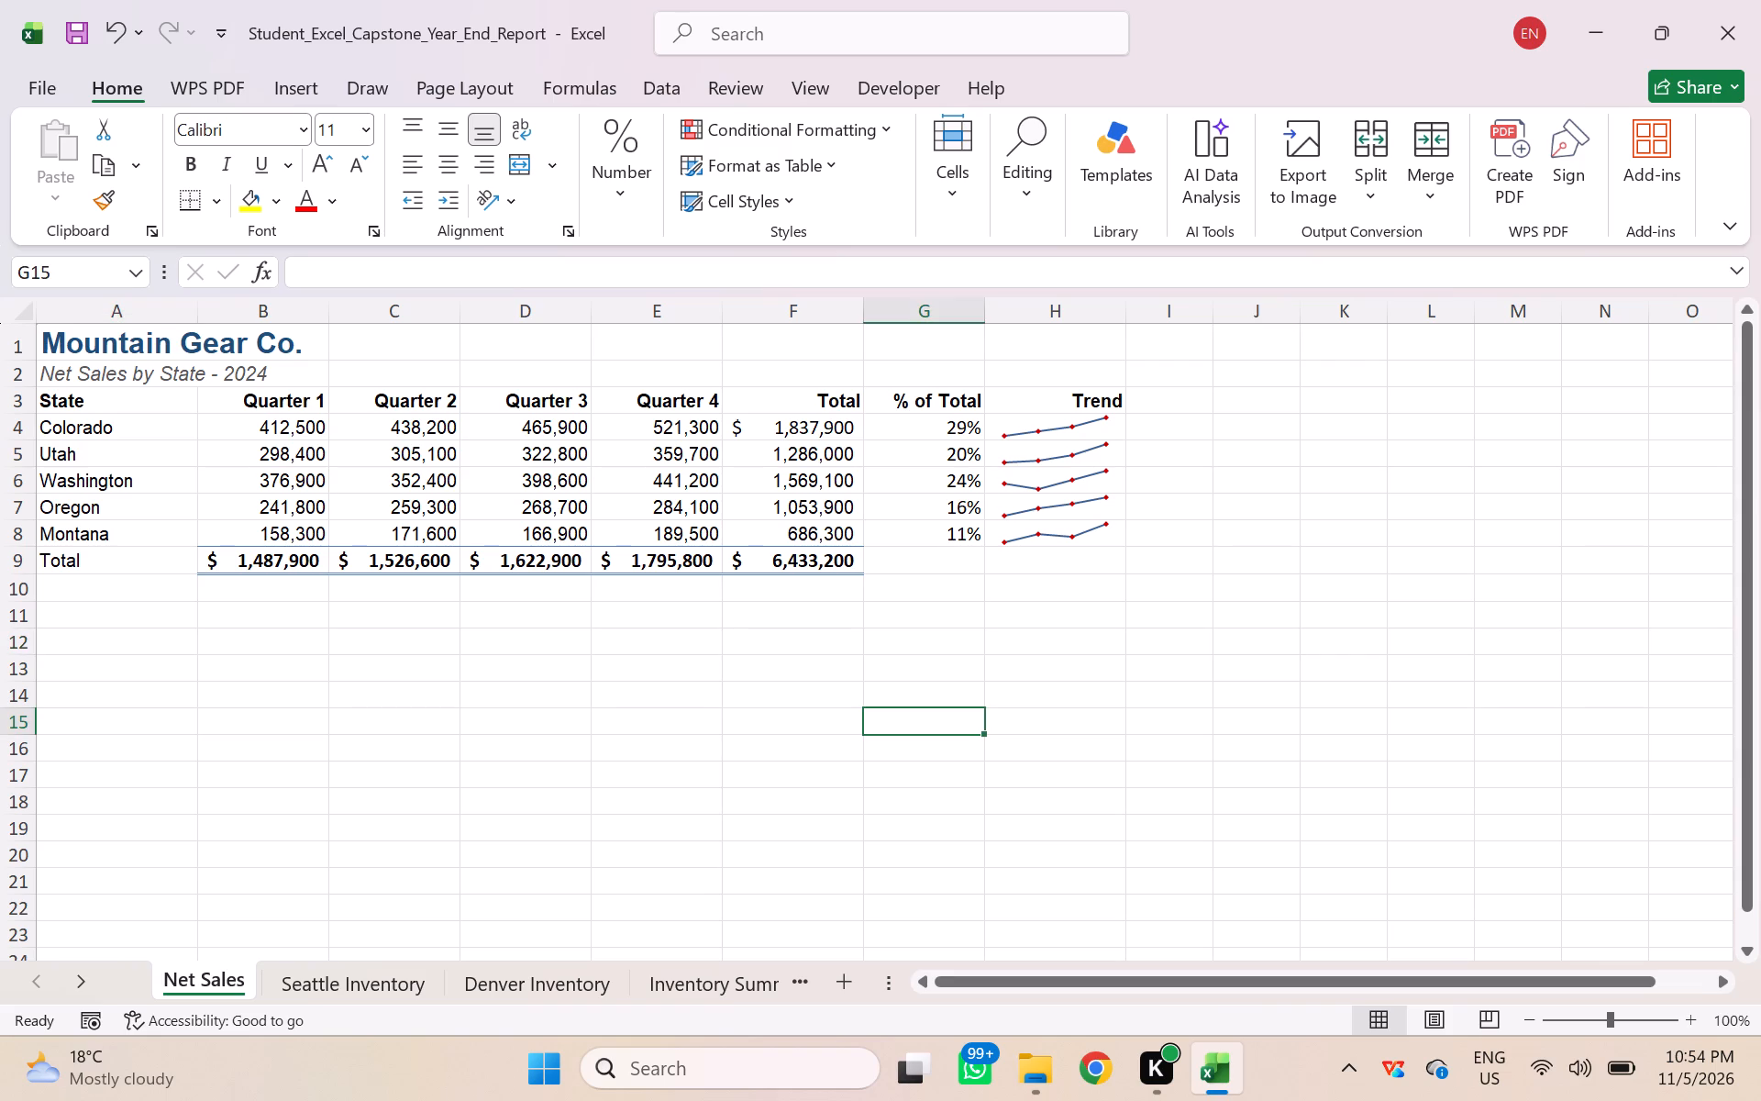
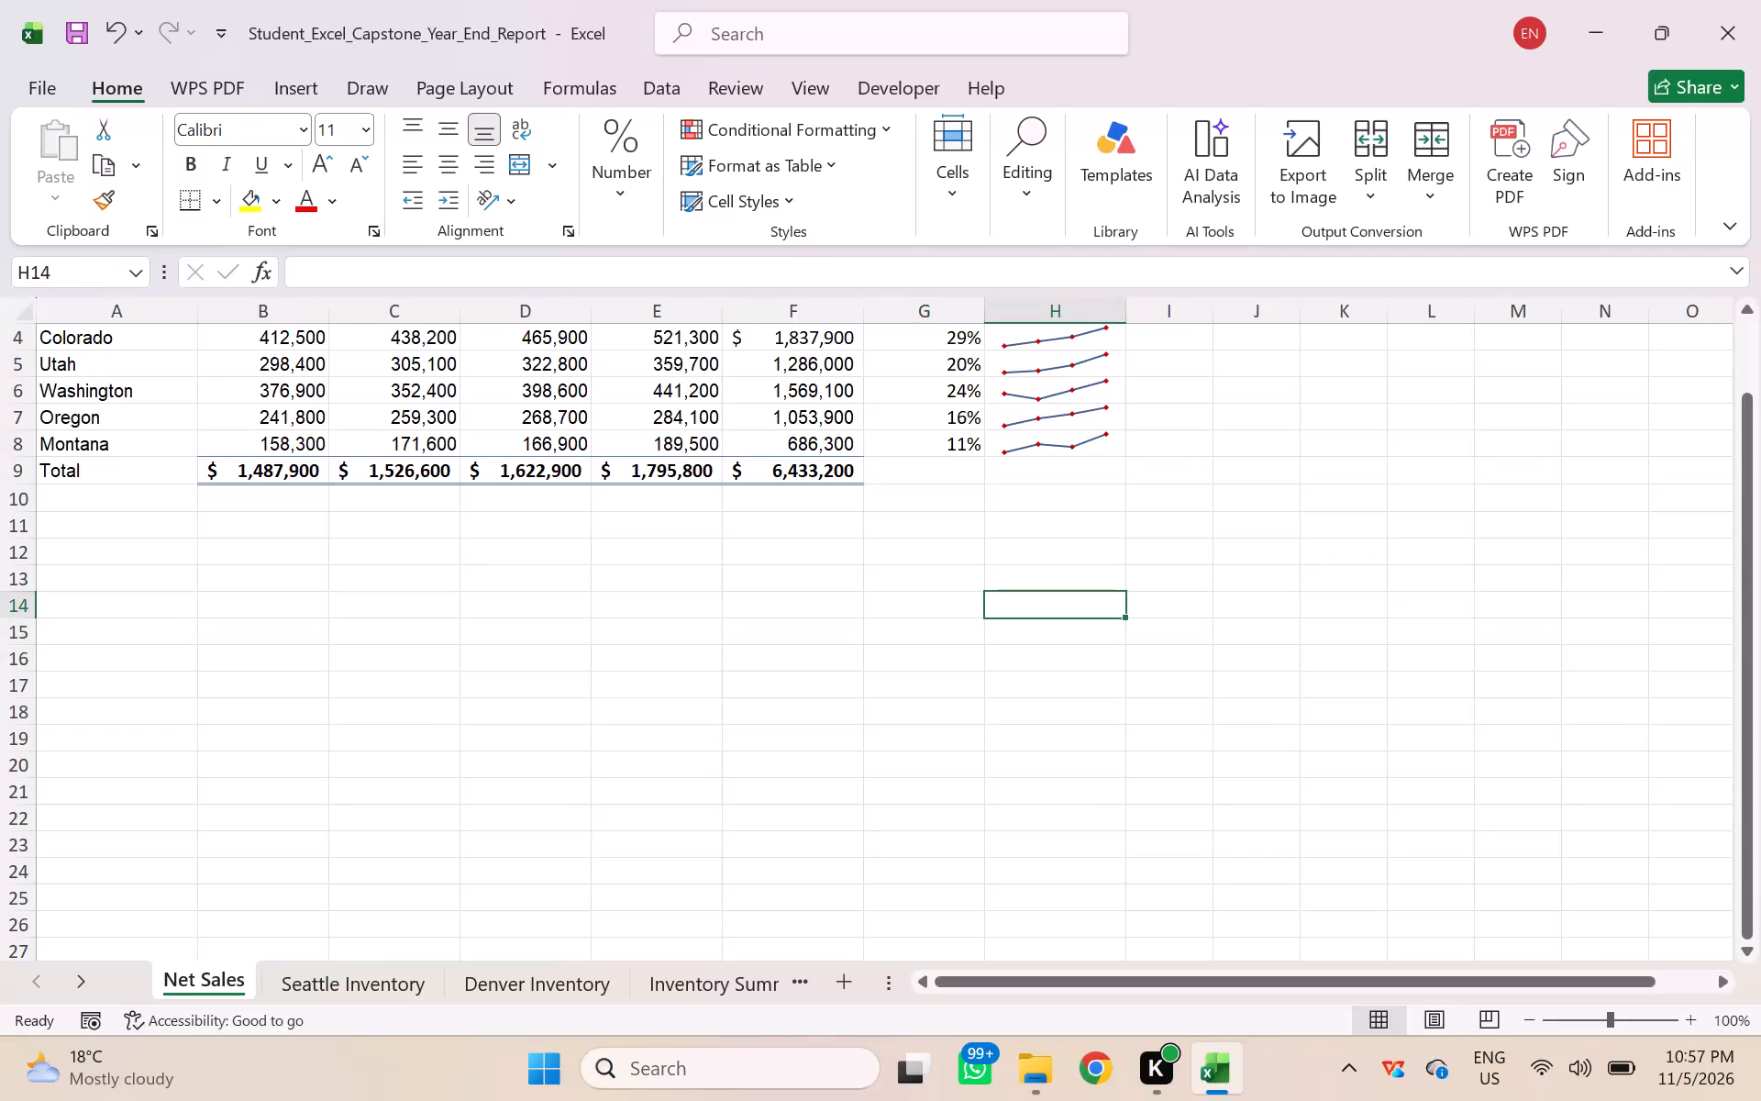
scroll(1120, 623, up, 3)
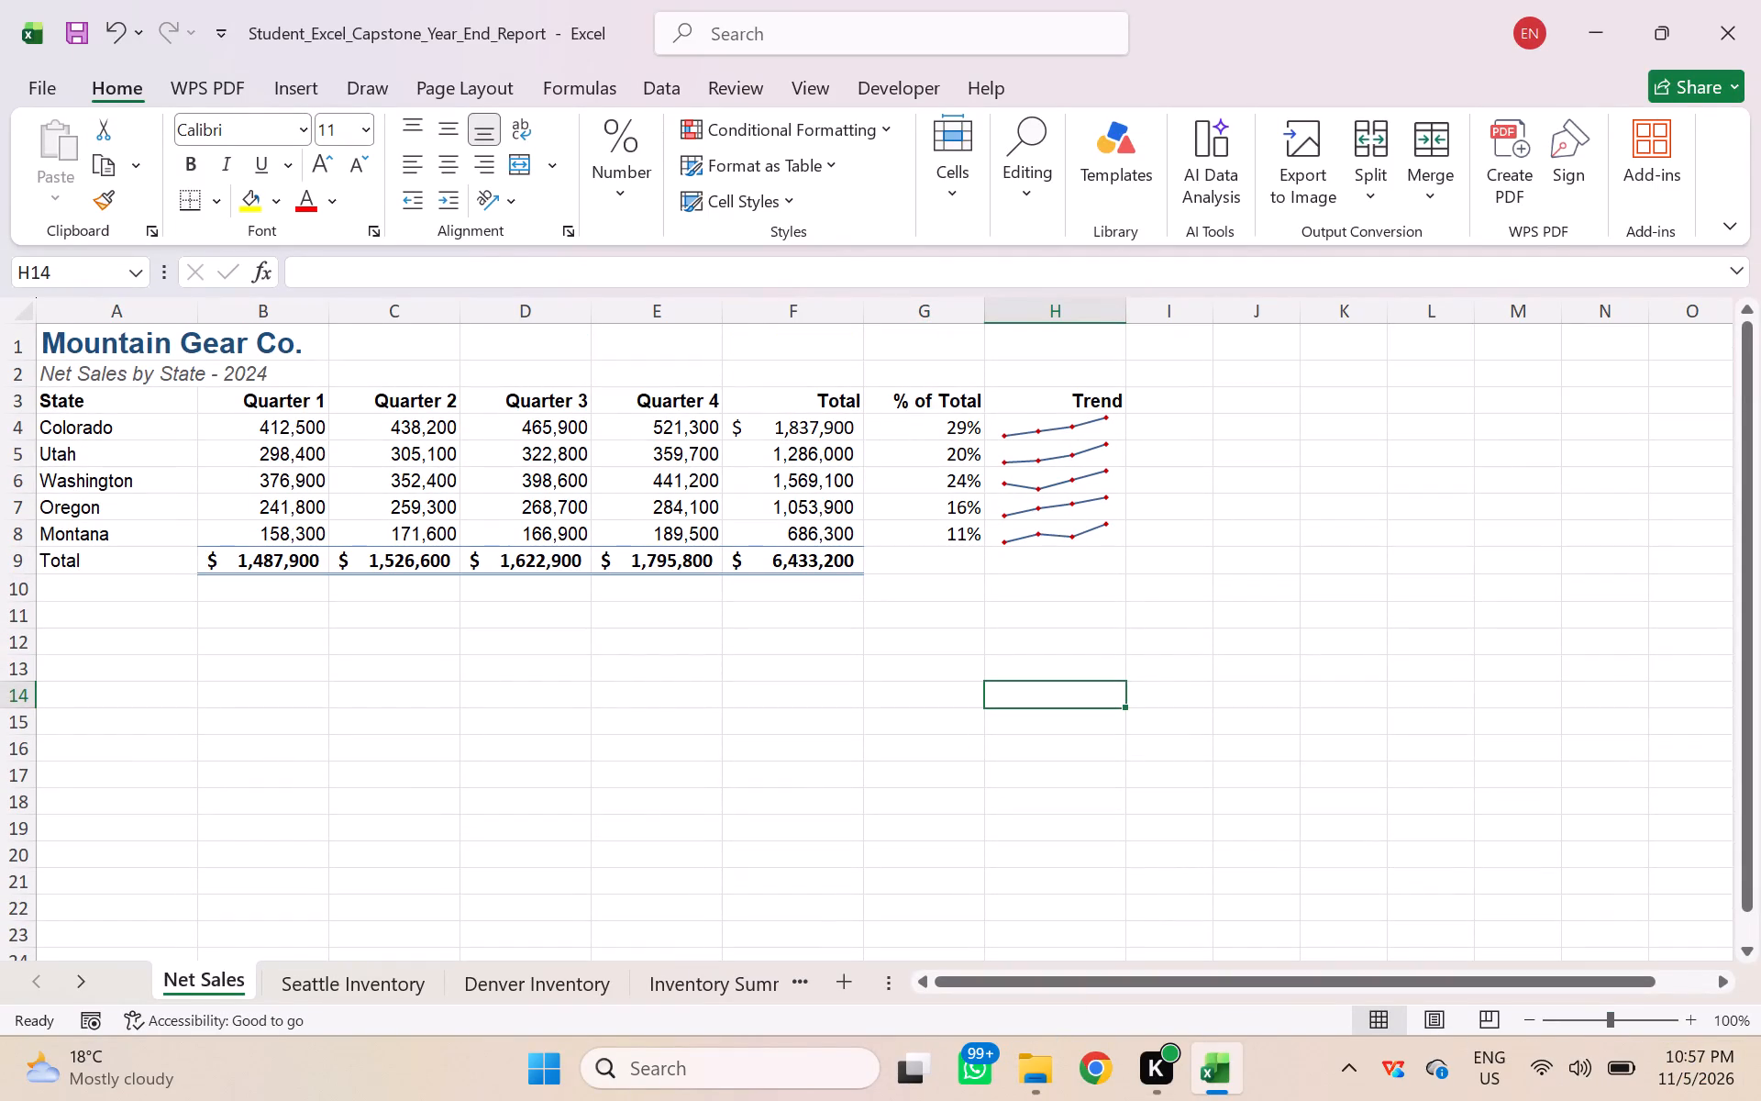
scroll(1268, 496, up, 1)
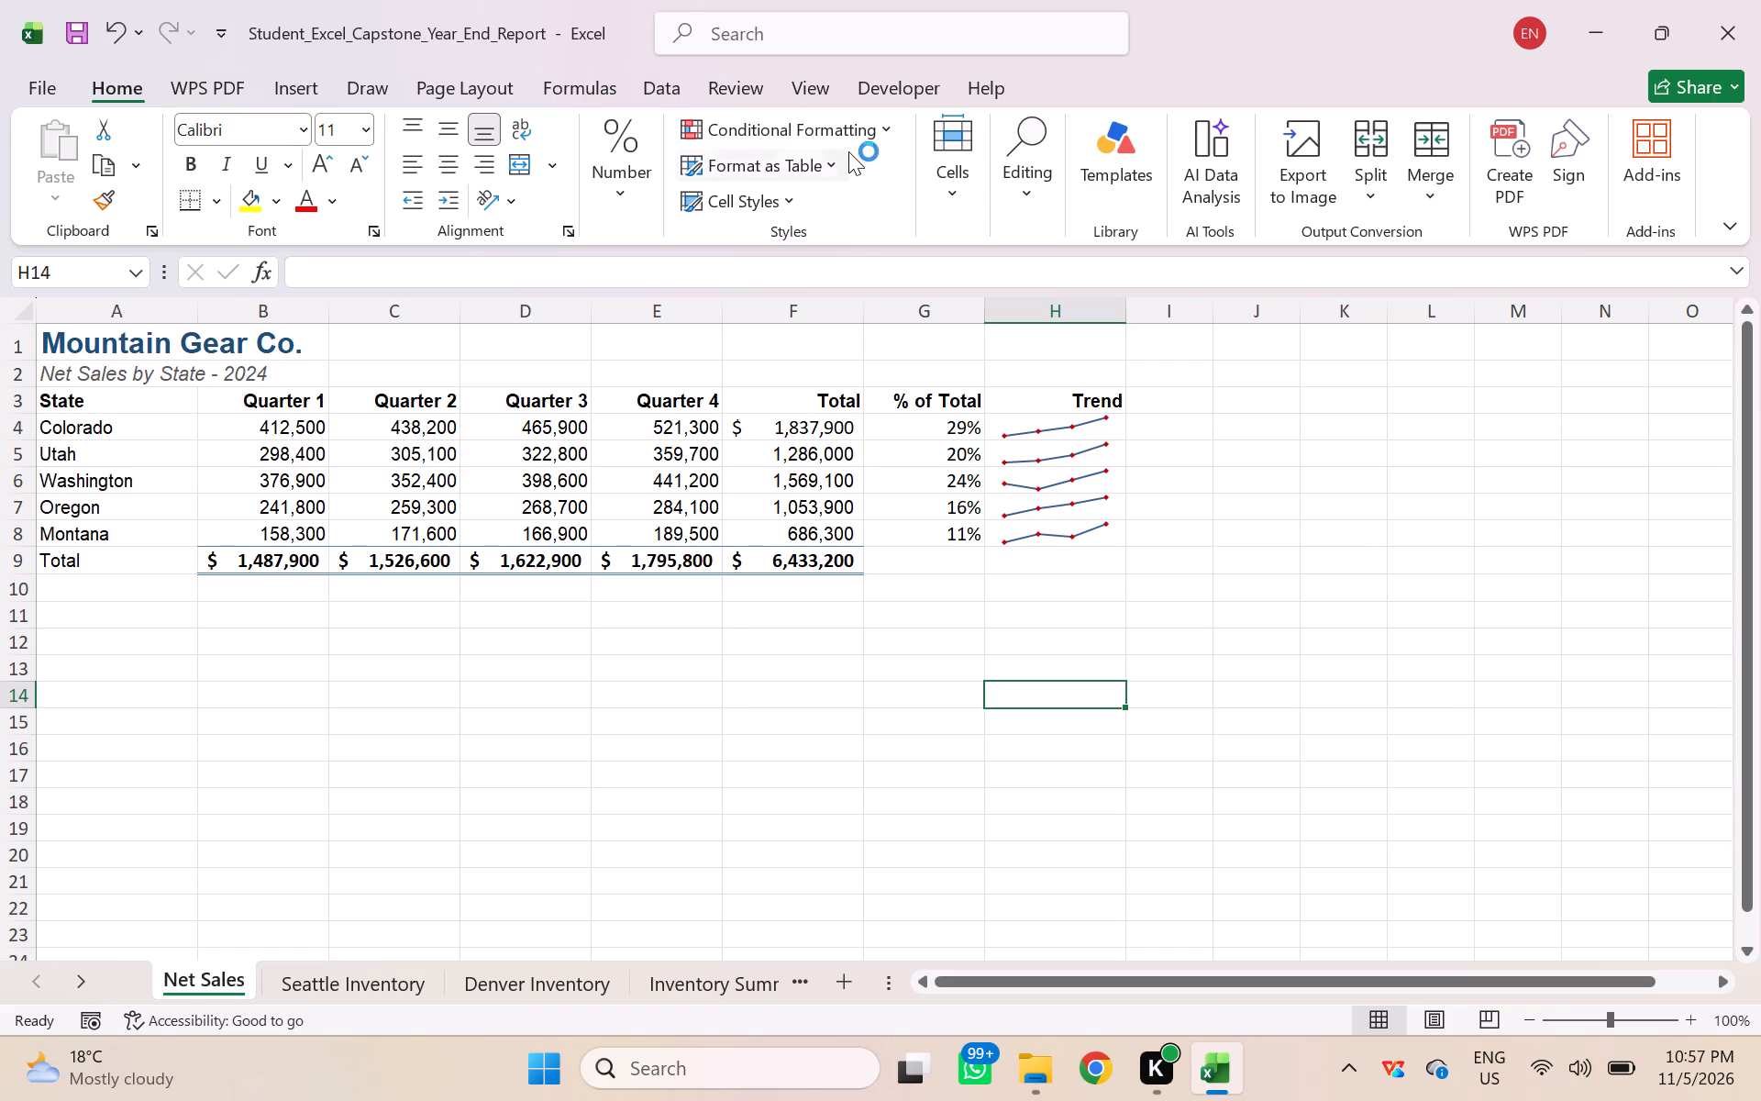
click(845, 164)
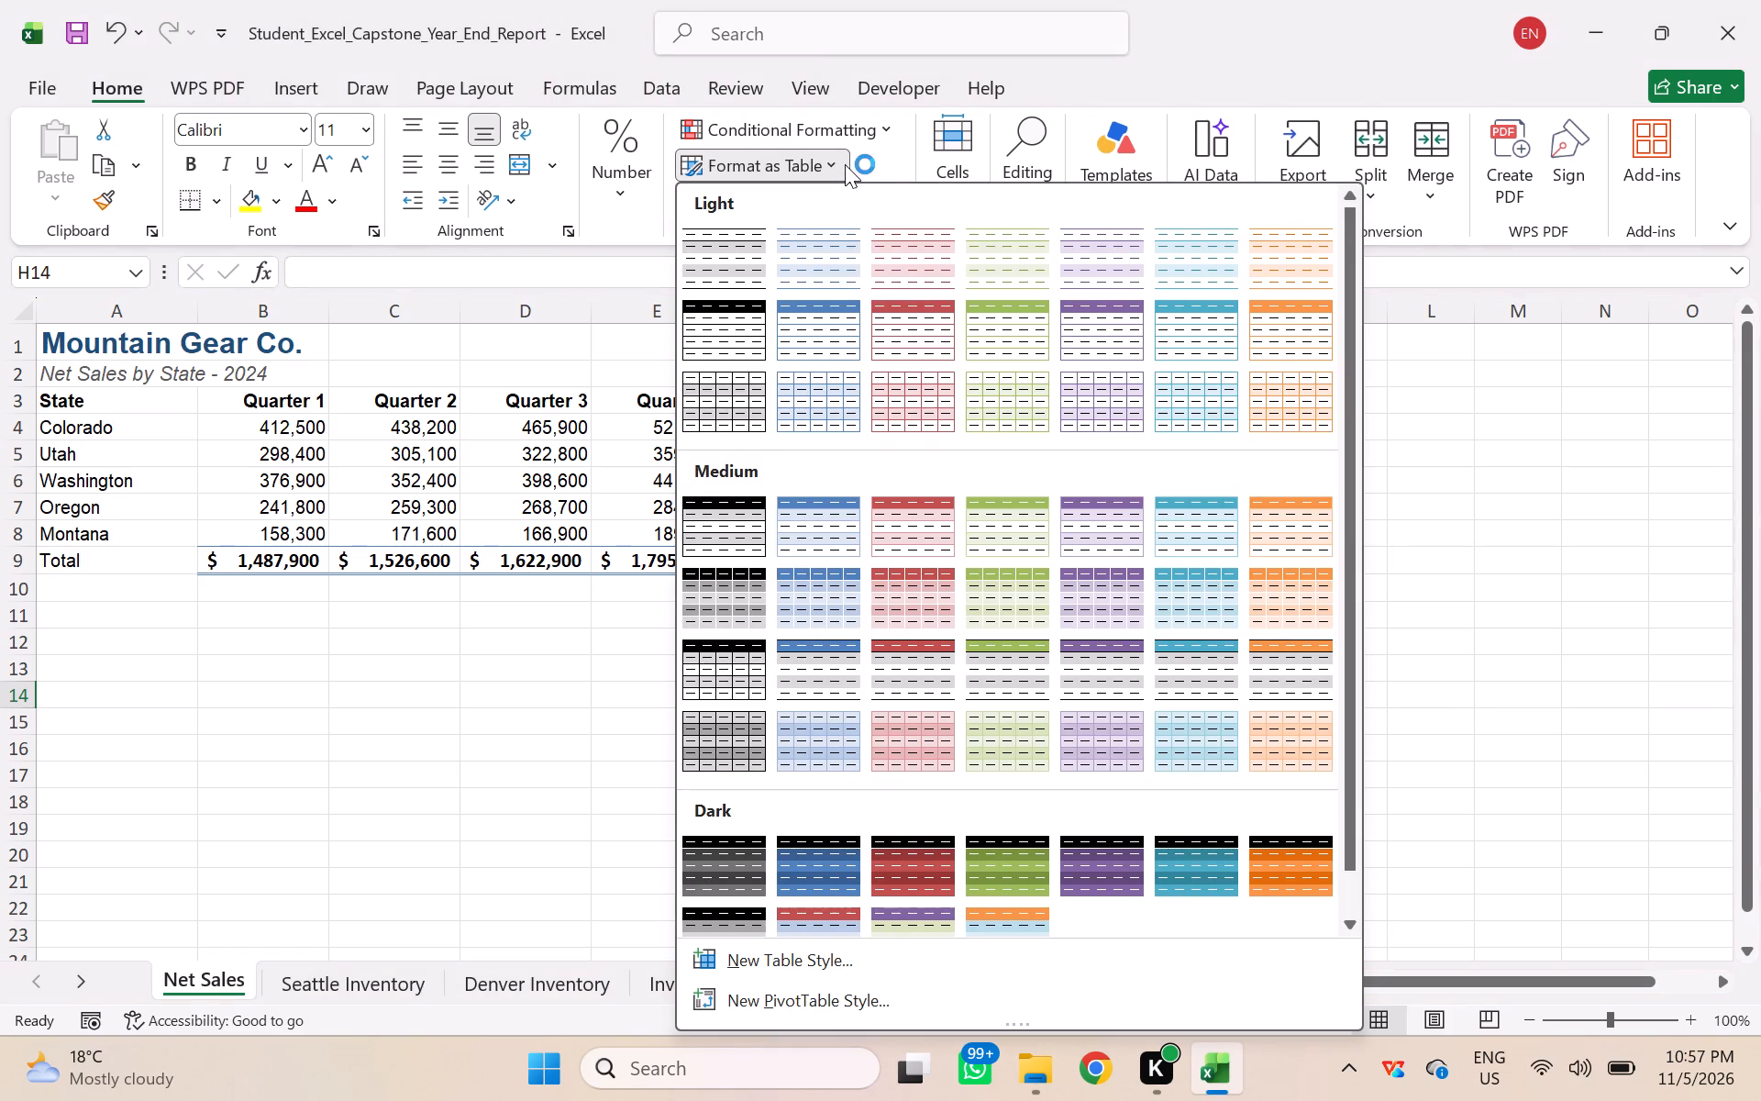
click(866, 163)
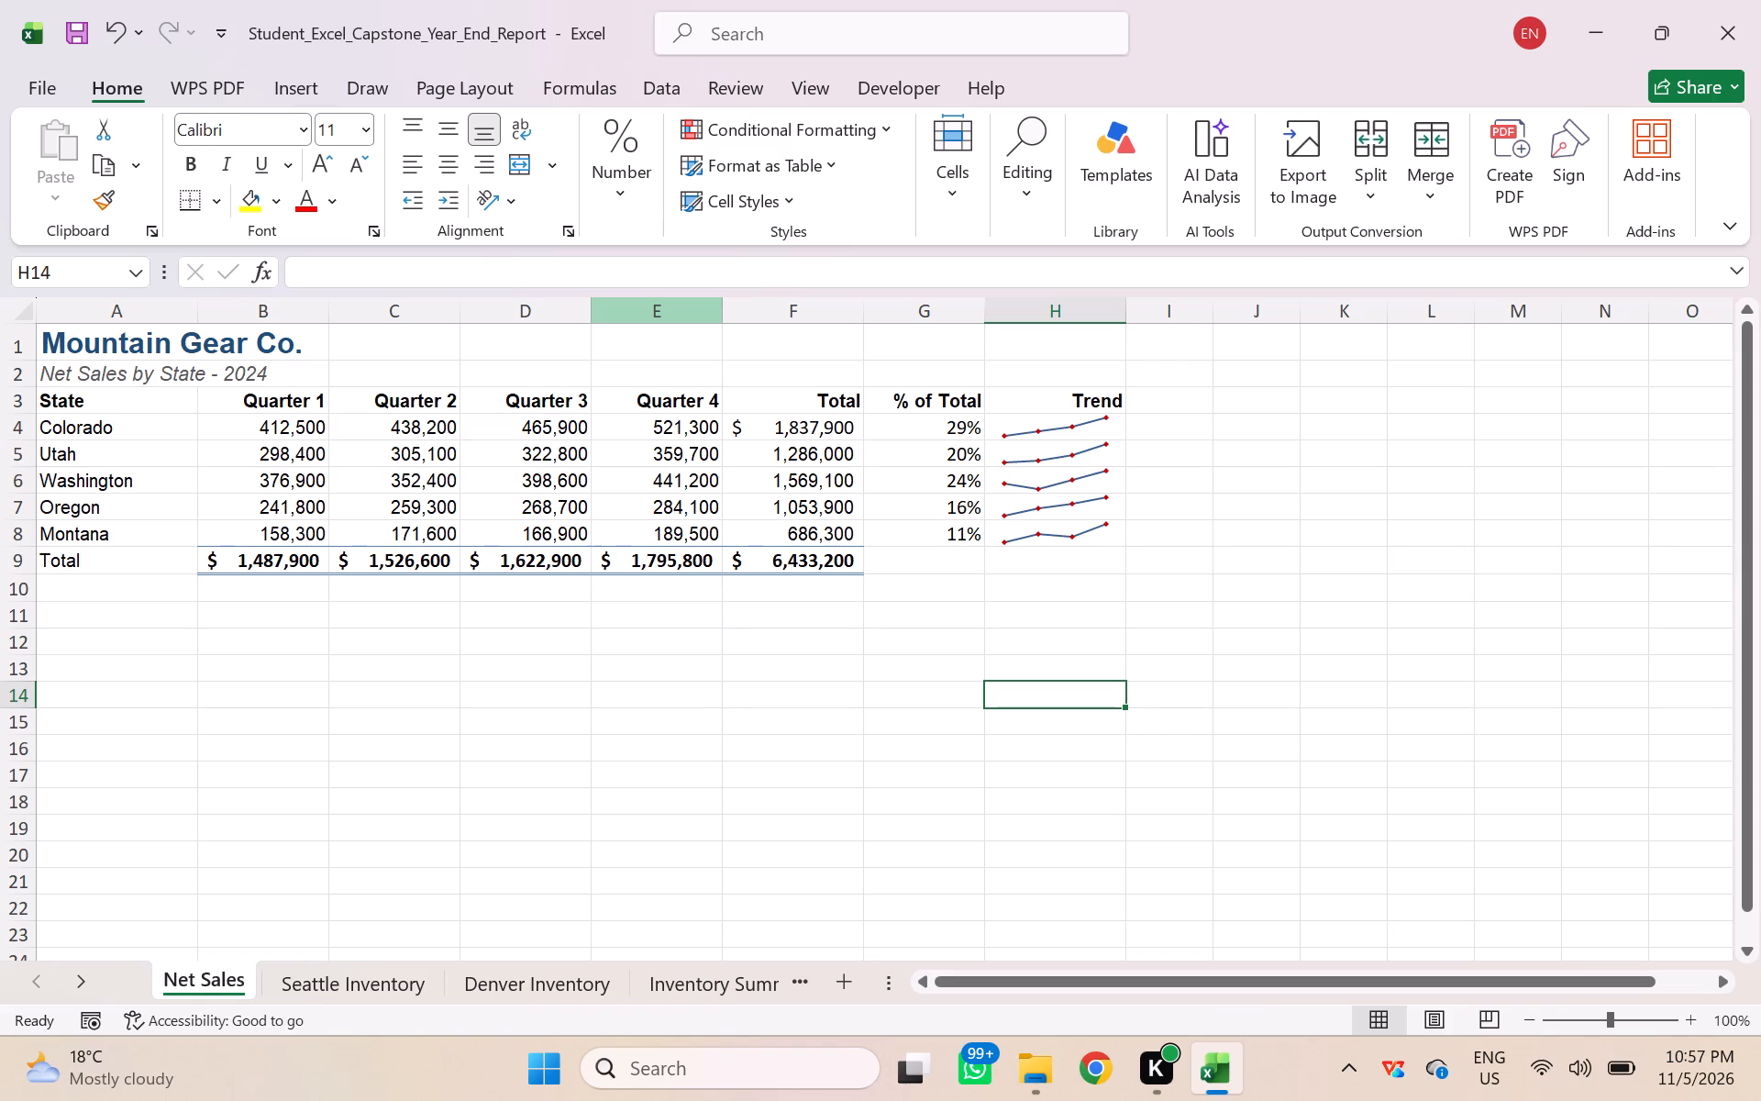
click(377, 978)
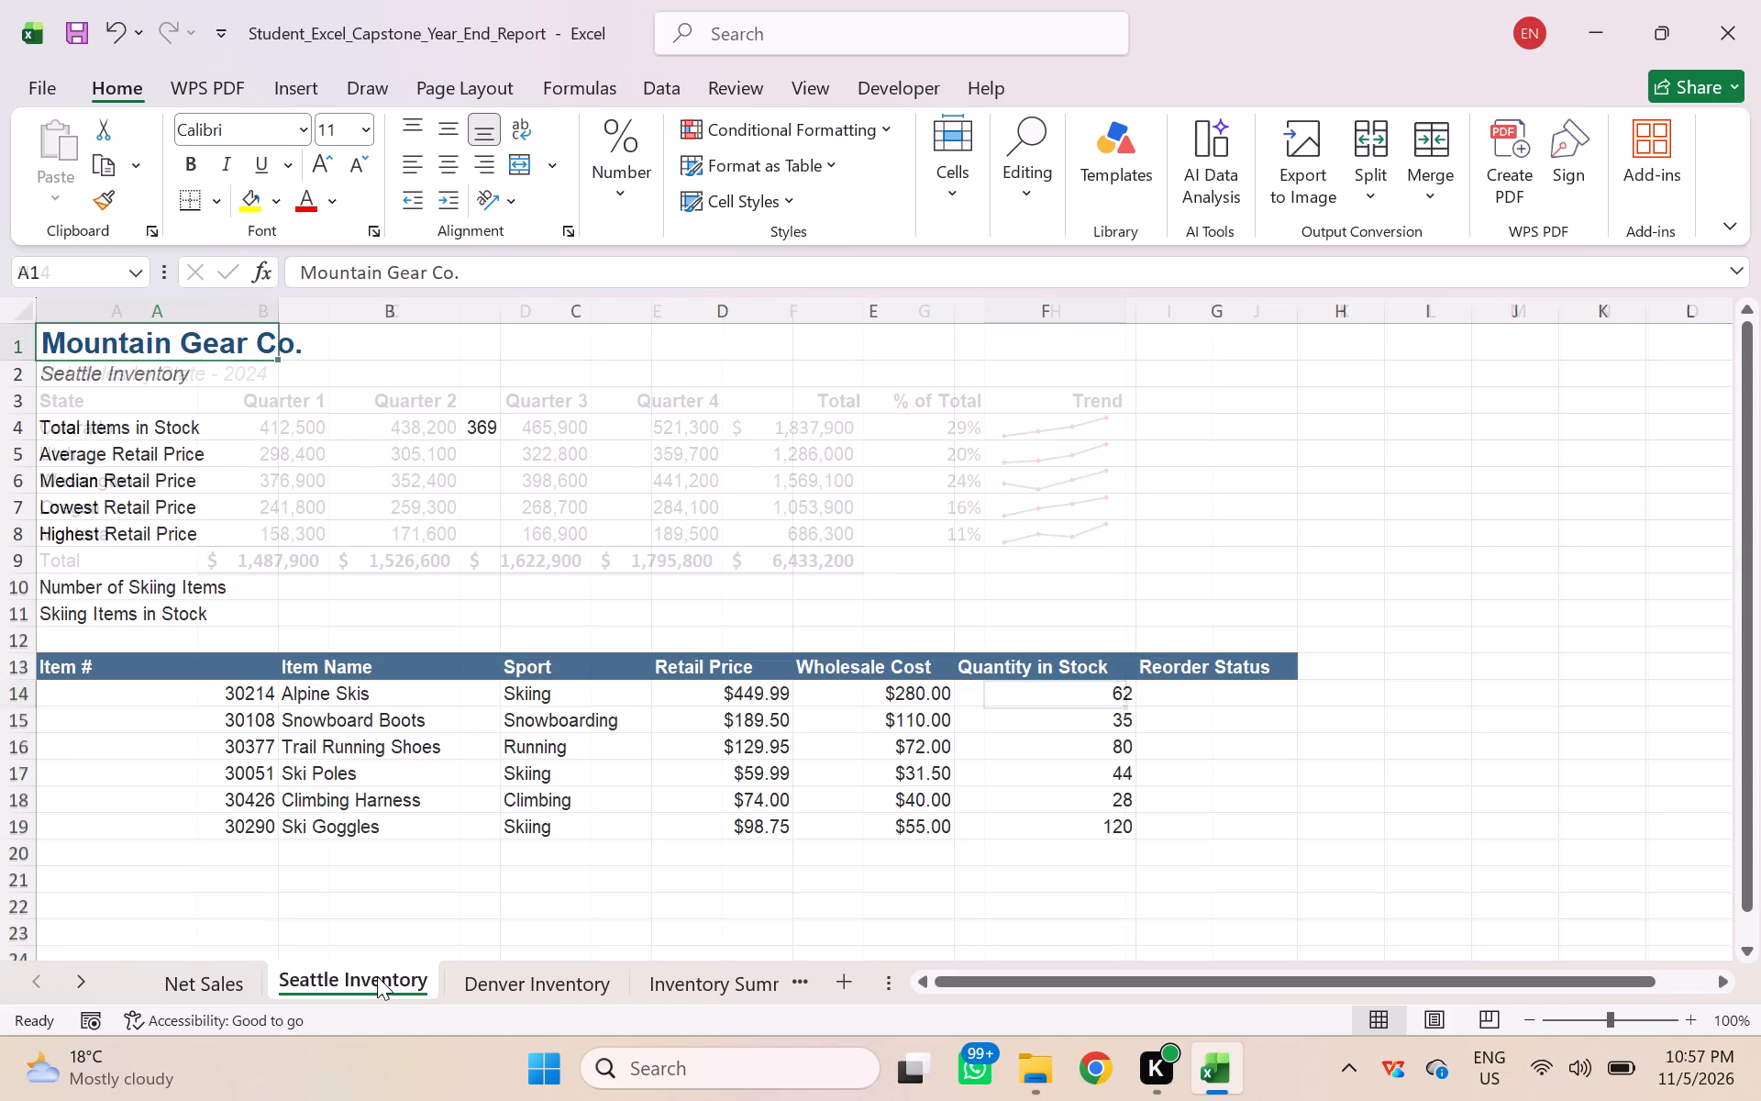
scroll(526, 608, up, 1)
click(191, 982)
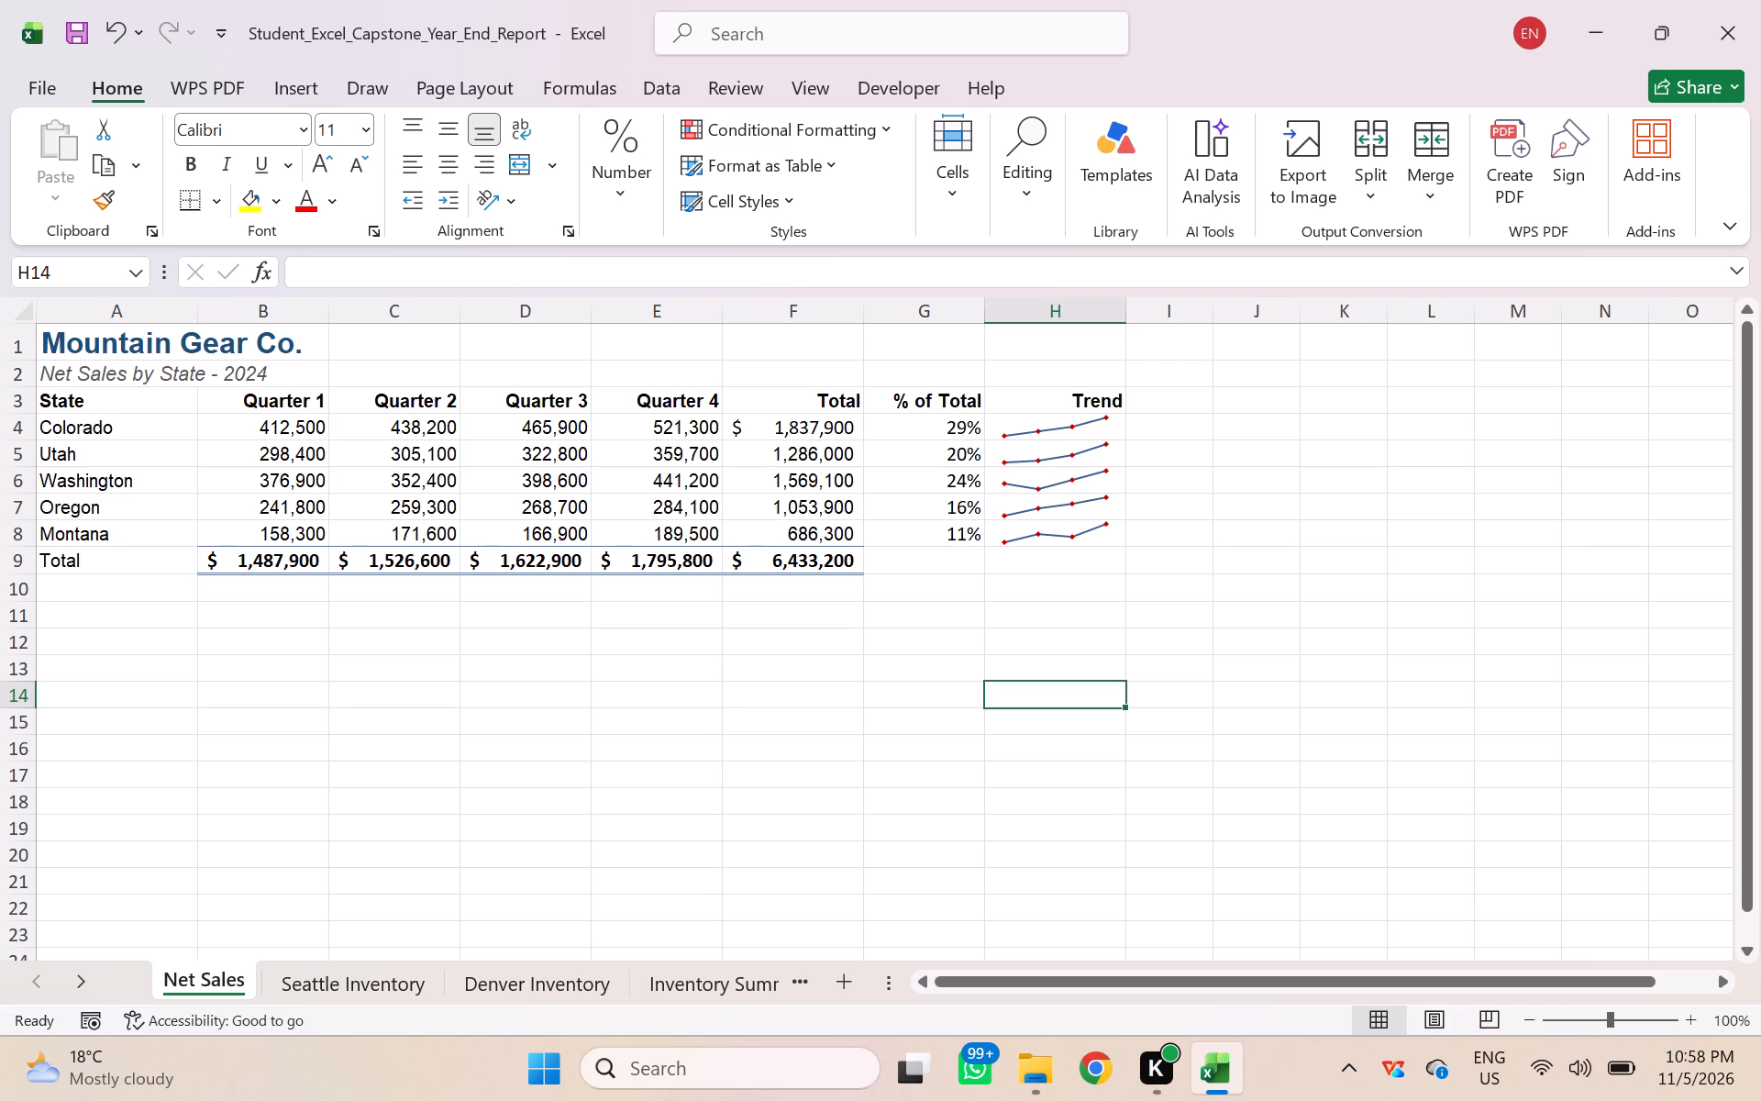
Insert a Clustered Column chart of the states' quarterly net sales from A3:E8 on the Net Sales sheet.
drag(73, 401, 585, 498)
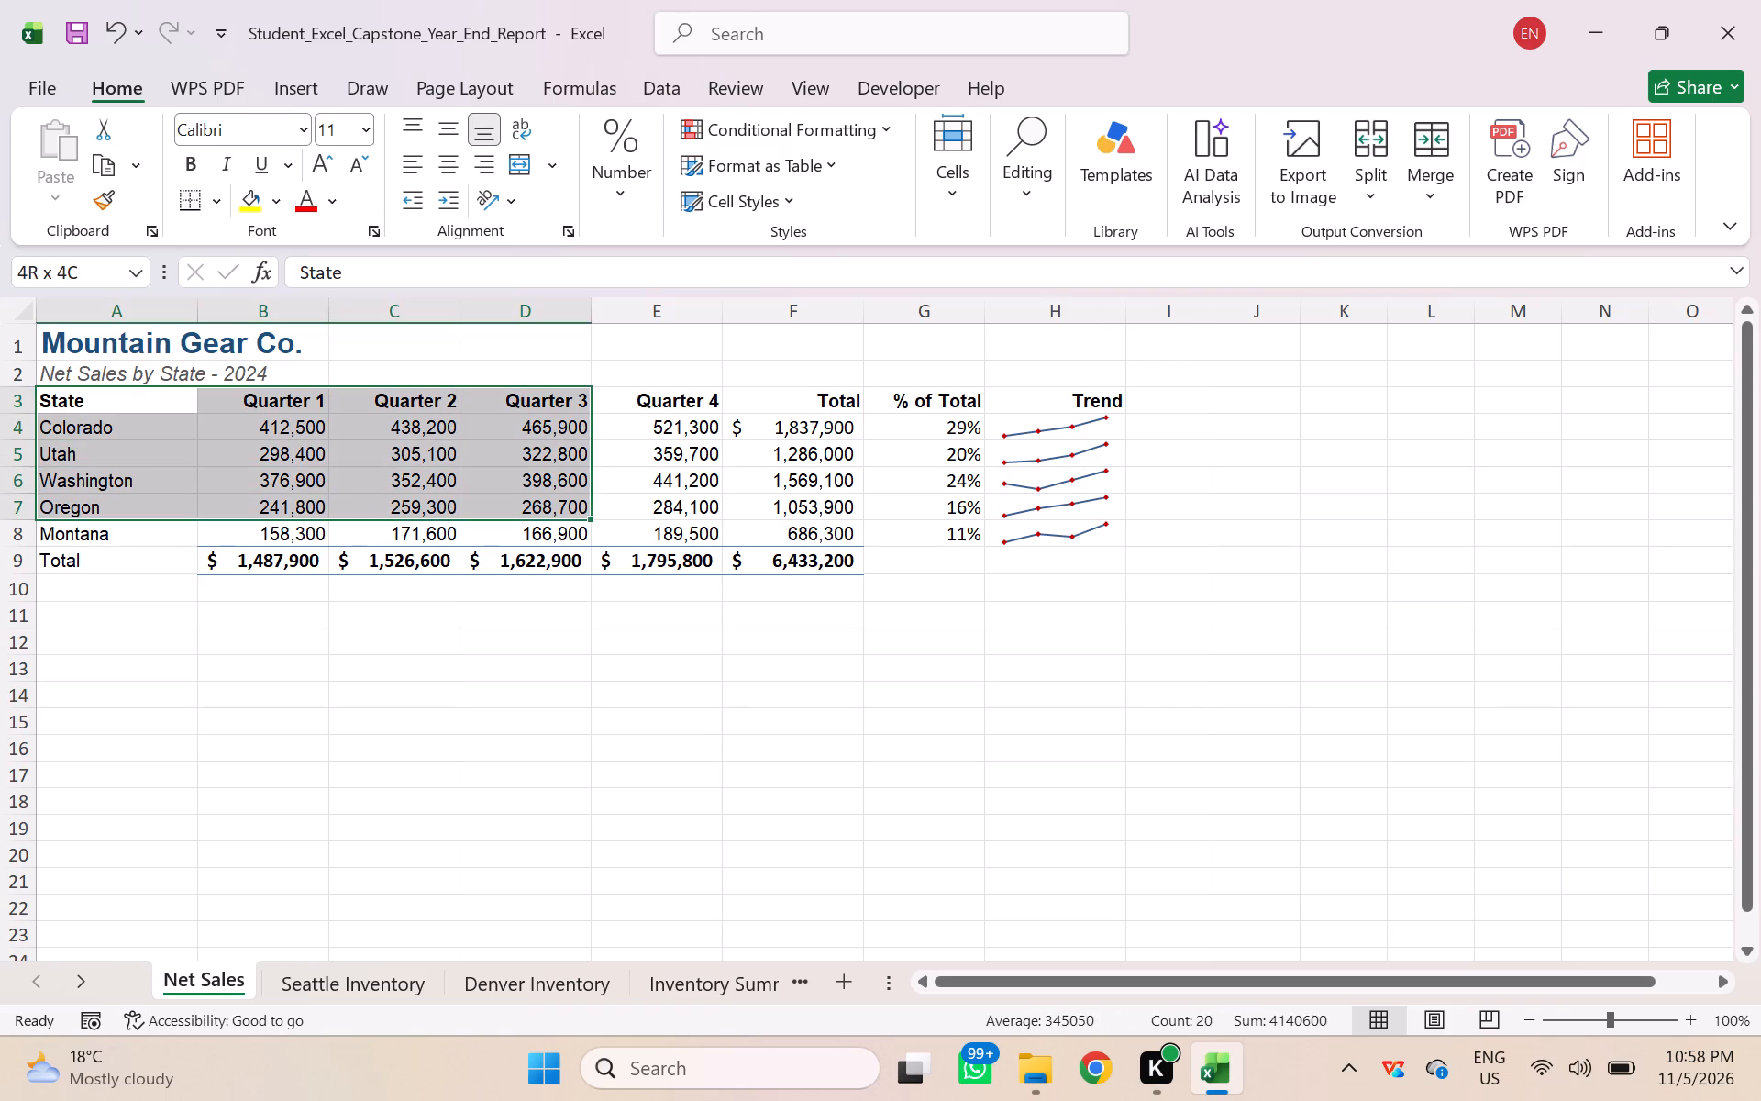
drag(585, 498, 662, 522)
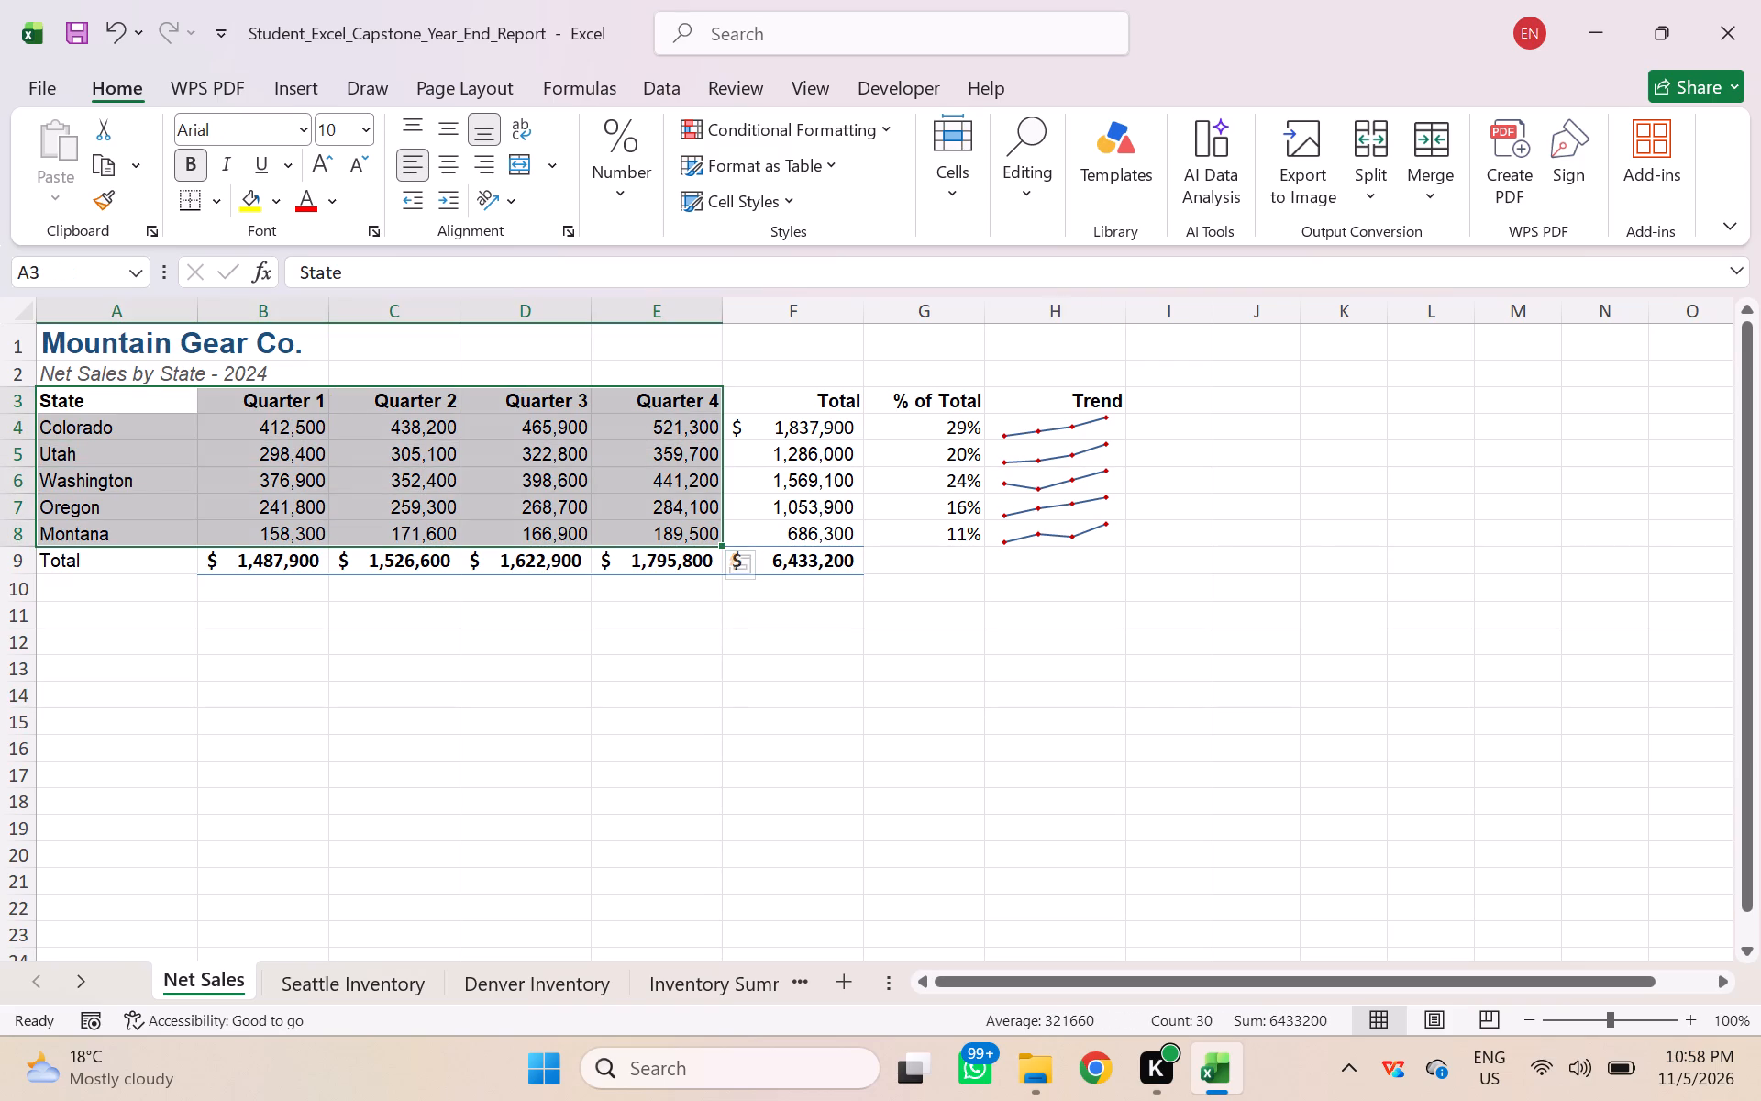
click(293, 90)
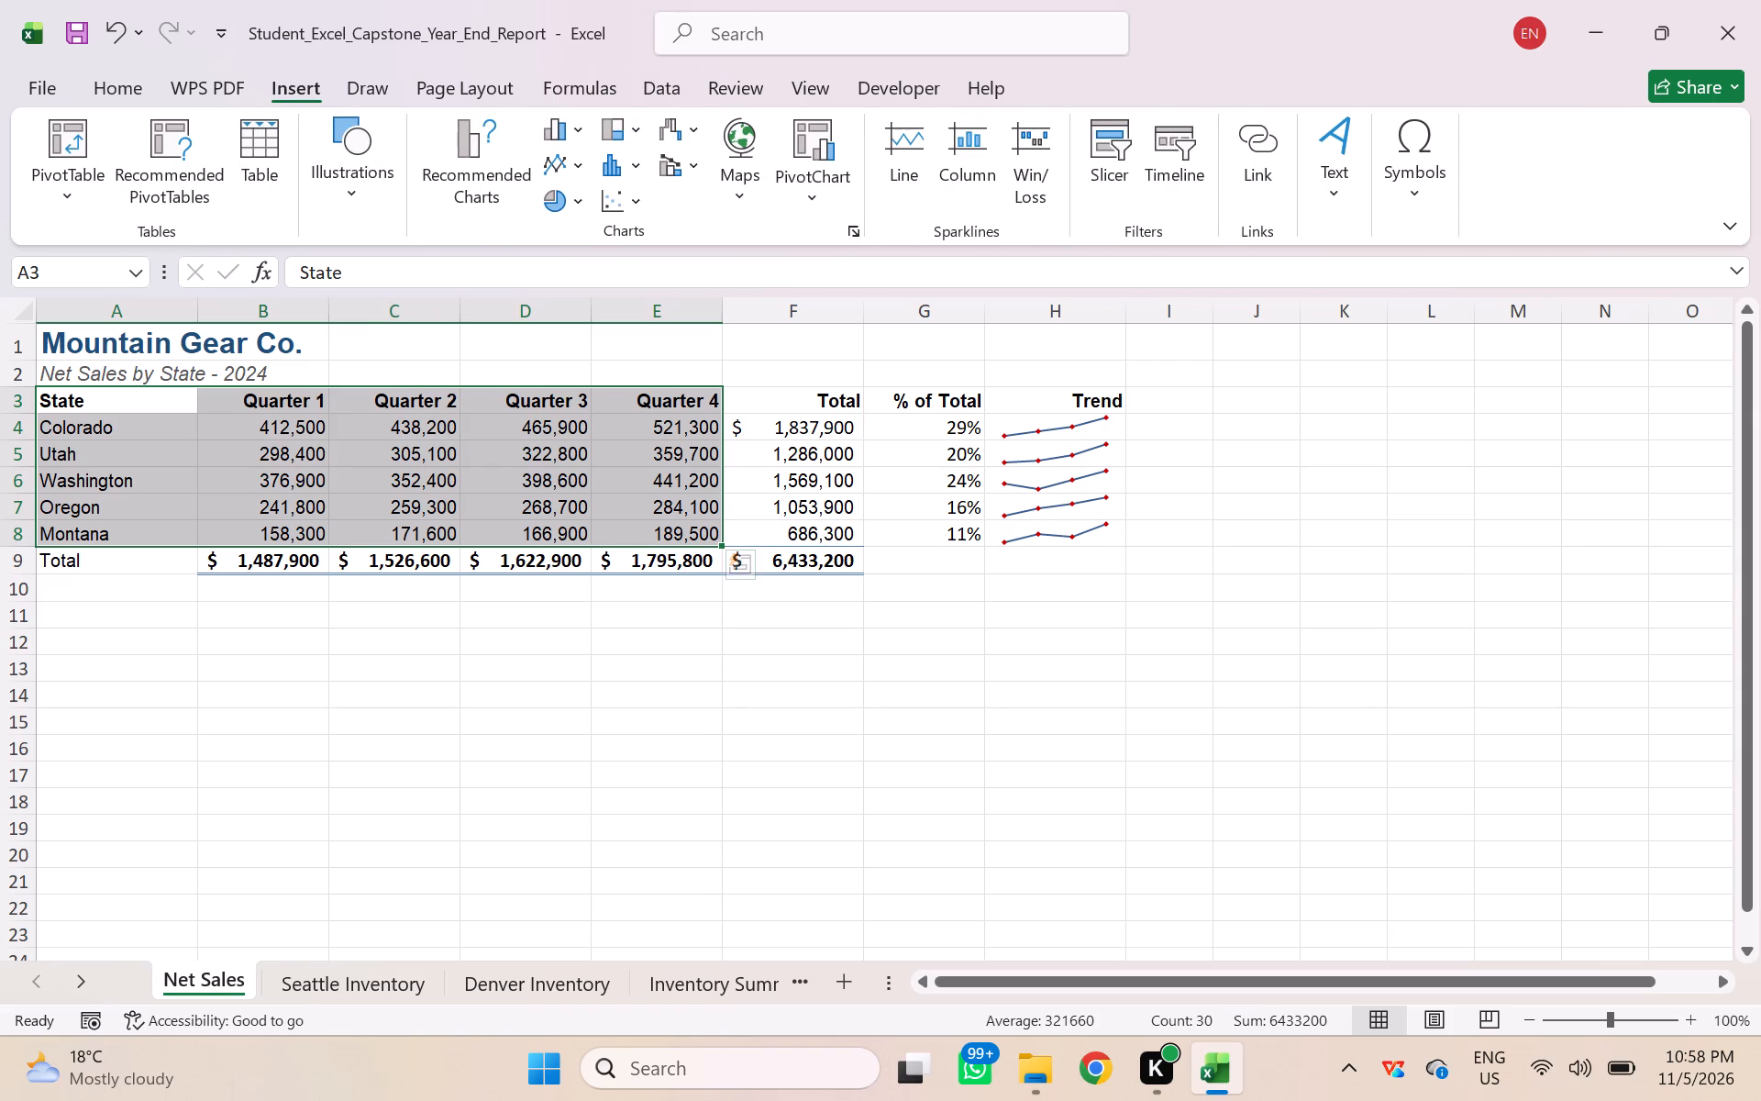
click(473, 183)
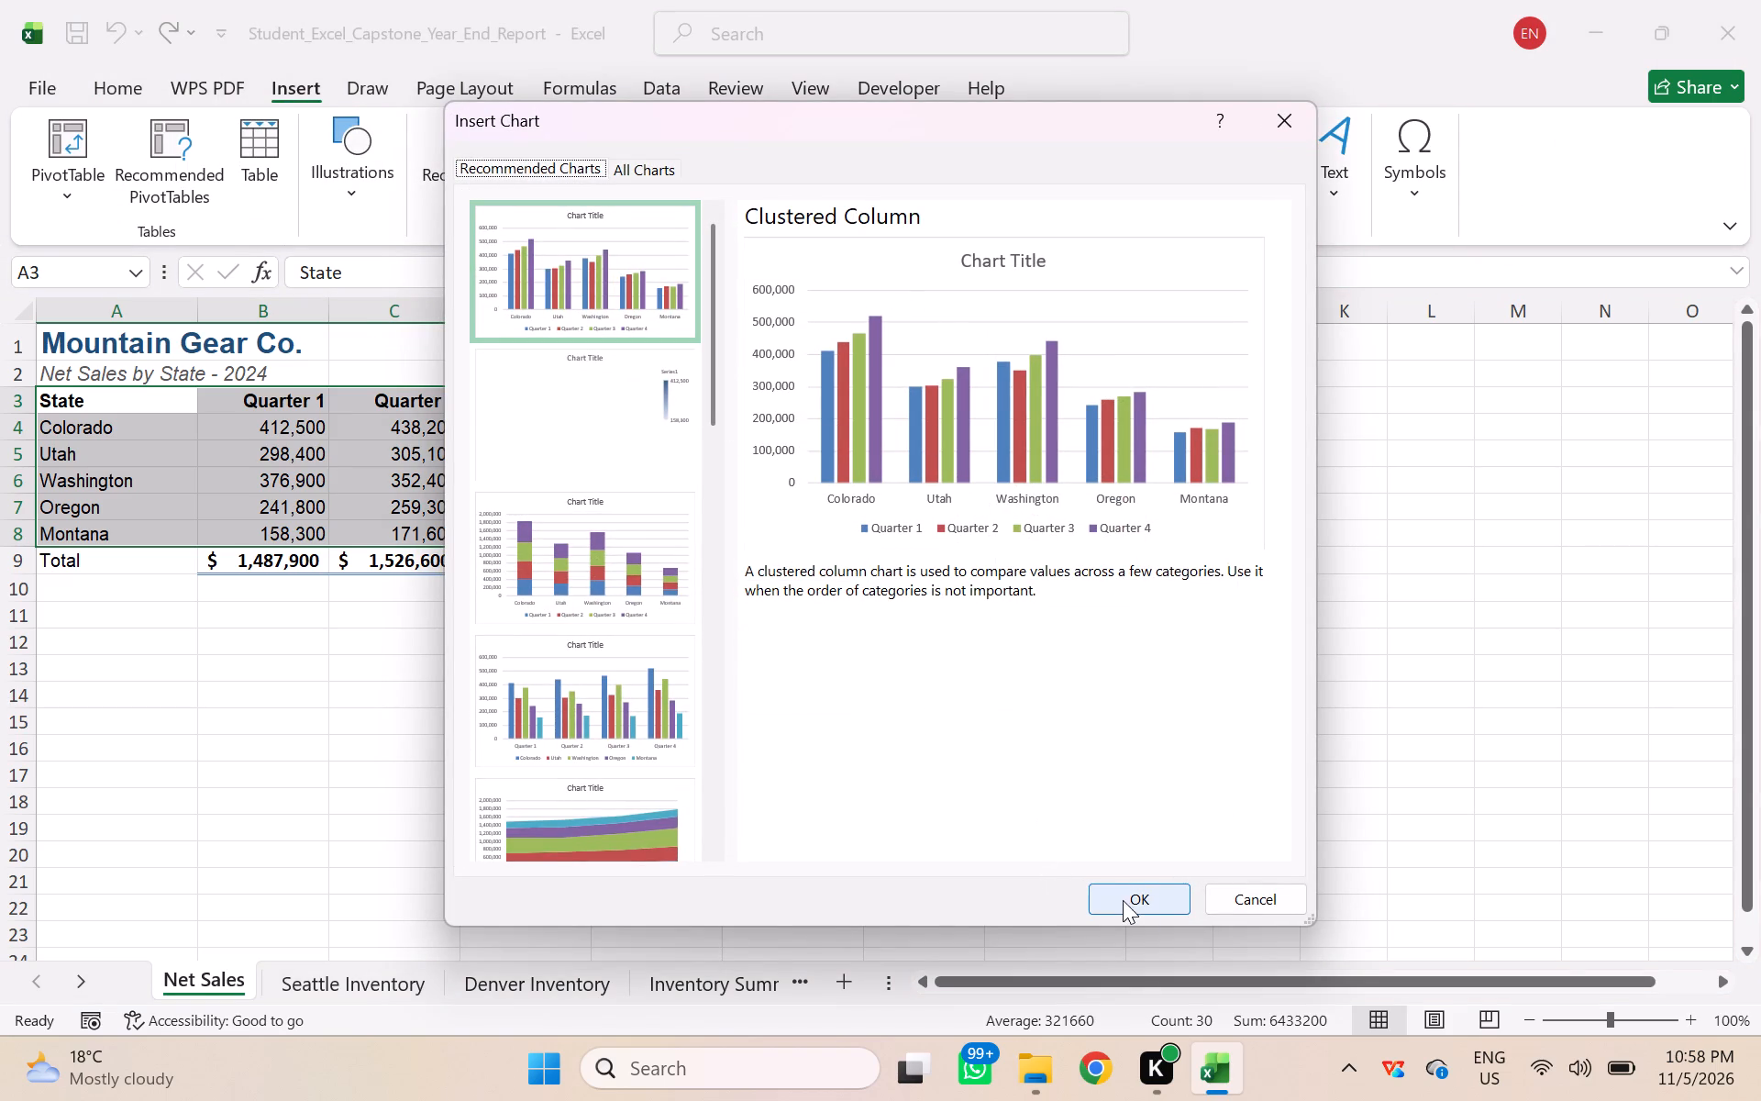
click(1147, 905)
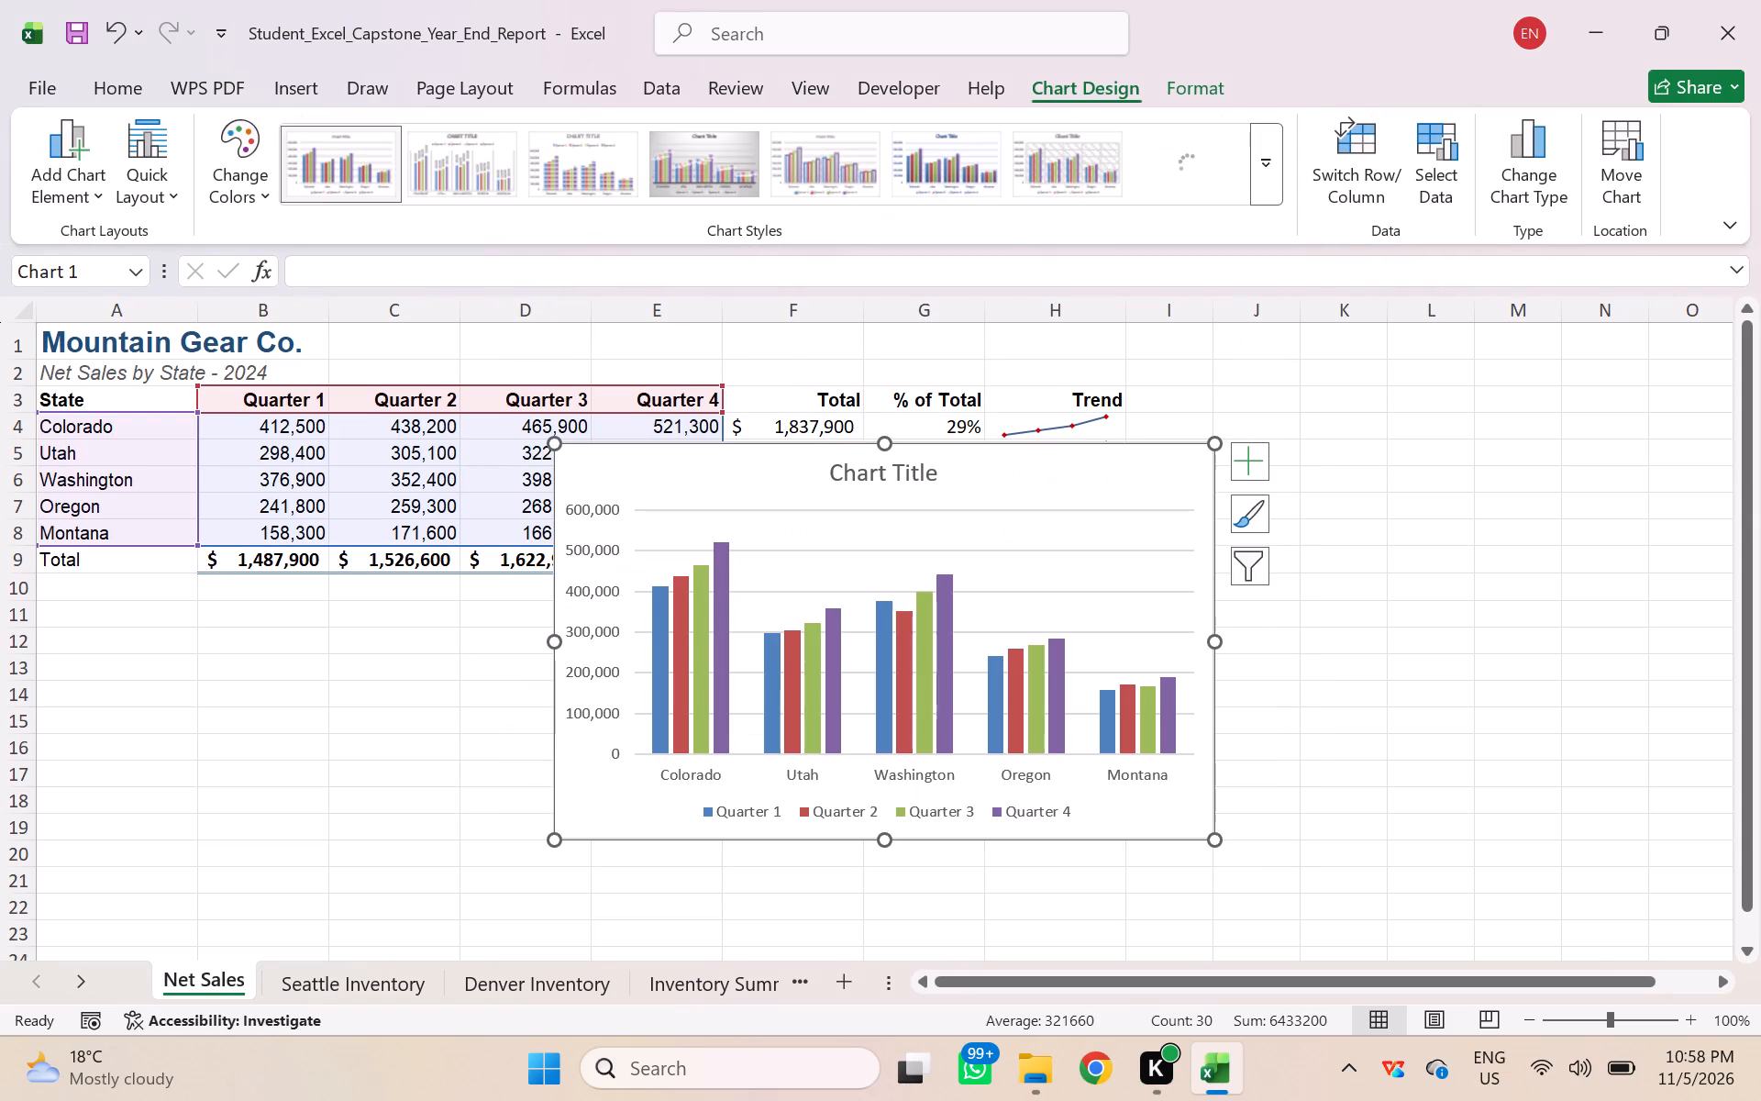
Move the column chart below the sales table and resize it to span about columns A to H, rows 11 to 24.
scroll(1396, 613, down, 1)
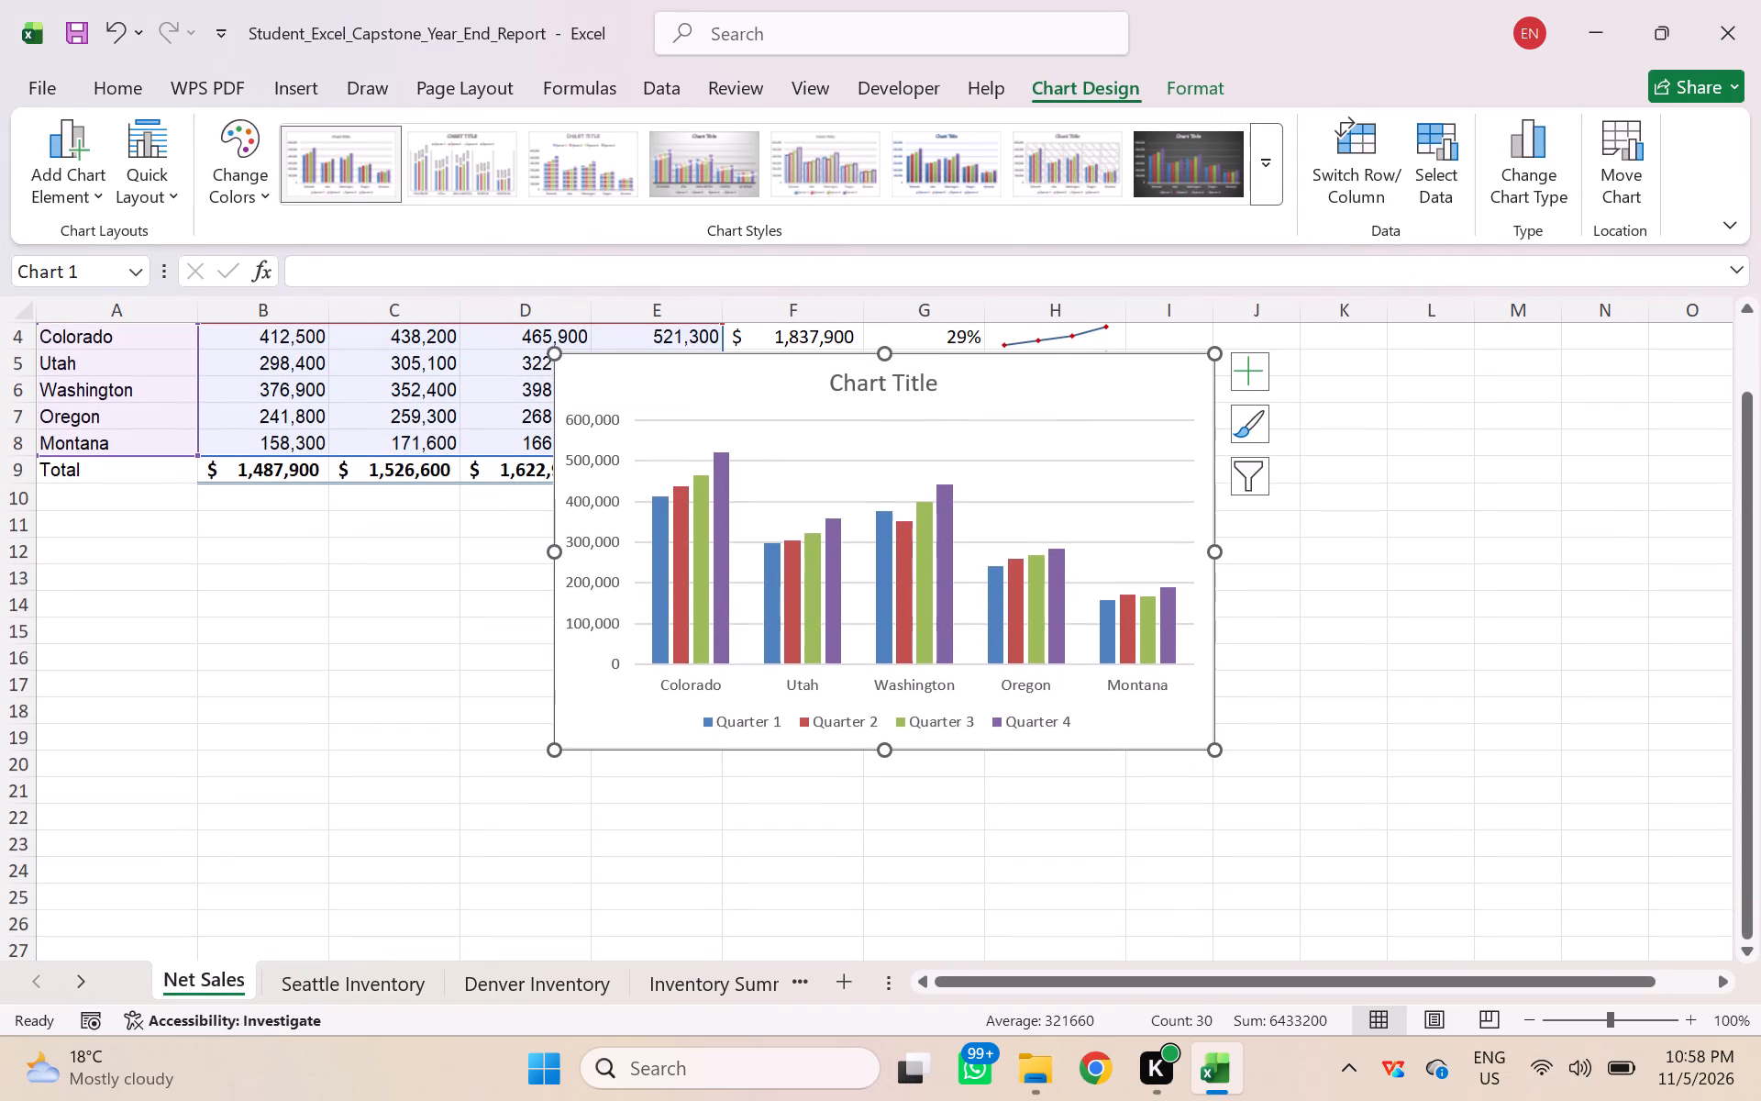
drag(1015, 377, 641, 544)
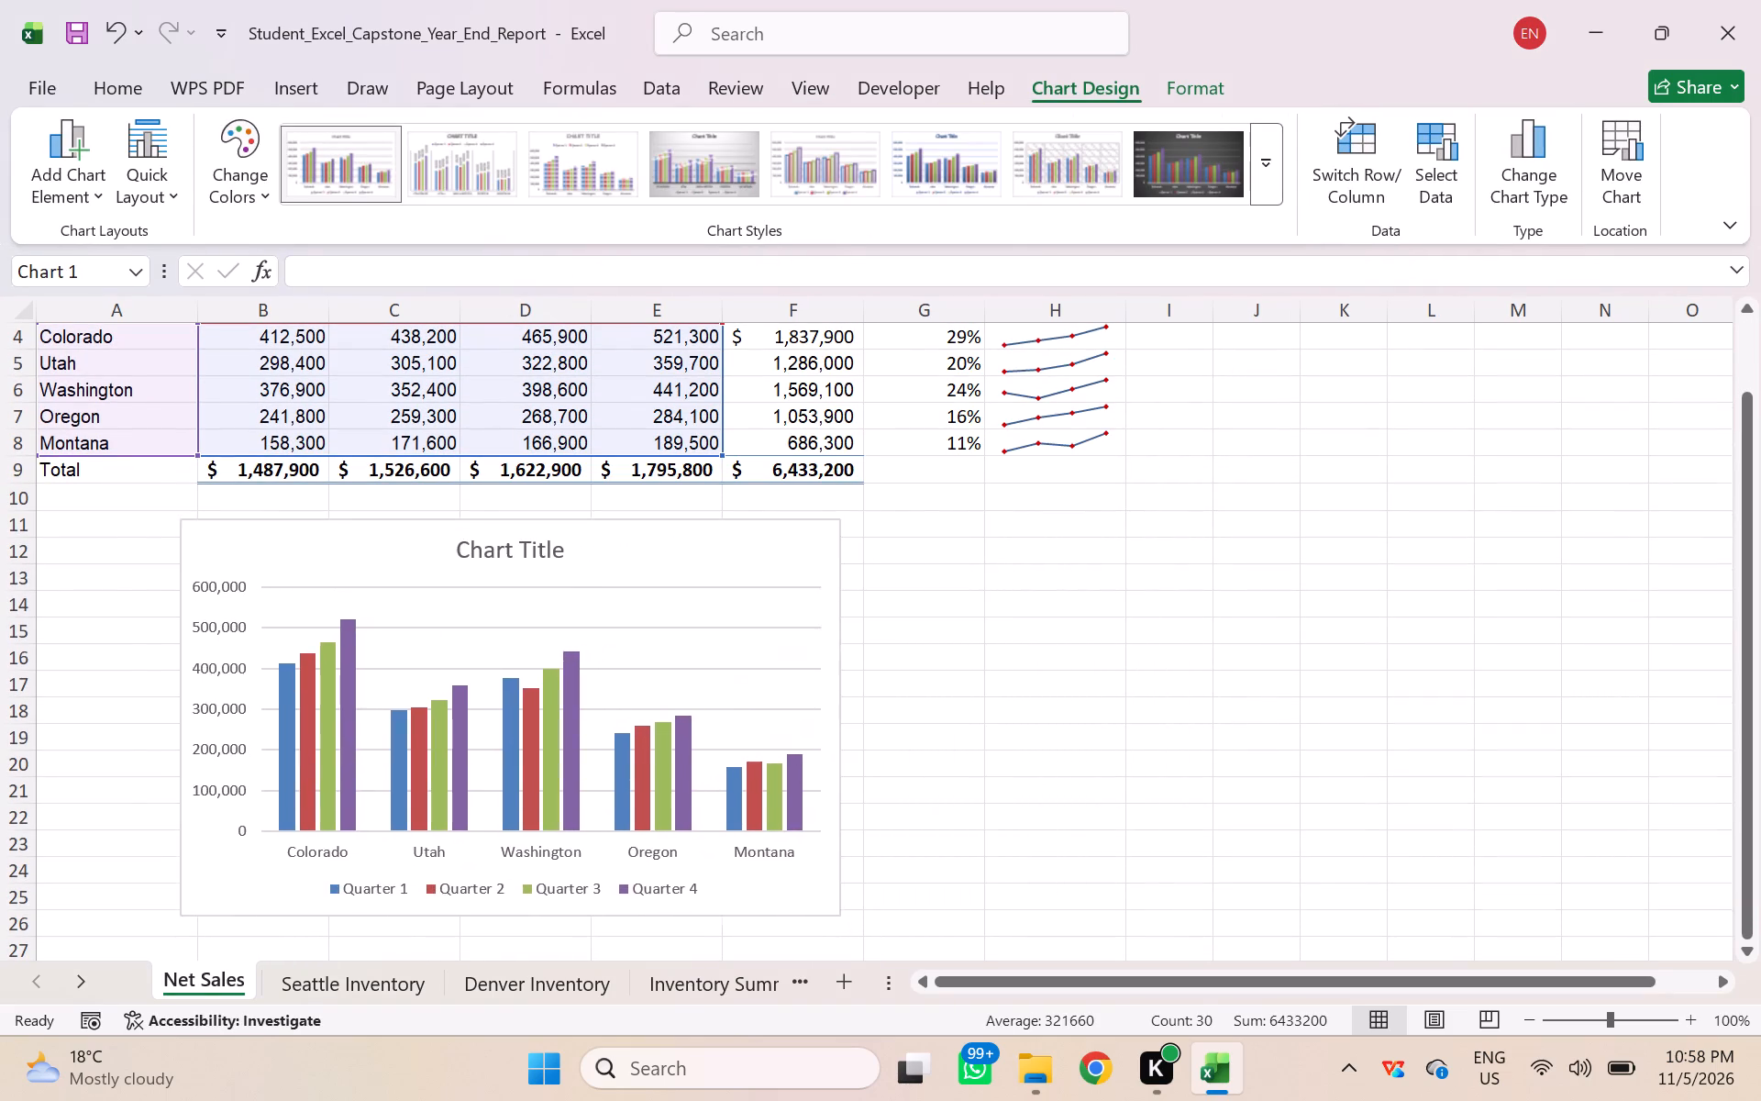
drag(641, 544, 523, 546)
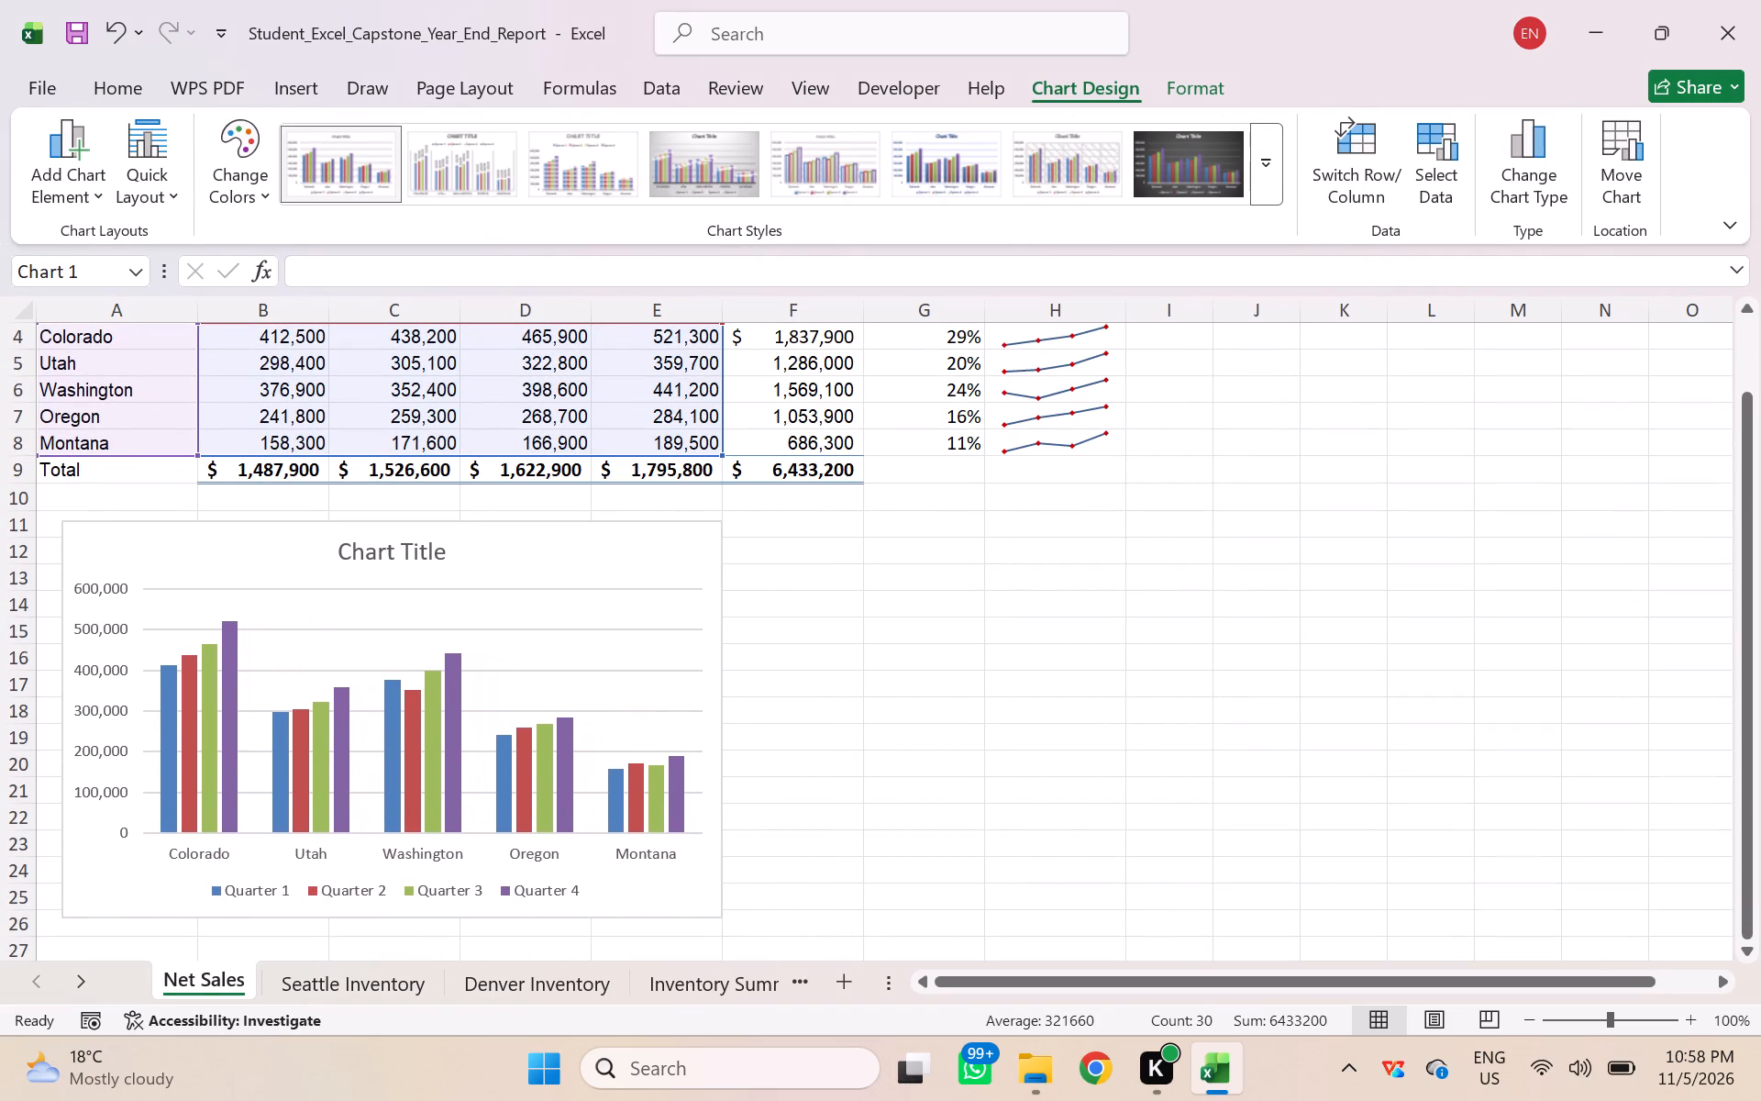
drag(523, 546, 522, 545)
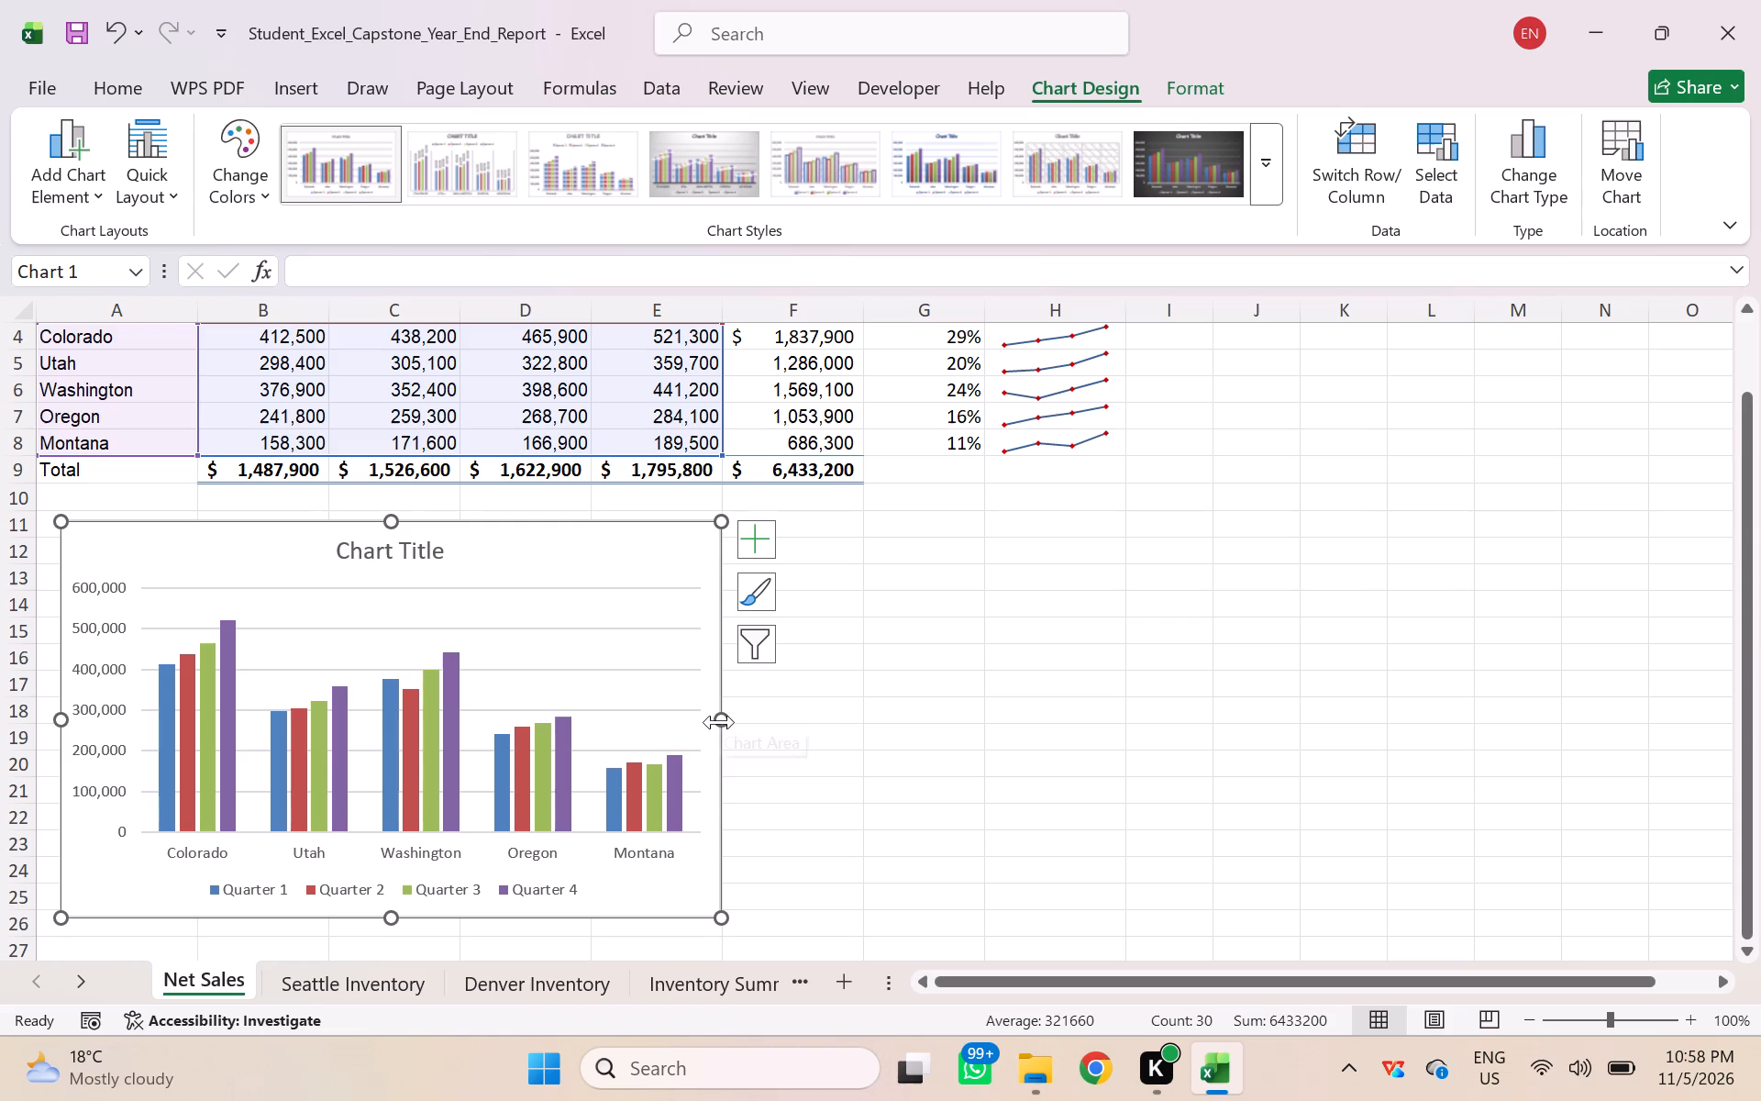
drag(720, 722, 1020, 734)
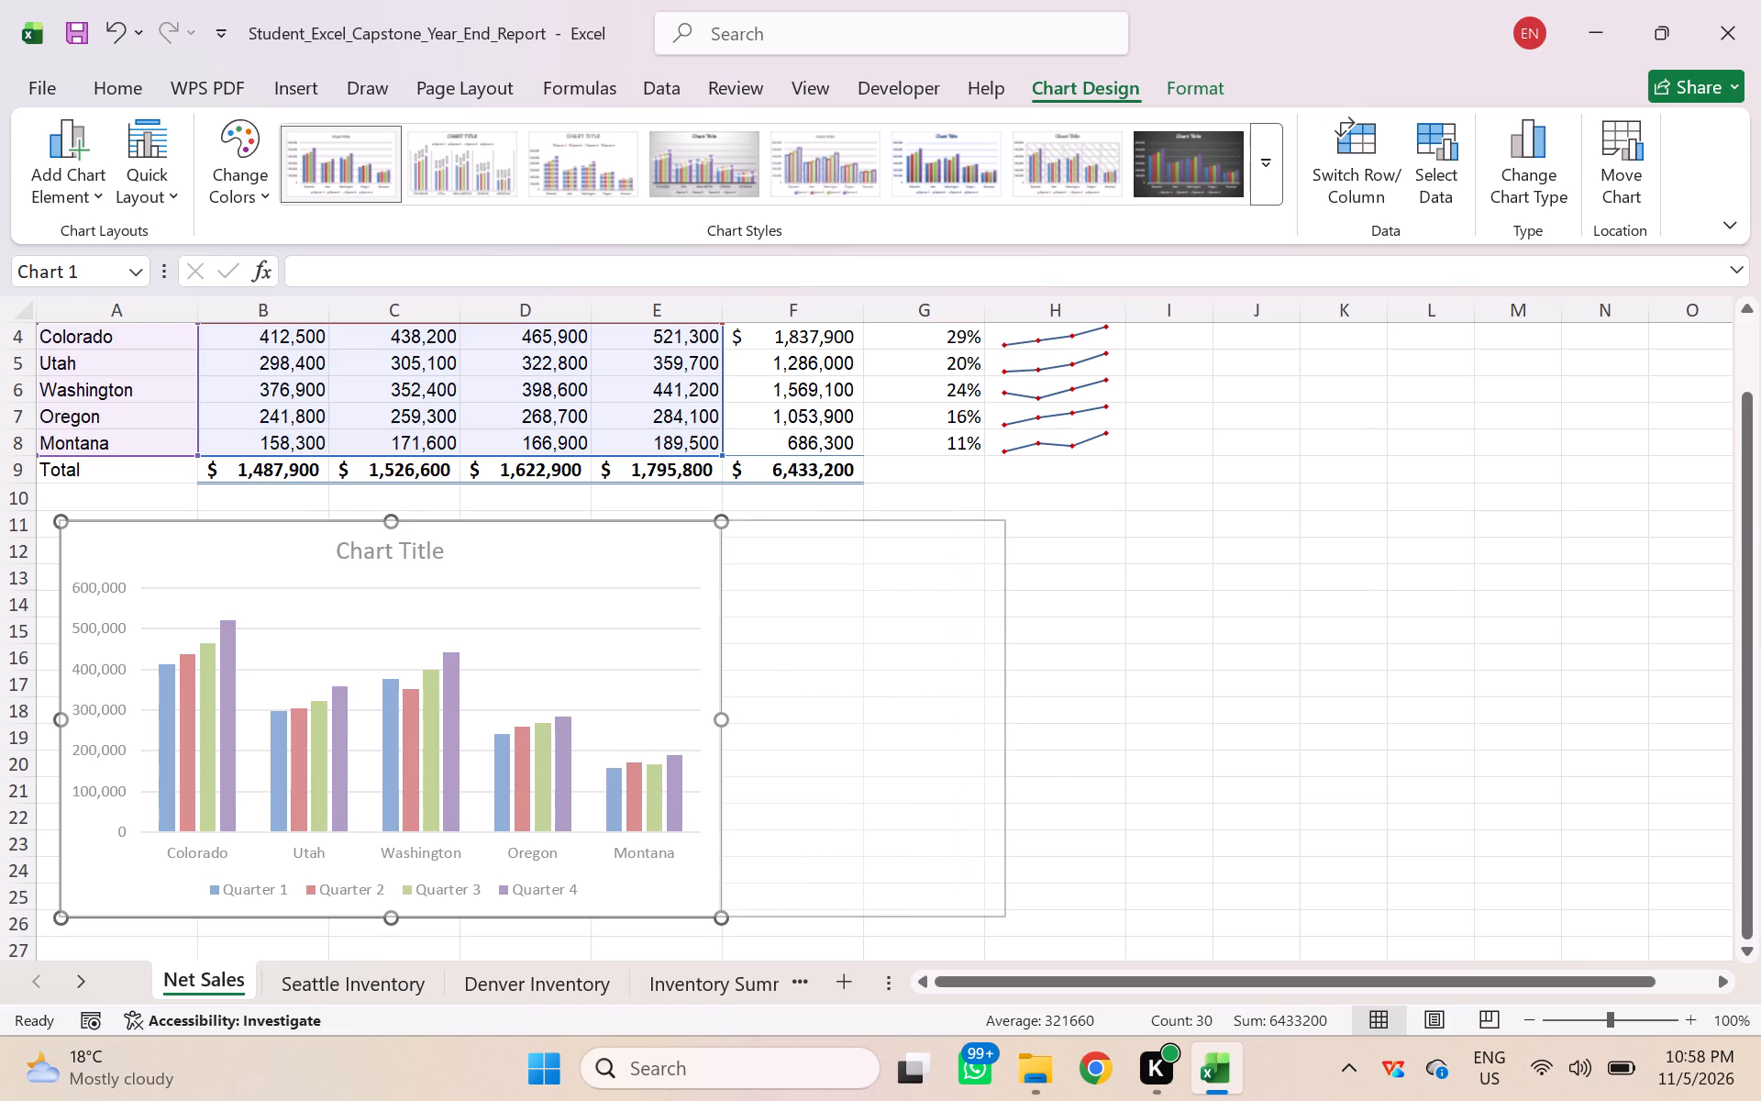
drag(1020, 734, 1058, 734)
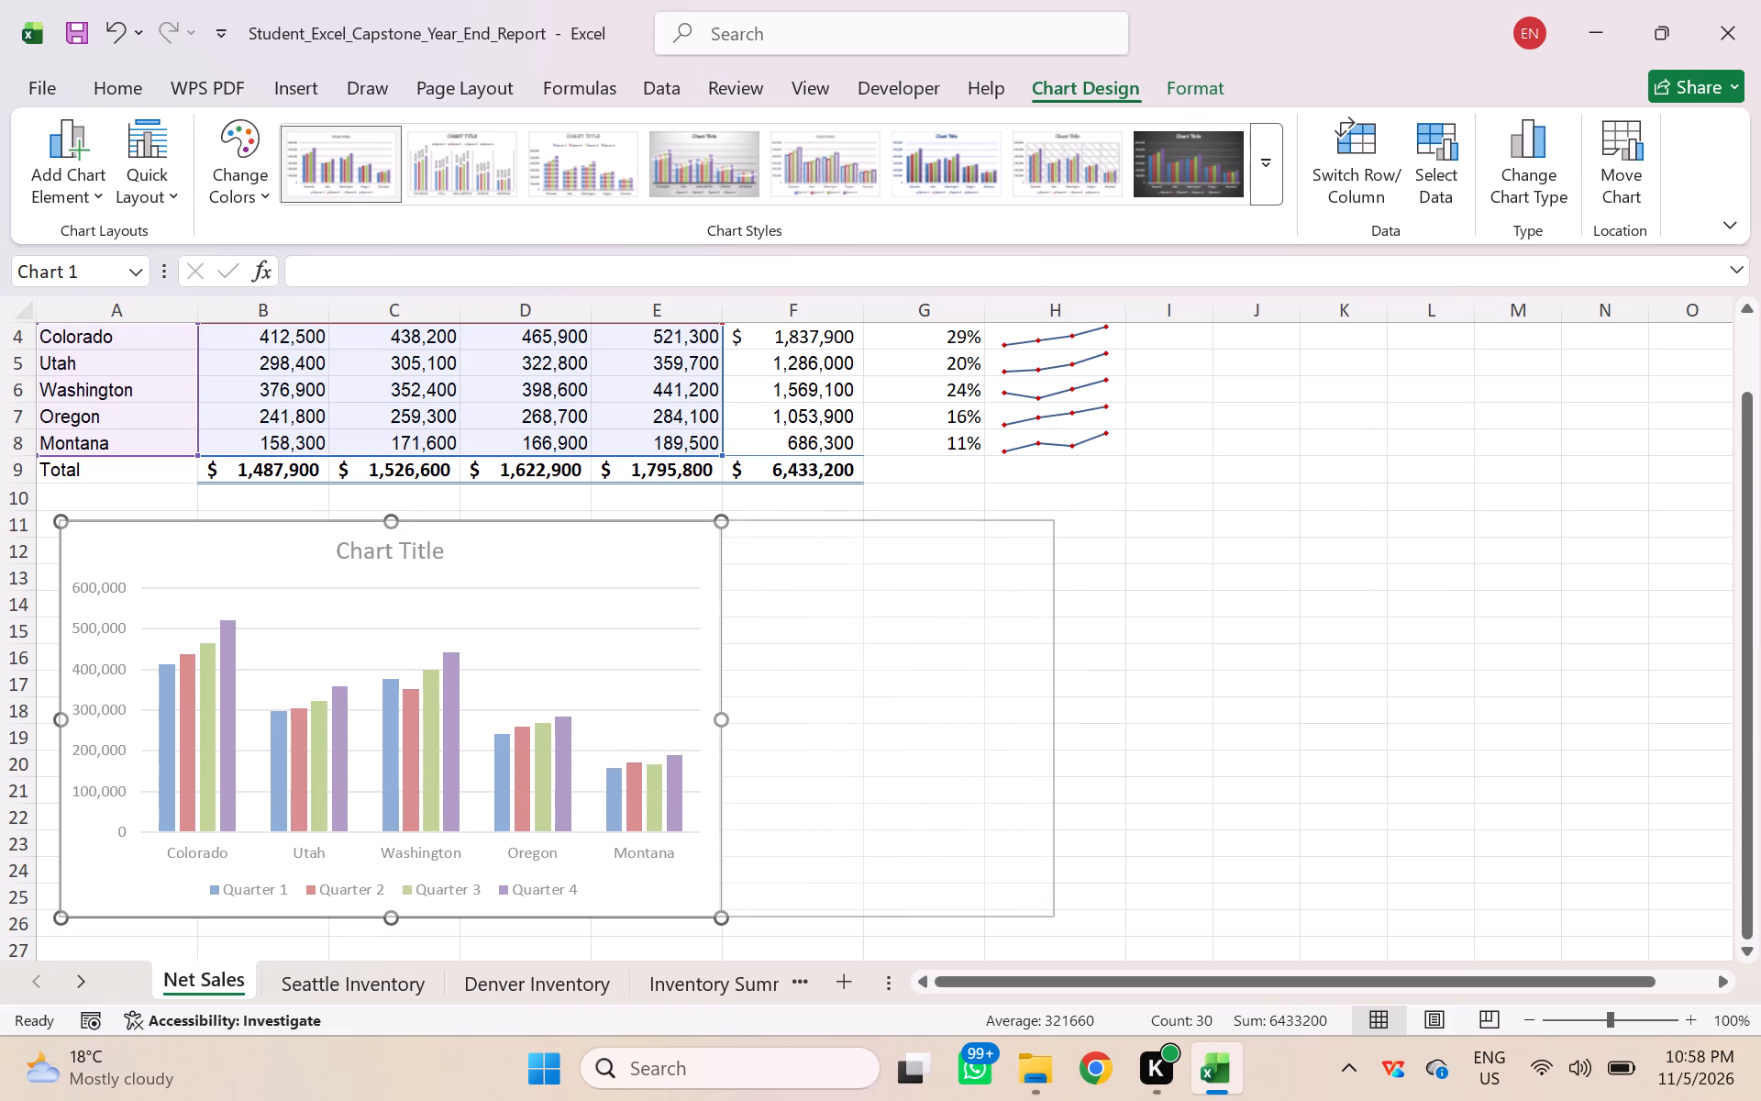
drag(1058, 734, 1080, 736)
scroll(1358, 710, down, 1)
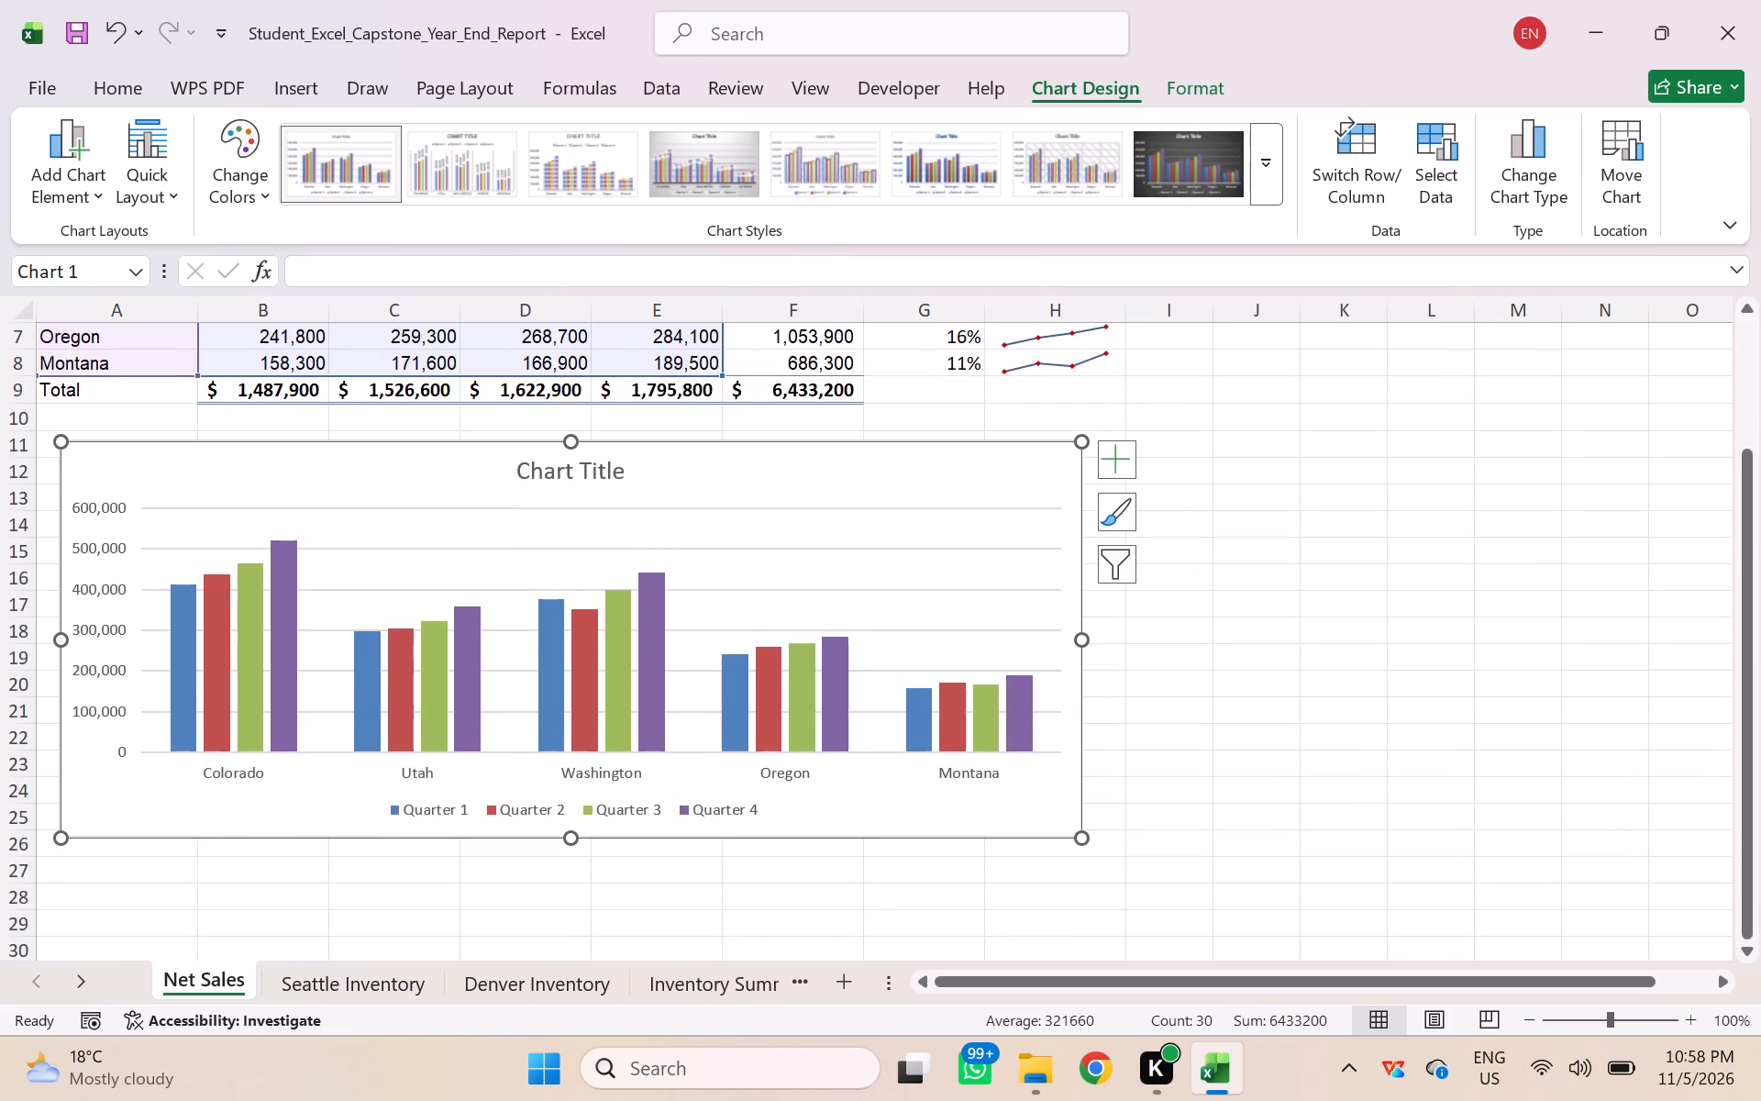
drag(571, 839, 574, 794)
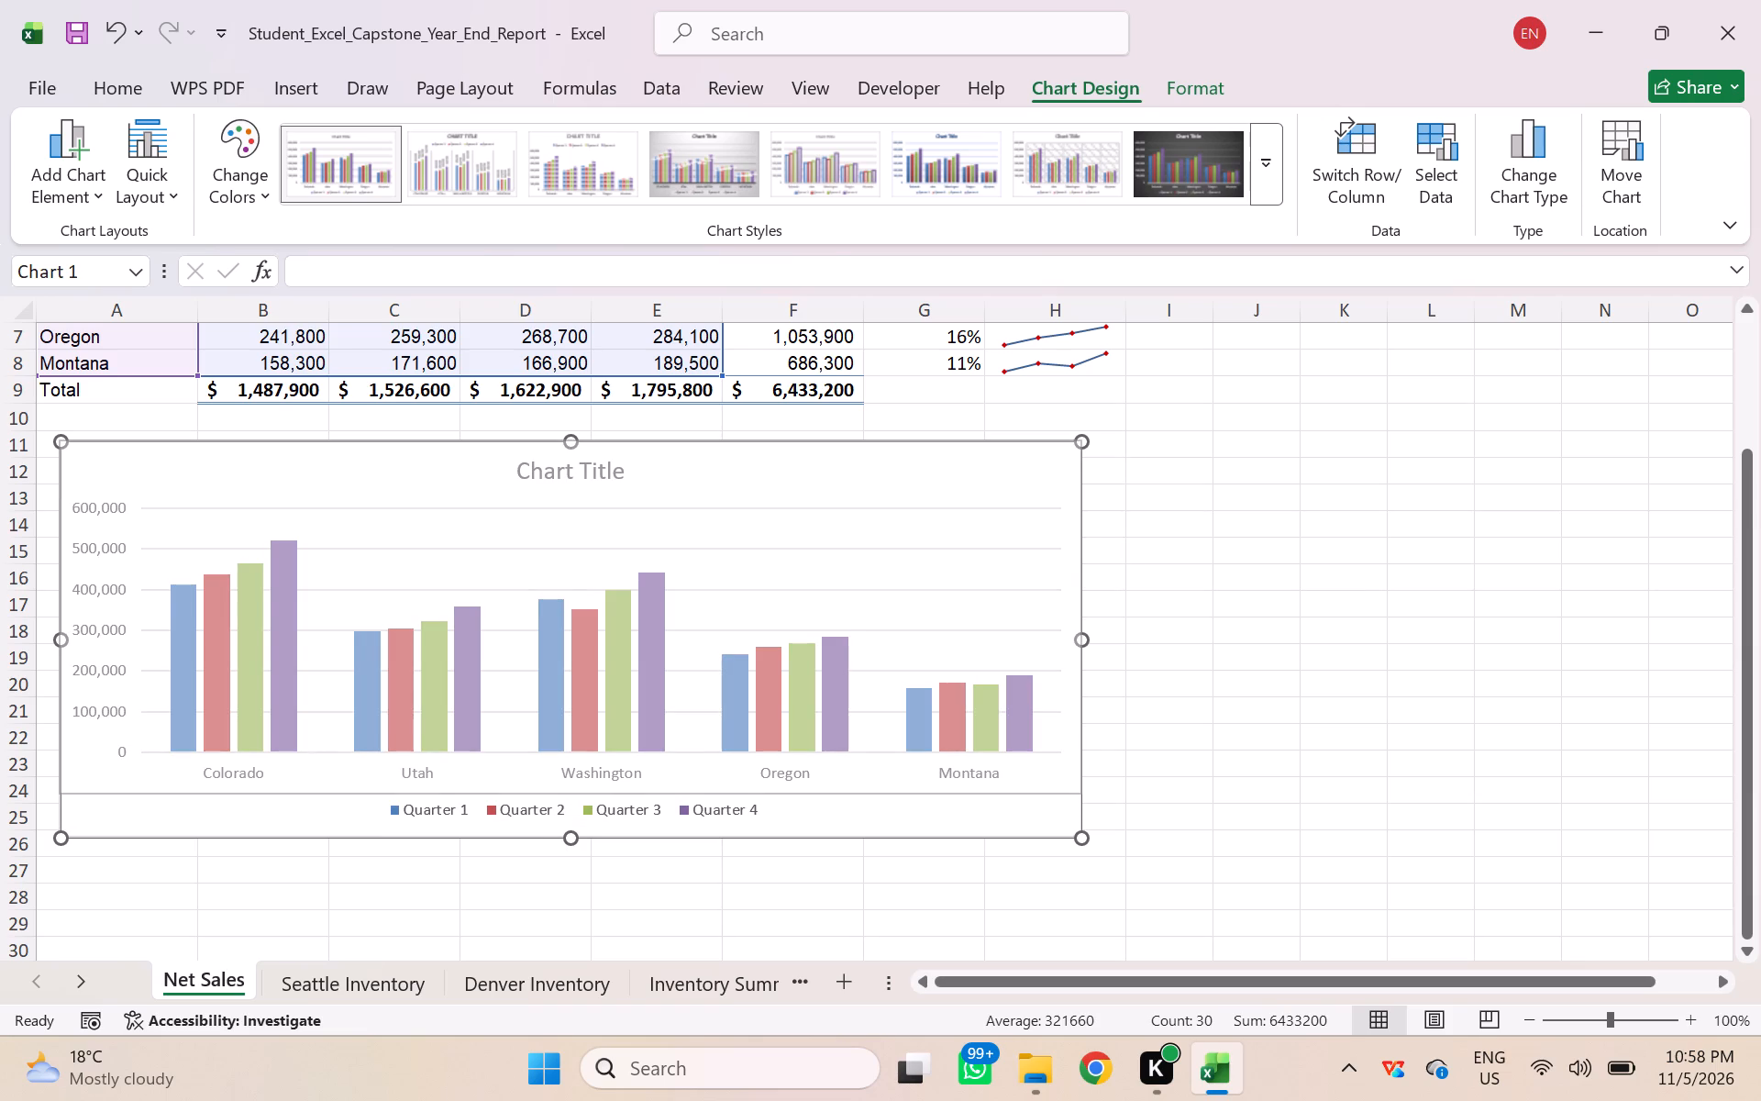
Replace the chart's placeholder title with Quarterly Net Sales by State.
click(570, 469)
double_click(593, 468)
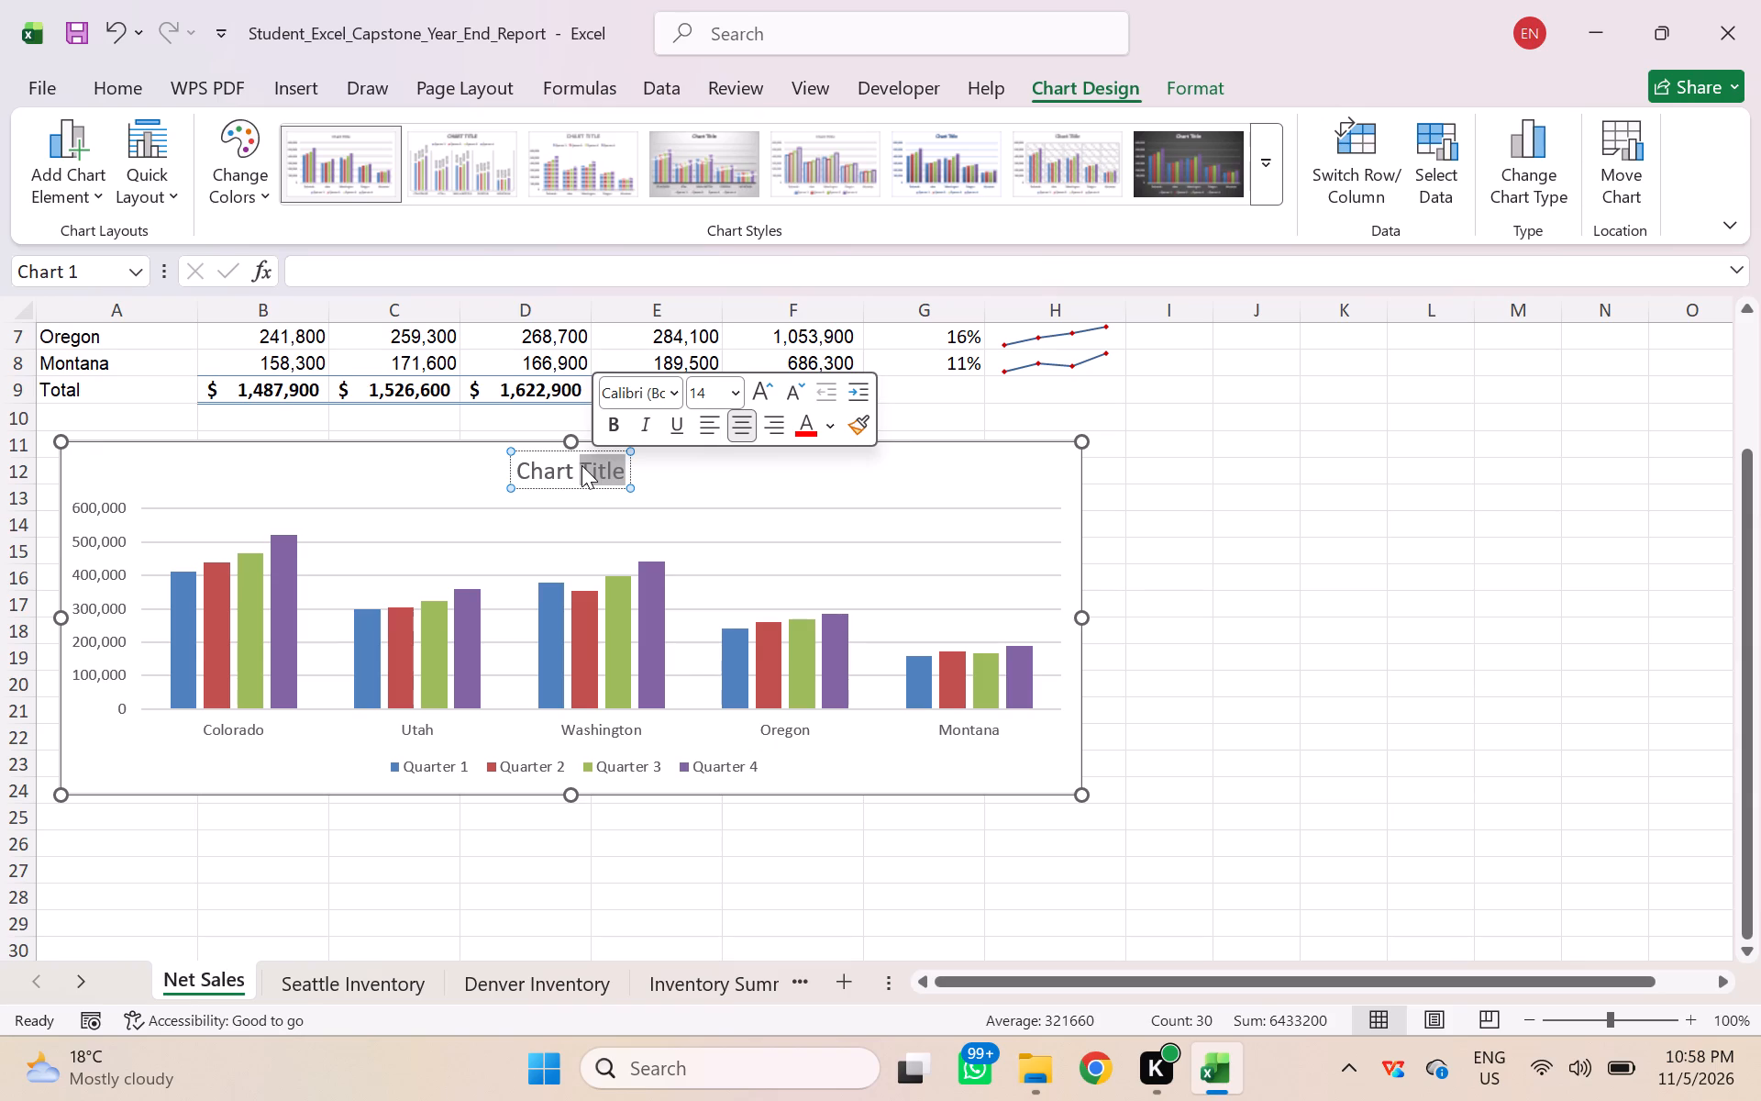
key(BackSpace)
key(BackSpace)
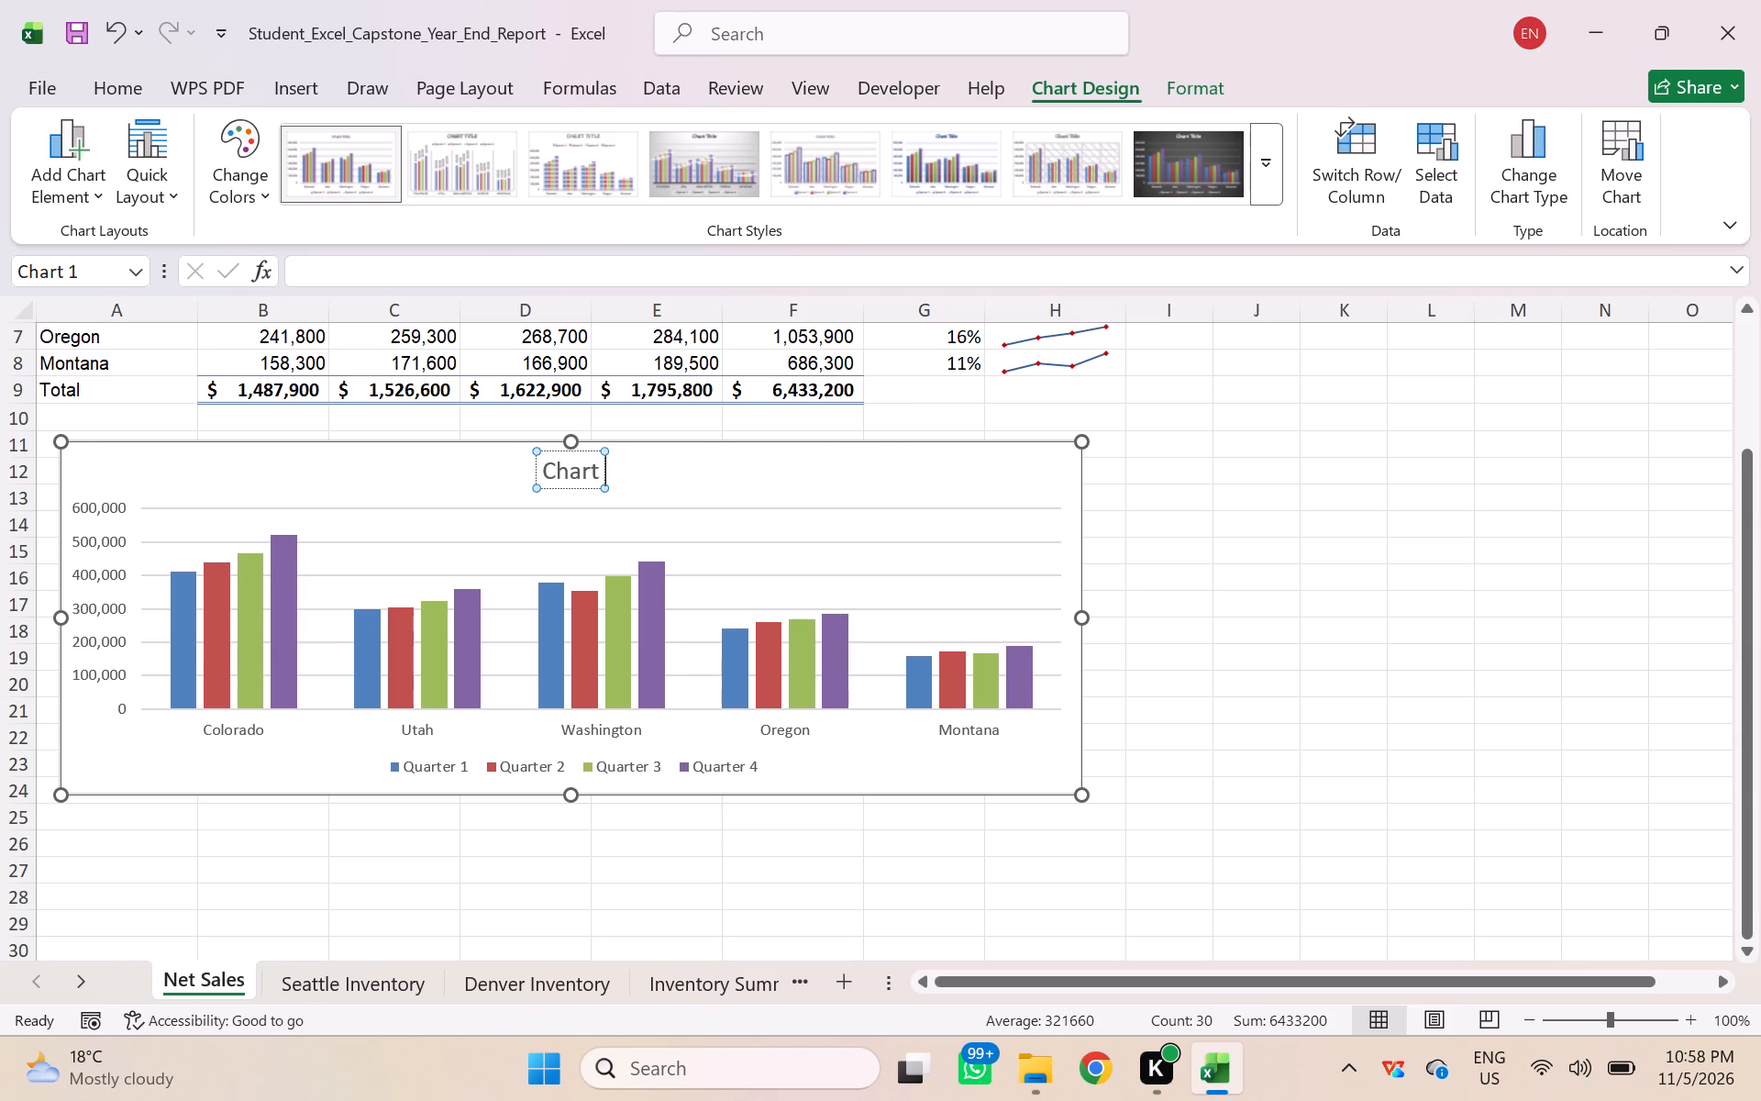
key(BackSpace)
key(BackSpace)
key(BackSpace)
key(BackSpace)
key(BackSpace)
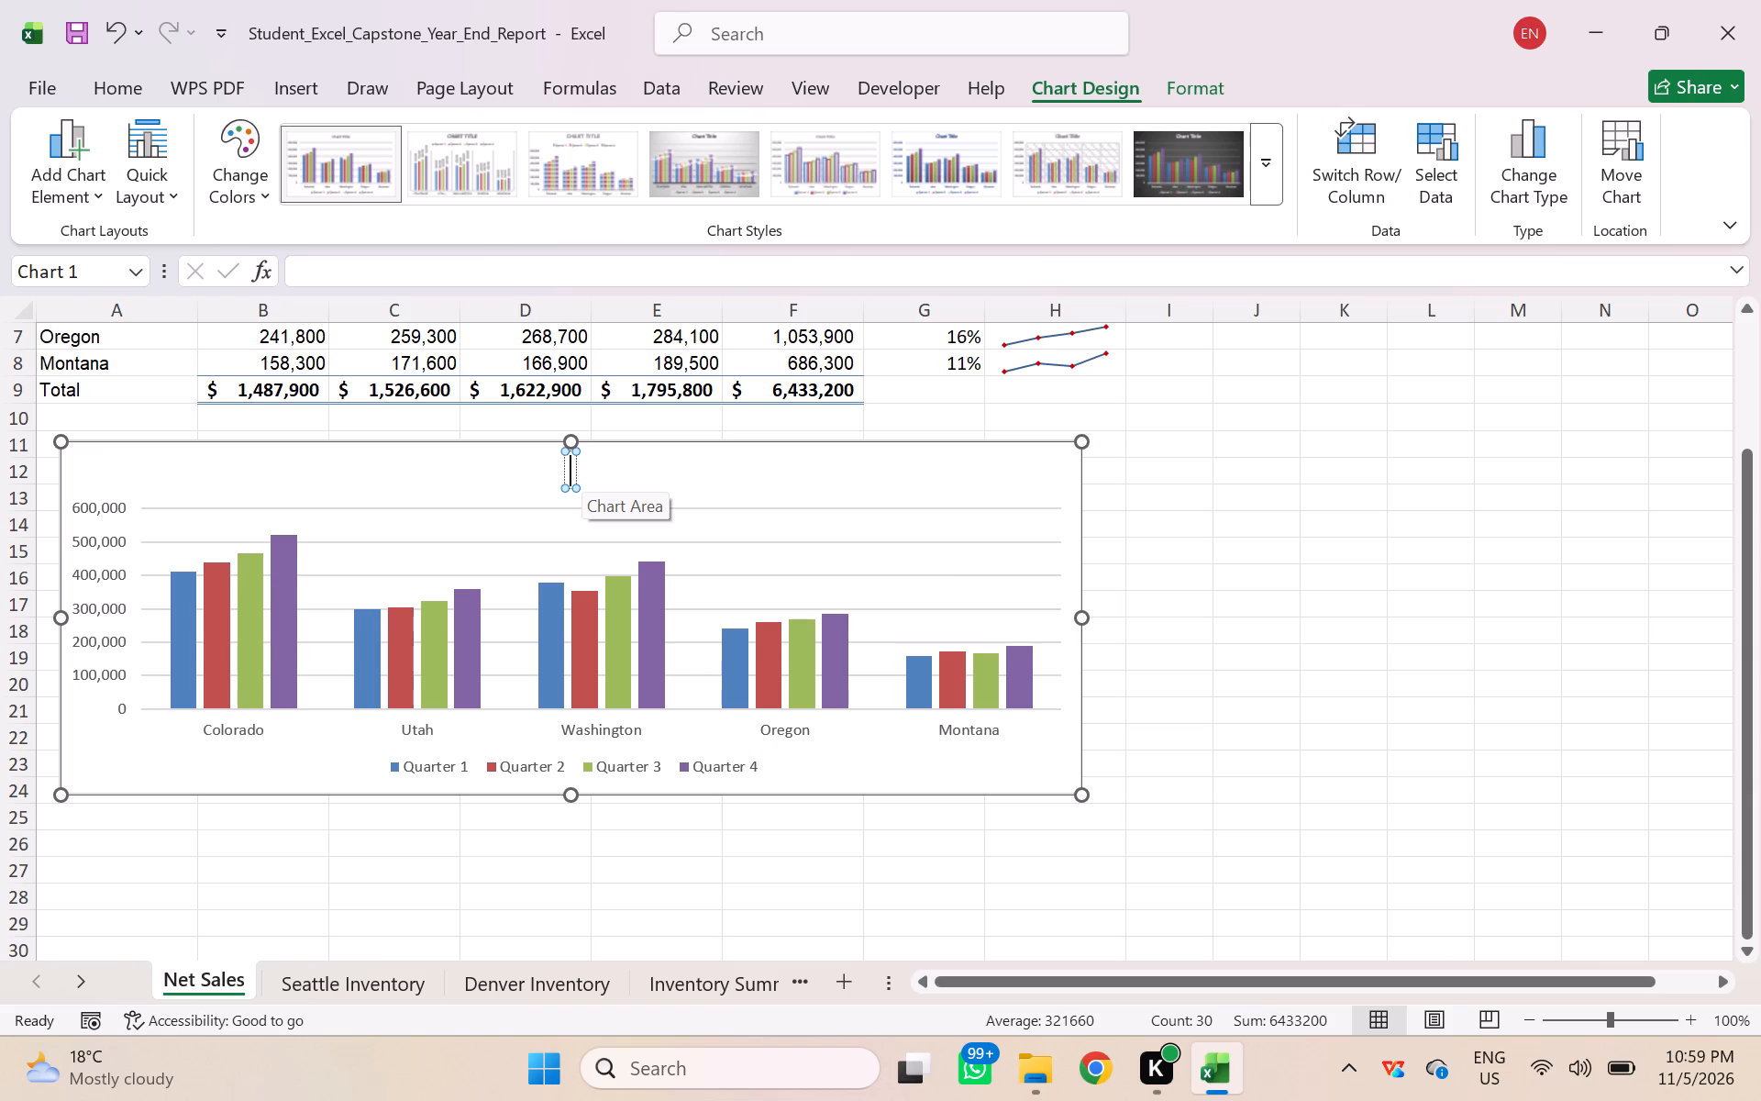
text(uarter)
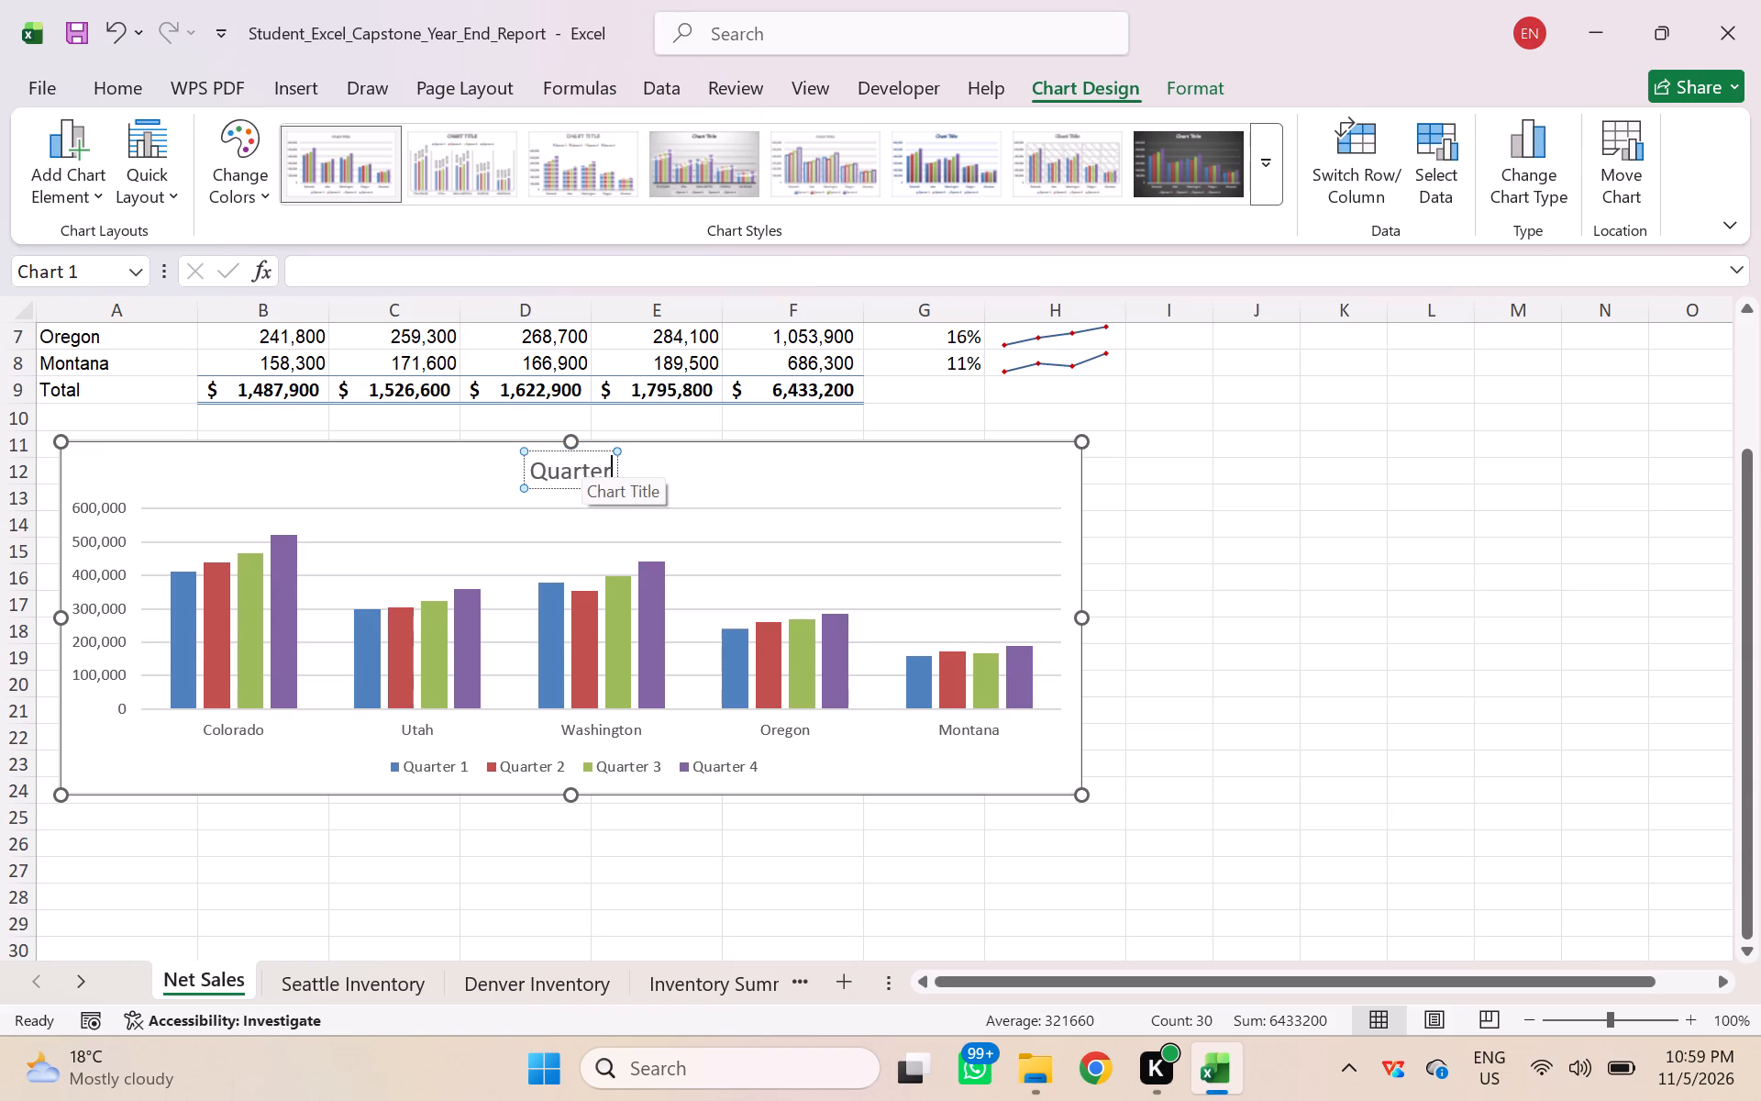
text(ly)
key(space)
text(Net)
key(space)
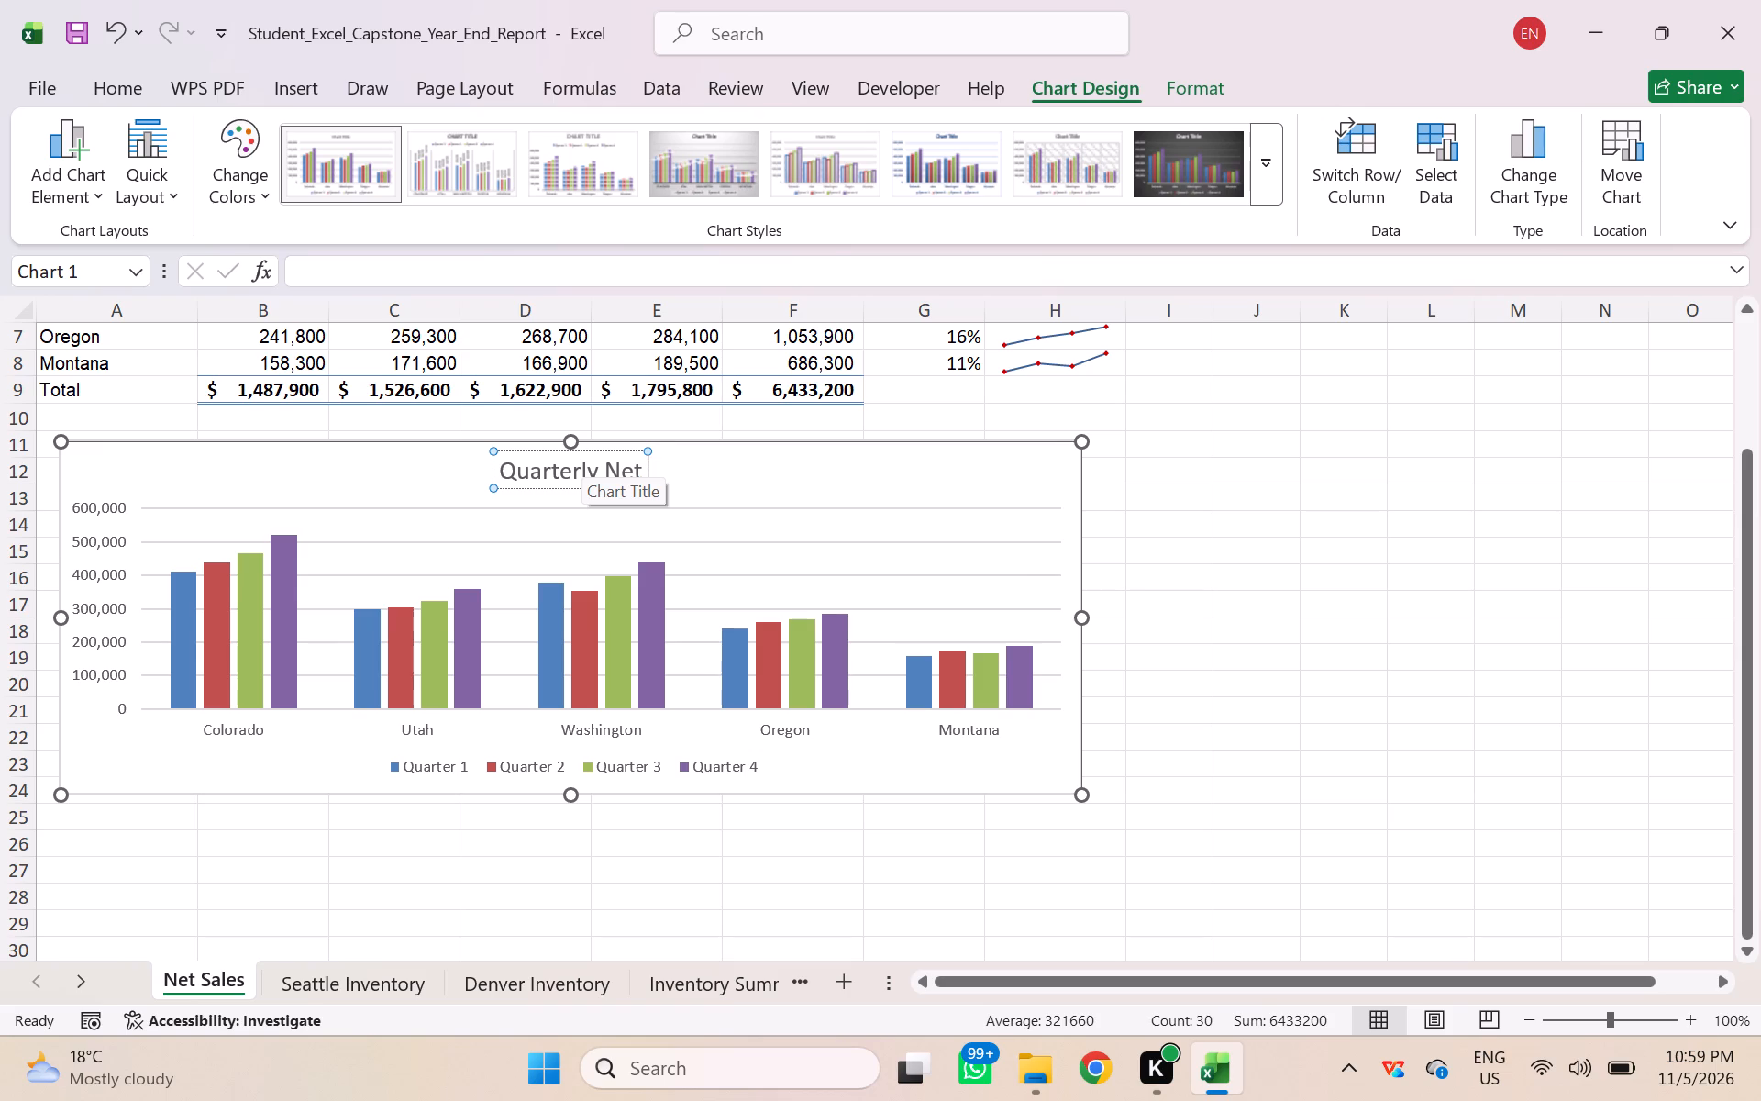
text(Sa)
text(les by)
key(space)
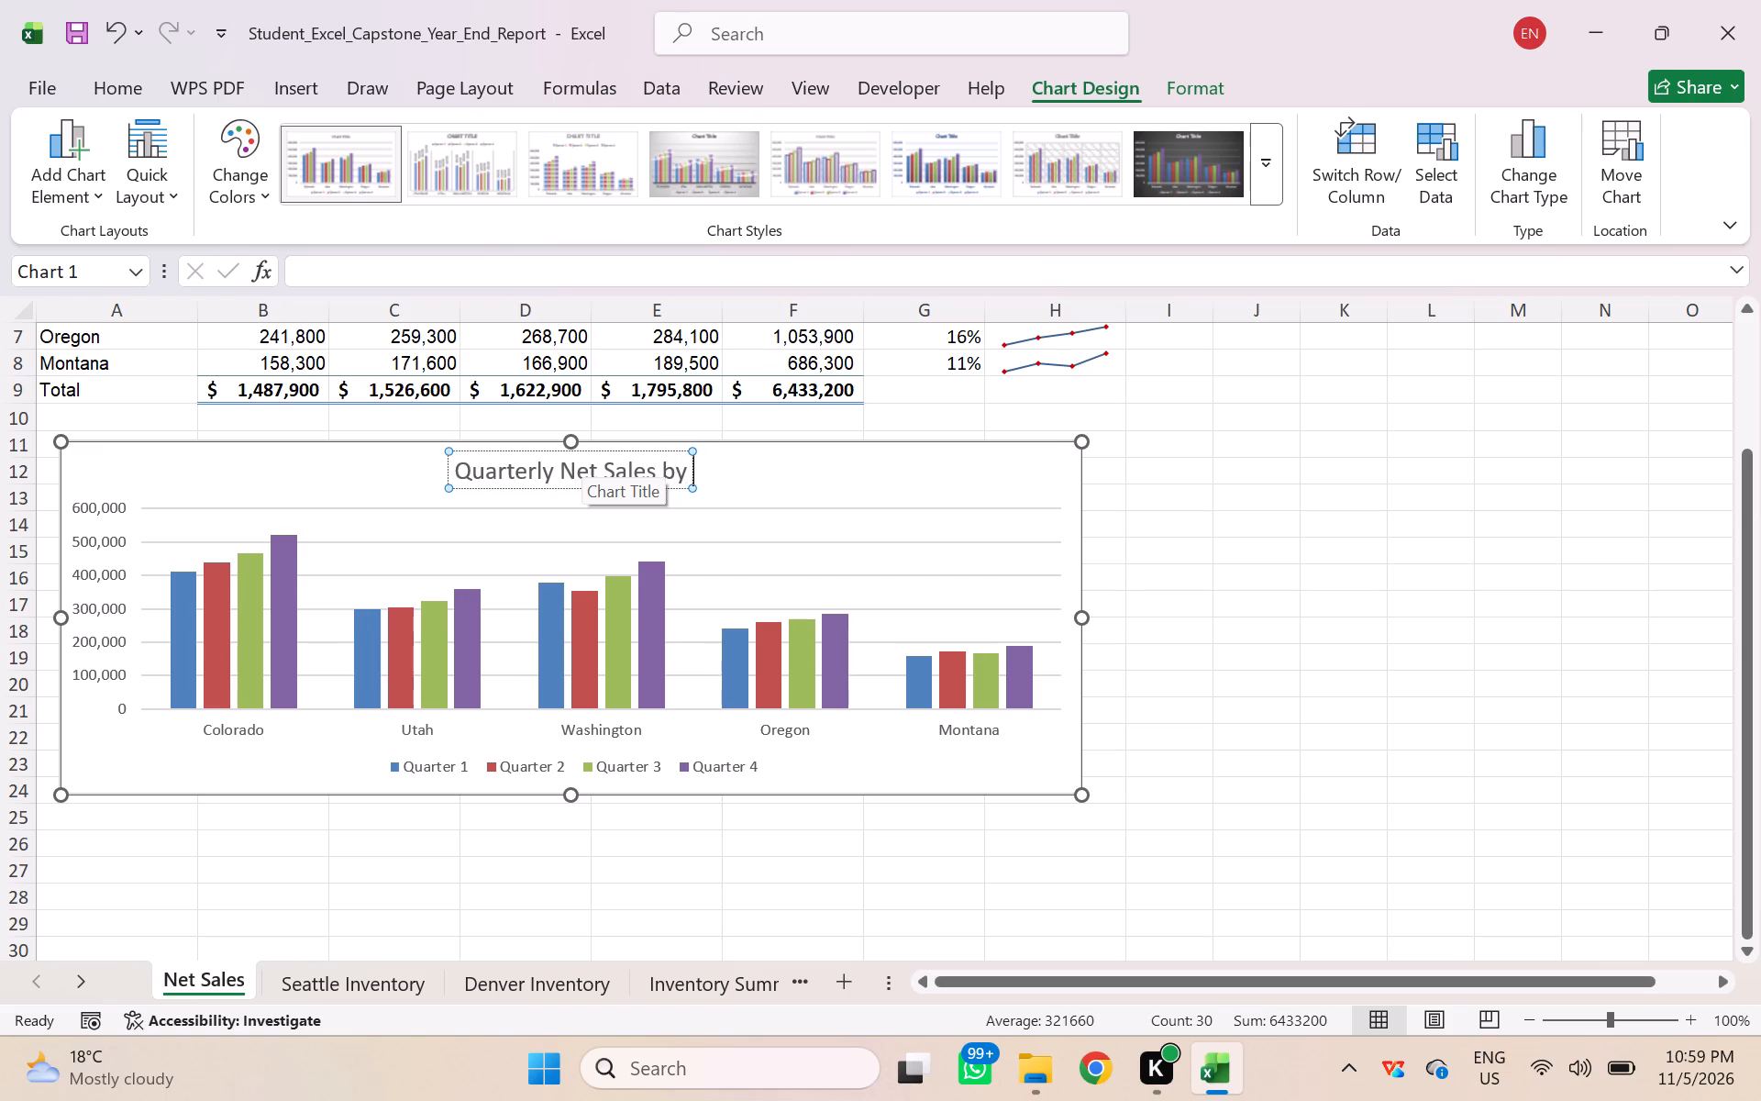
text(State)
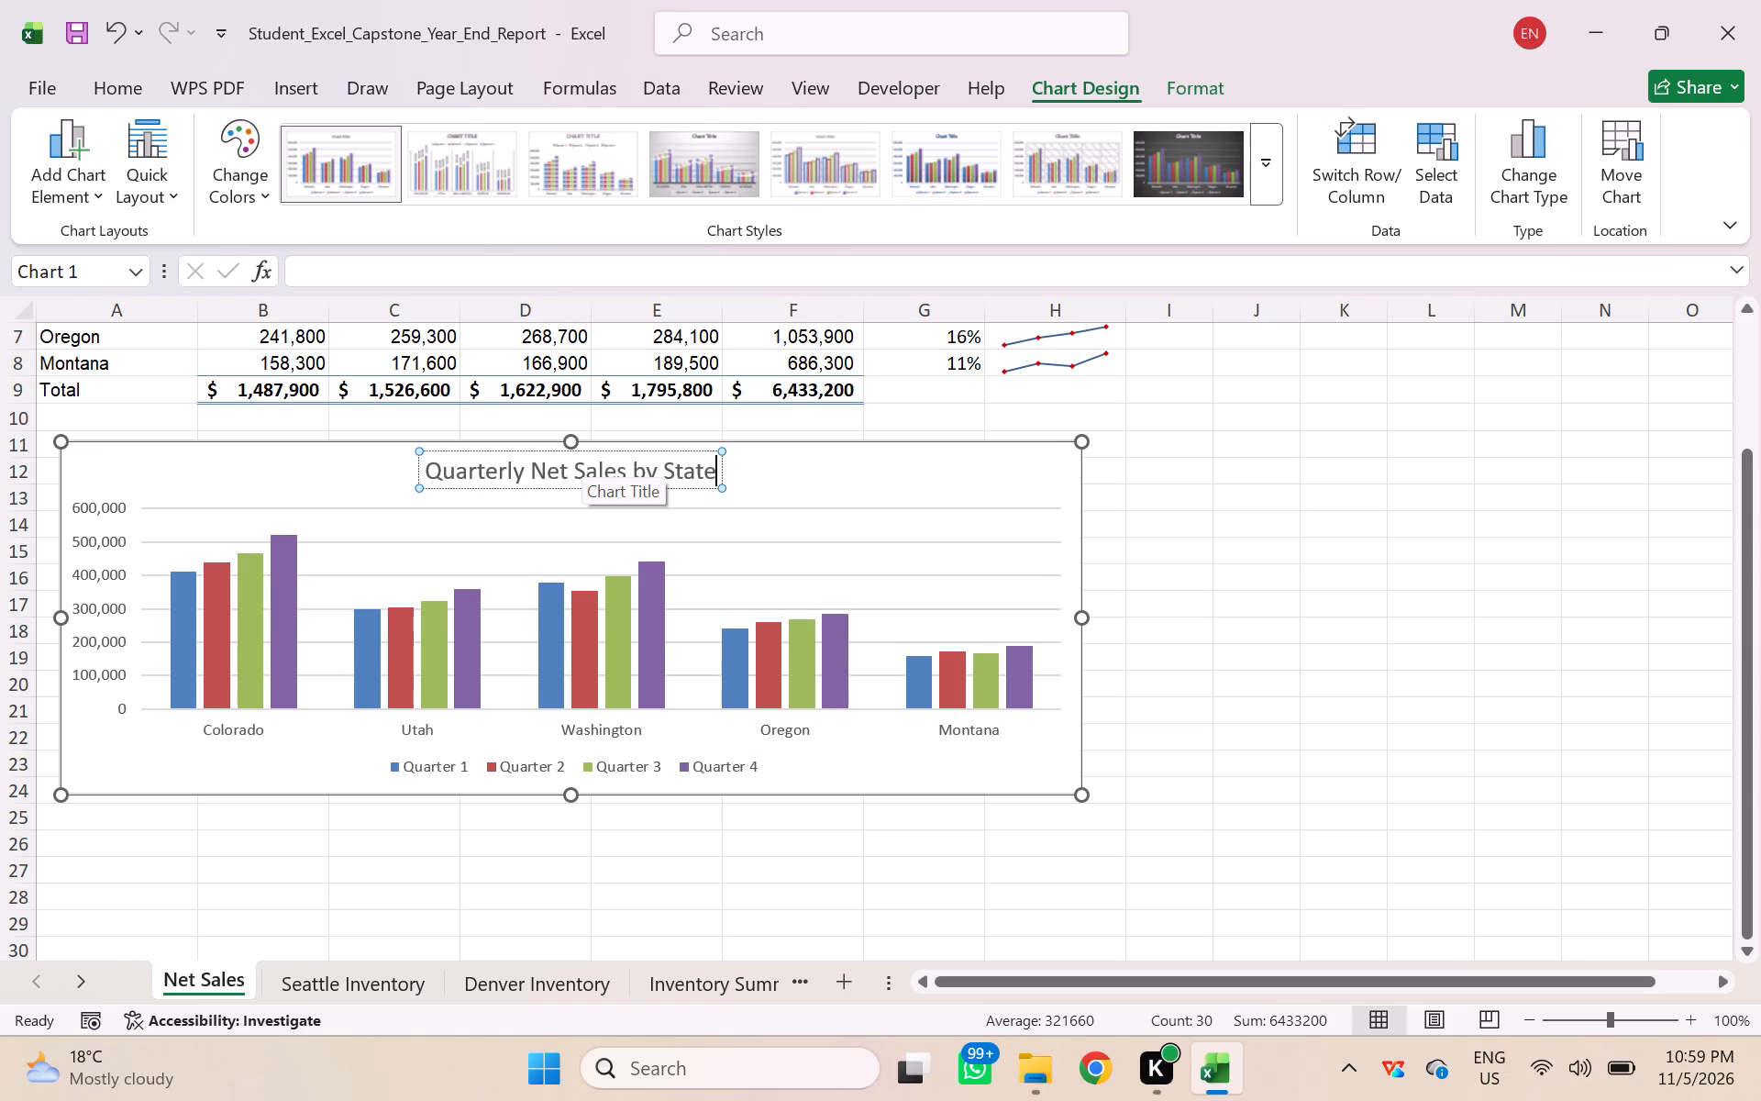
click(880, 493)
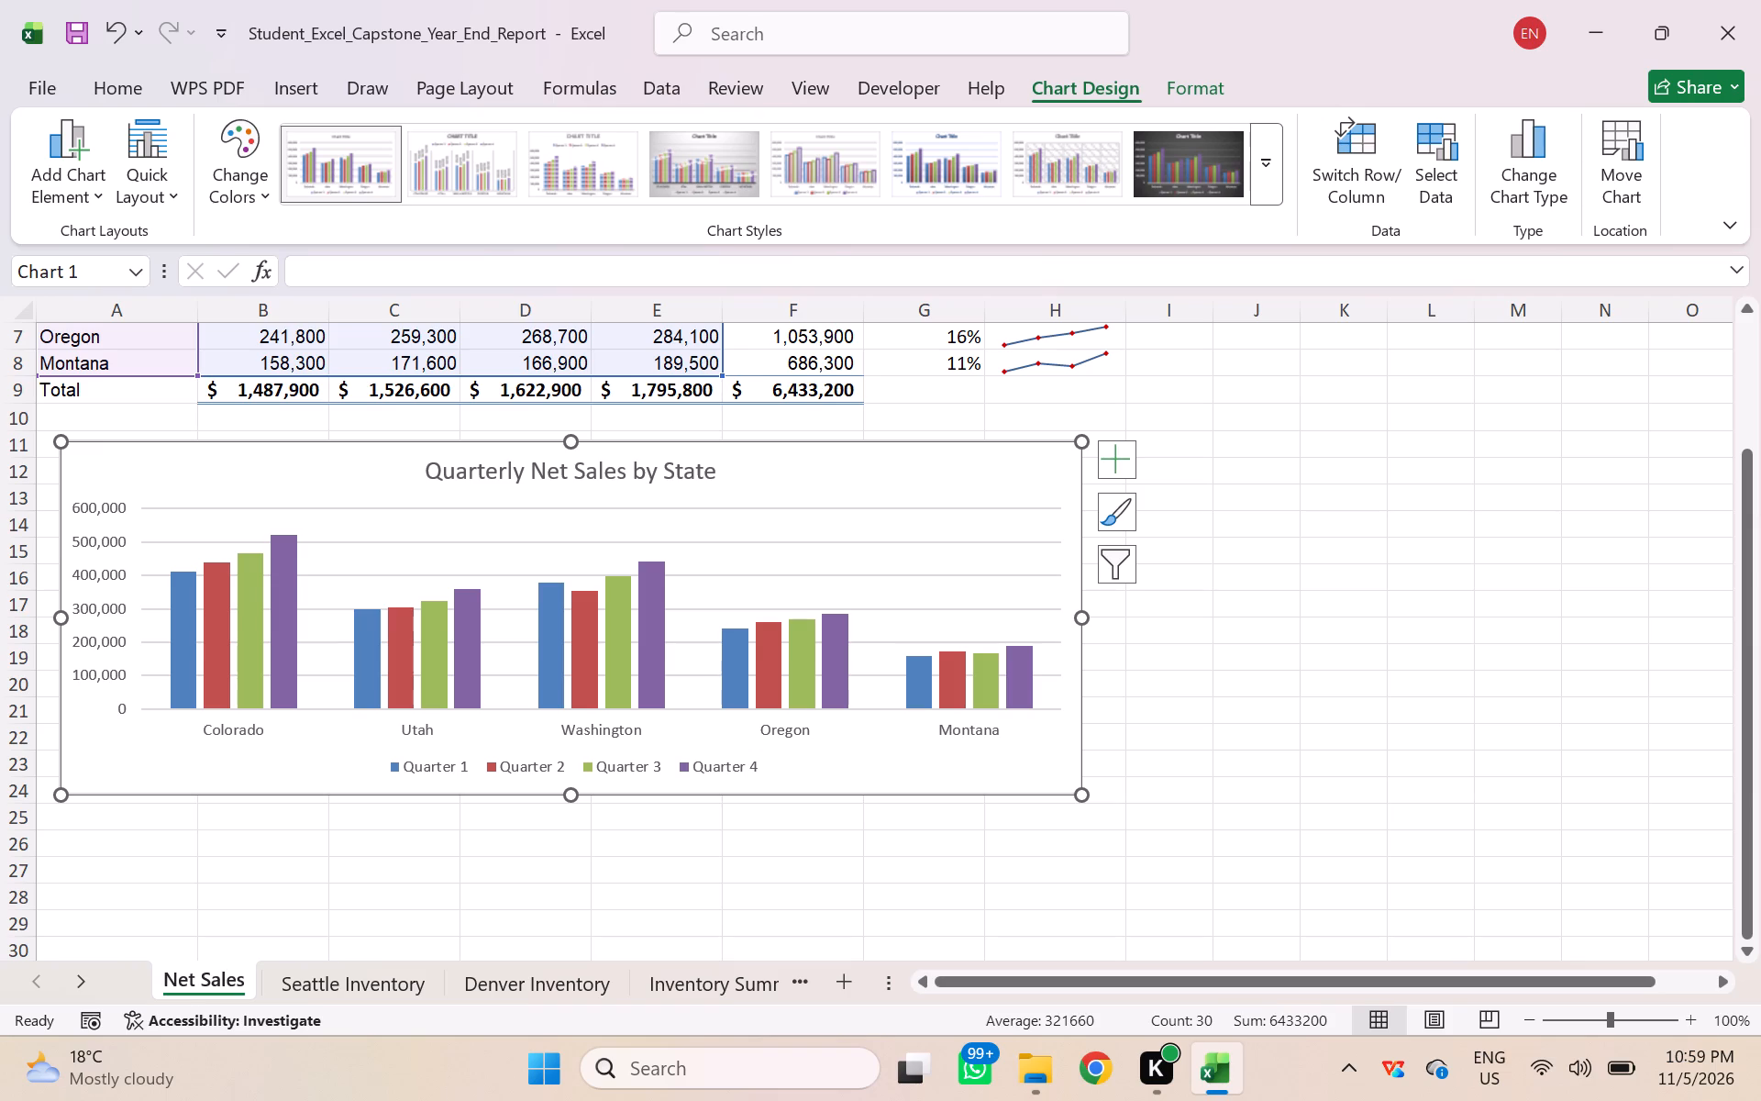
Apply the chart style with a hatched plot area and bold serif title to the quarterly sales chart.
click(1113, 87)
click(1278, 171)
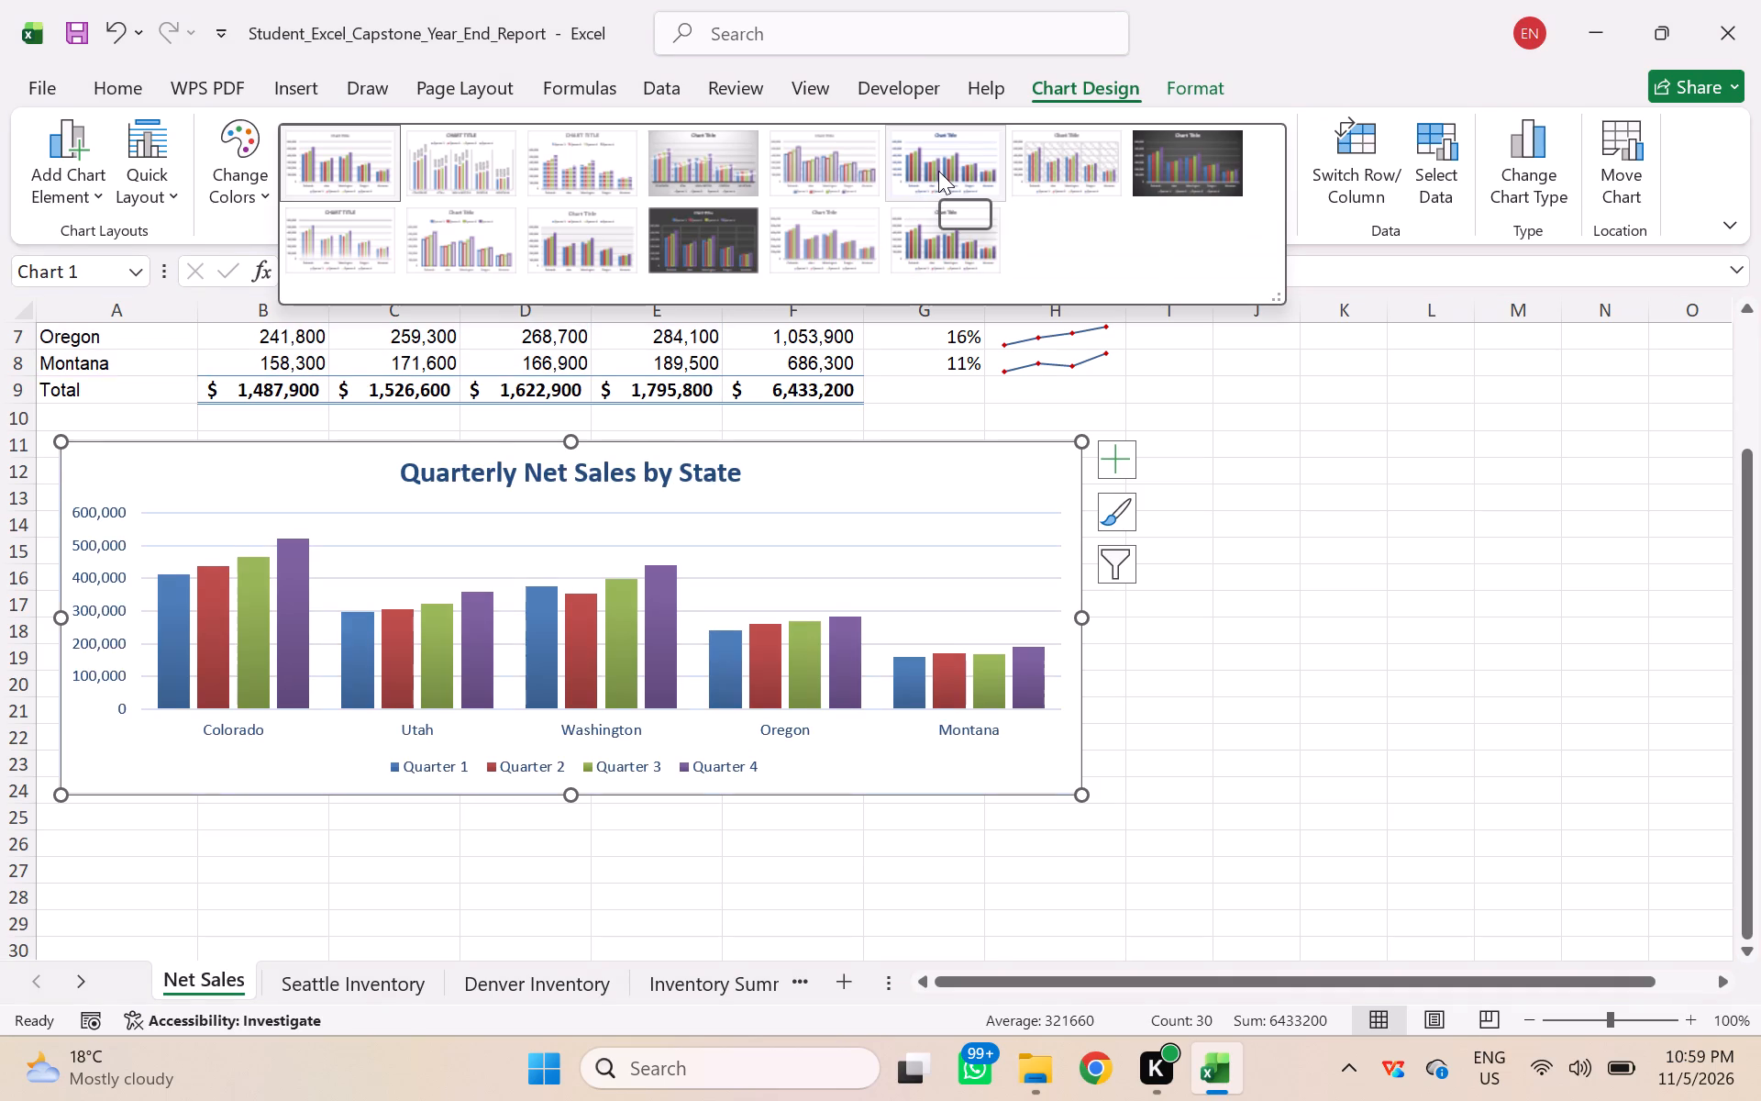
click(1063, 168)
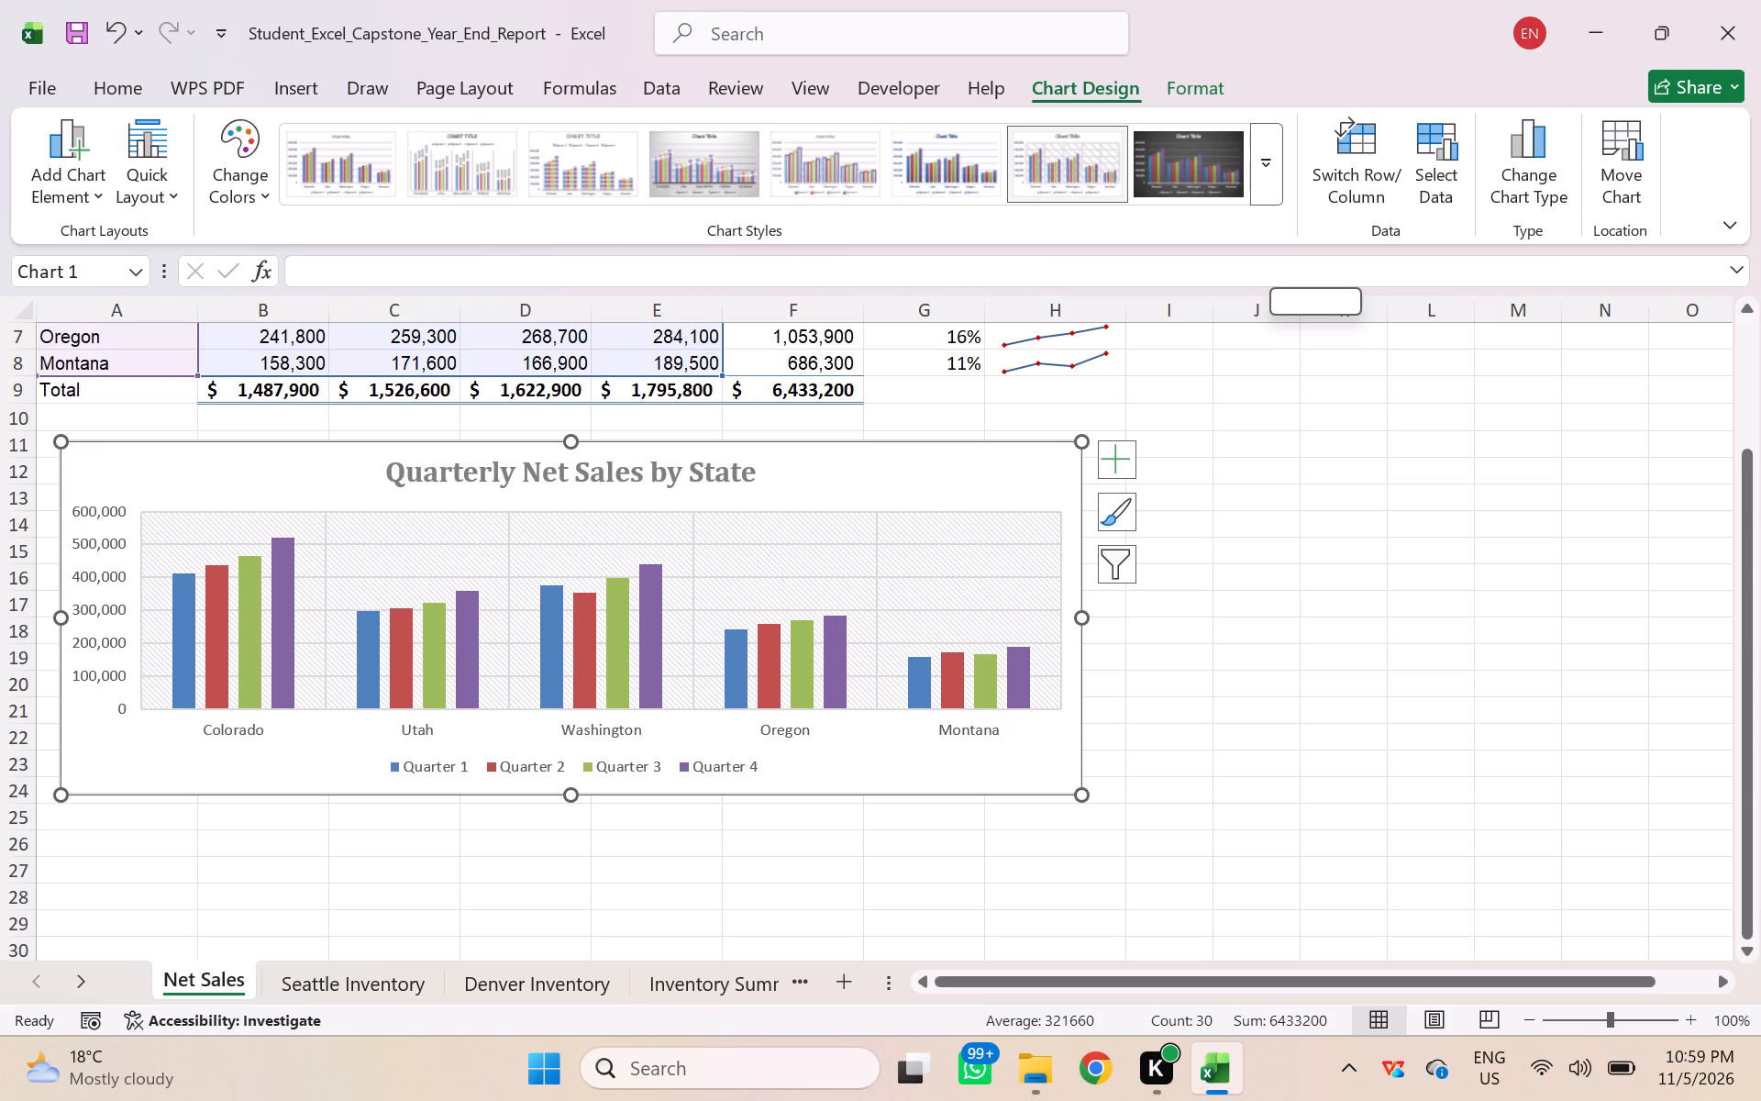
click(1488, 523)
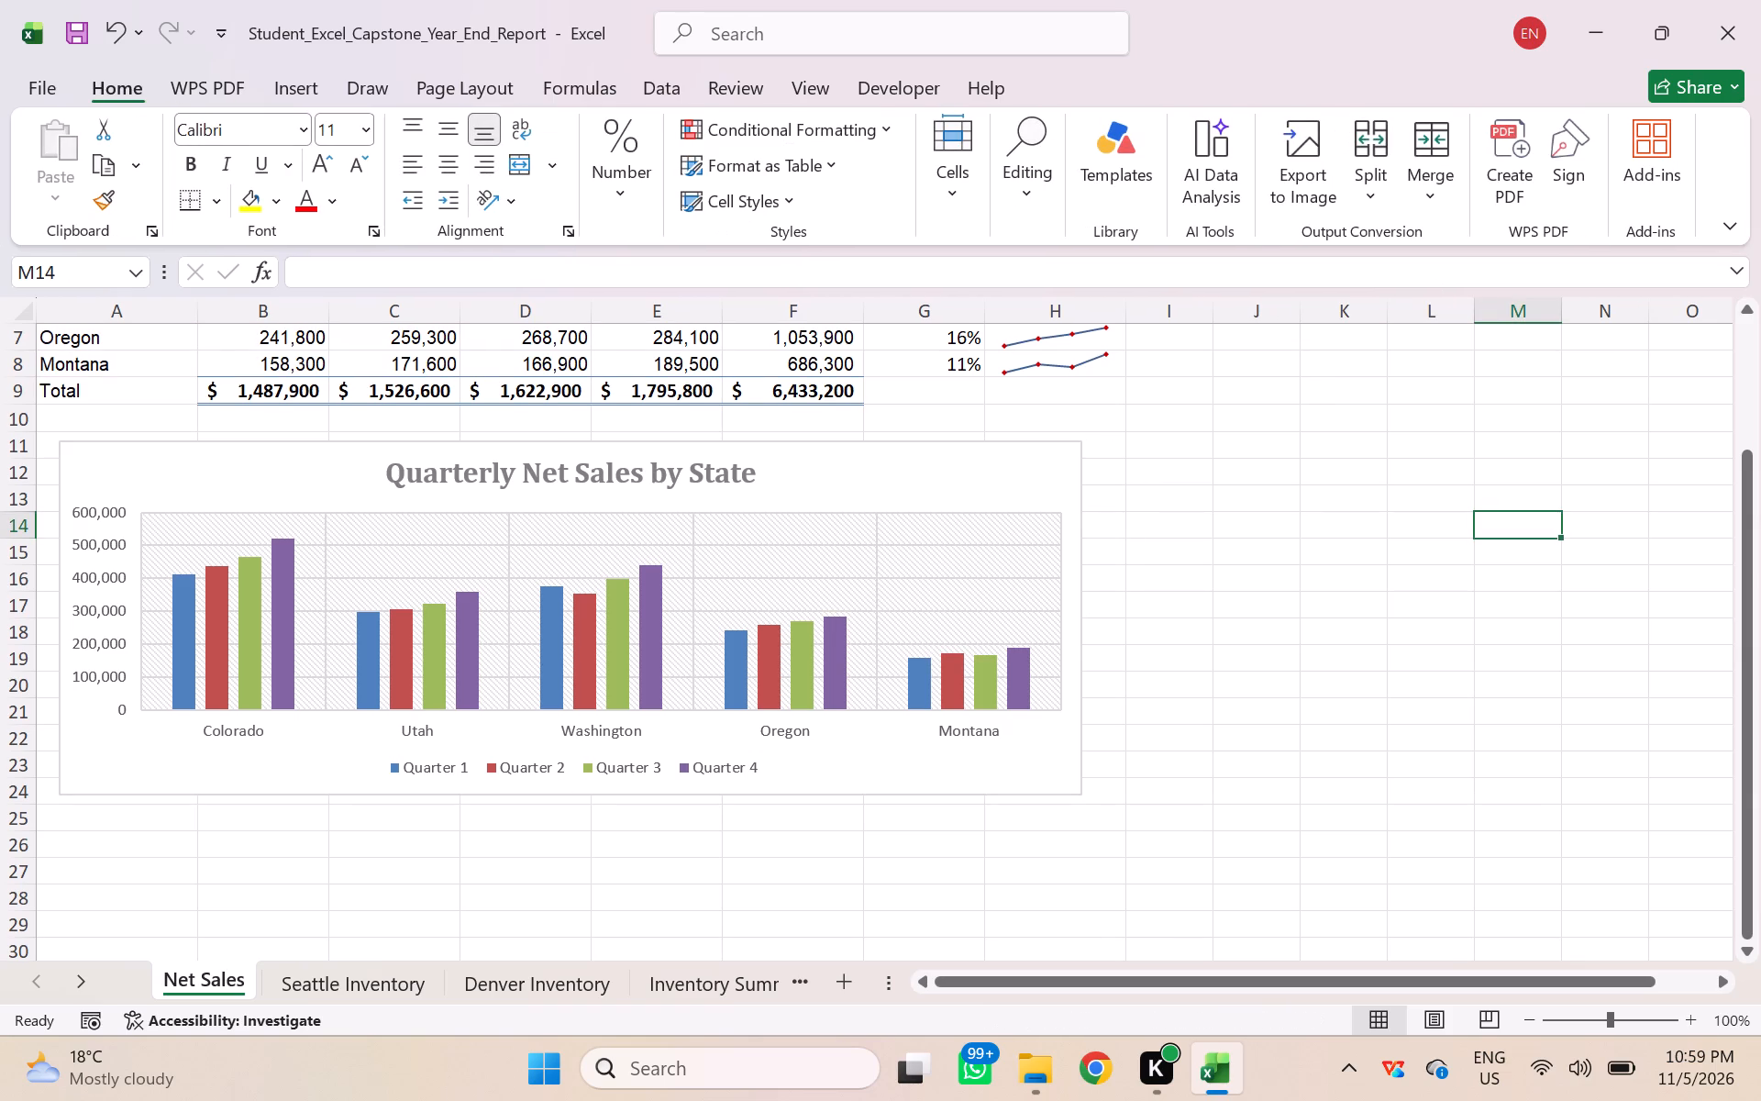
Save the year-end report workbook.
click(72, 35)
Insert a 3-D pie chart from the state names A4:A8 and their annual totals F4:F8 on the Net Sales sheet.
scroll(932, 607, up, 3)
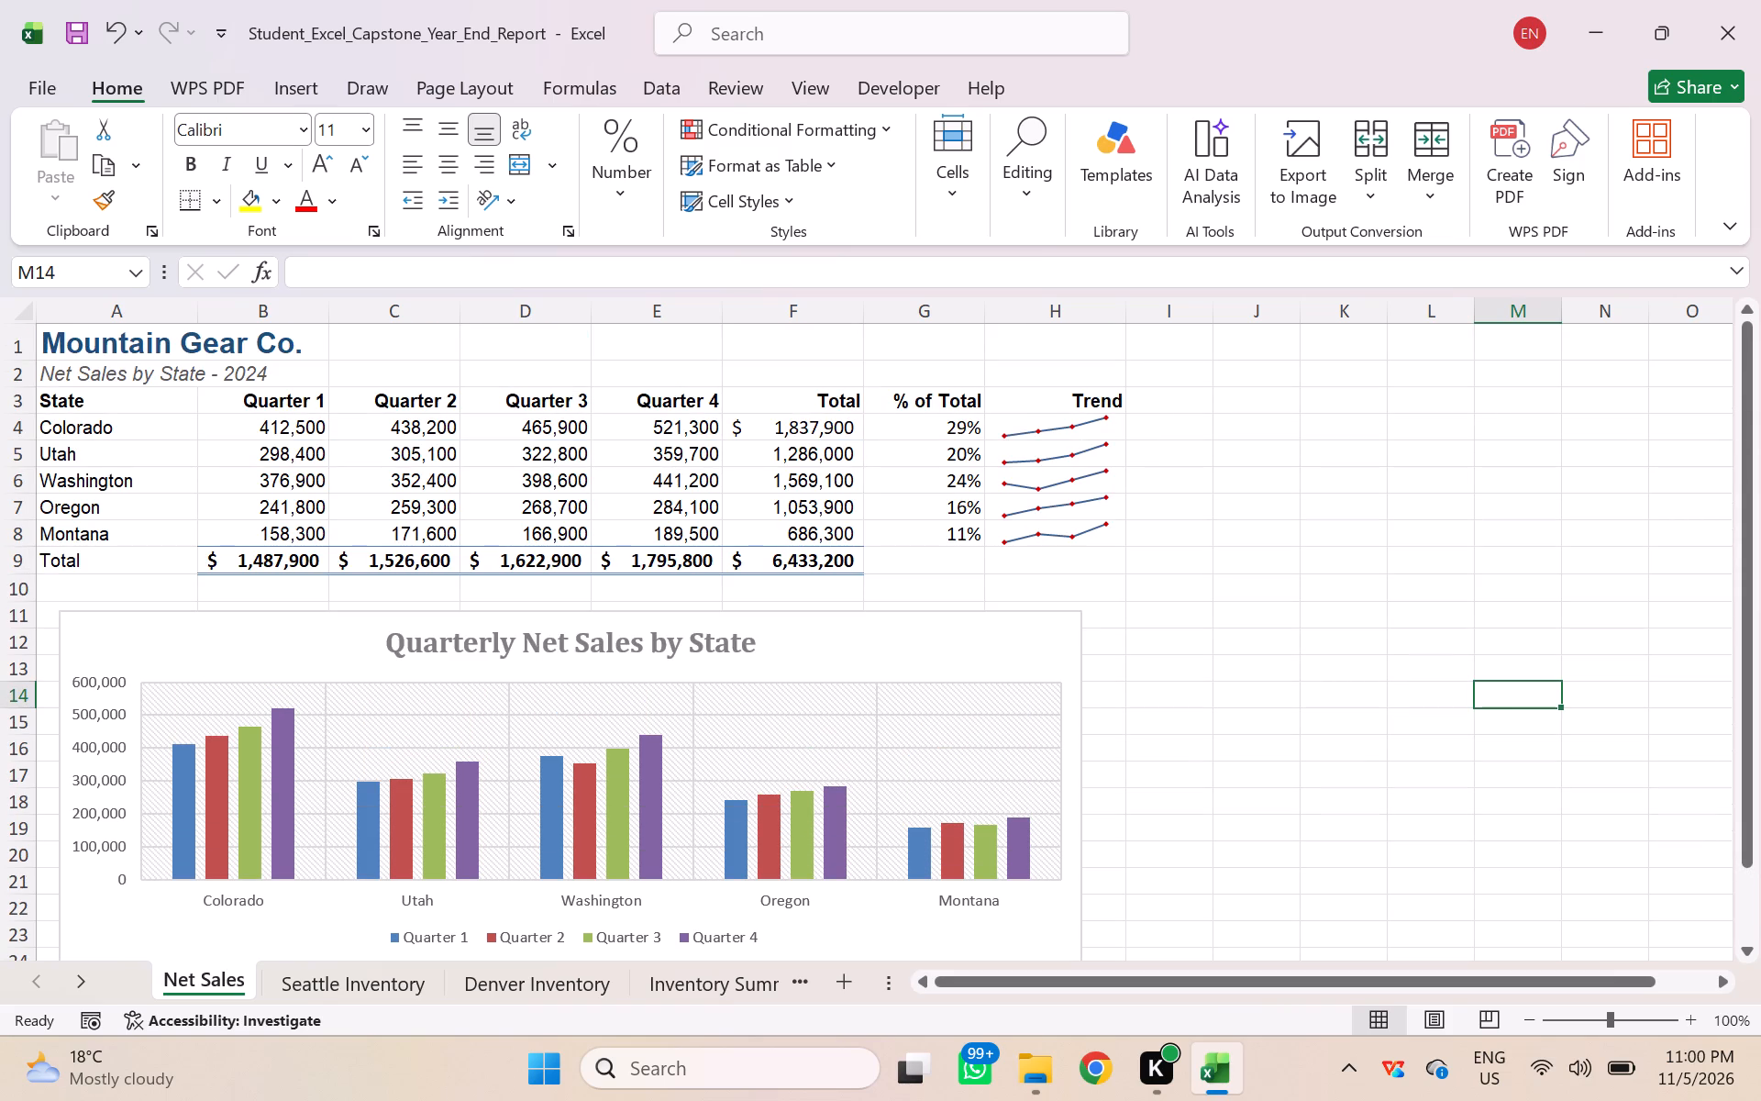
drag(84, 428, 108, 528)
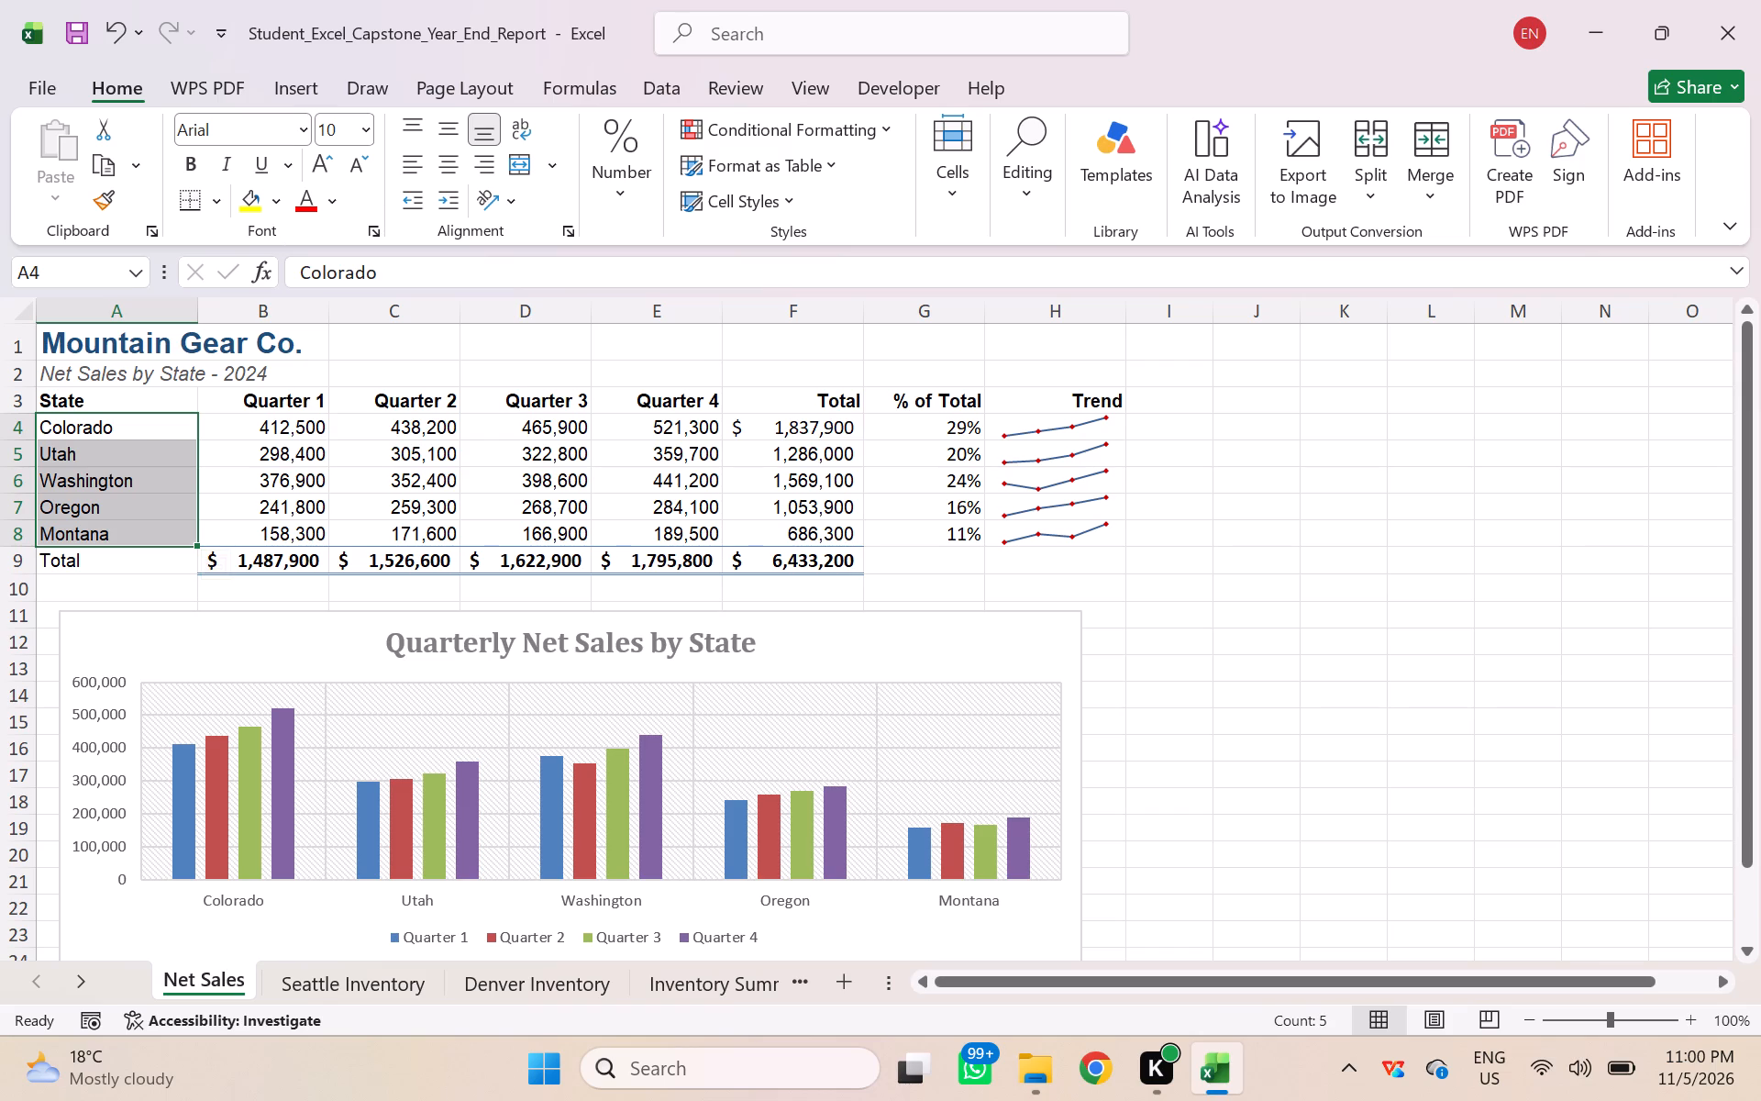
ctrl+drag(840, 424, 847, 502)
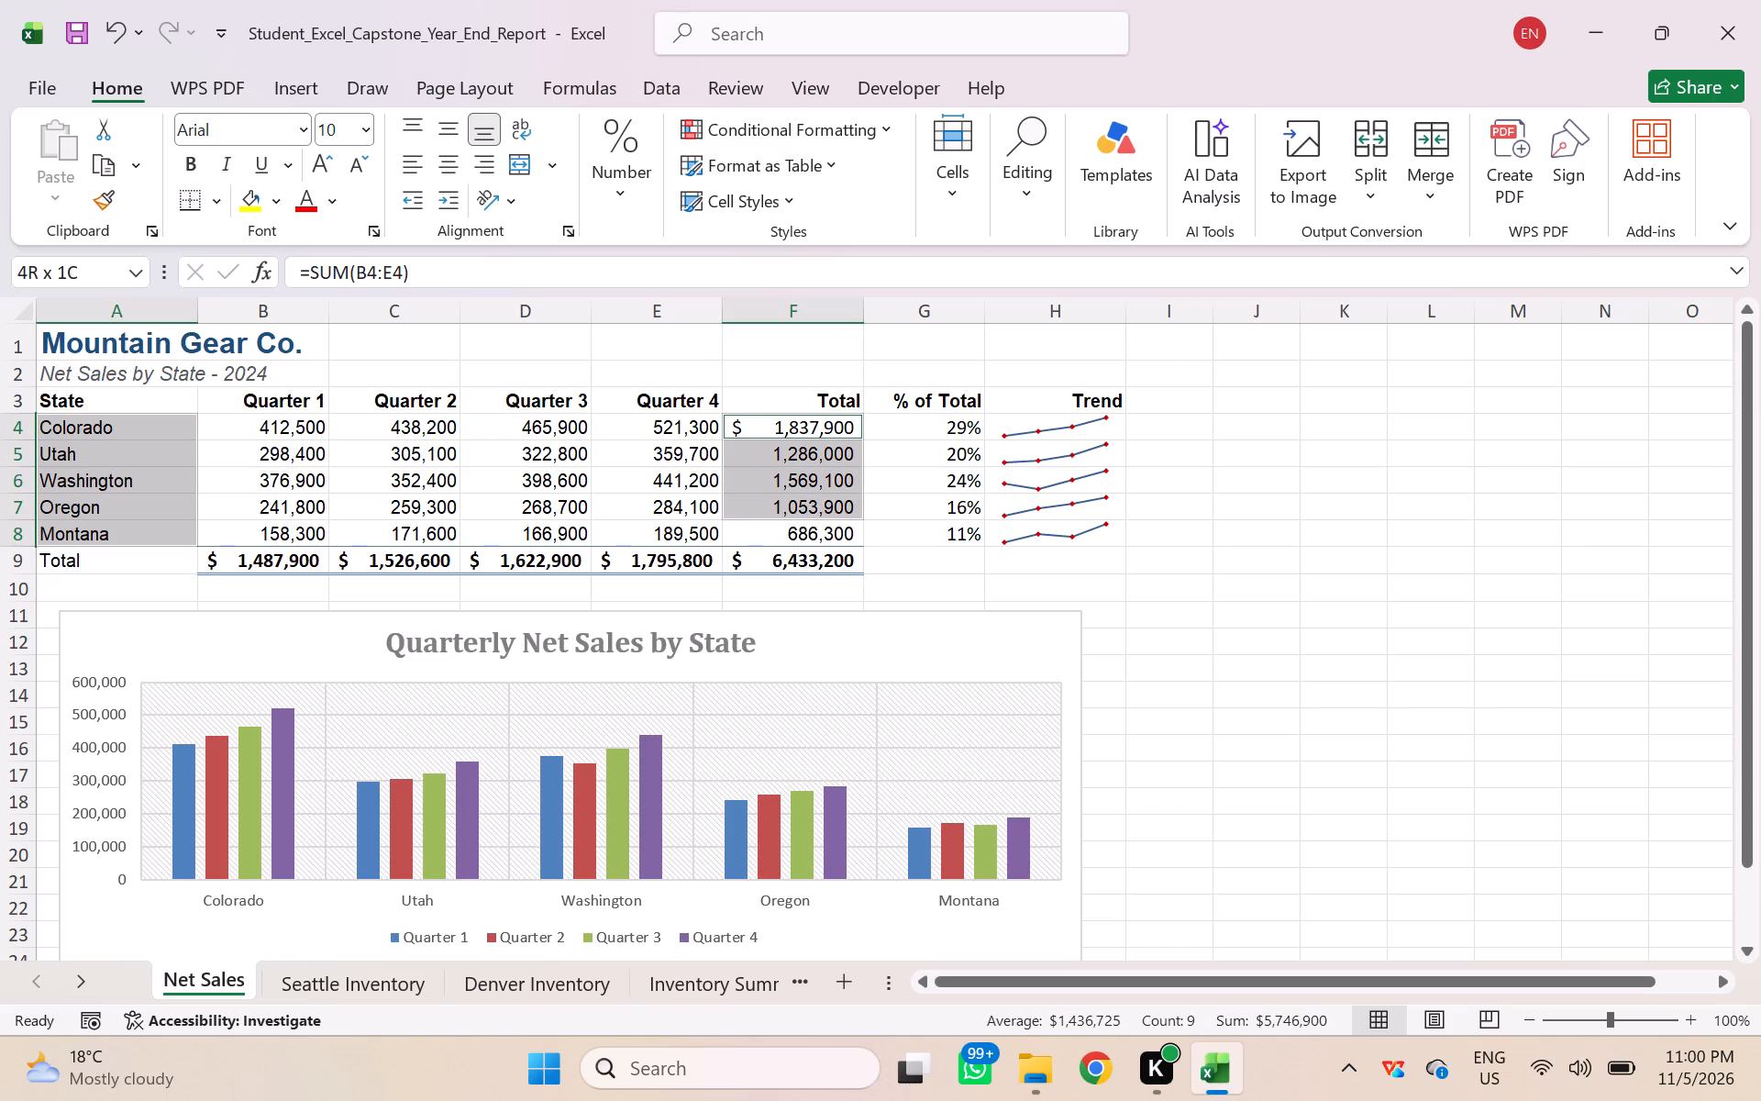
ctrl+drag(847, 502, 849, 521)
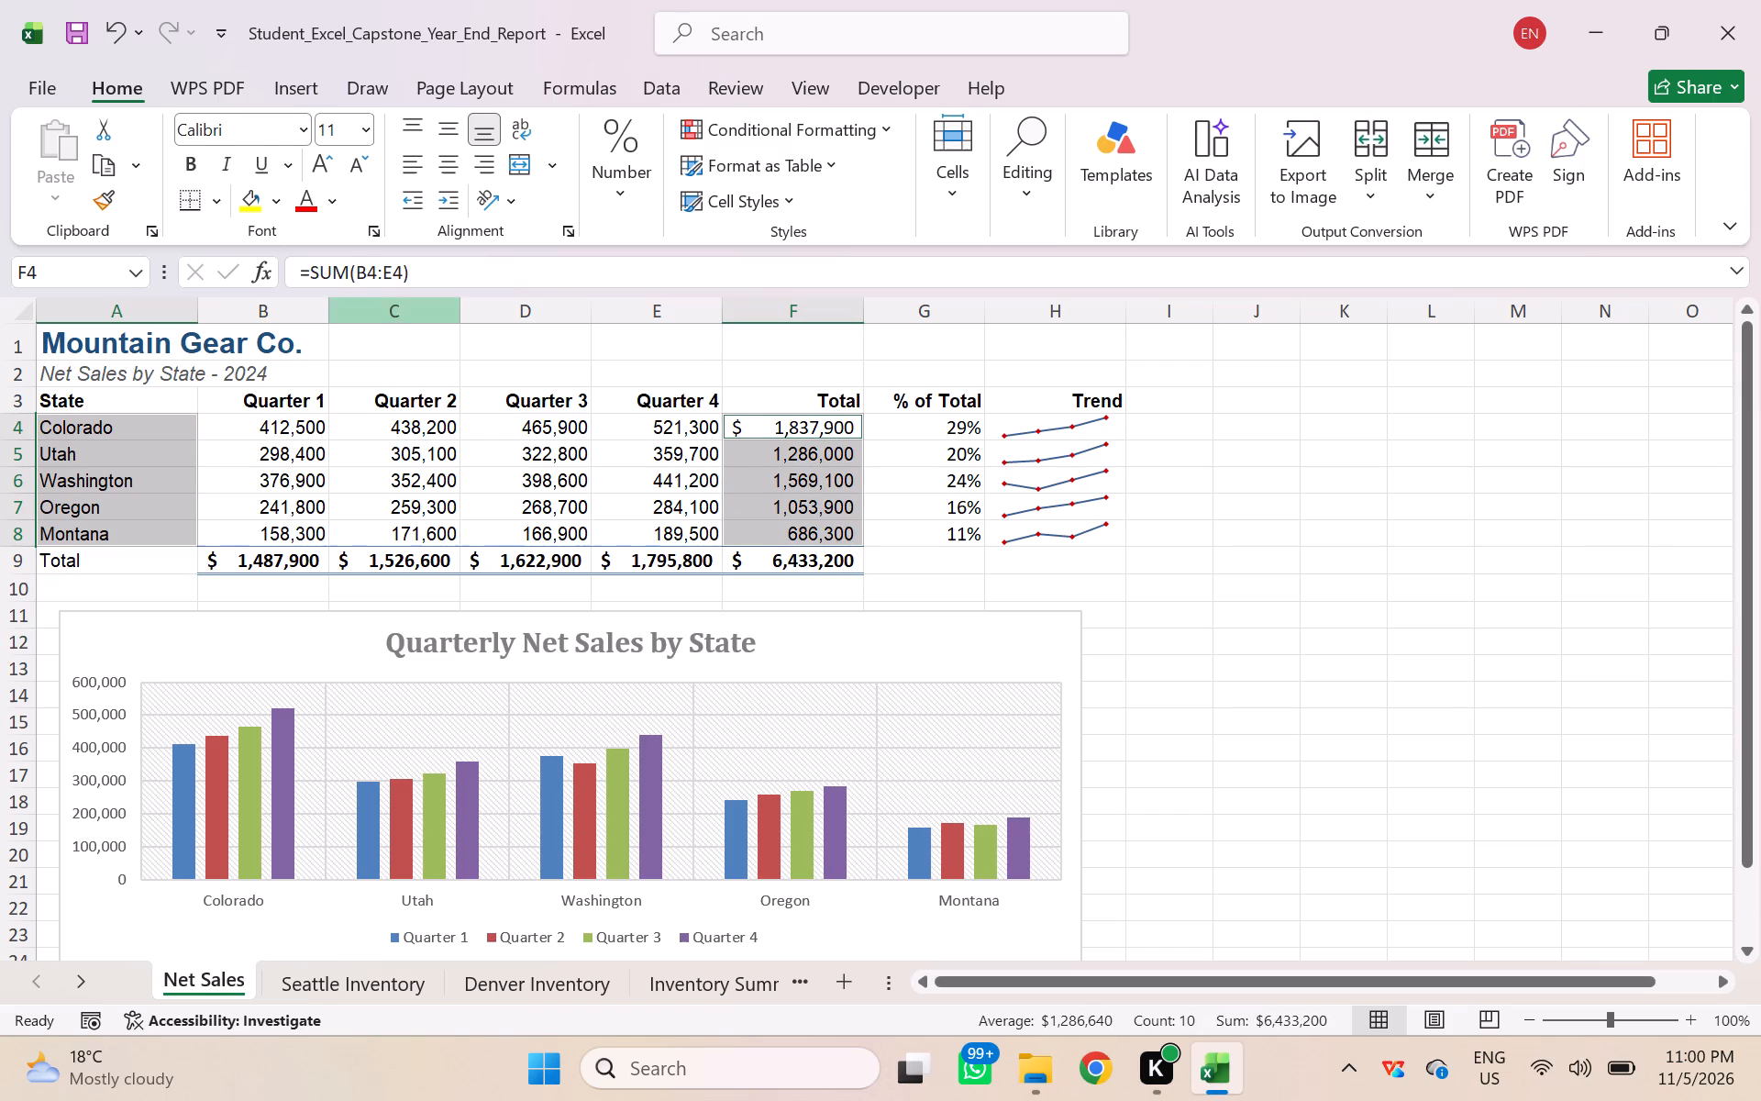
click(286, 95)
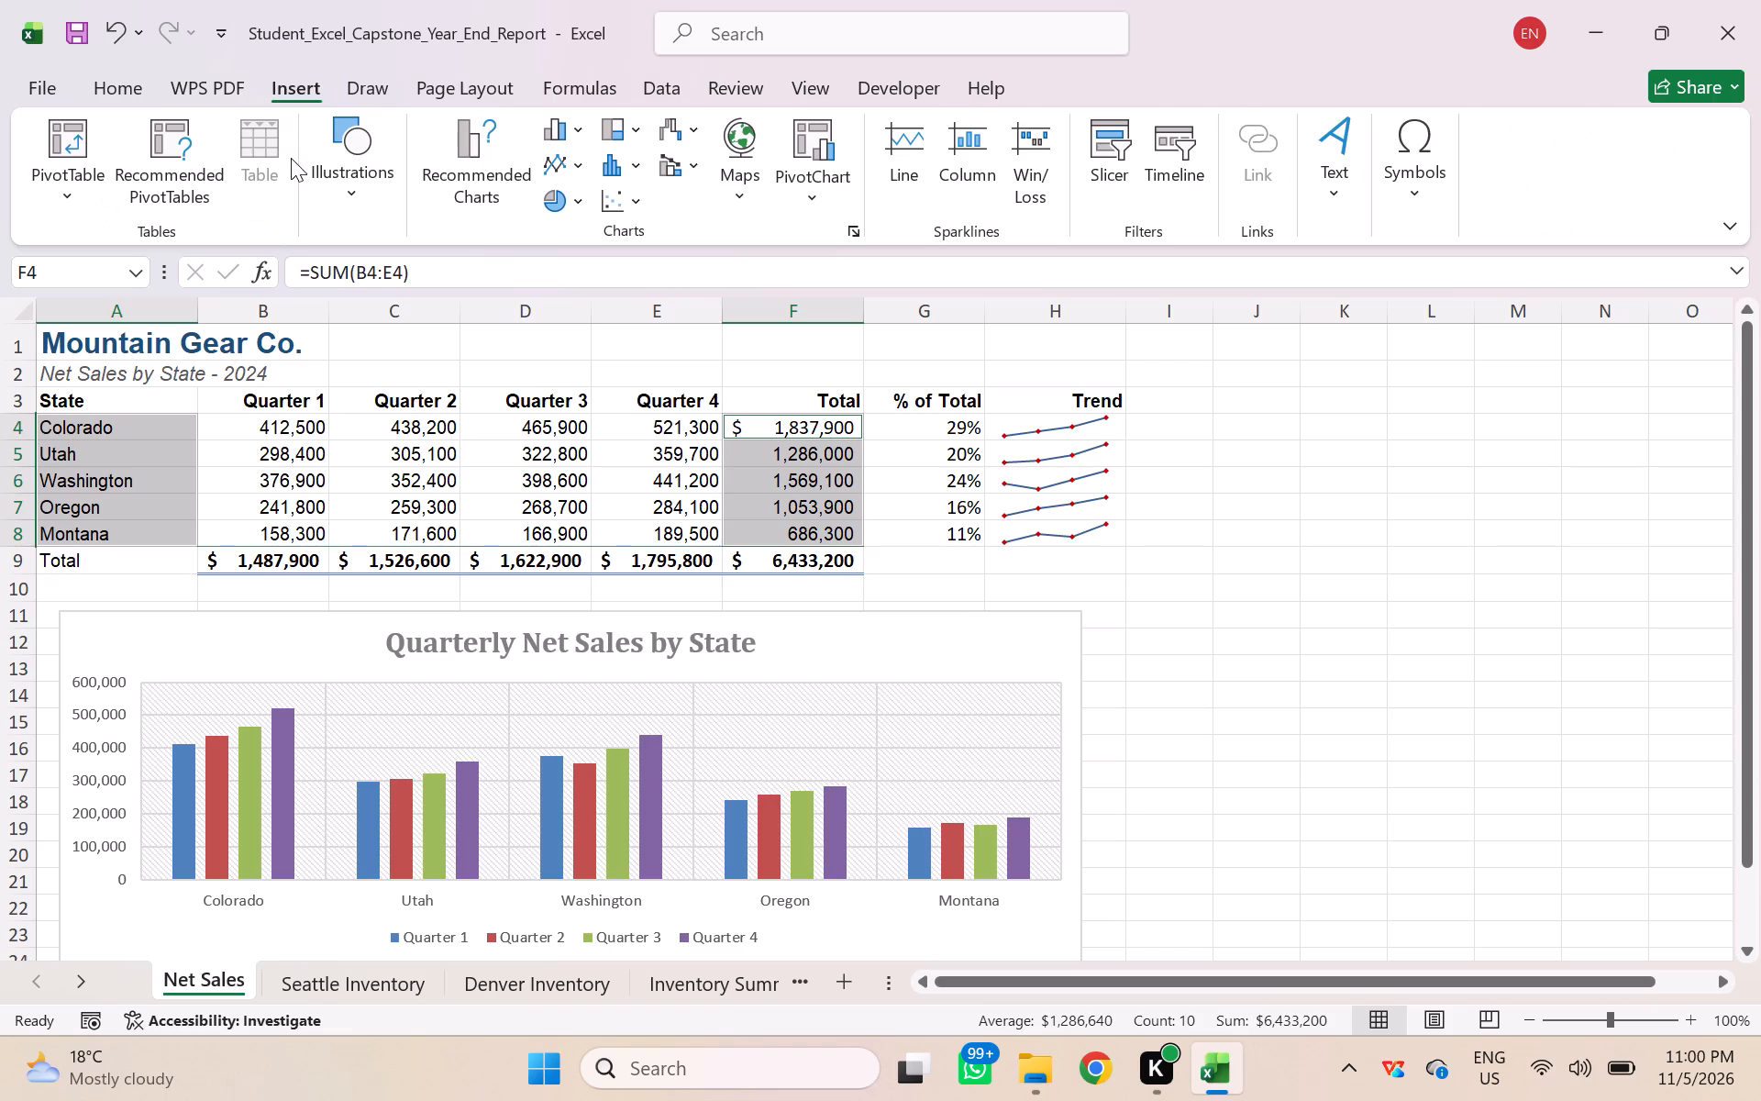
click(581, 212)
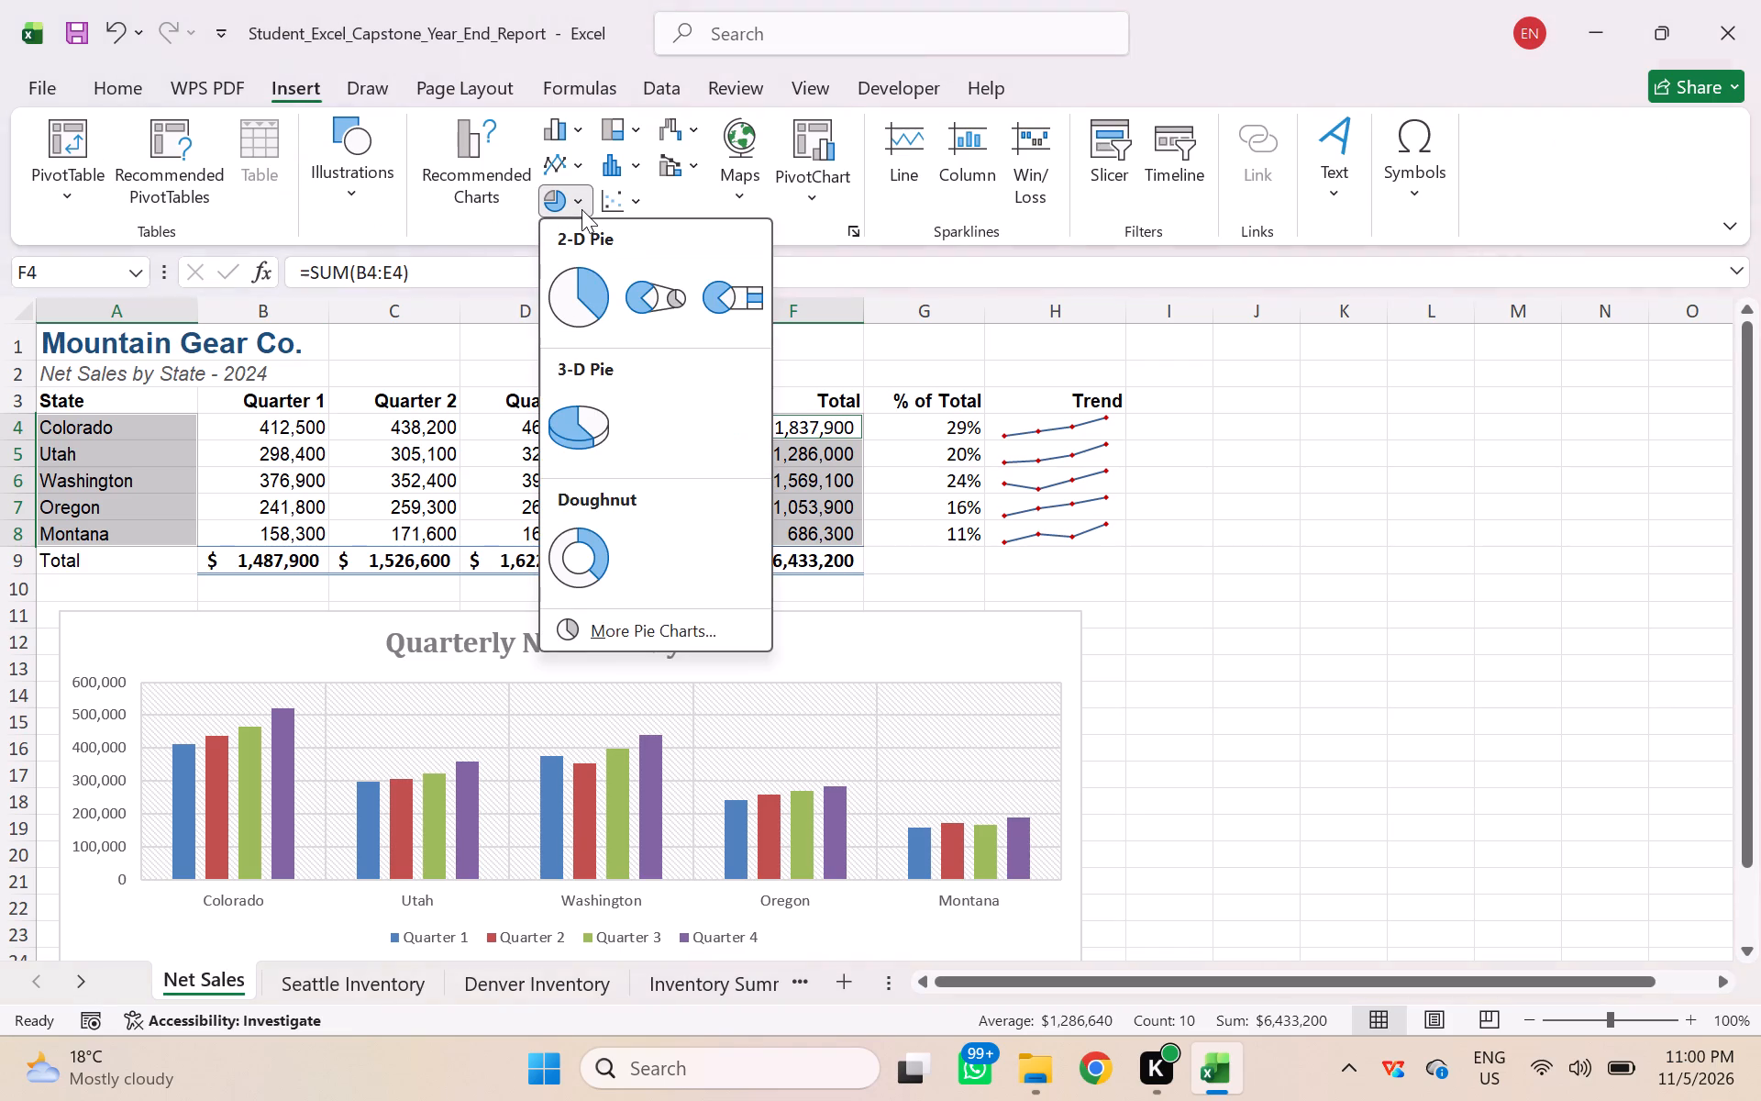
click(595, 409)
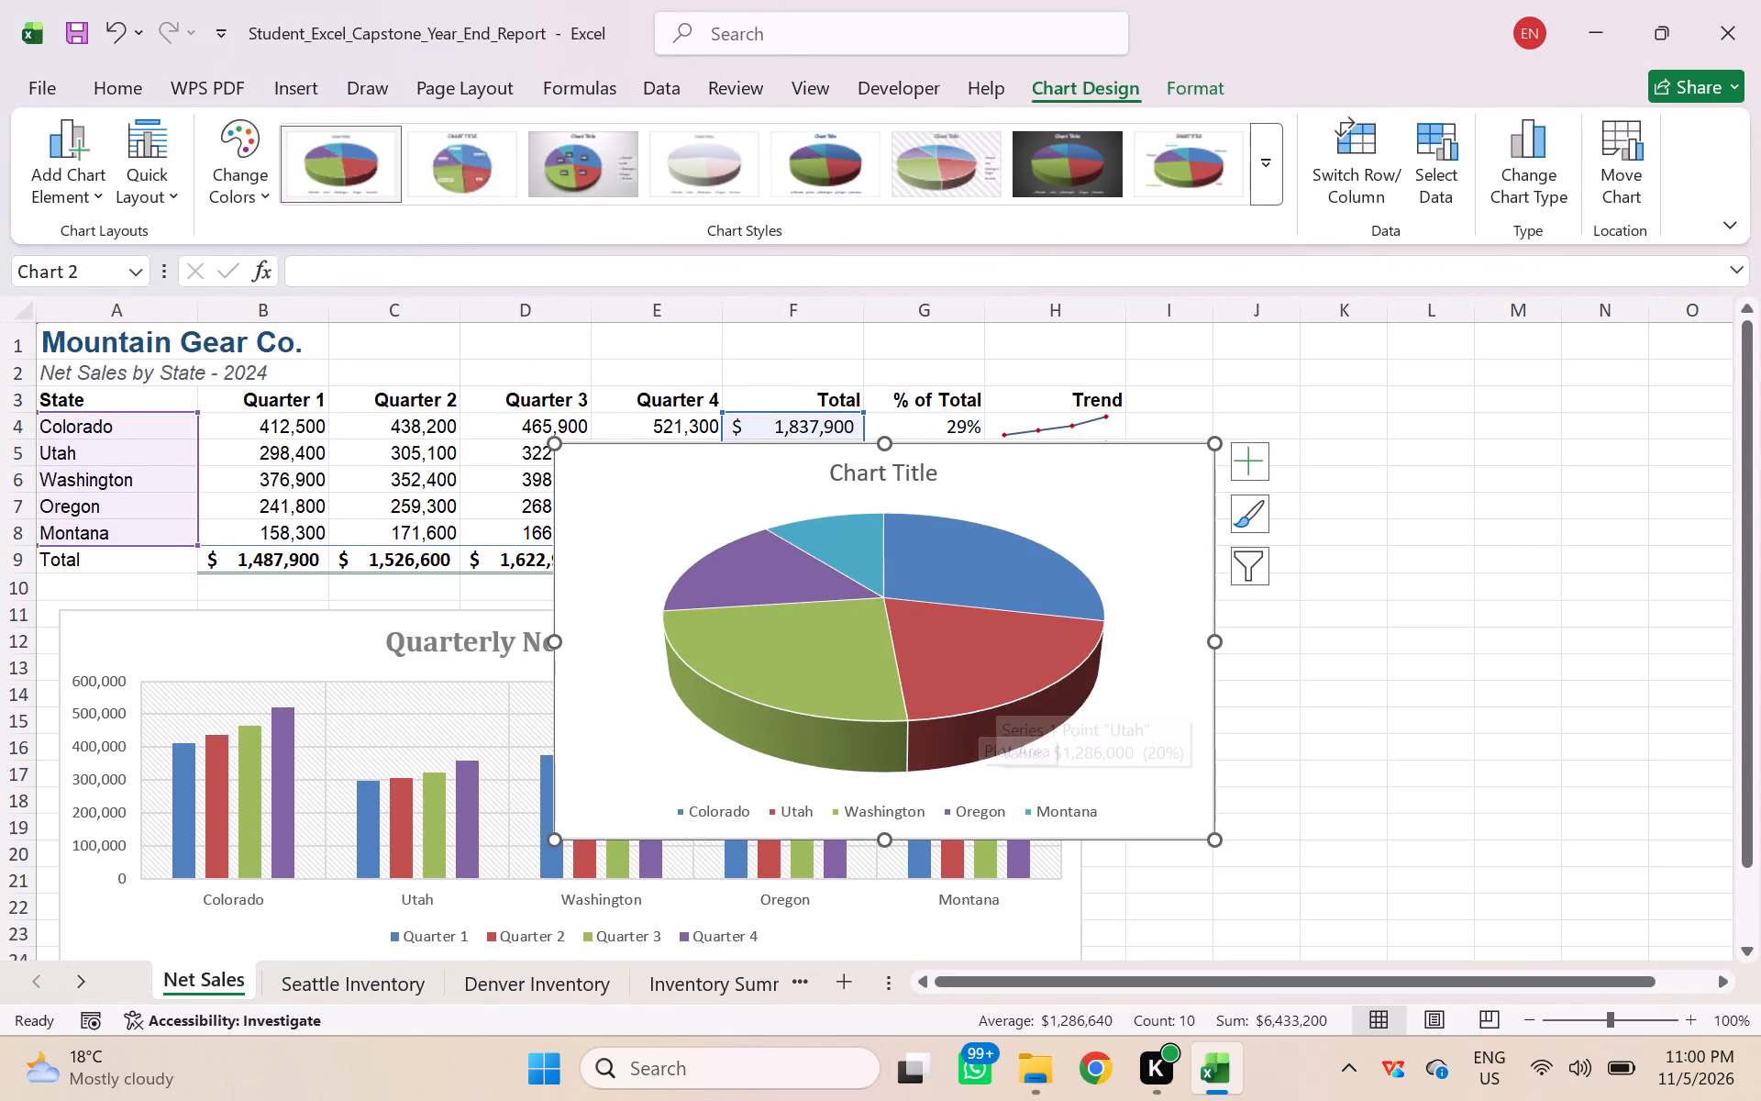
Move the 3-D pie chart to its own new sheet named Net Sales by State.
click(1490, 567)
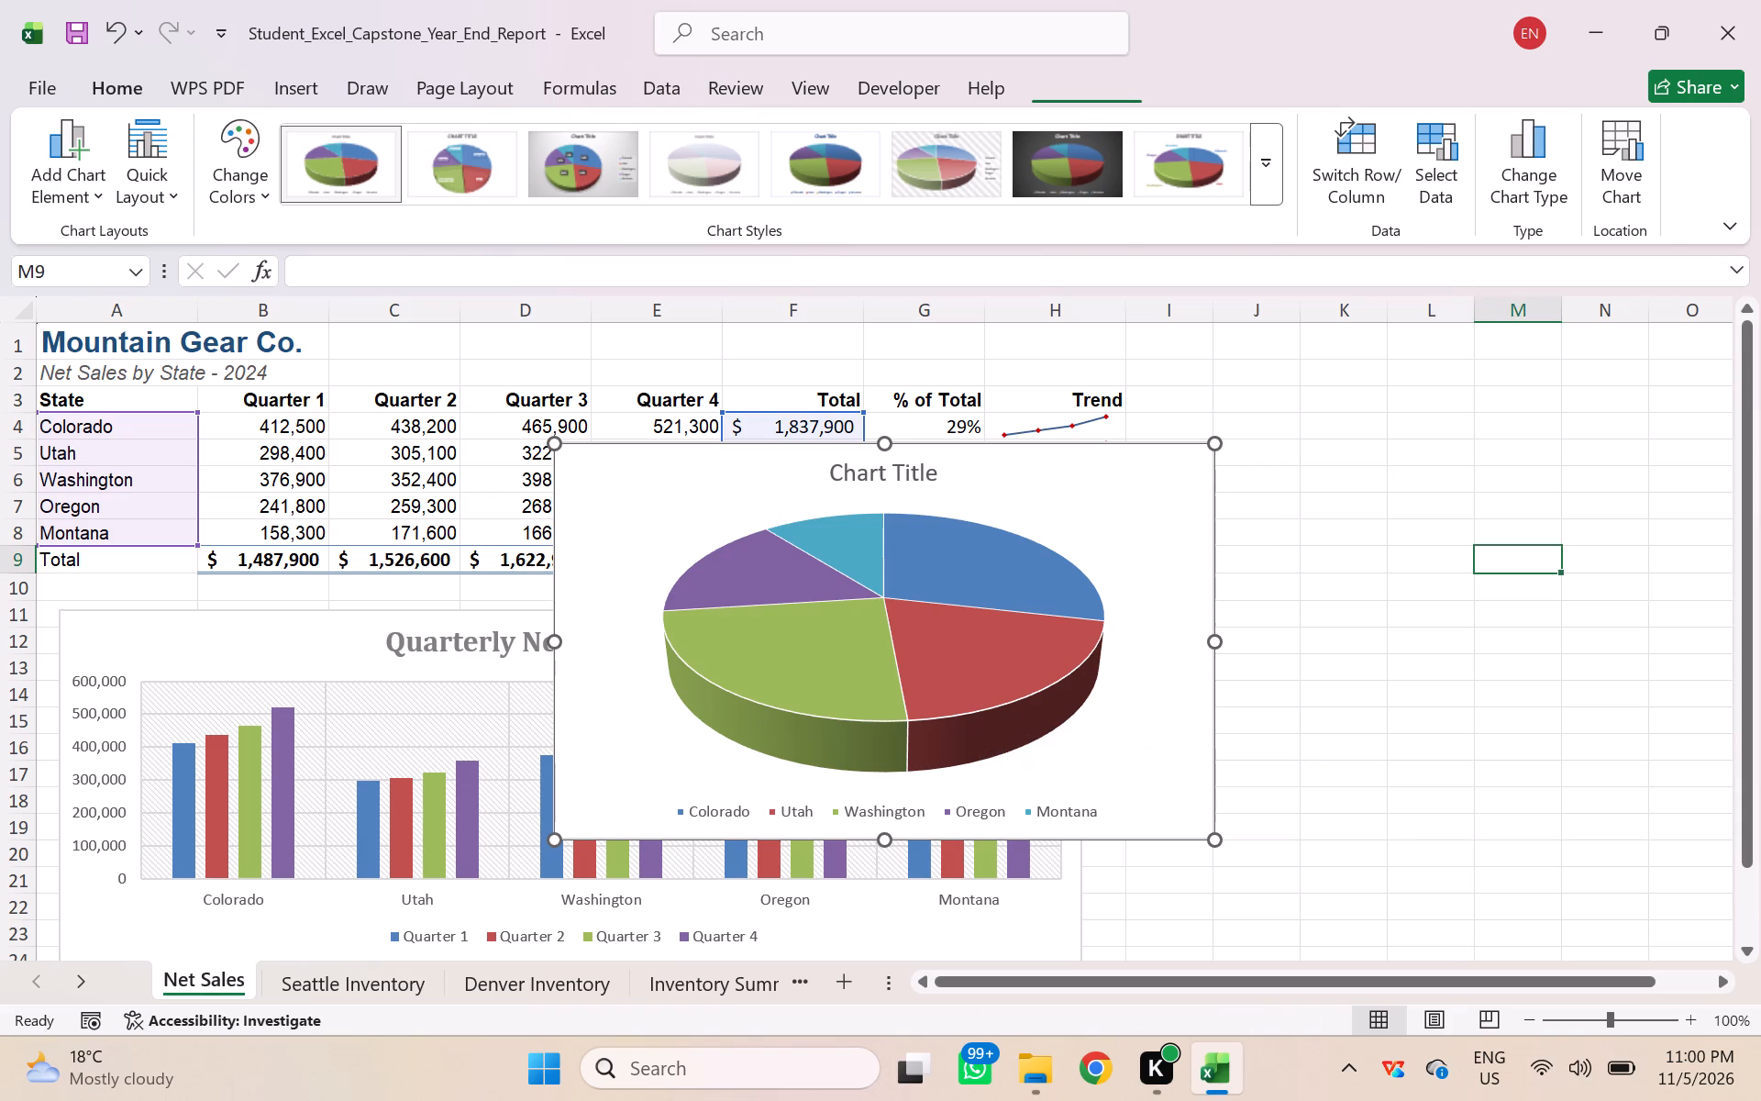
click(1158, 520)
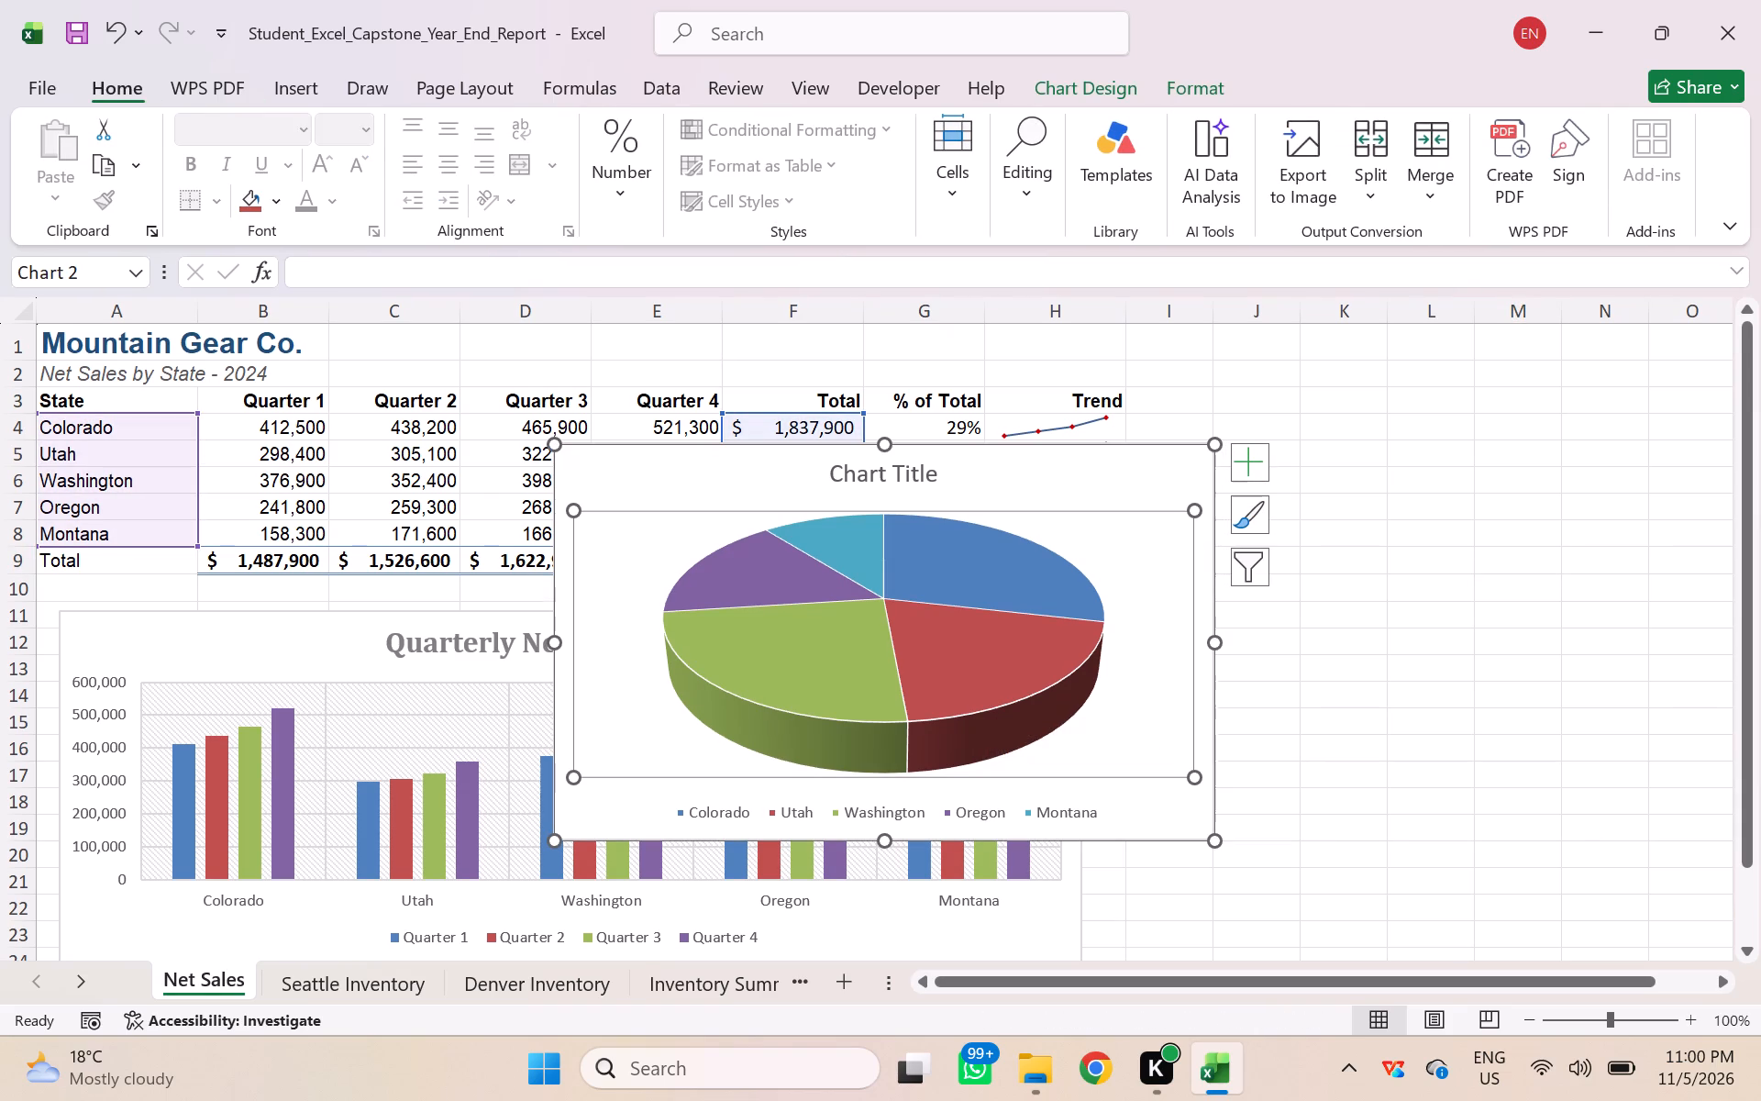
click(1429, 431)
click(1155, 476)
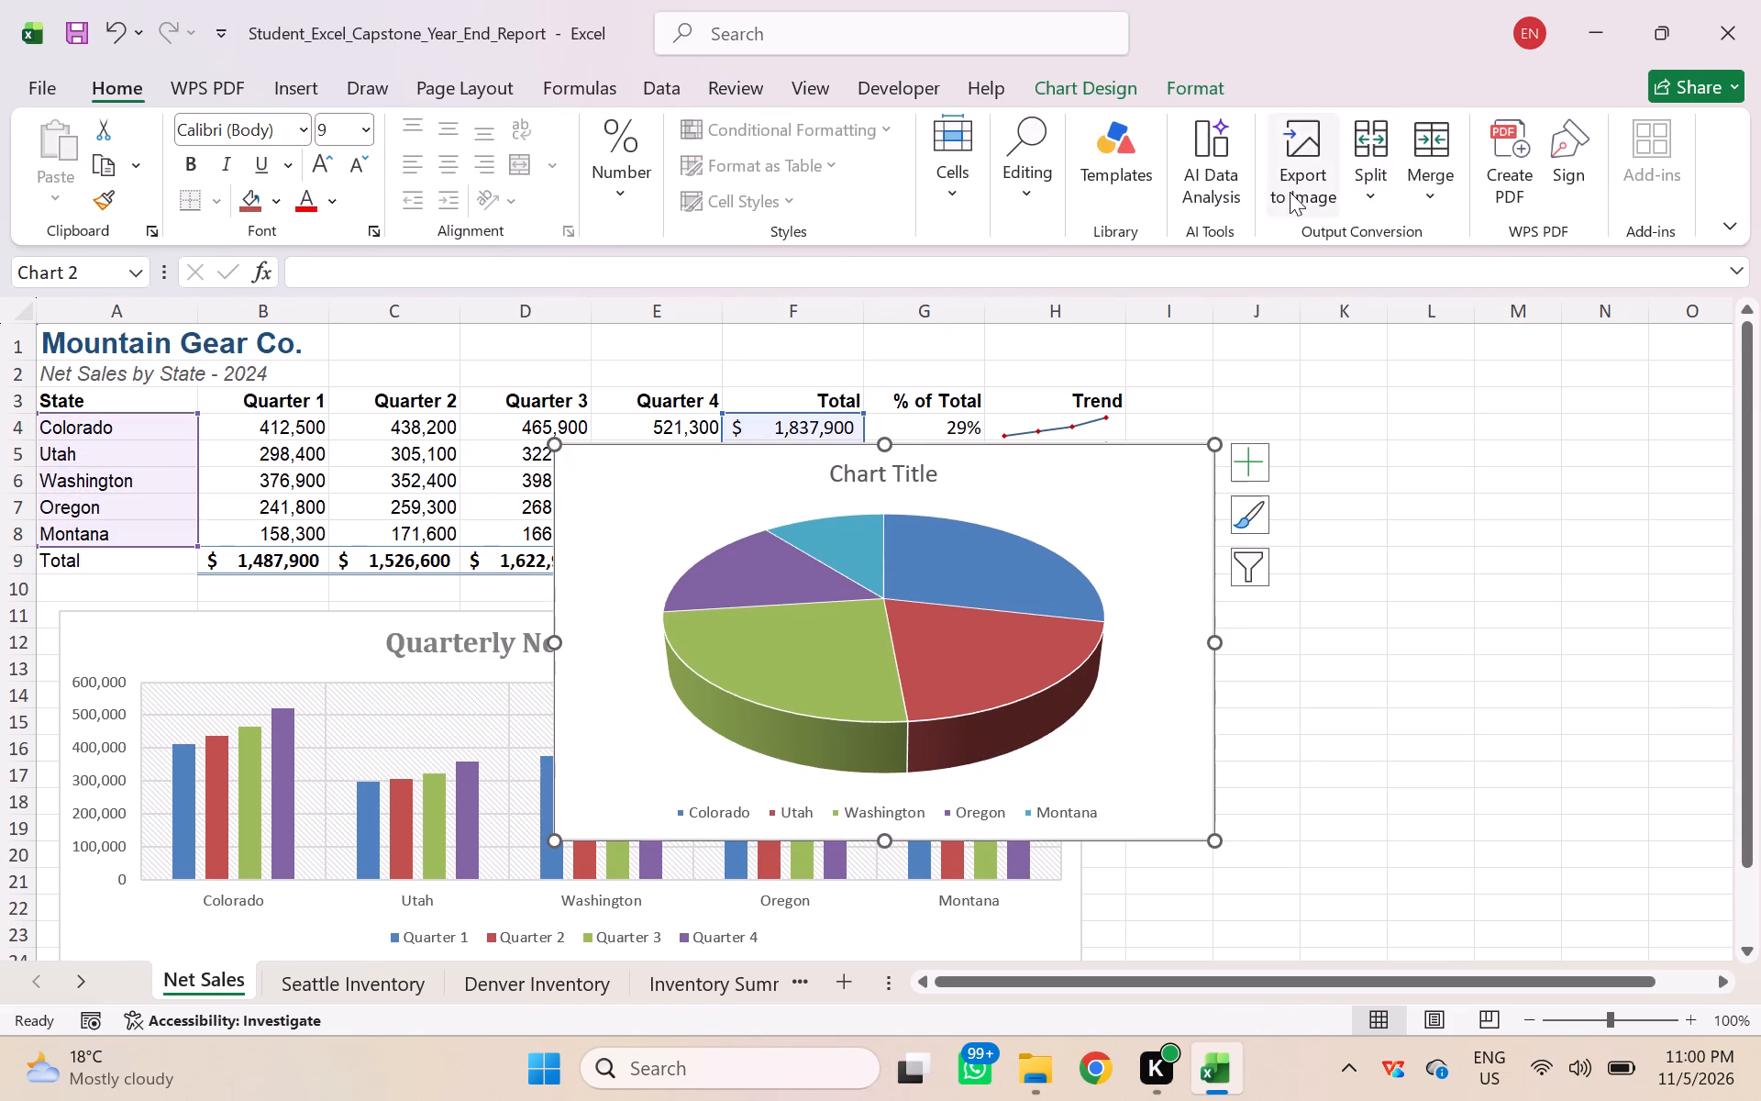
click(1123, 95)
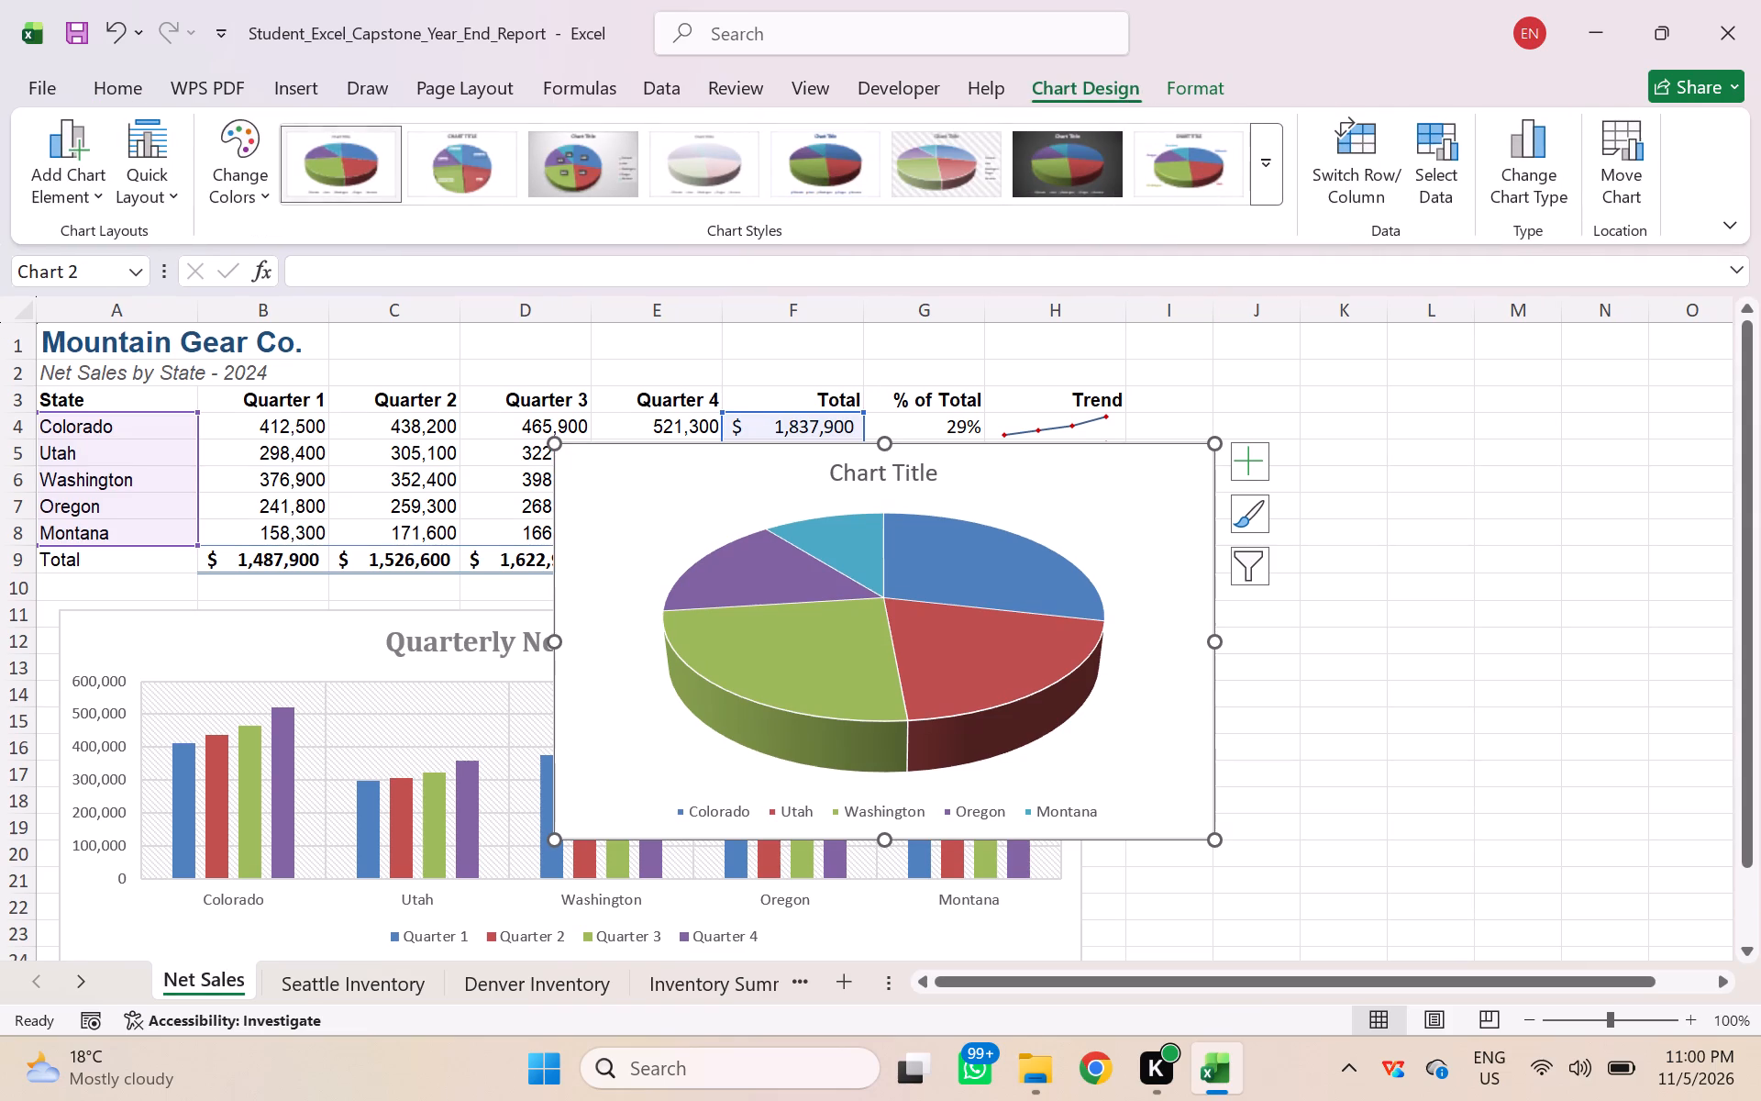
click(1628, 189)
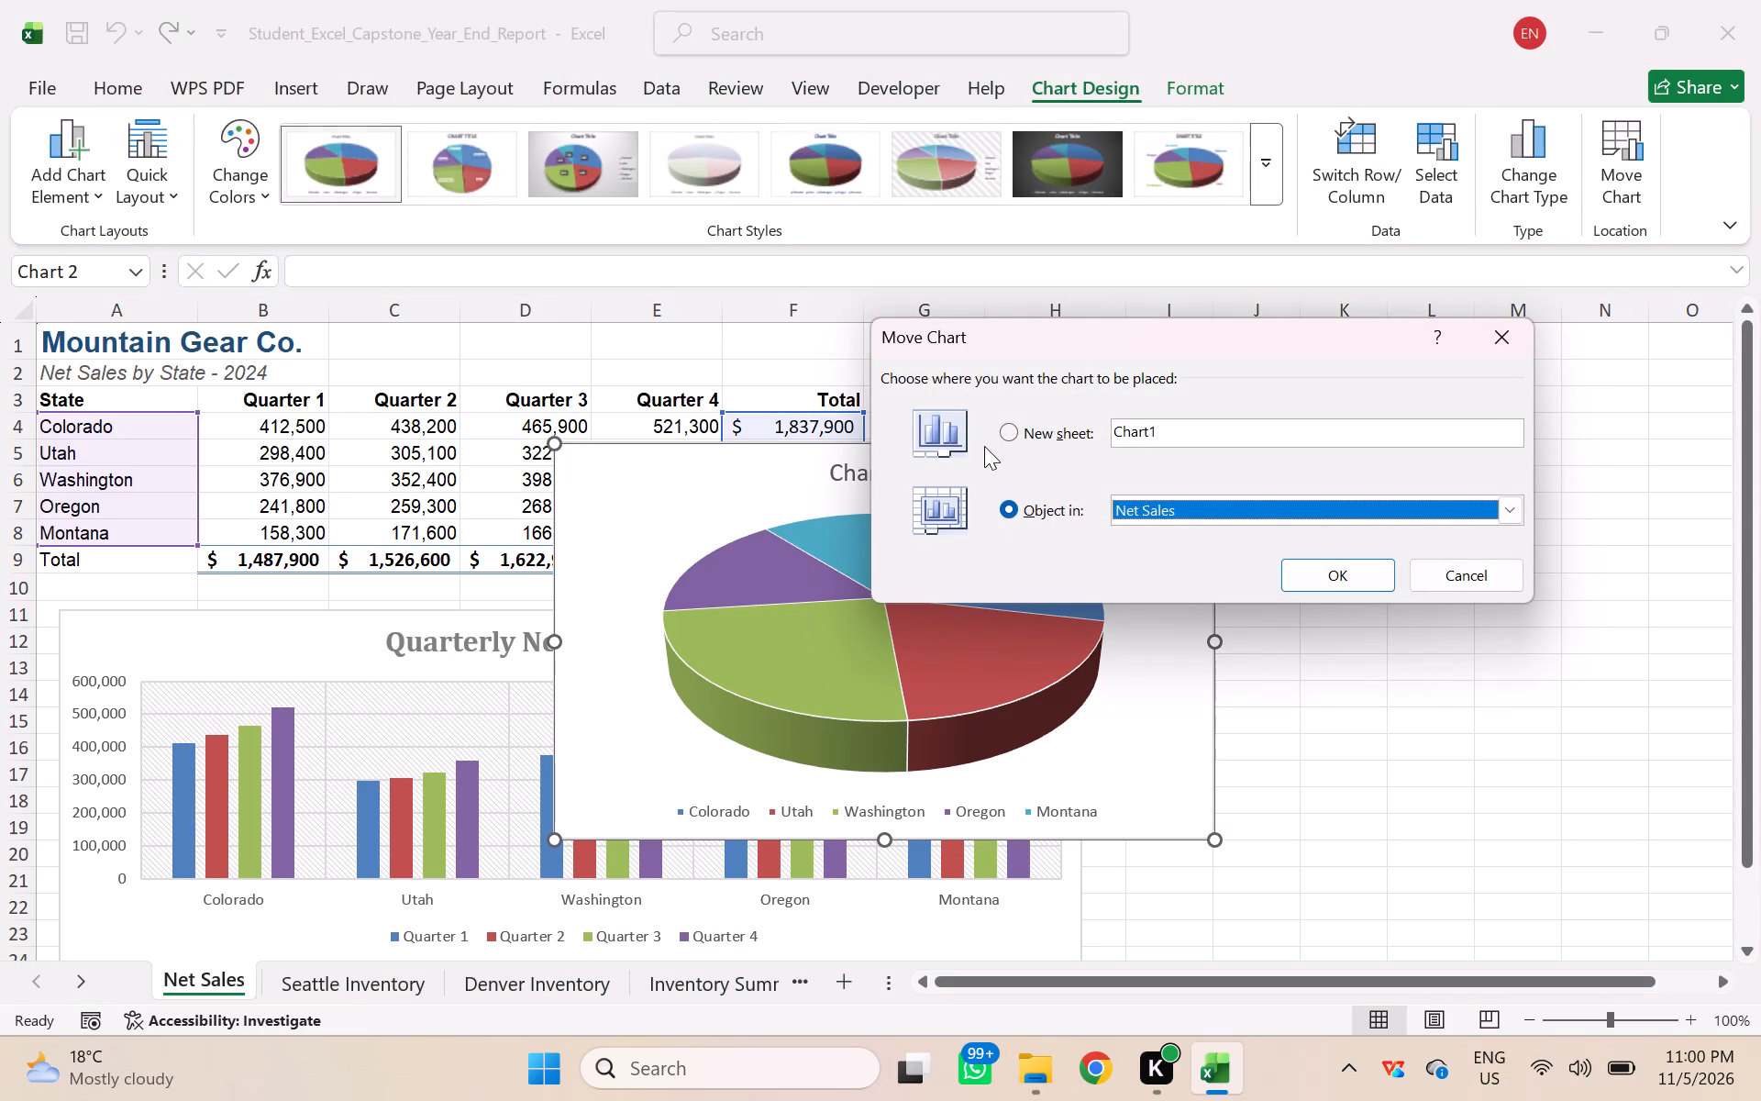
click(1011, 430)
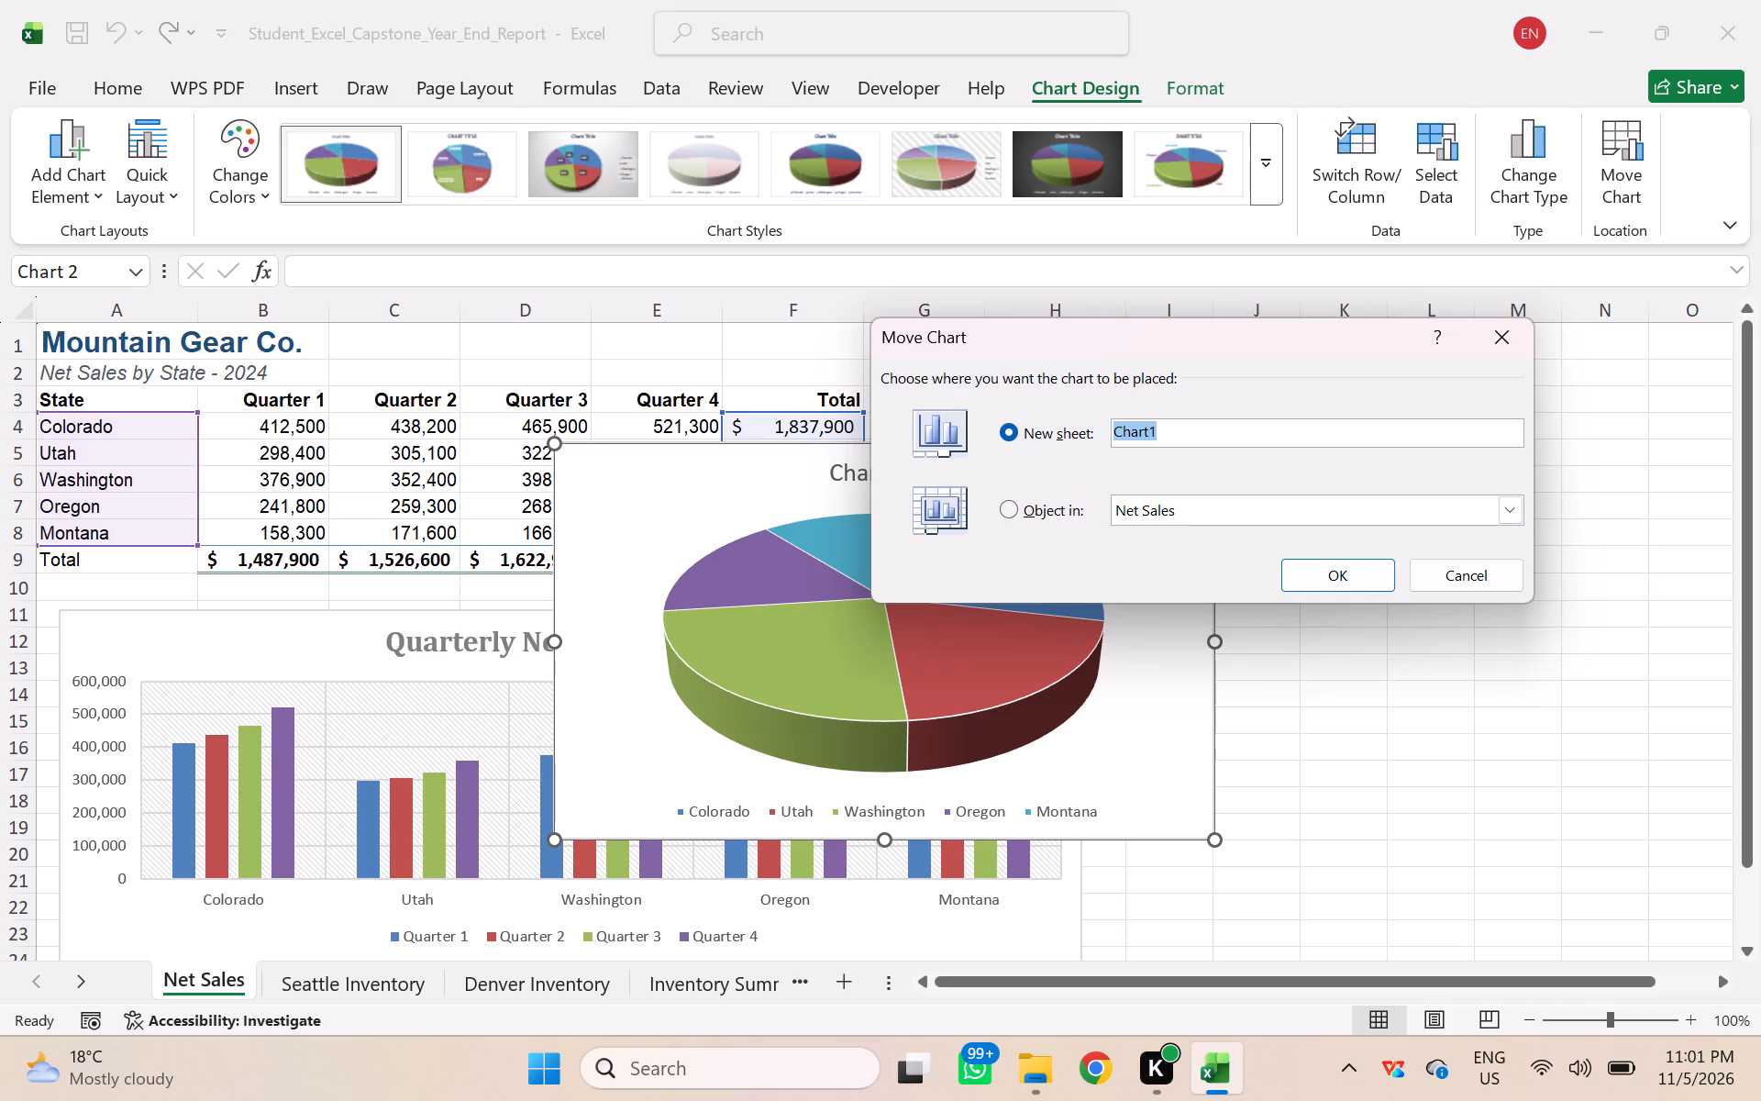
key(shift+n)
text(et)
key(space)
text(Sales by)
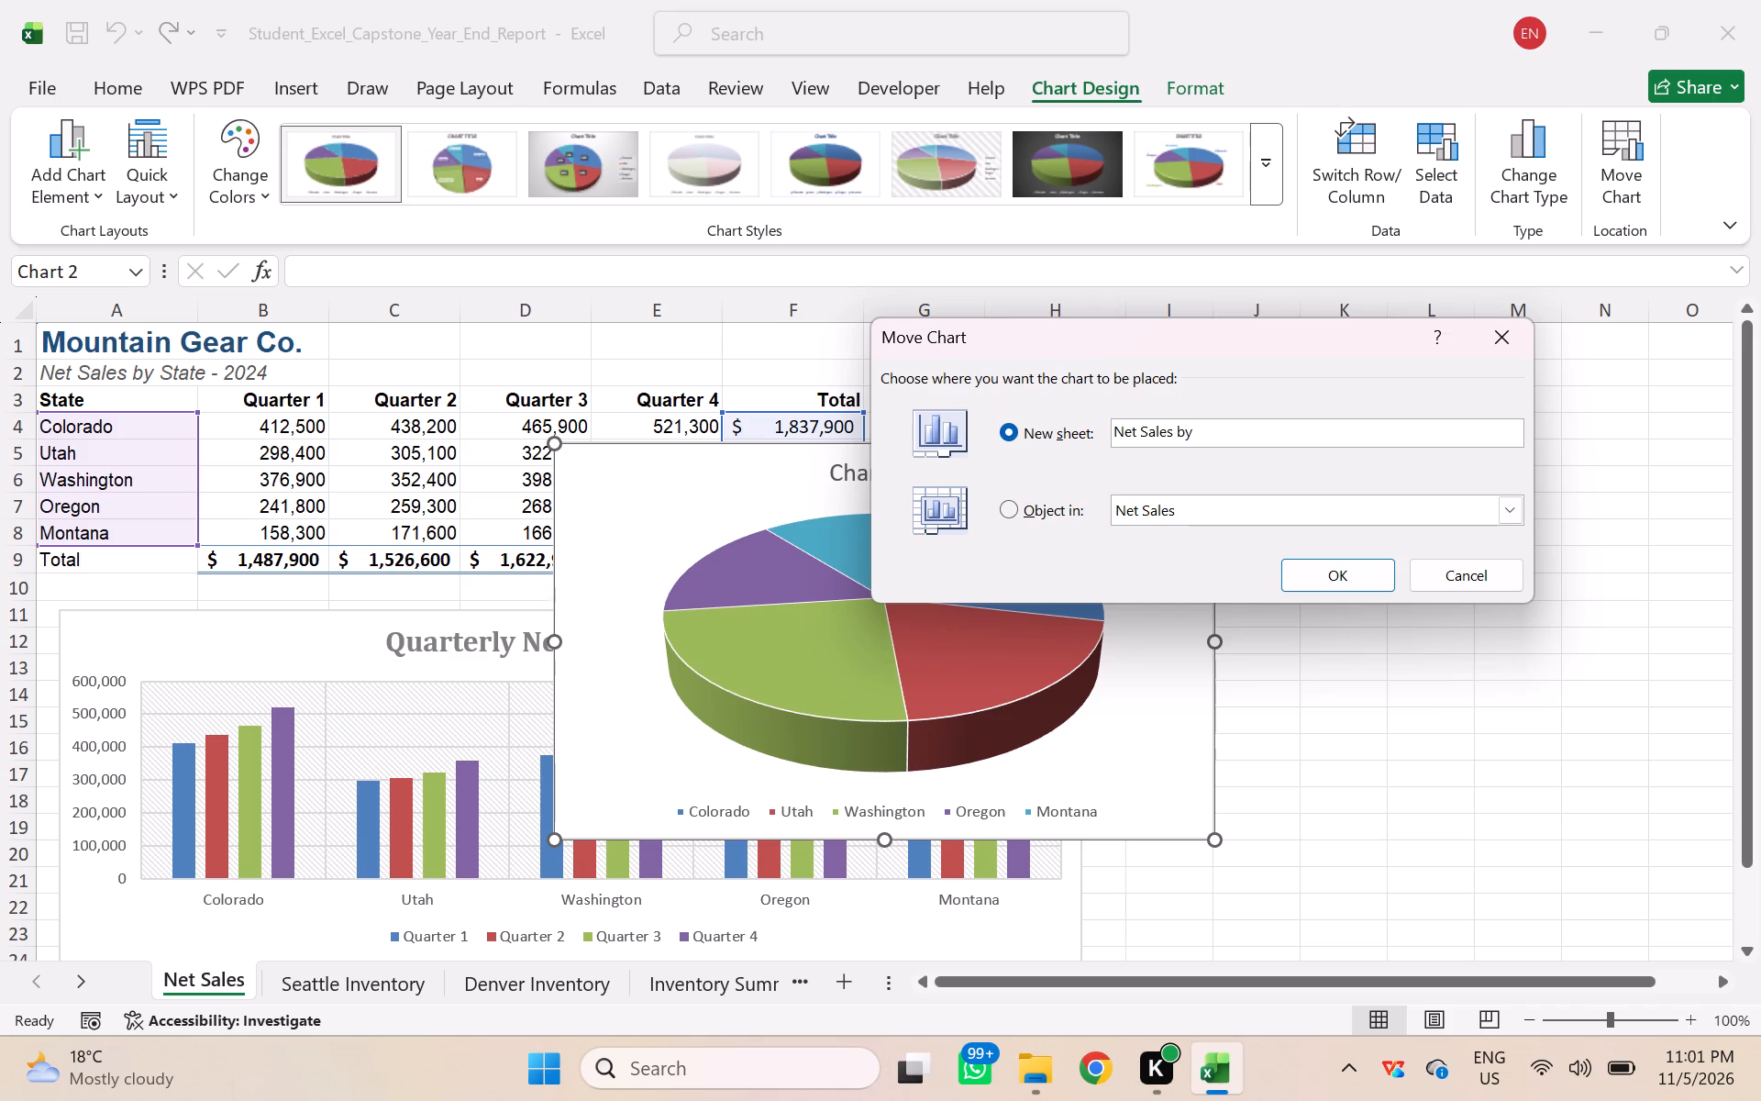
key(space)
text(State)
click(1343, 587)
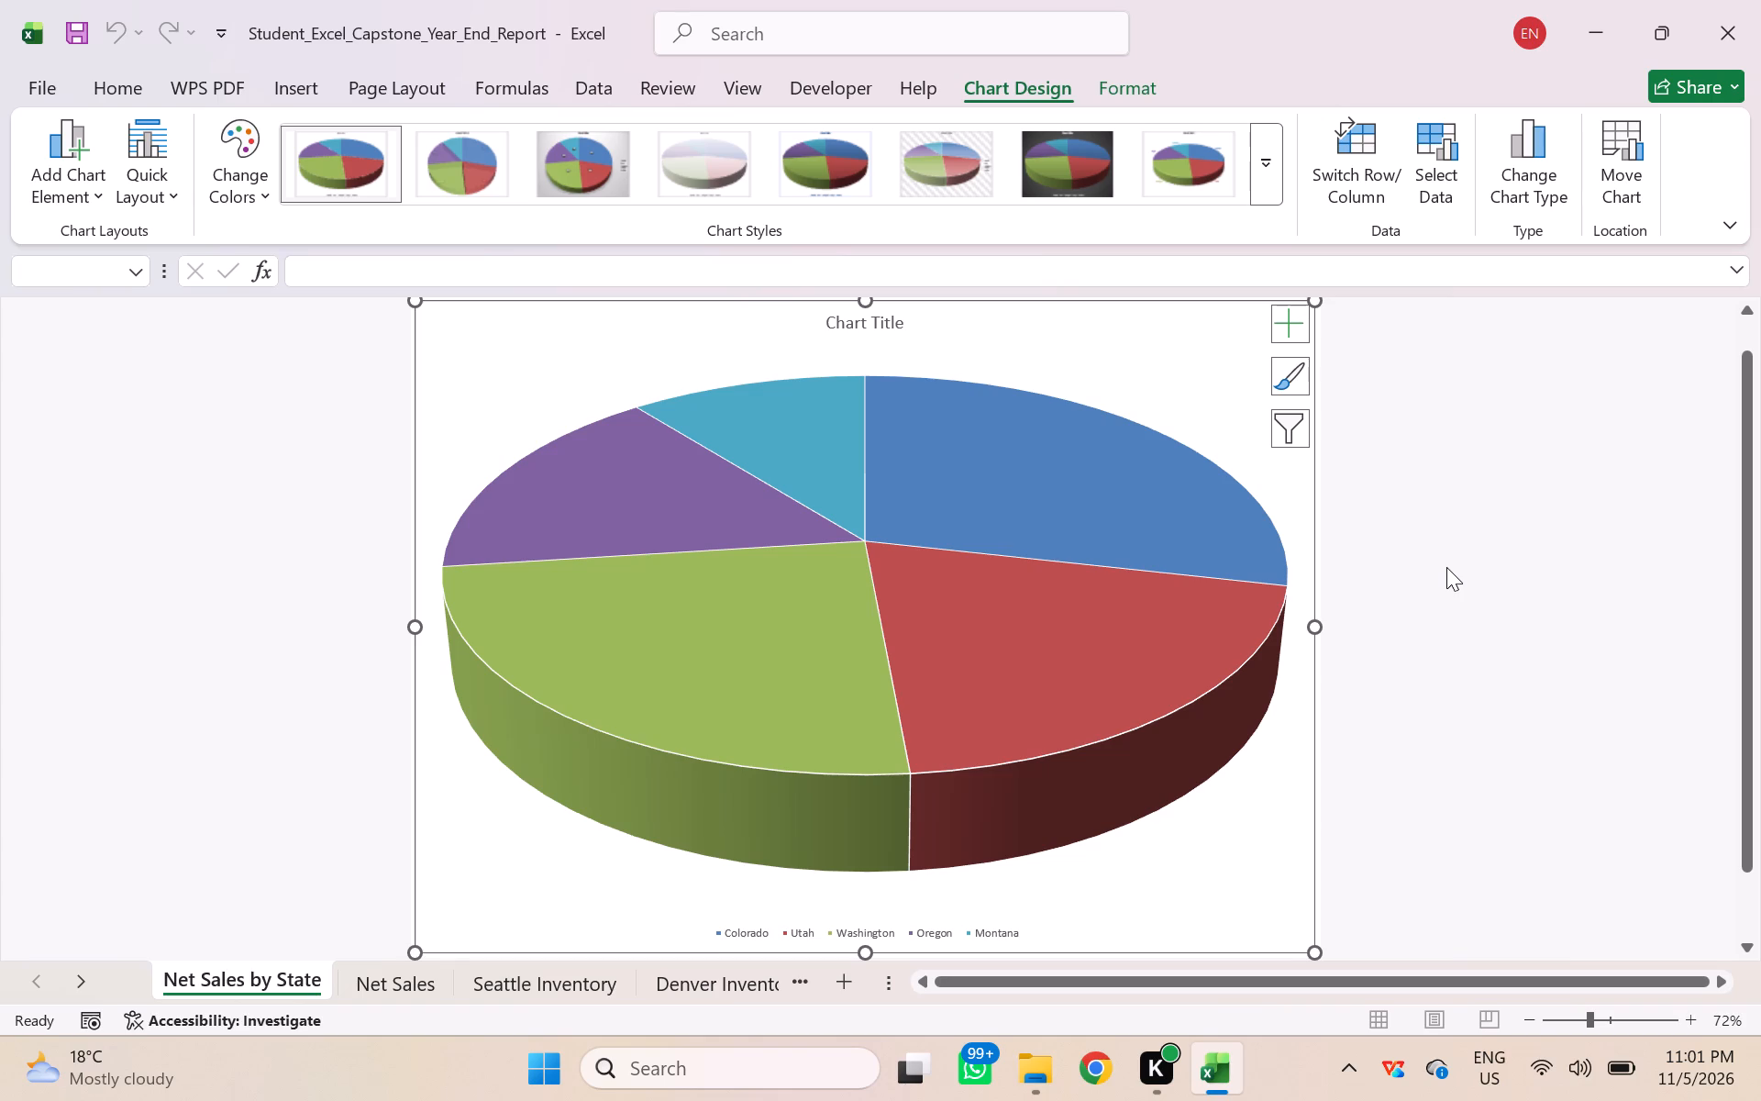
Replace the pie chart's placeholder title with Annual Net Sales by State.
click(887, 322)
double_click(887, 323)
double_click(889, 326)
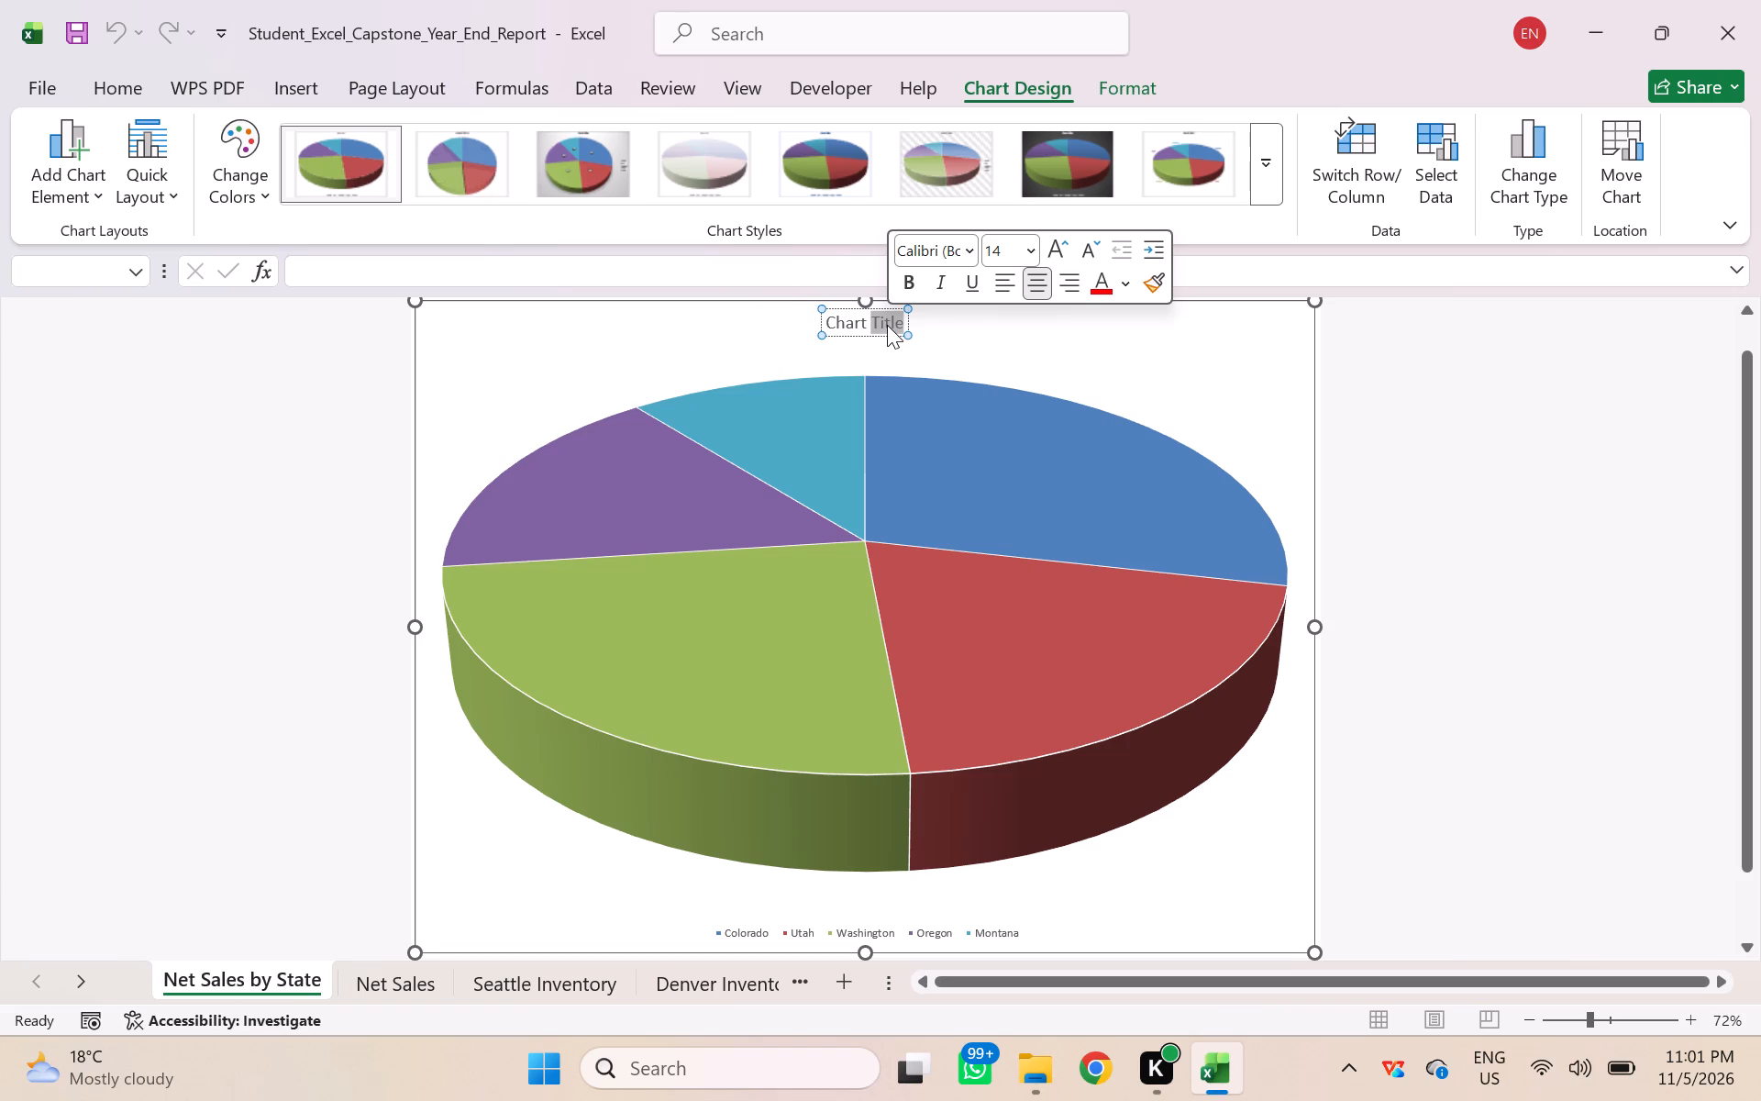
key(BackSpace)
key(BackSpace)
key(BackSpace)
key(BackSpace)
key(BackSpace)
key(BackSpace)
key(BackSpace)
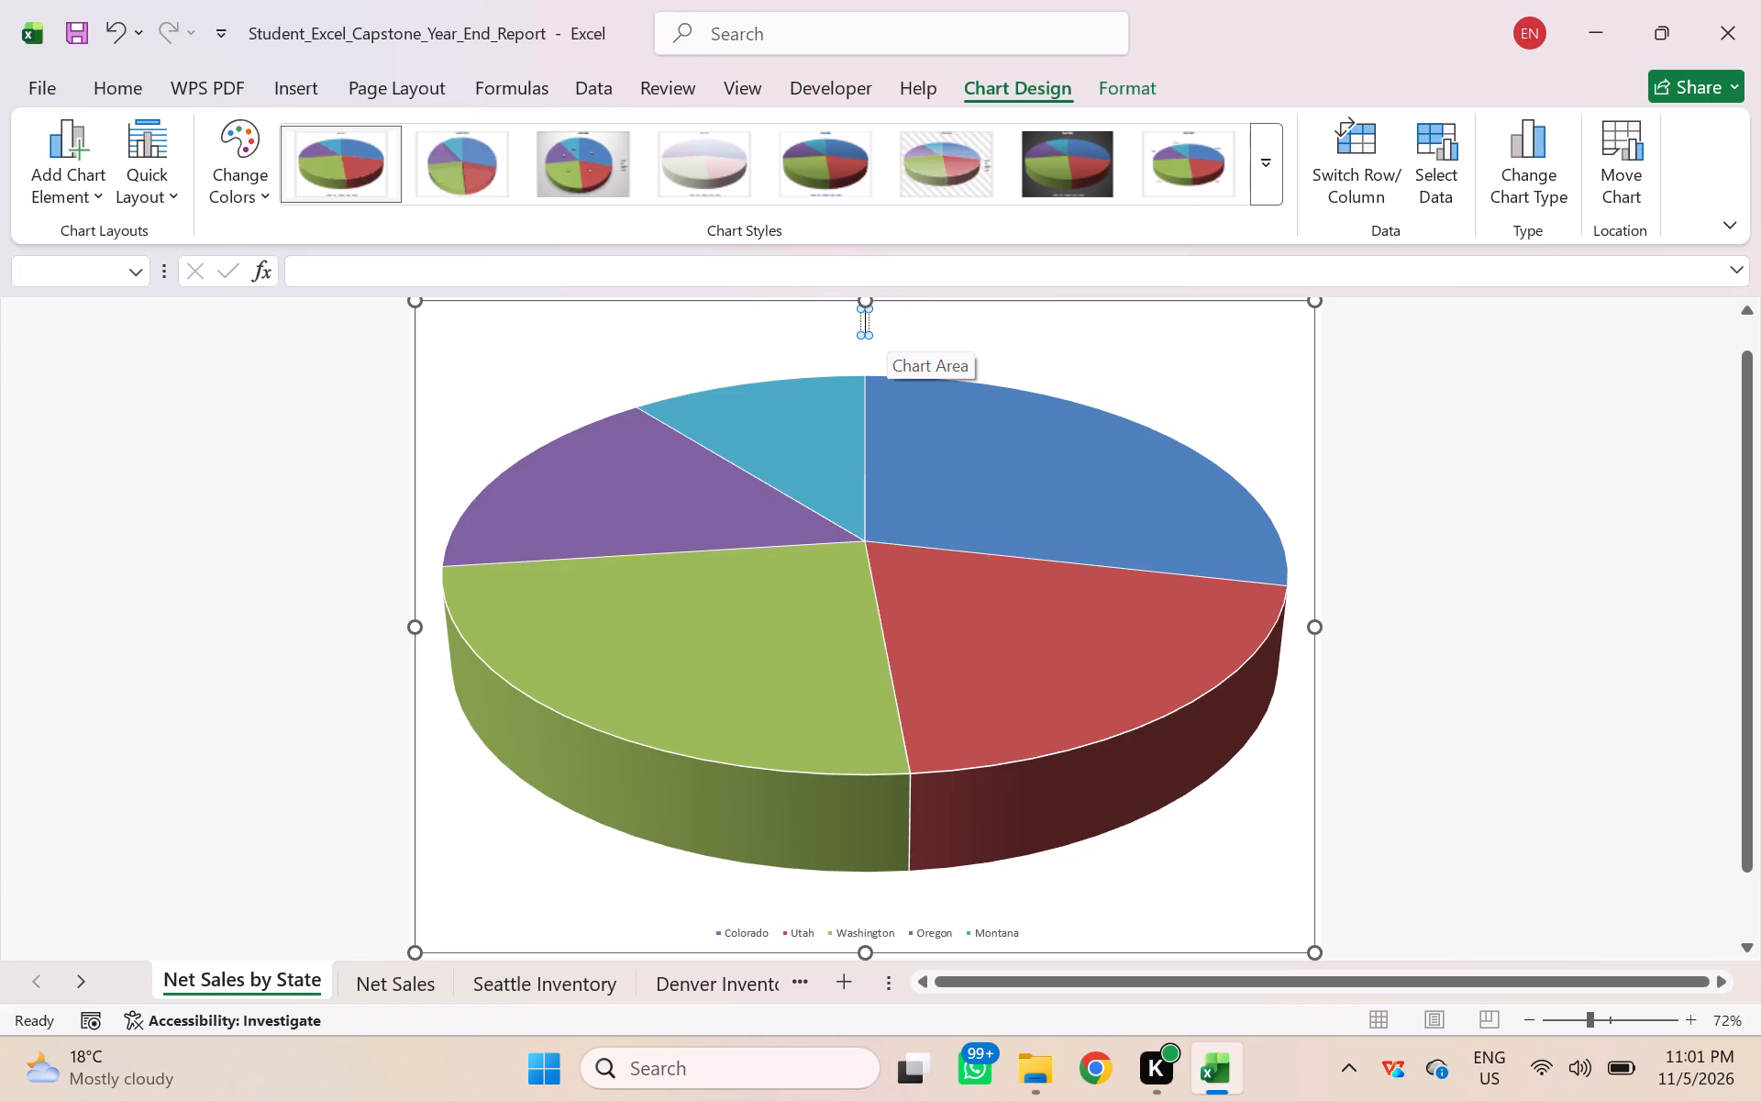
key(shift+a)
text(nn)
text(ual)
key(space)
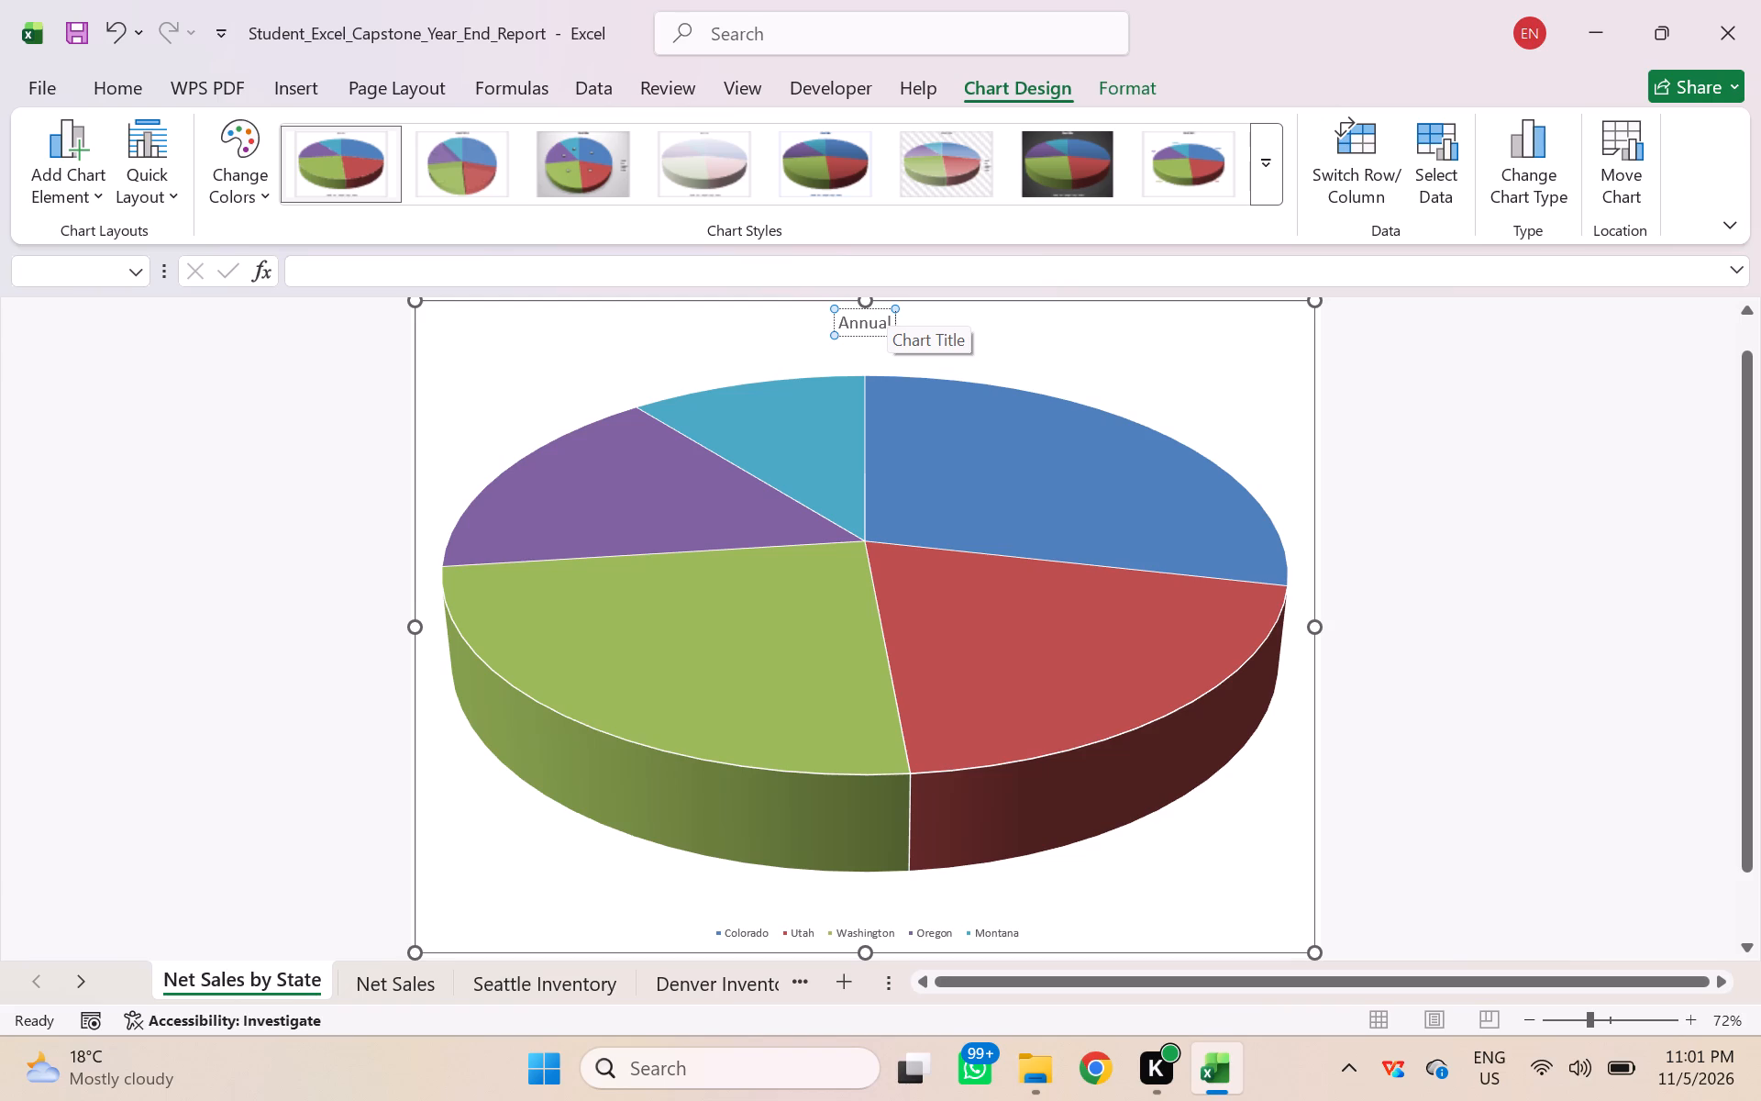
text(Net)
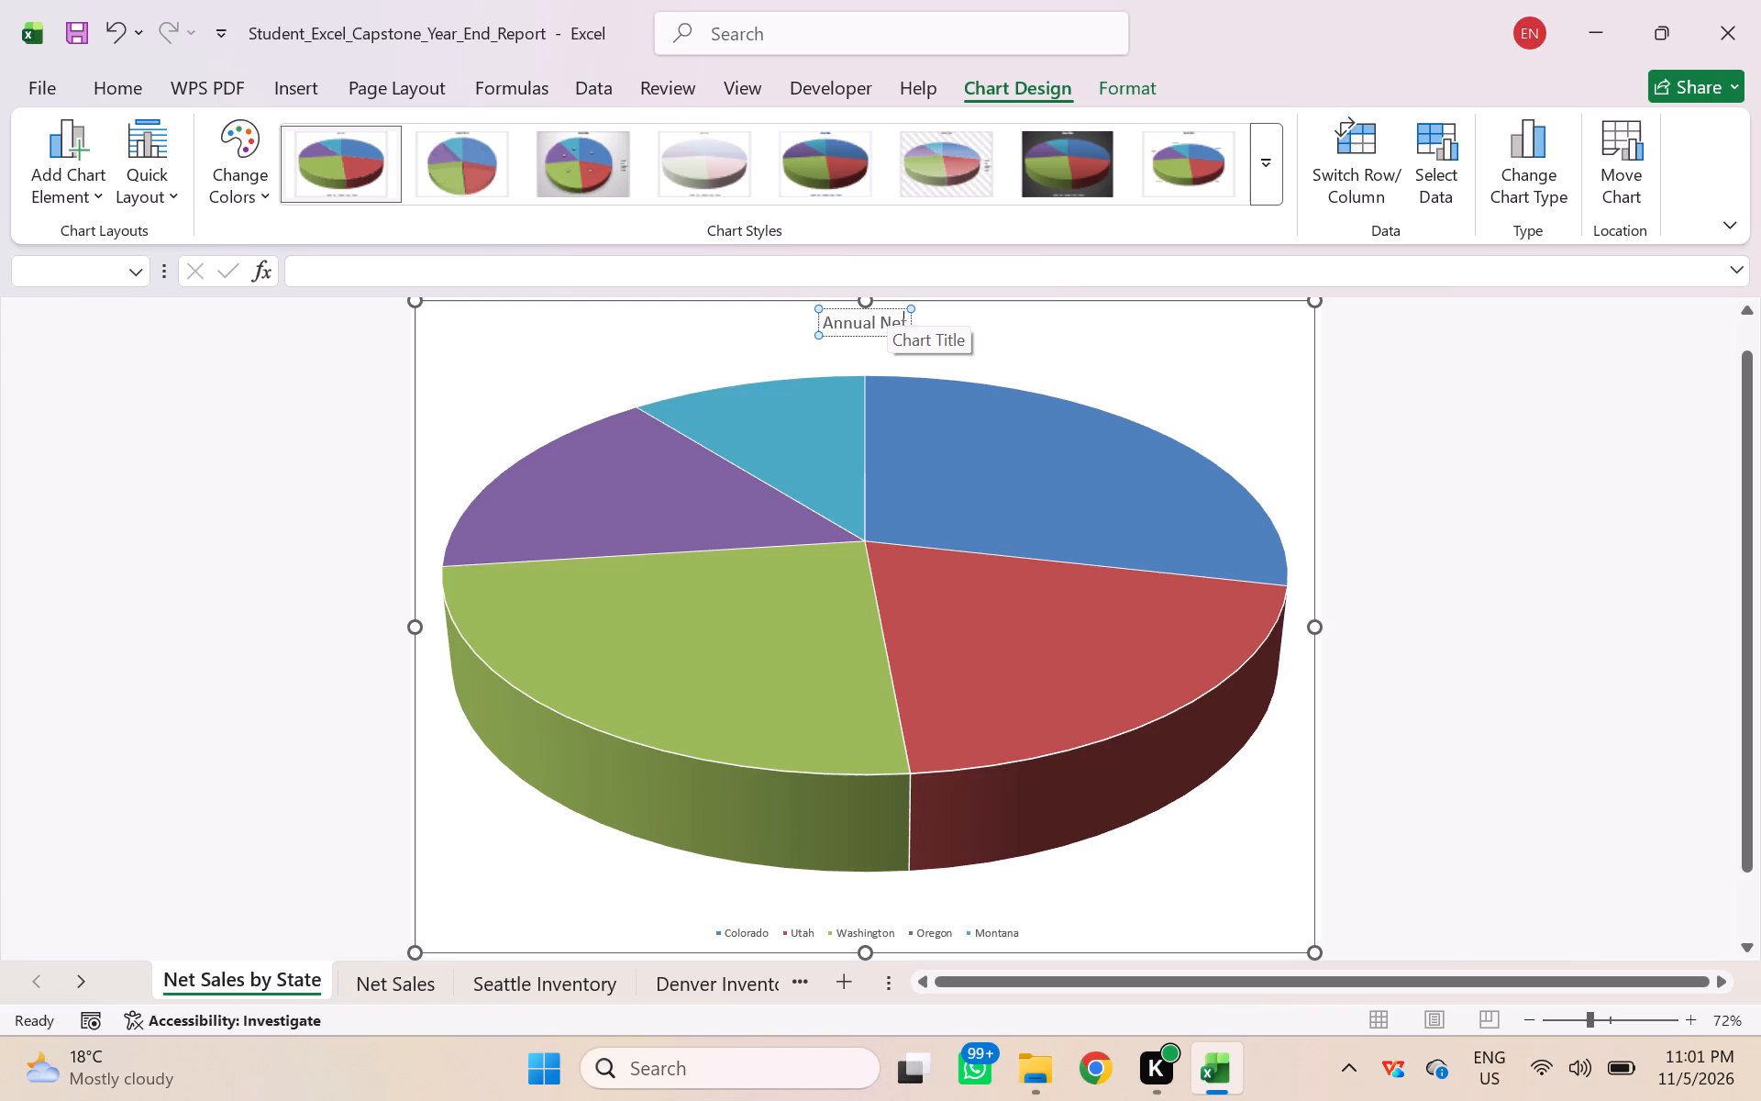
key(space)
text(Sa)
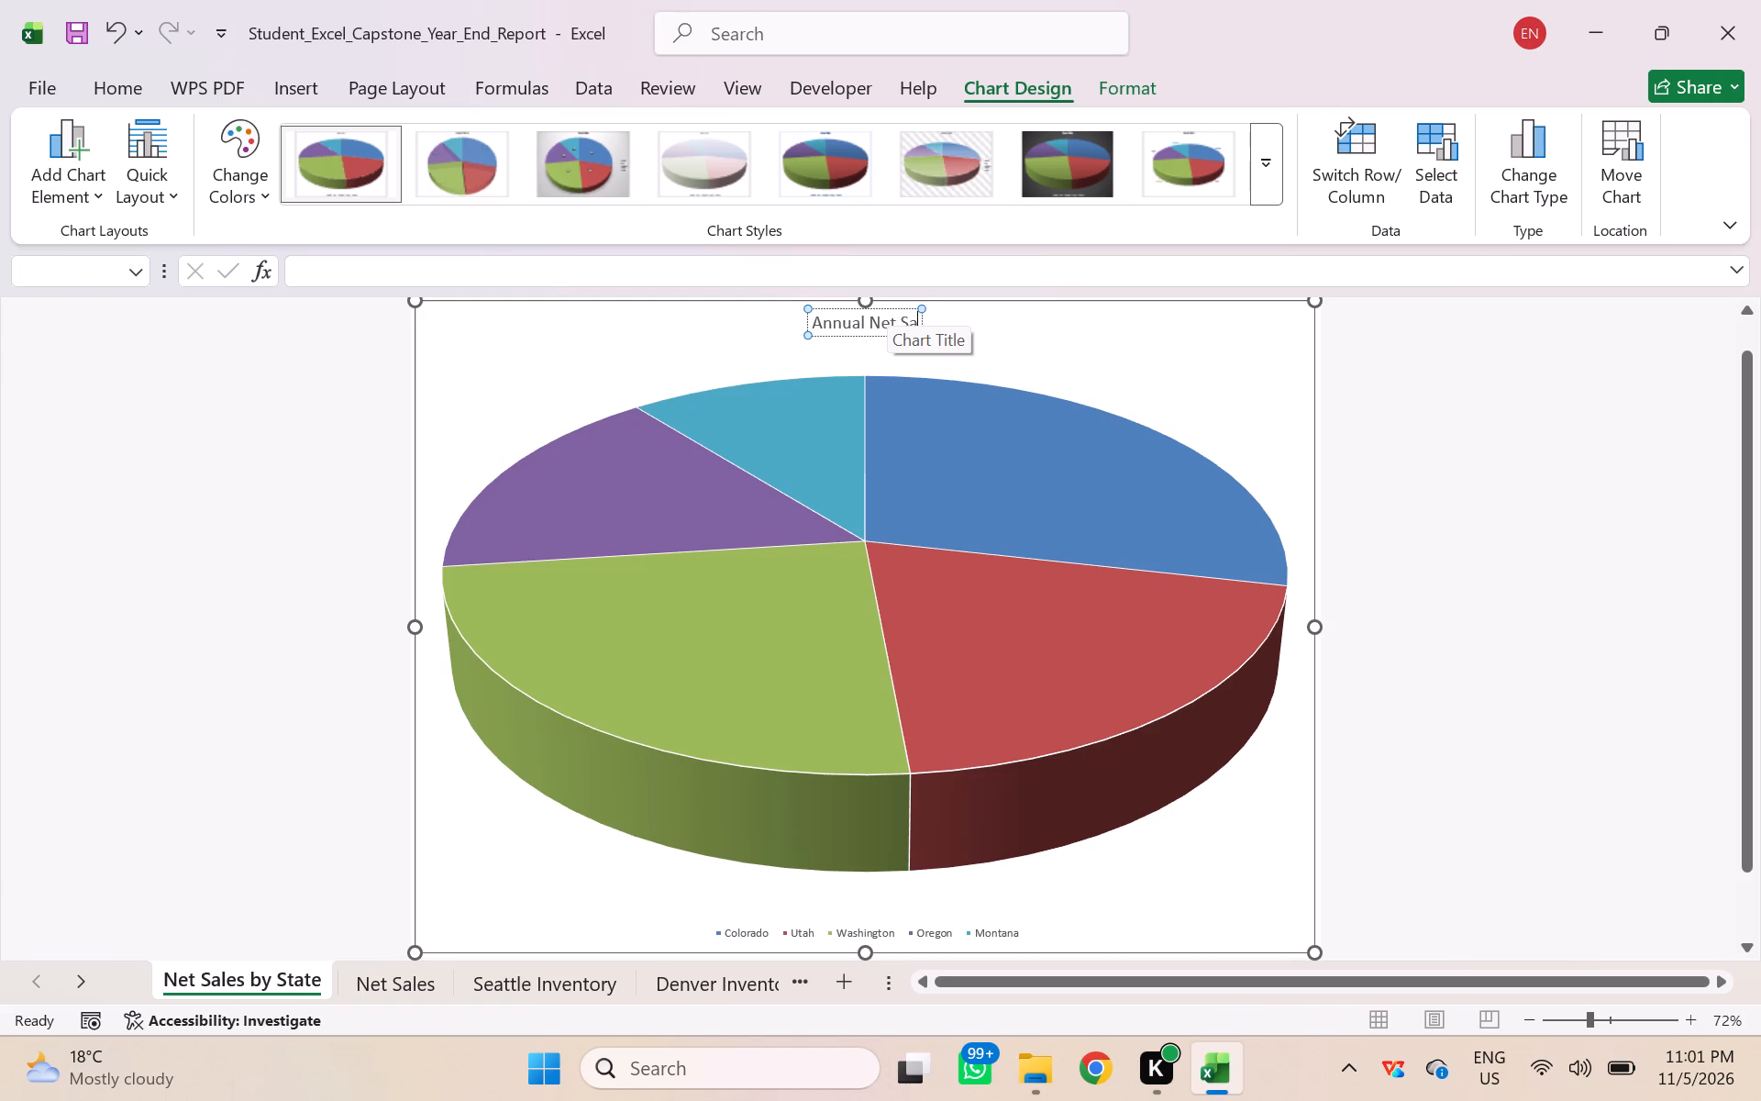
text(les by)
key(space)
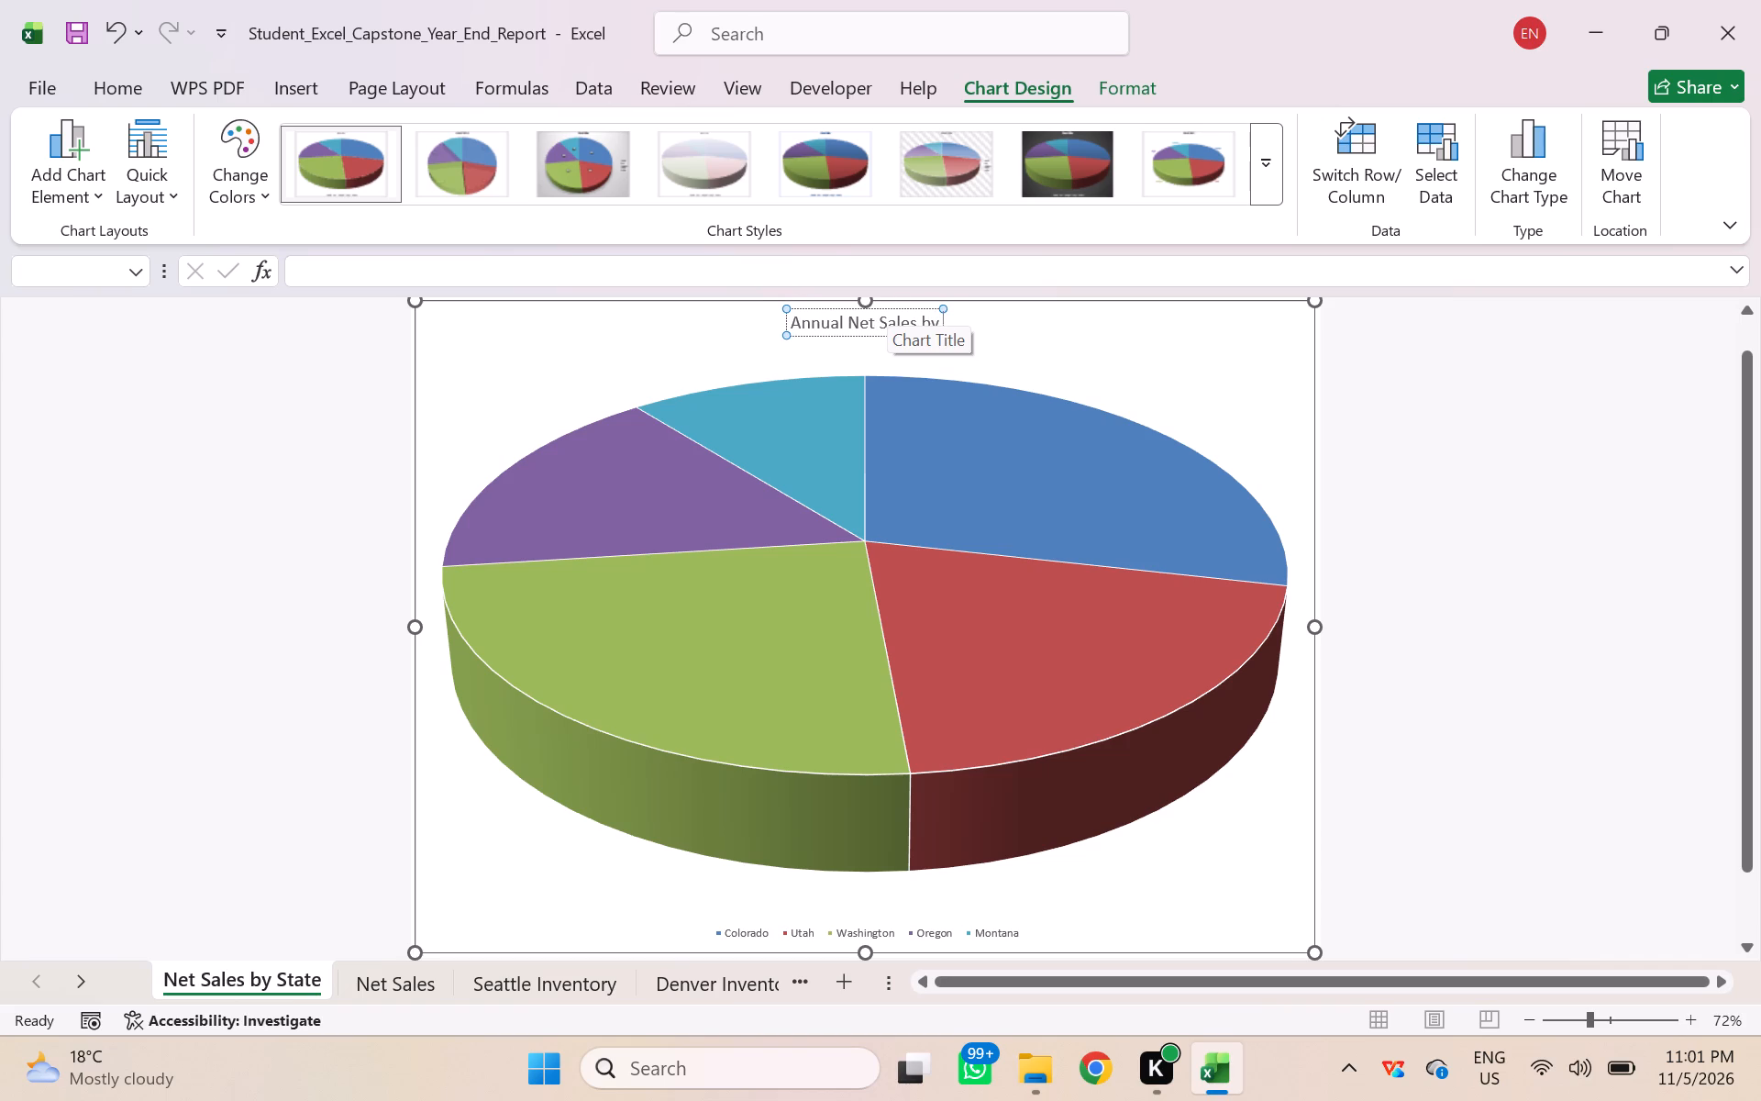
key(shift+s)
text(tate)
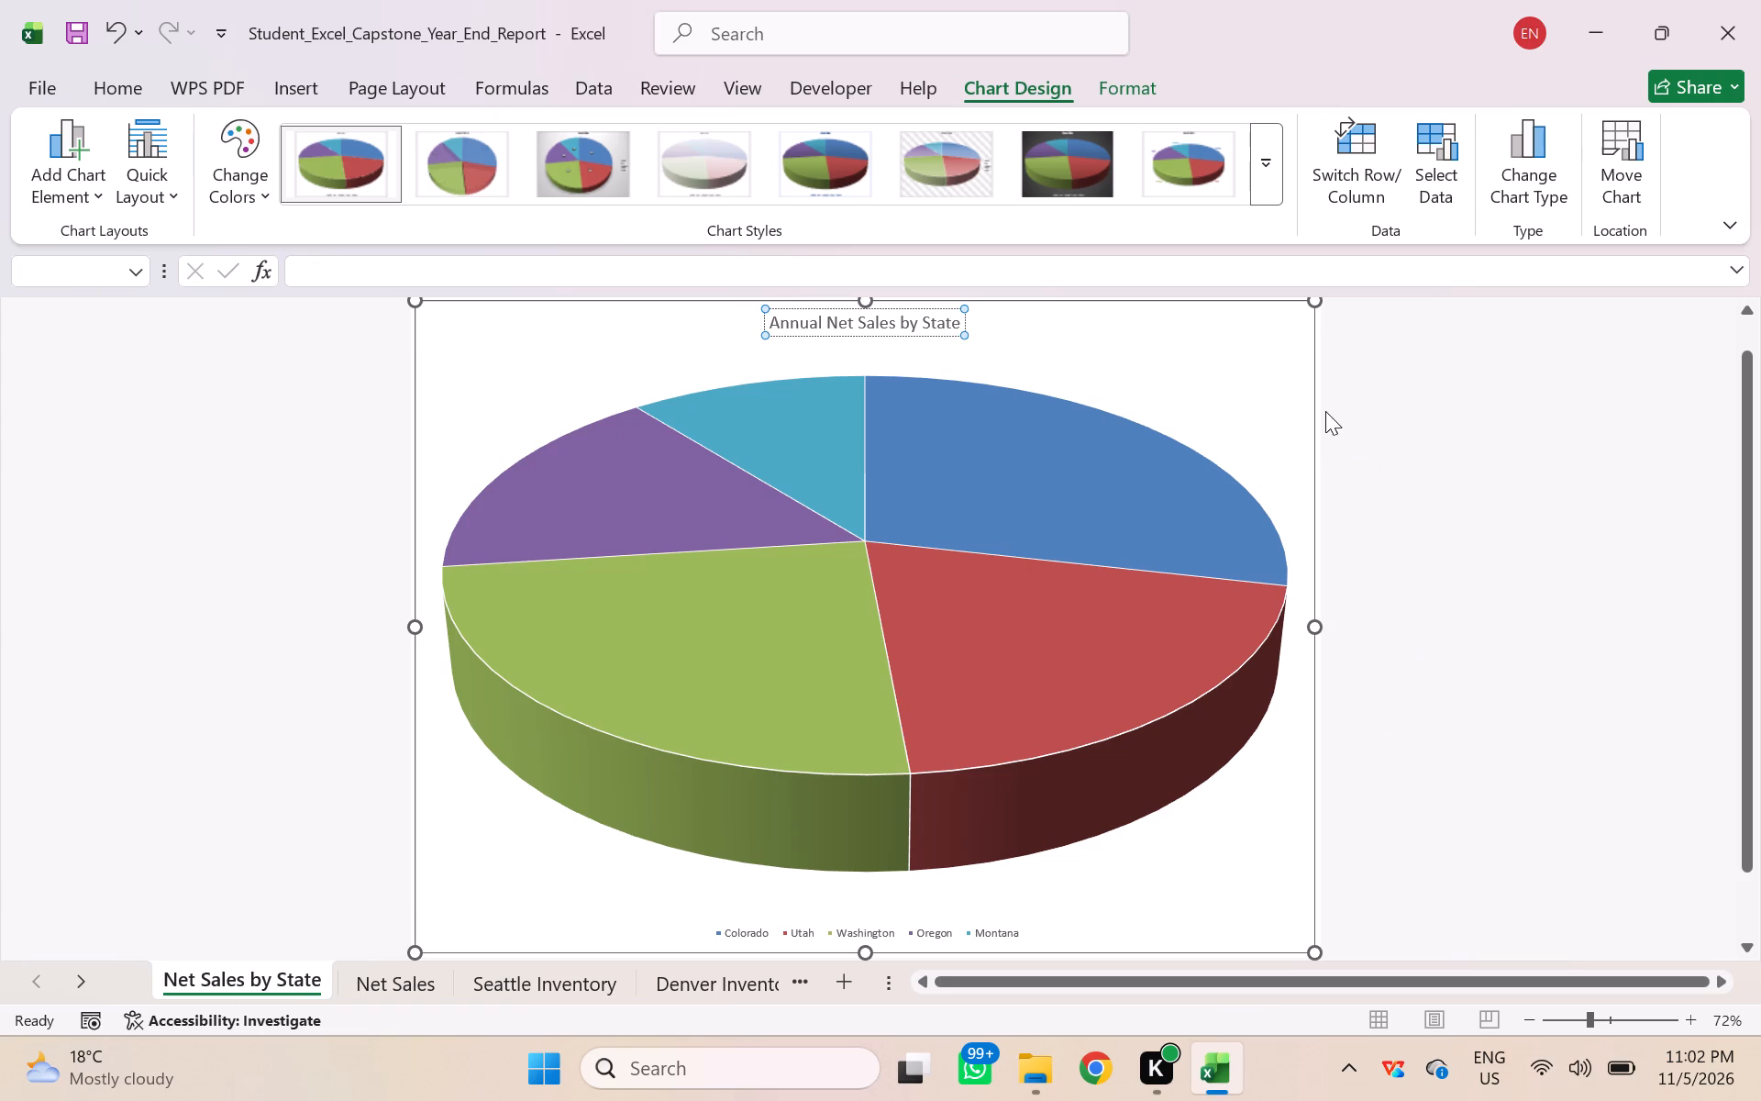
click(1272, 360)
click(1426, 363)
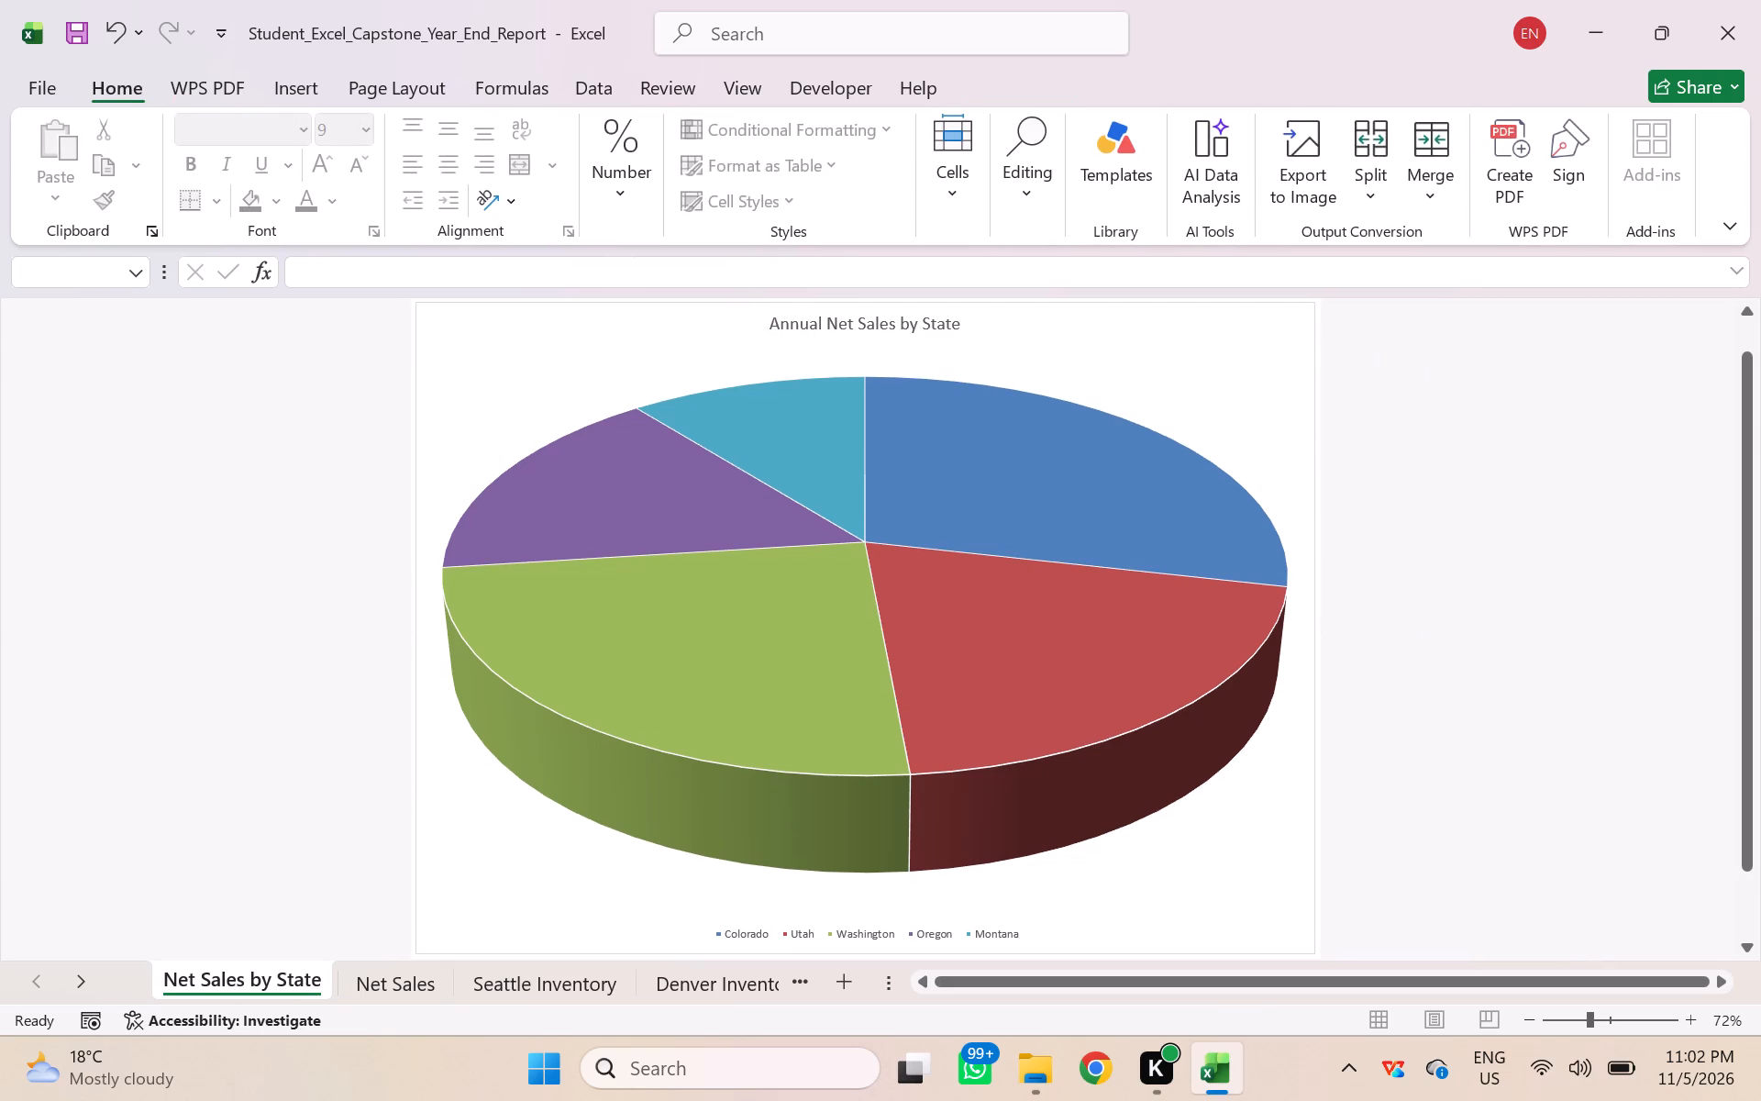
Set the font size of the pie chart's title to 36.
click(1190, 340)
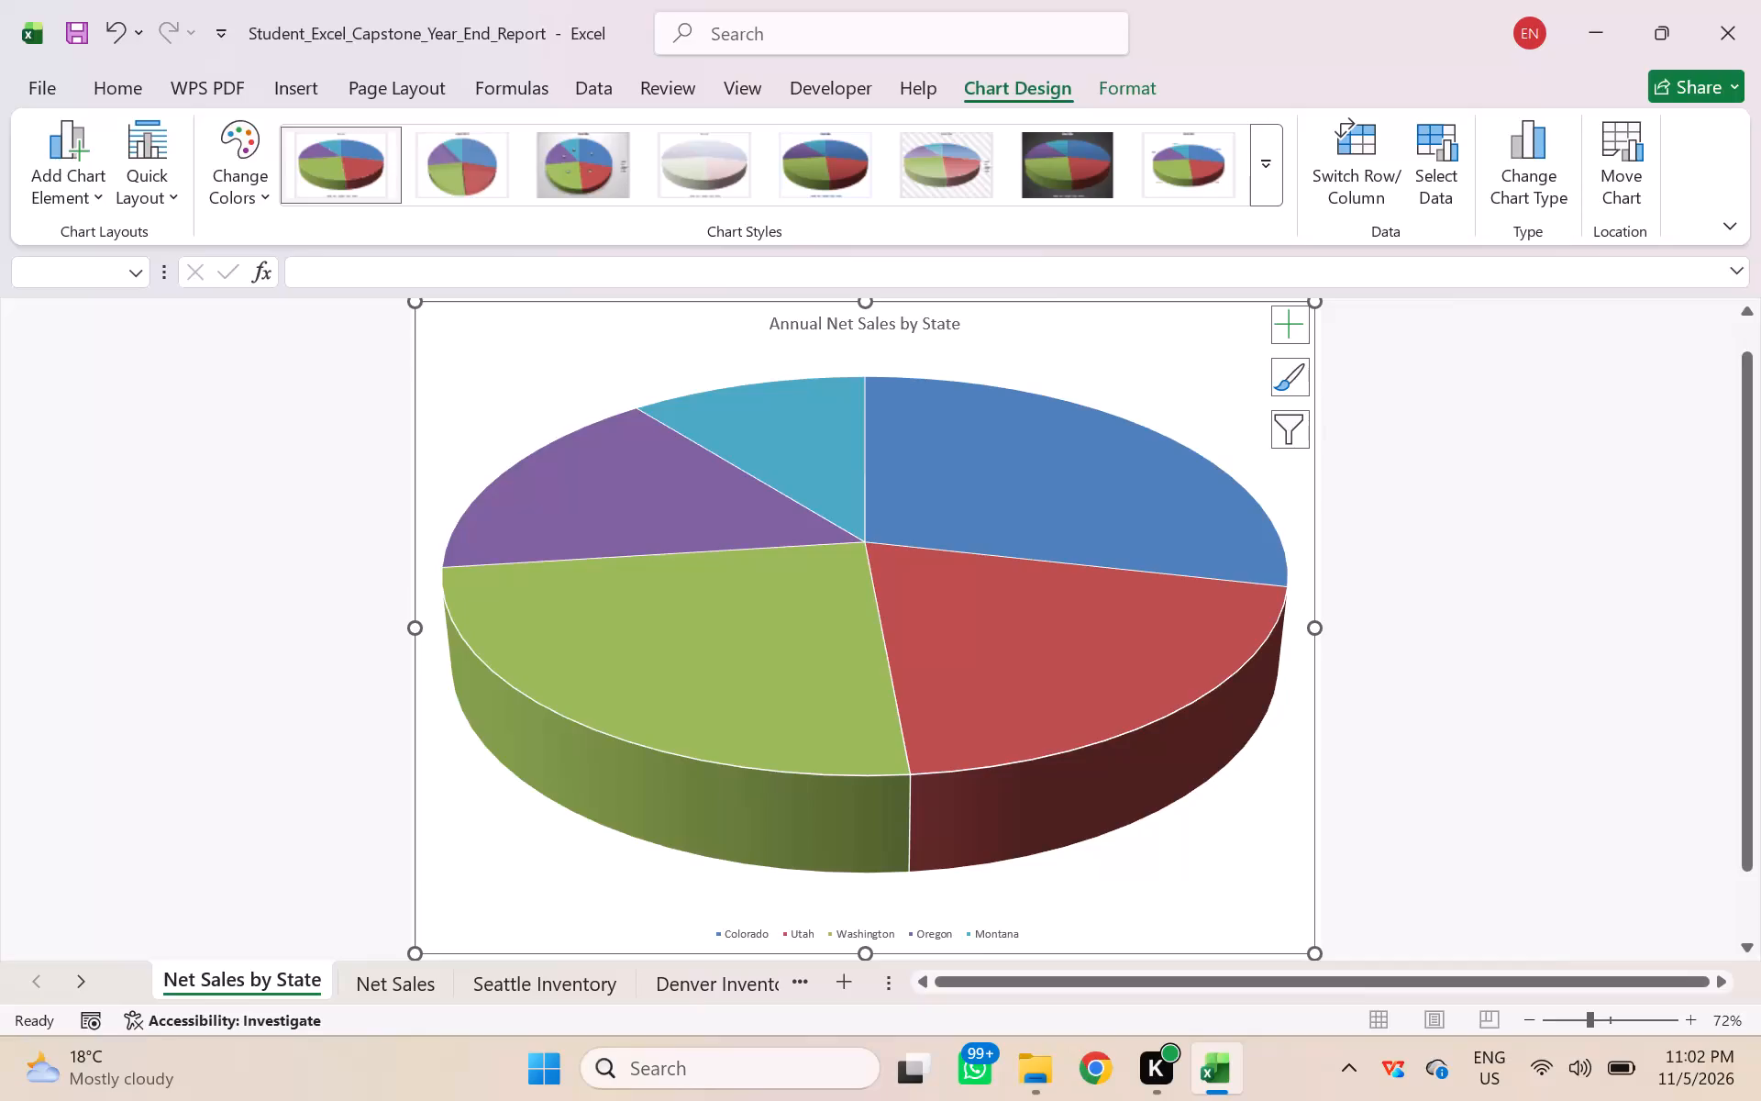
click(912, 323)
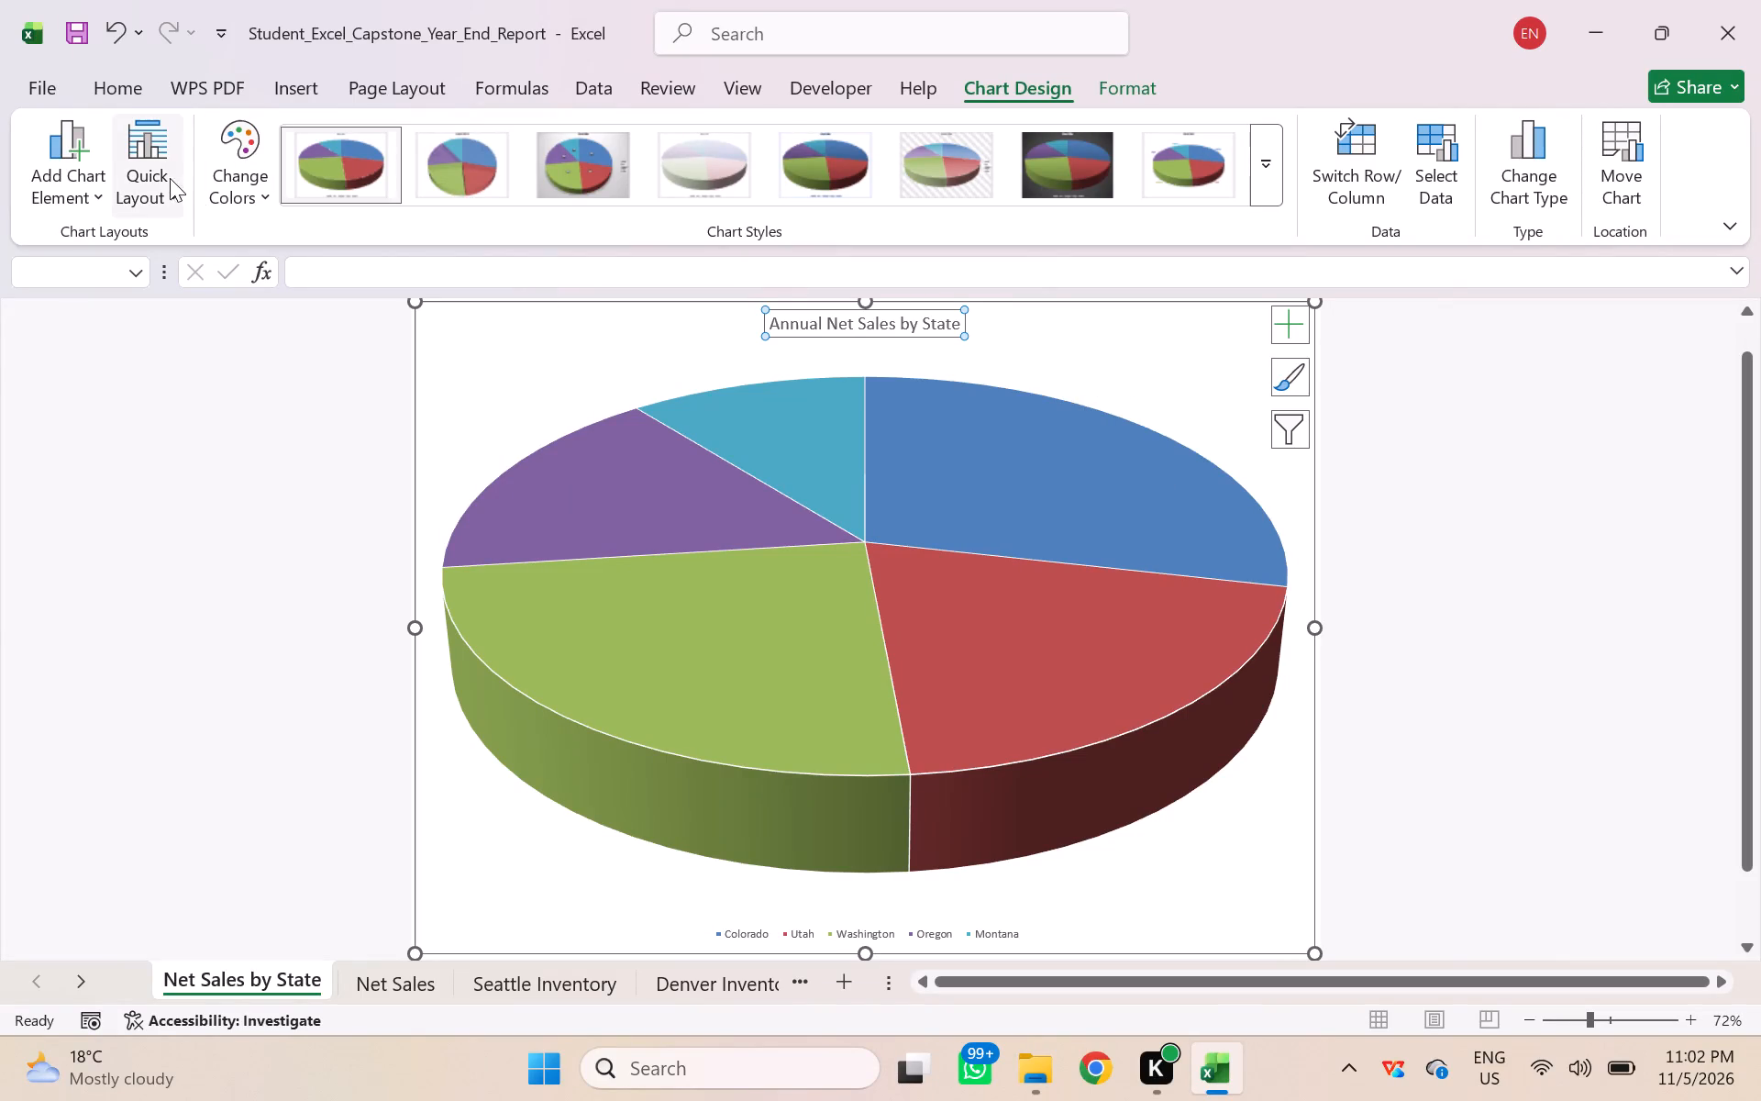
click(117, 95)
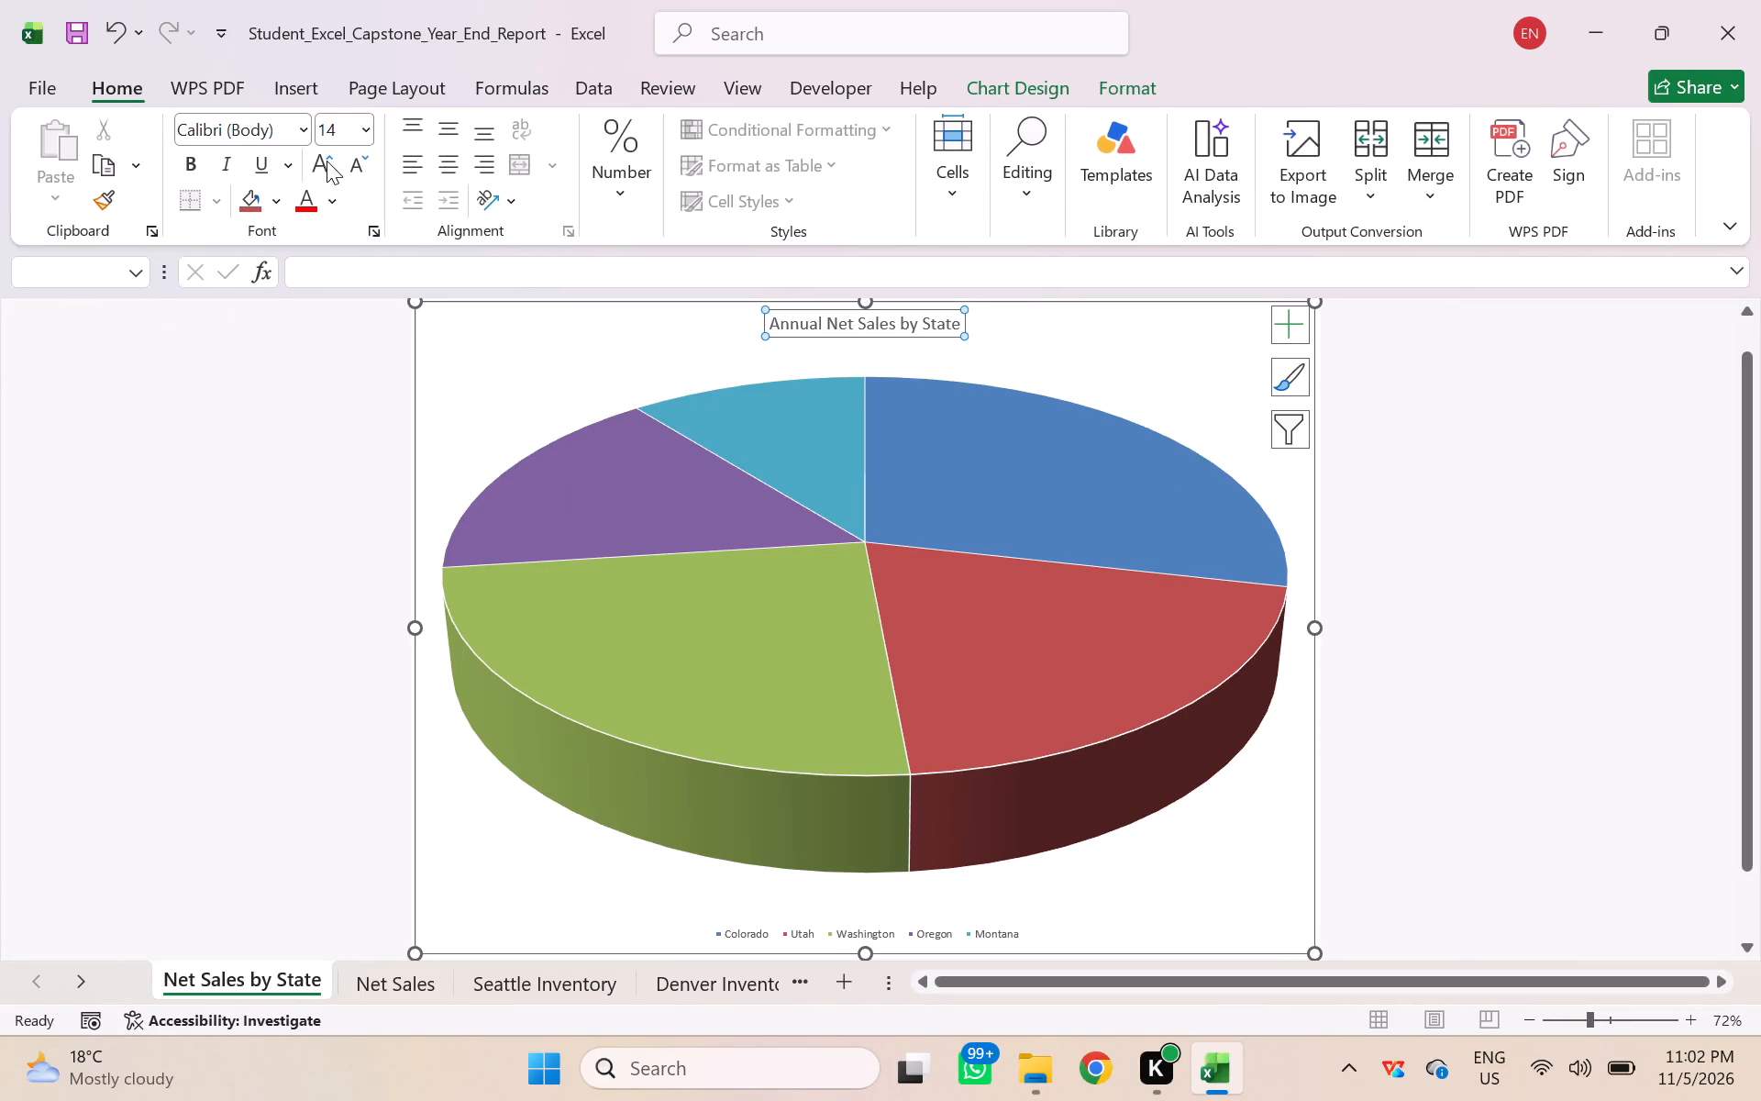
click(365, 129)
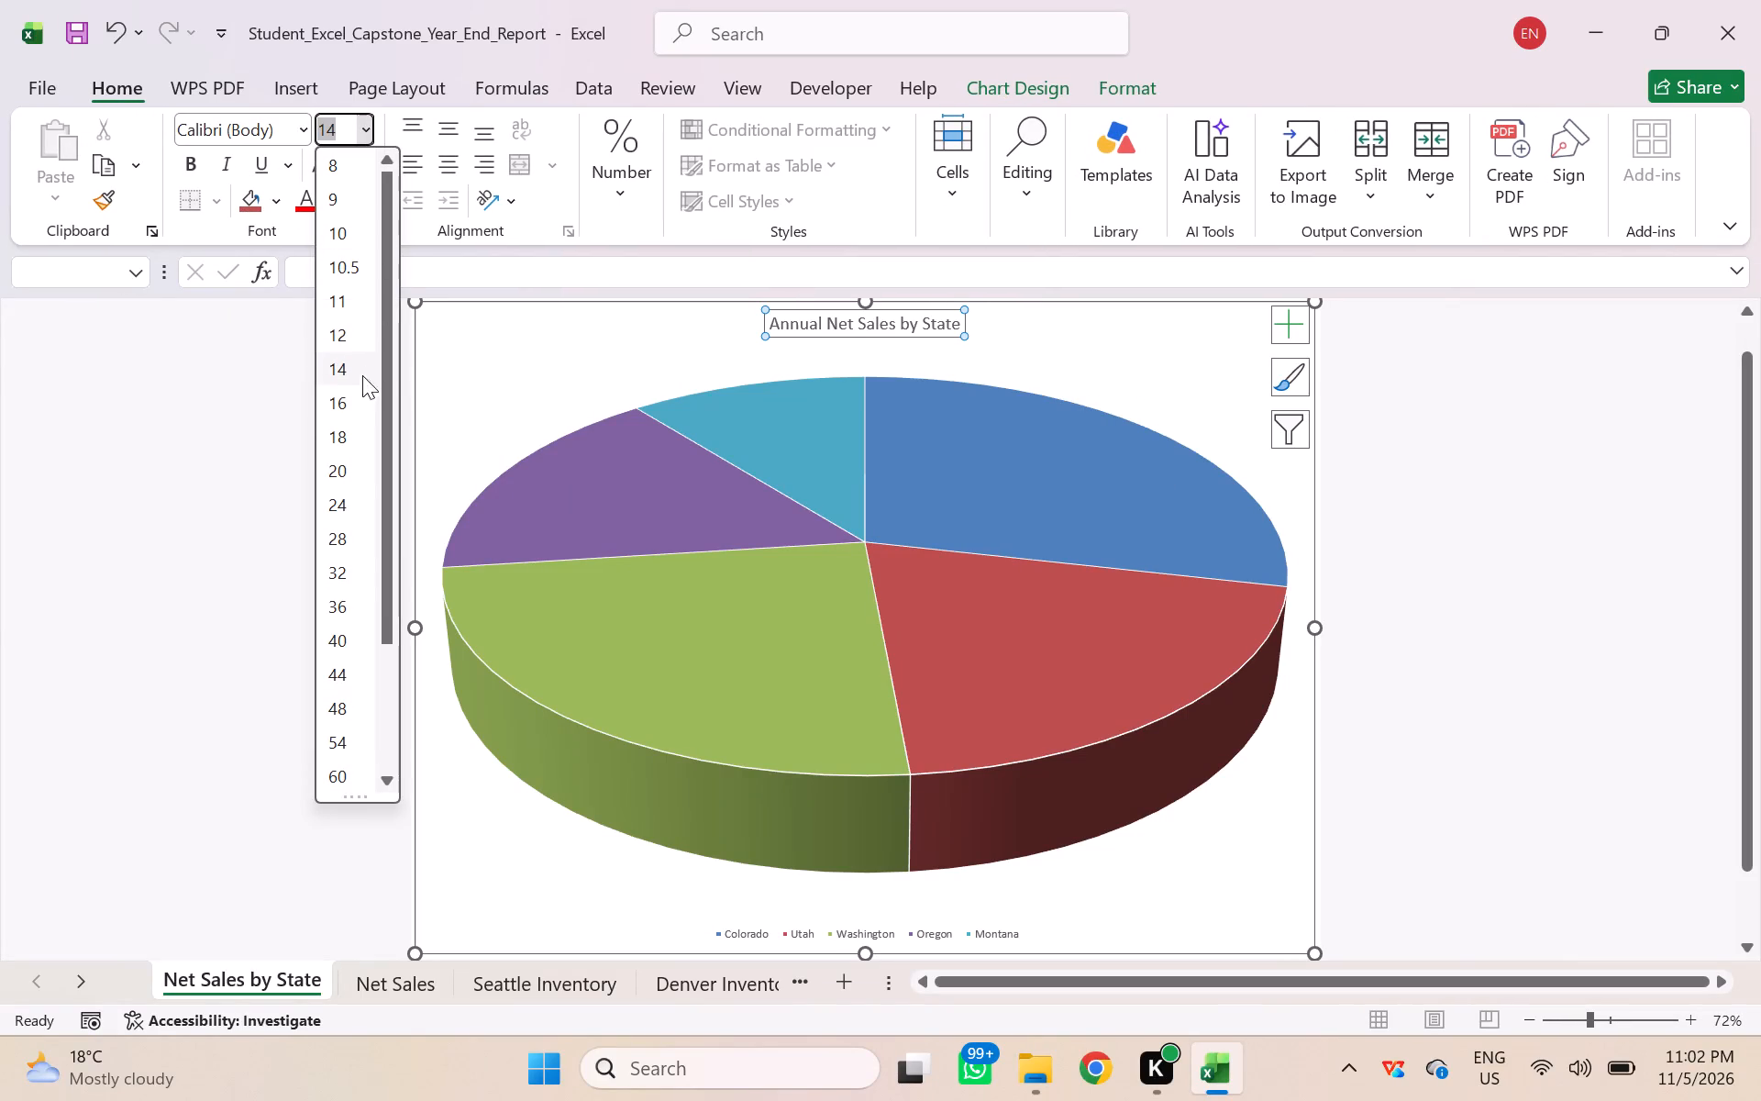
click(337, 601)
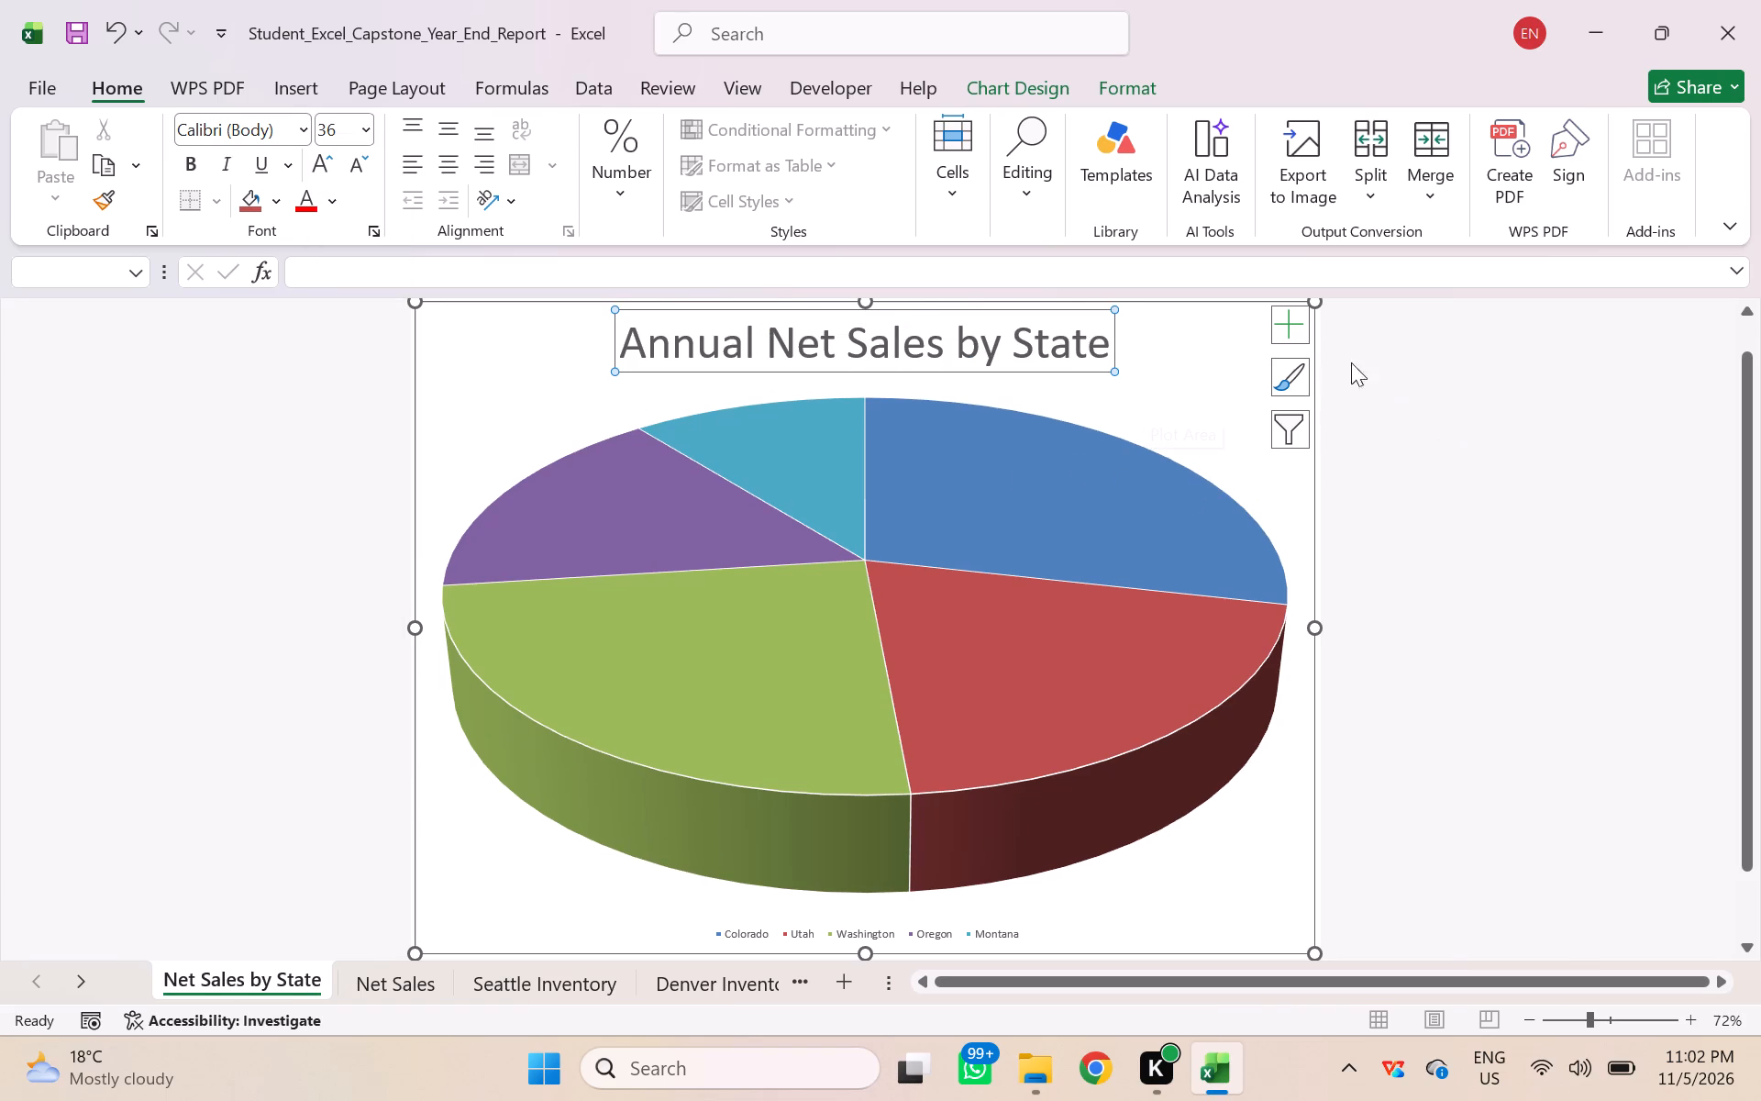
Remove the legend from the pie chart.
click(1301, 327)
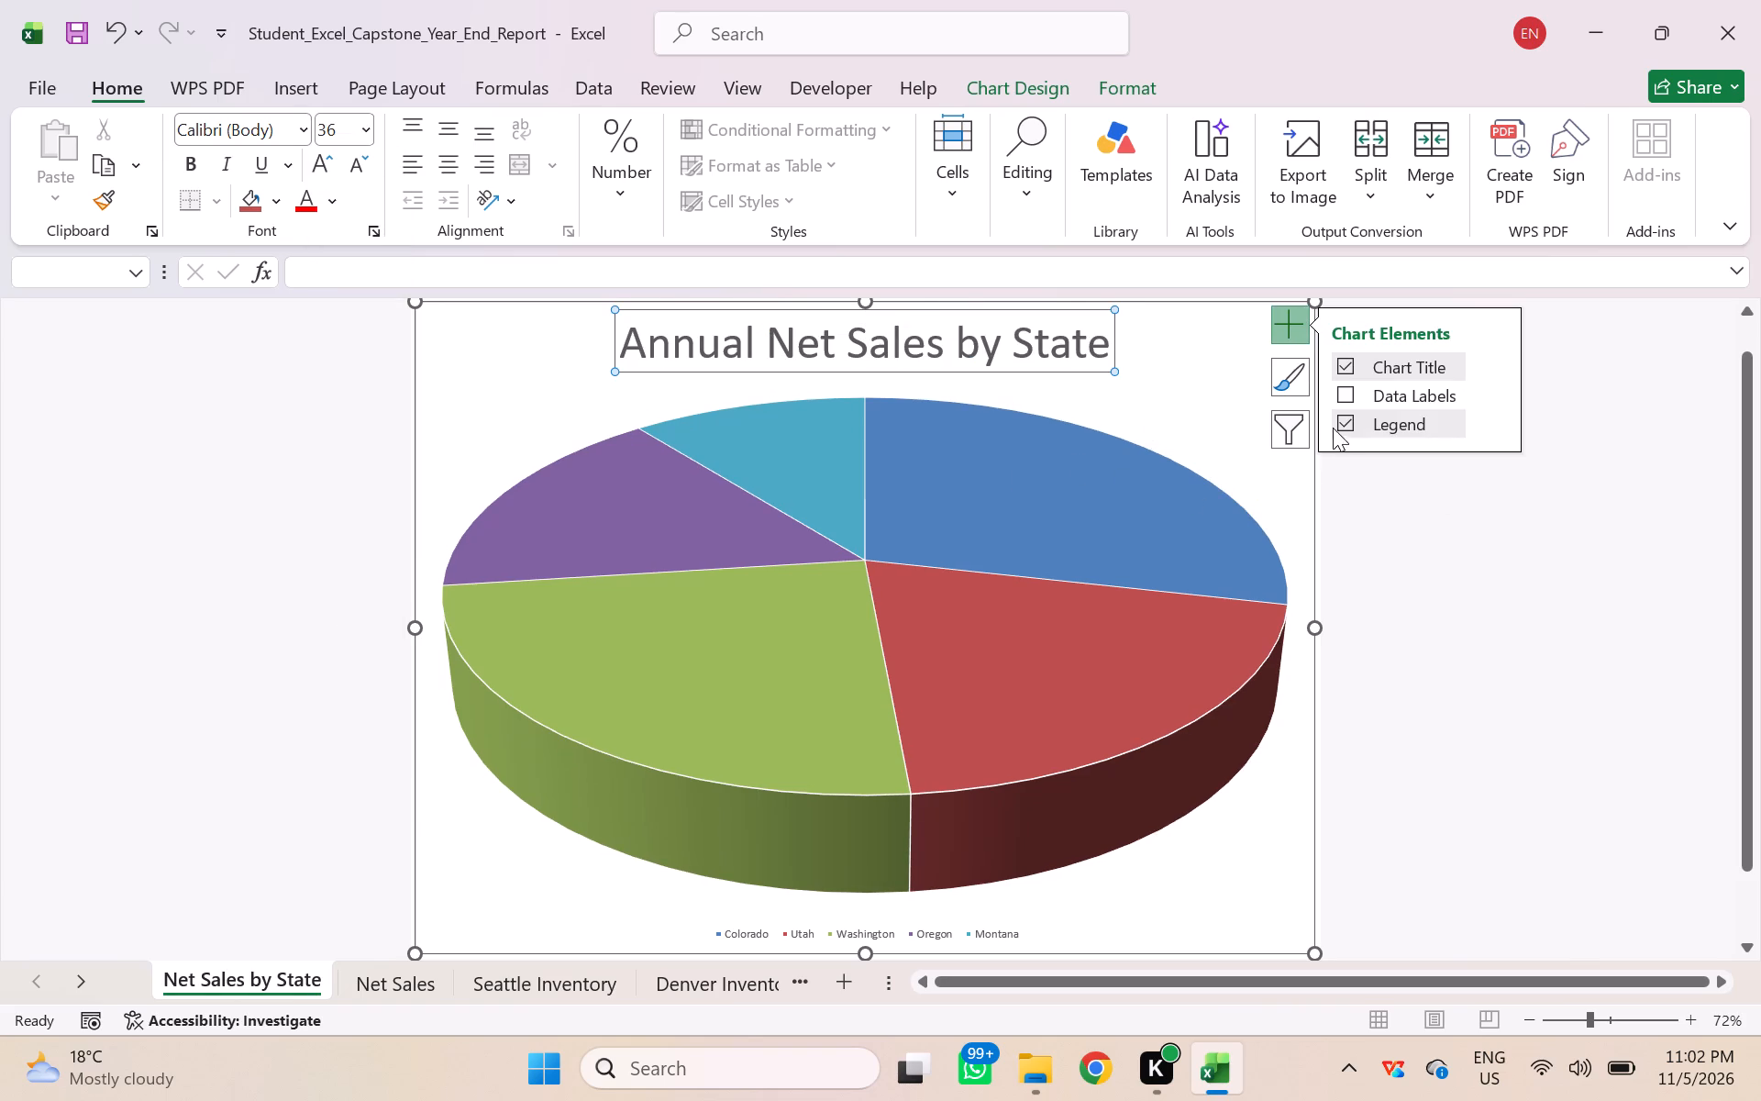
click(1346, 427)
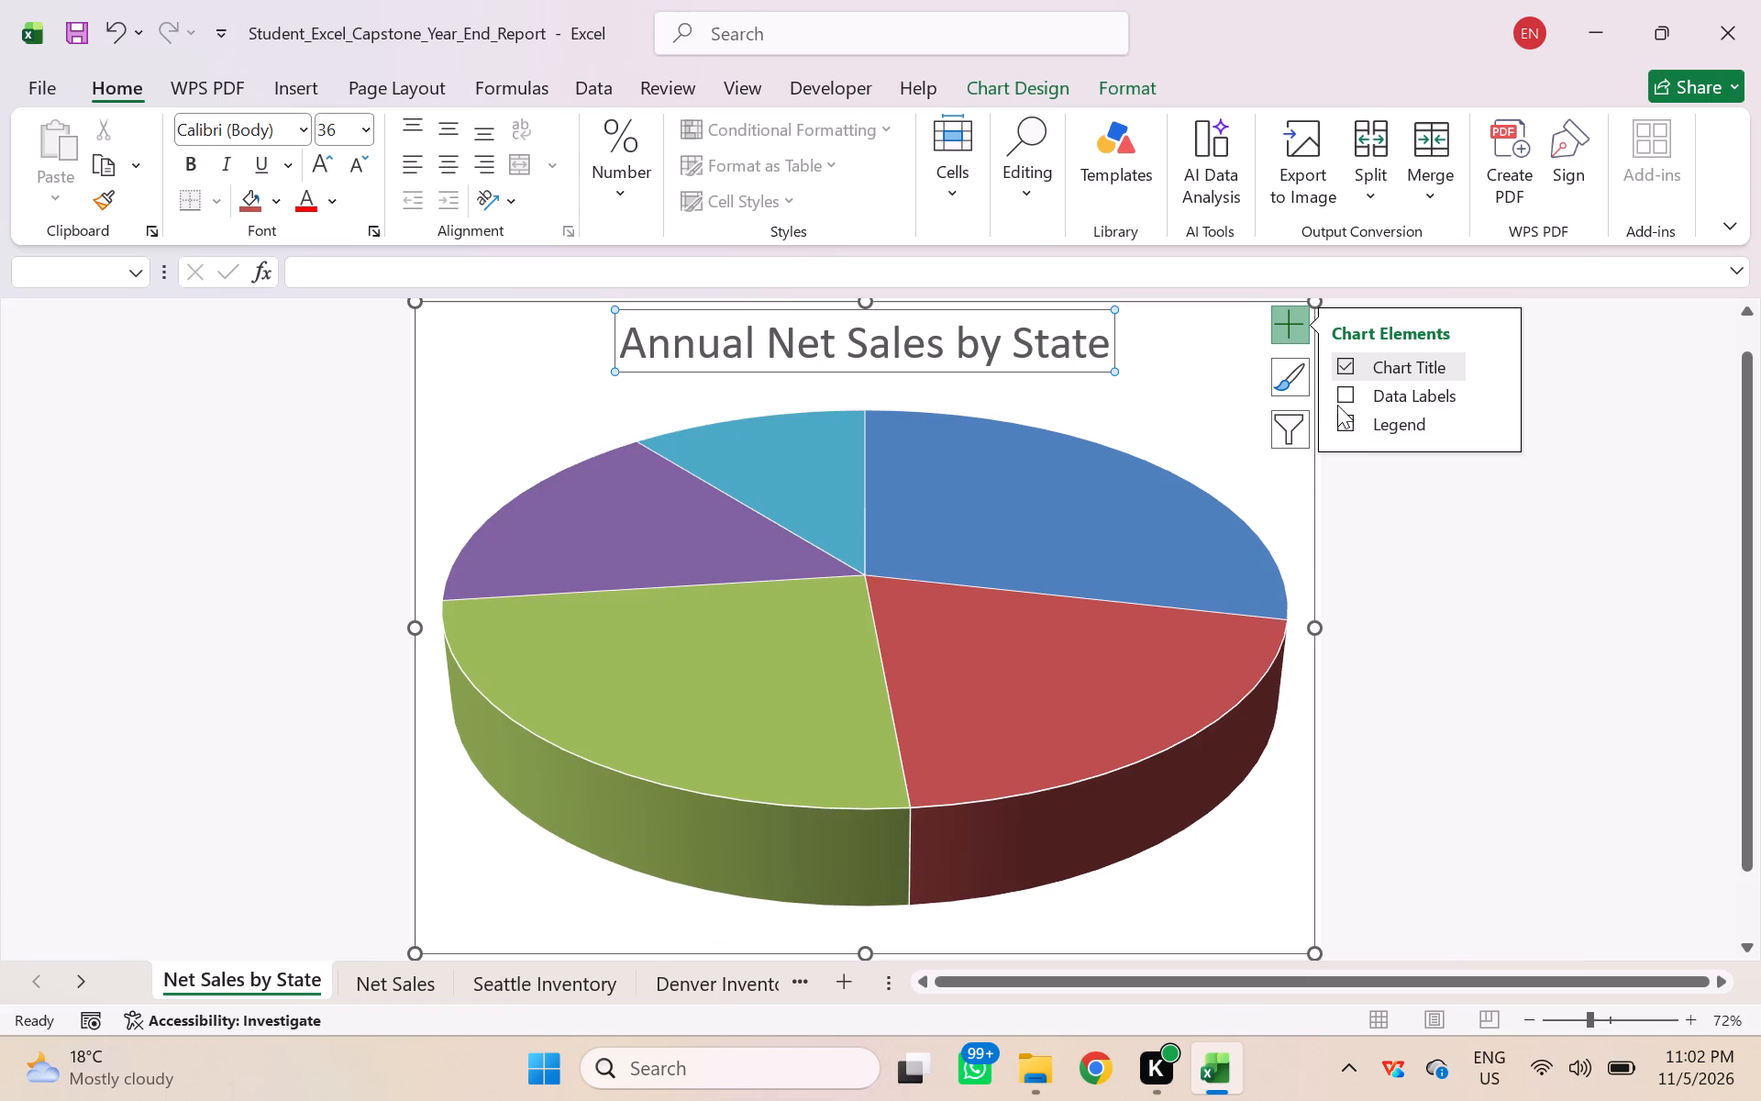
Add centered data labels to the pie chart showing only category name and percentage, without leader lines.
click(1347, 396)
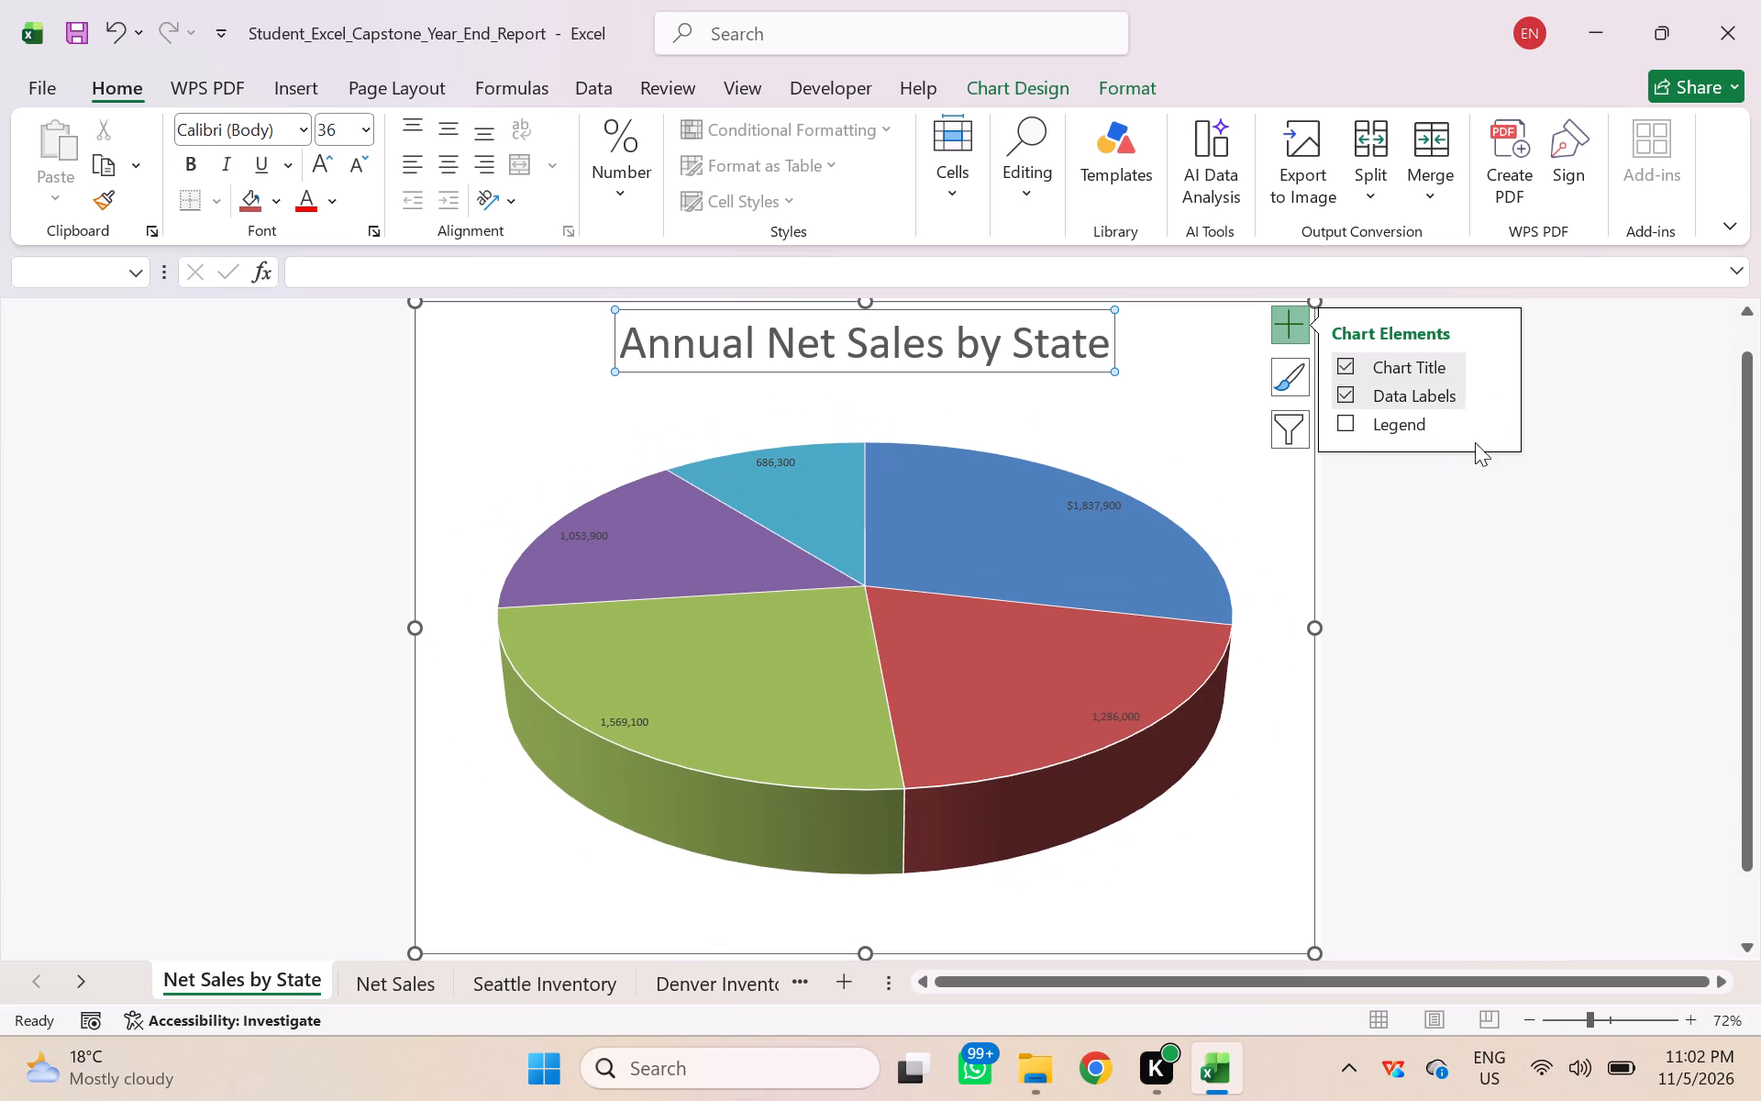
click(1491, 393)
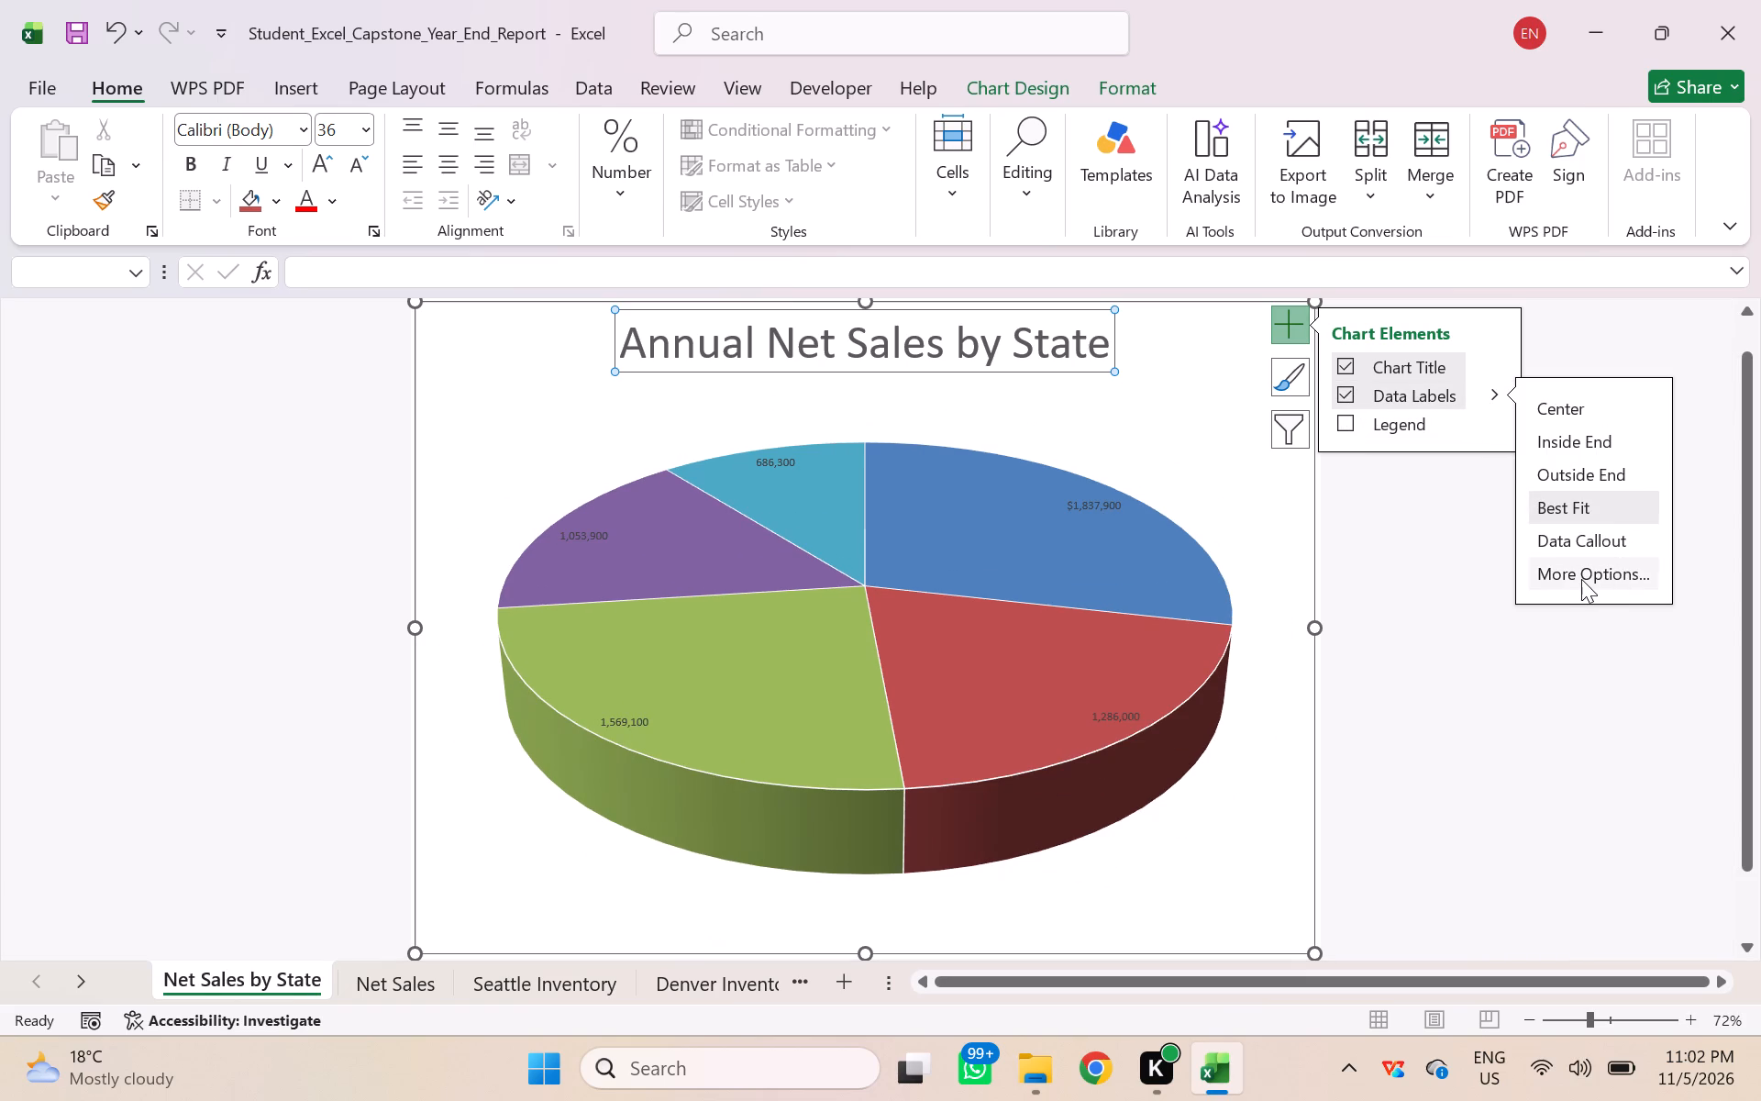
click(1579, 575)
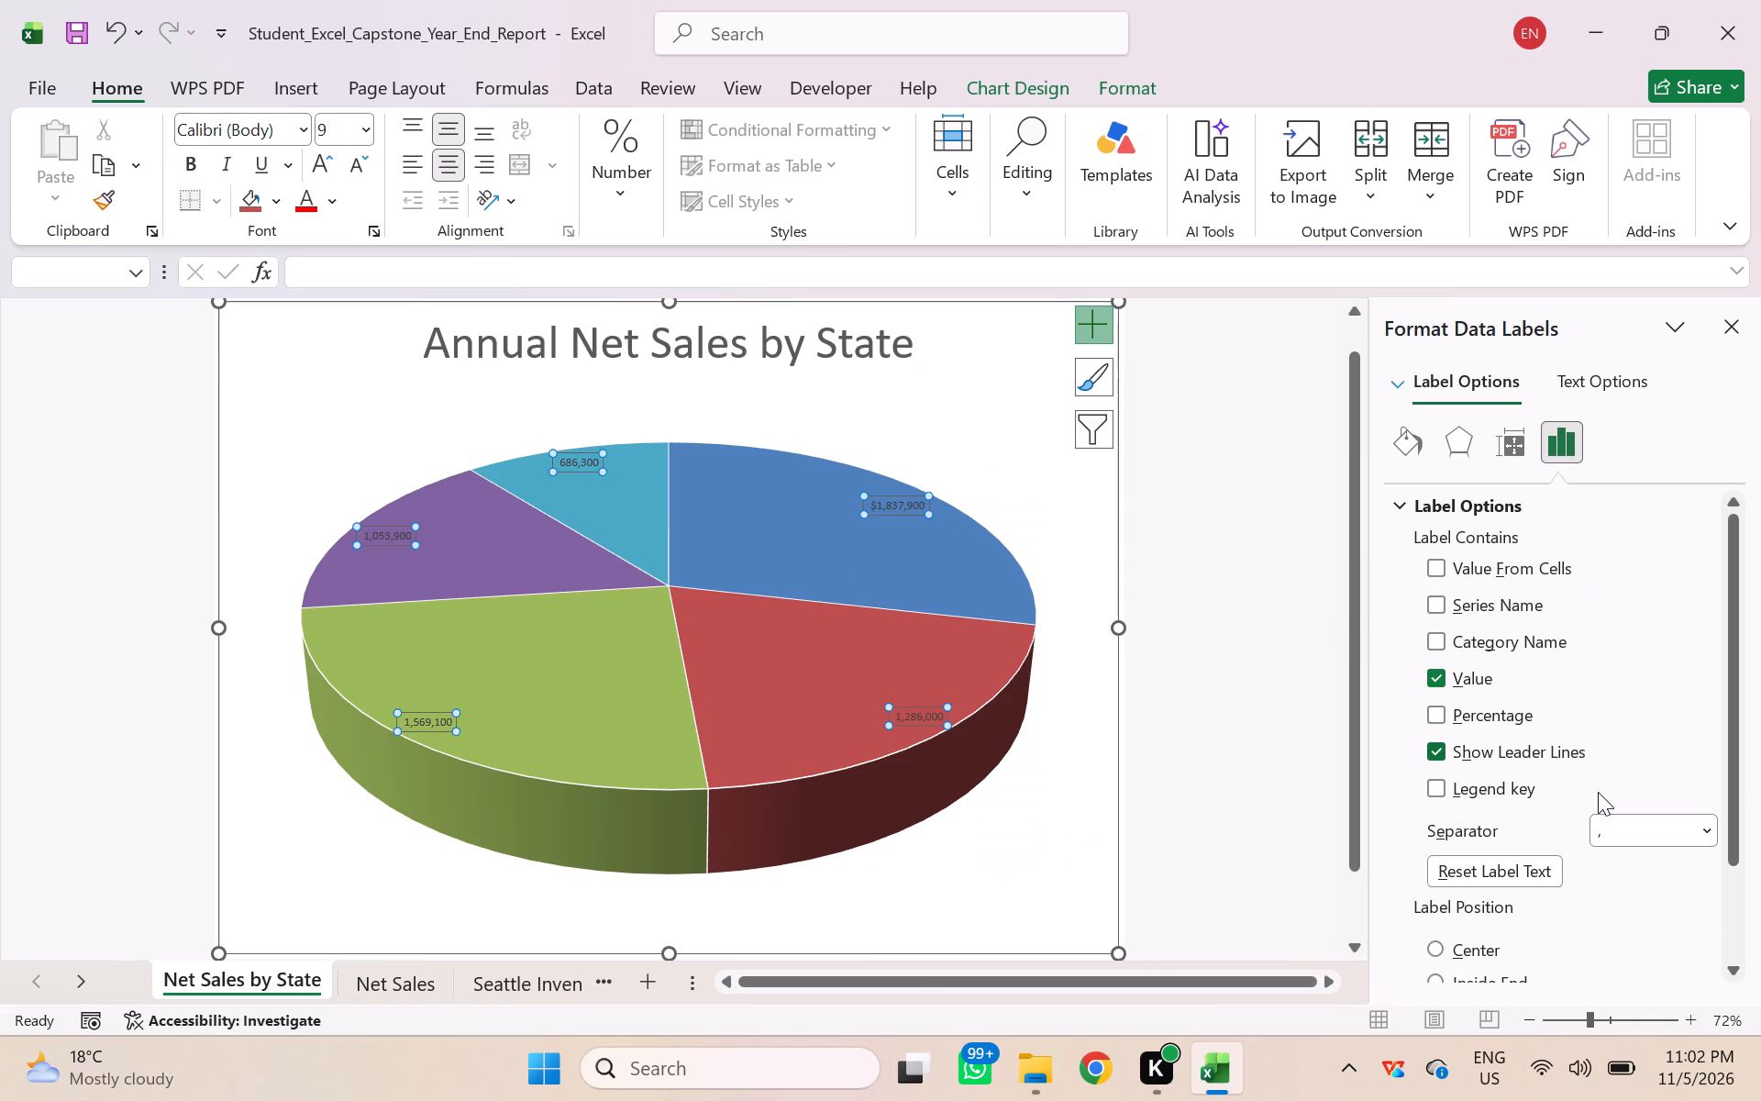
click(1438, 714)
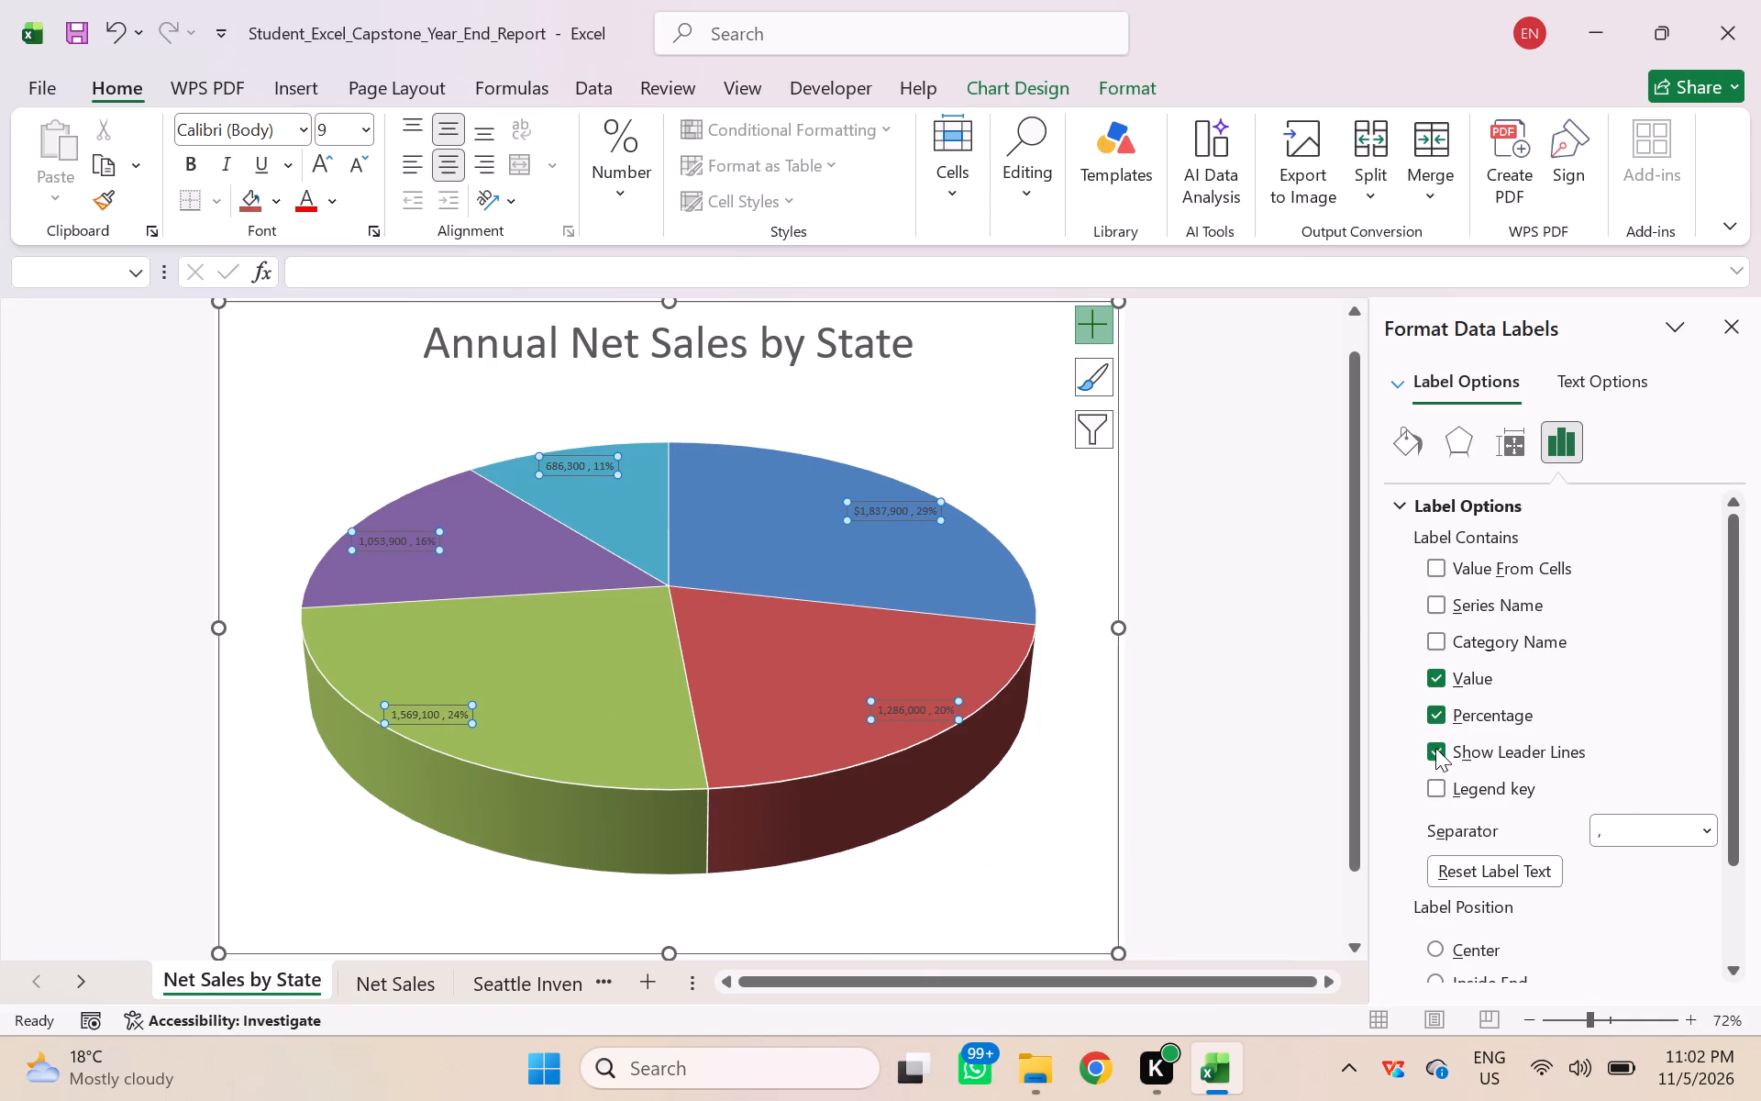
click(1435, 745)
click(1434, 675)
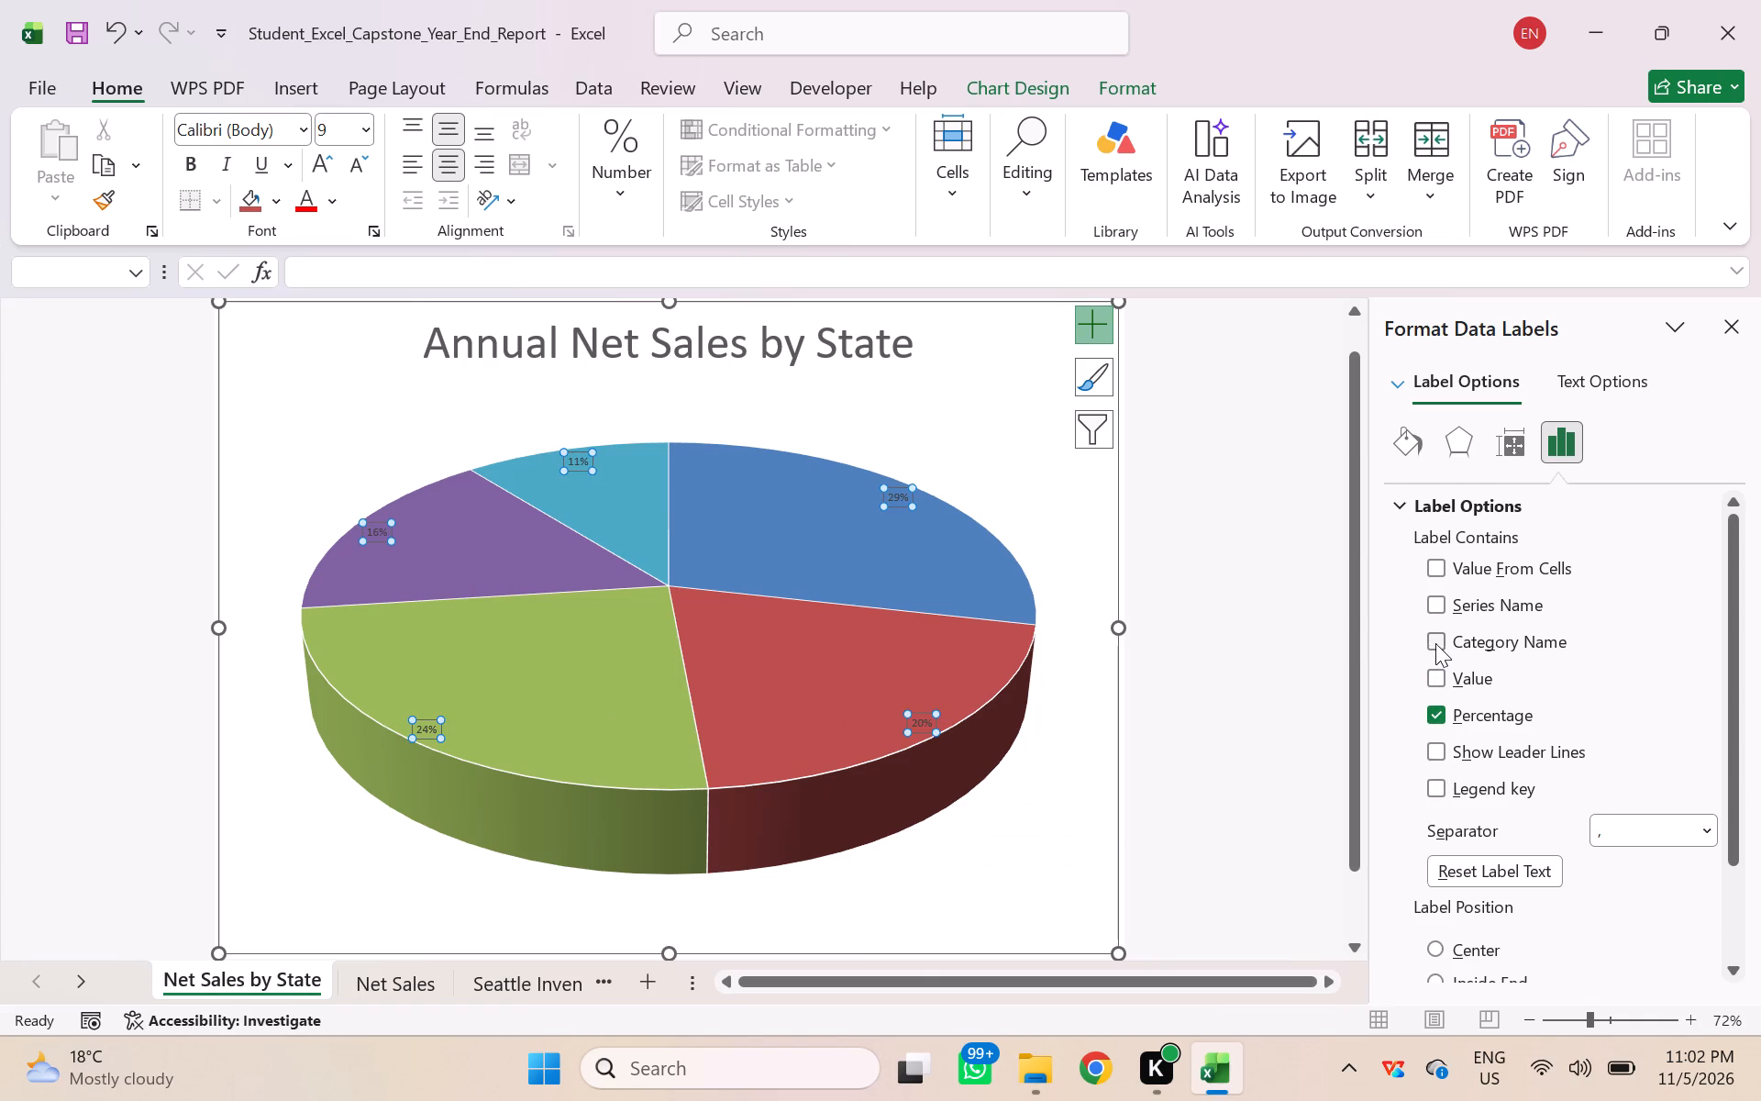
click(1435, 638)
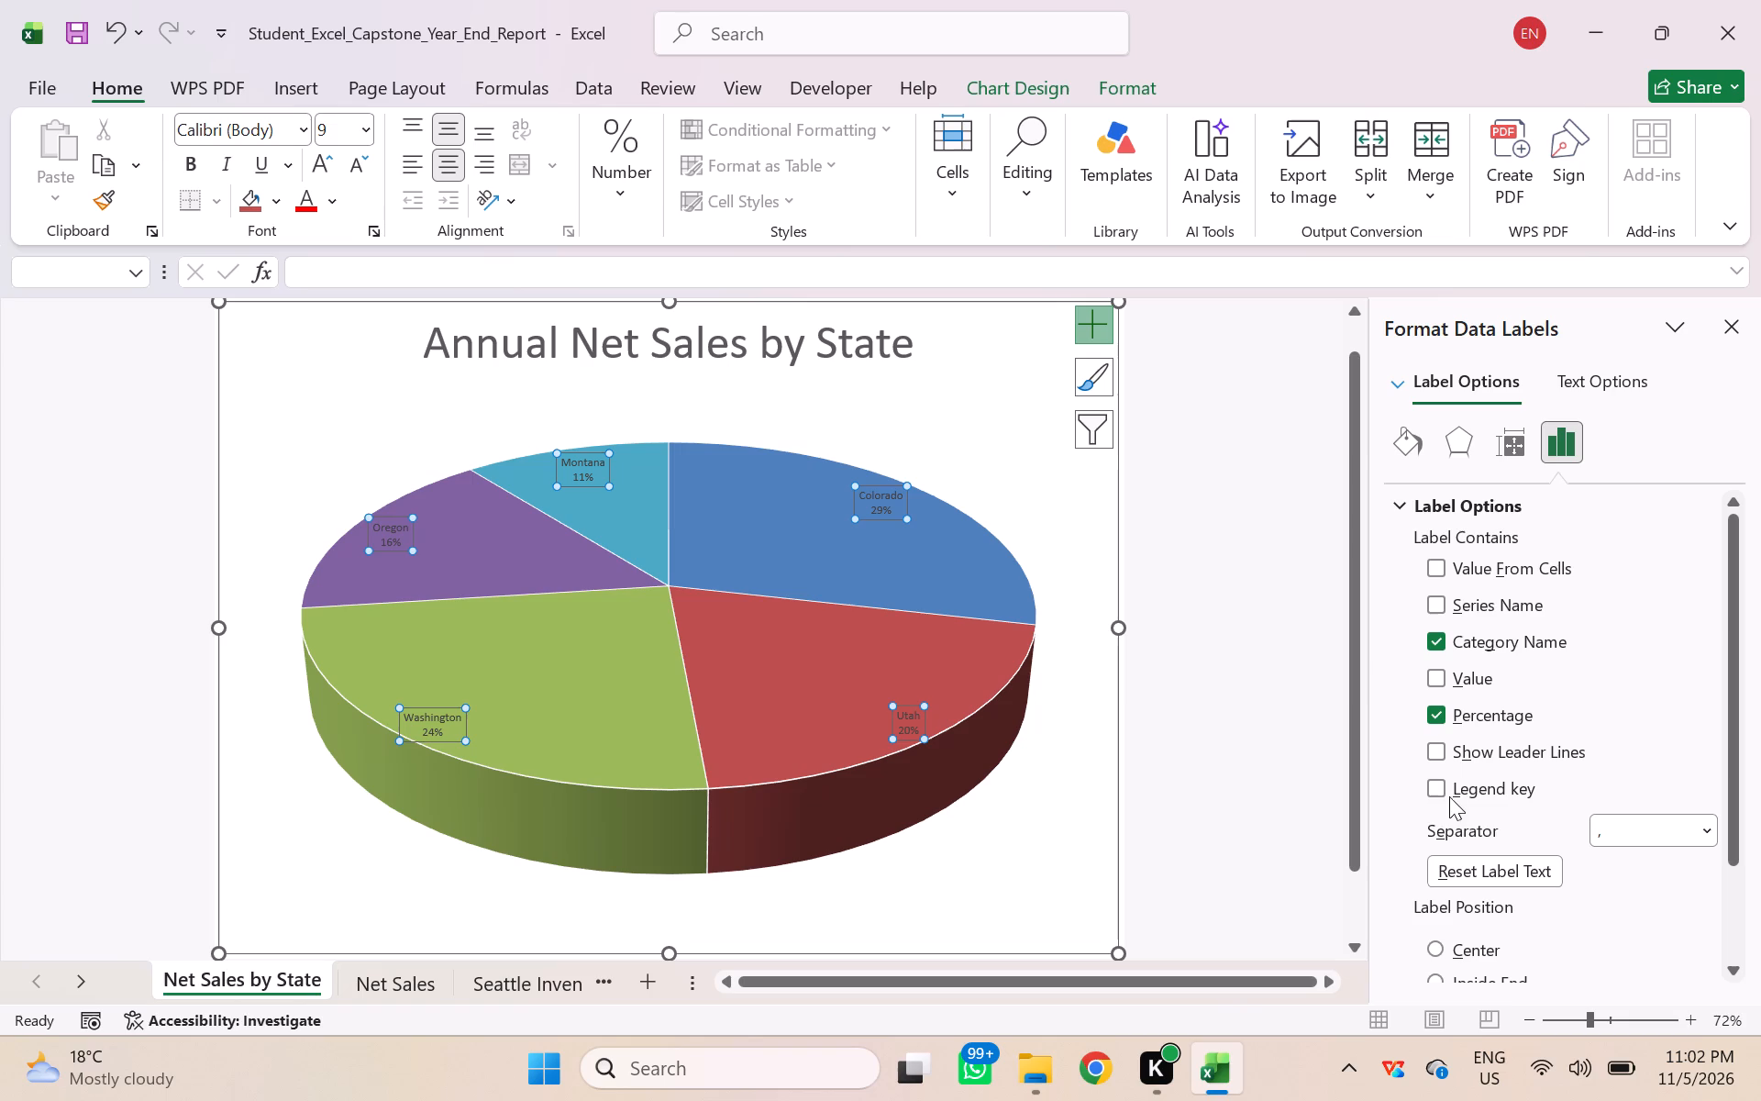
scroll(1456, 789, down, 1)
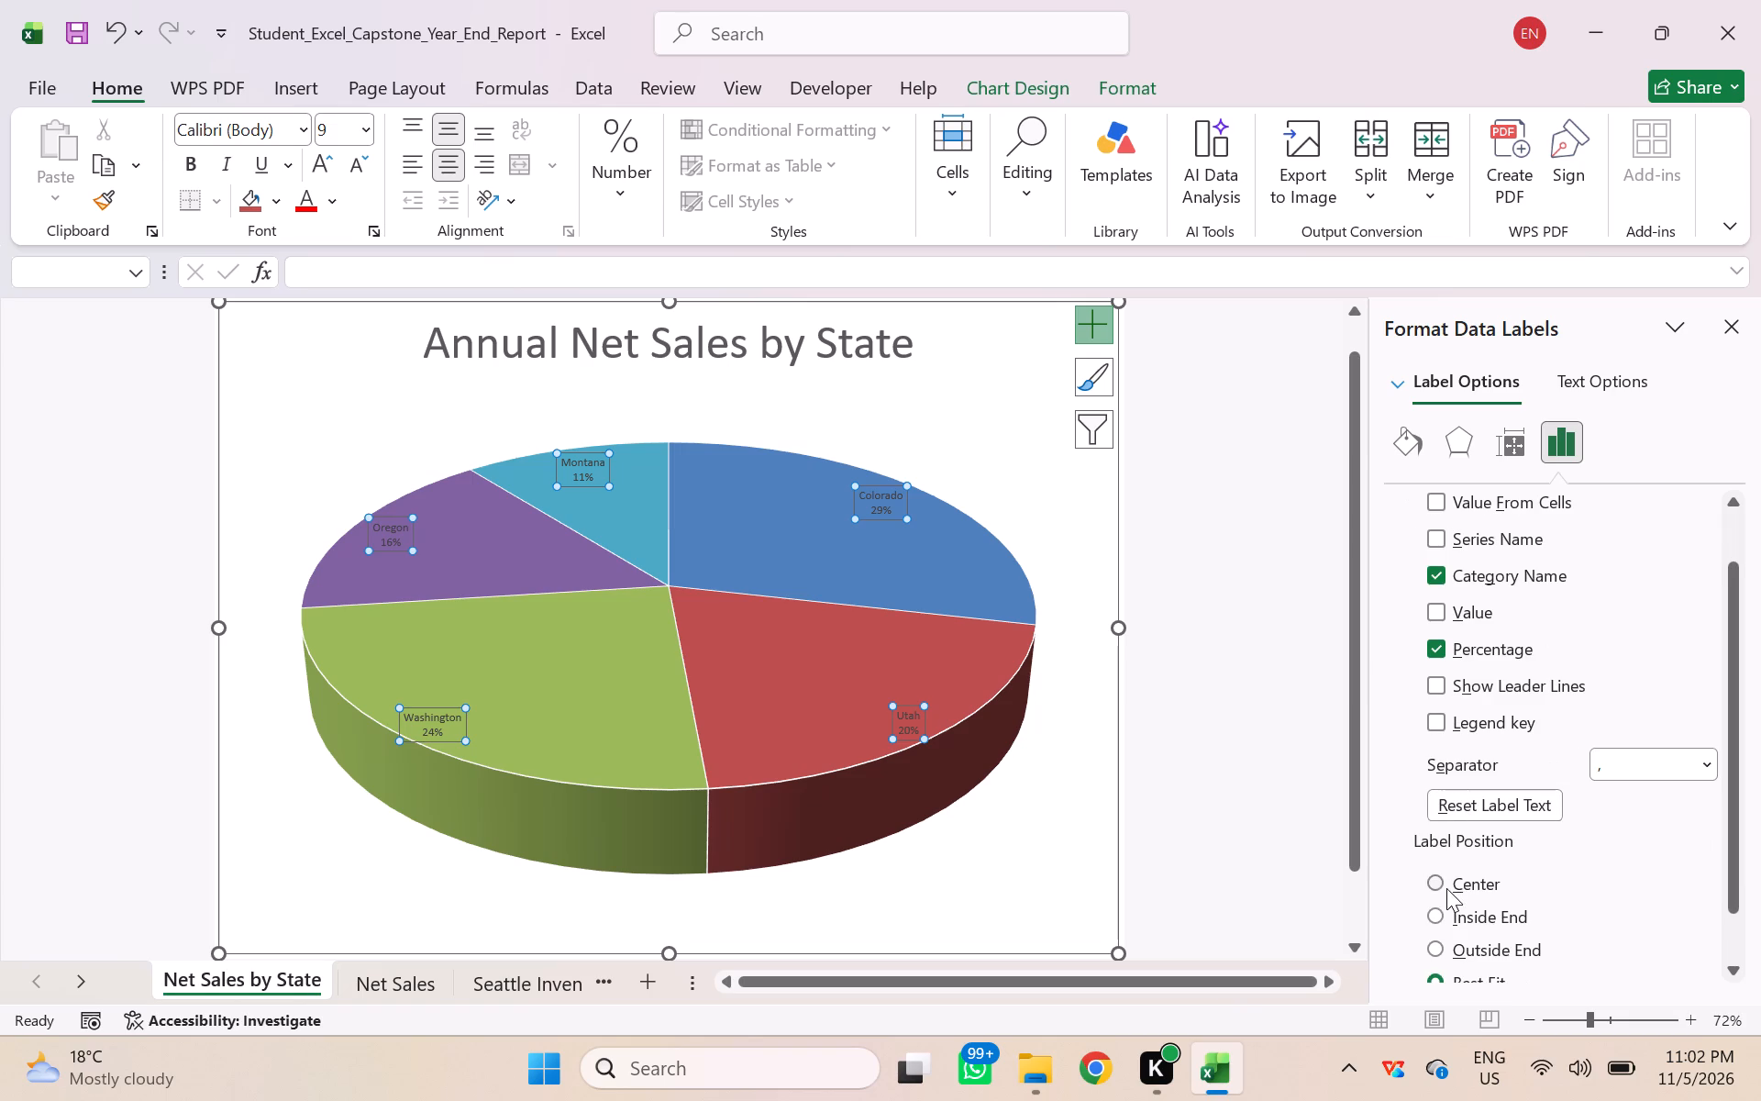
click(1432, 881)
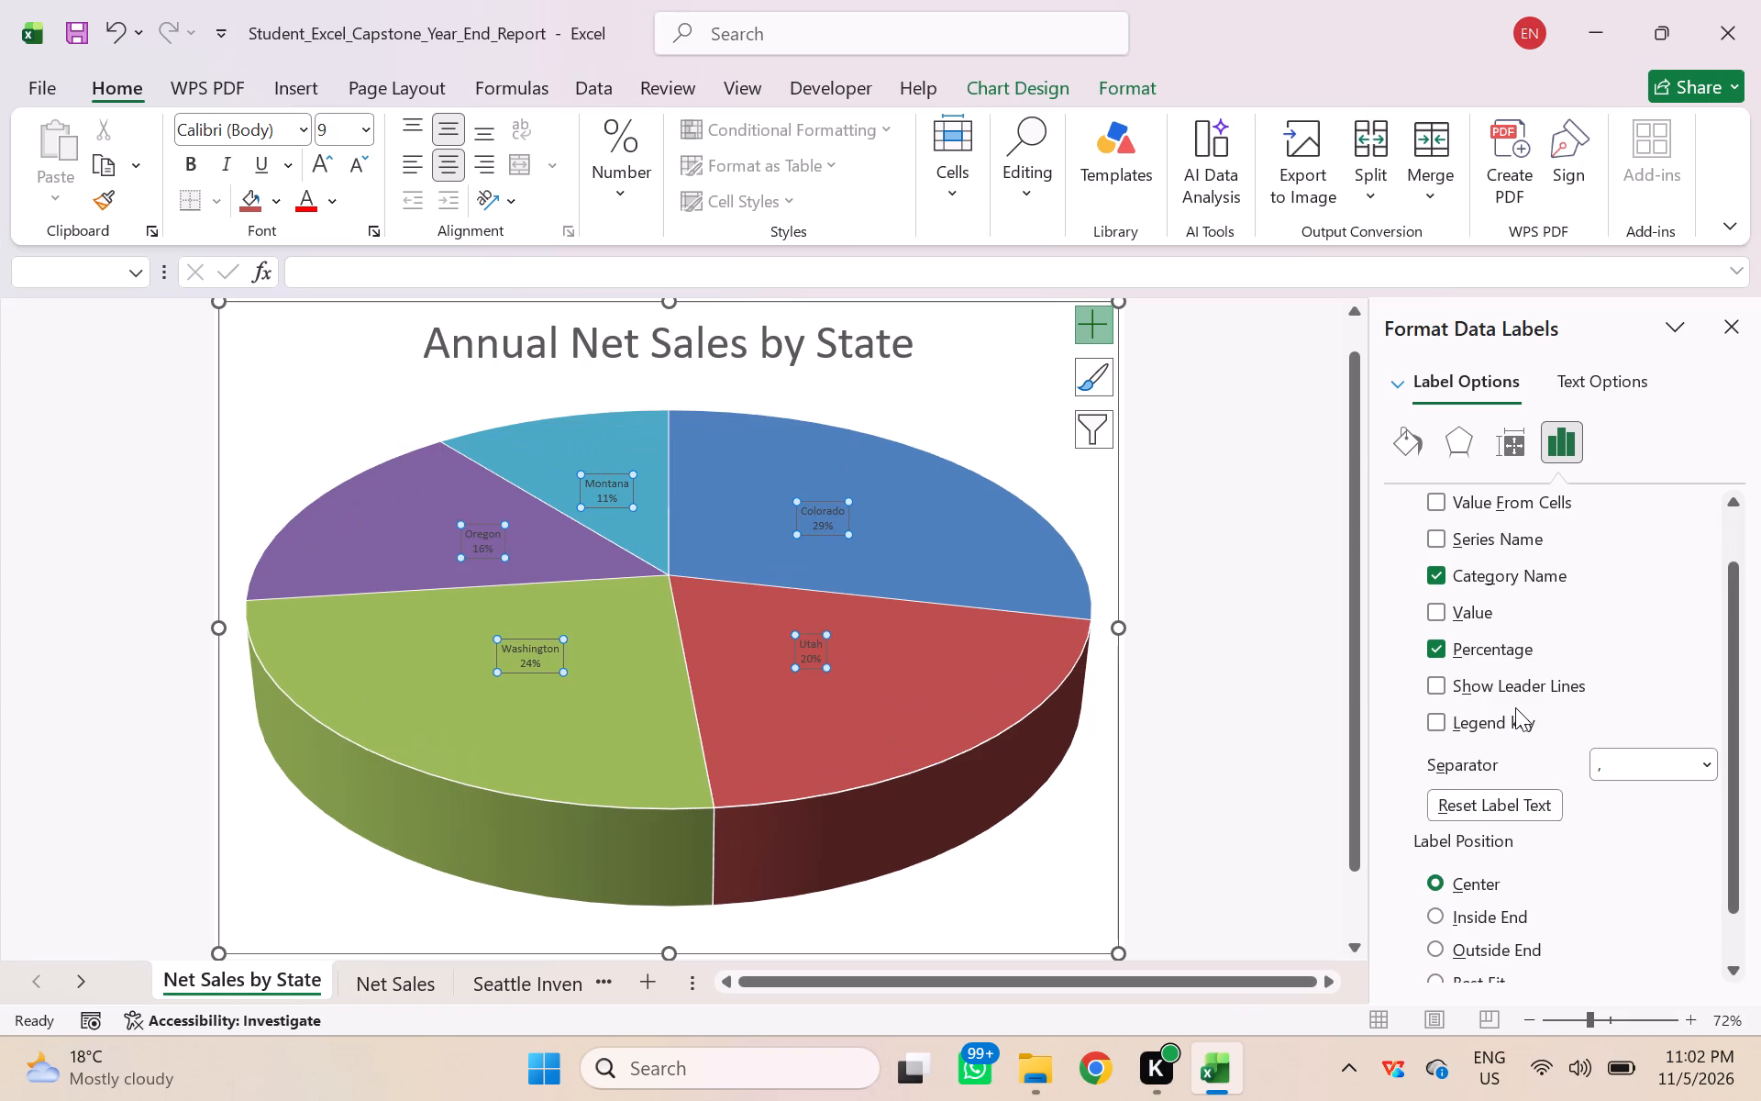
scroll(1515, 707, down, 1)
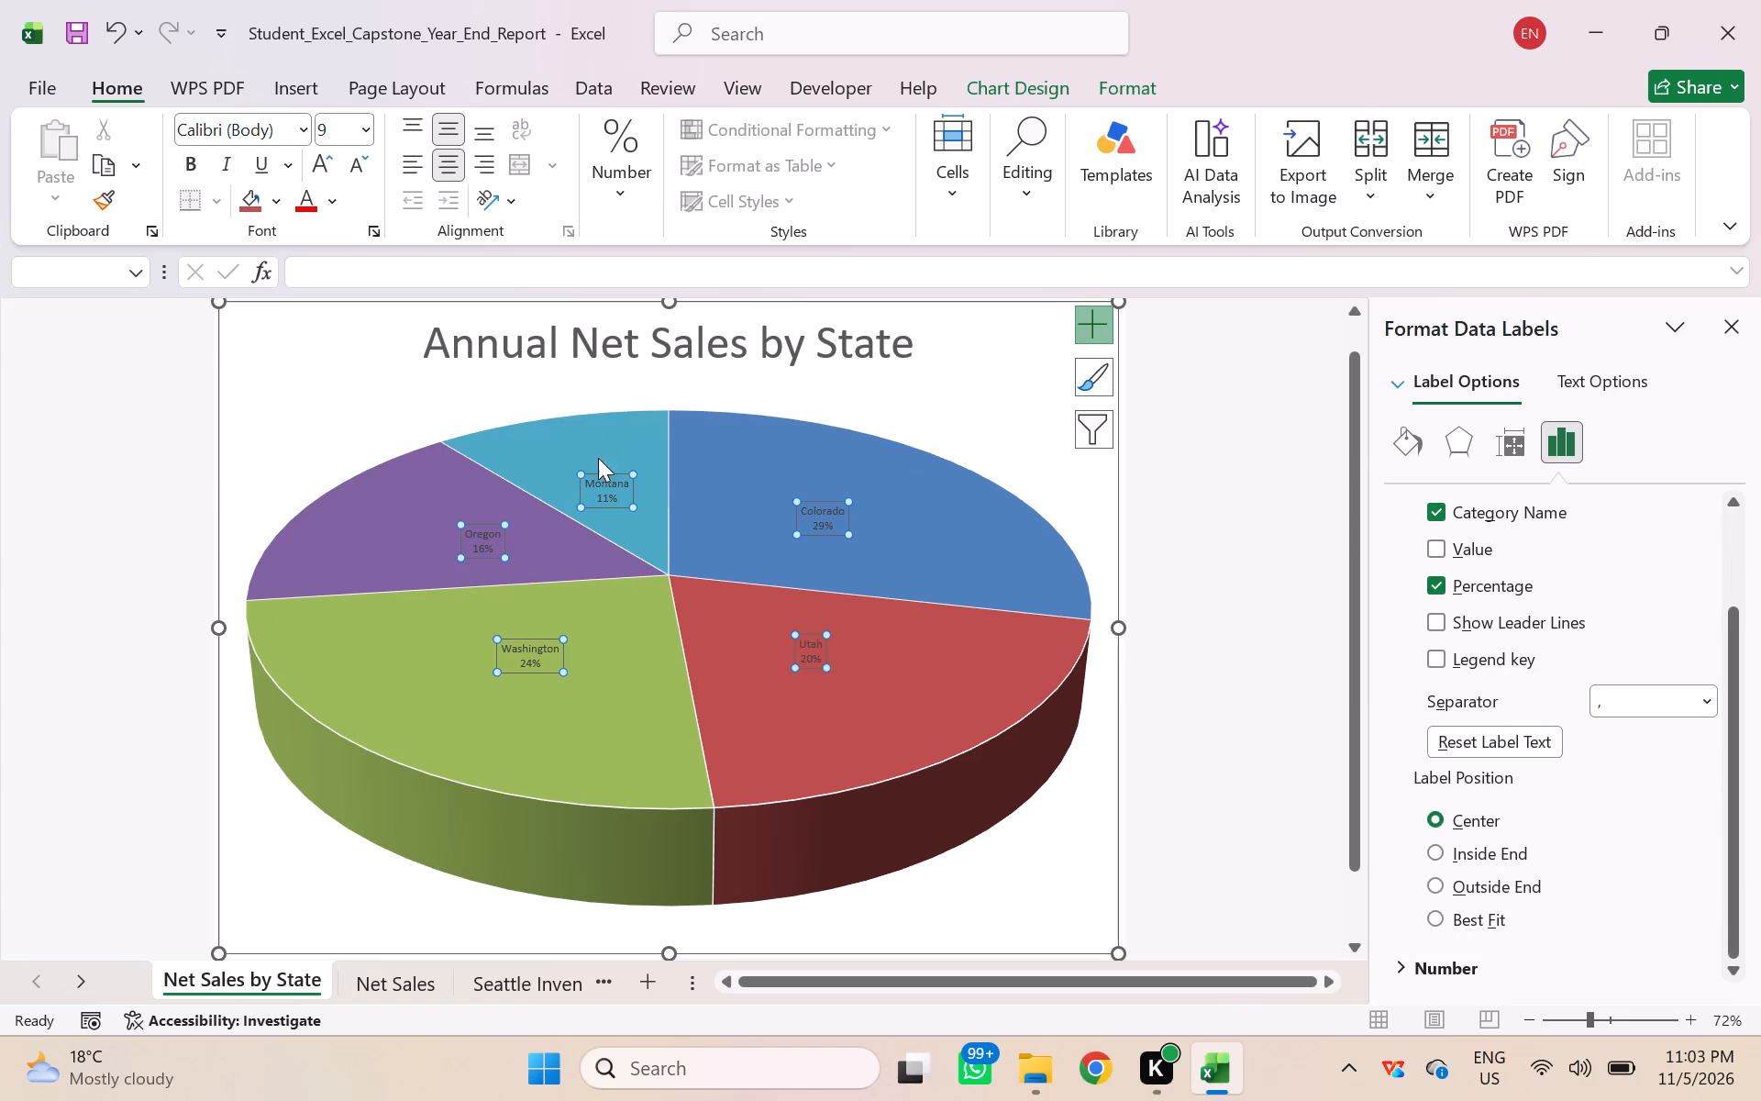
Format the pie chart's data labels as 14-point, white, bold and italic text.
click(370, 123)
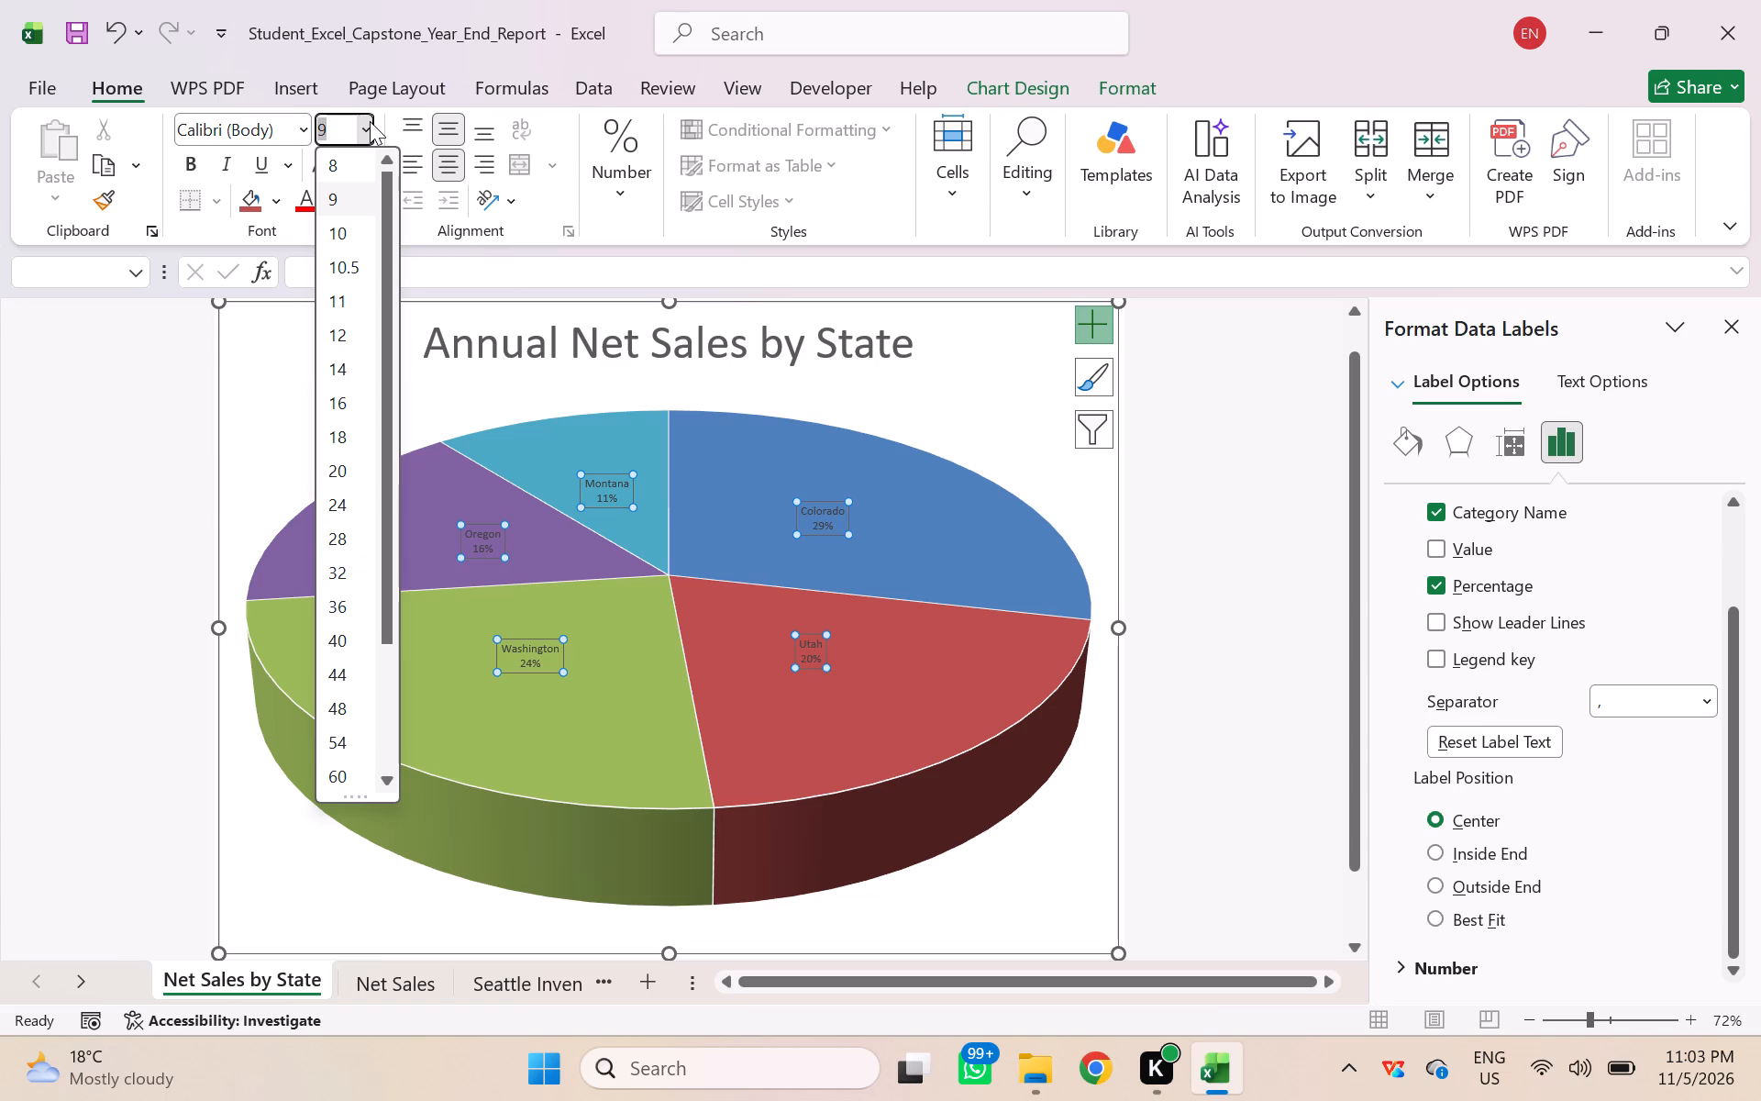
click(345, 367)
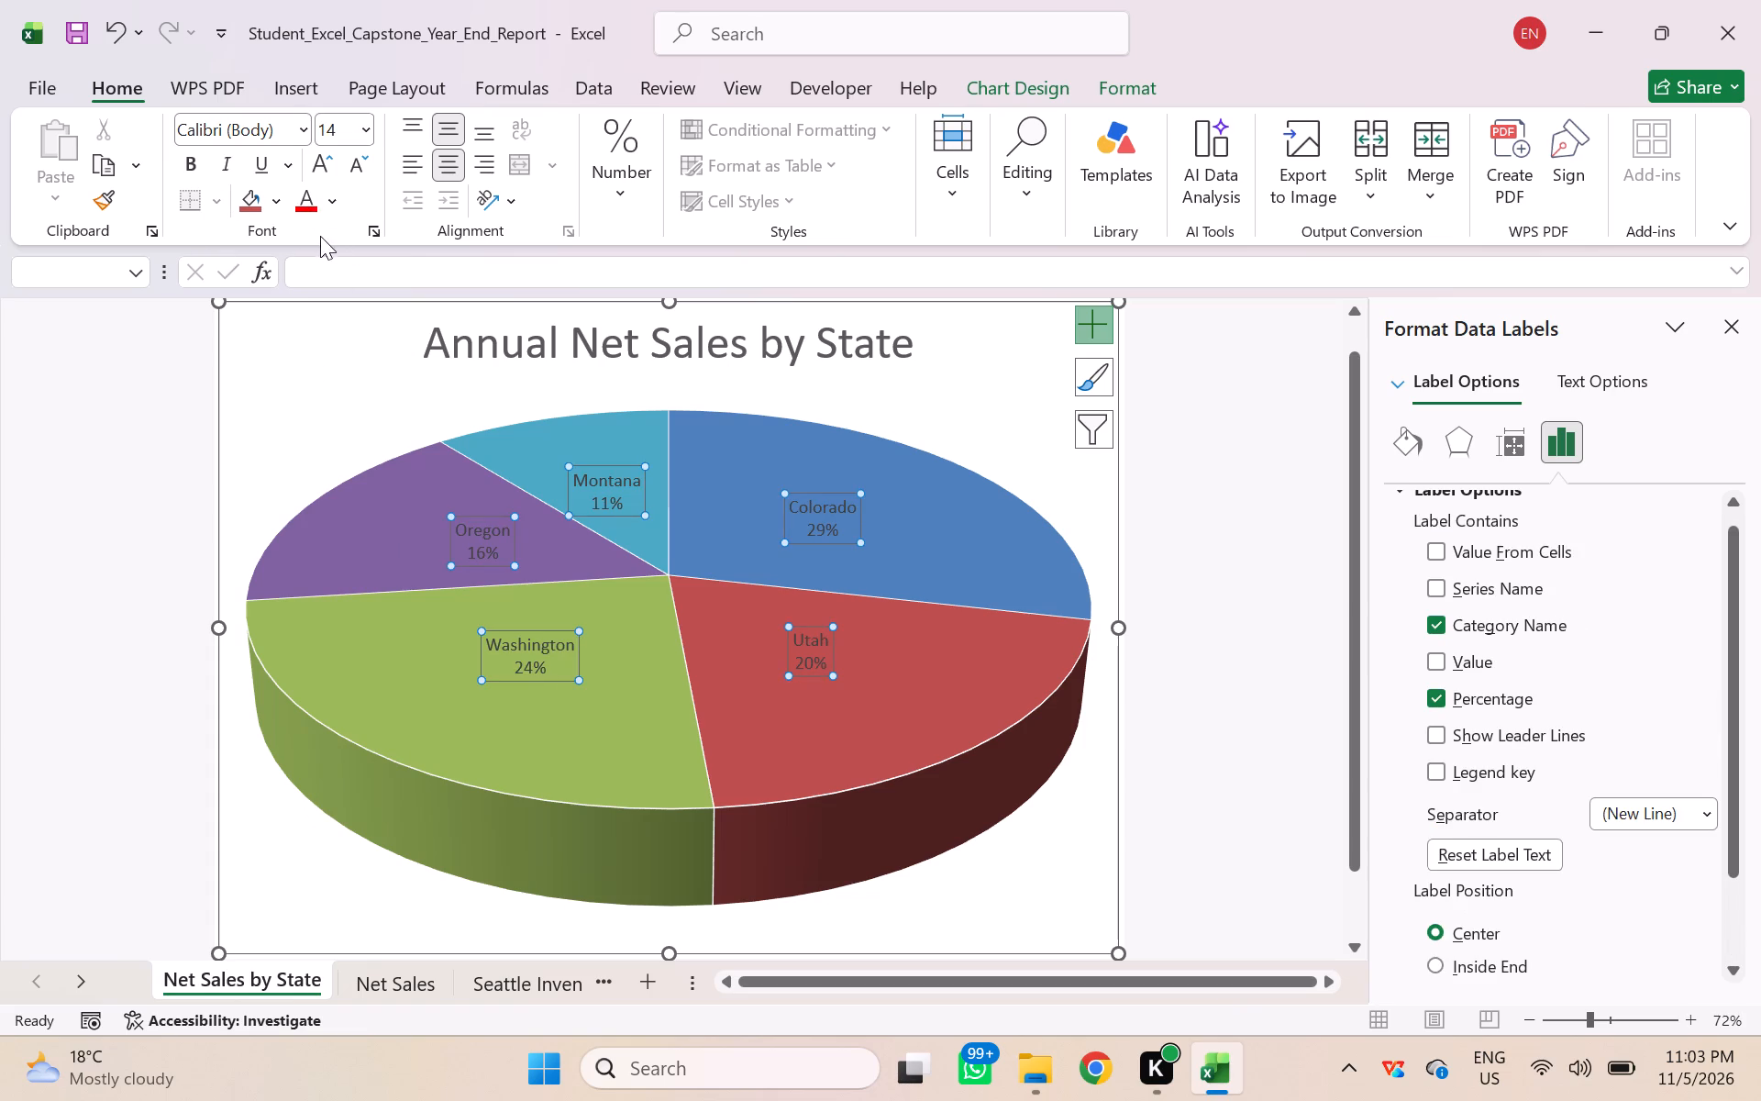
click(334, 206)
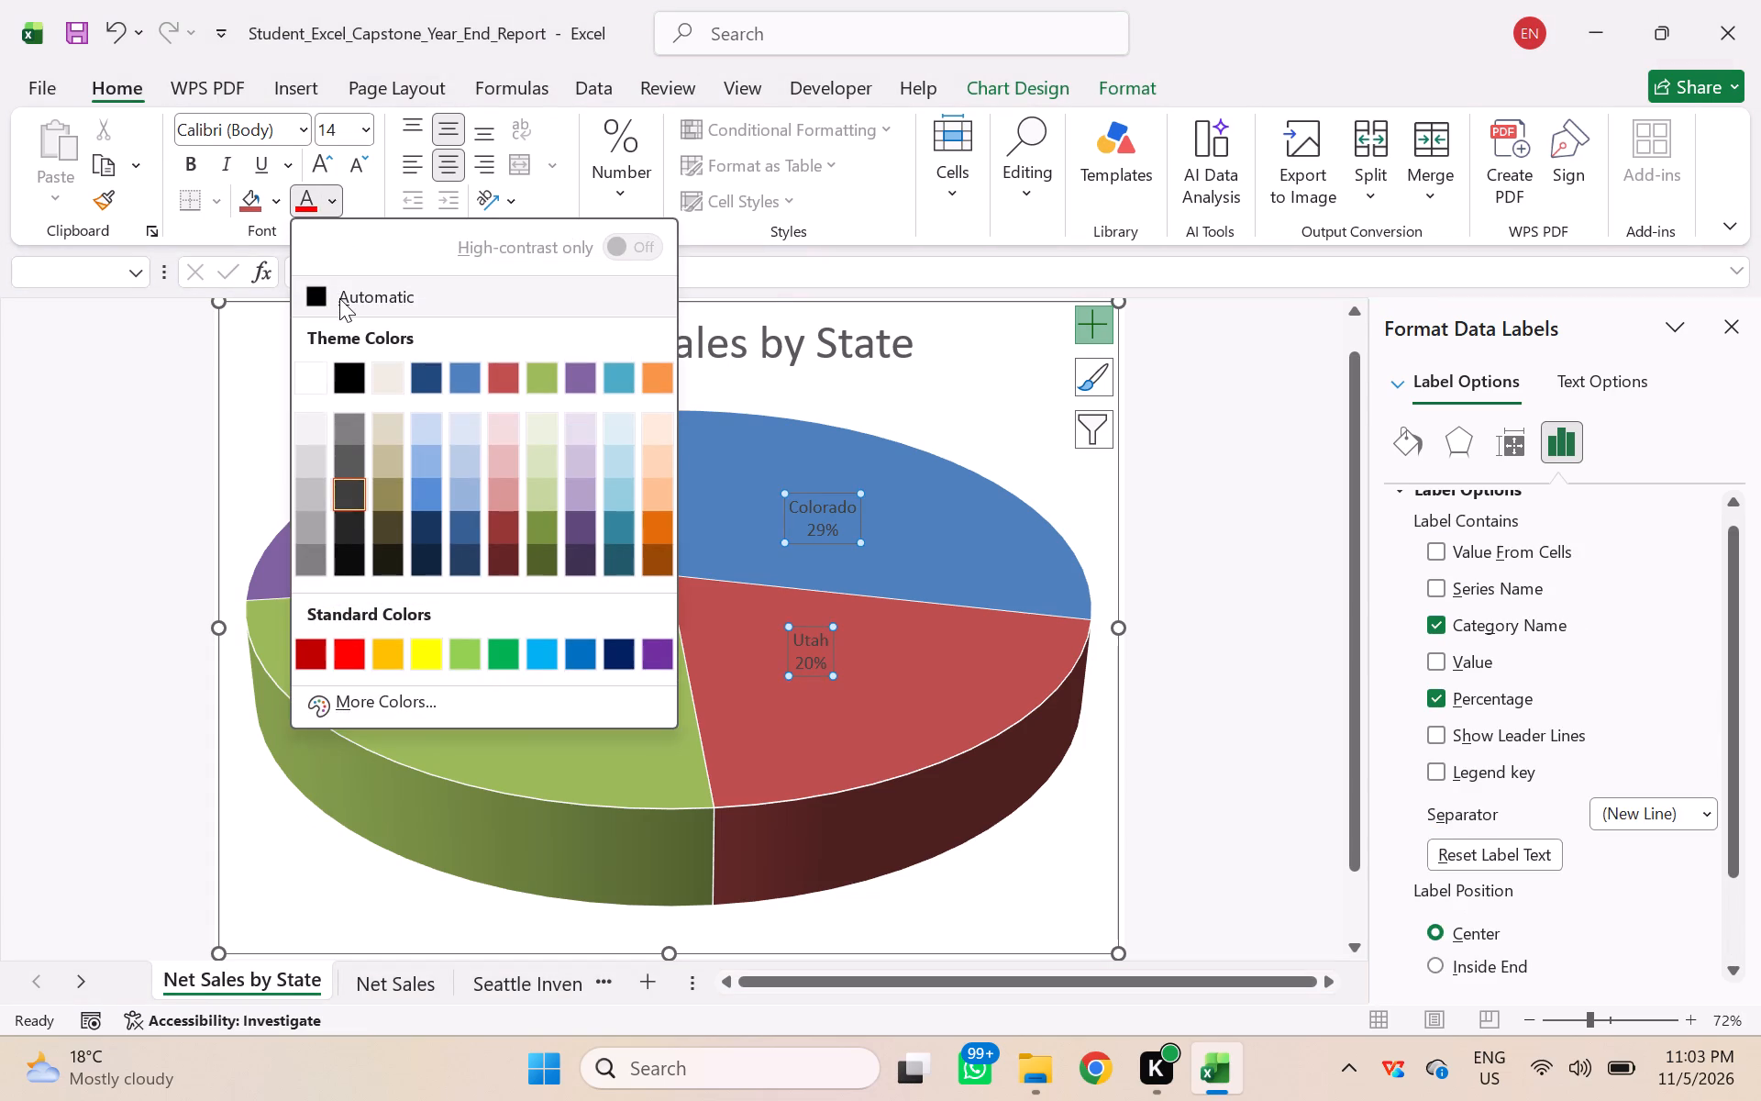
click(305, 382)
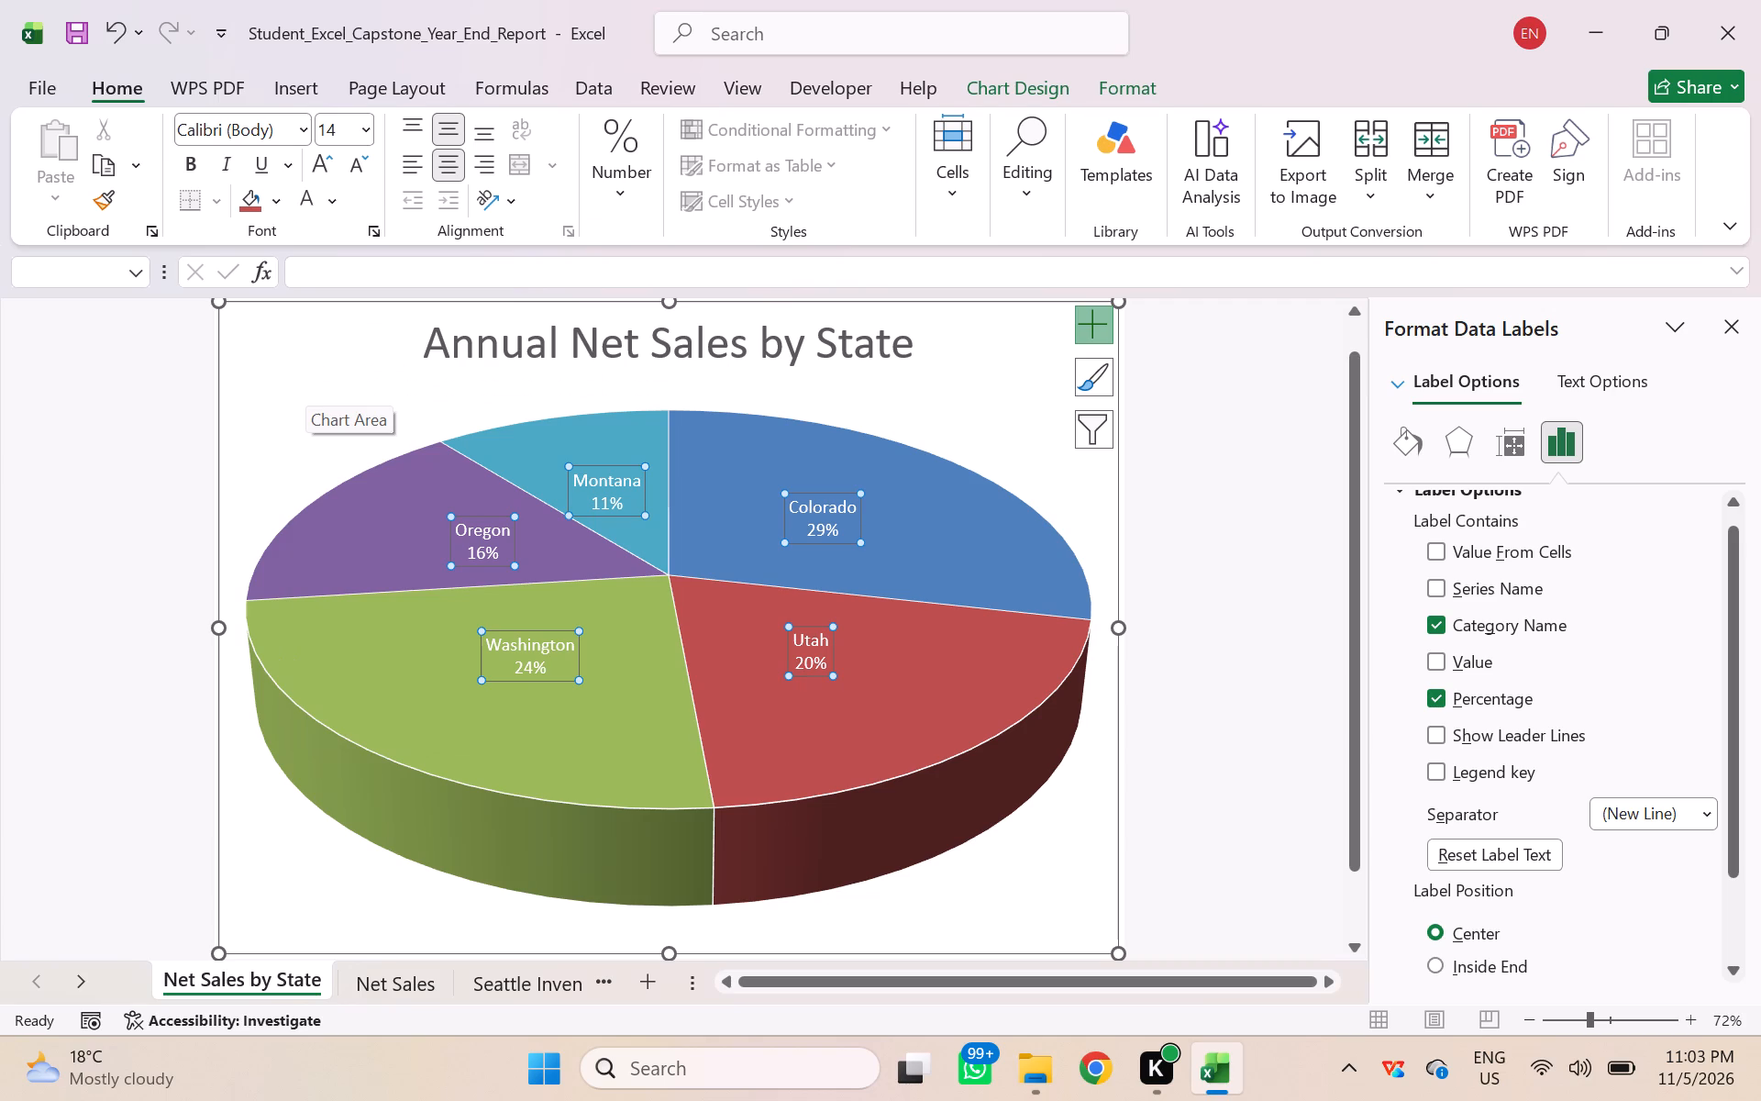
click(187, 161)
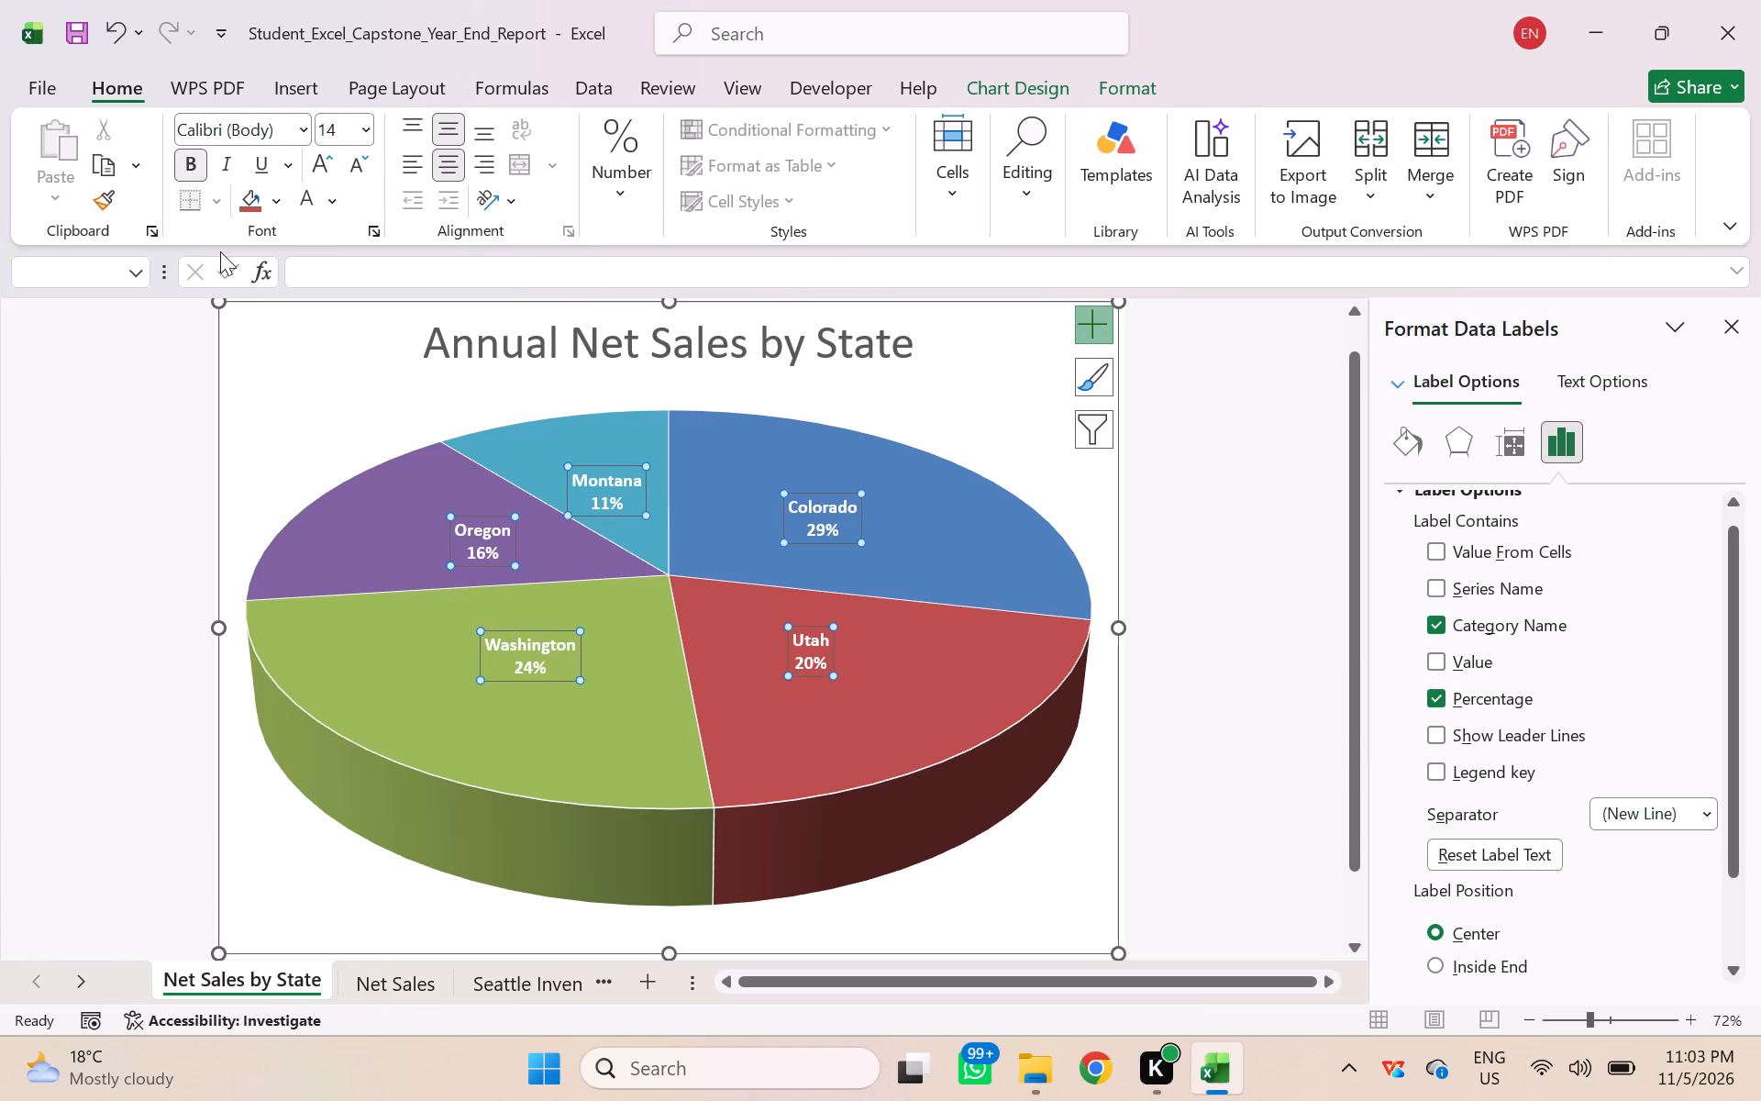
click(226, 171)
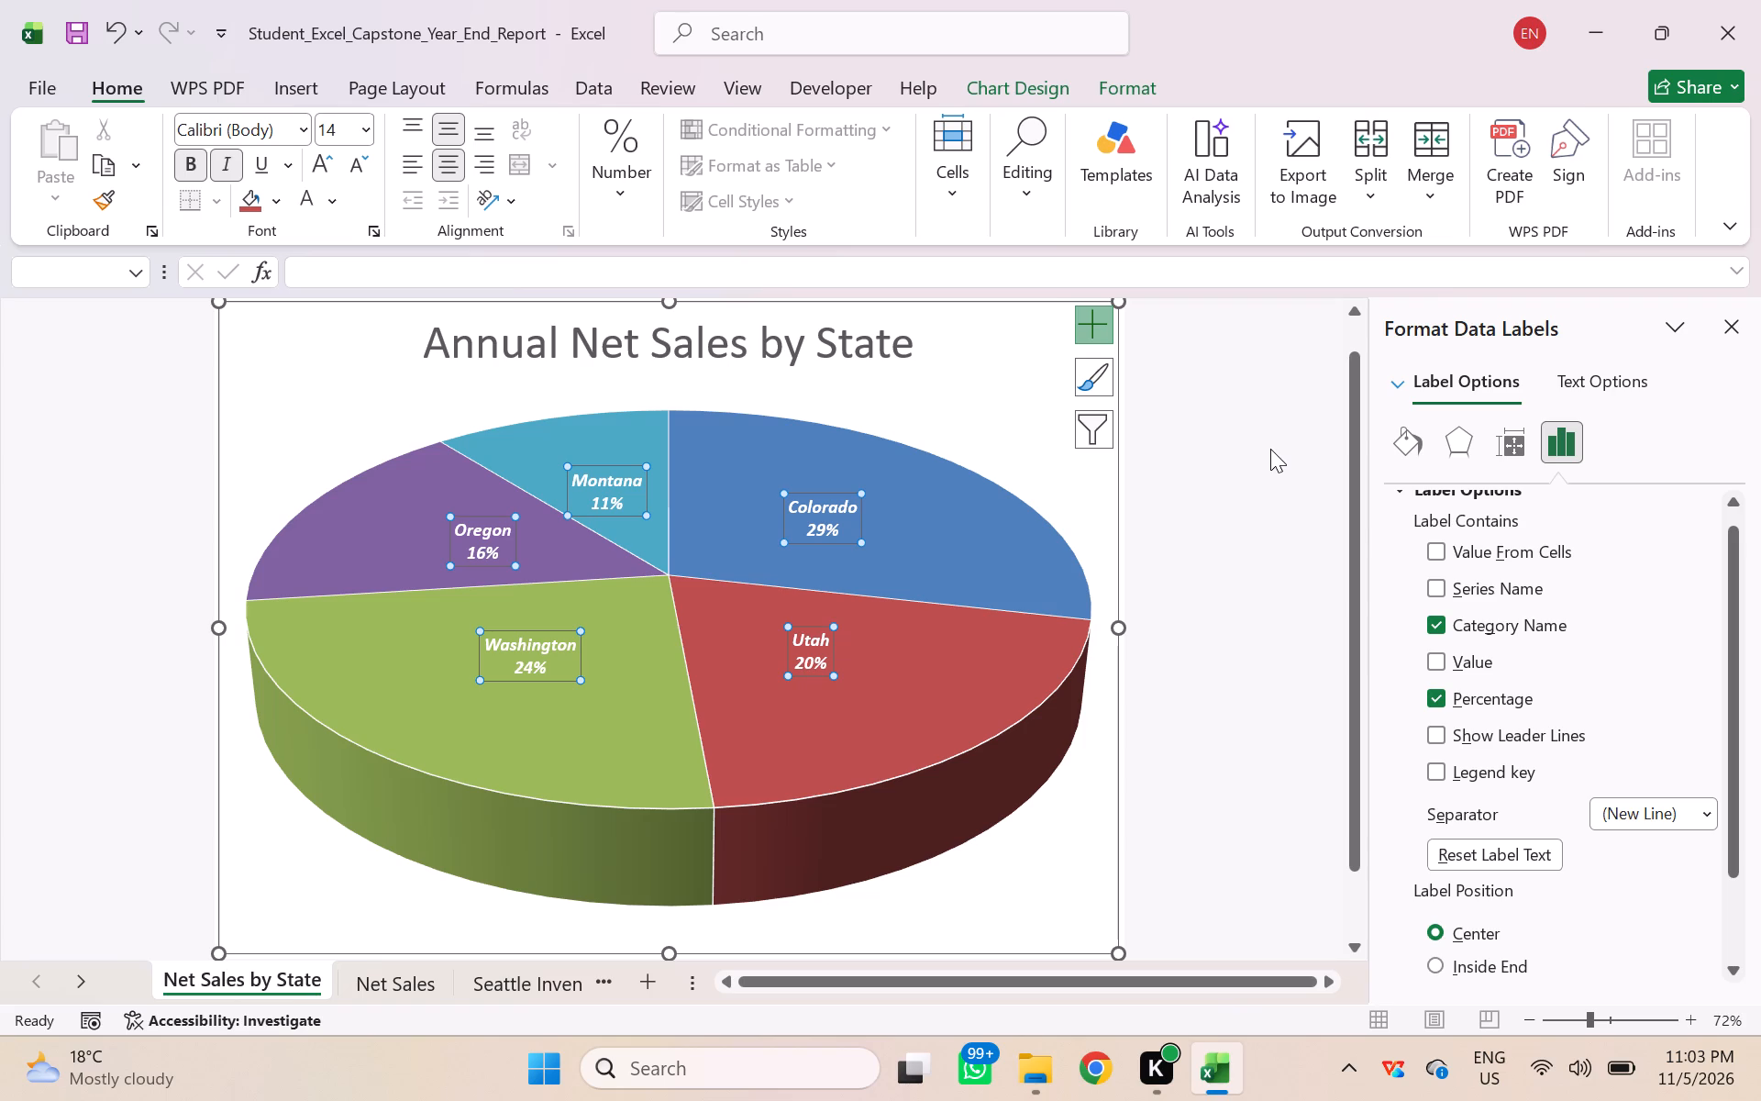
click(1305, 495)
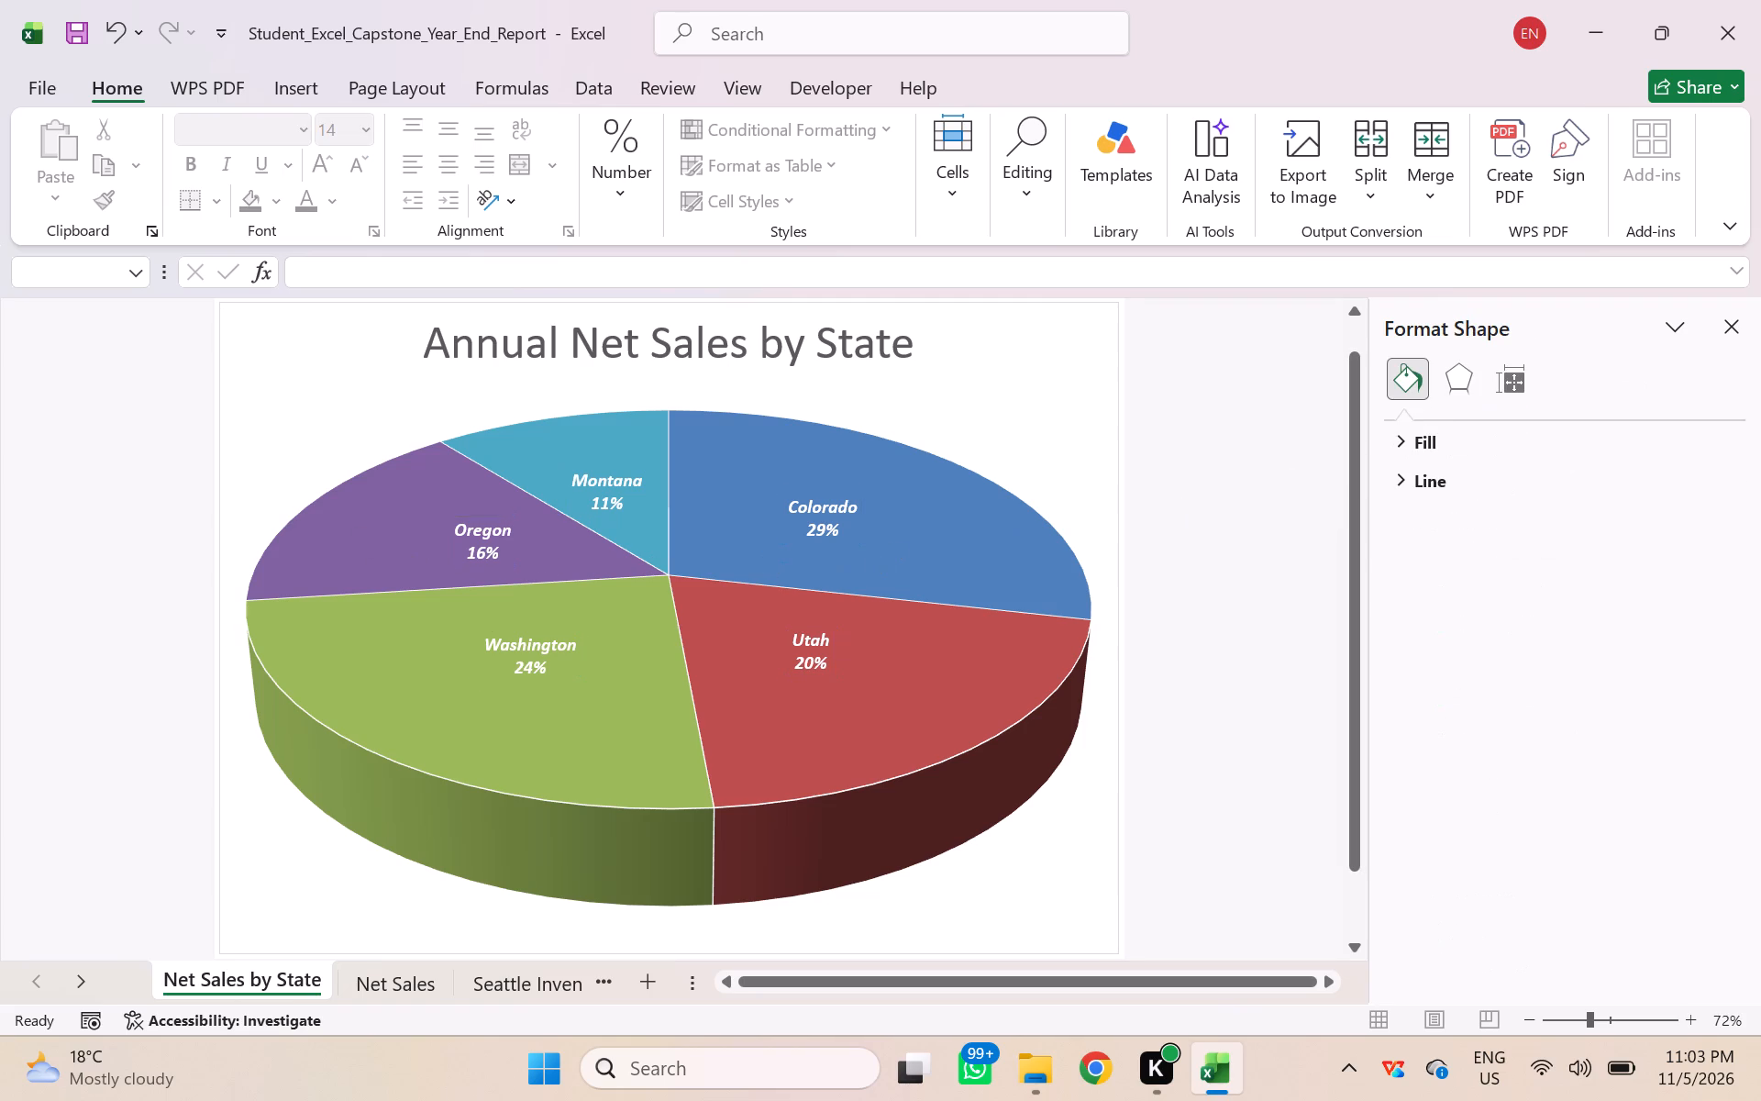
Apply the first bevel style to both the top and bottom bevels of the whole pie series.
click(333, 528)
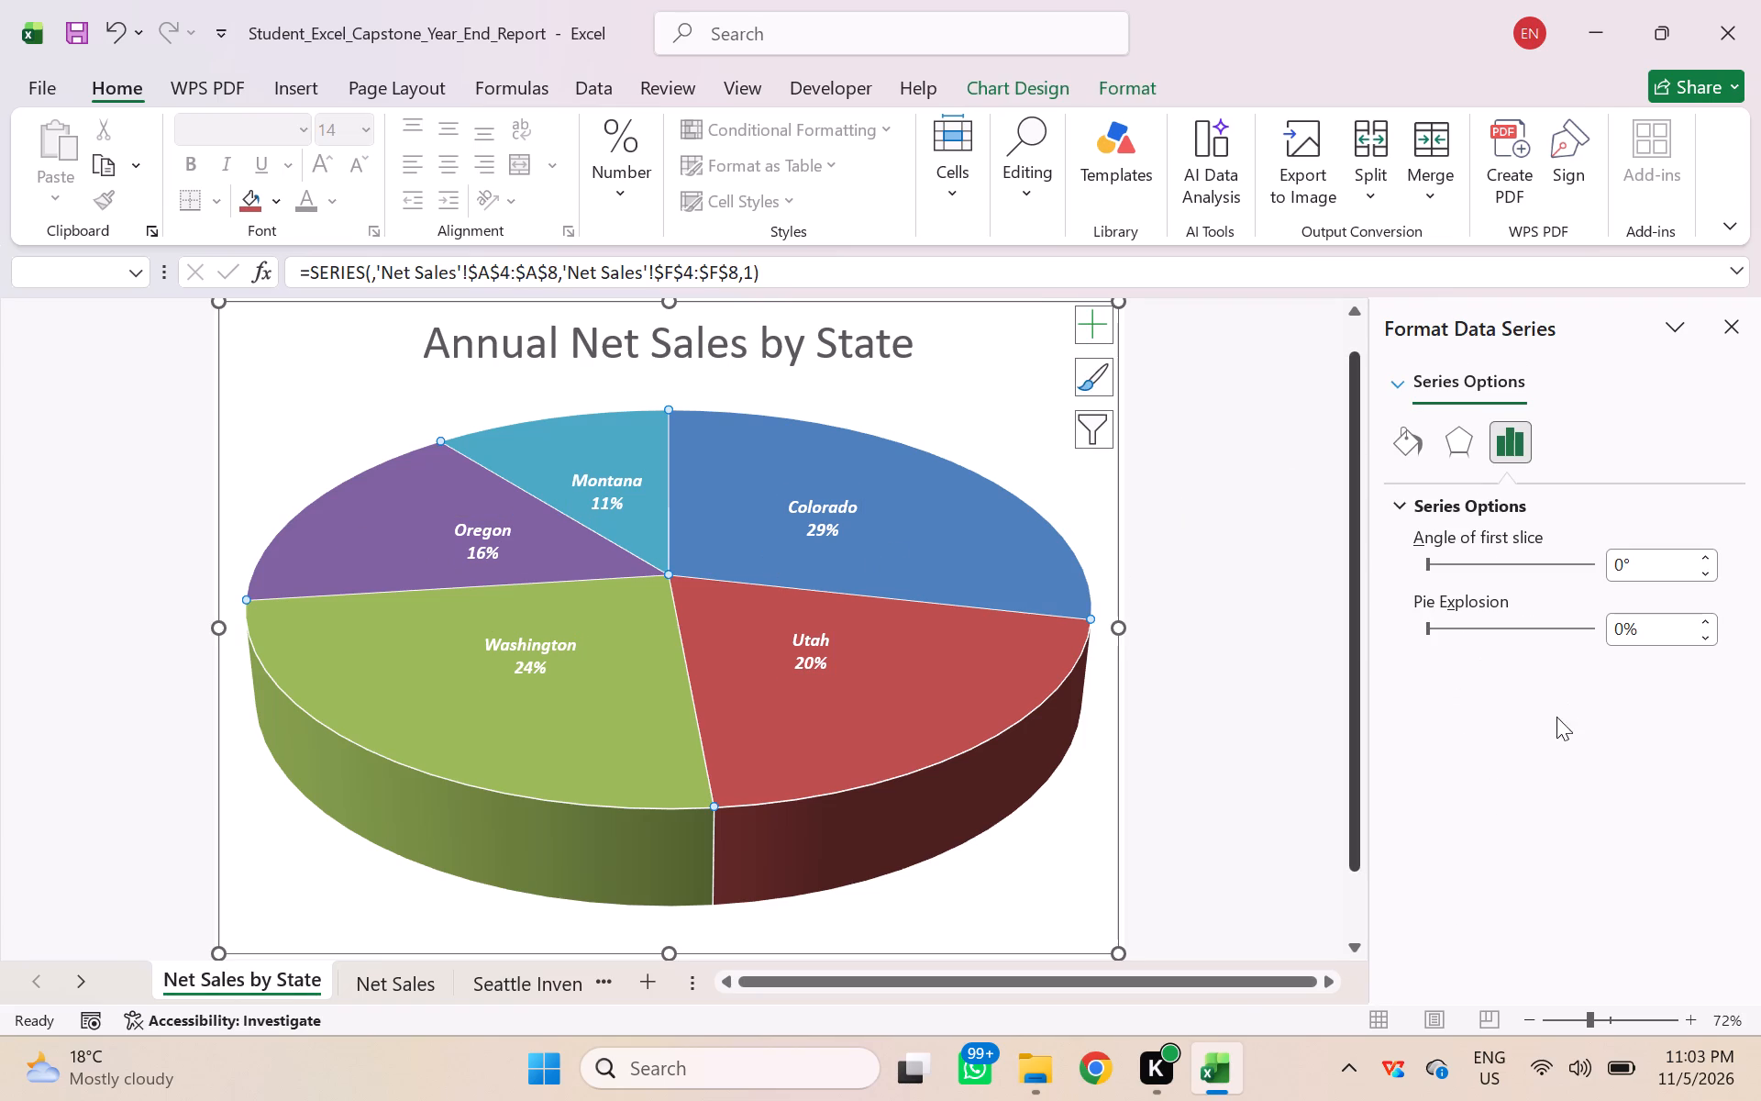
click(1467, 458)
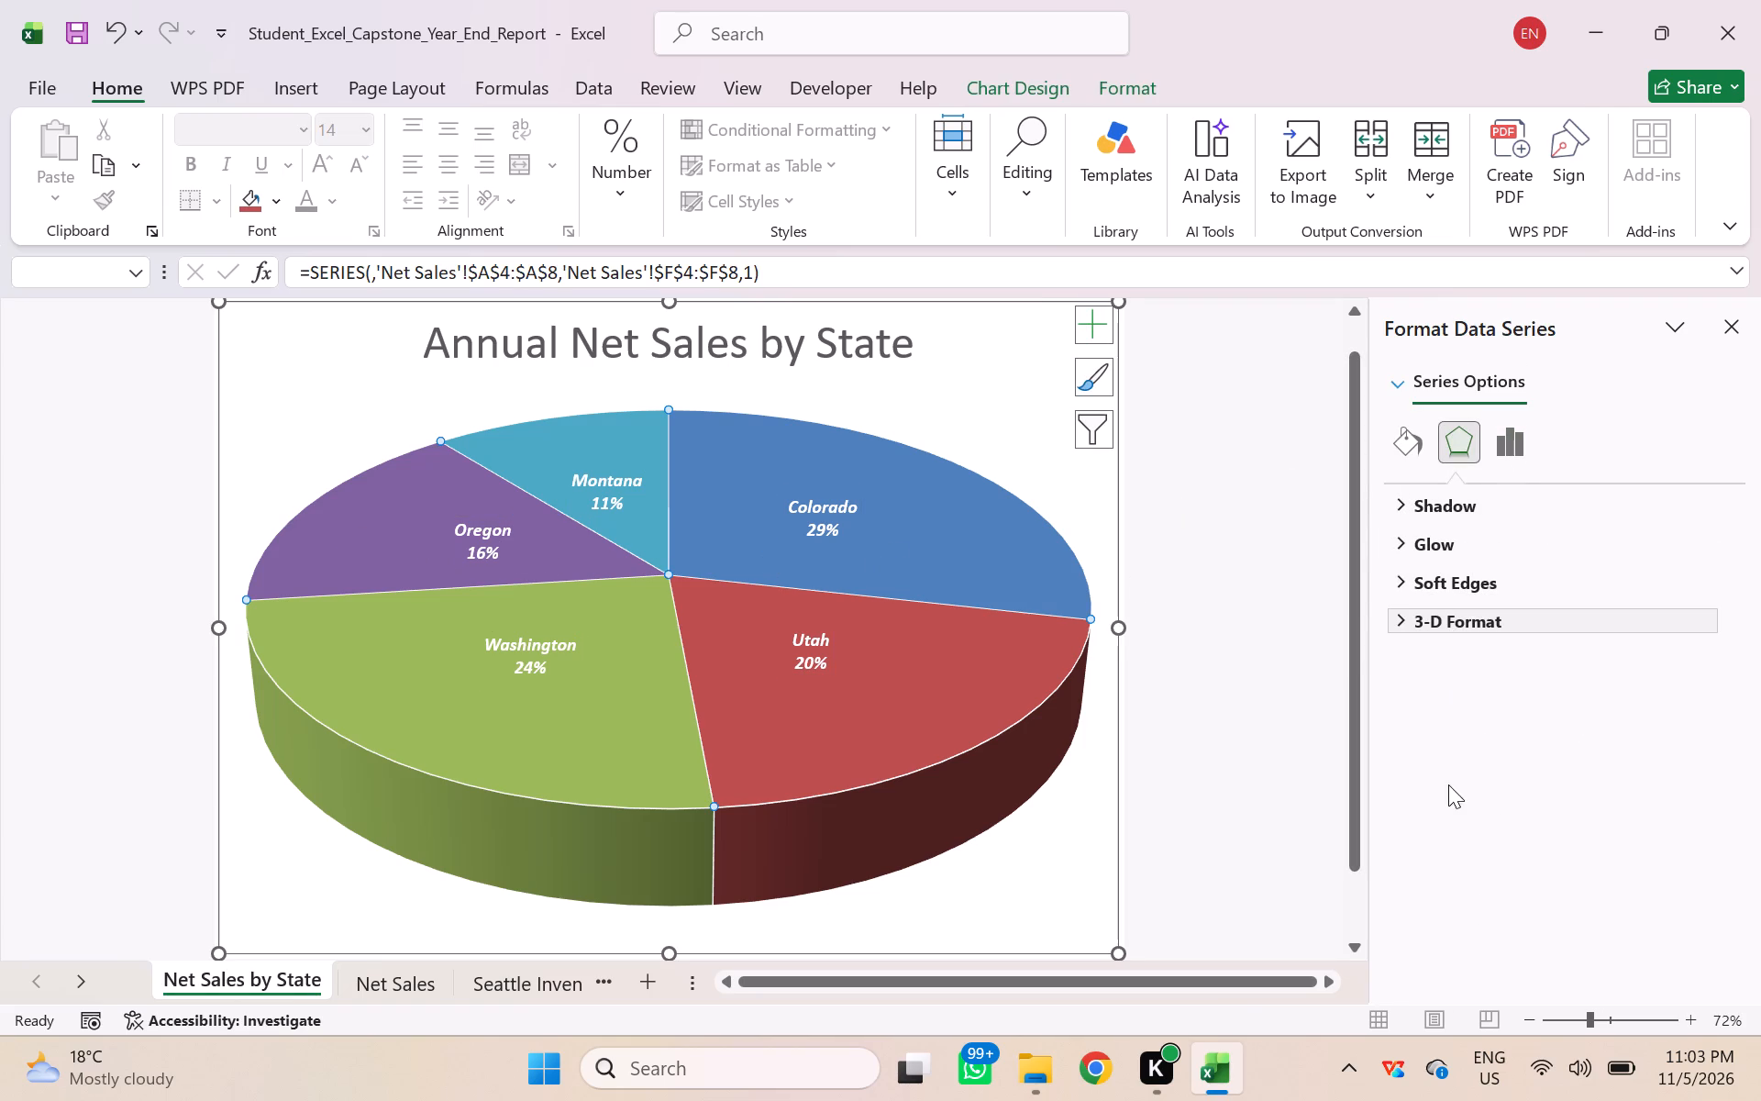
click(1402, 619)
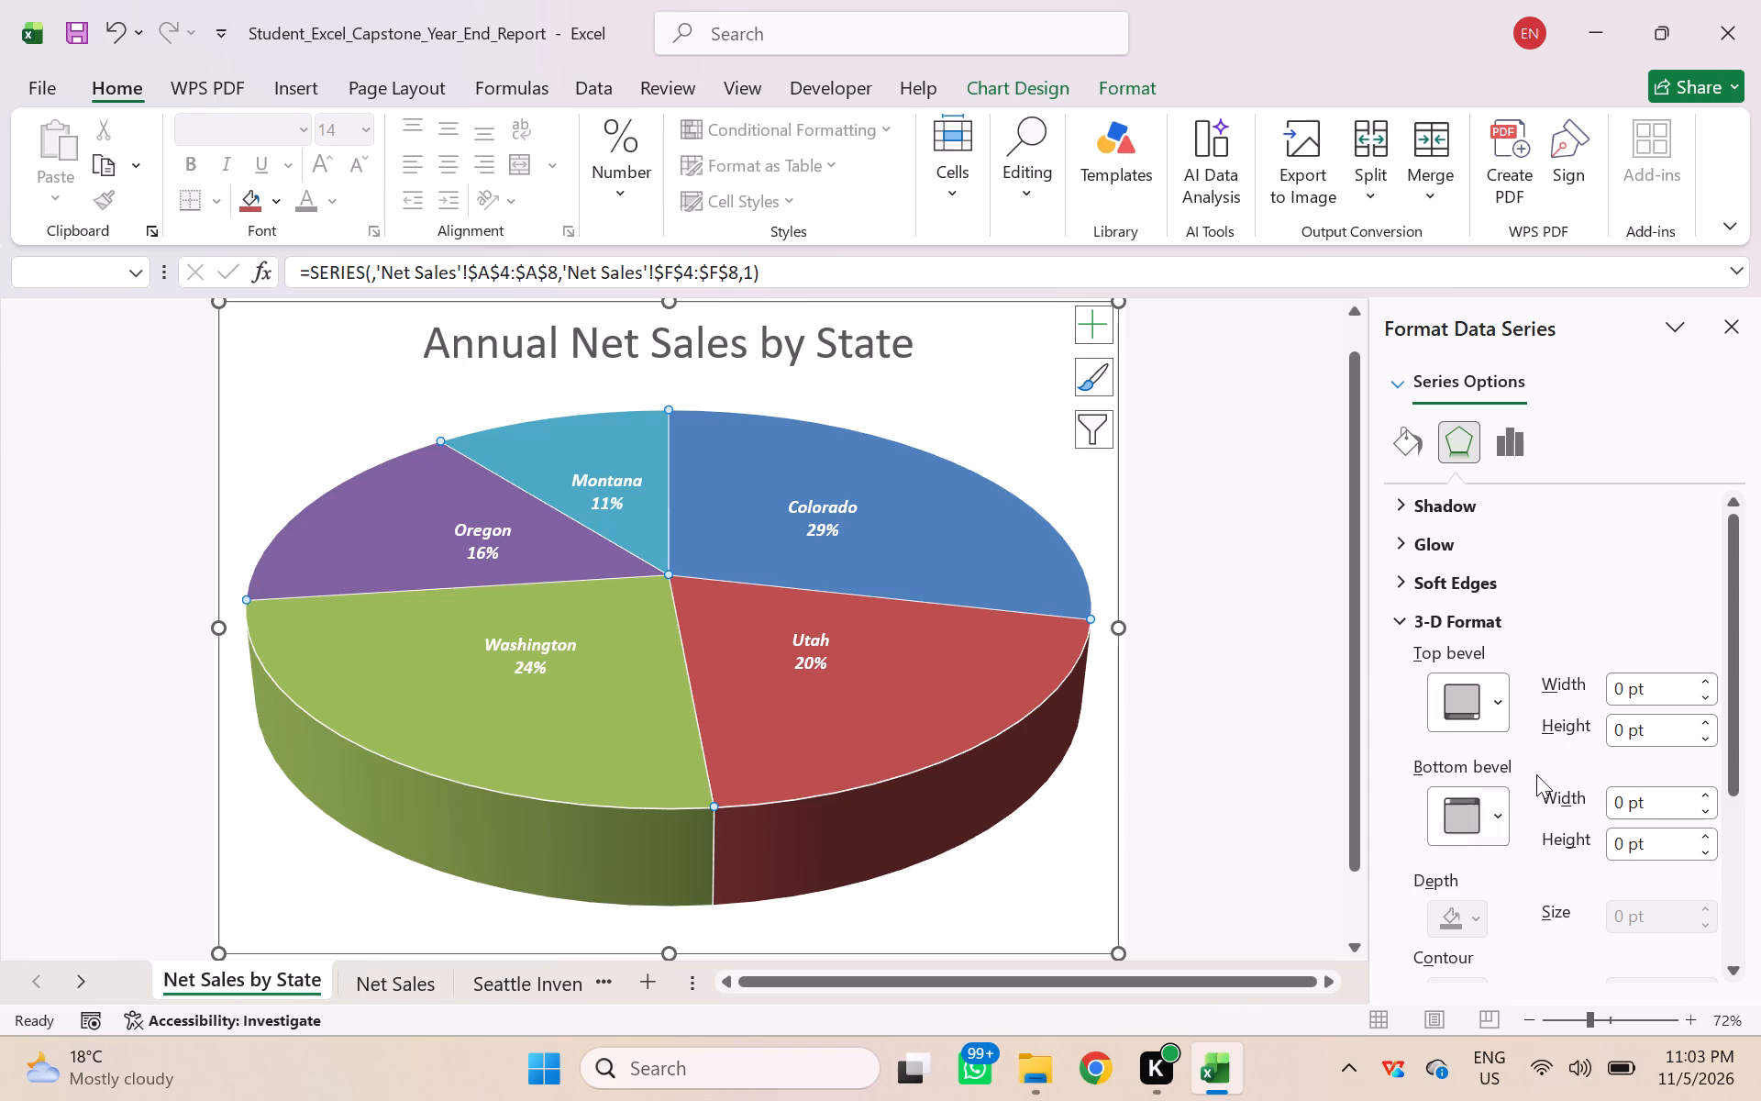
click(1495, 701)
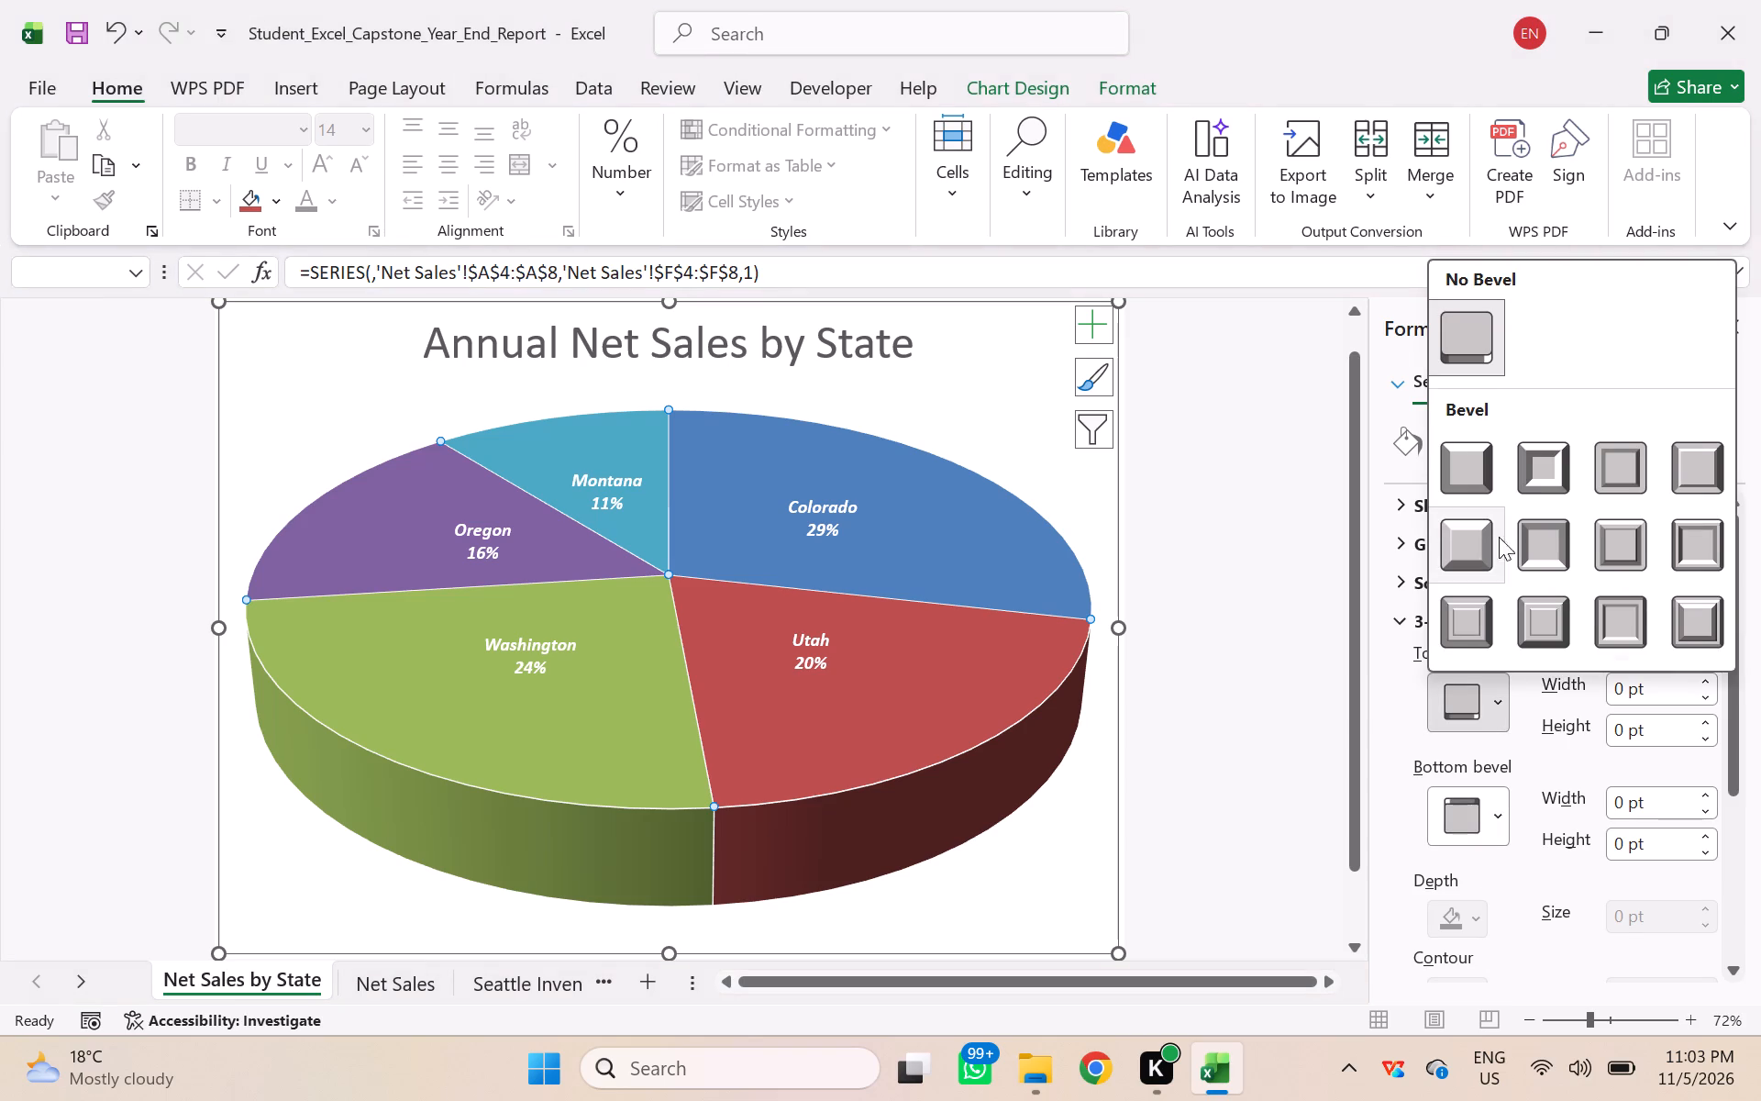
click(1476, 479)
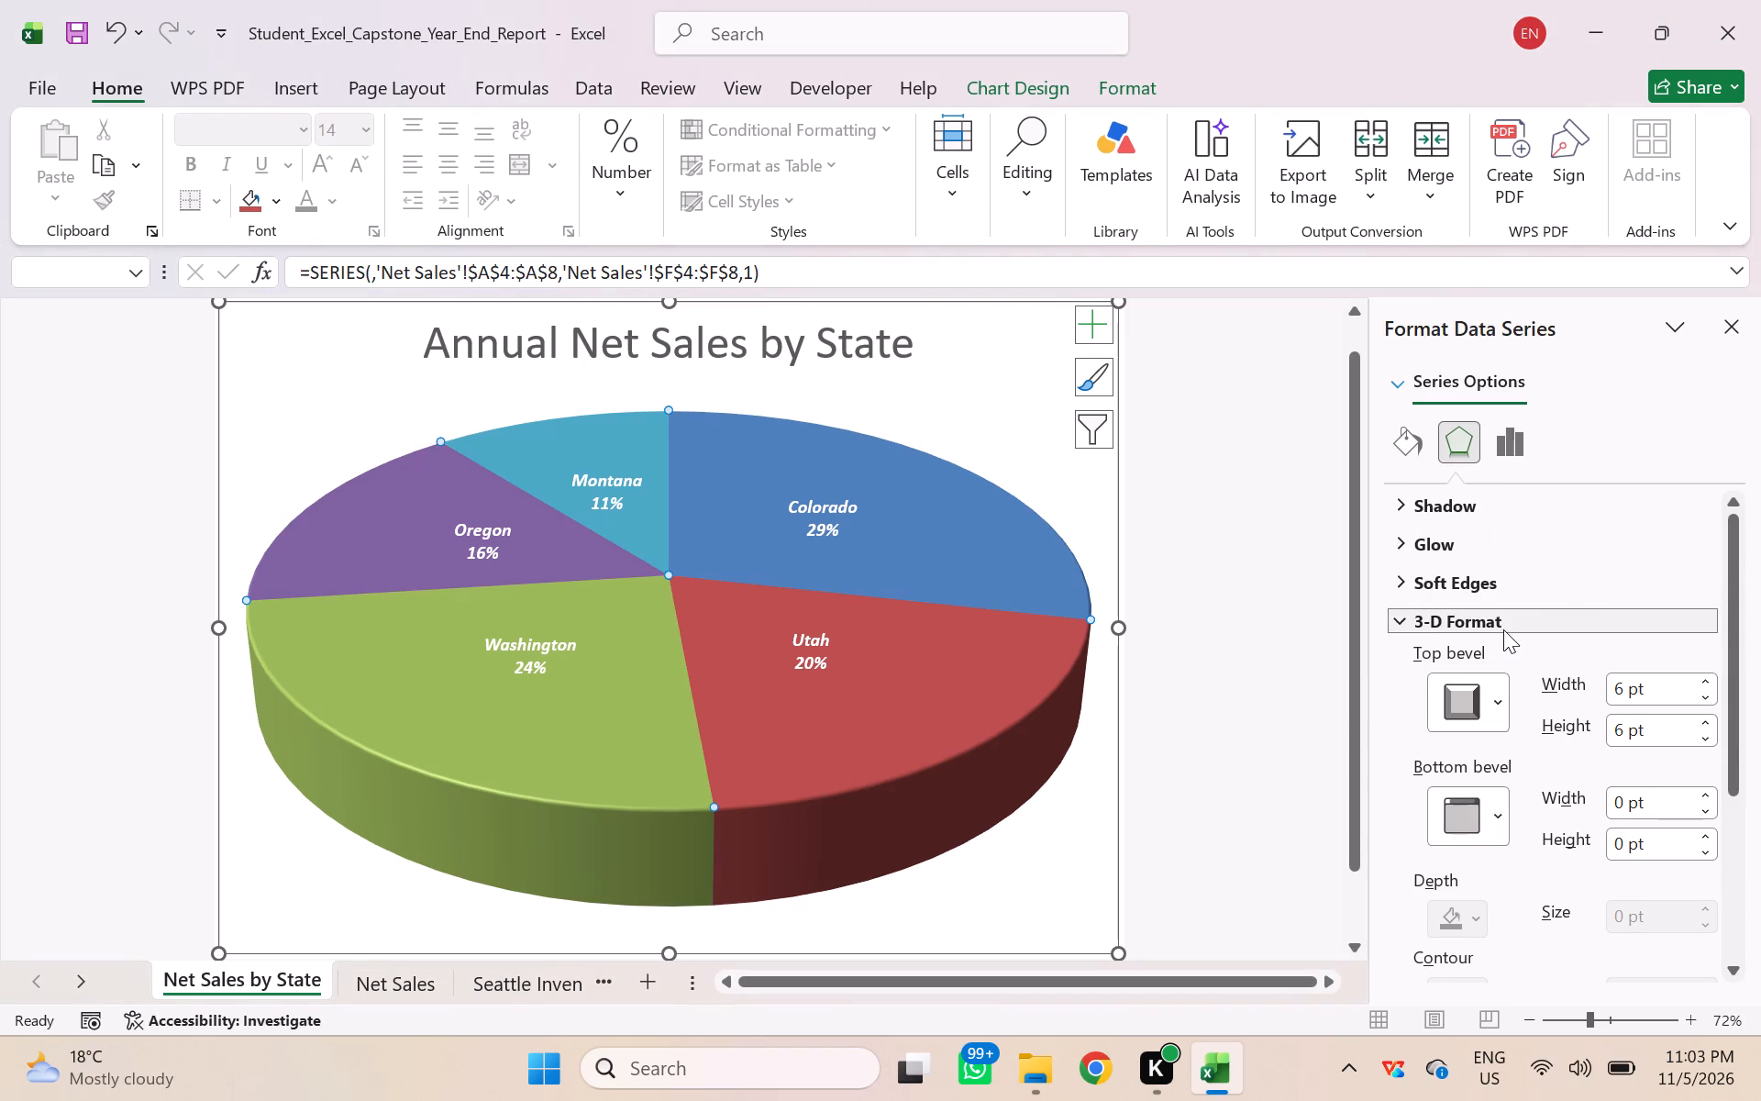
scroll(1503, 629, down, 1)
click(1498, 748)
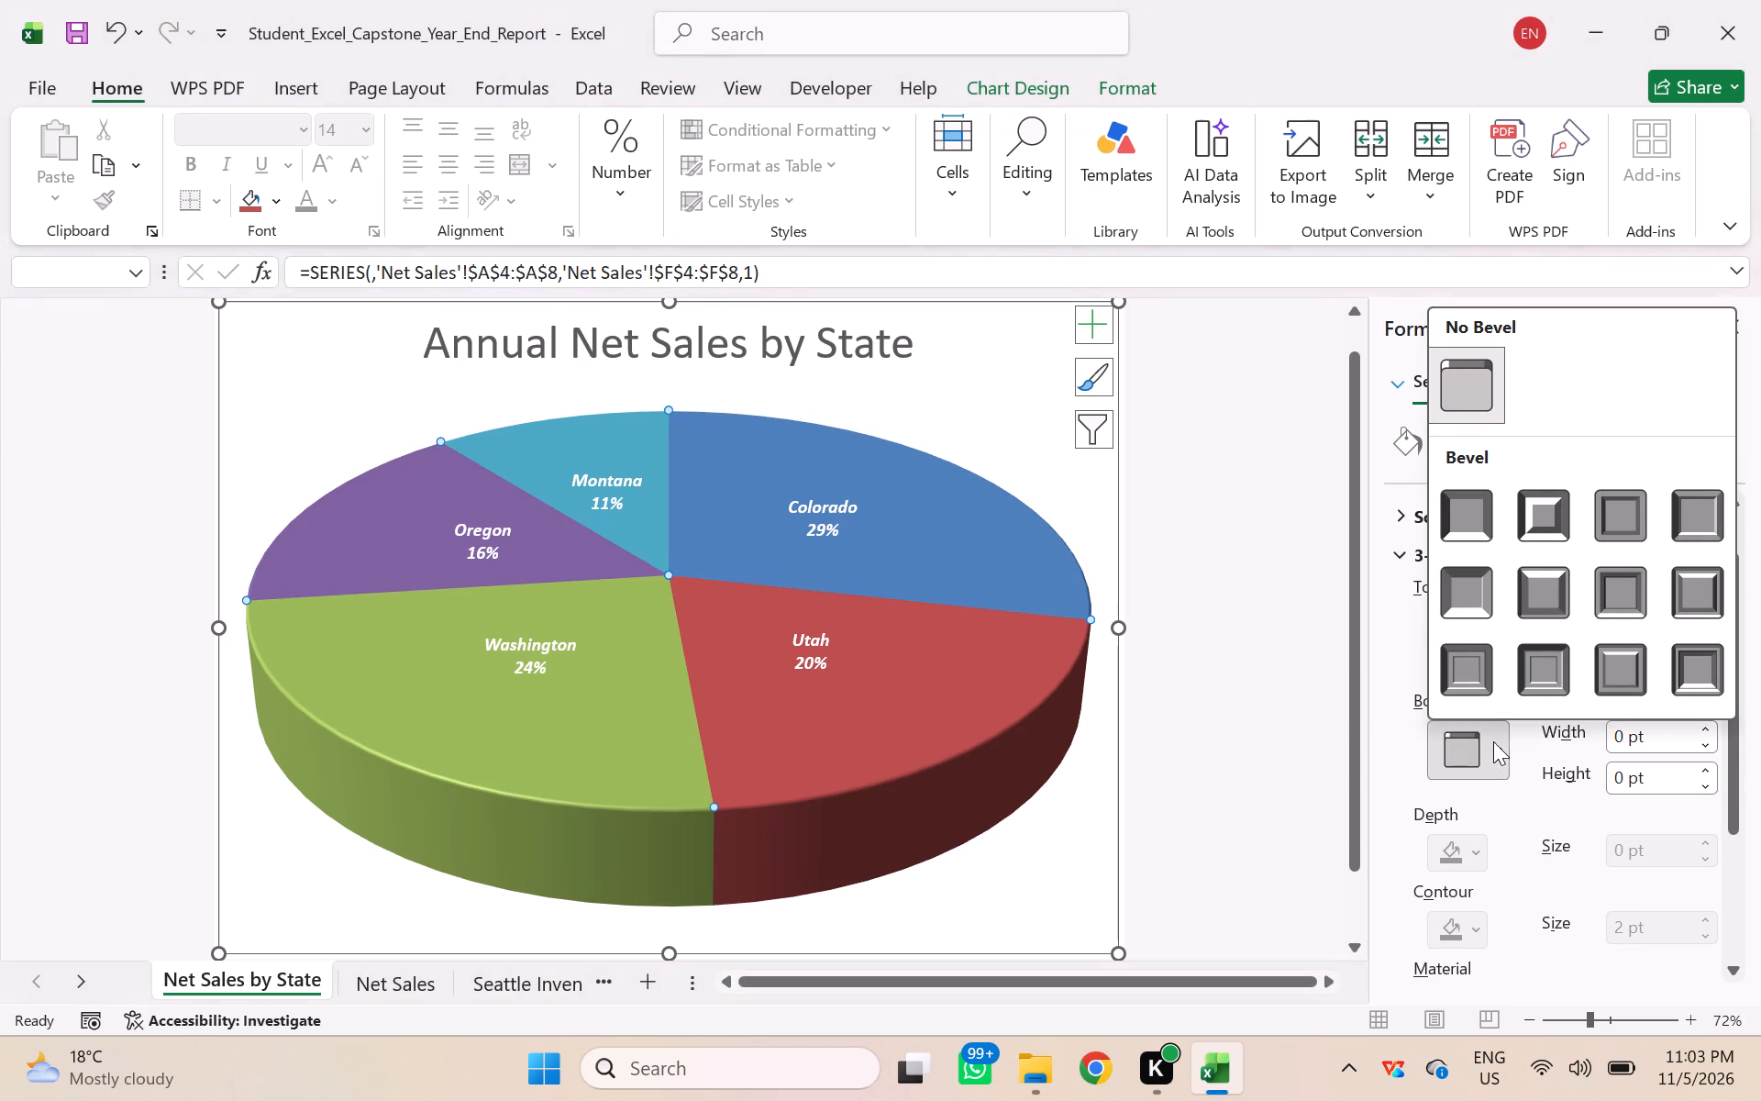
click(1467, 517)
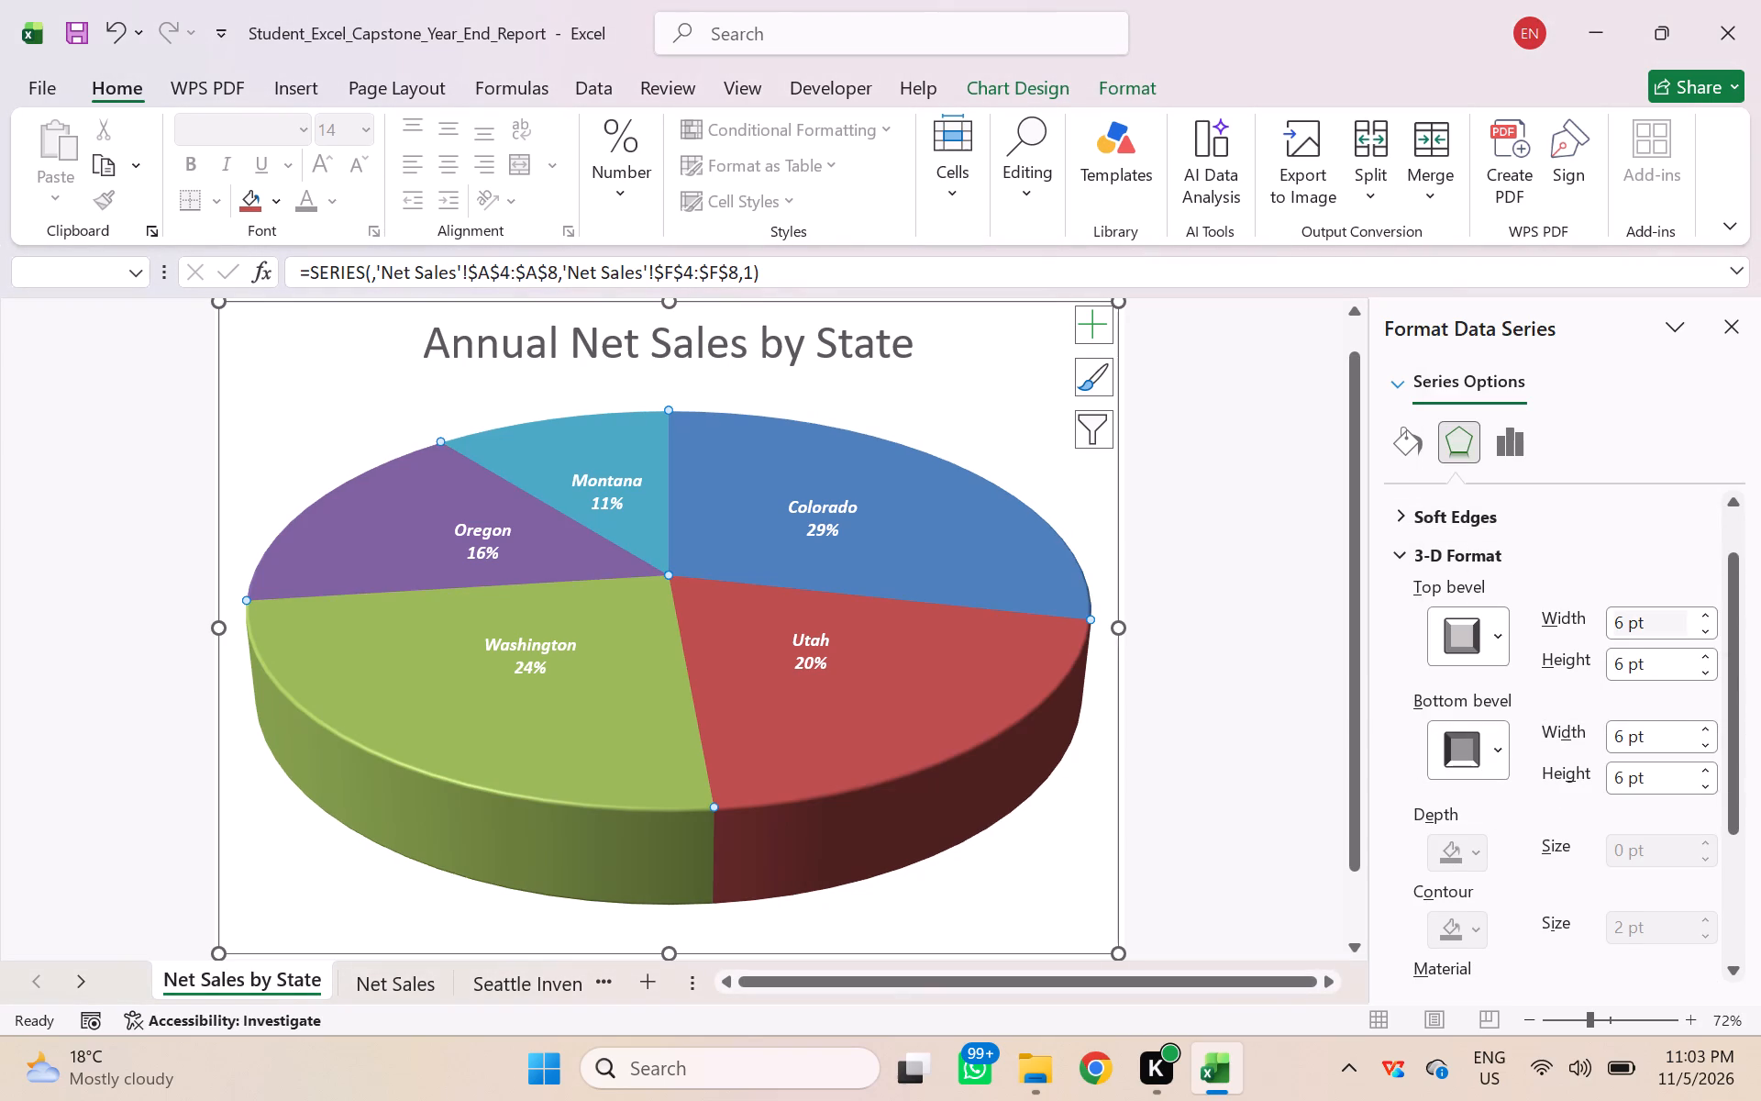
Set the width and height of the pie series' top and bottom bevels to 512 pt each.
drag(1644, 623, 1611, 621)
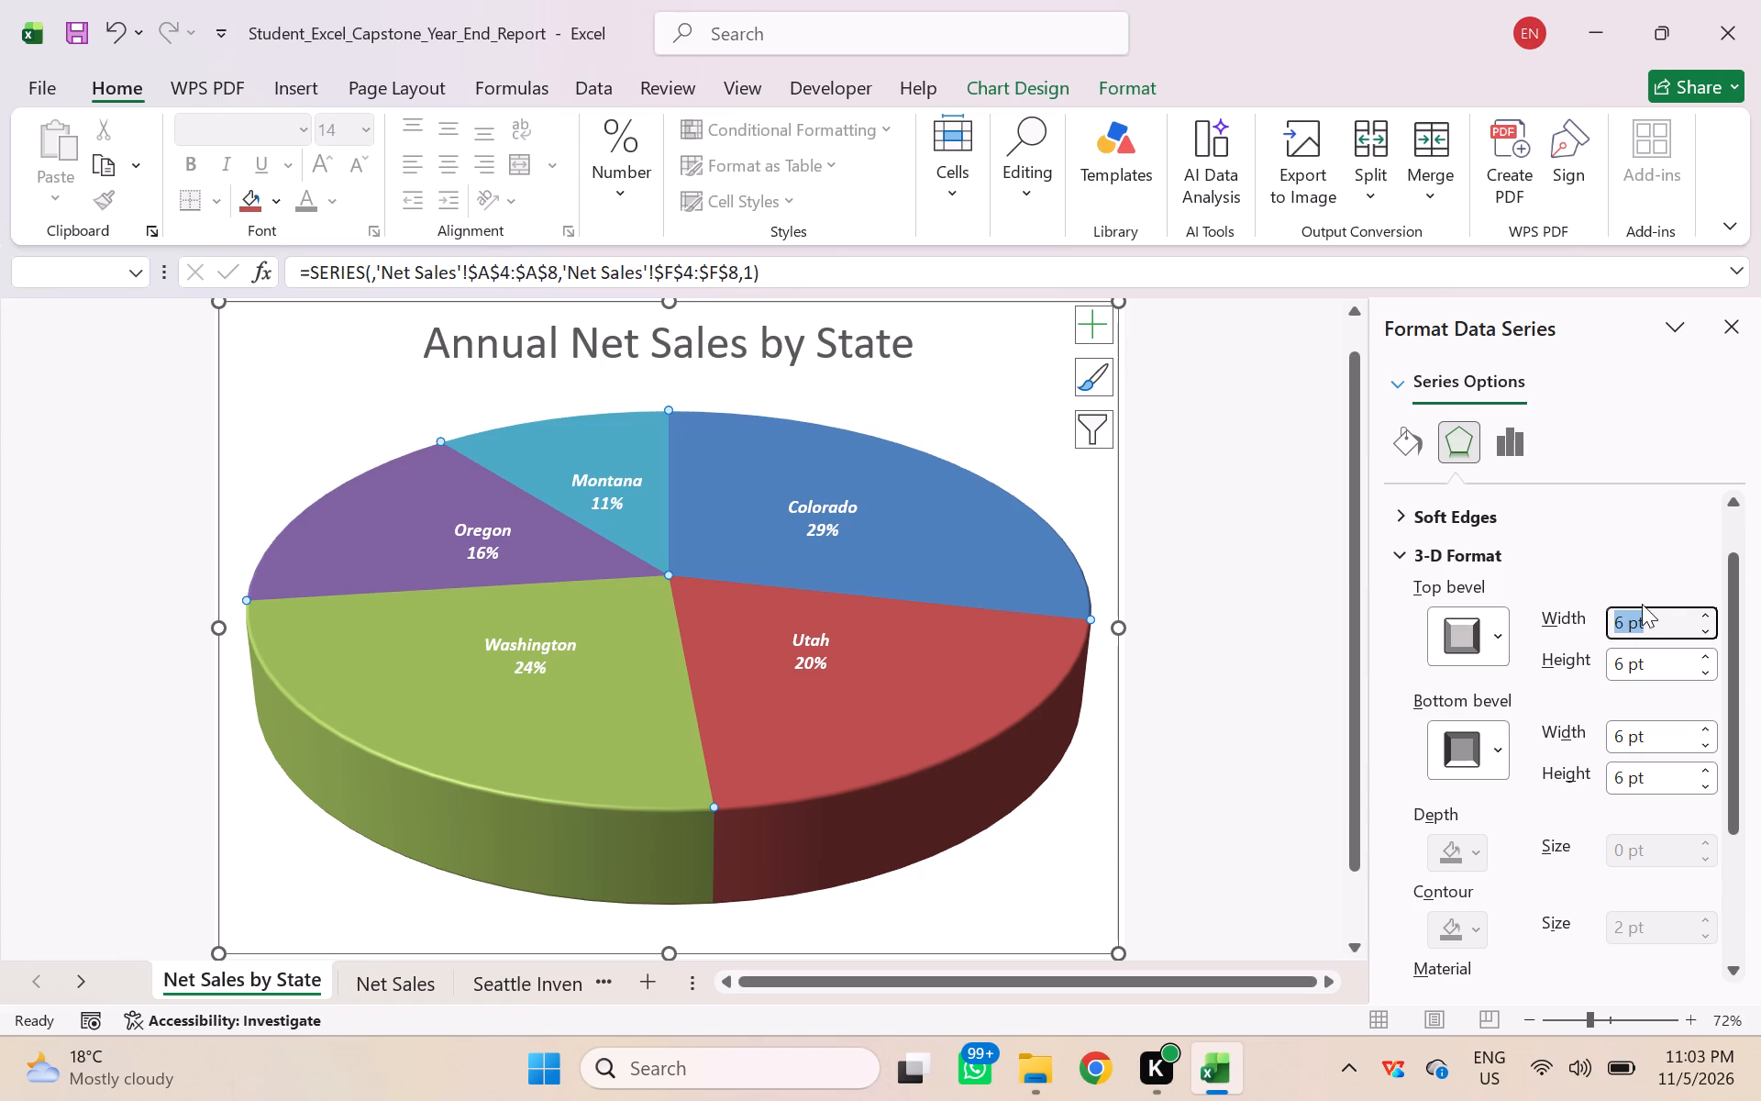
text(512)
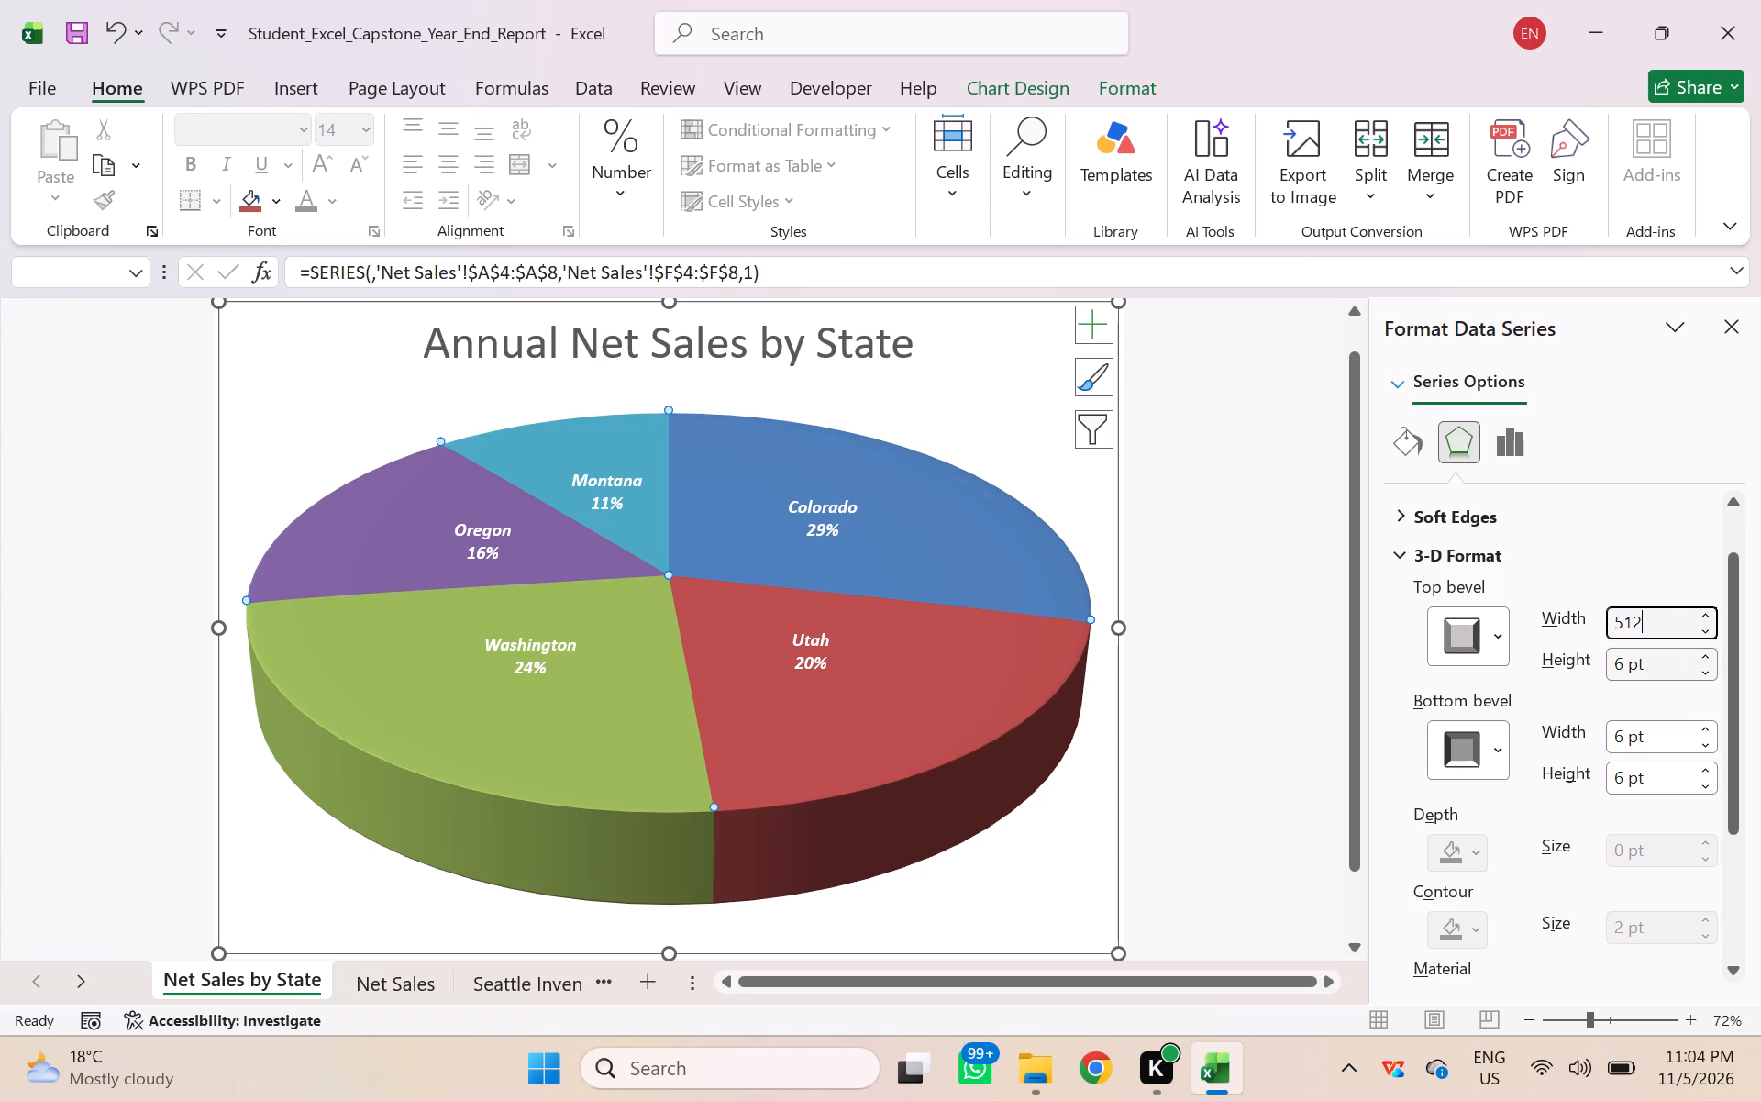
drag(1647, 668, 1605, 671)
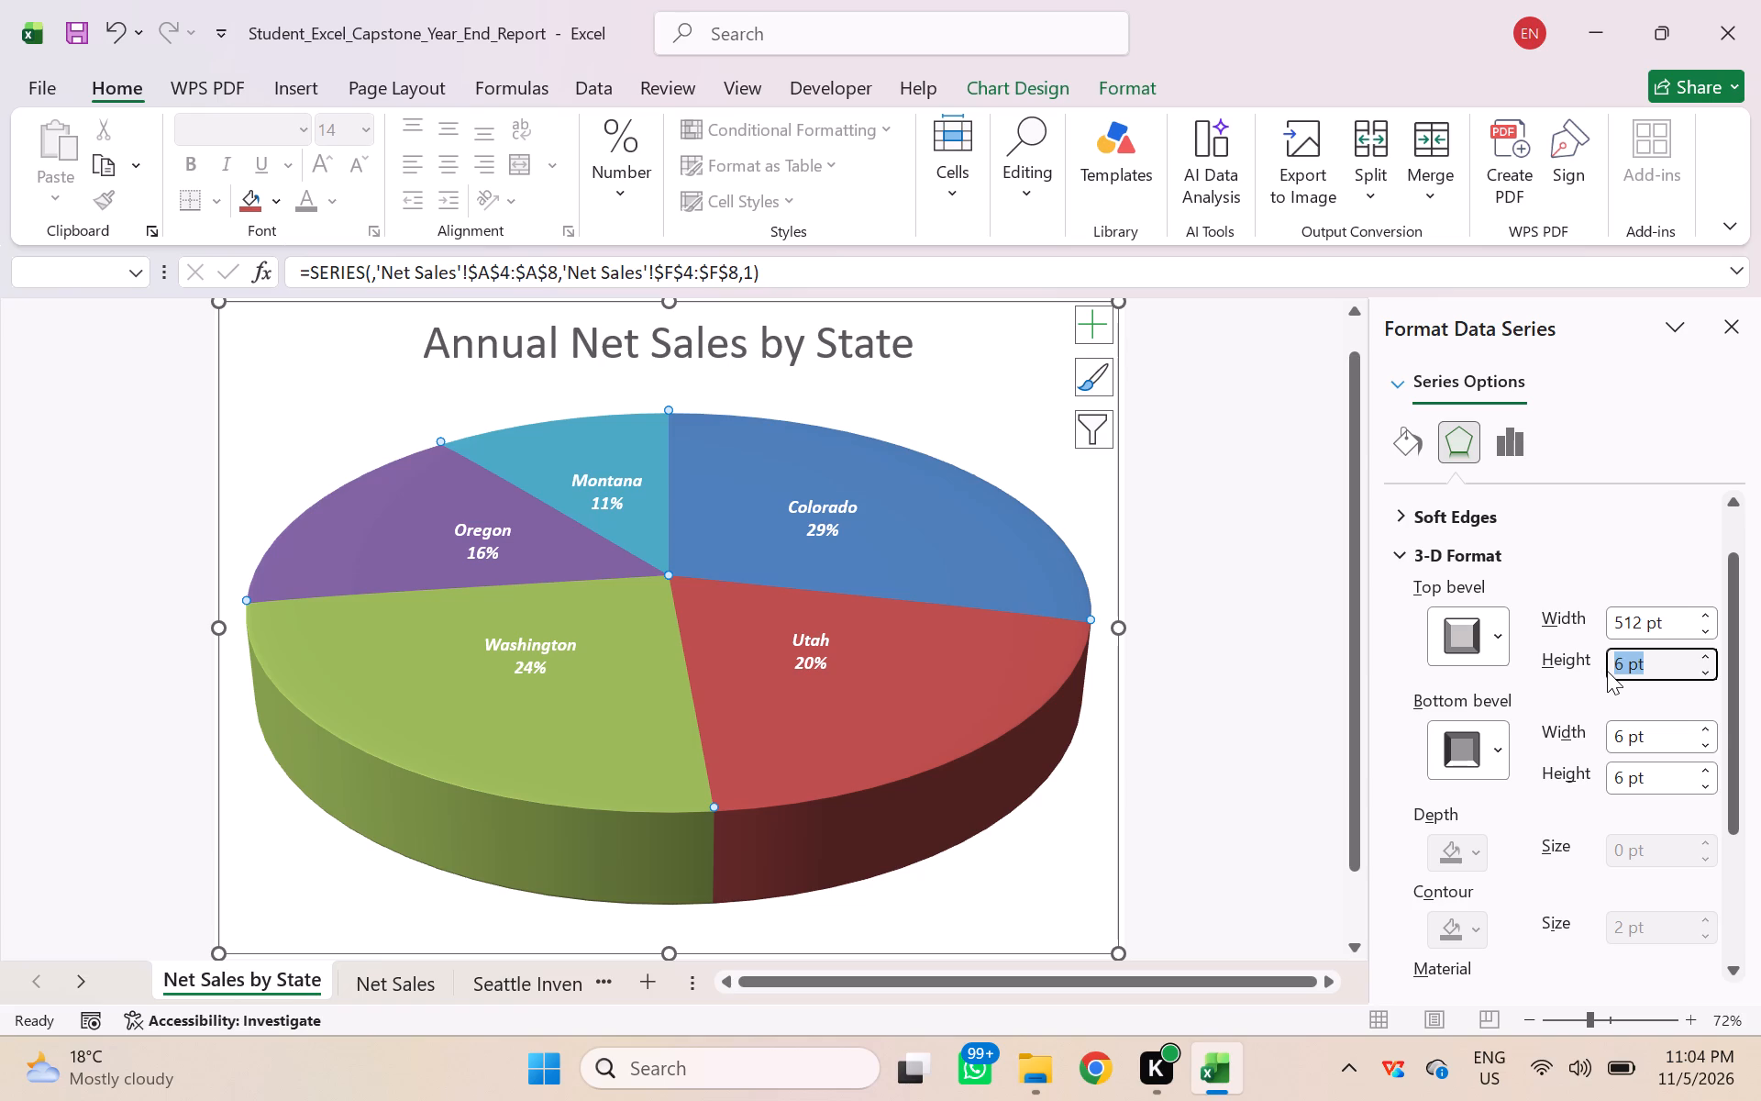
text(512)
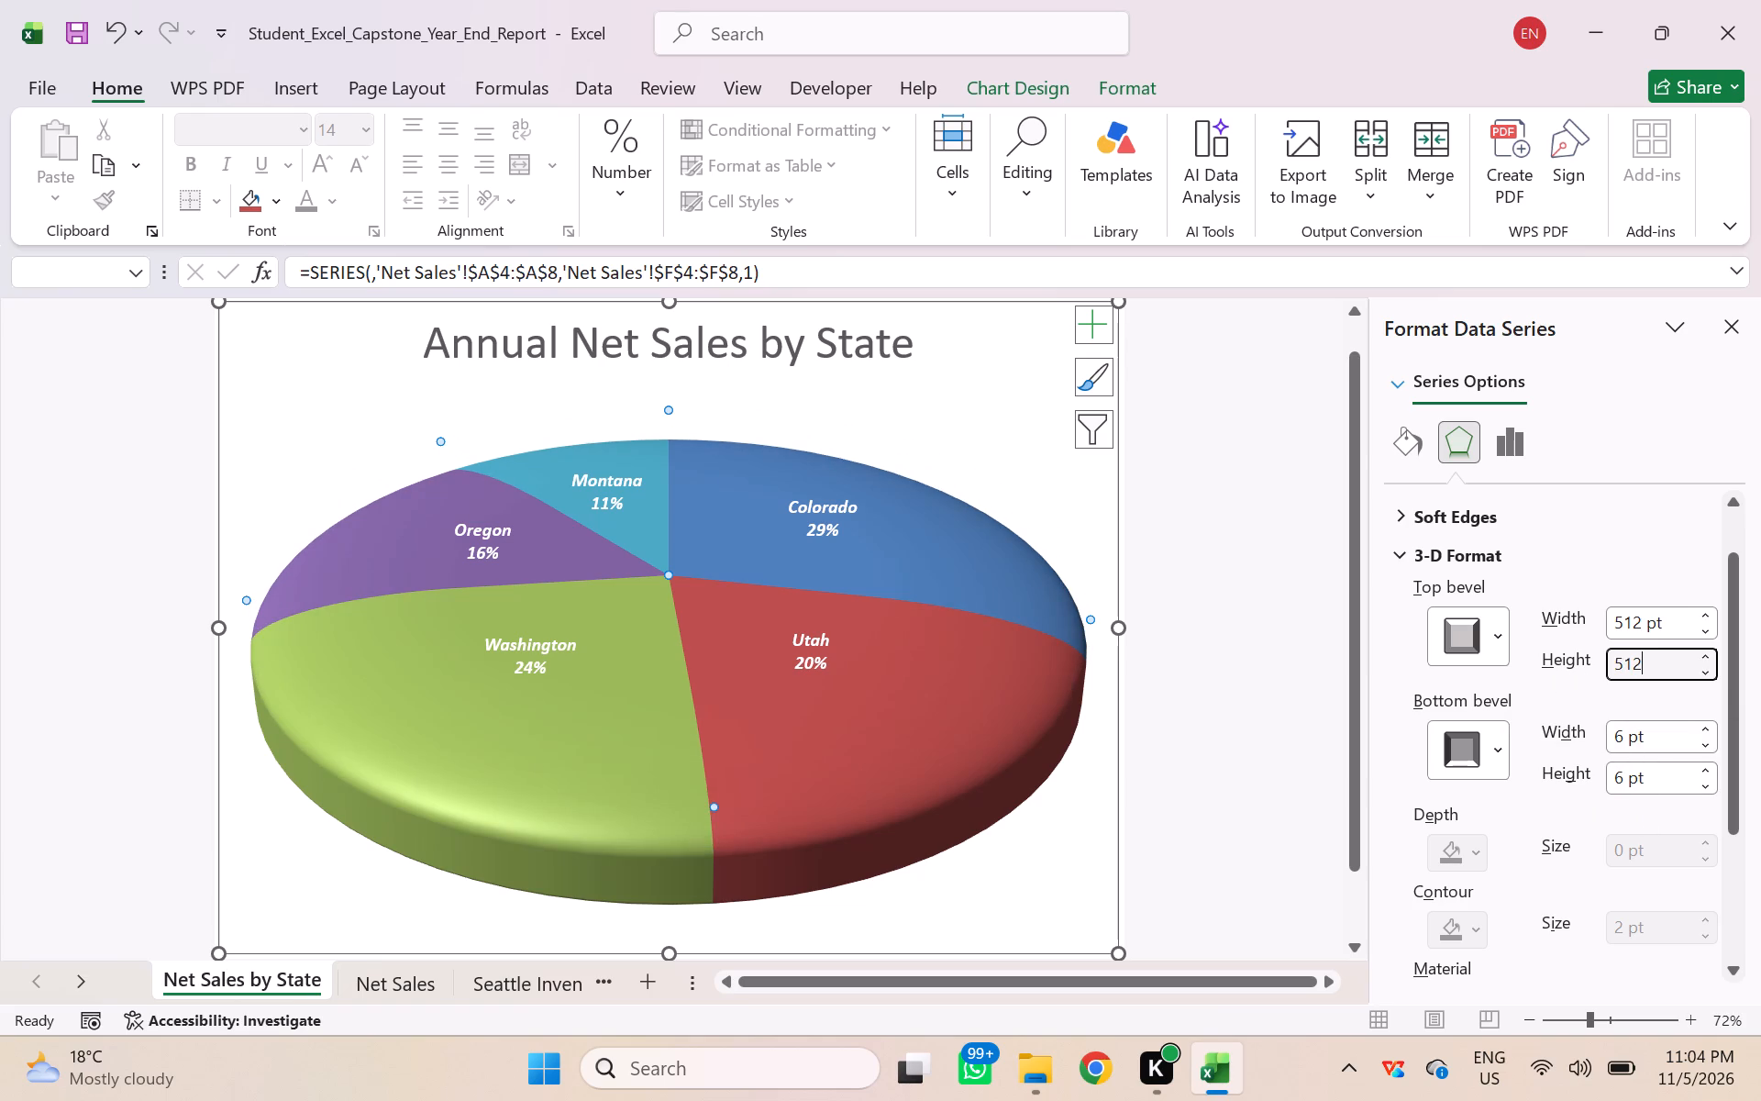
drag(1663, 736, 1614, 742)
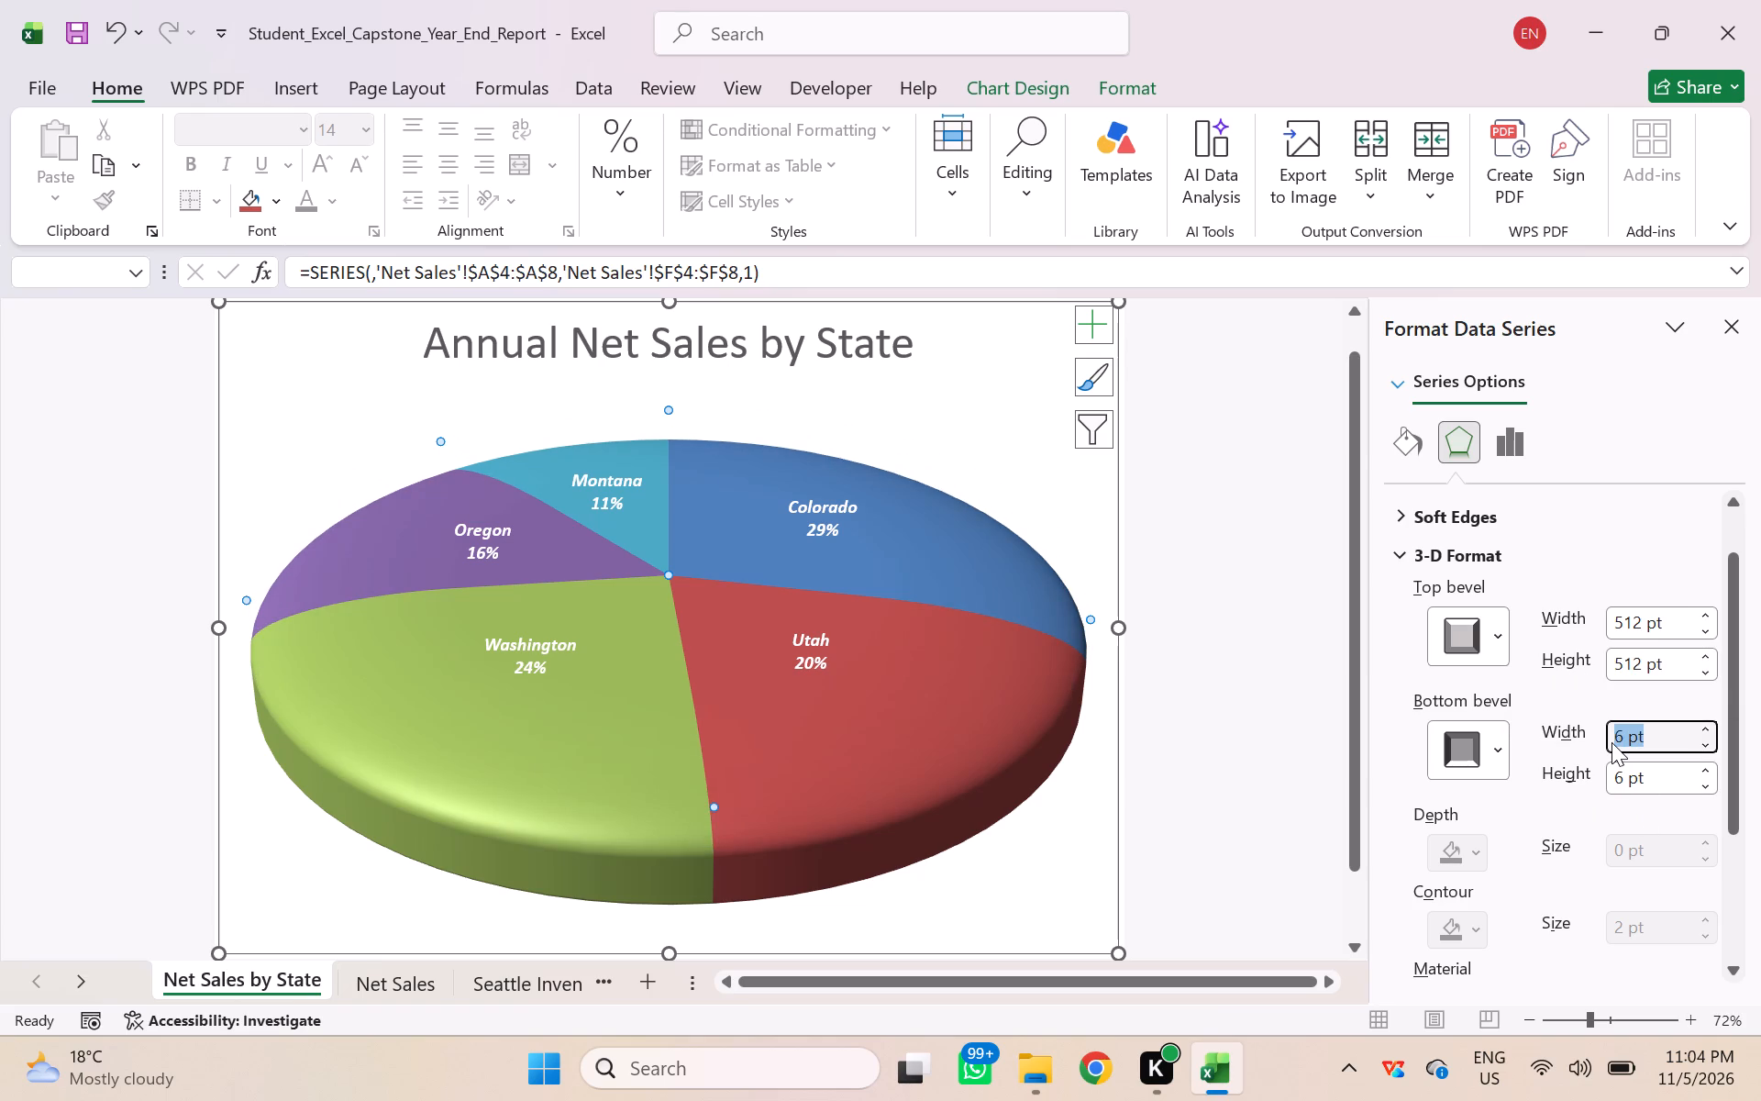
text(512)
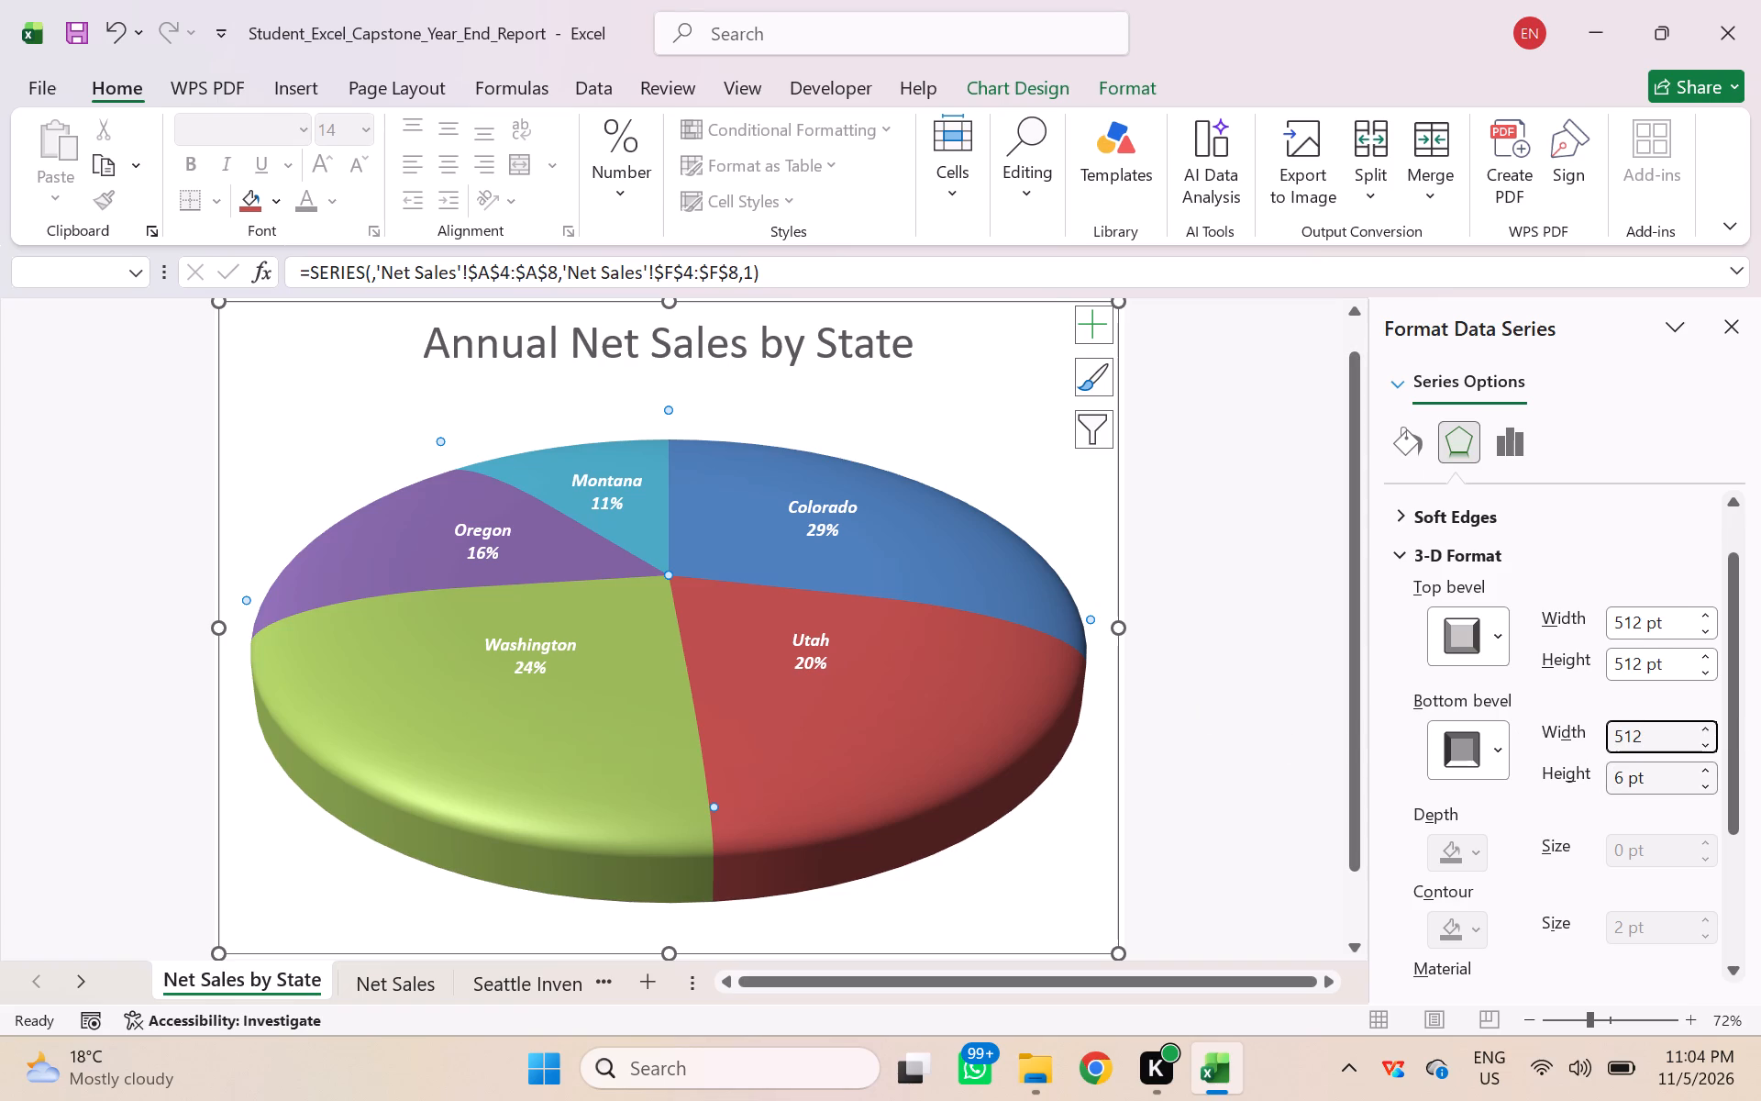
drag(1665, 784, 1612, 793)
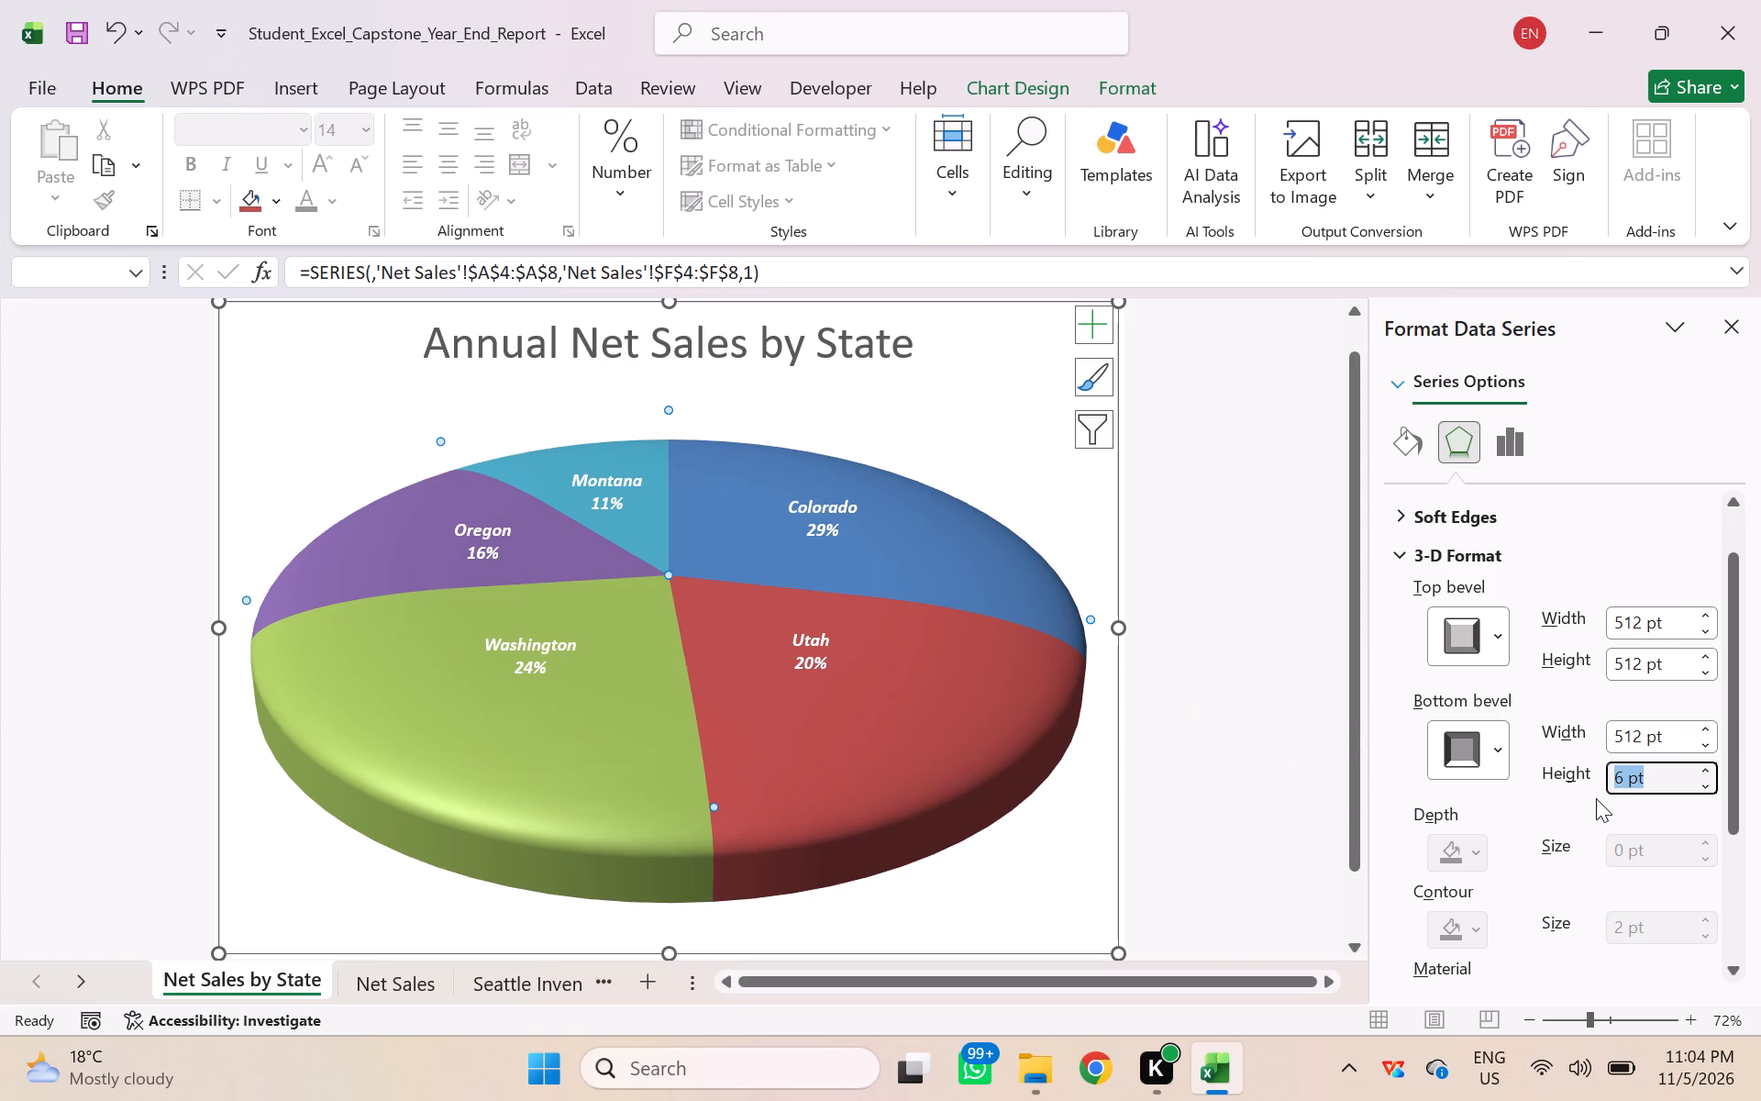
text(512)
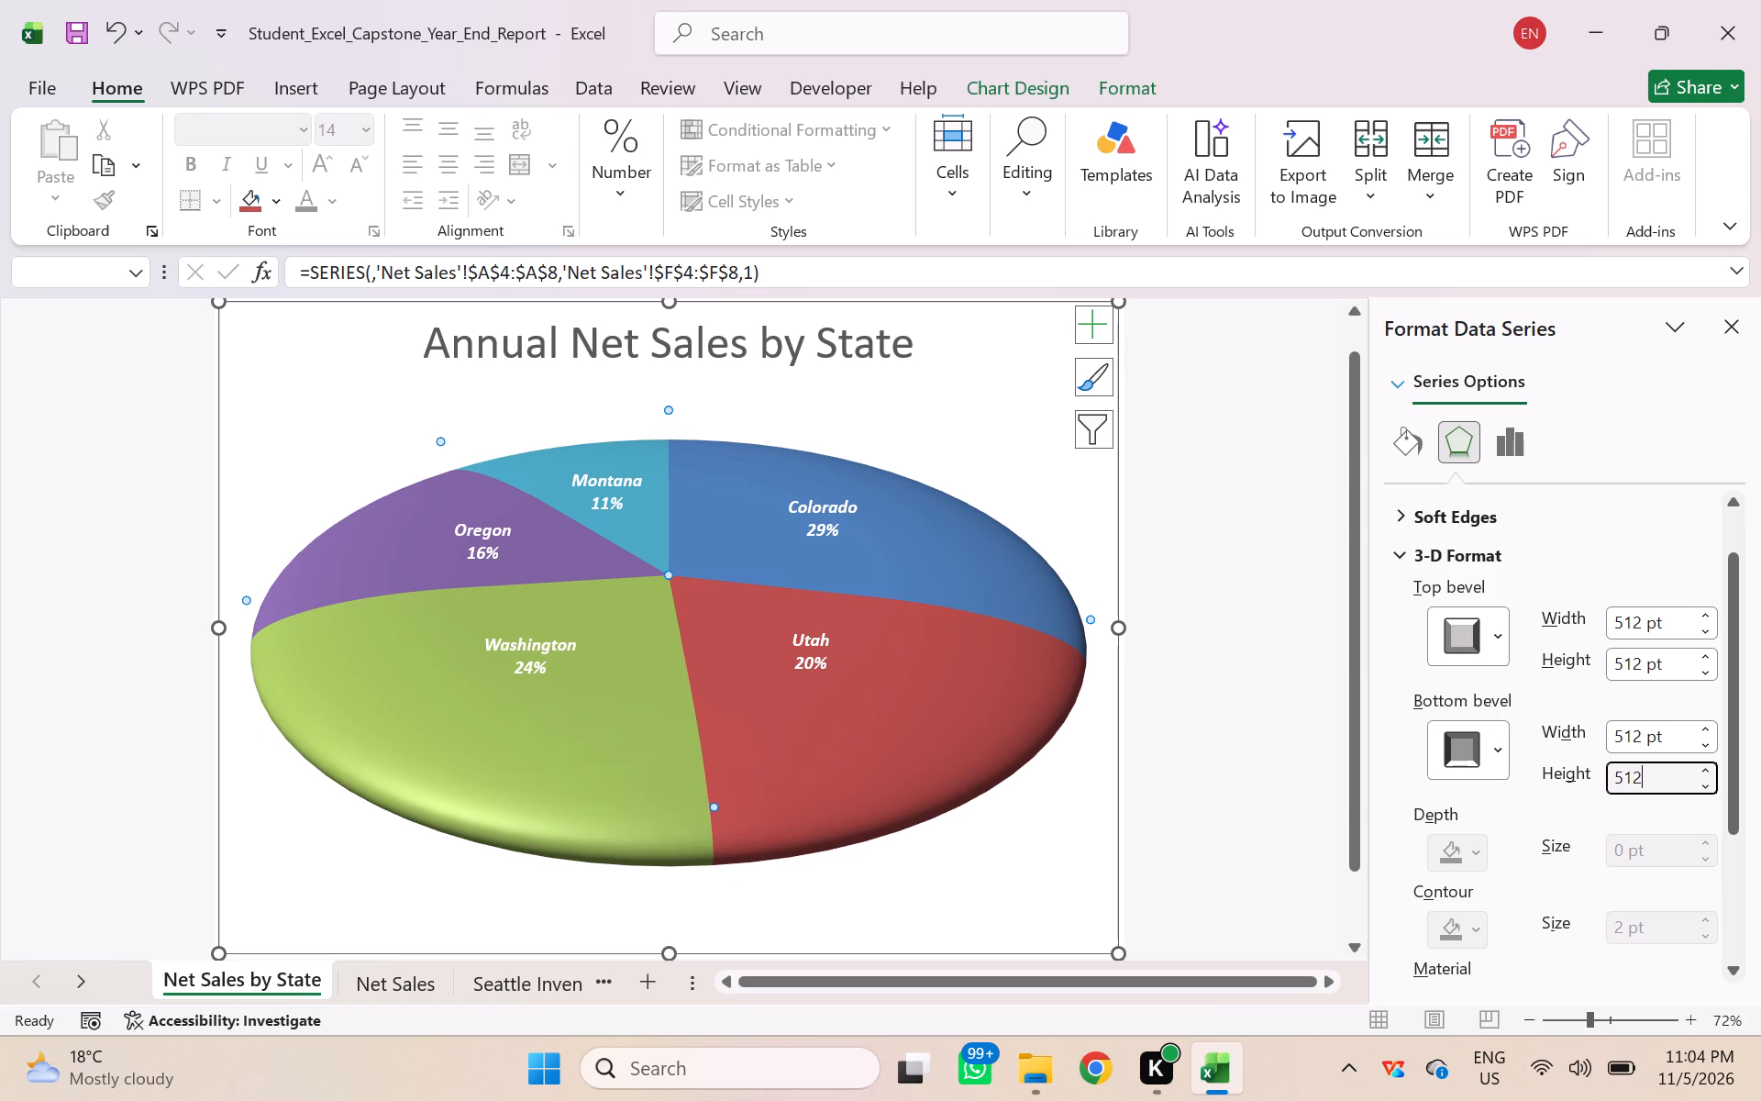
Set the pie series' 3-D material to the third Standard material.
scroll(1556, 781, down, 3)
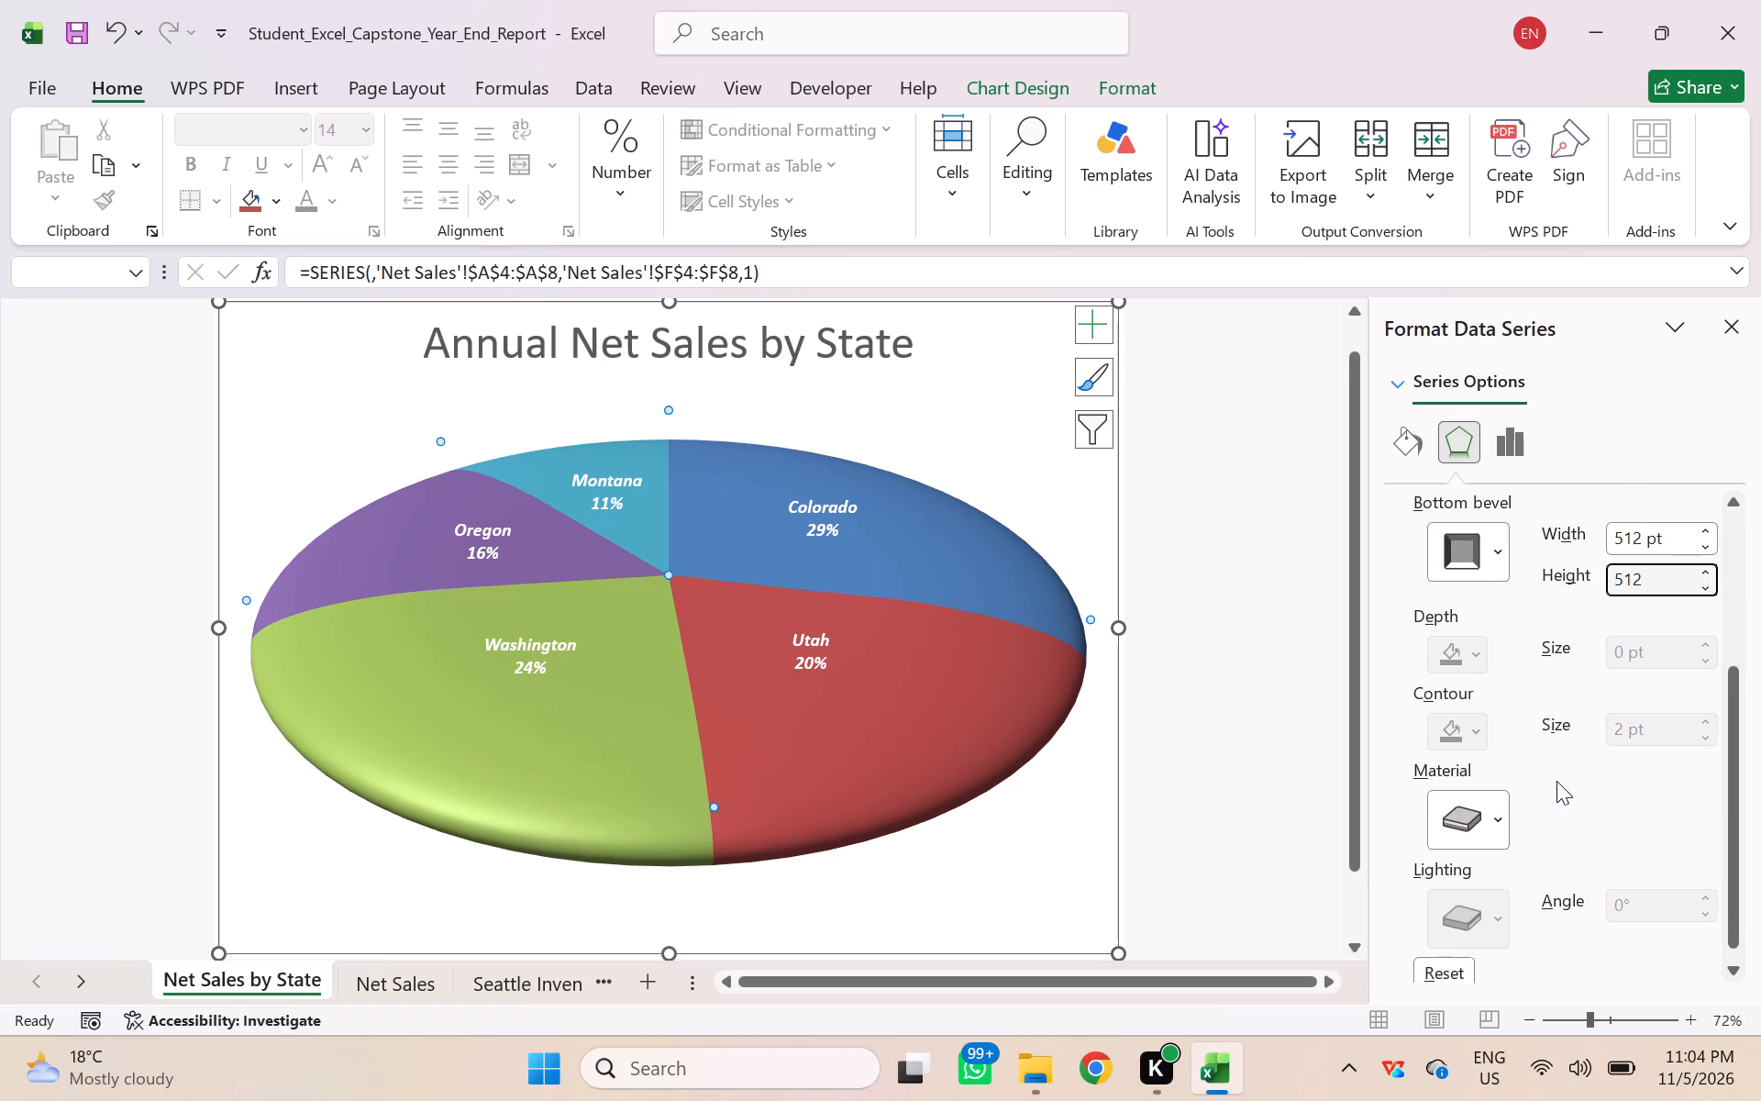
scroll(1556, 781, down, 1)
click(1498, 798)
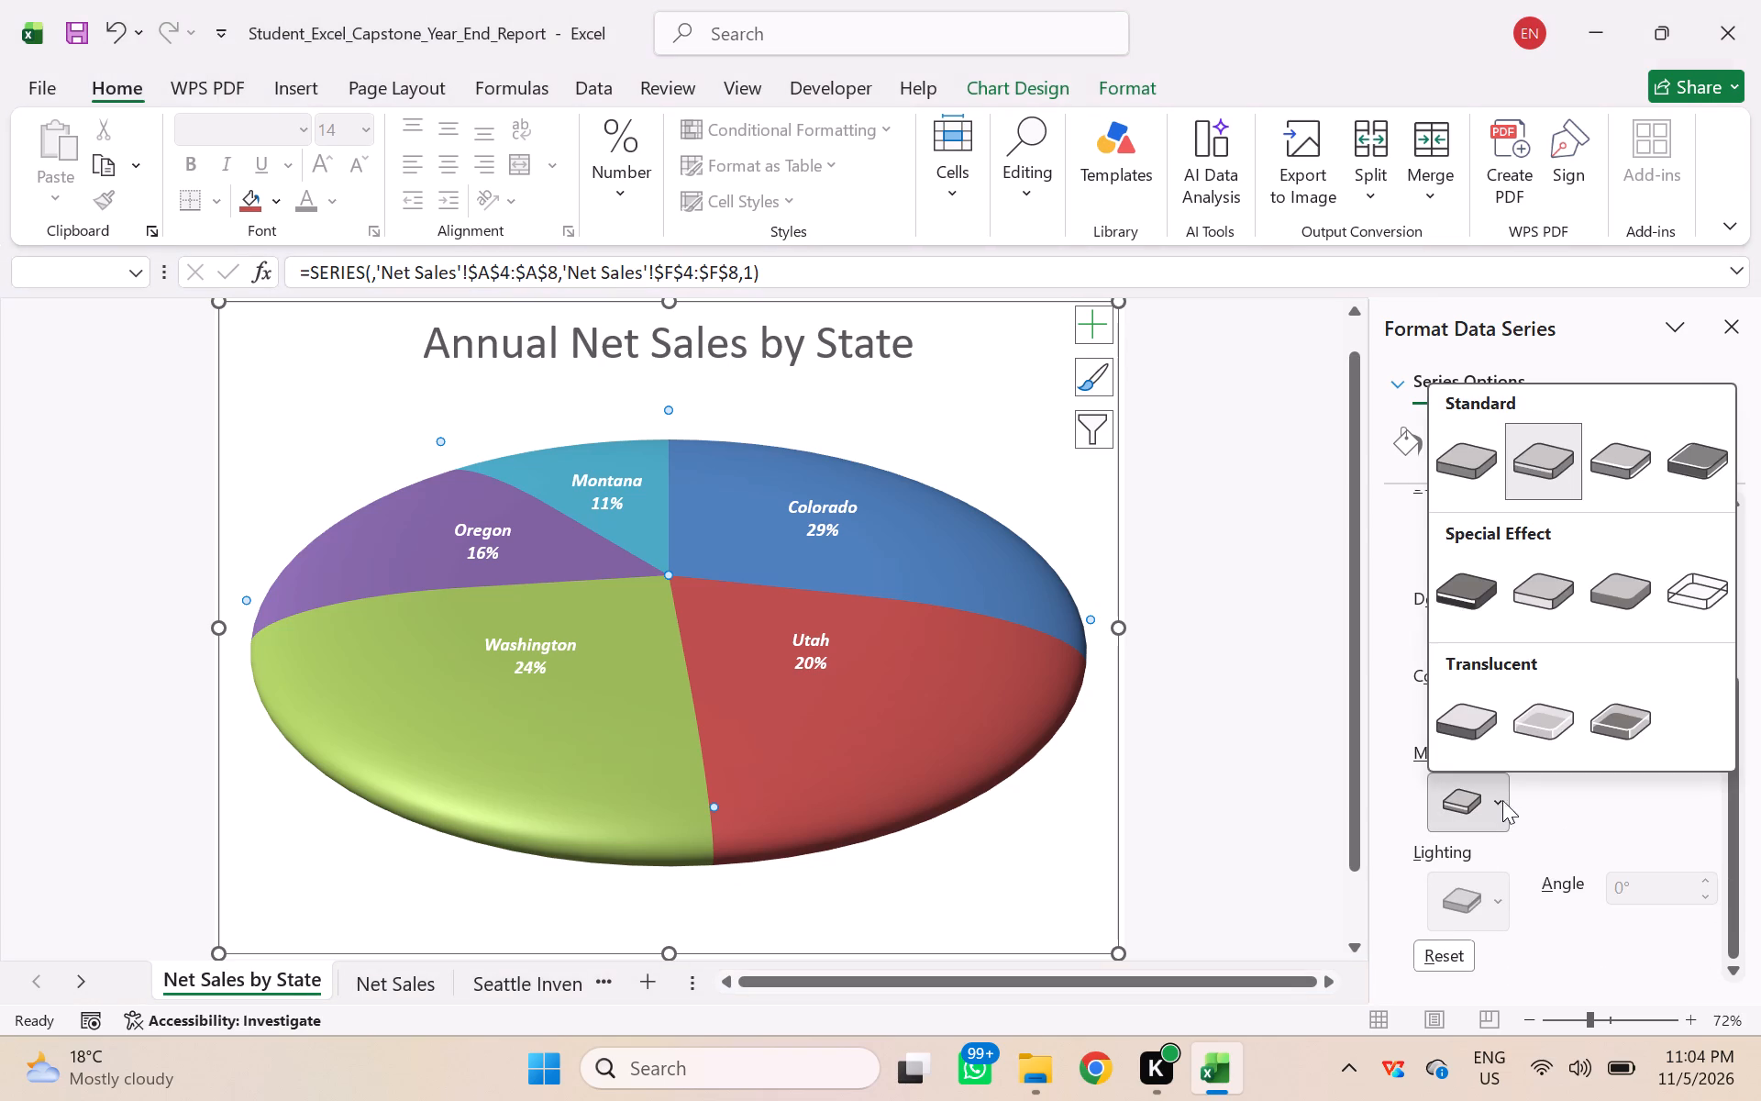
click(1617, 472)
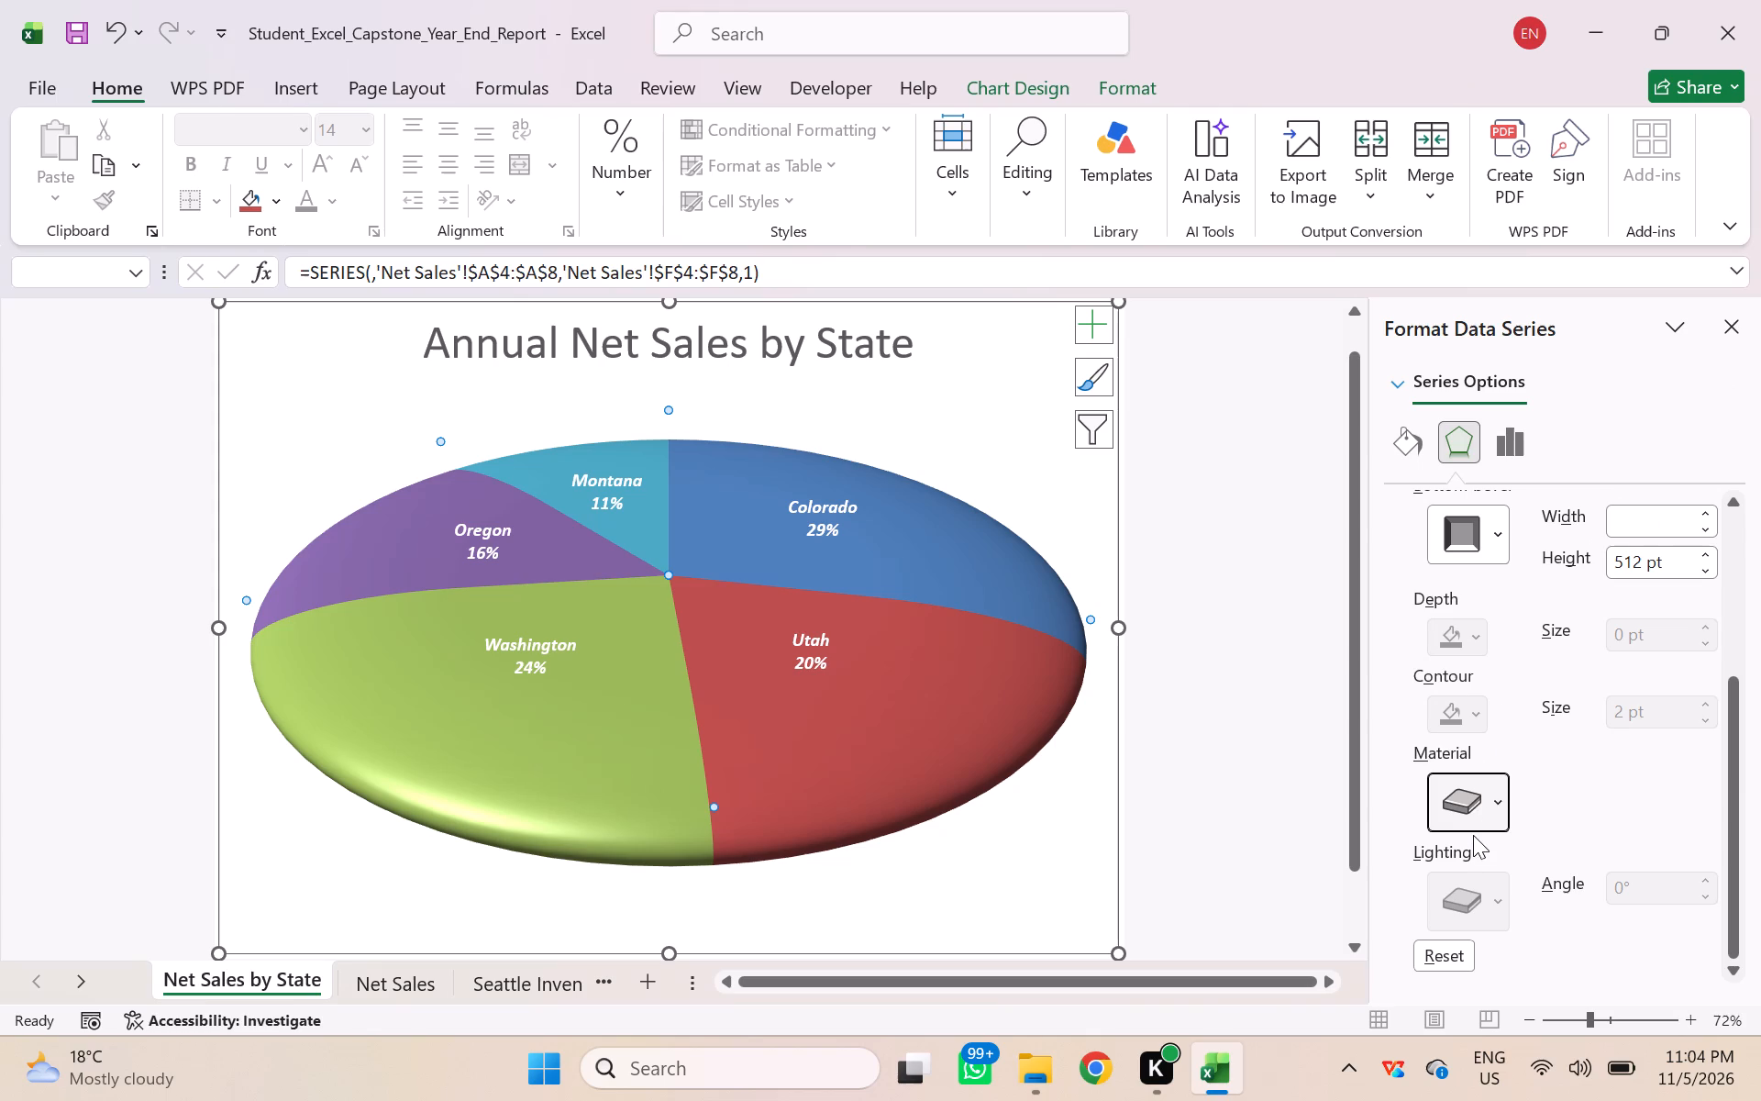
scroll(1473, 835, down, 2)
scroll(1477, 822, up, 1)
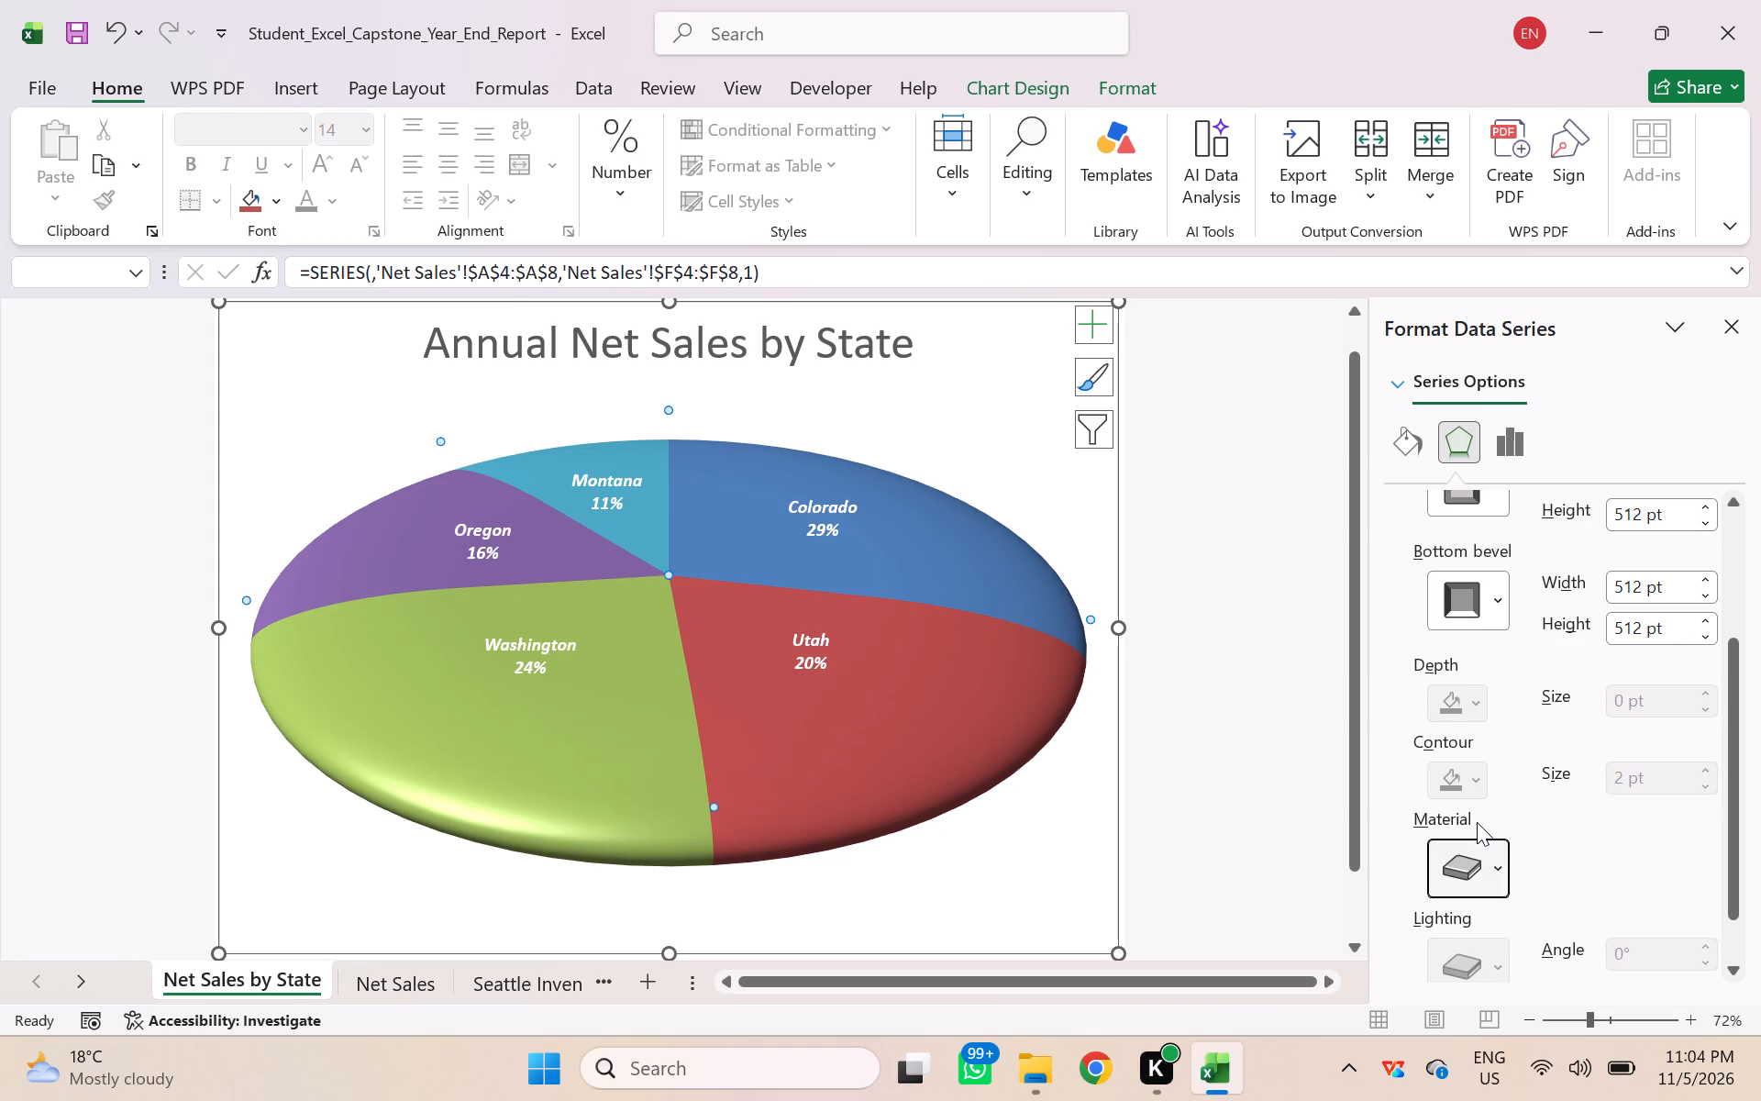
Close the data series formatting options and deselect the pie chart.
scroll(1477, 822, up, 1)
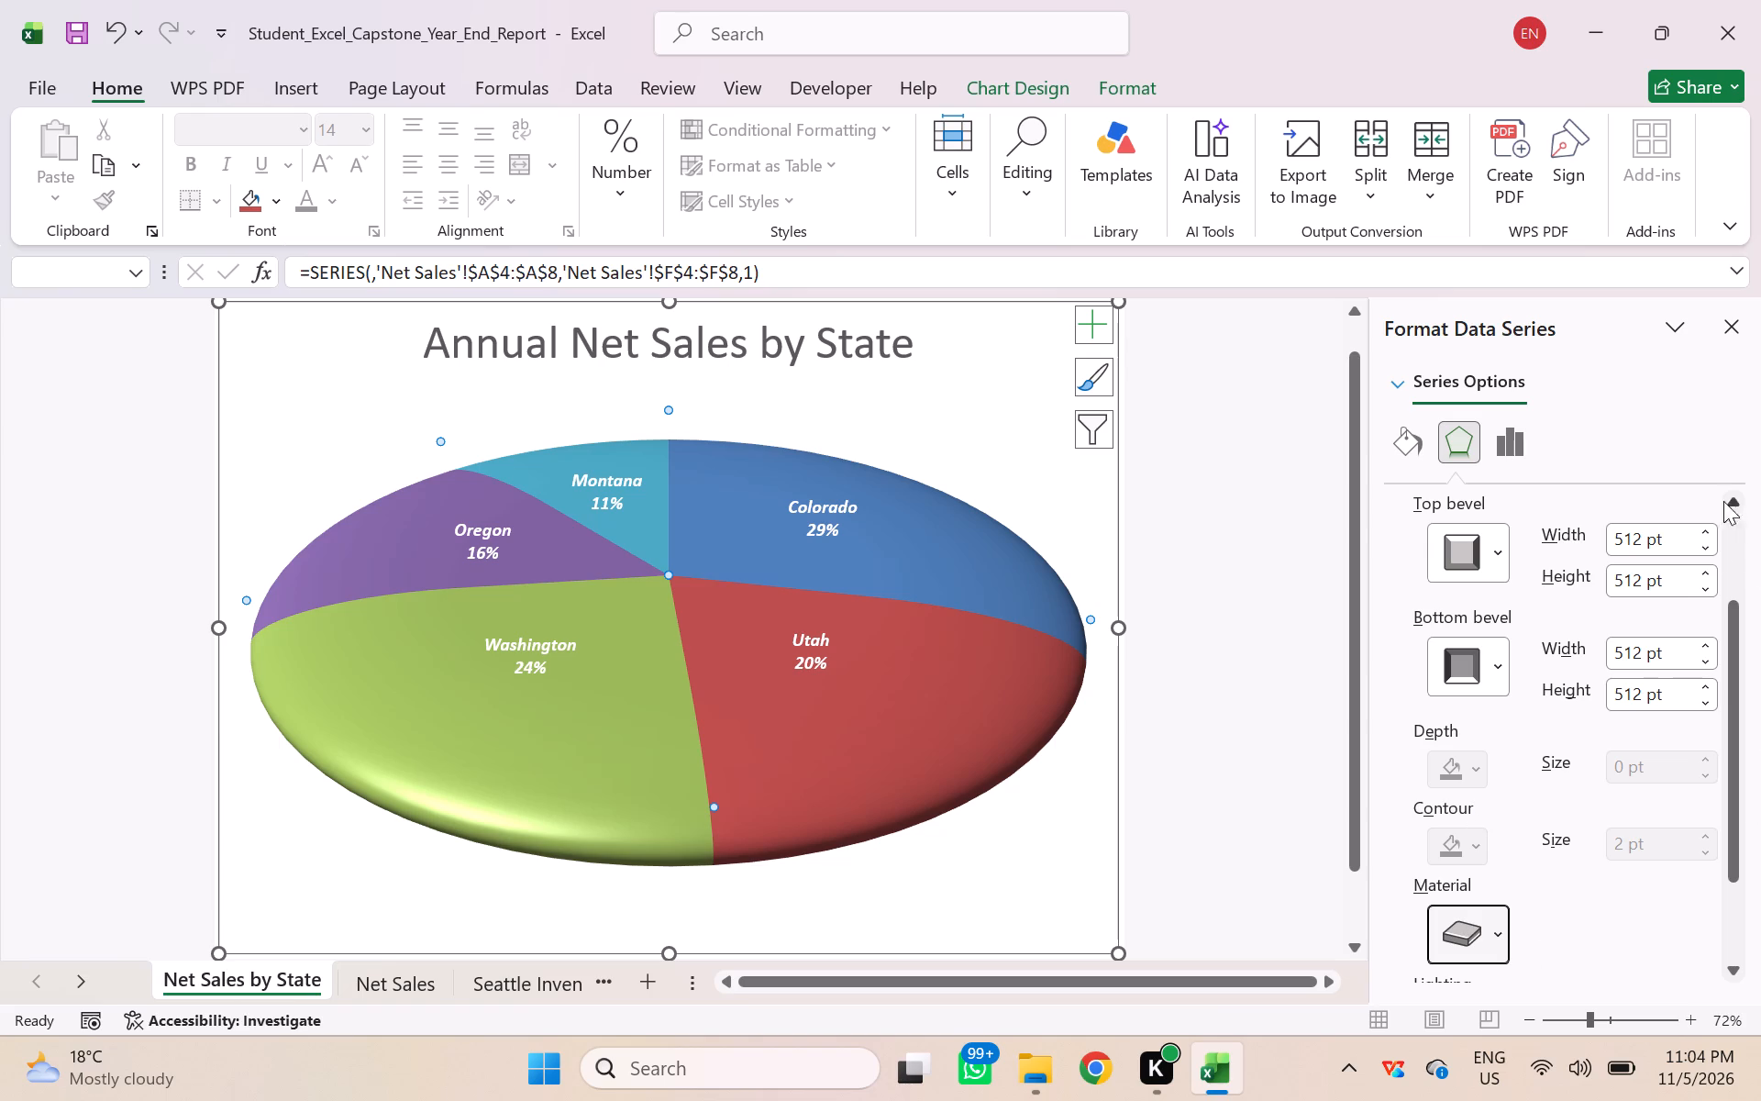
click(1727, 337)
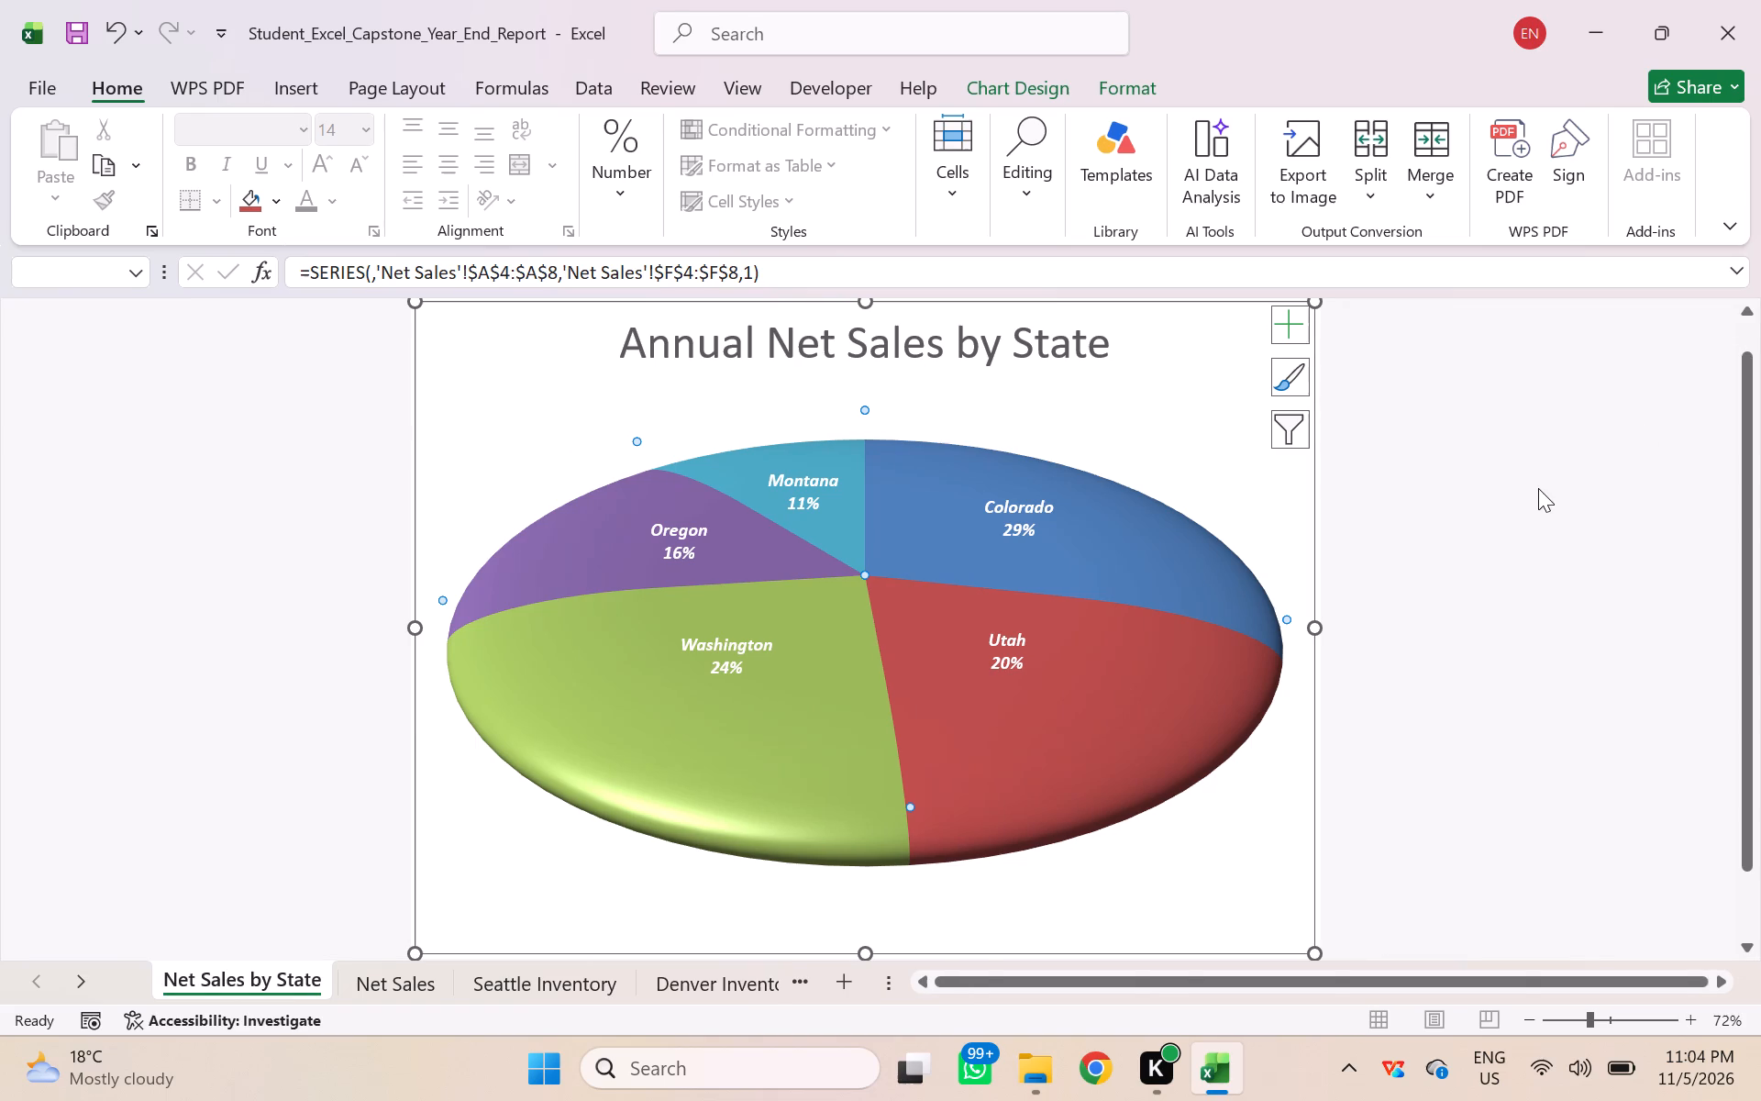
click(1544, 487)
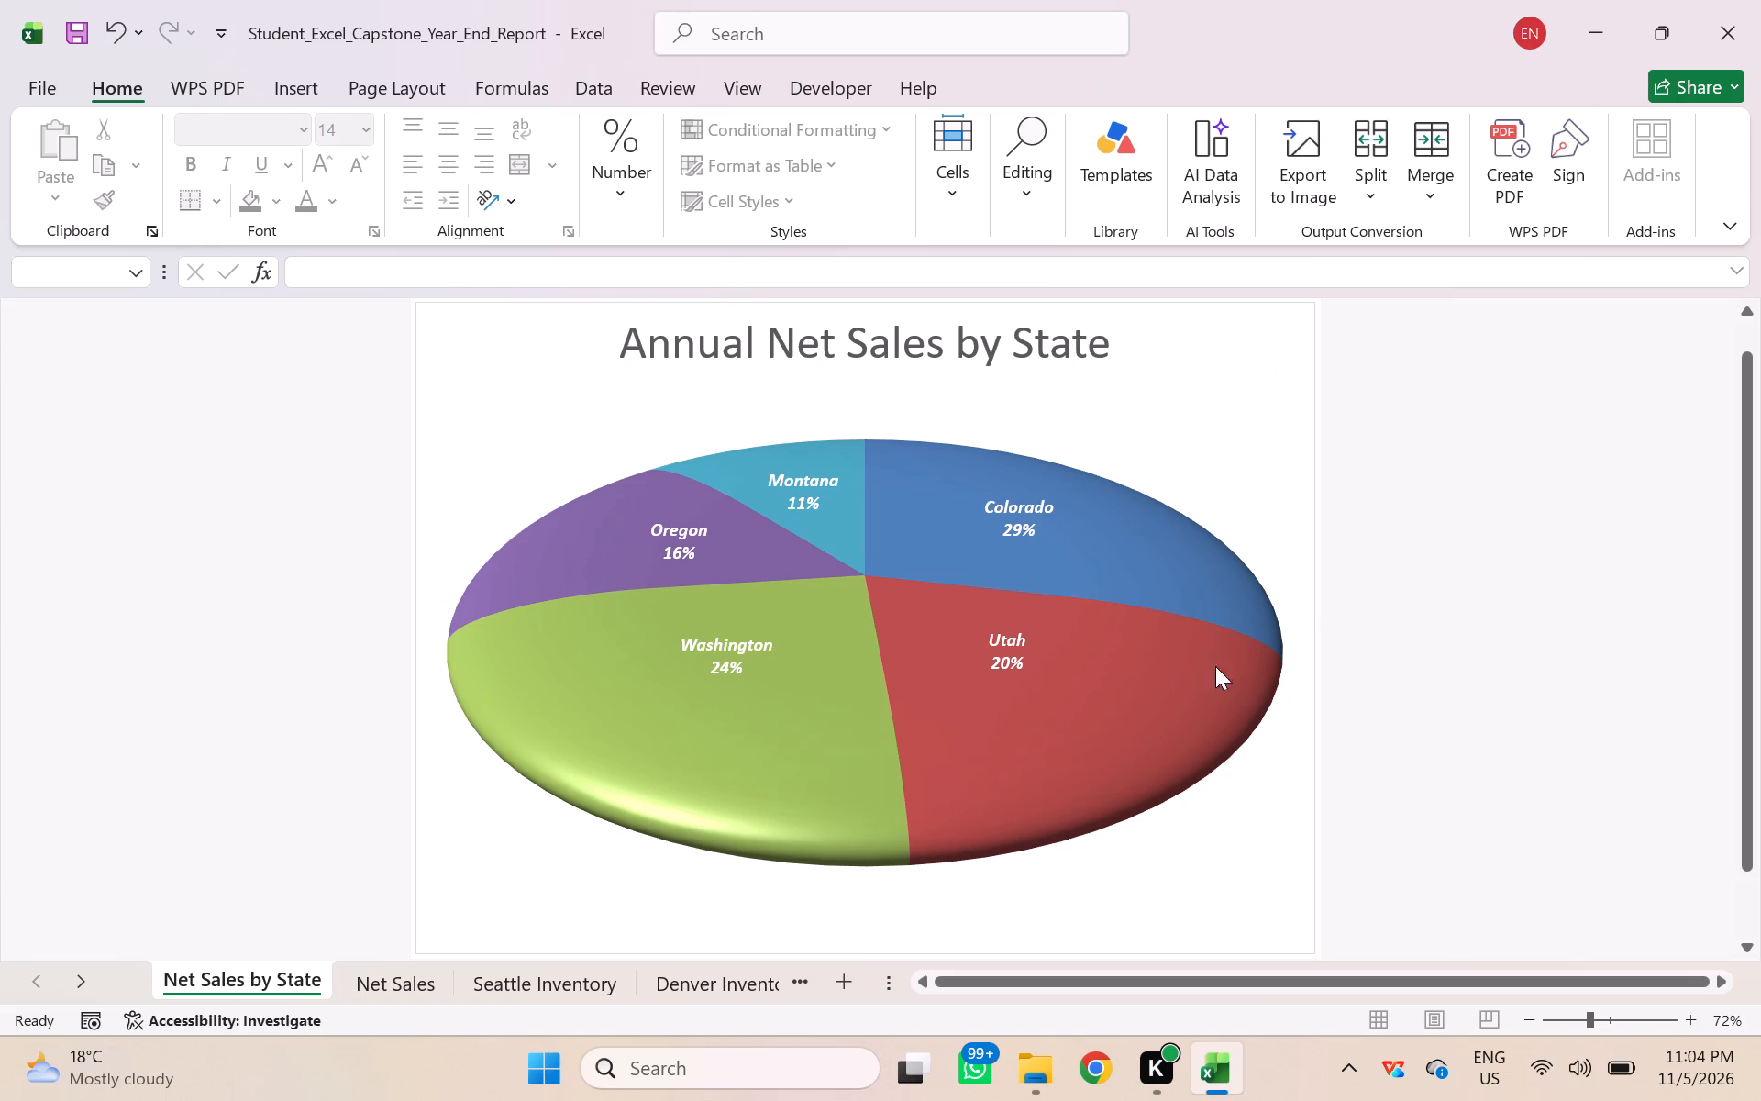
Insert the file name element in the left section of the Net Sales sheet's footer.
click(393, 978)
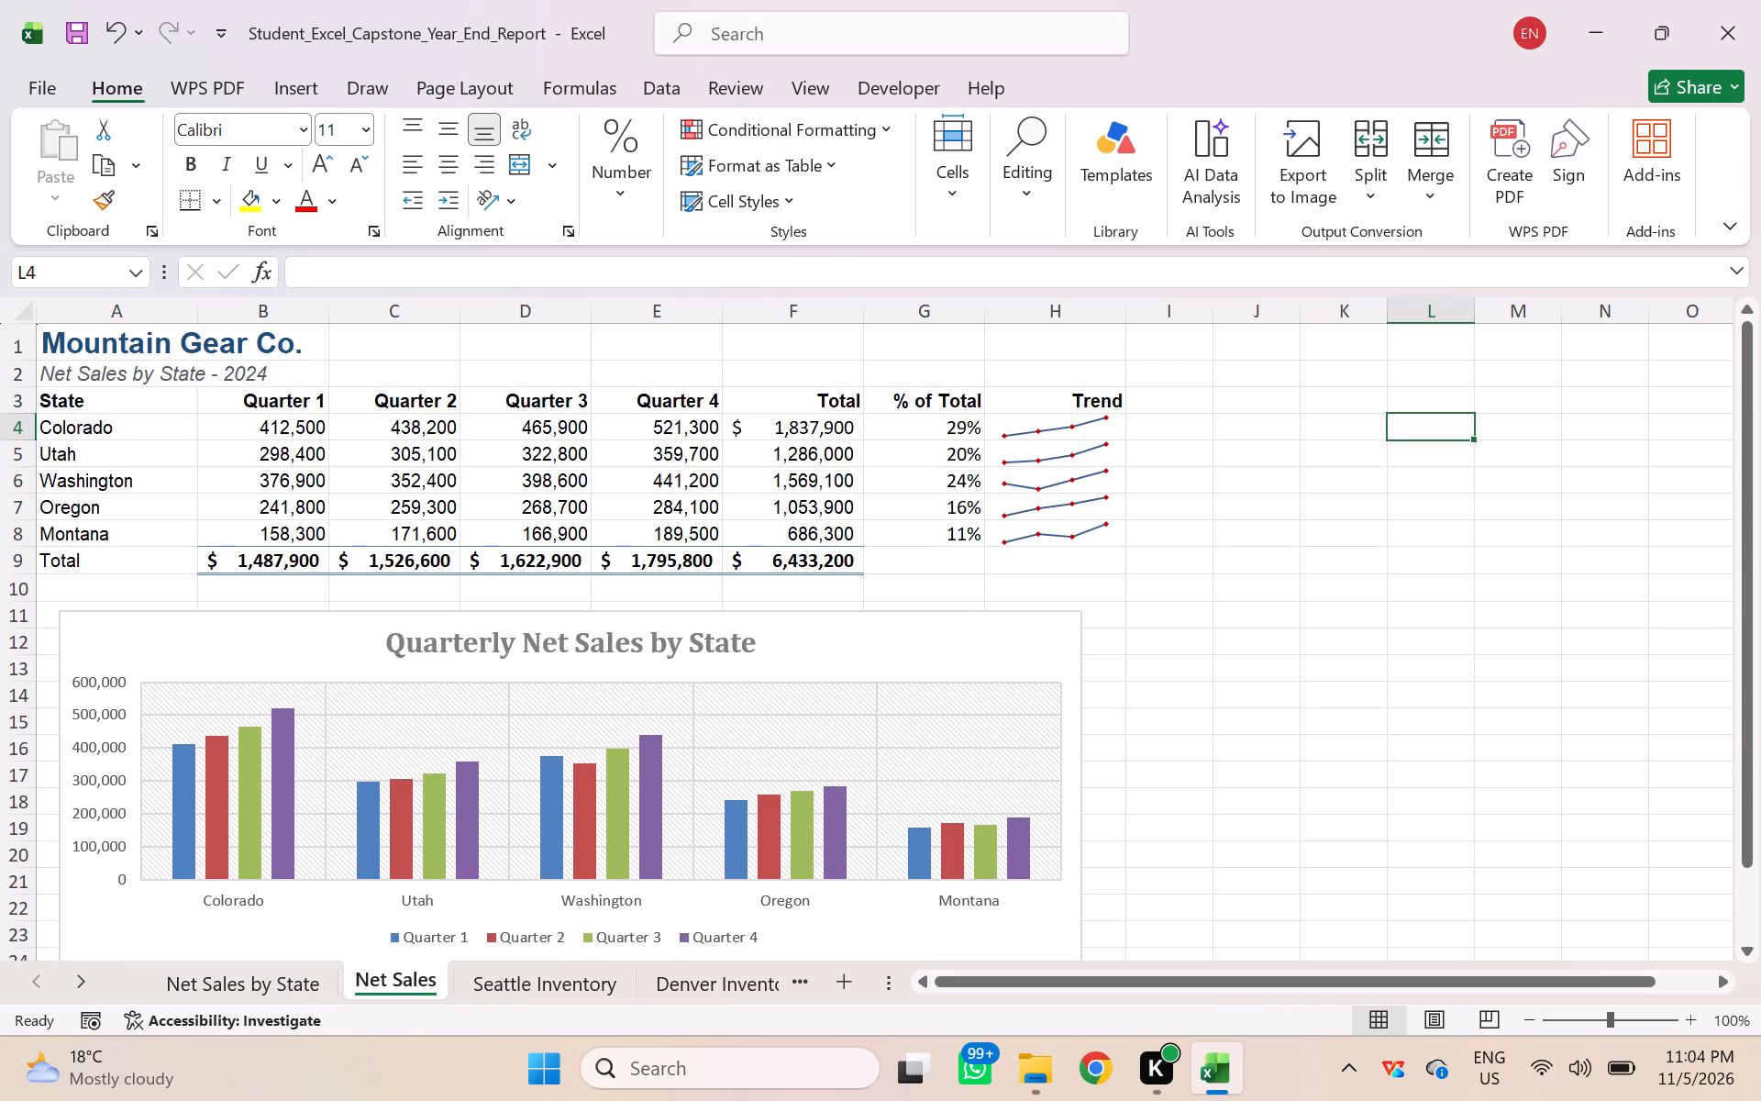
scroll(1384, 620, down, 1)
scroll(1384, 620, up, 1)
click(307, 88)
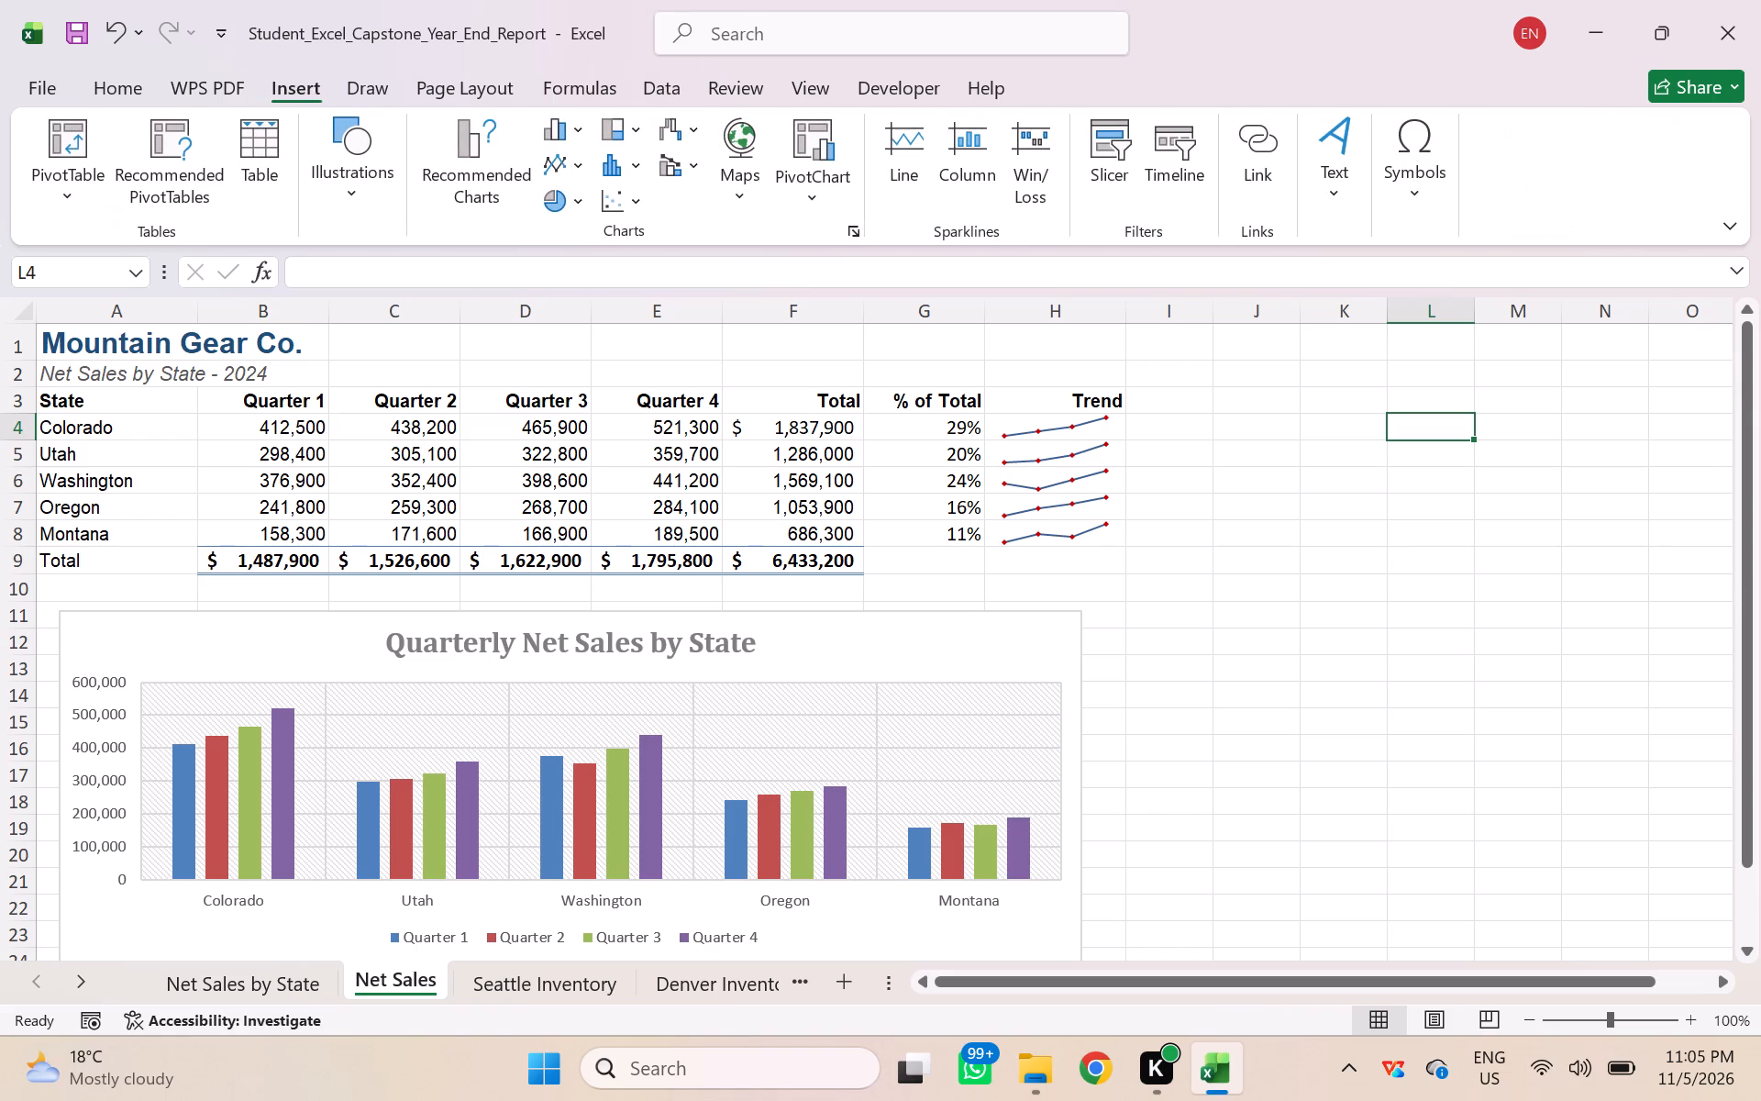
click(1335, 191)
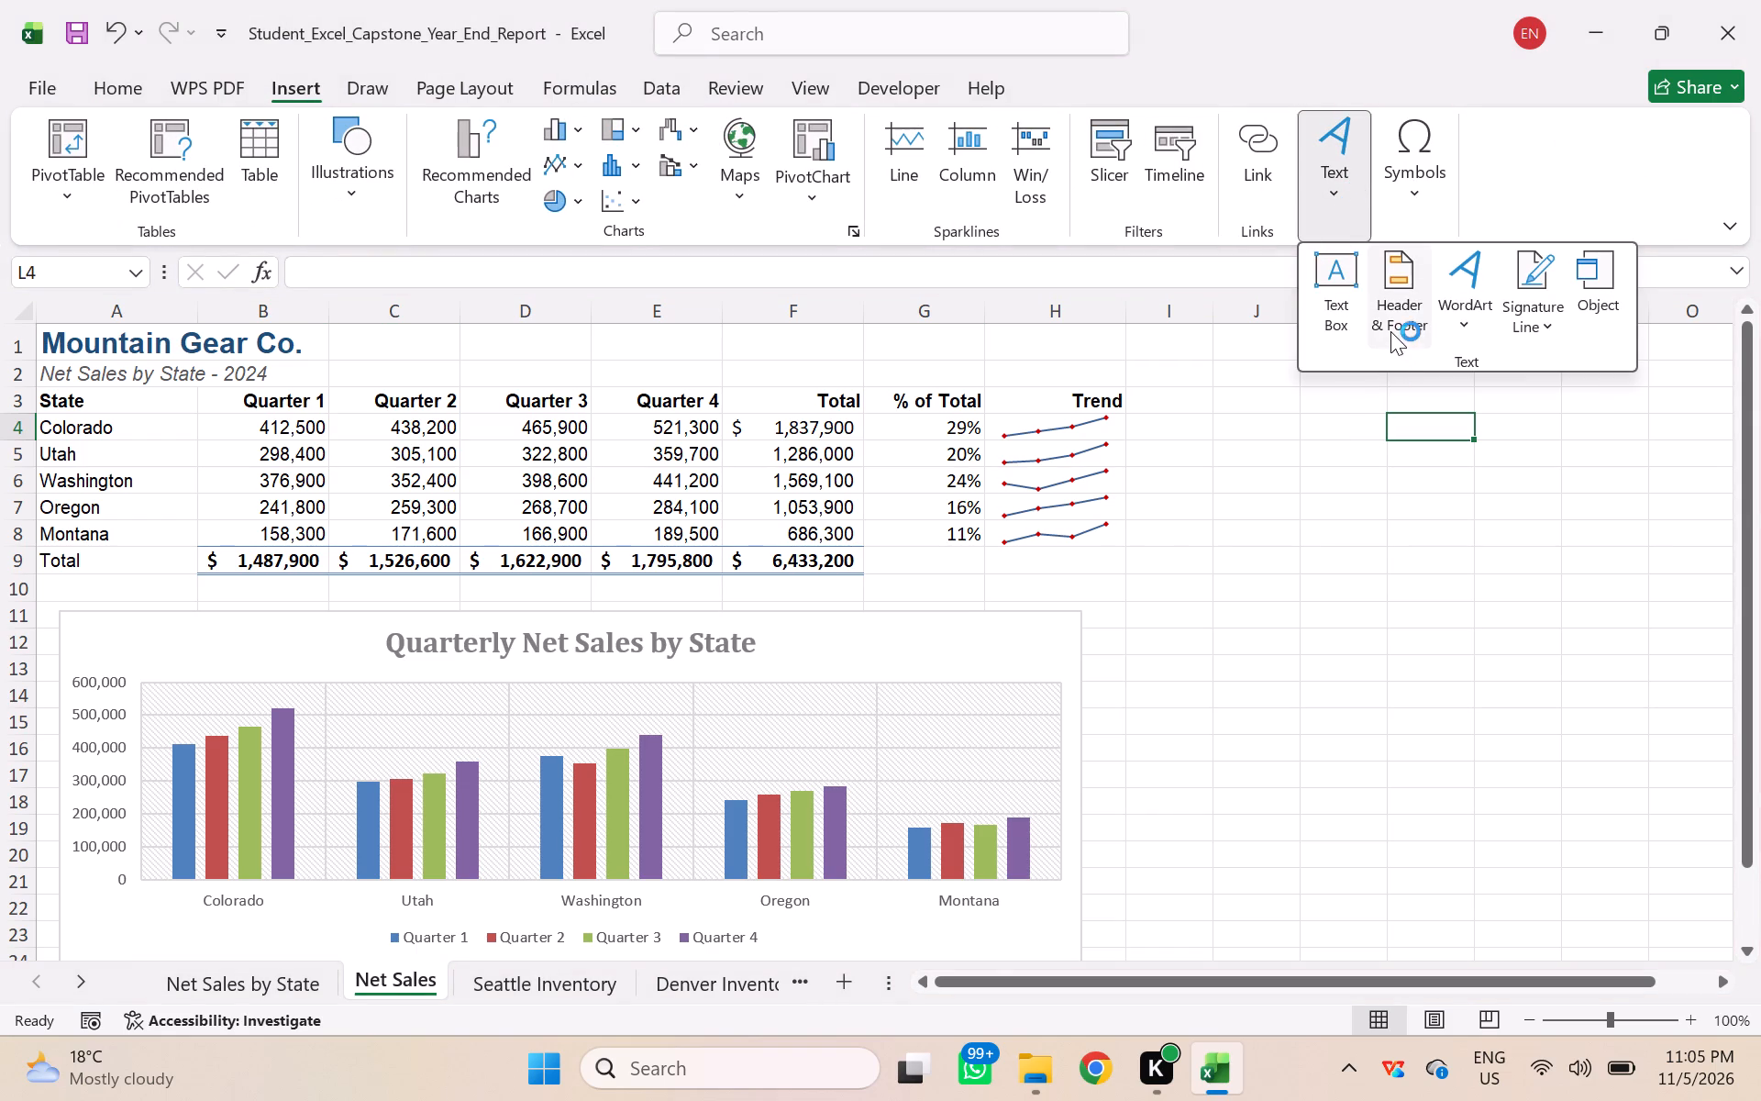
click(1391, 330)
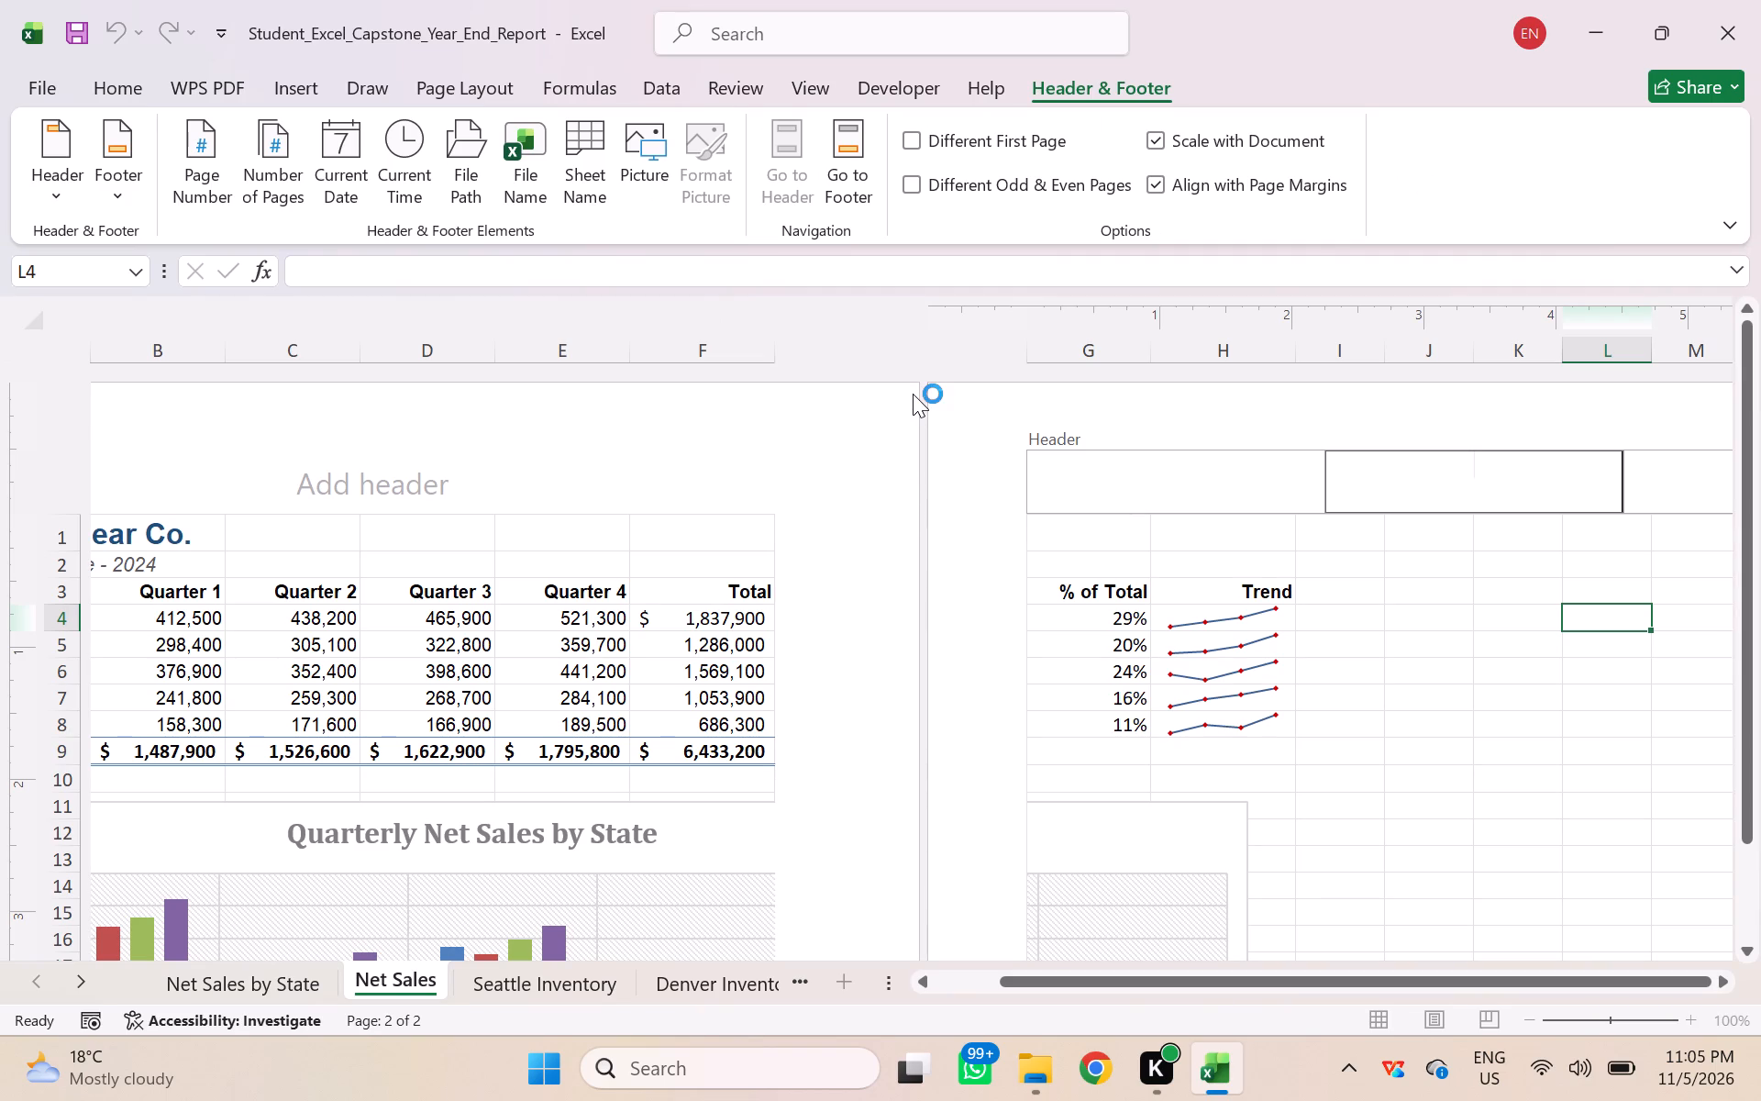
scroll(913, 394, down, 2)
scroll(872, 693, down, 3)
scroll(925, 836, down, 2)
scroll(806, 827, down, 3)
click(880, 612)
scroll(877, 663, down, 11)
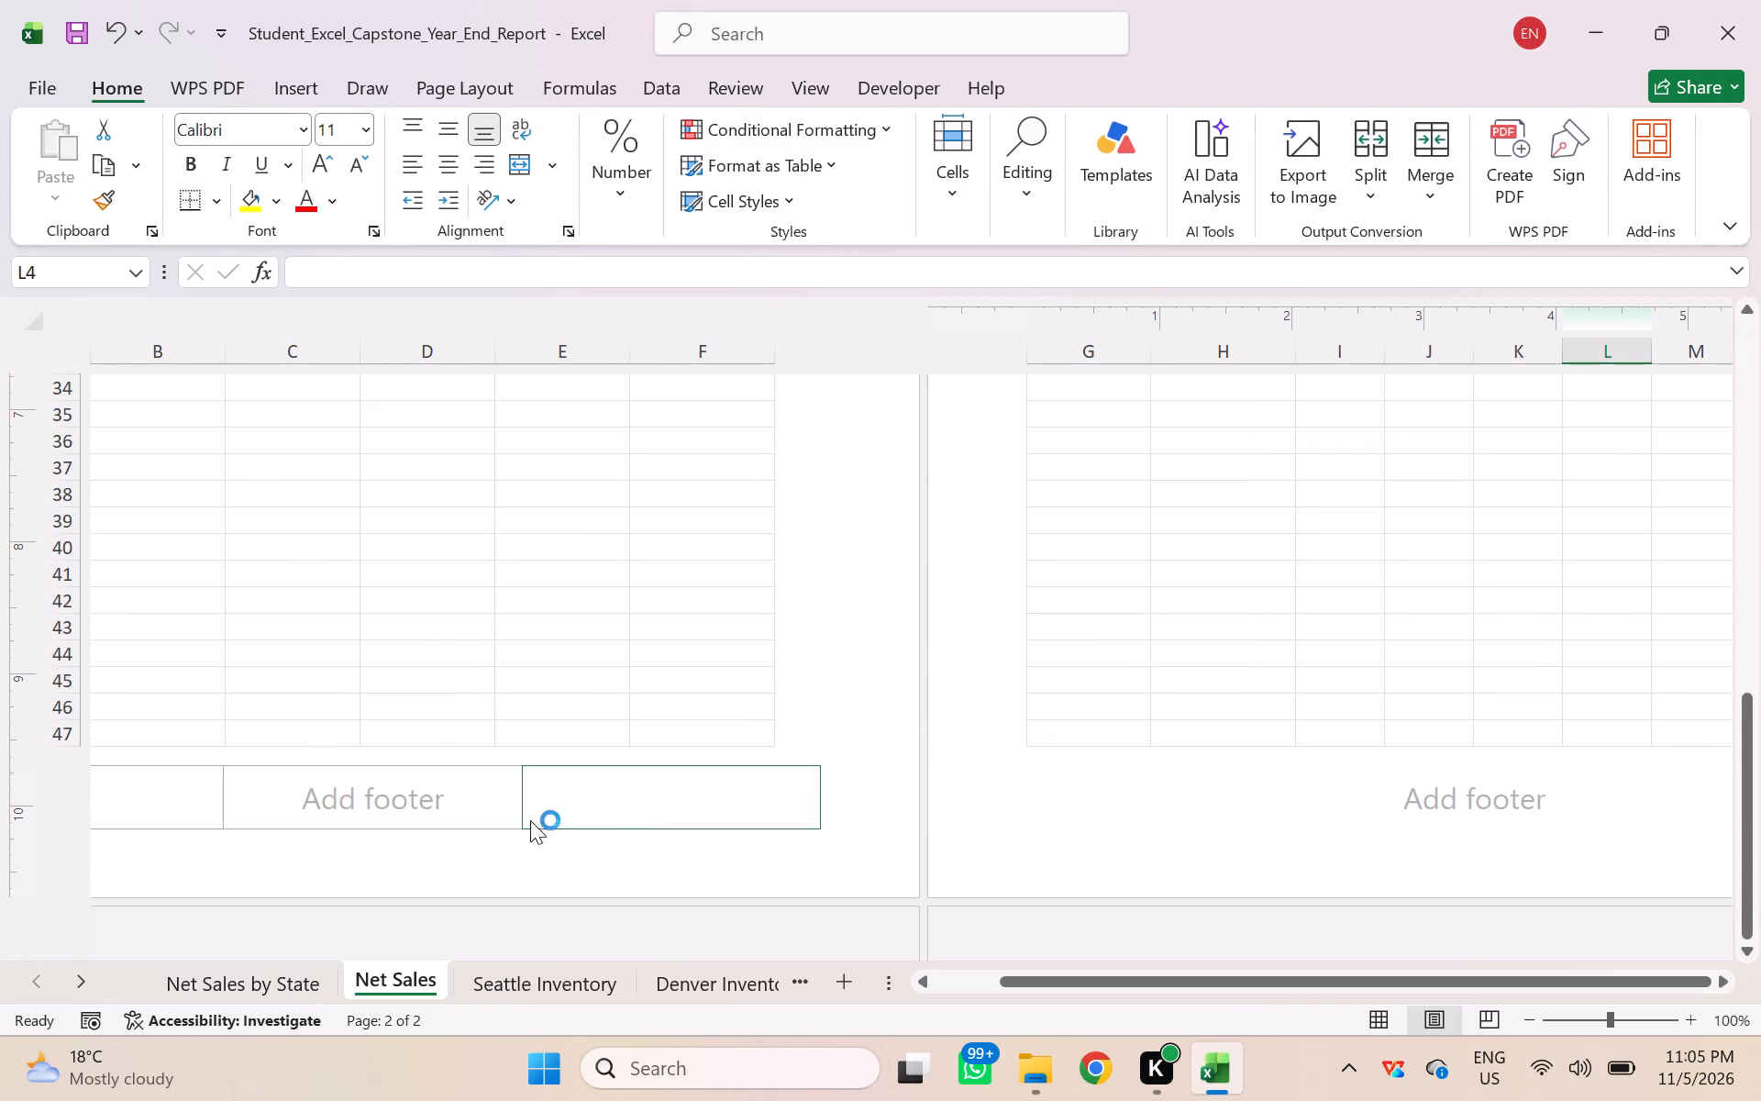
click(169, 801)
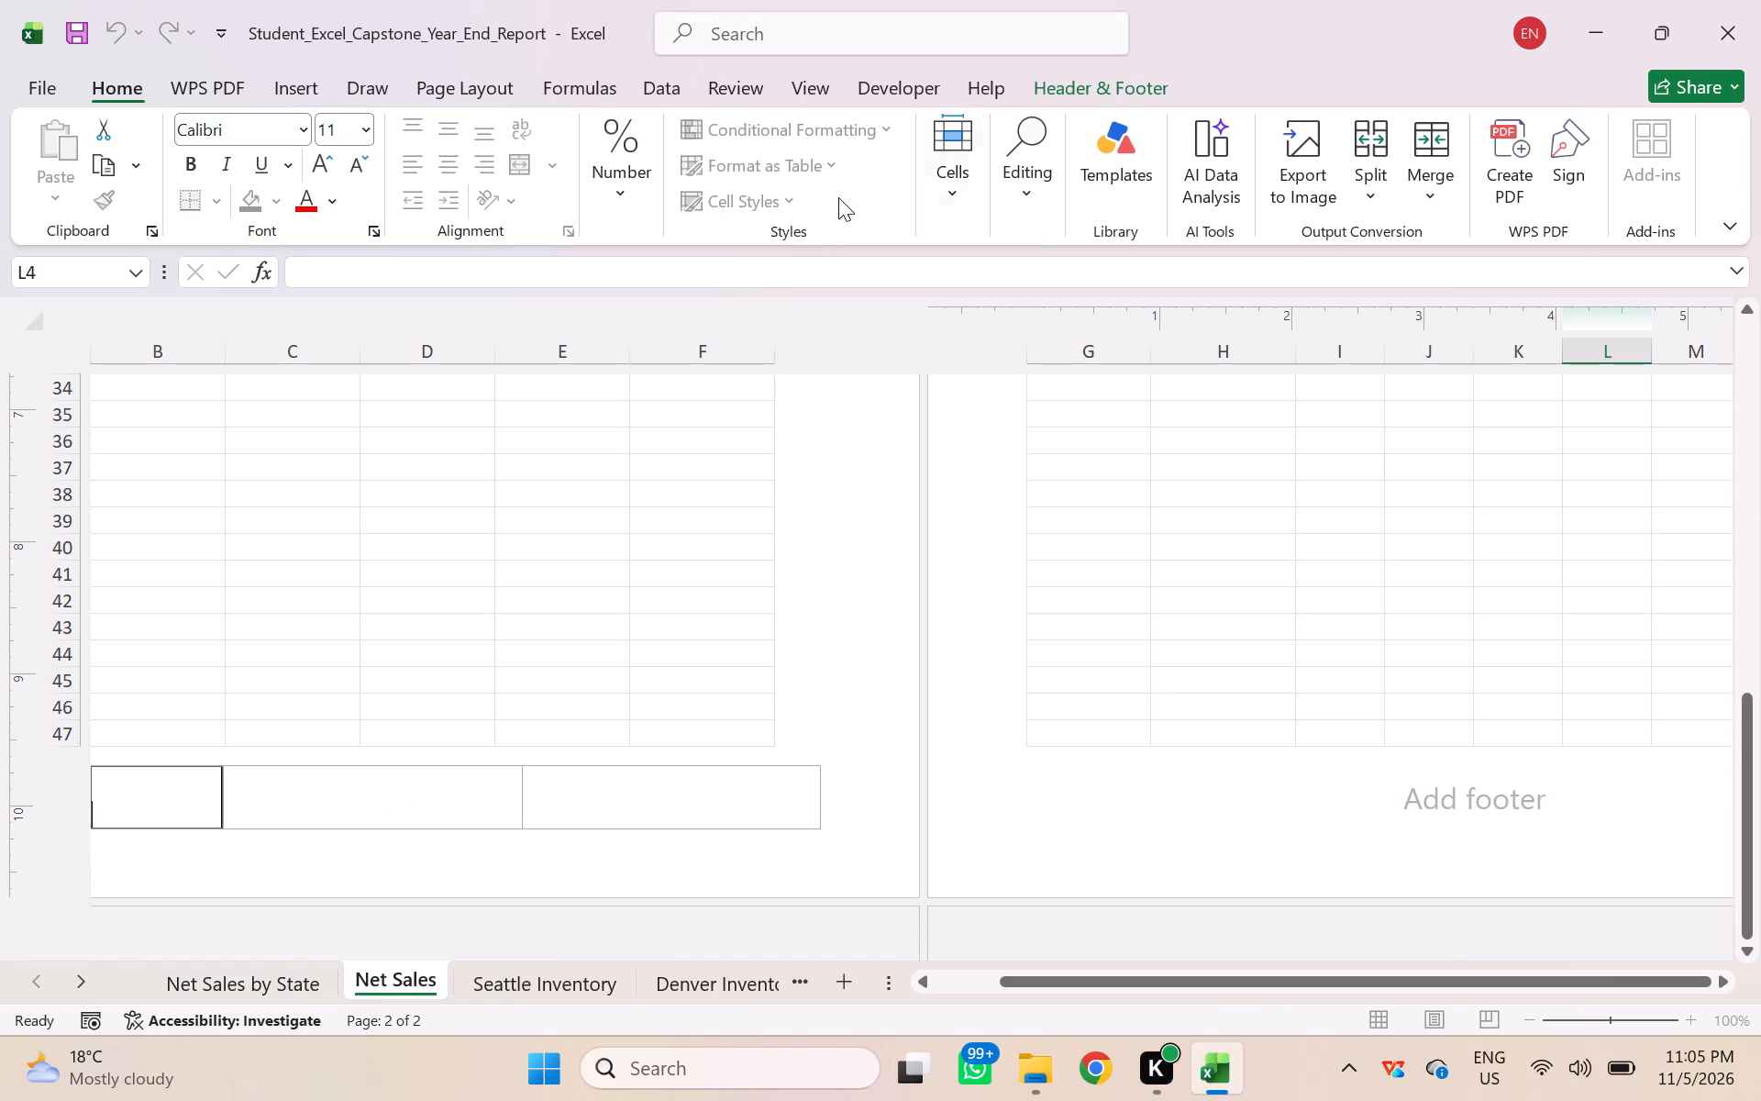
click(1097, 92)
click(535, 185)
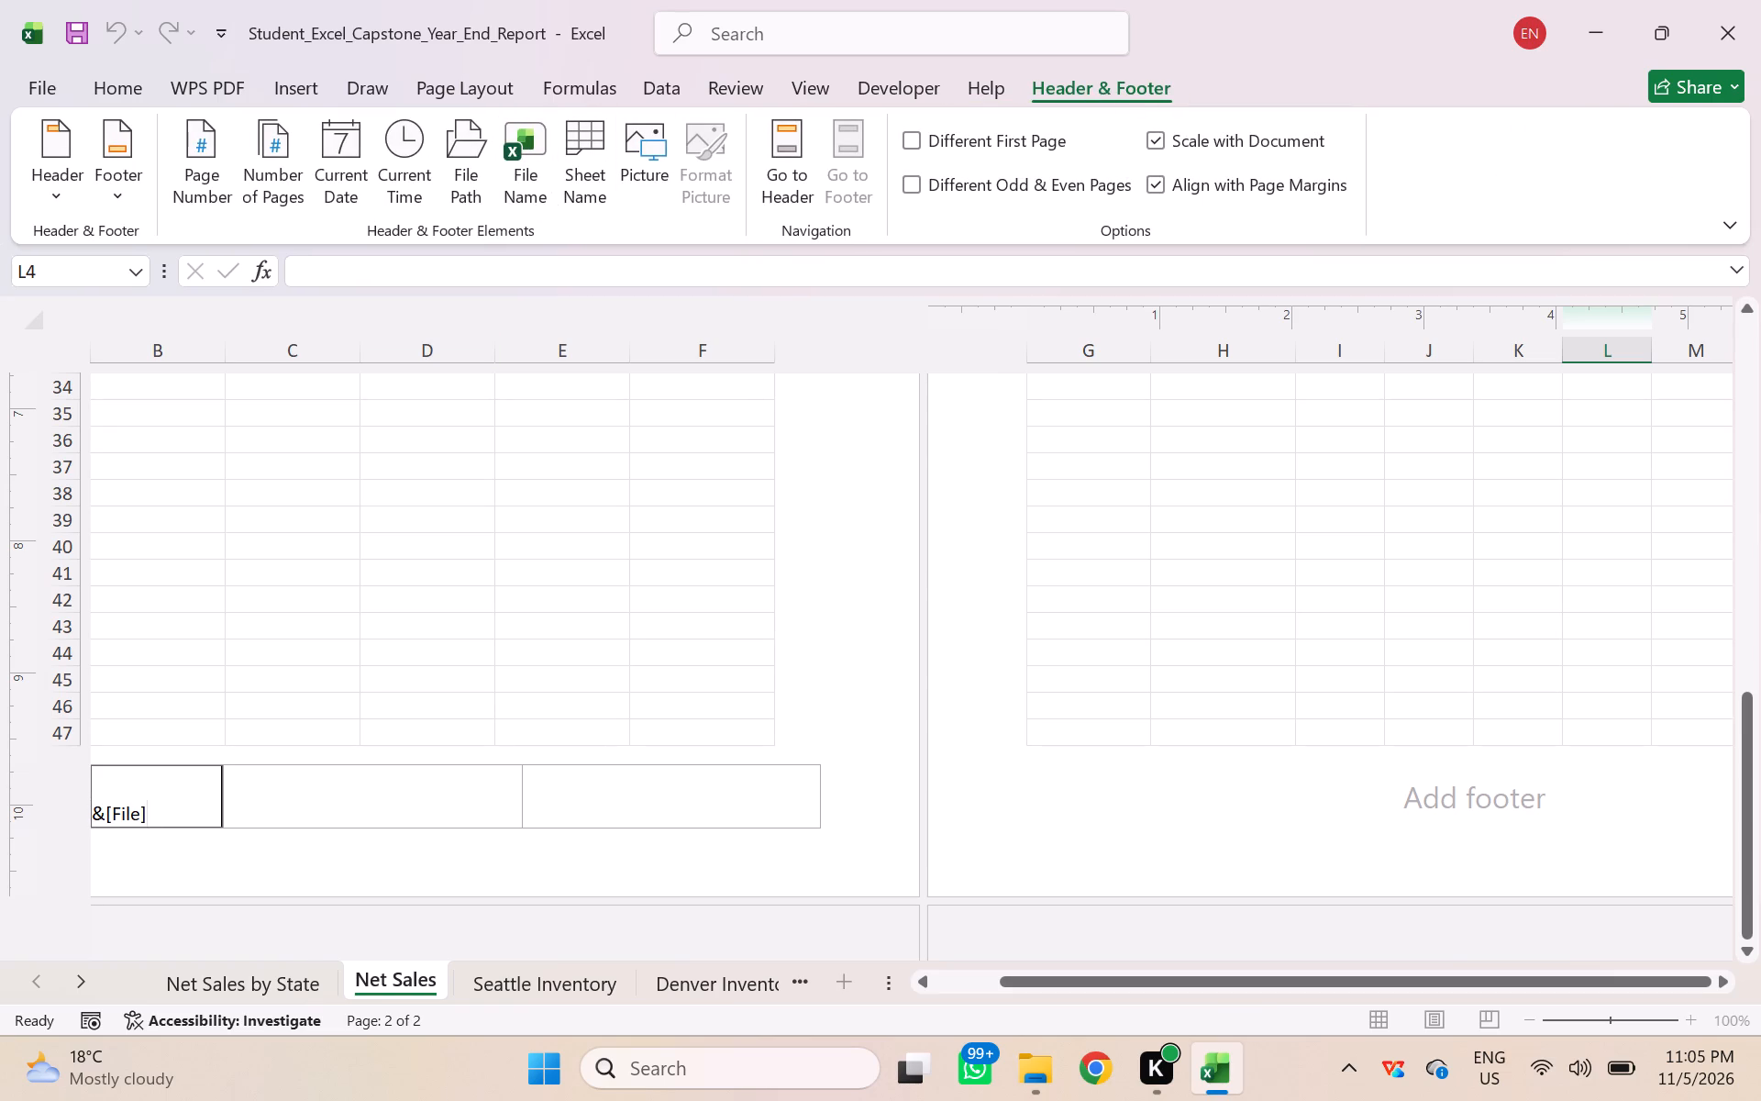
click(835, 664)
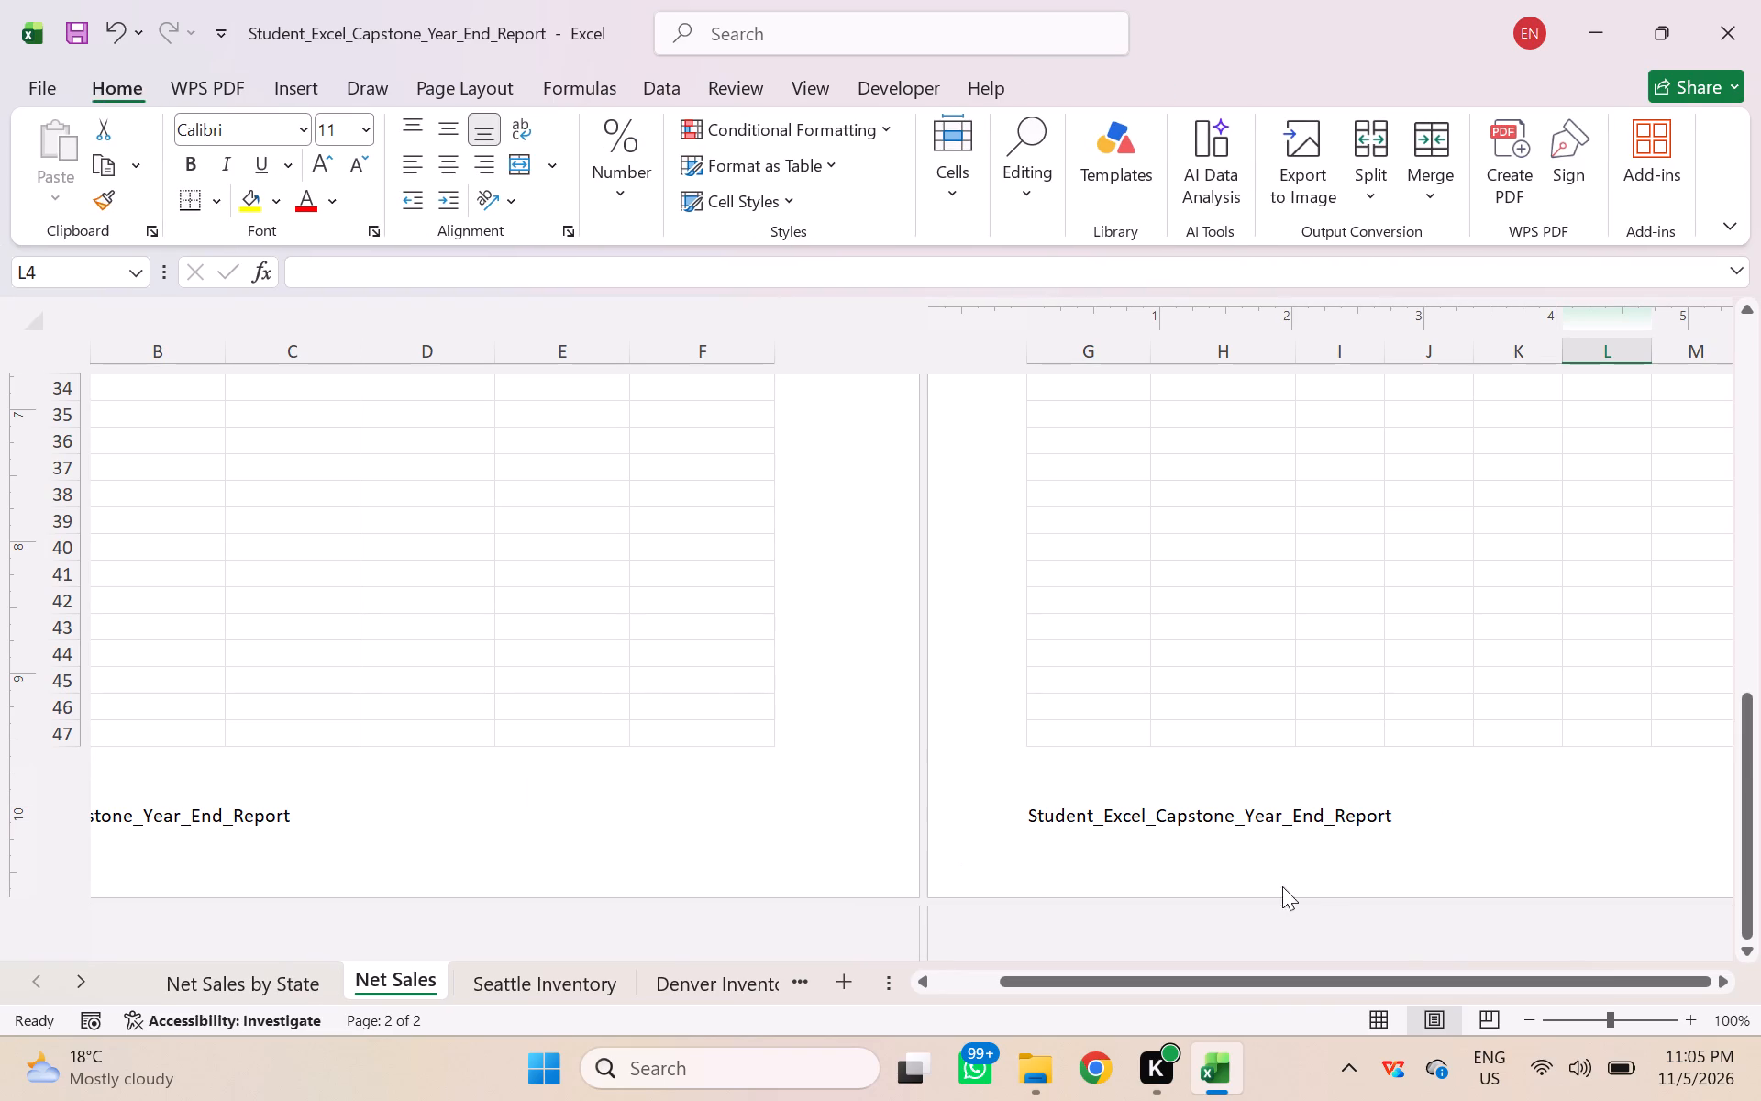
Return the Net Sales sheet to Normal view at the top of the data.
click(1382, 1018)
scroll(1237, 682, down, 2)
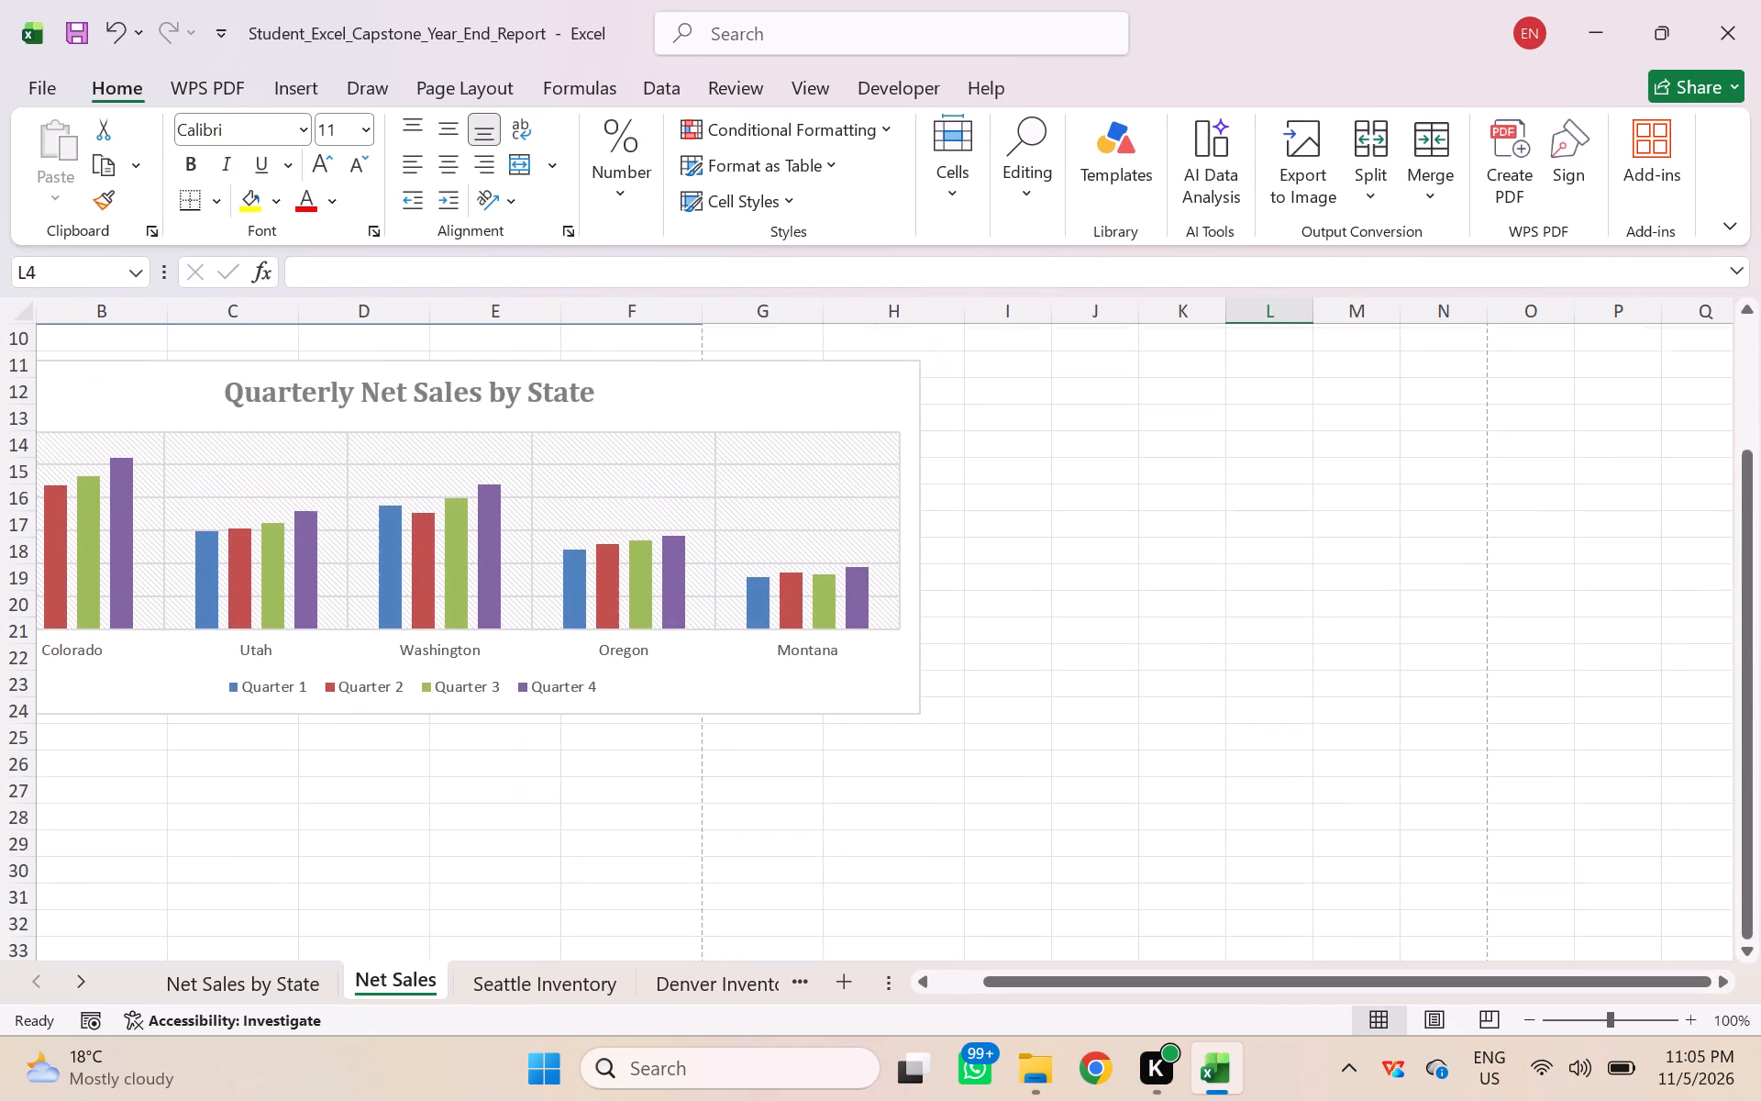
scroll(1234, 675, up, 3)
scroll(1180, 591, up, 2)
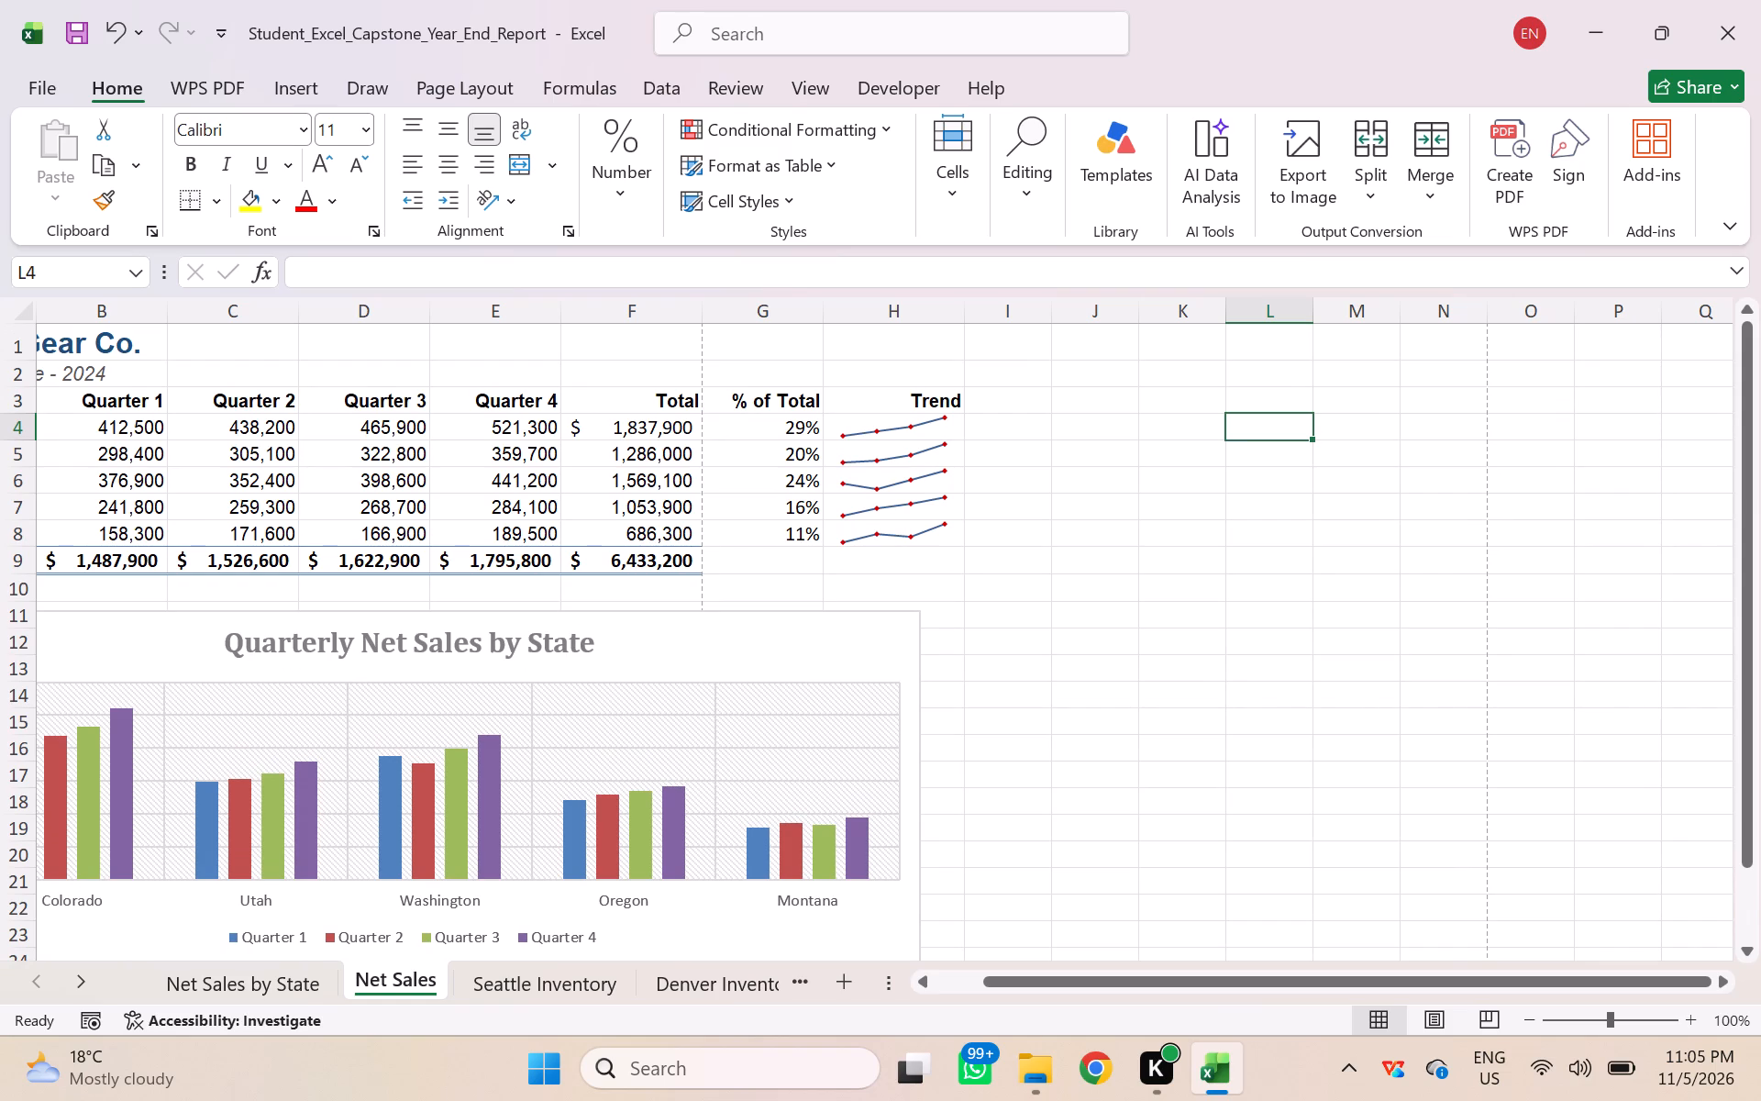
Save the workbook.
click(82, 30)
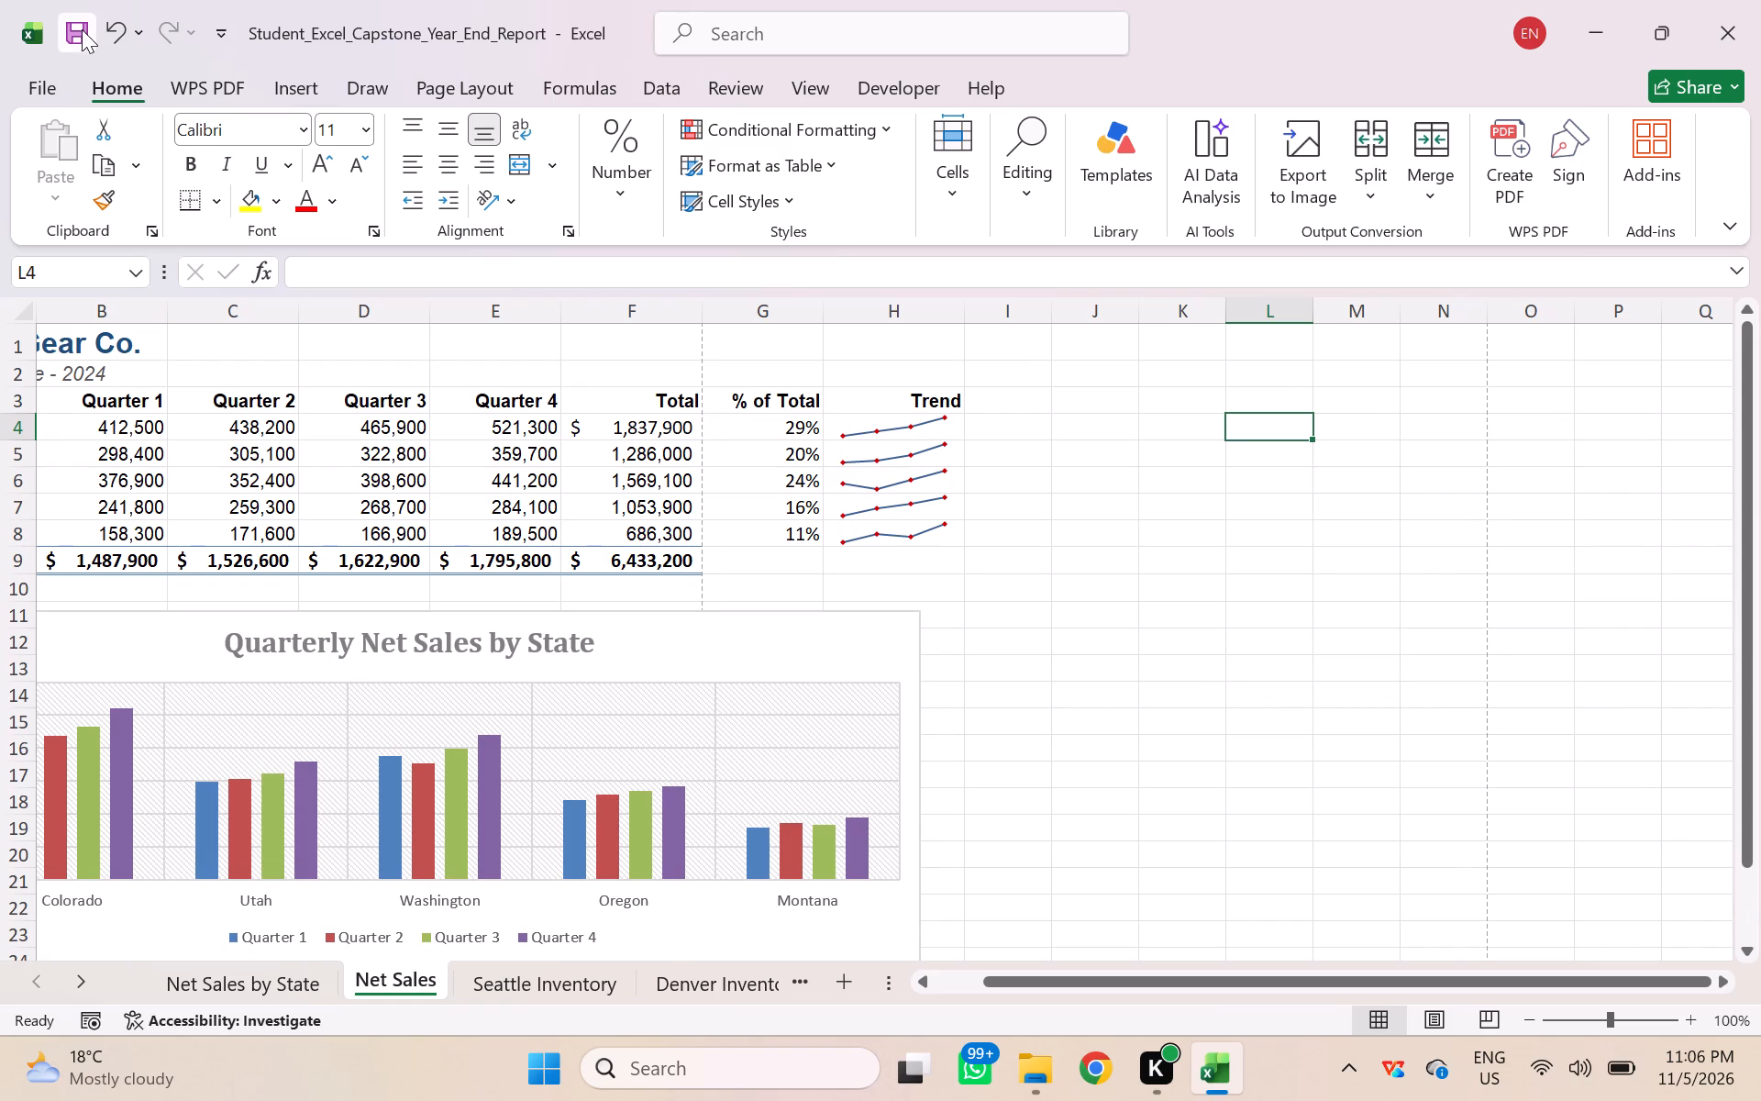
click(80, 33)
Go to the Seattle Inventory sheet and widen the sheet name strip to show every sheet through Sales Reps.
click(564, 979)
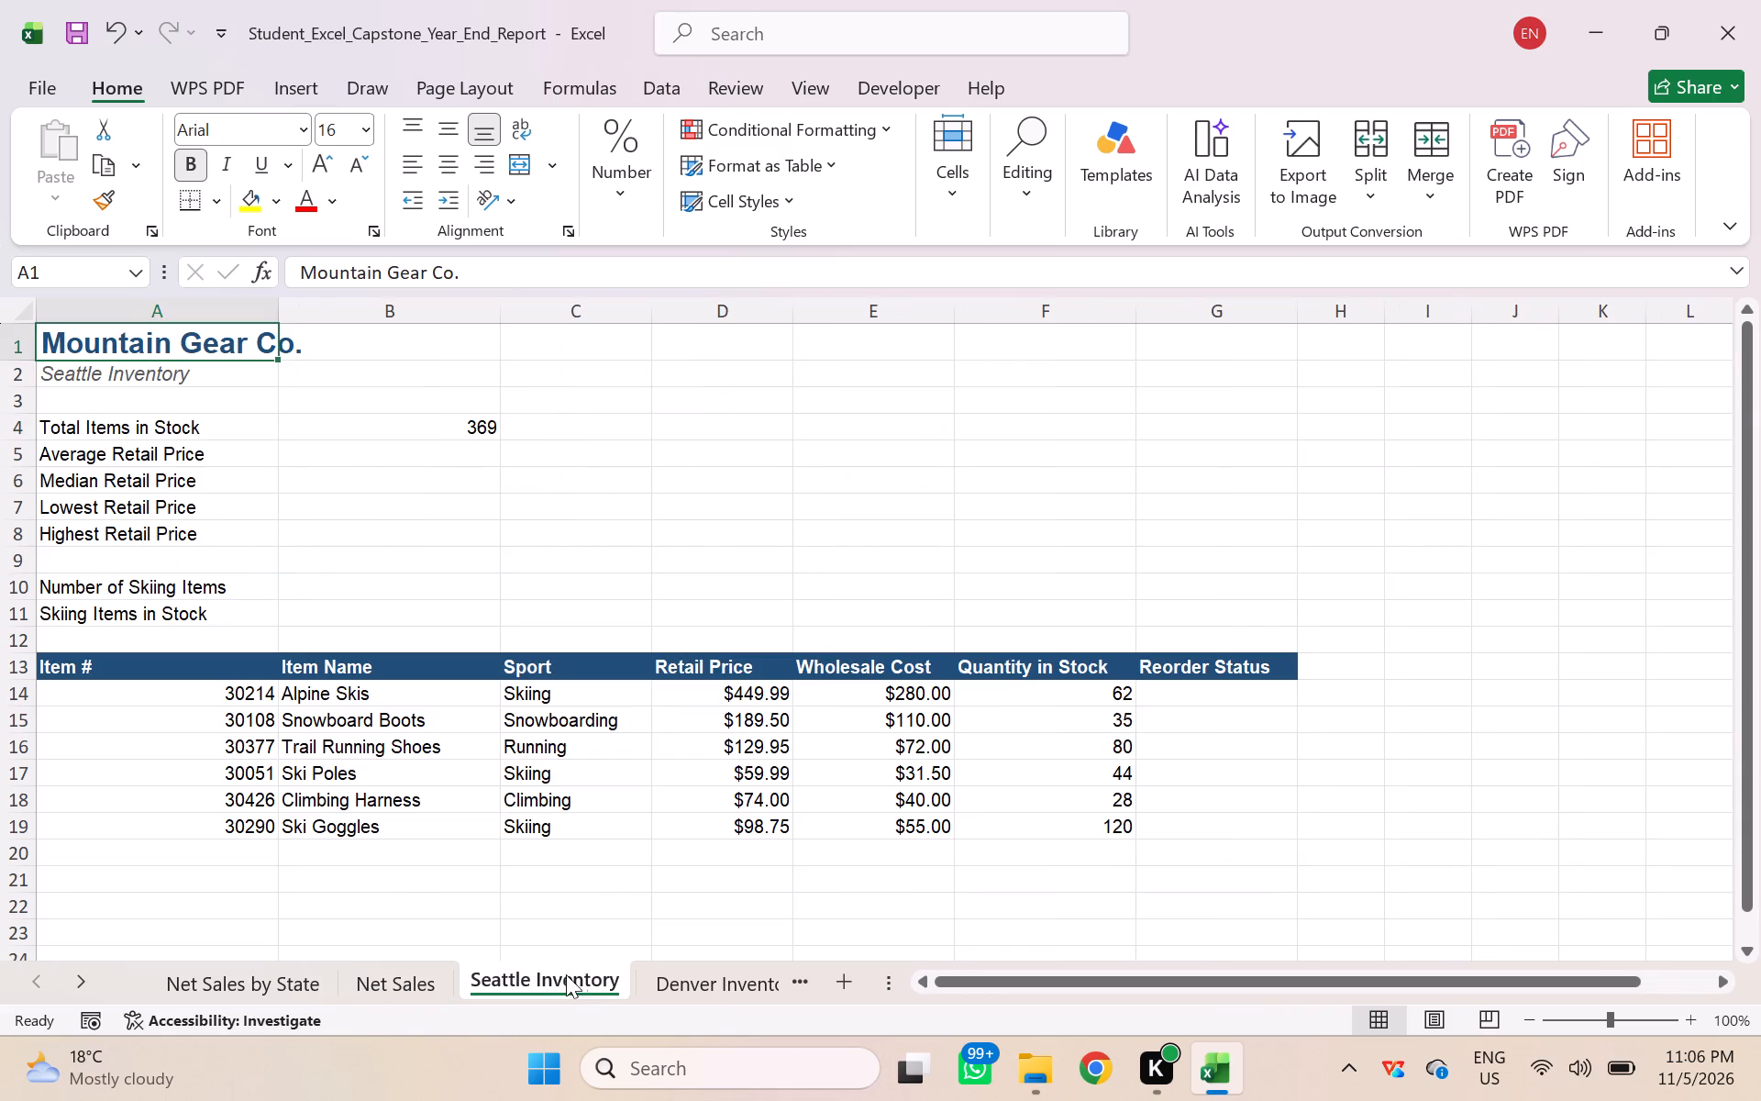
drag(895, 975, 899, 972)
drag(899, 972, 1292, 984)
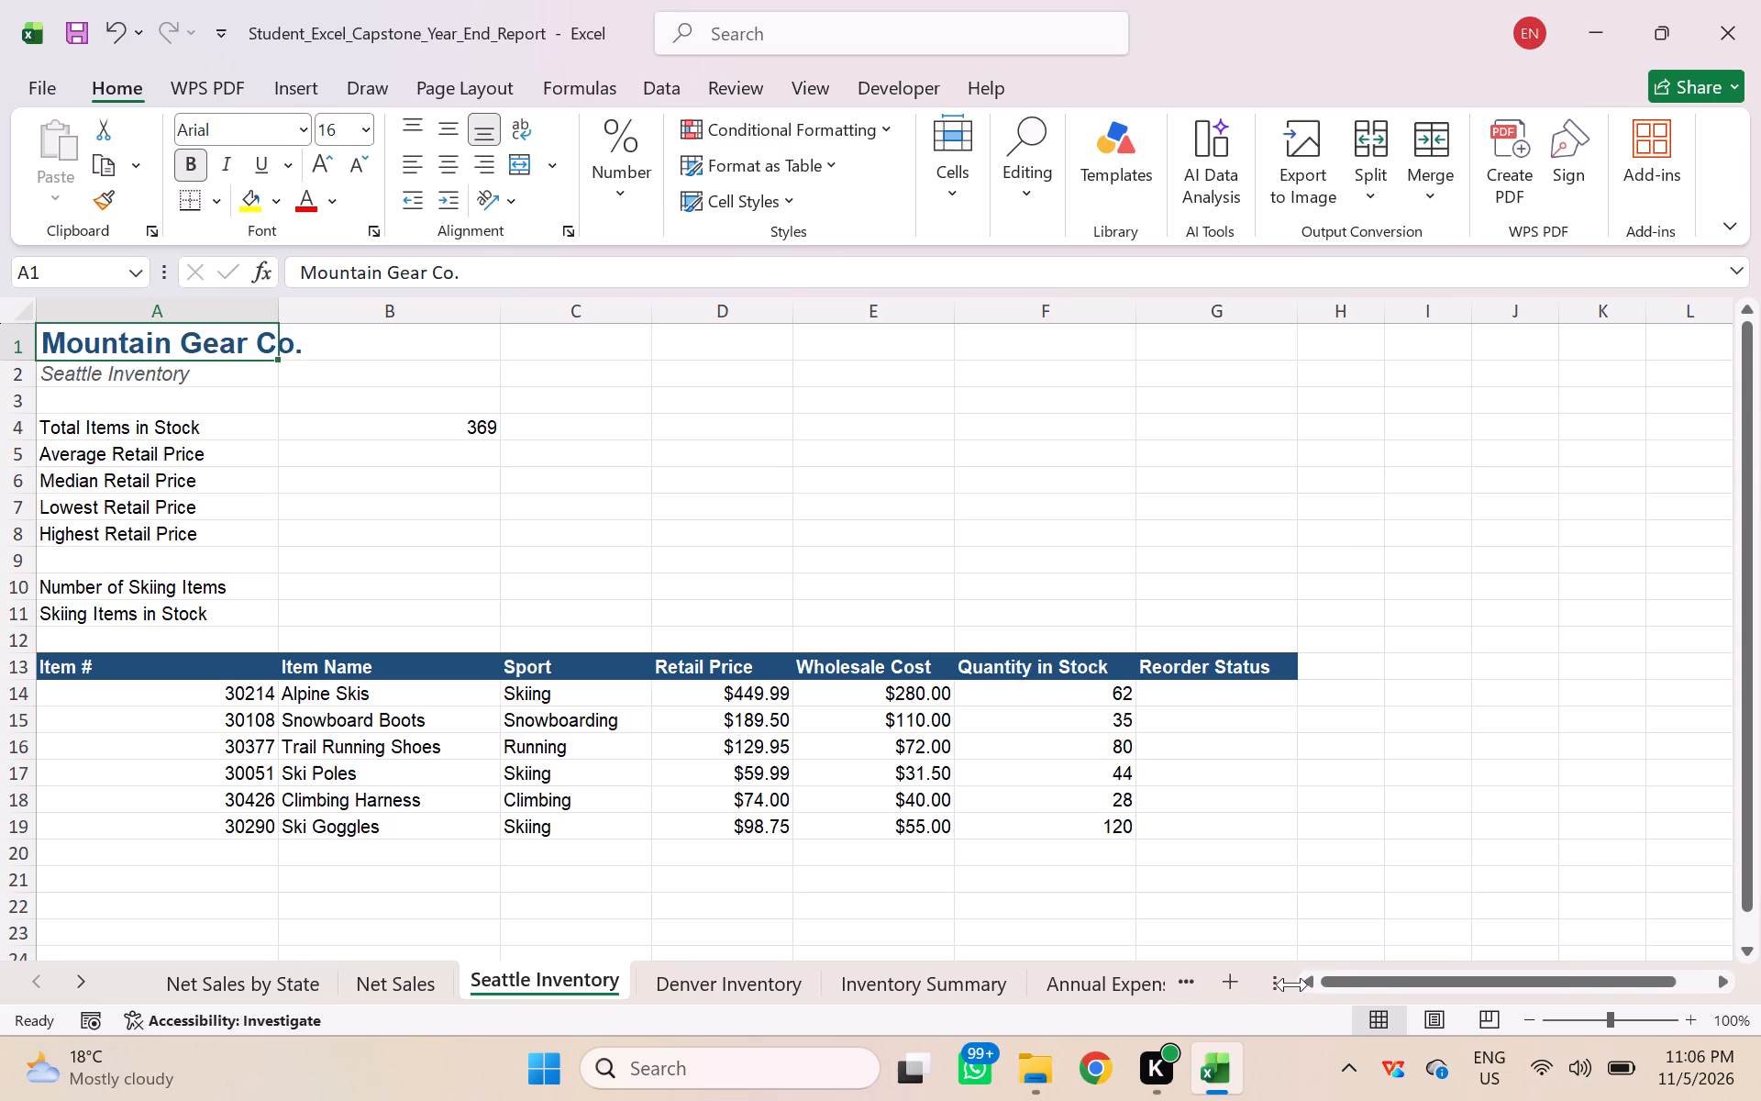
drag(1292, 984, 1470, 995)
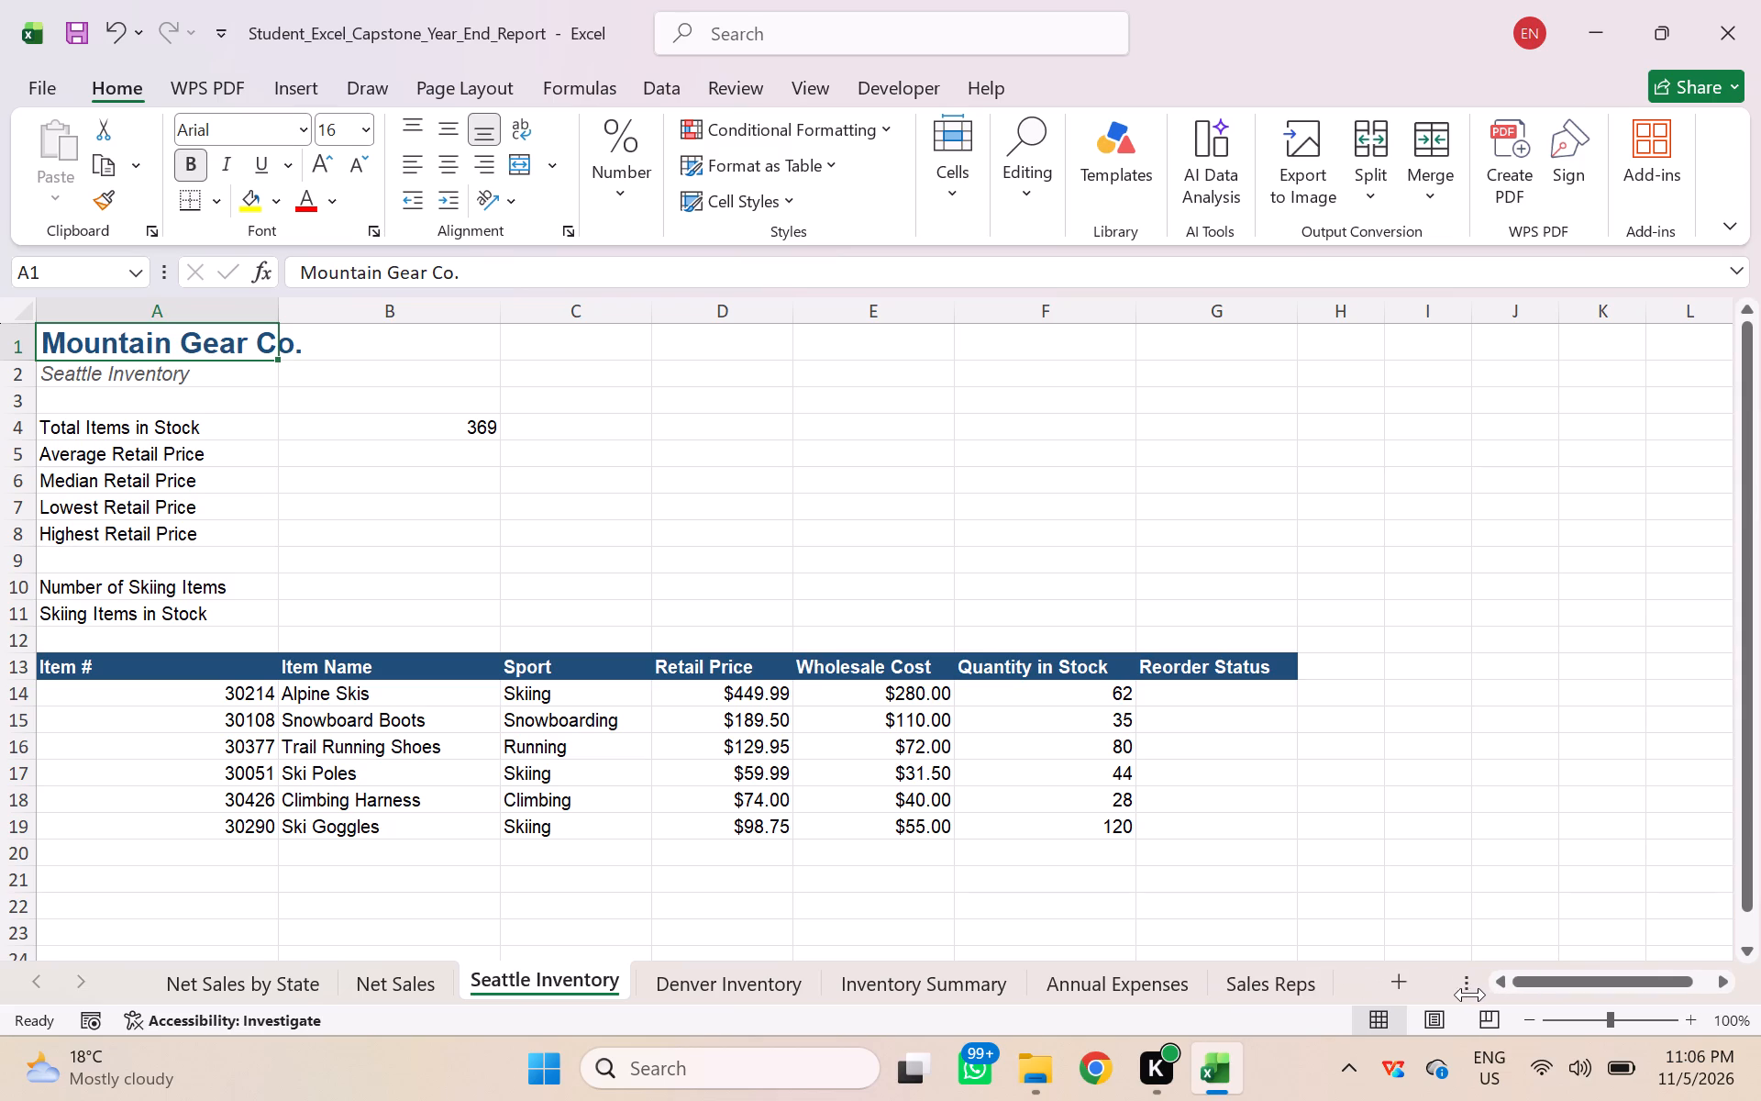
drag(1470, 995, 1458, 996)
Calculate the average retail price in cell B5 with the formula =AVERAGE(D14:D19).
click(416, 464)
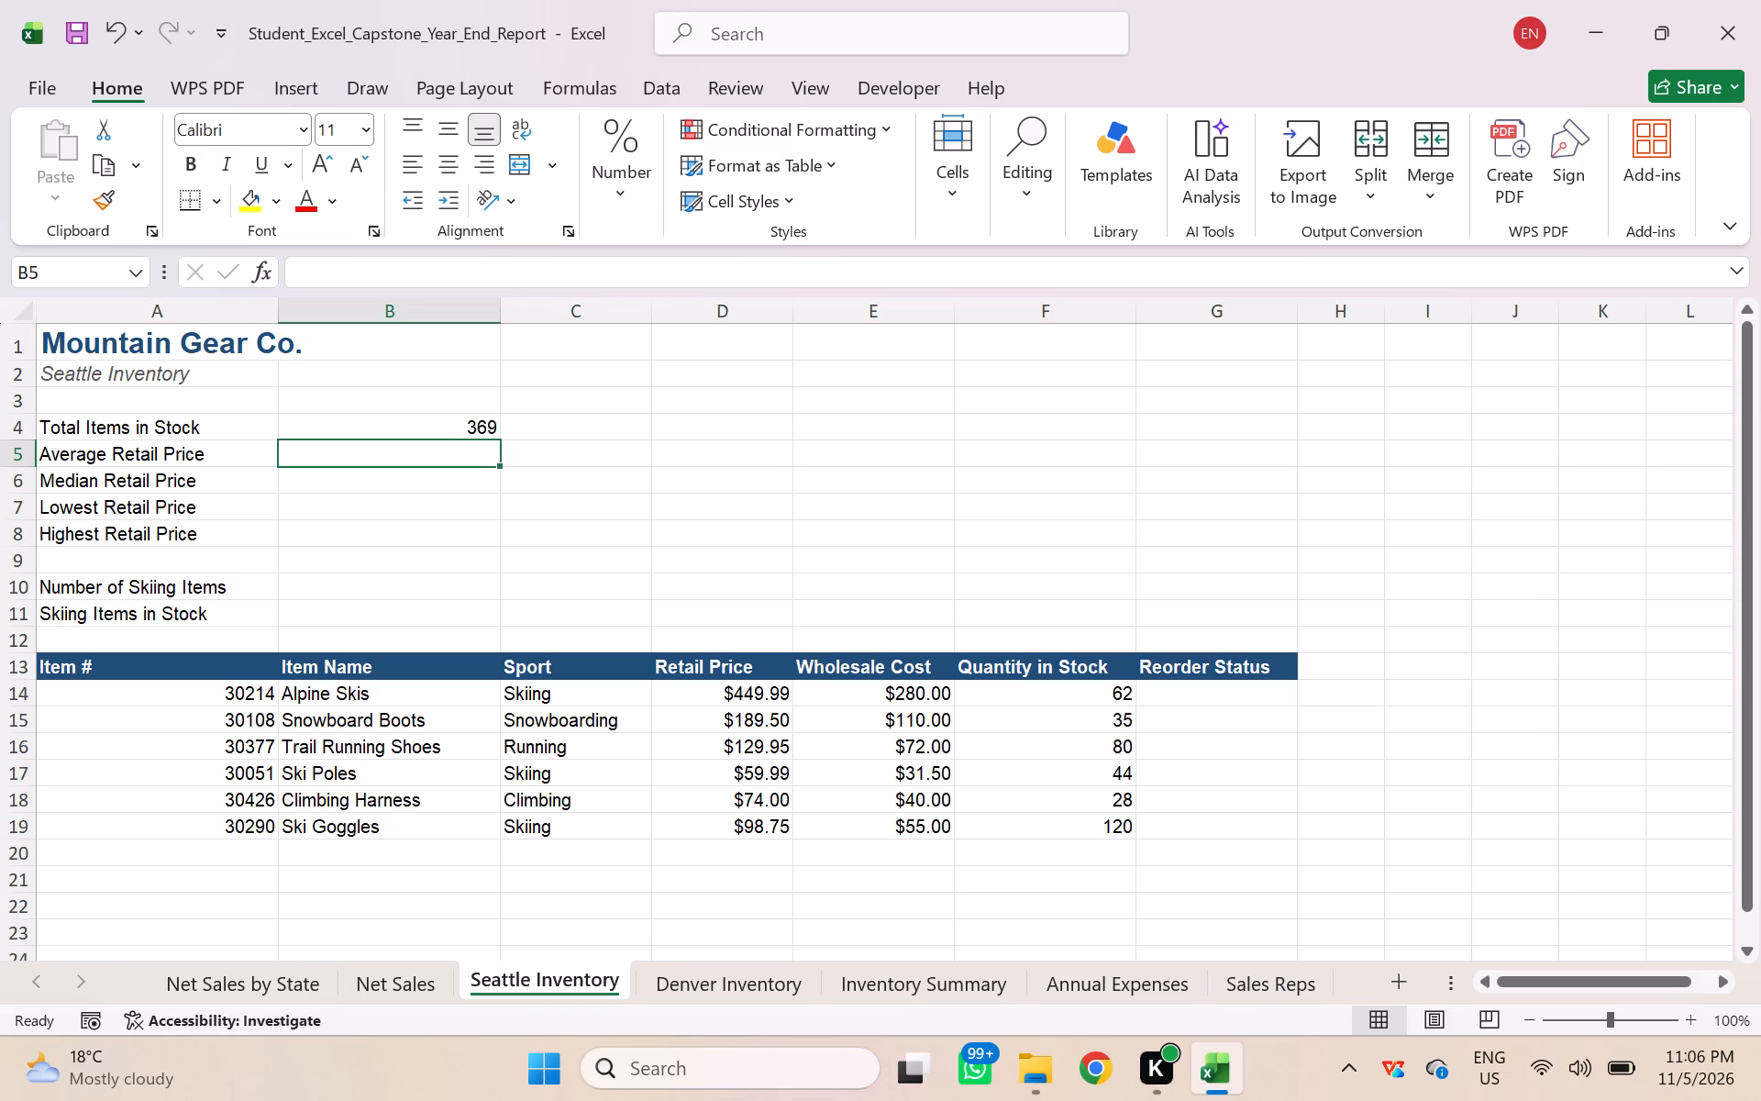
key(equal)
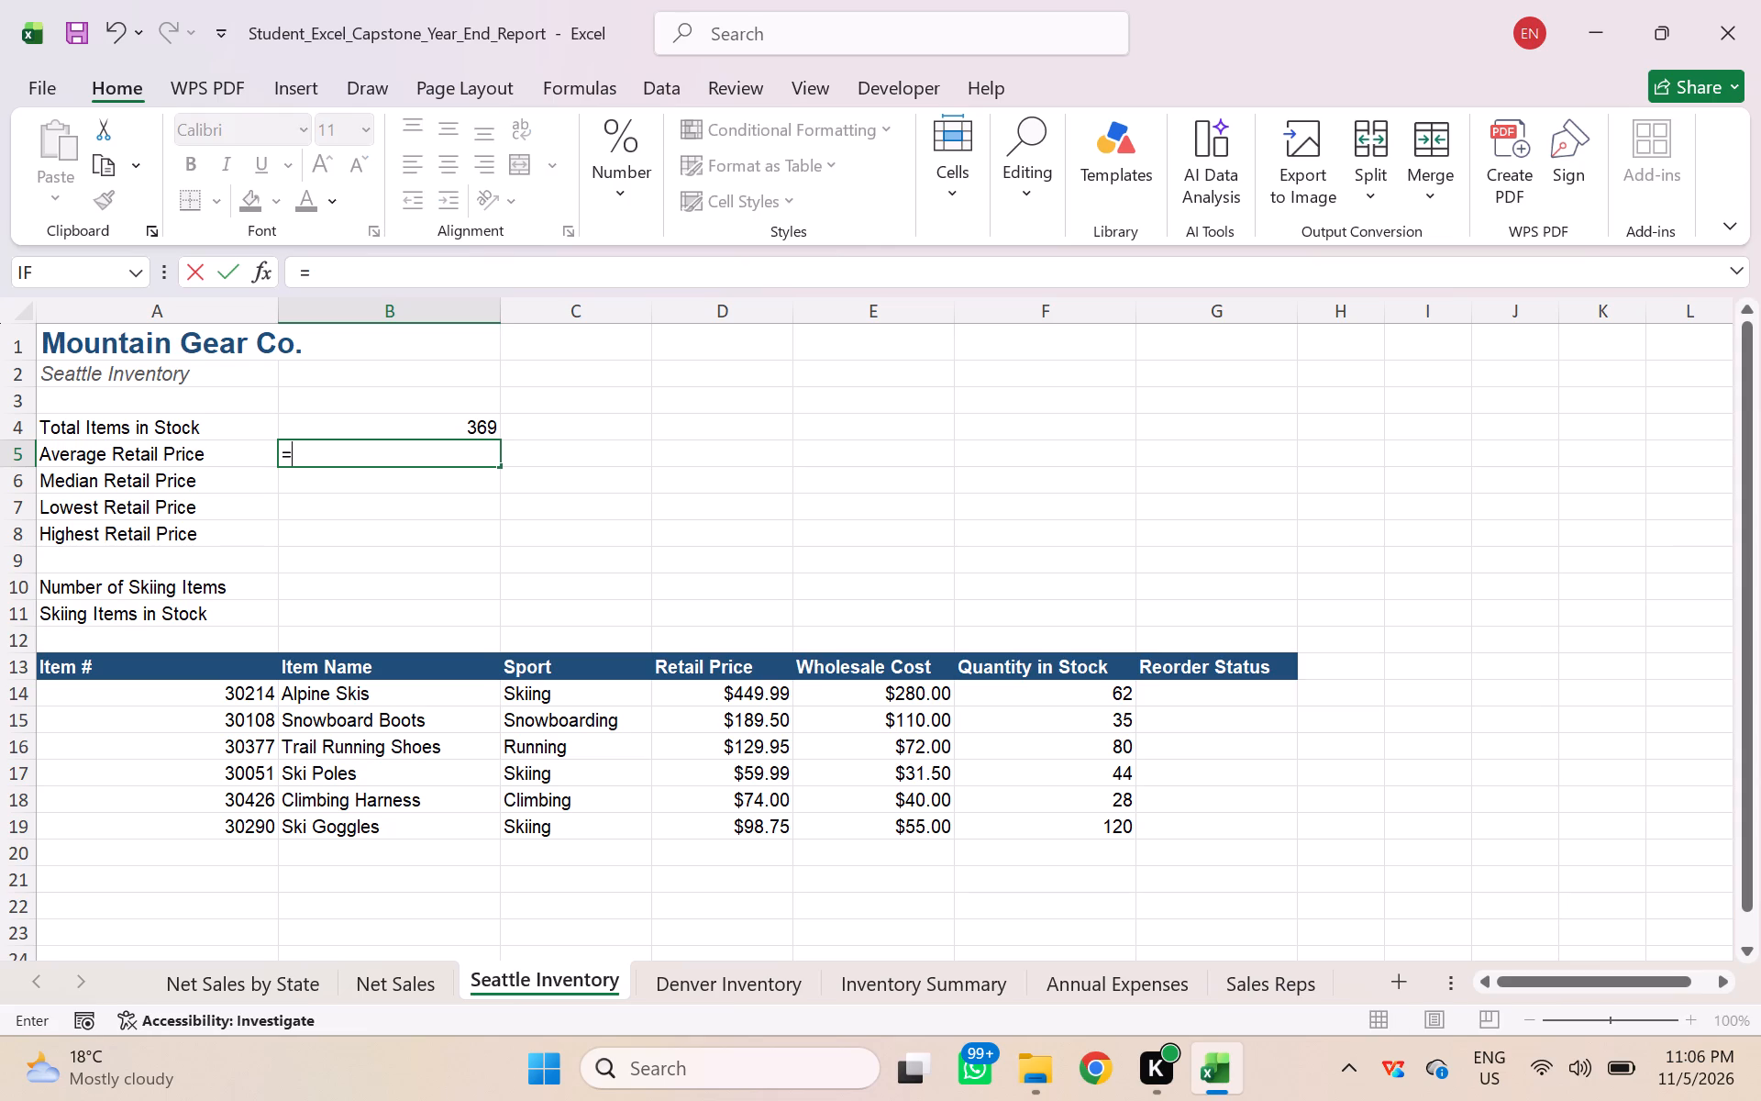
text(aver)
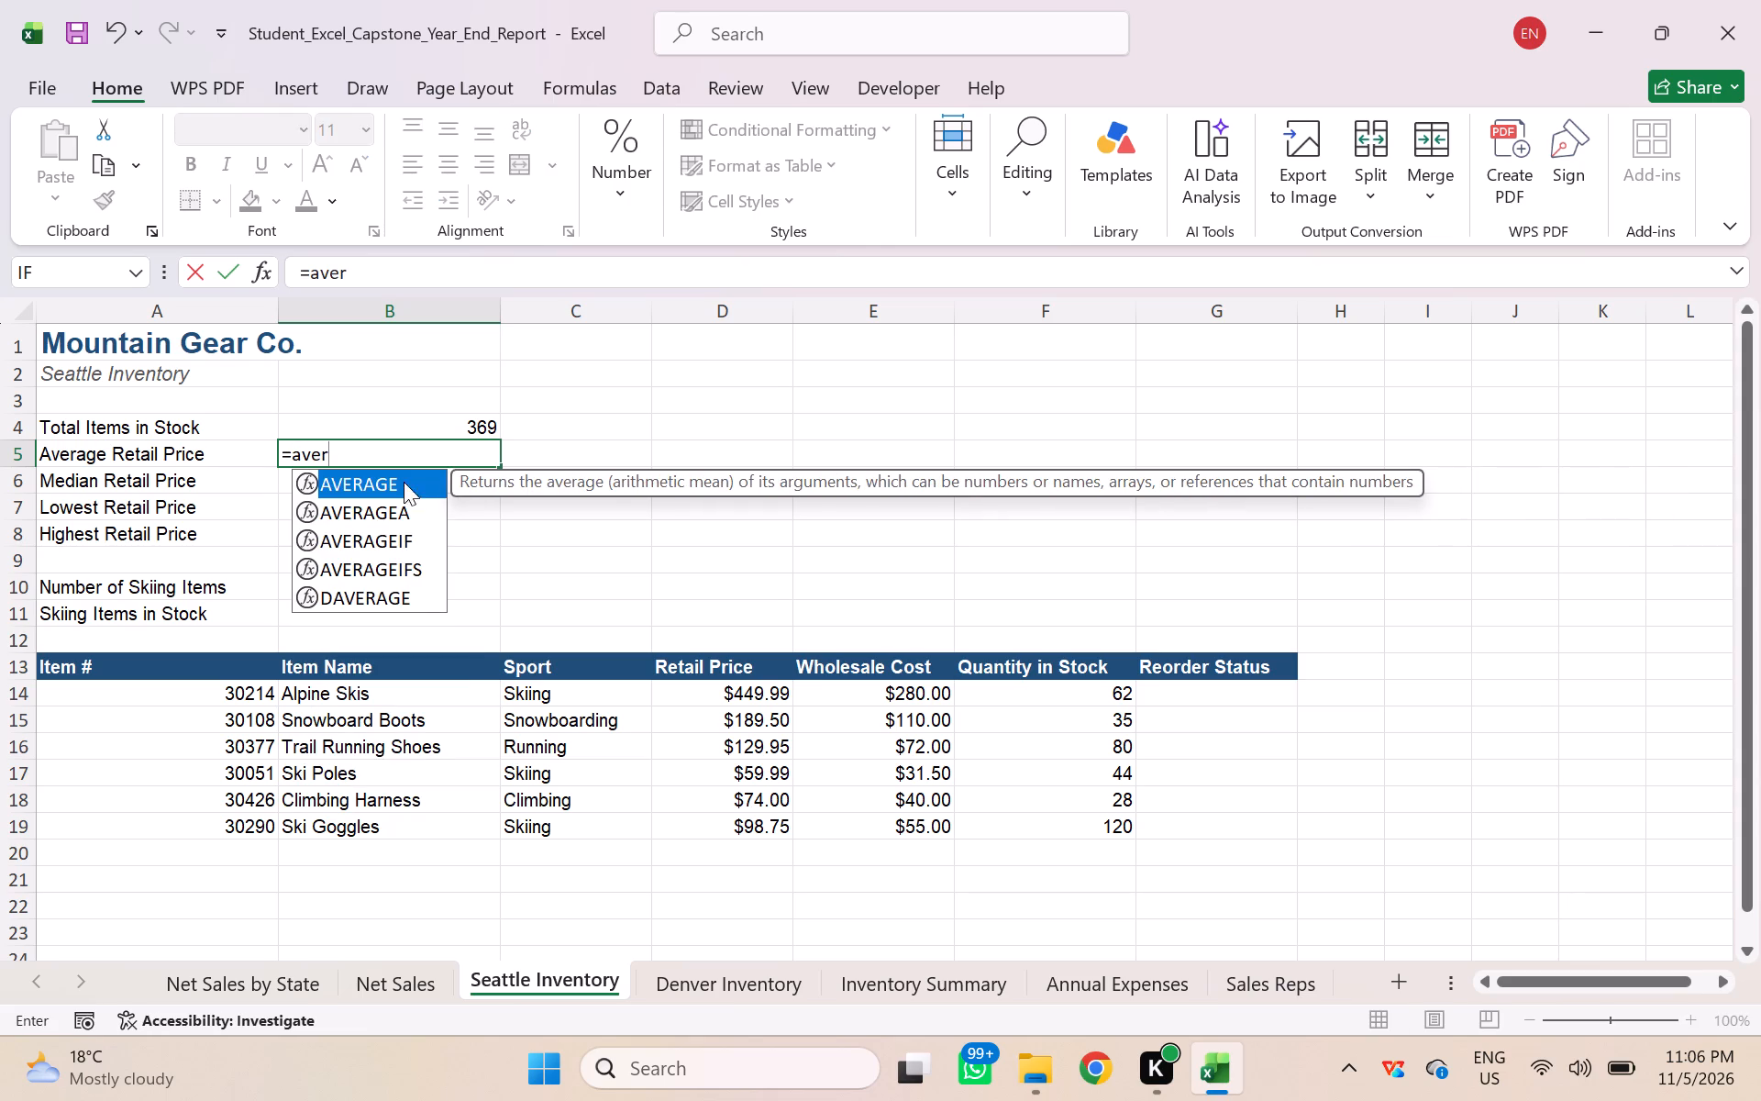
double_click(380, 485)
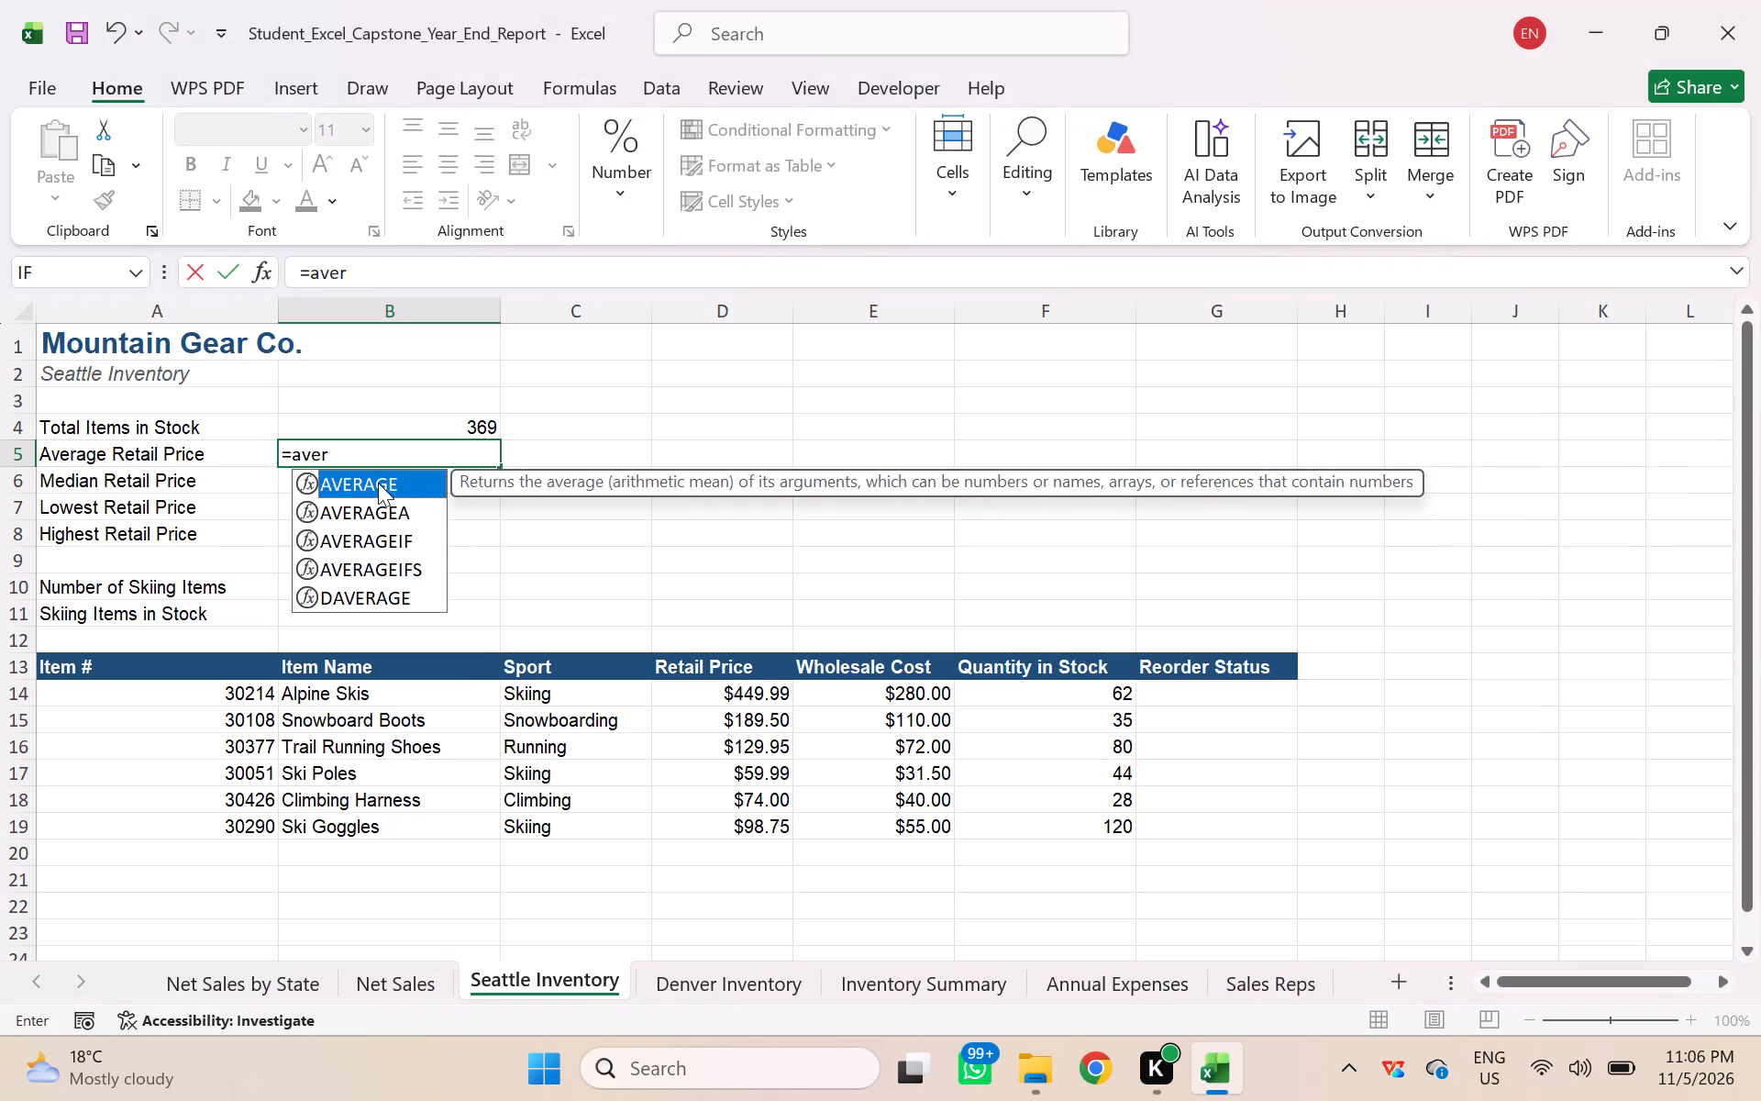
click(378, 483)
double_click(378, 483)
double_click(385, 492)
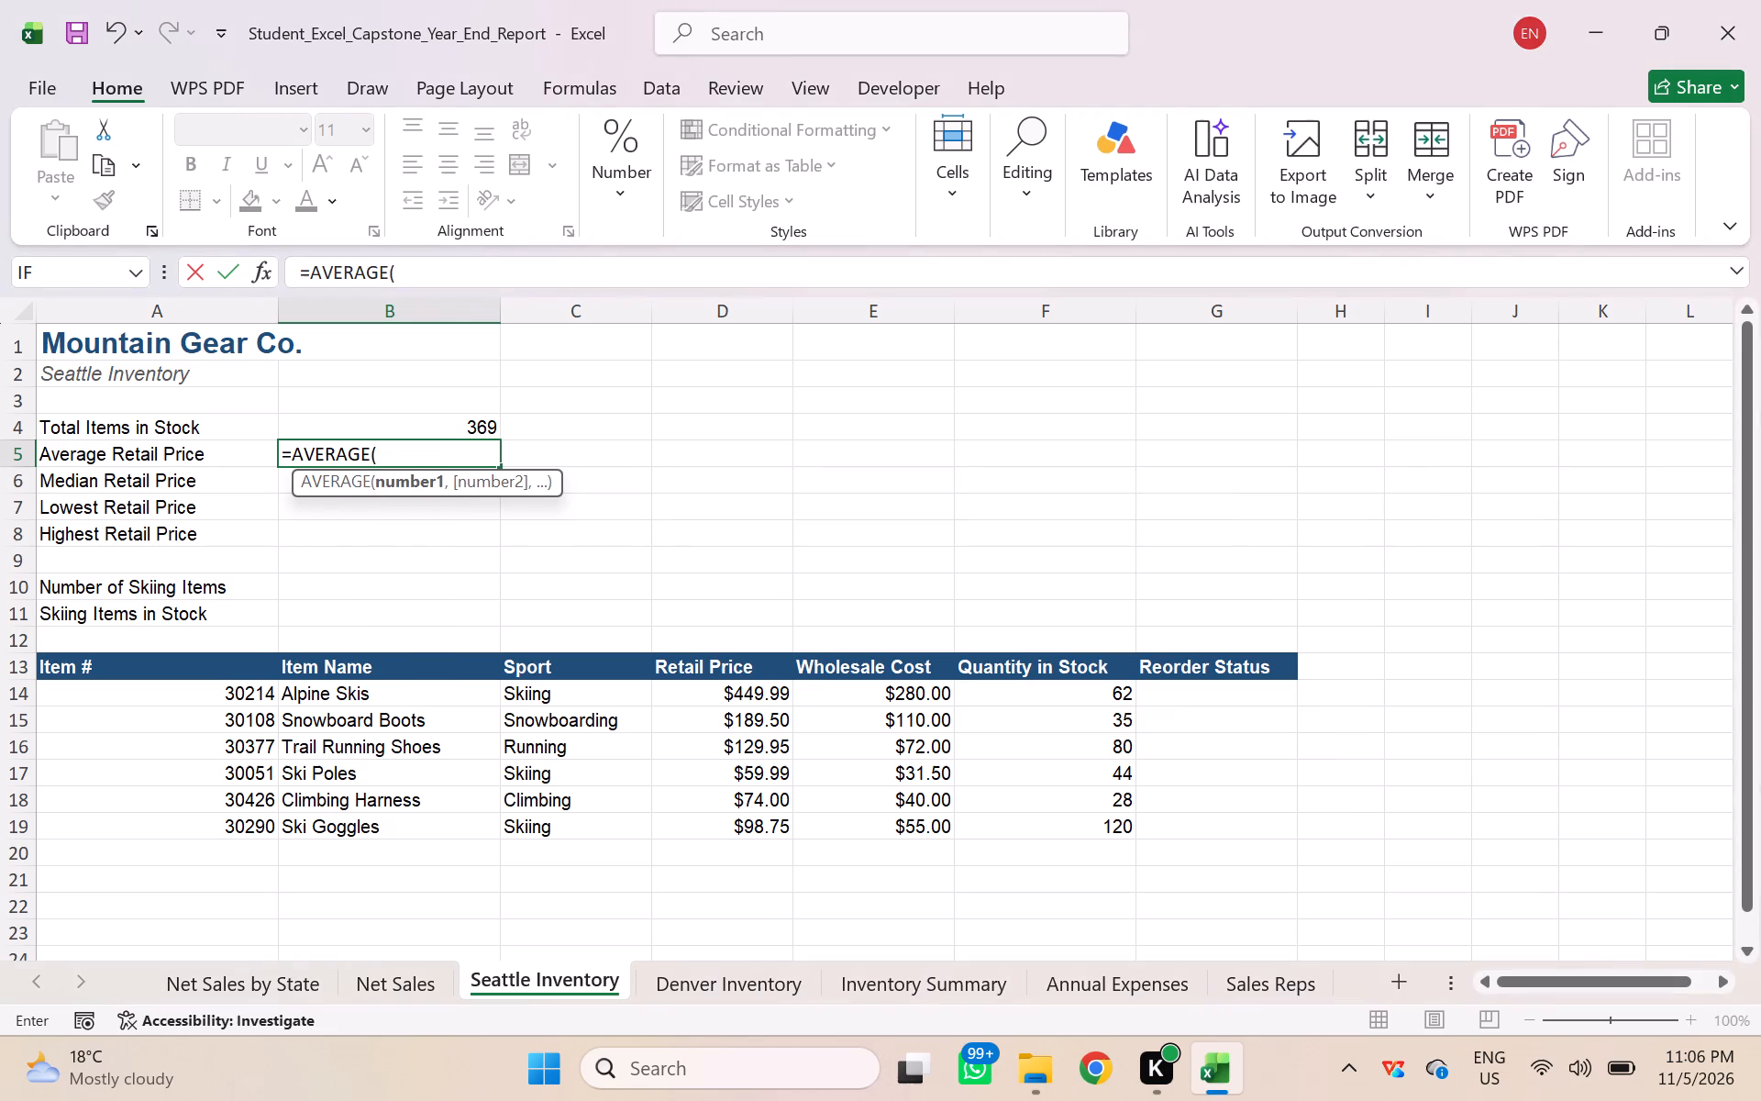
drag(714, 695, 718, 710)
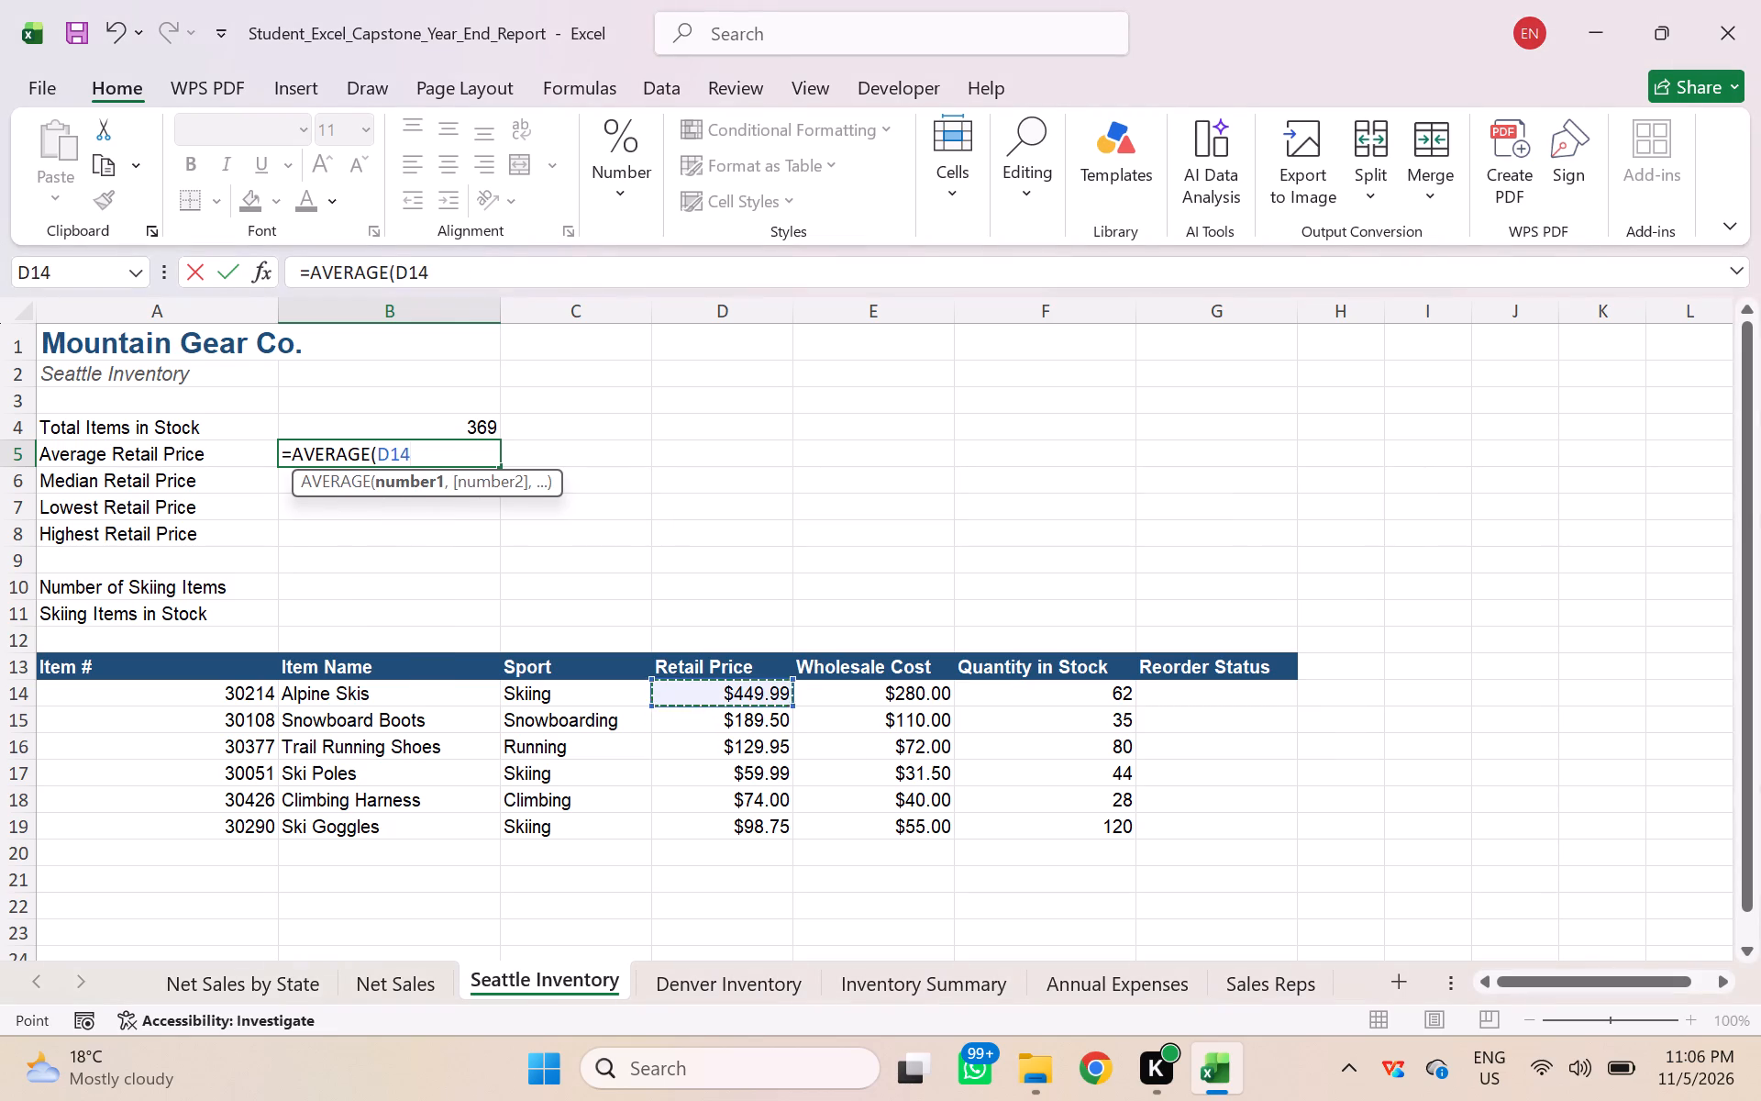
drag(718, 710, 727, 823)
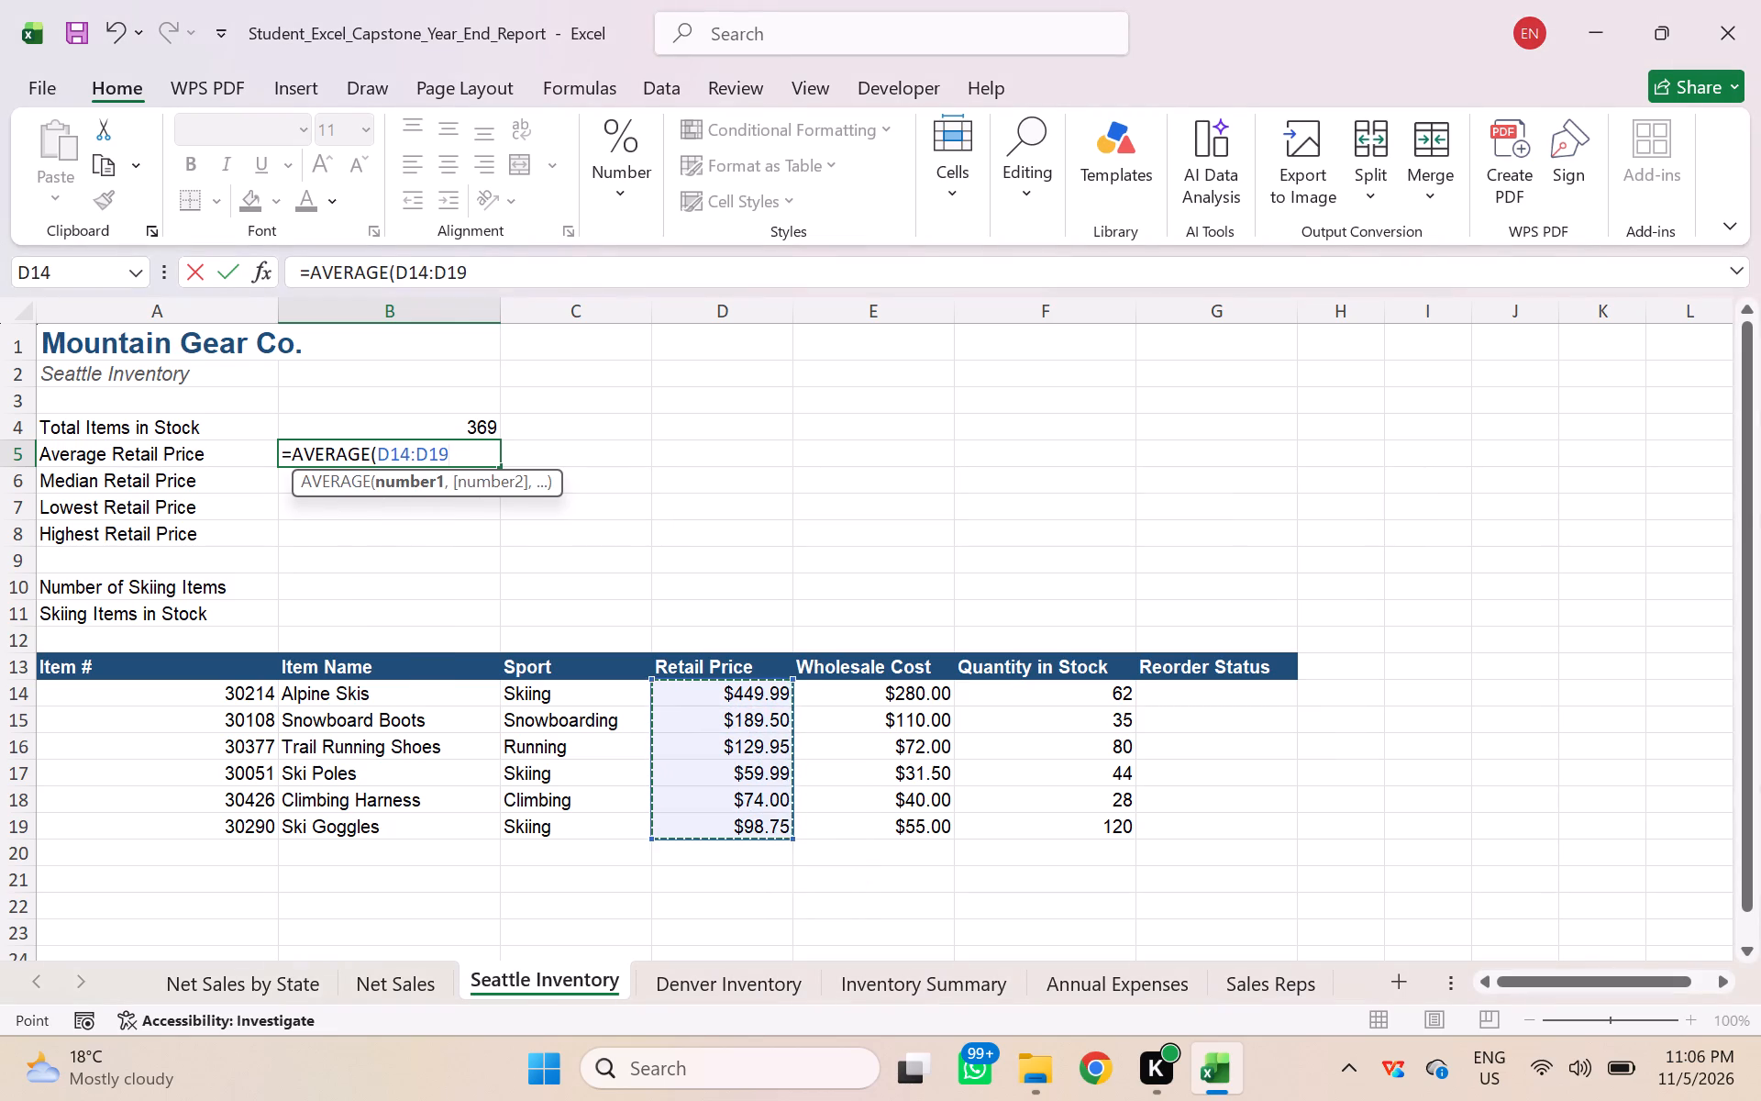
key(shift+parenright)
key(Return)
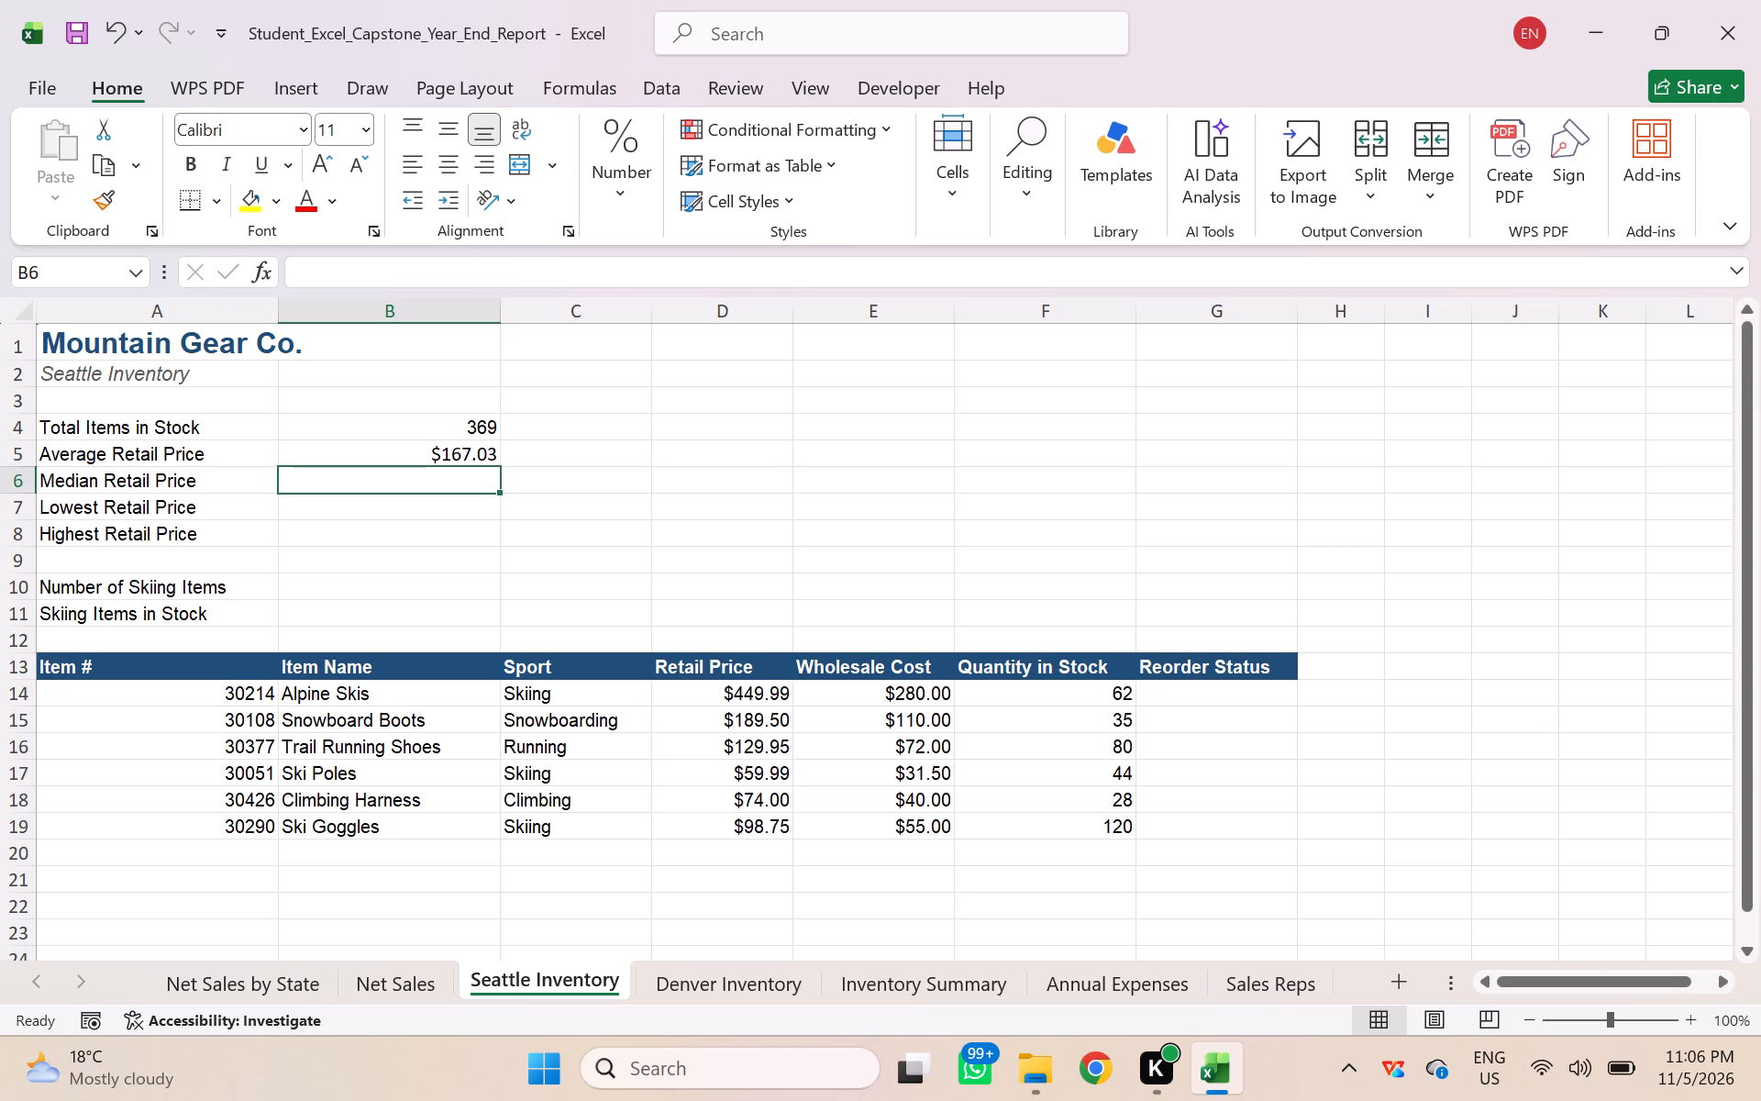
Calculate the median retail price in cell B6 with the formula =MEDIAN(D14:D19).
key(equal)
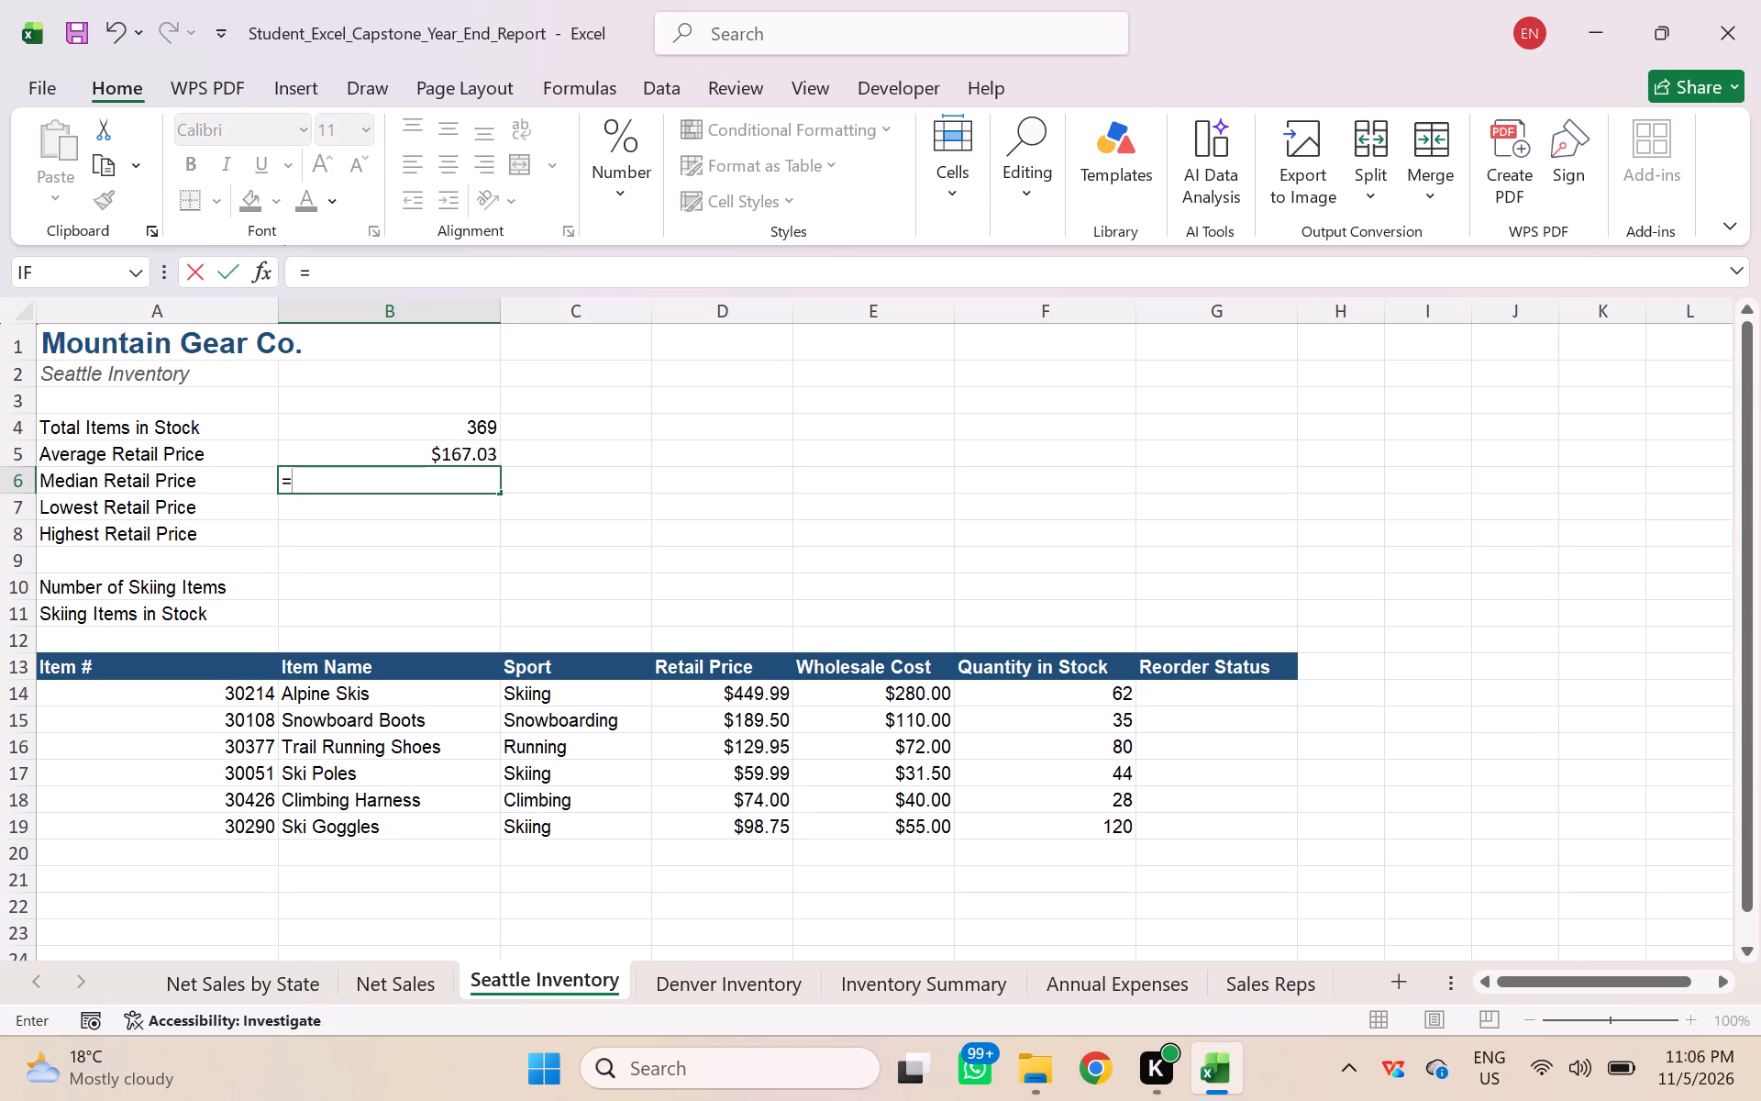
key(m)
text(ed)
key(i)
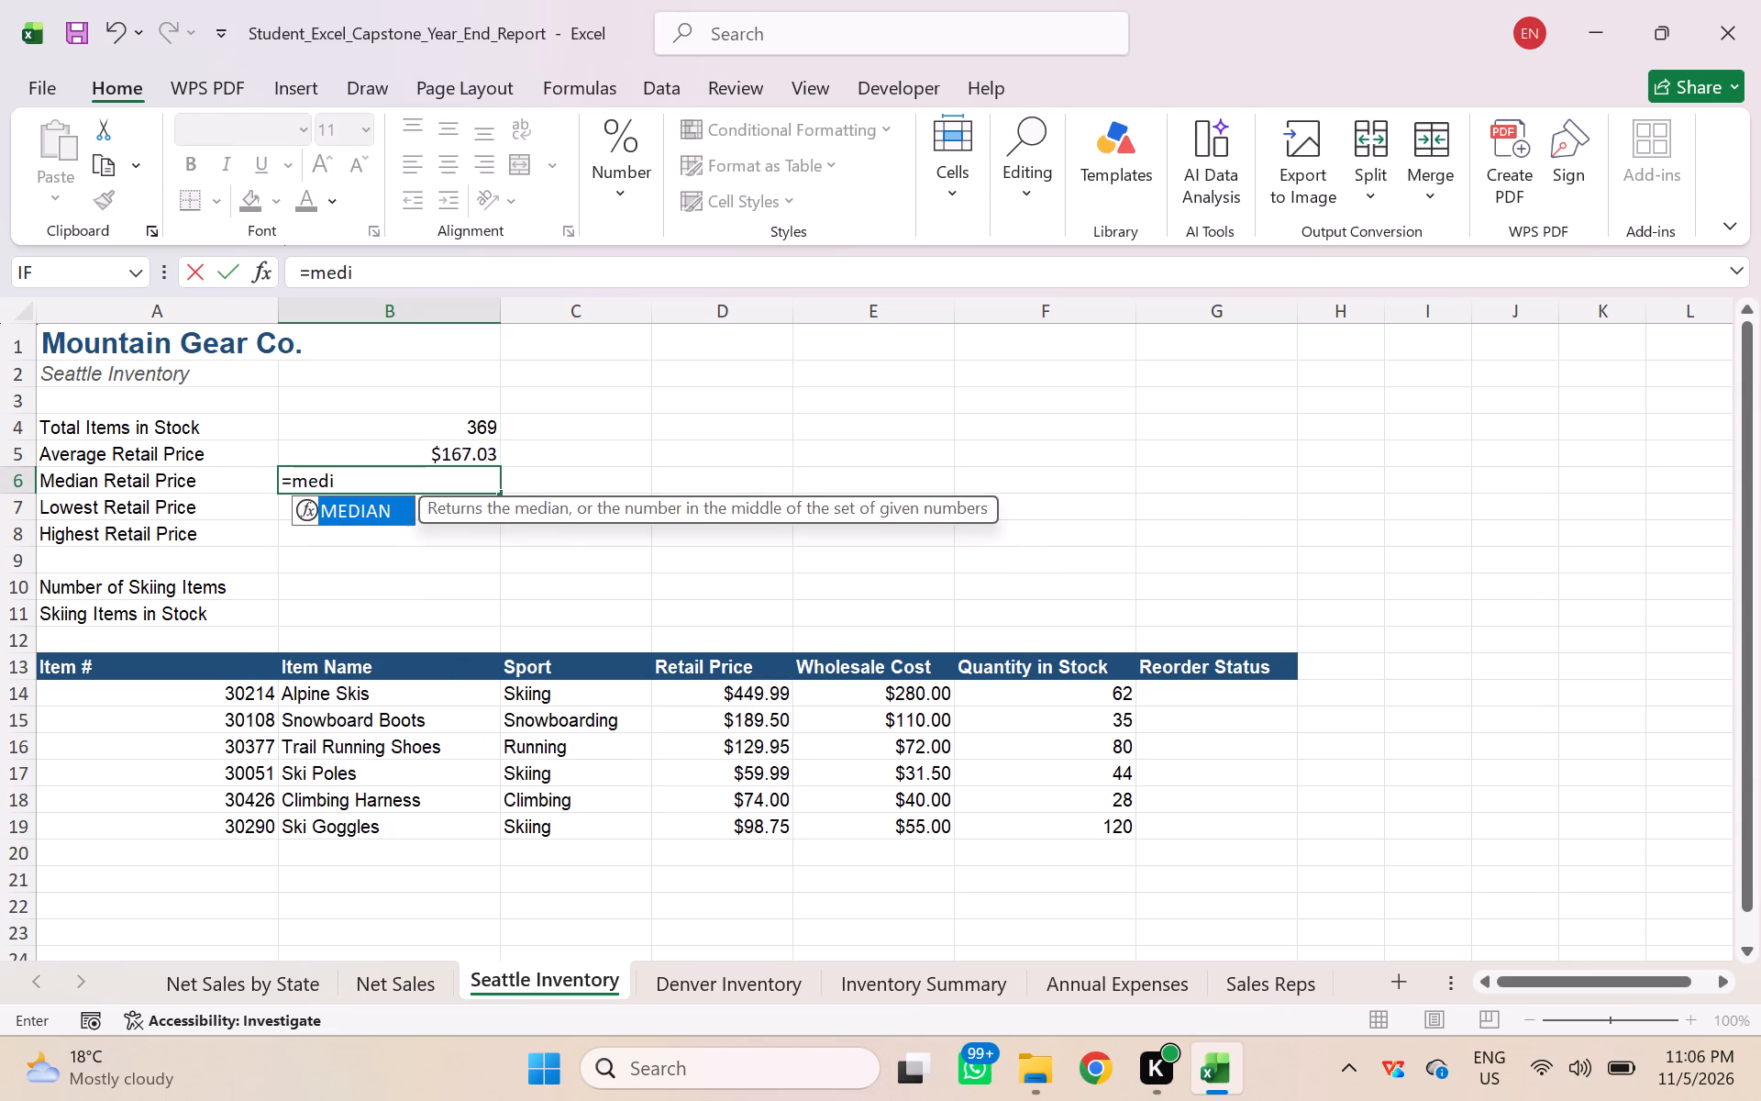
double_click(376, 516)
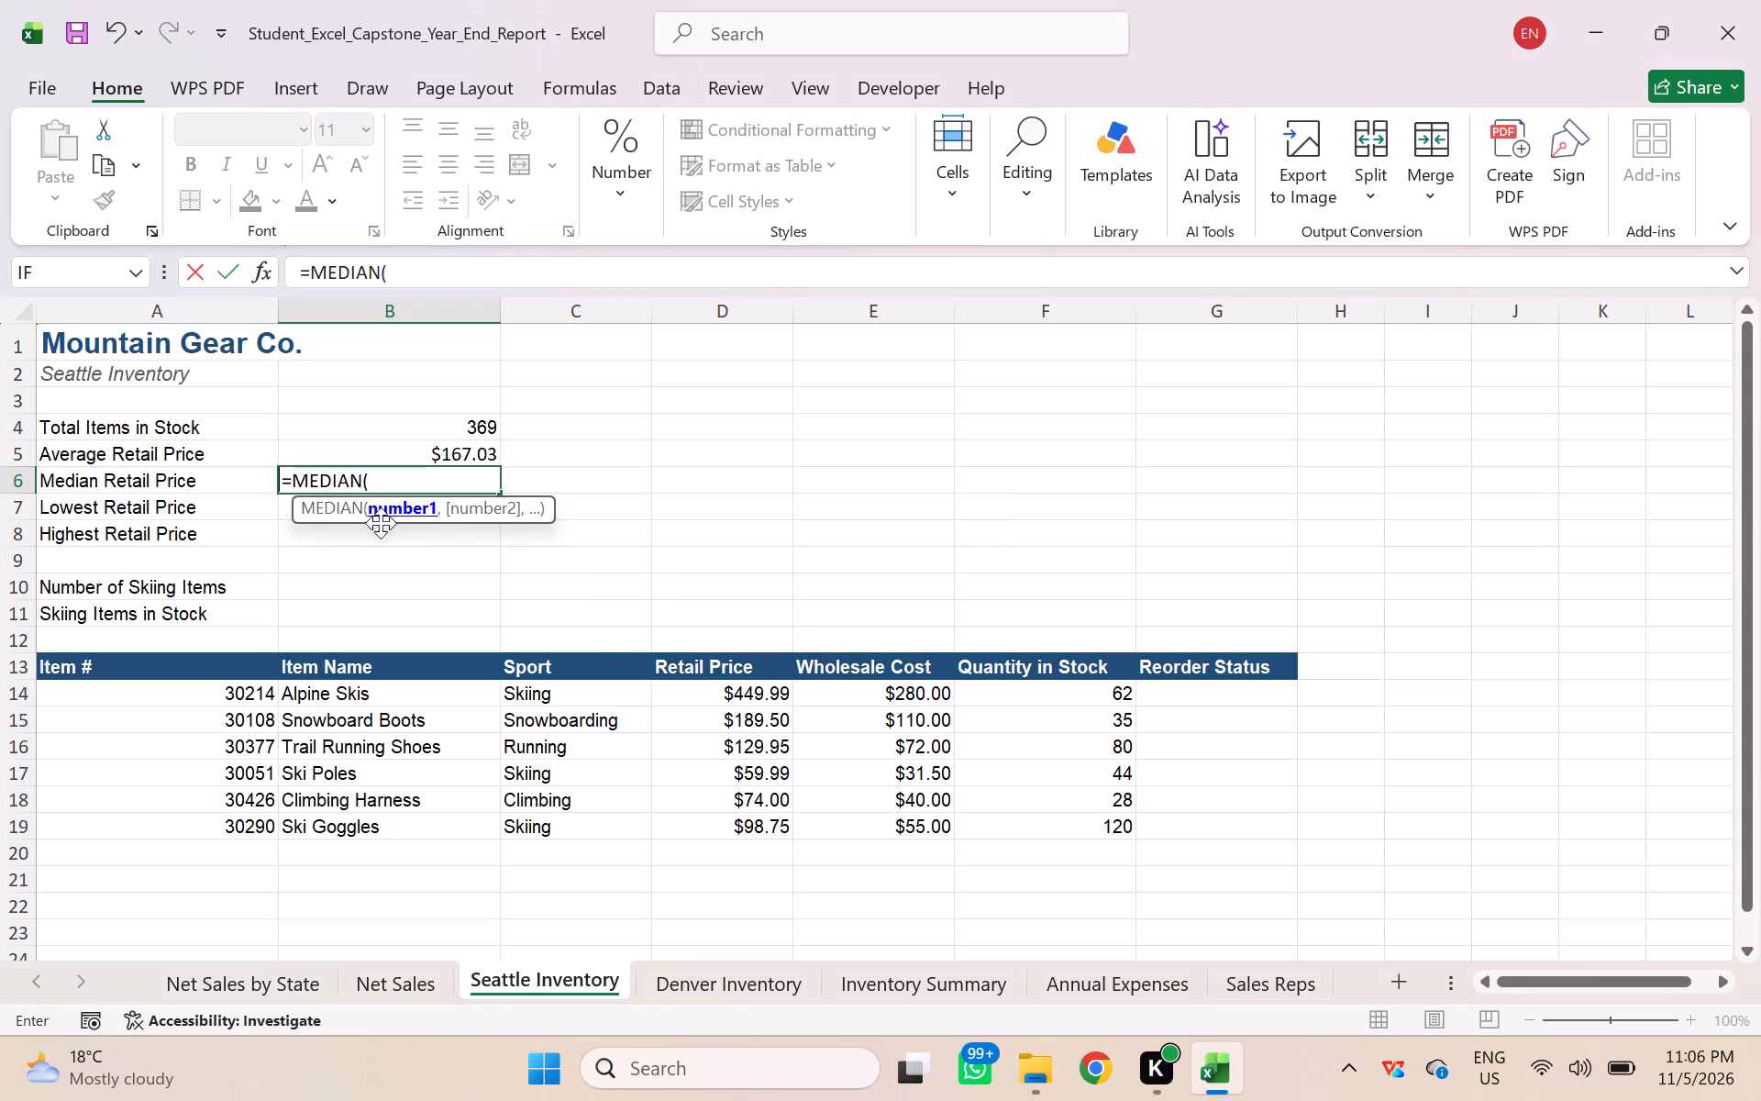
drag(714, 691, 718, 759)
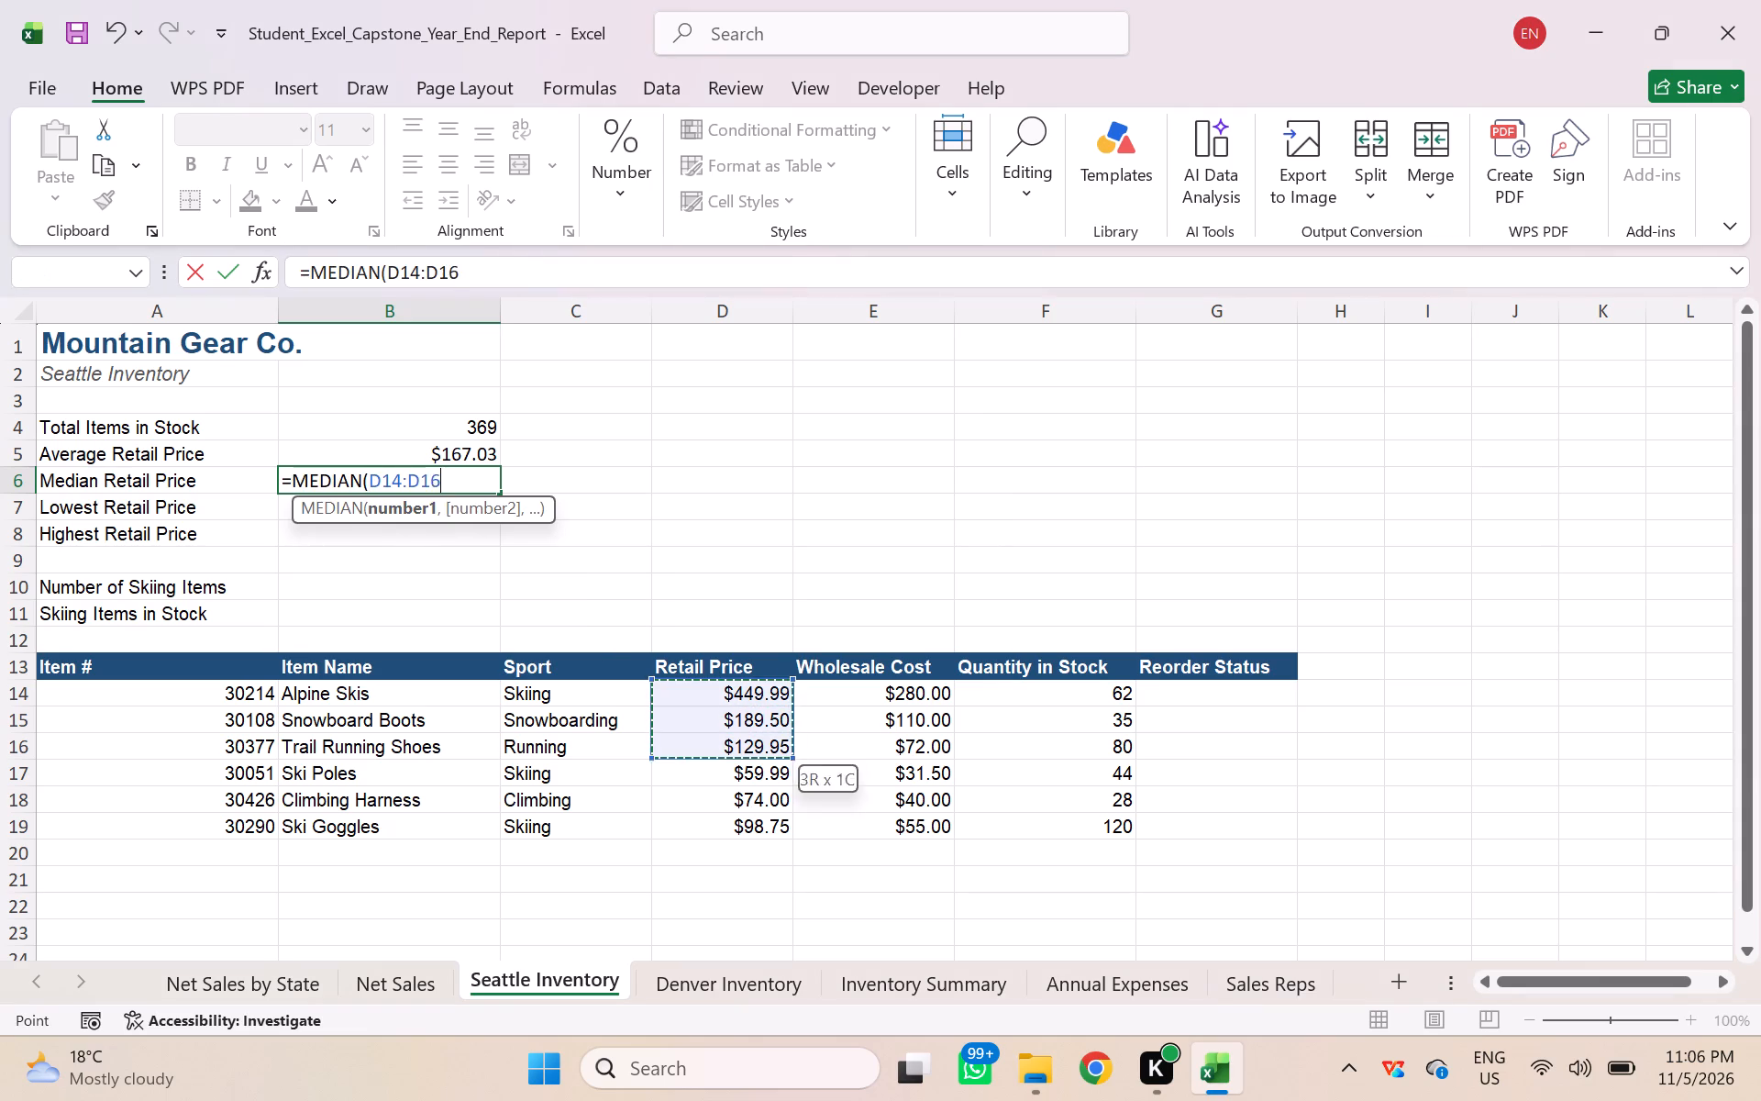
drag(718, 759, 719, 821)
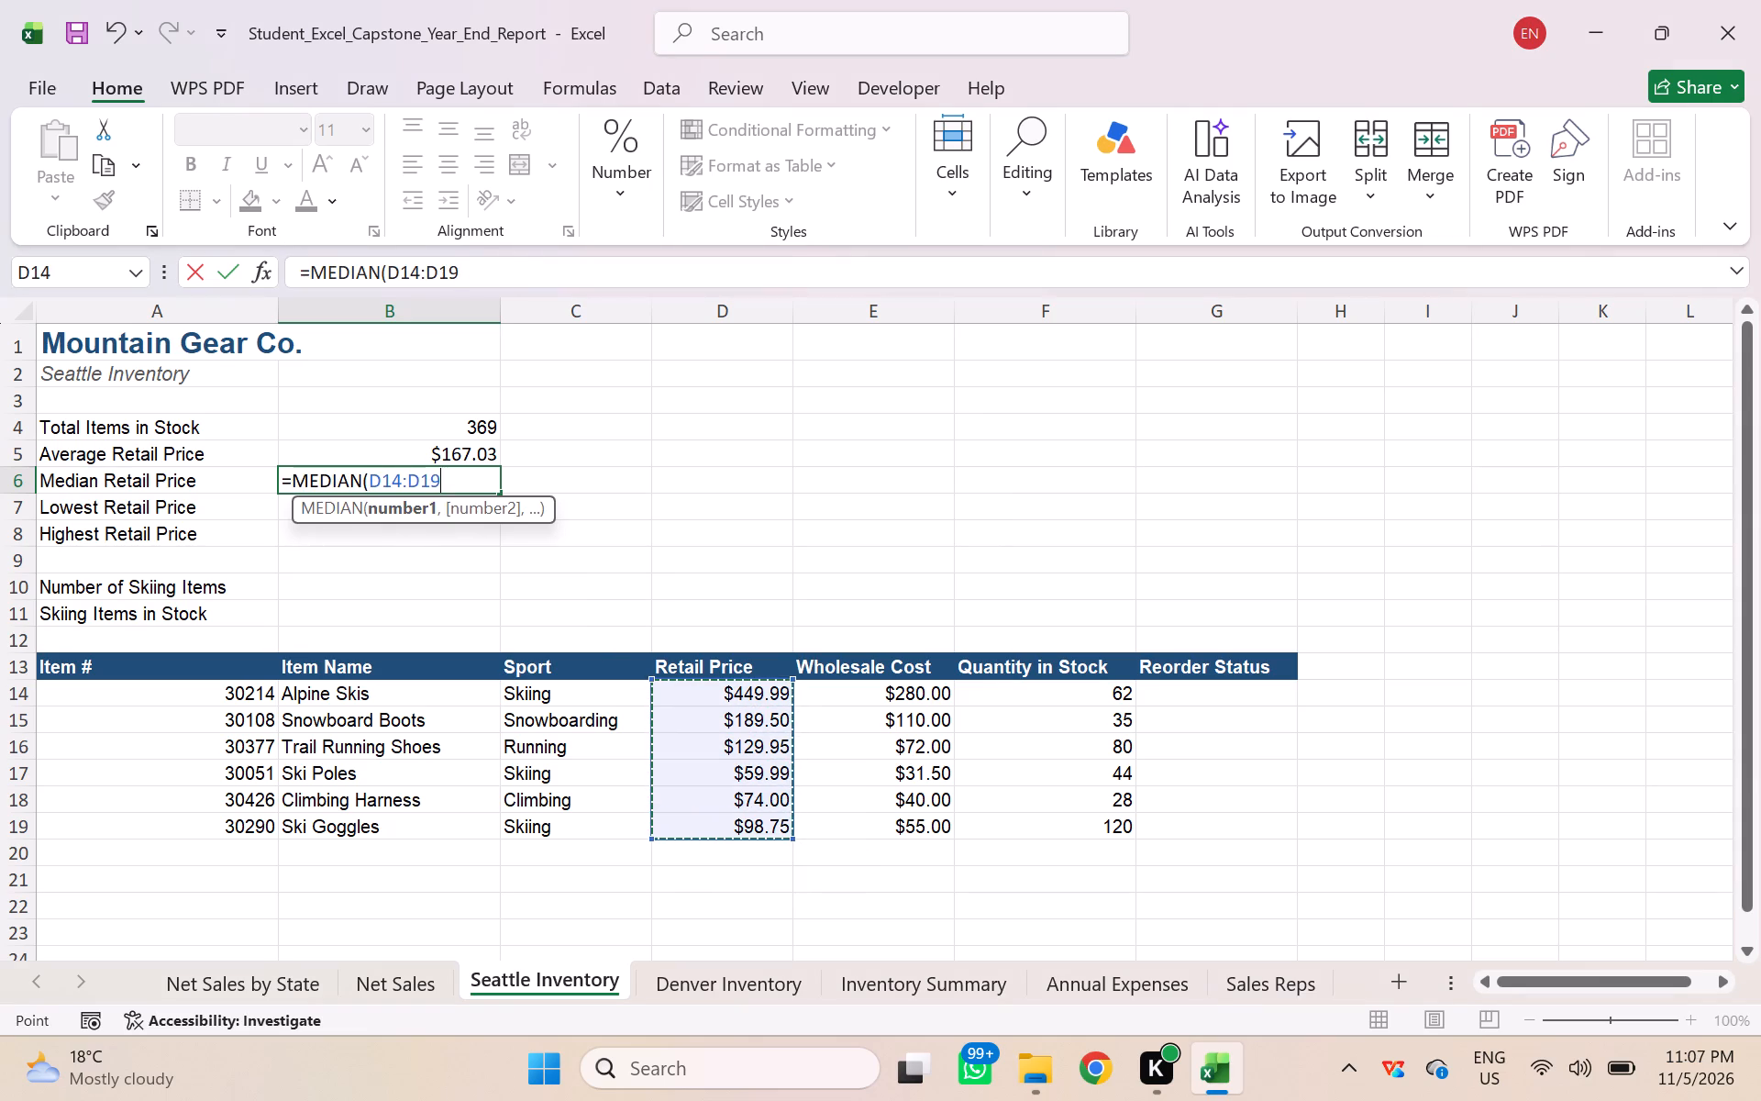
key(shift+parenright)
key(Return)
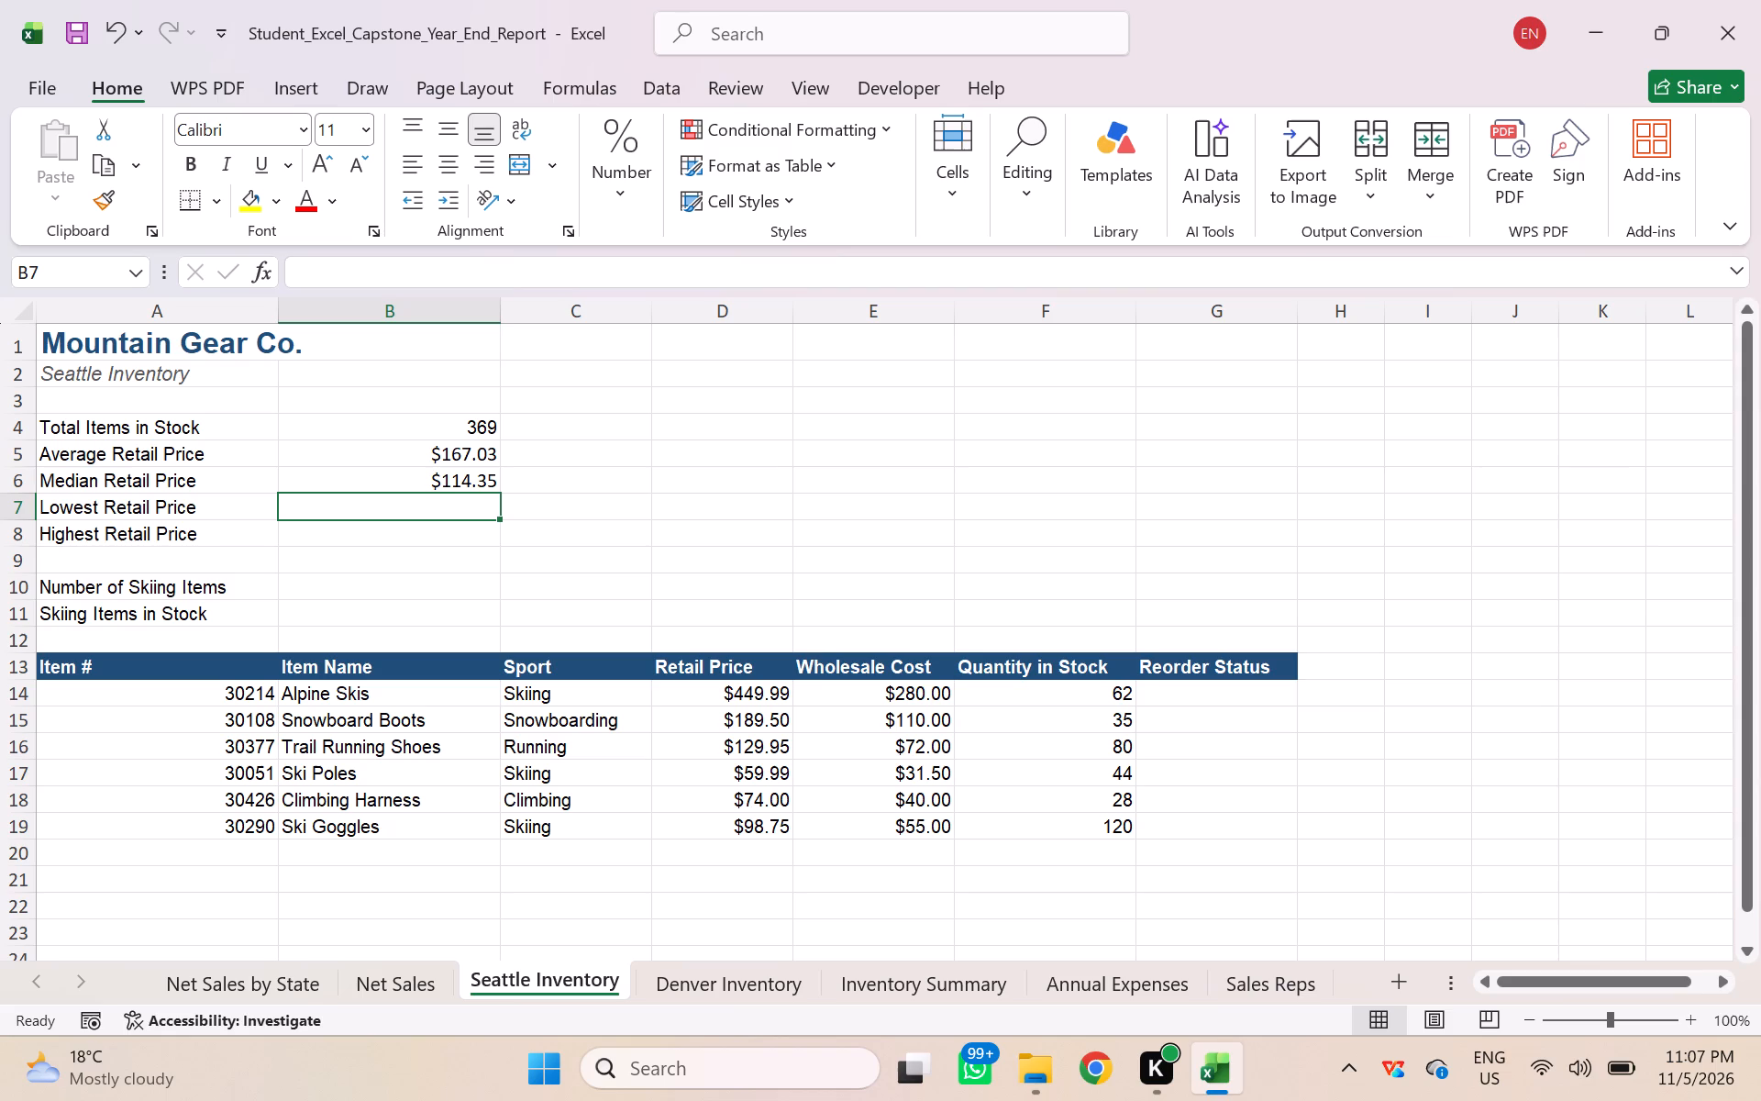
Calculate the lowest retail price in cell B7 with the formula =MIN(D14:D19).
key(equal)
text(min)
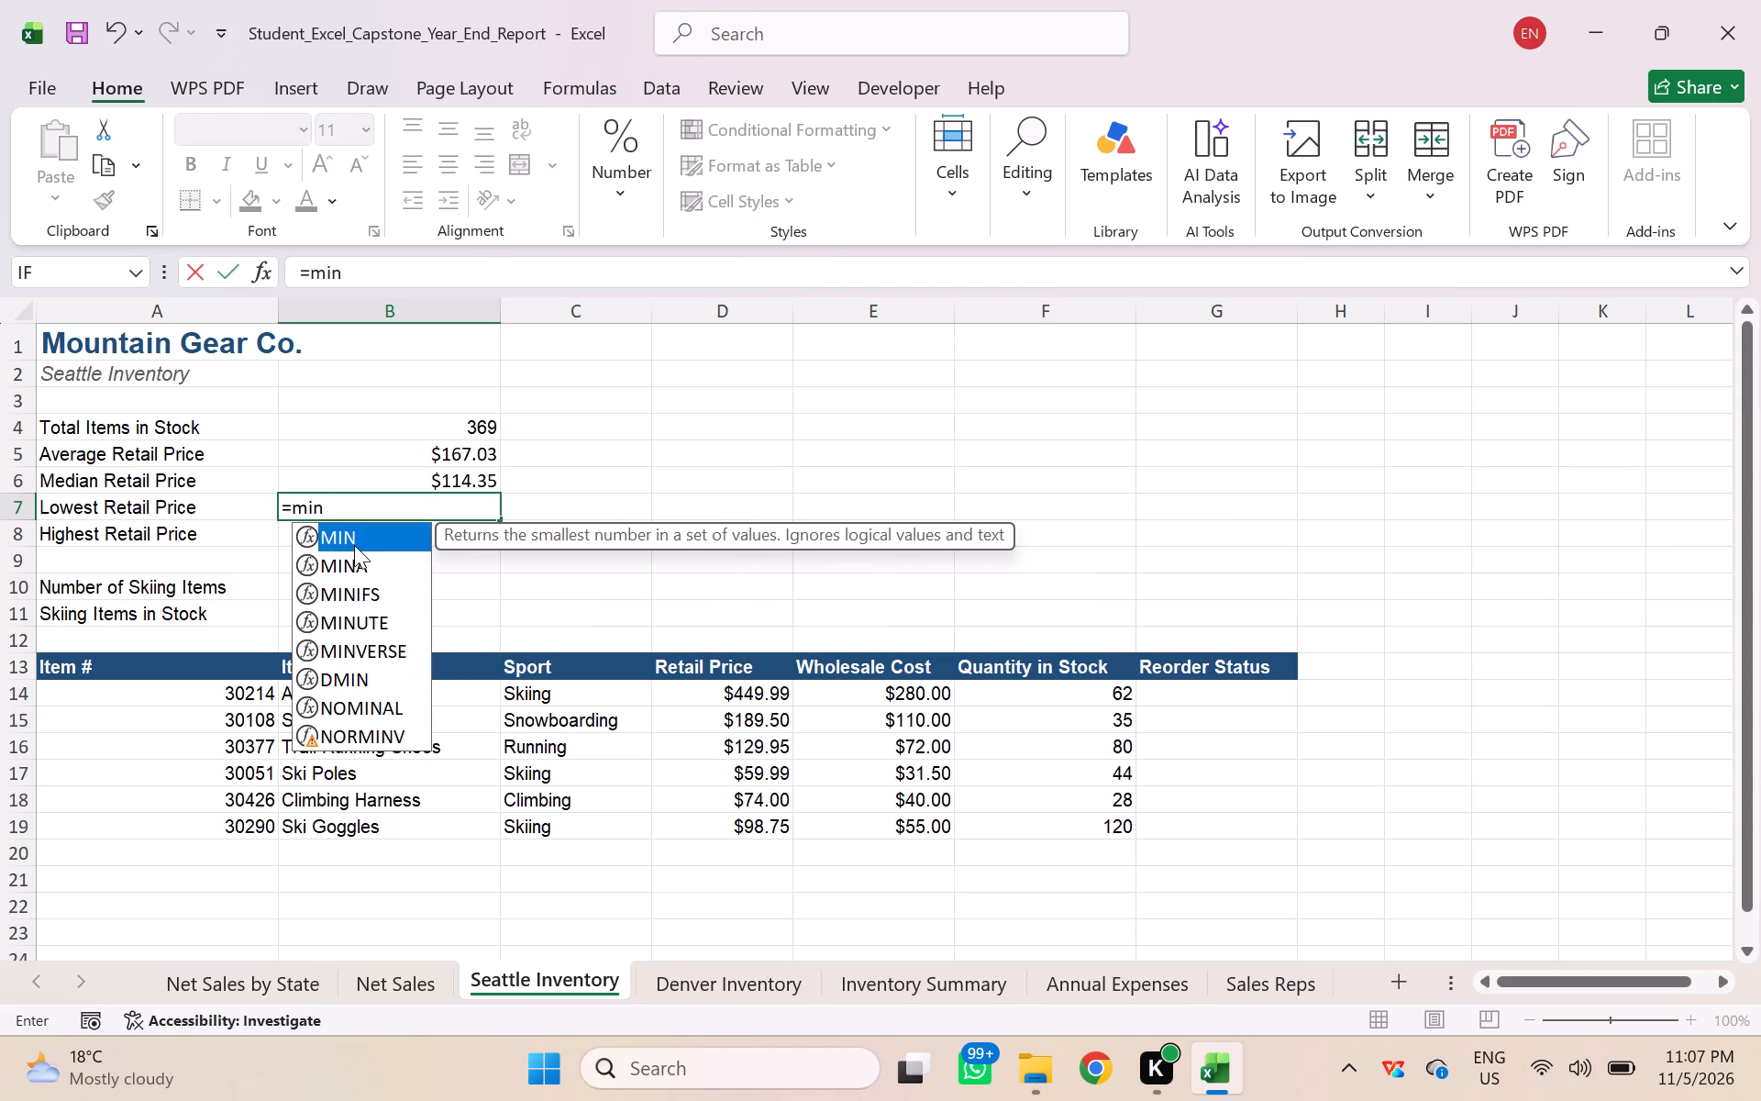
double_click(354, 545)
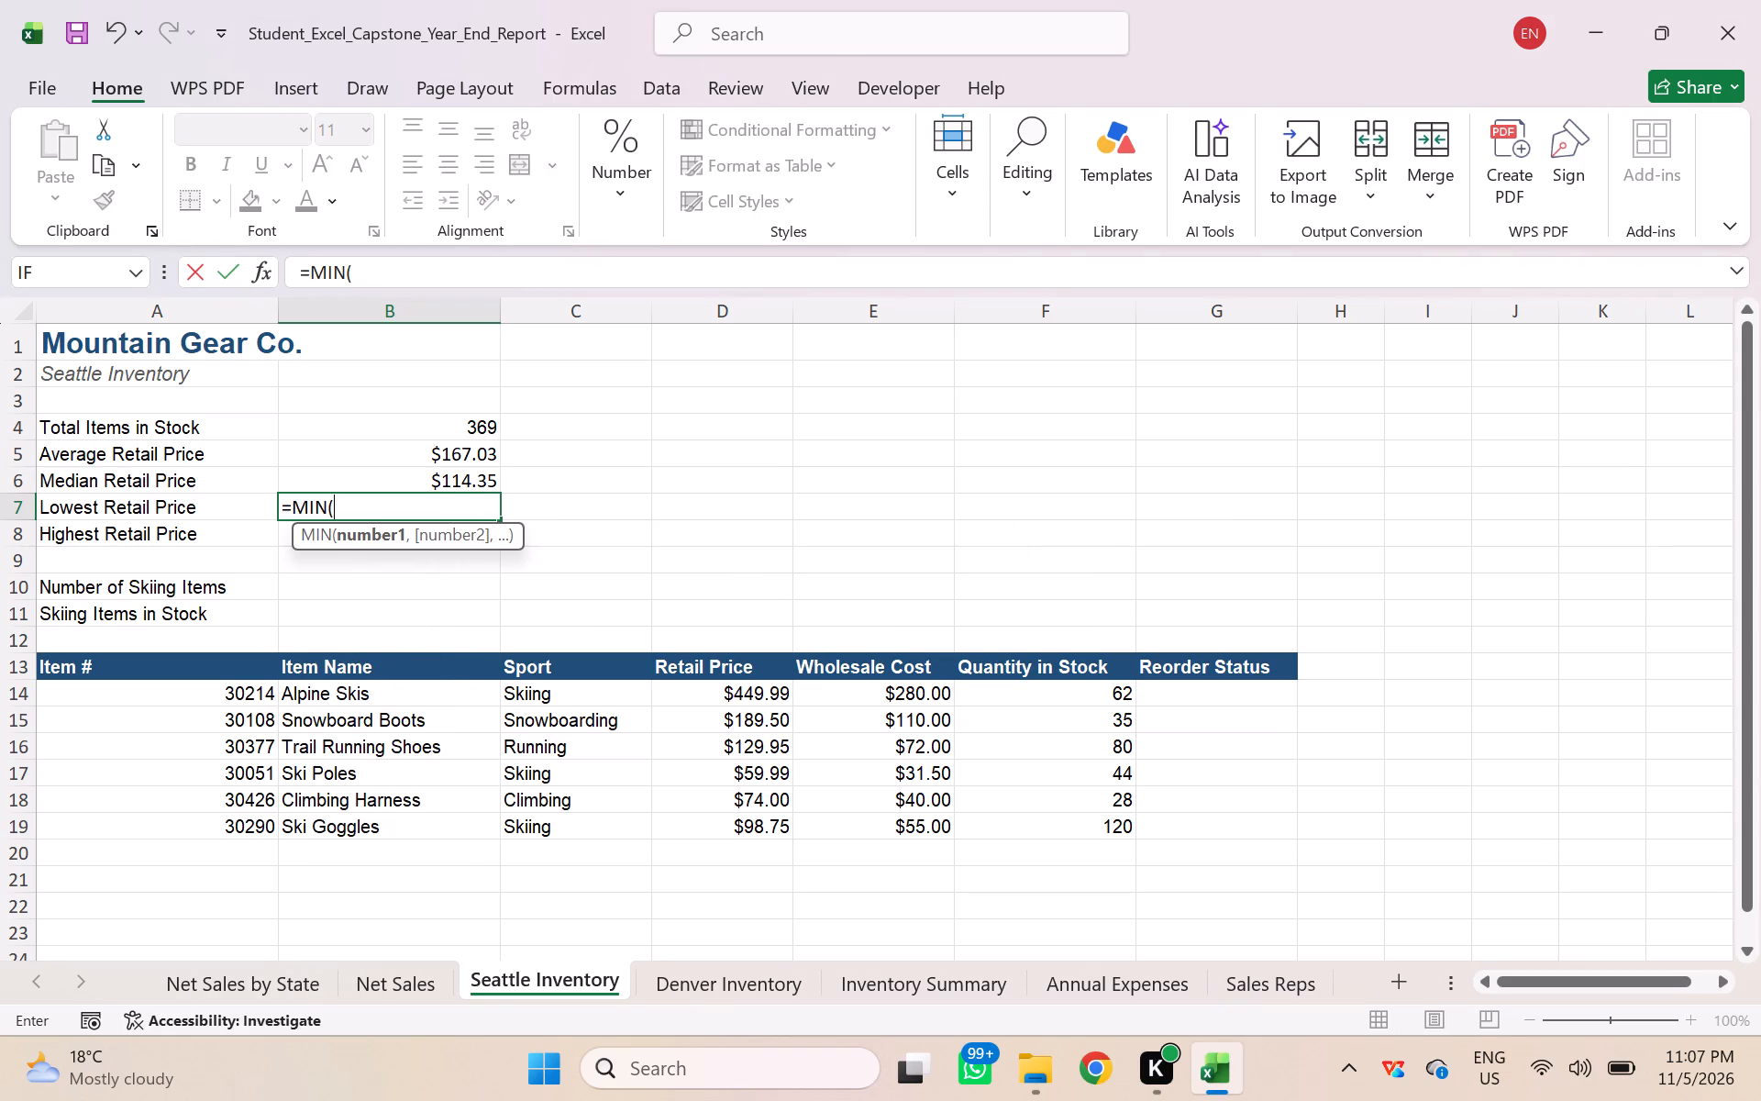
drag(697, 695, 704, 800)
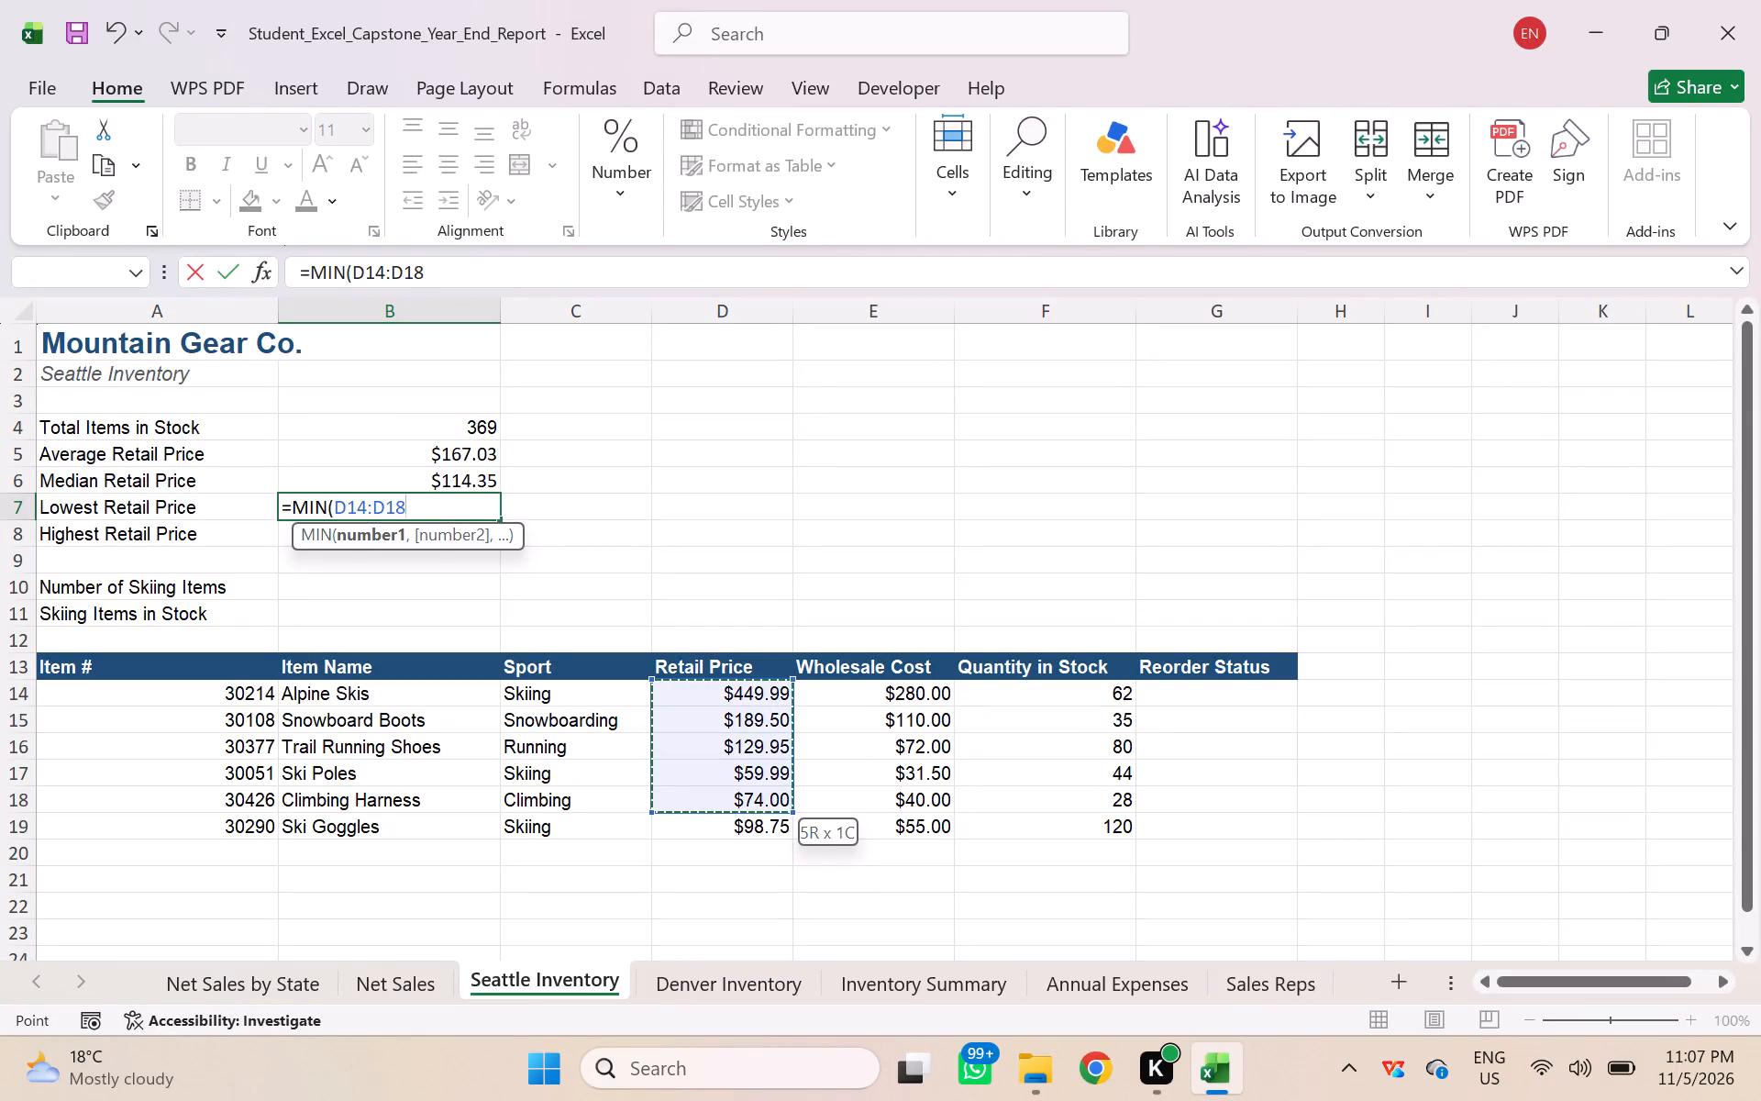
drag(704, 800, 704, 816)
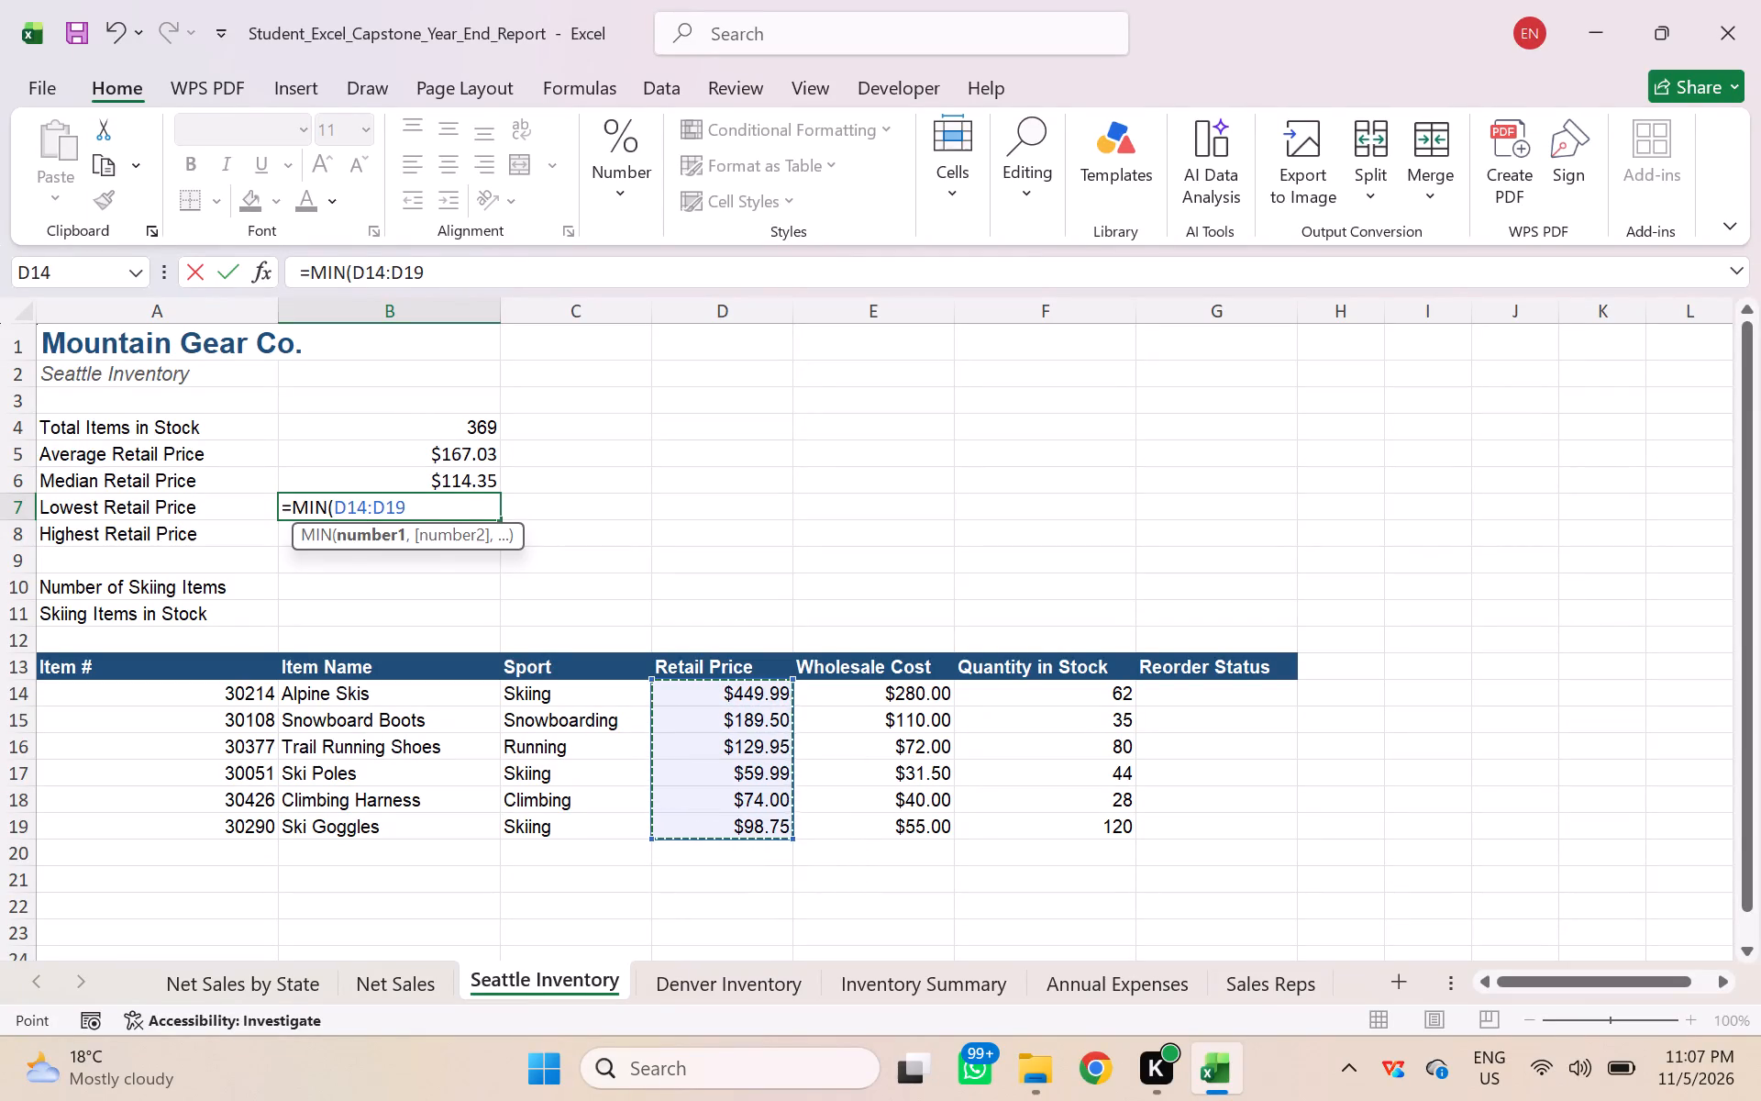
key(shift+parenright)
key(Return)
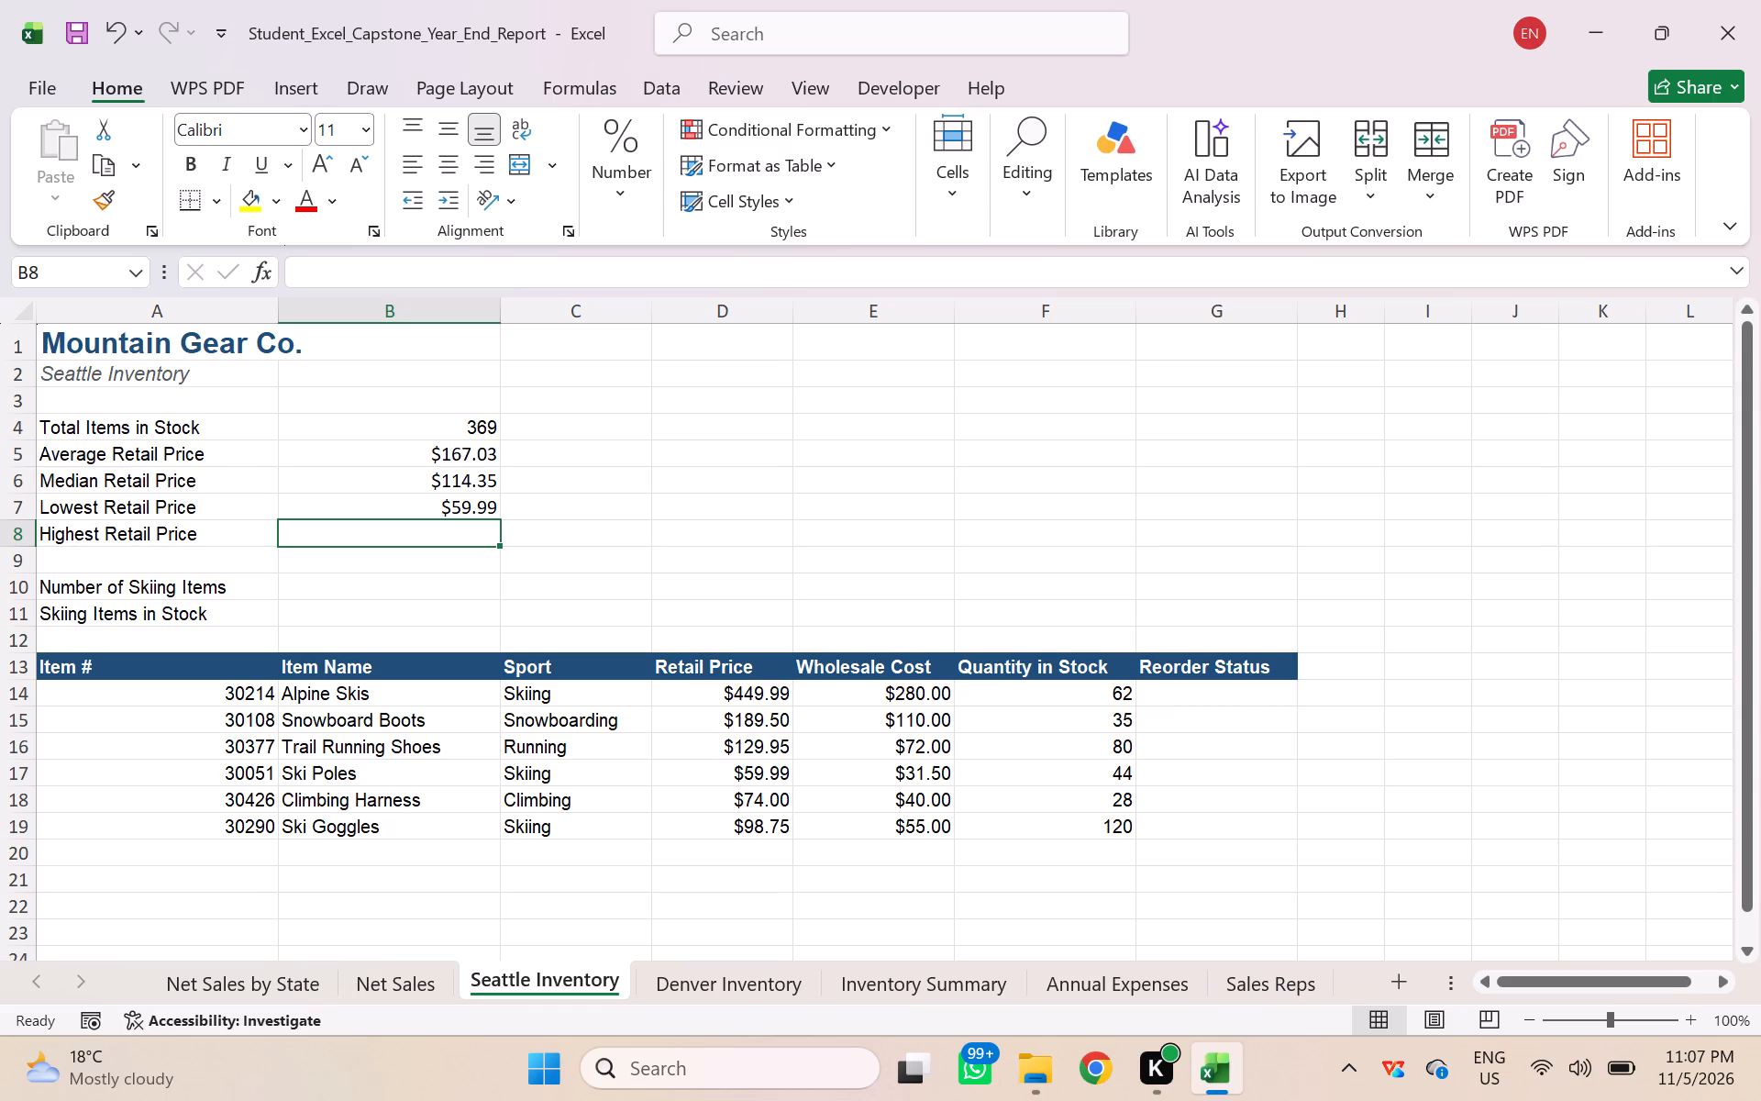
Calculate the highest retail price in cell B8 with the formula =MAX(D14:D19).
key(equal)
key(m)
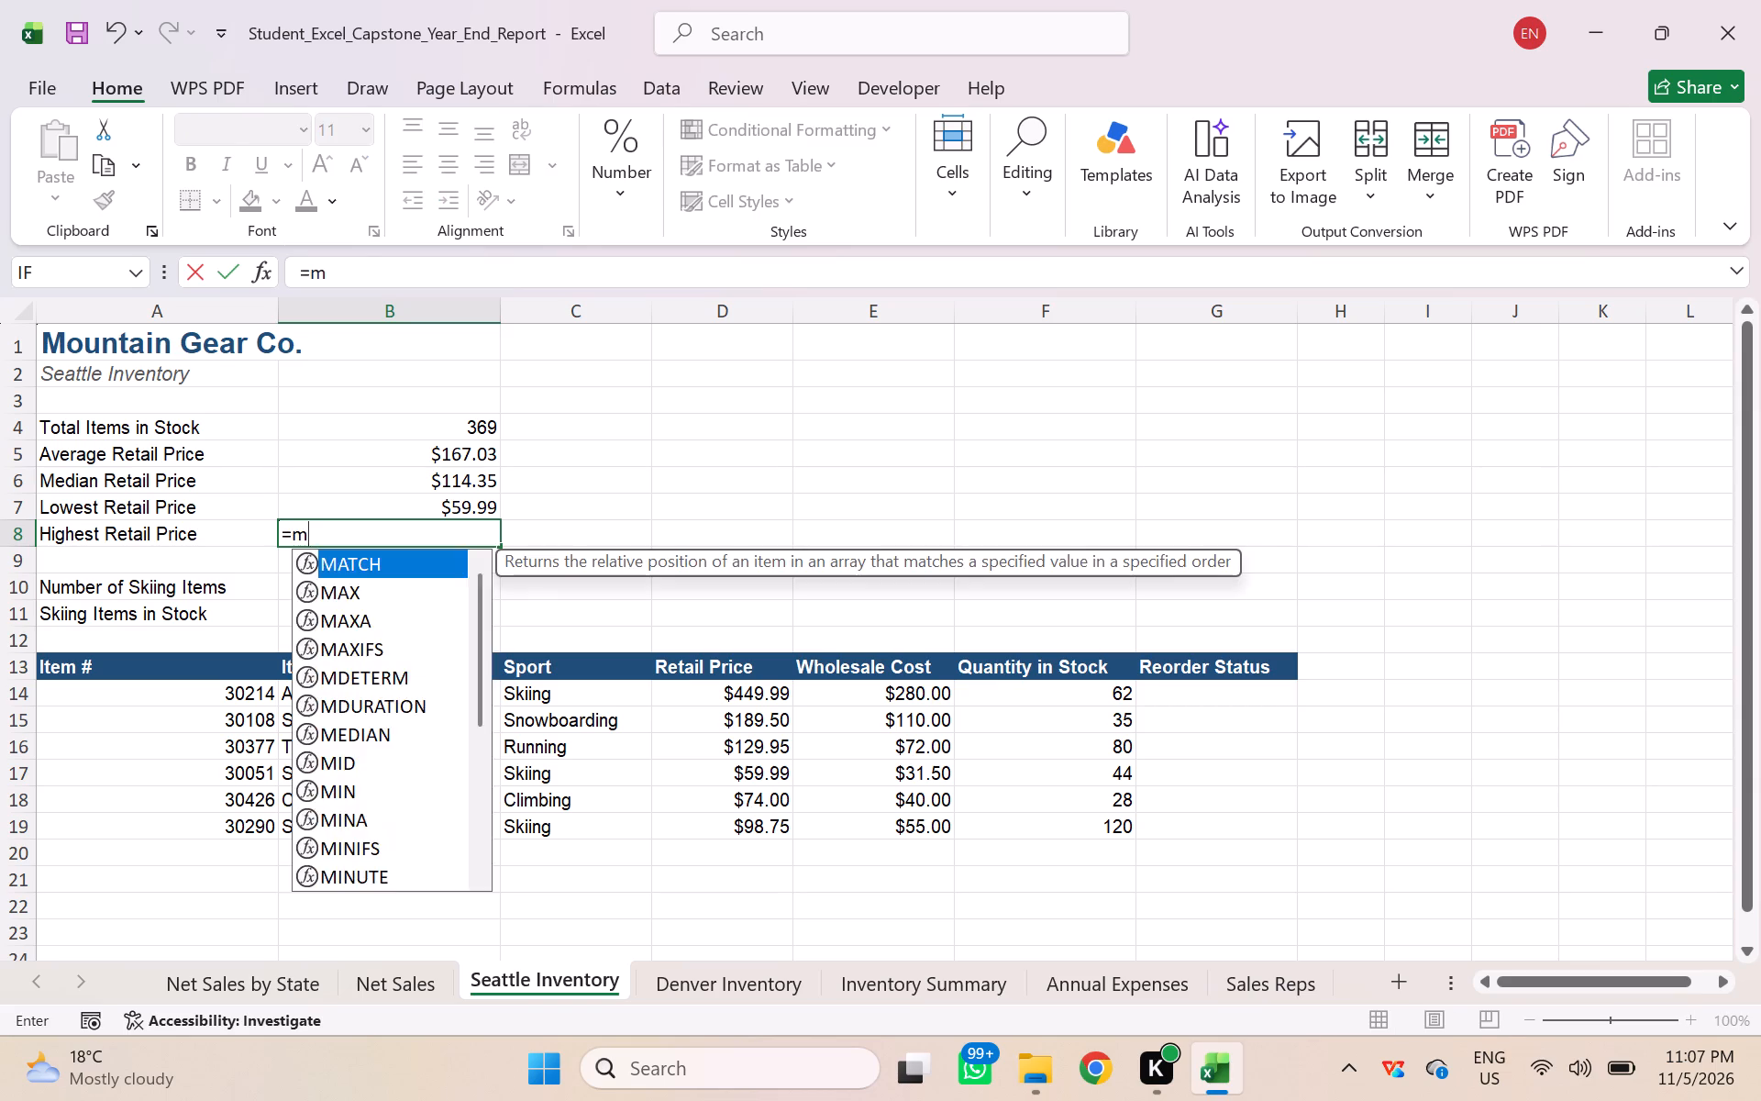
key(a)
key(x)
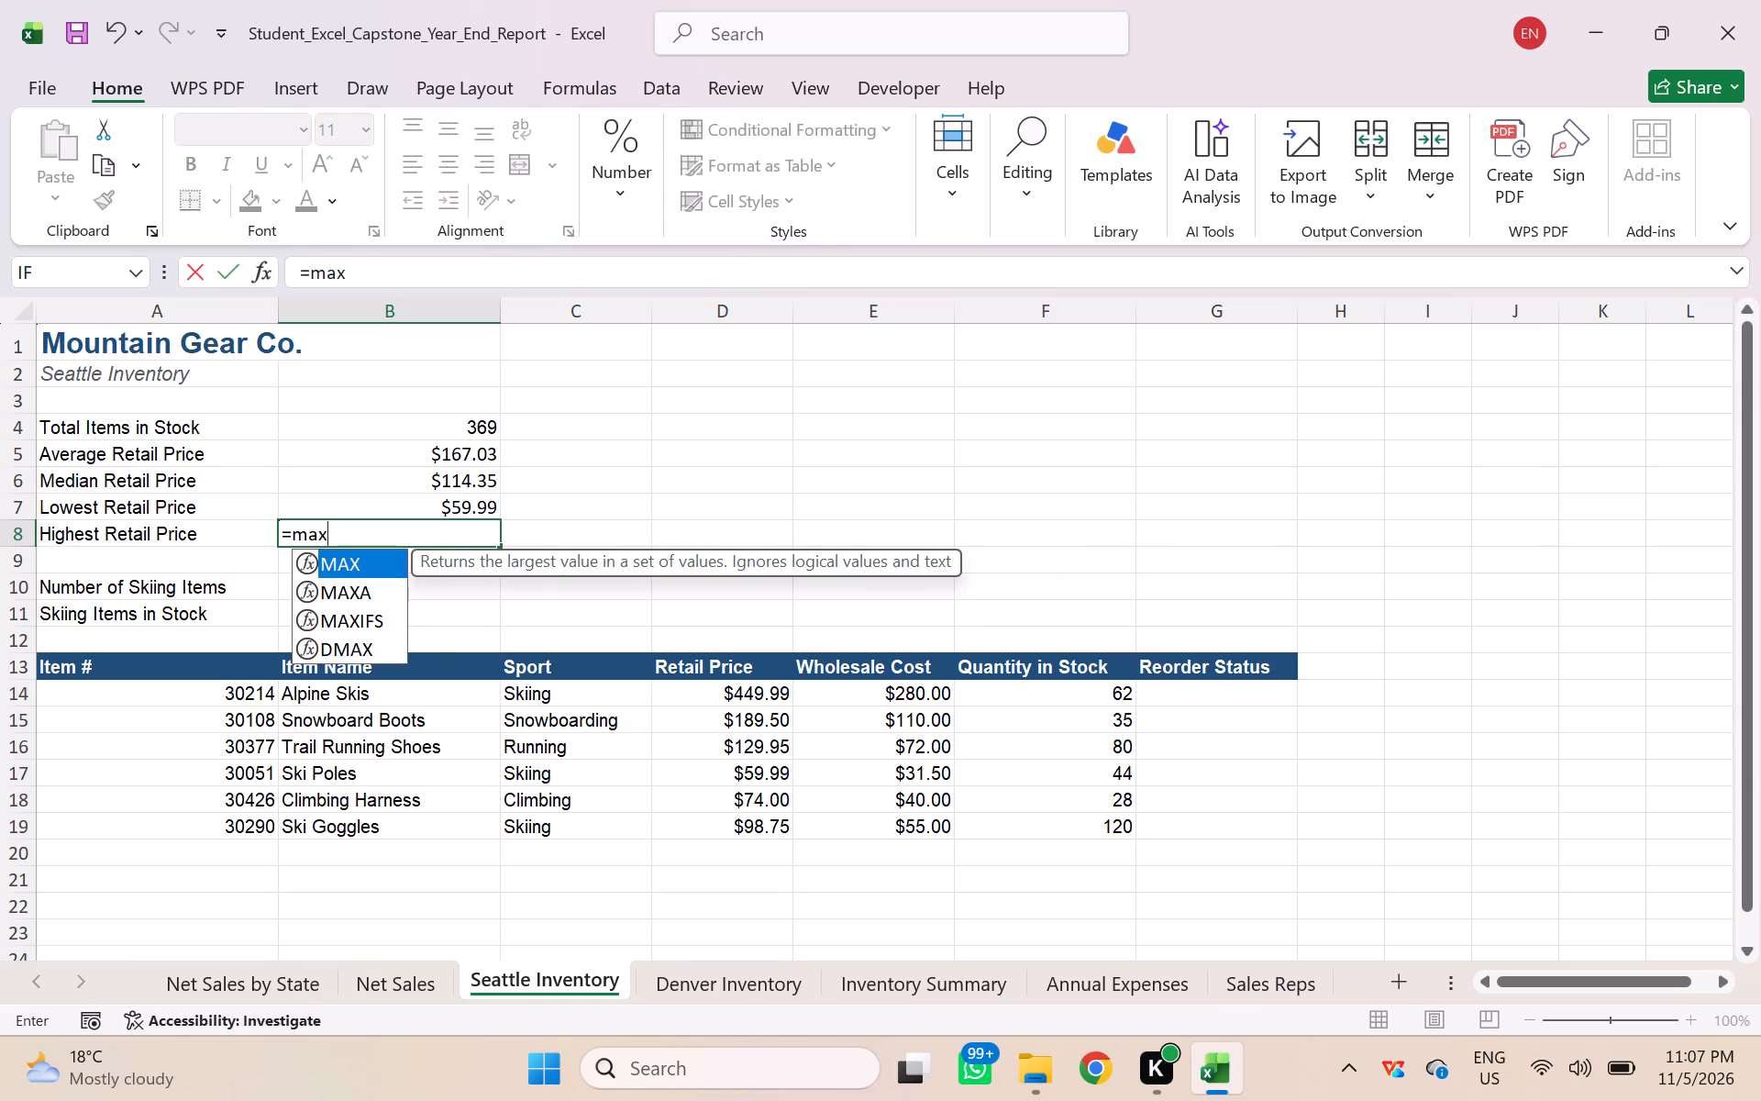
double_click(380, 566)
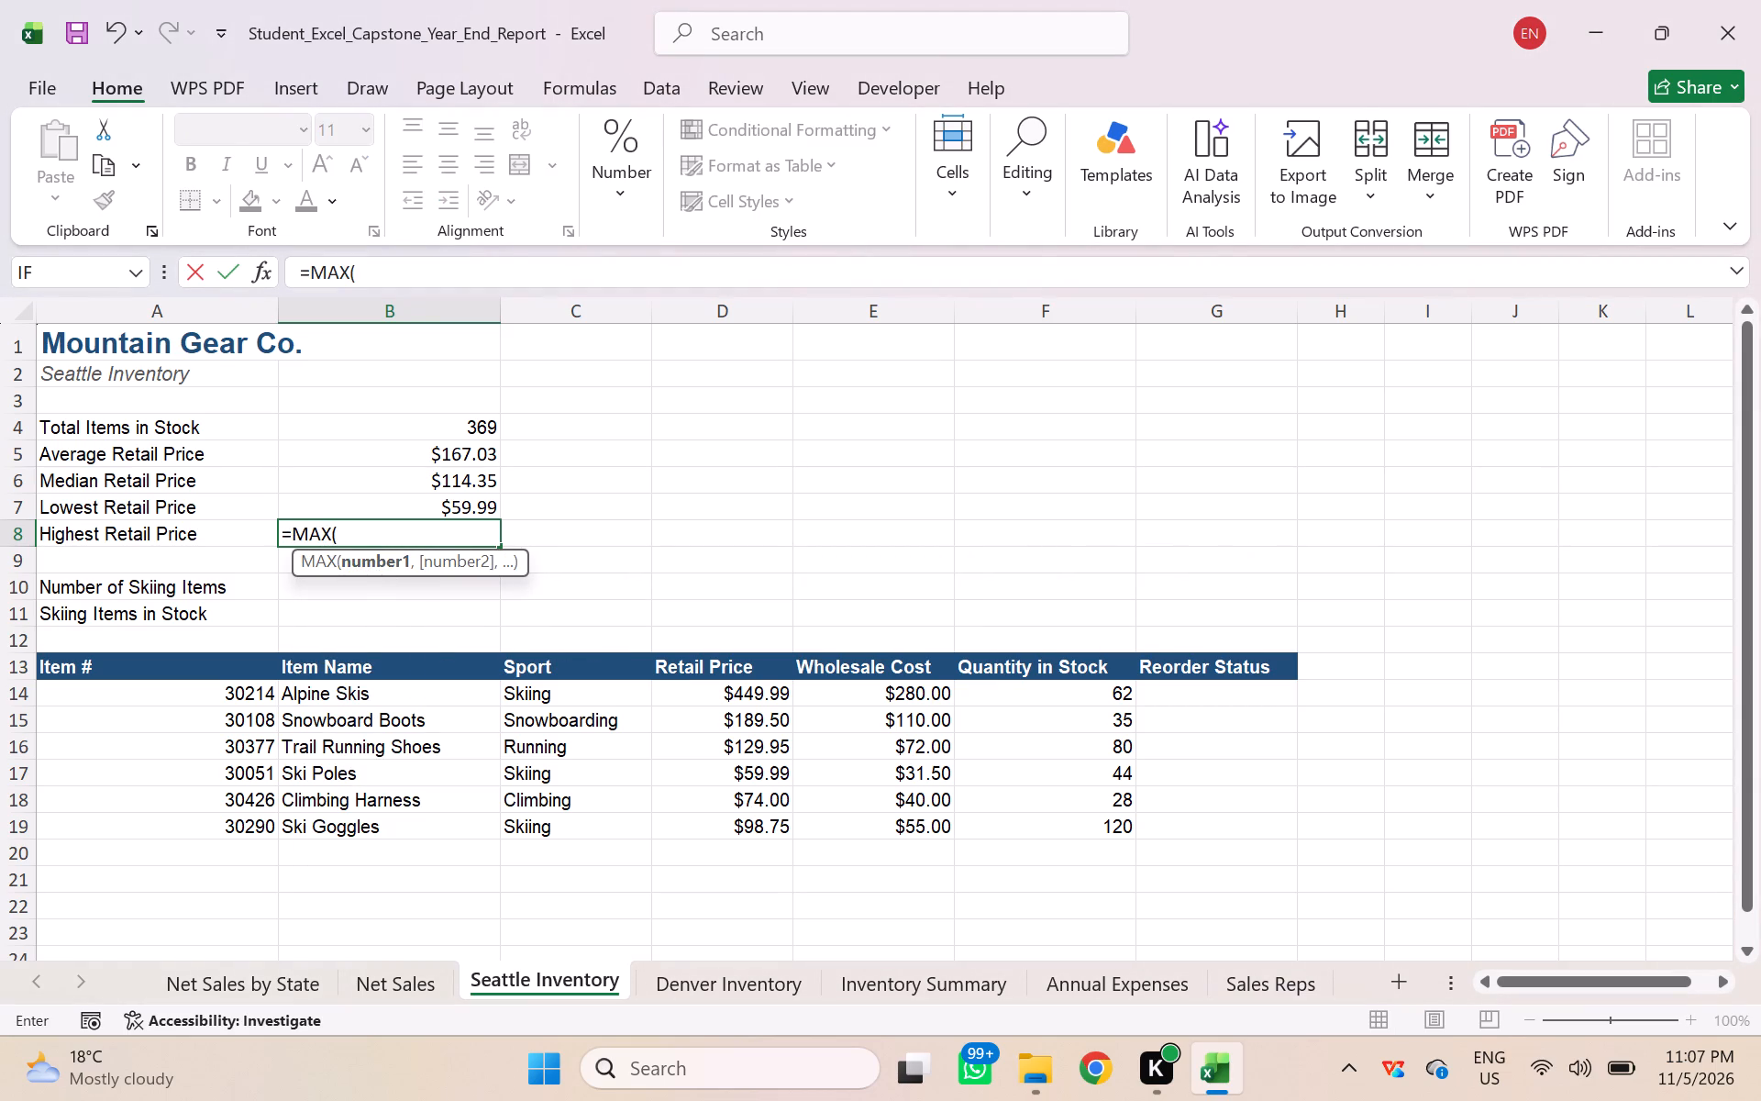
drag(696, 689, 695, 789)
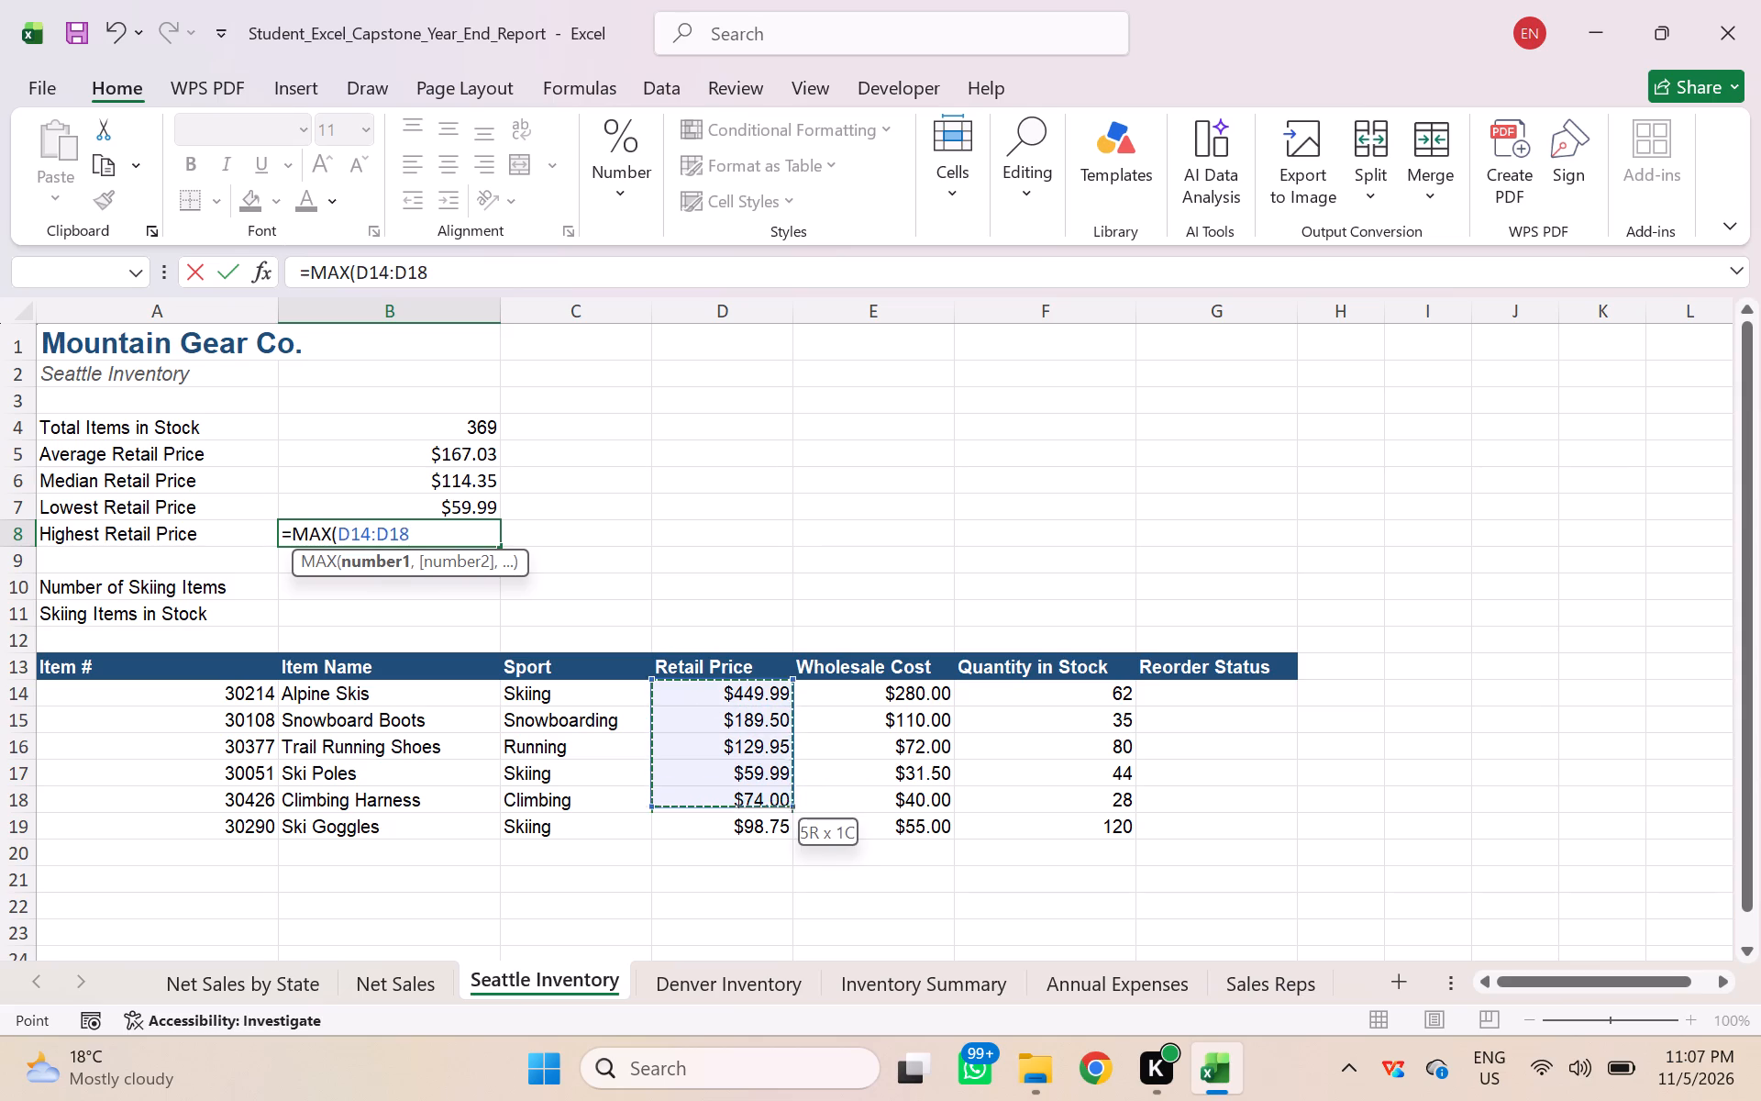
drag(695, 789, 700, 814)
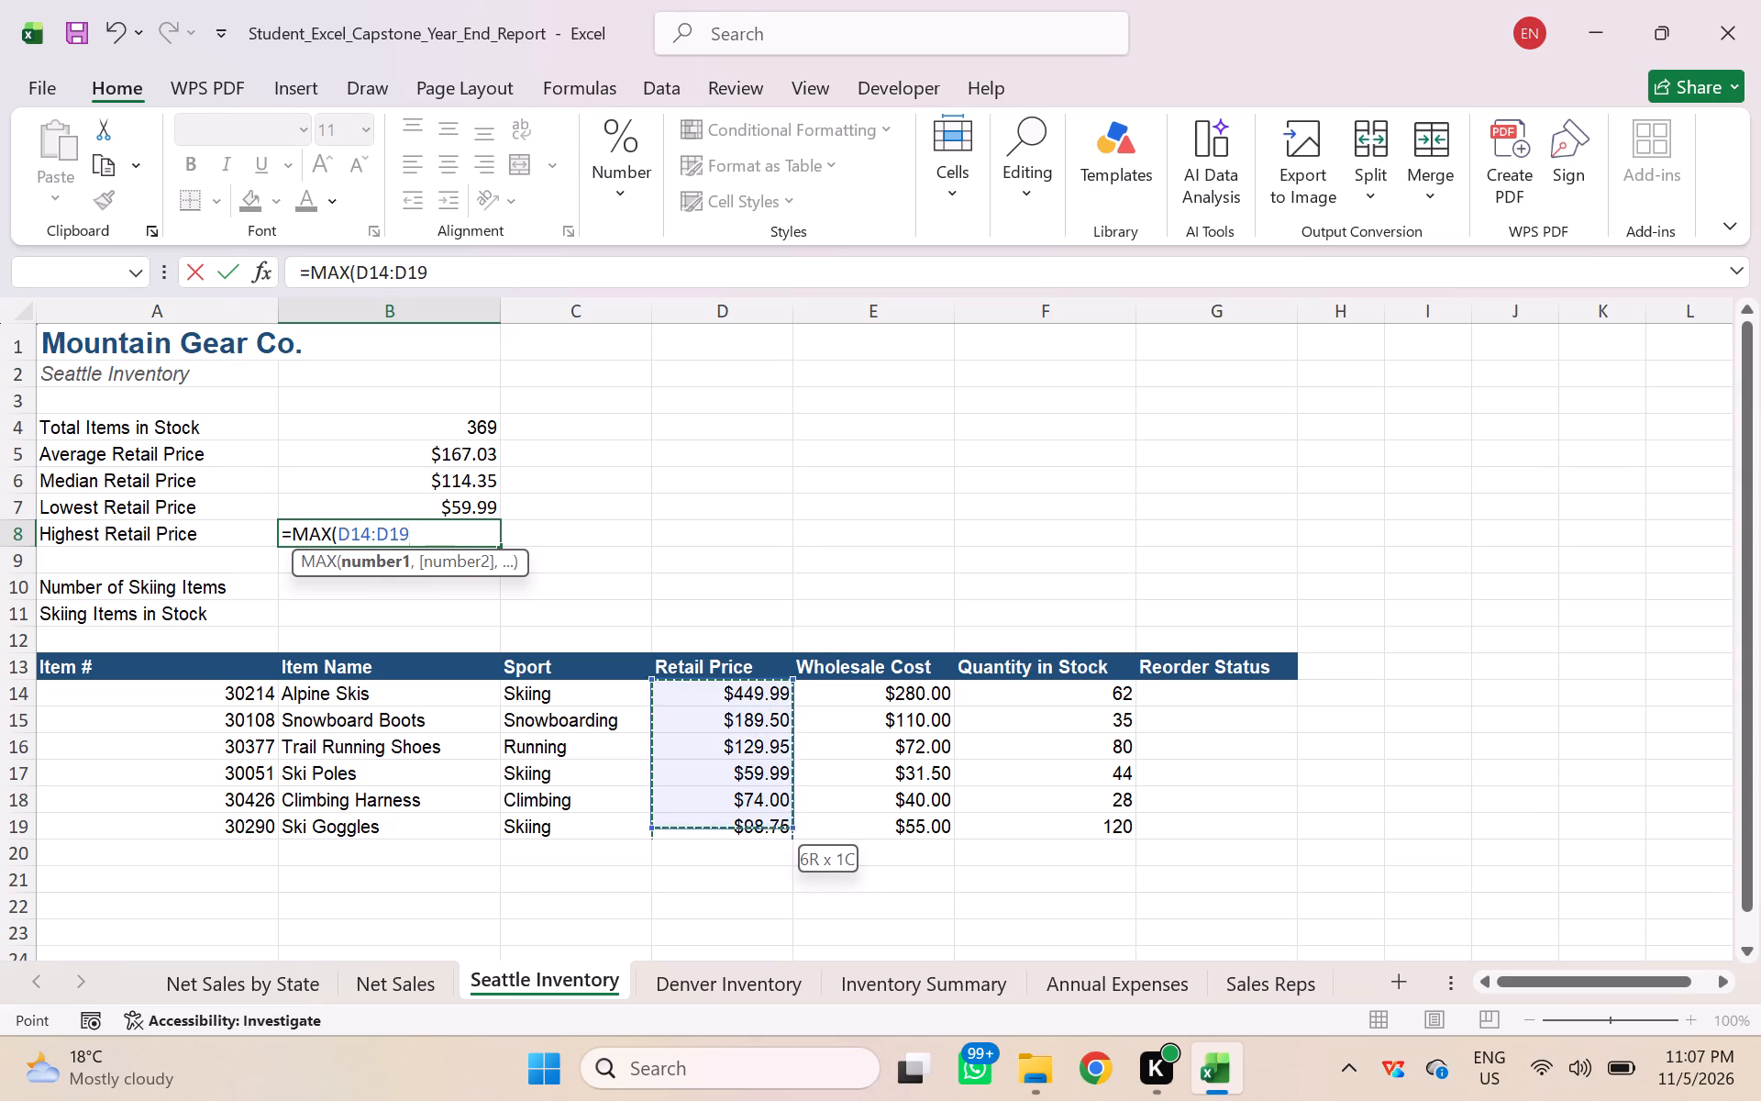
drag(700, 814, 698, 816)
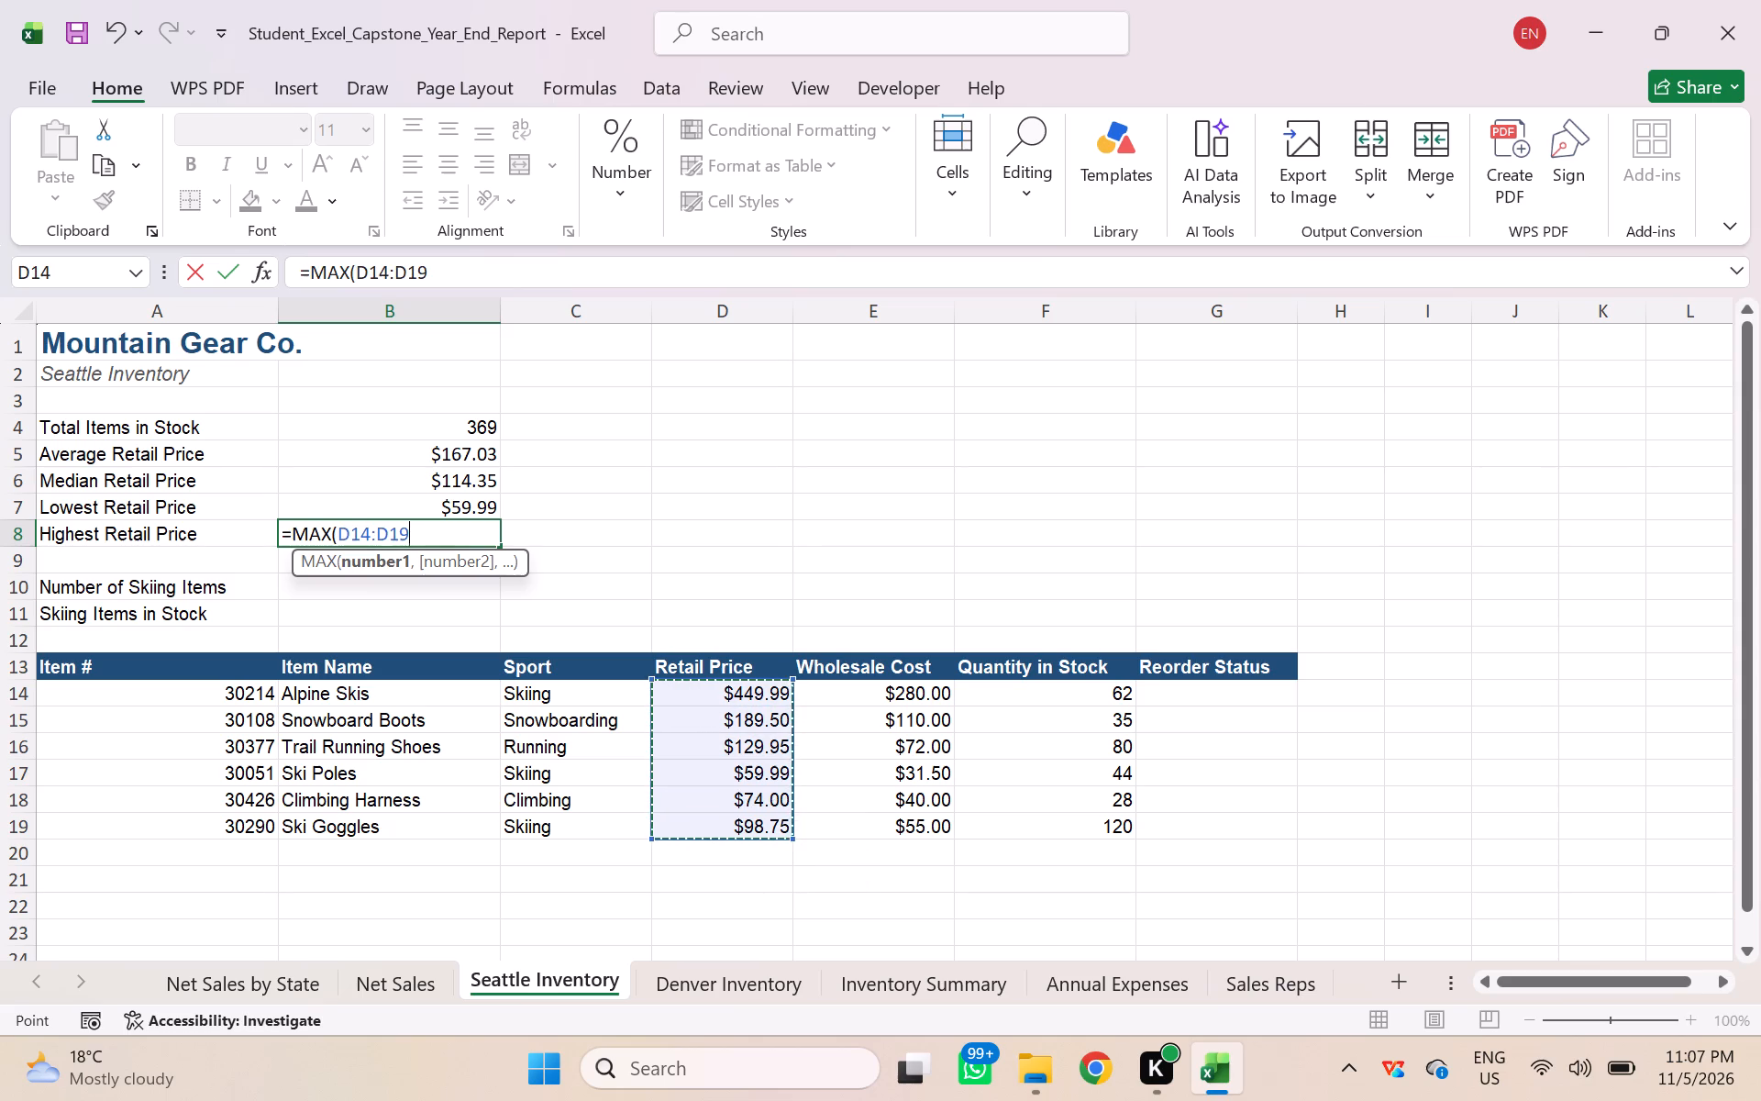
key(shift+parenright)
key(Return)
click(728, 526)
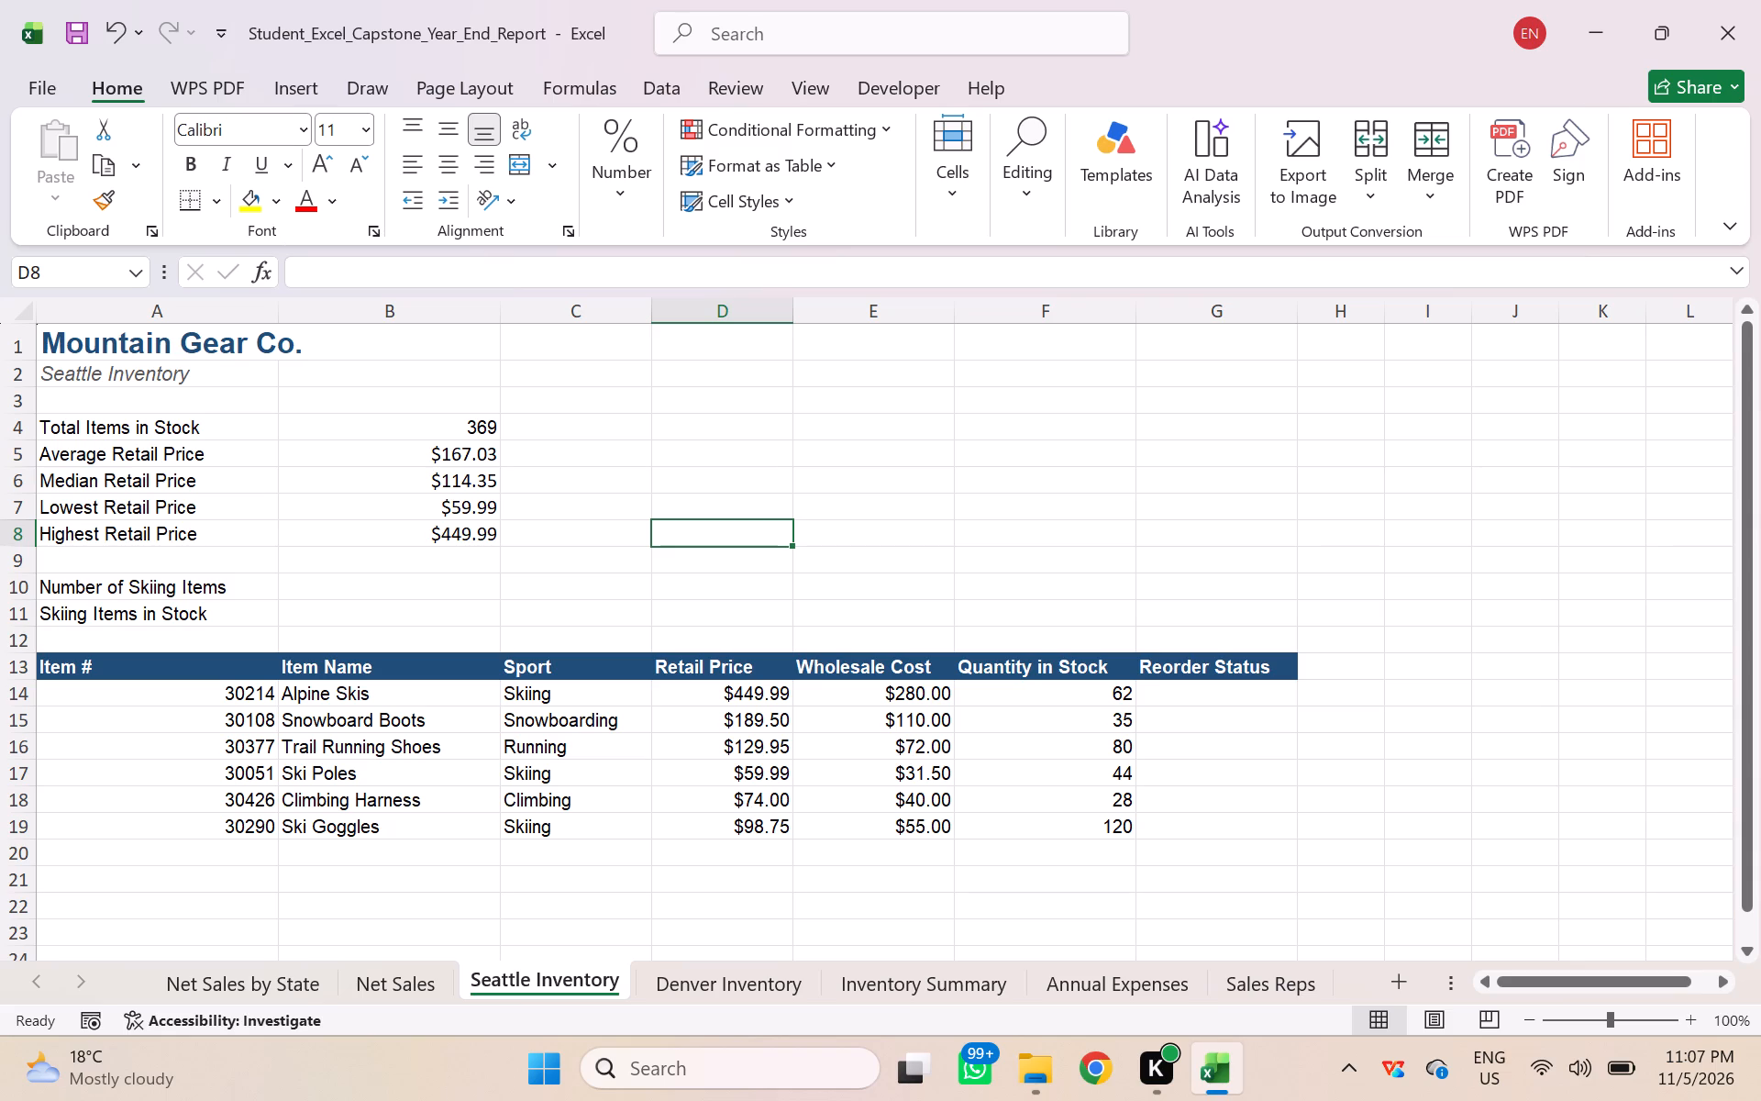
Format the four retail price statistics in B5:B8 as Accounting with 2 decimal places and the $ symbol.
drag(452, 454, 450, 523)
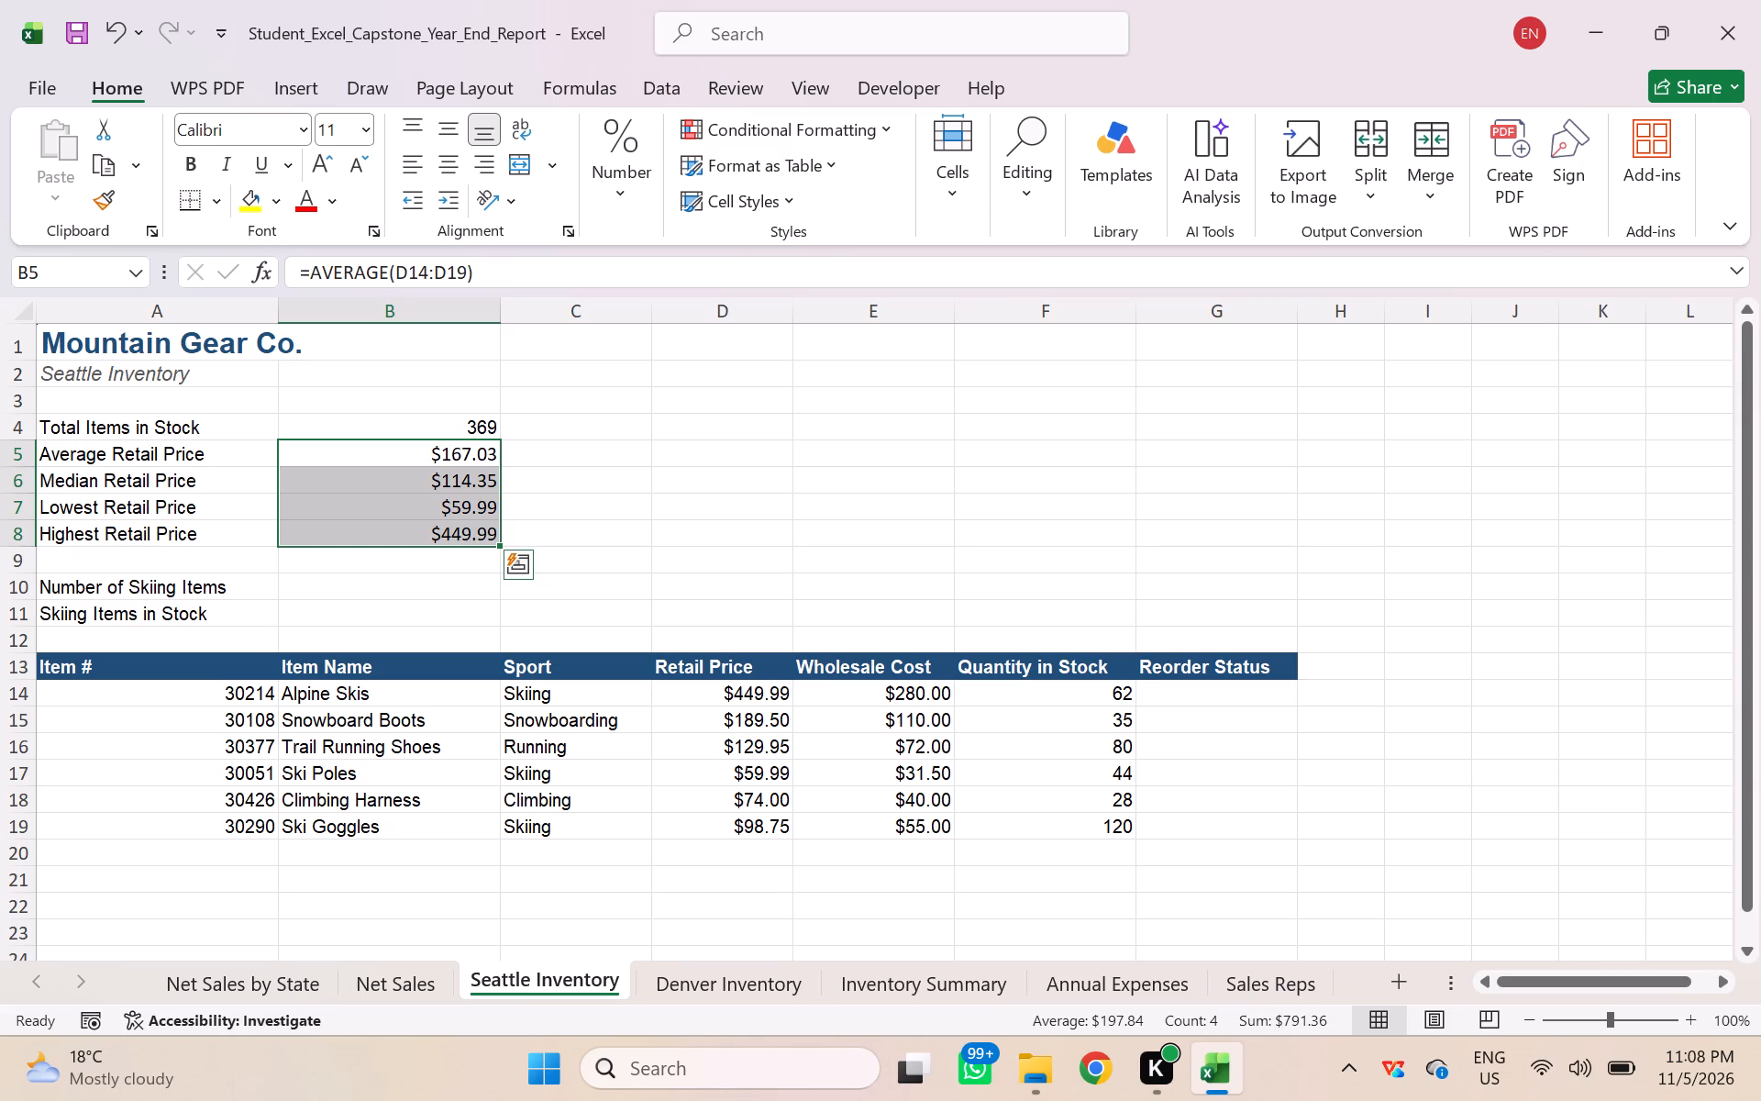
click(627, 186)
click(784, 361)
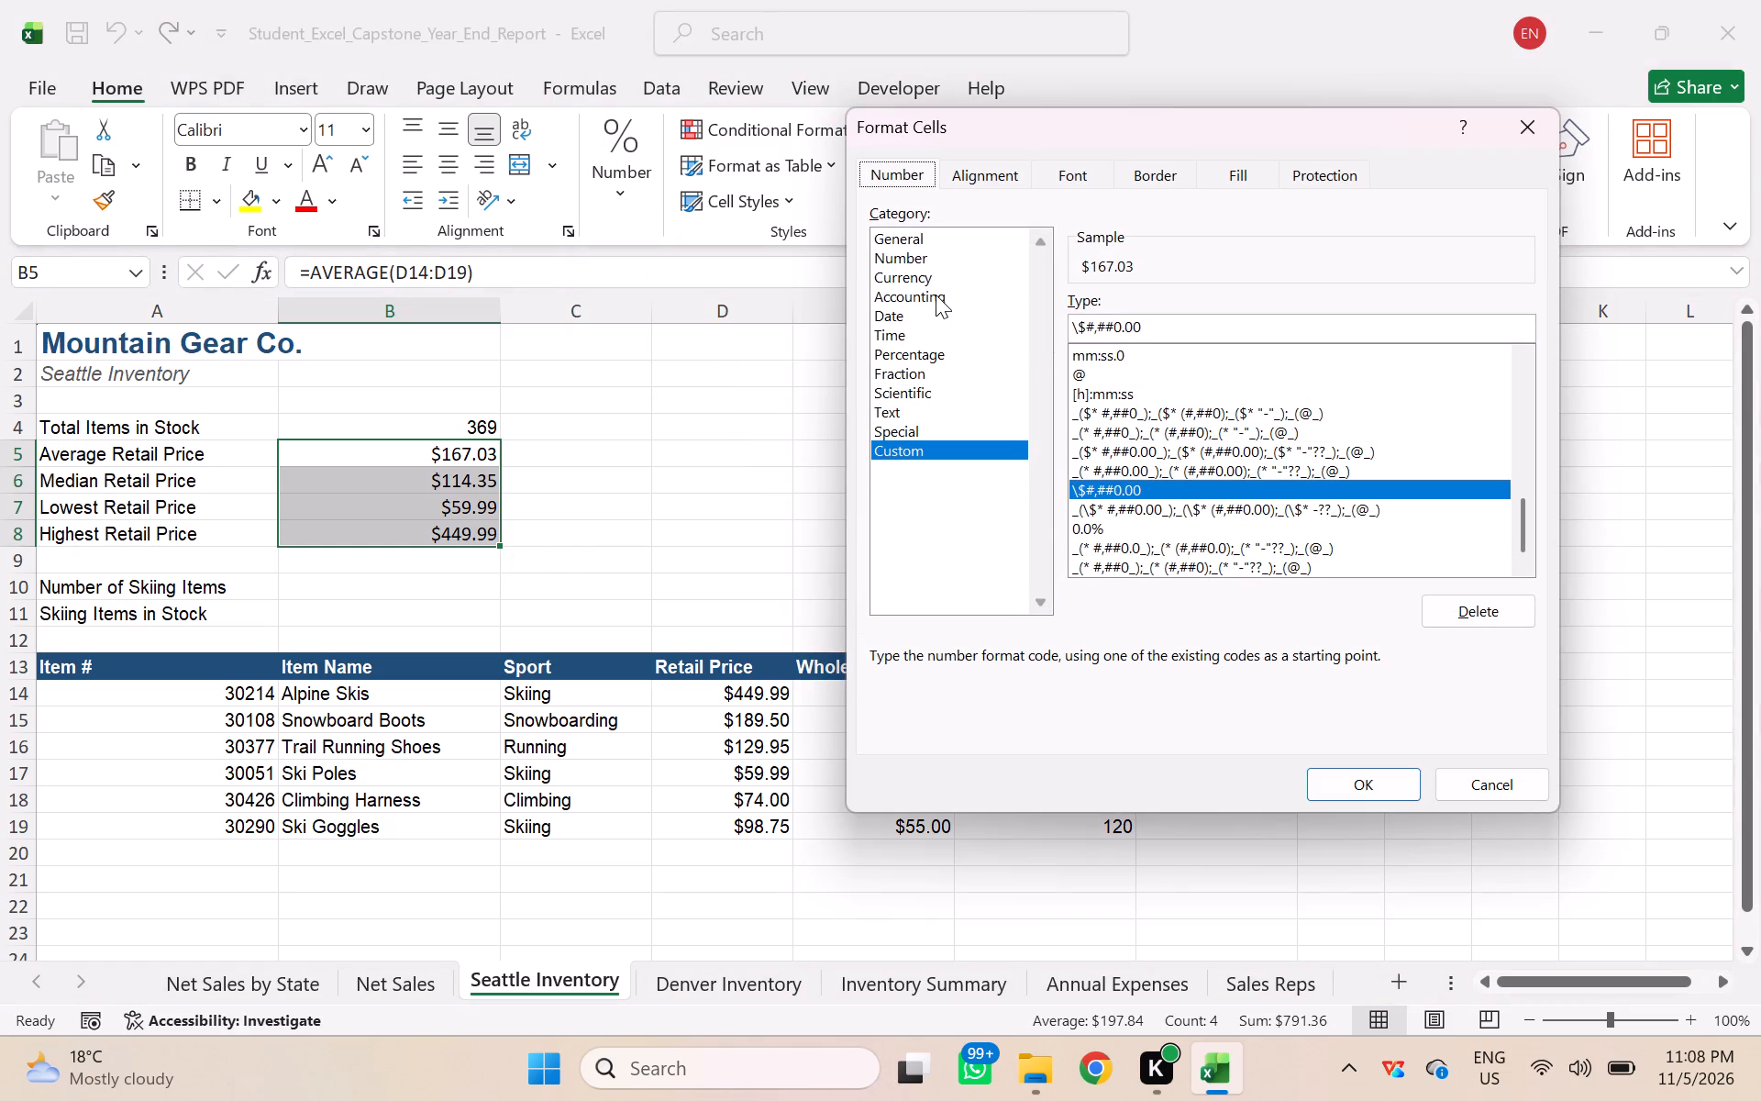
click(903, 294)
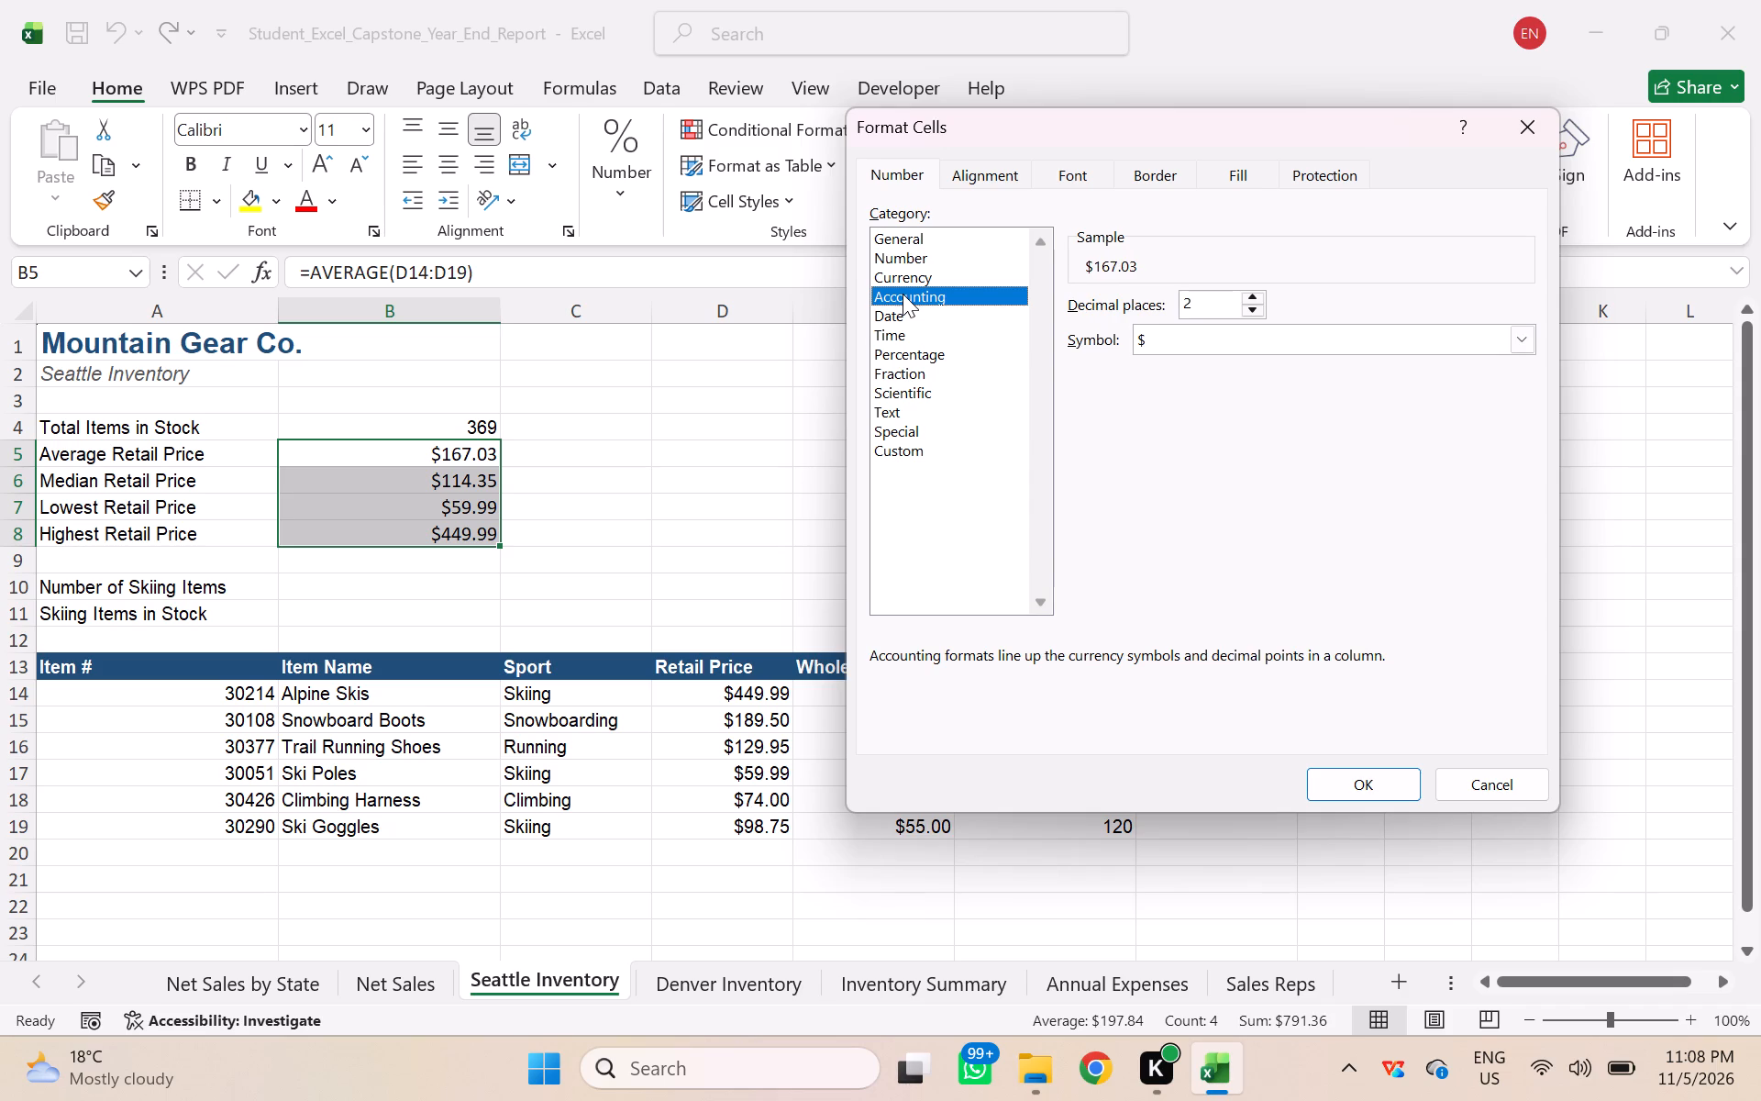
click(1358, 785)
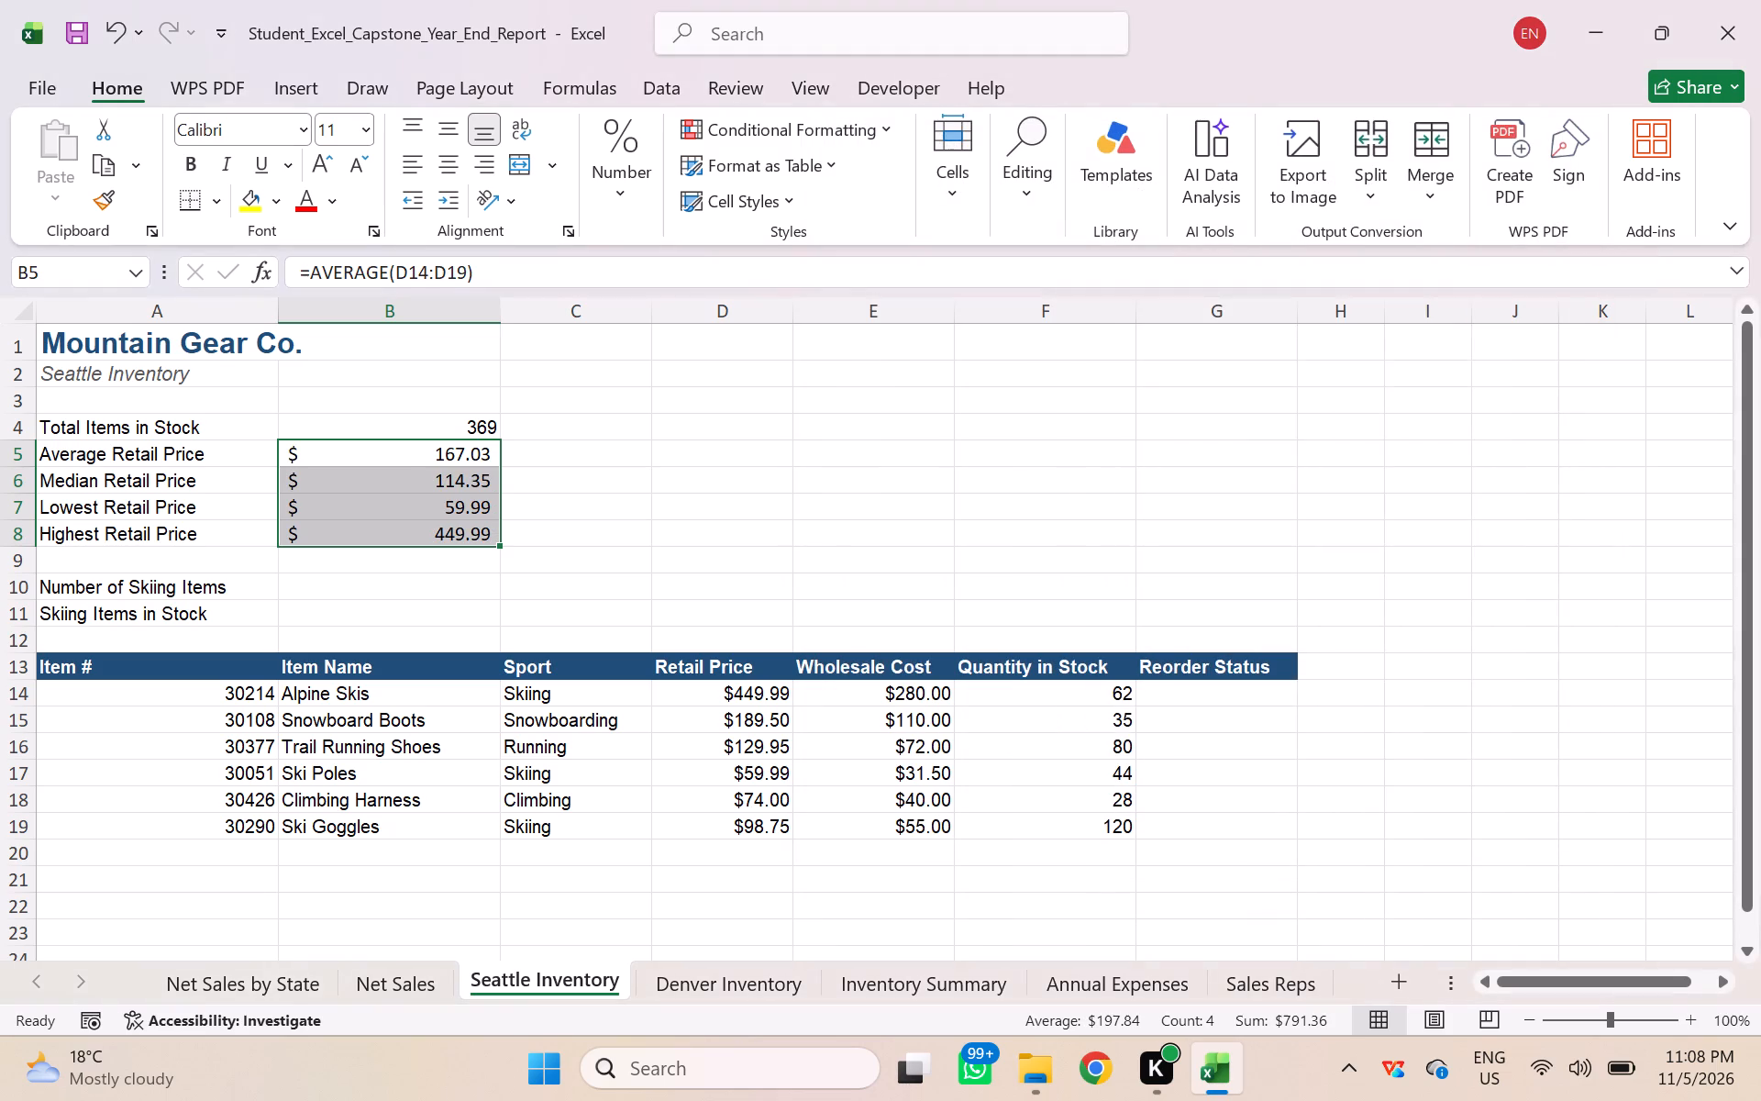
click(914, 472)
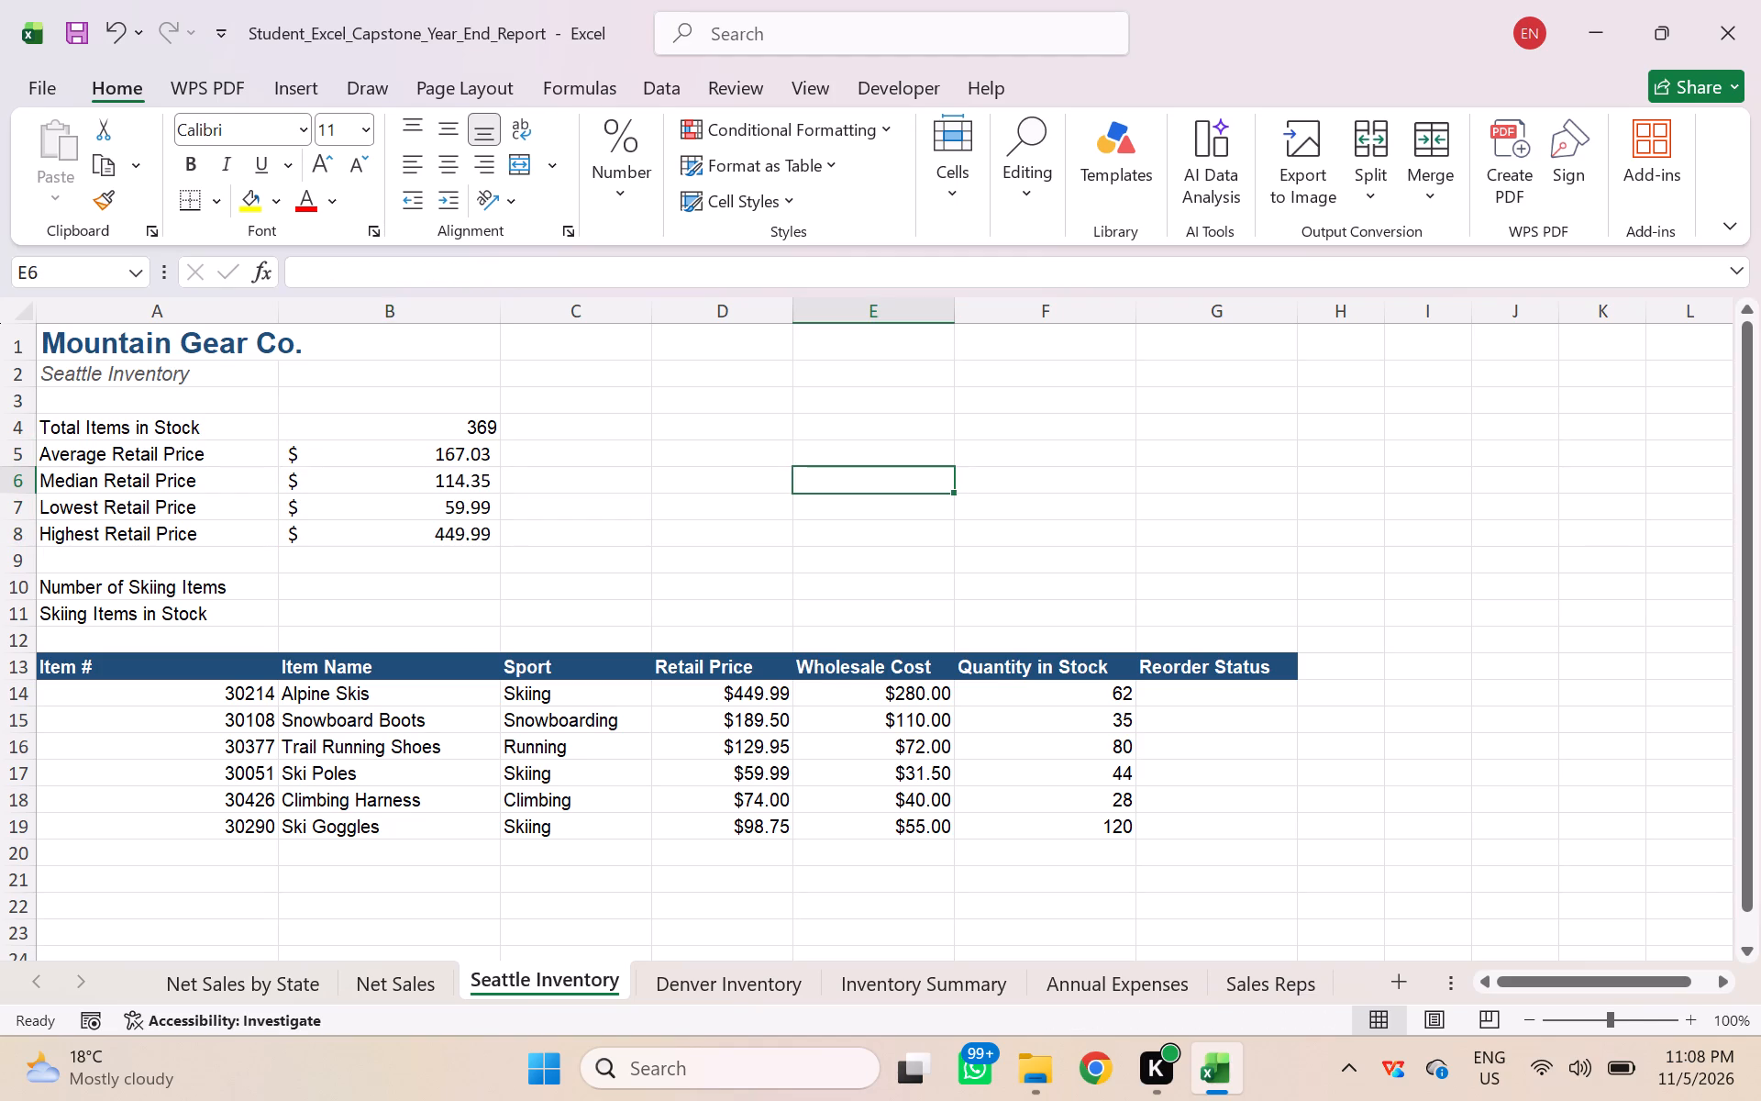
Count the skiing items in cell B10 with the formula =COUNTIF(C14:C19,"Skiing").
click(343, 588)
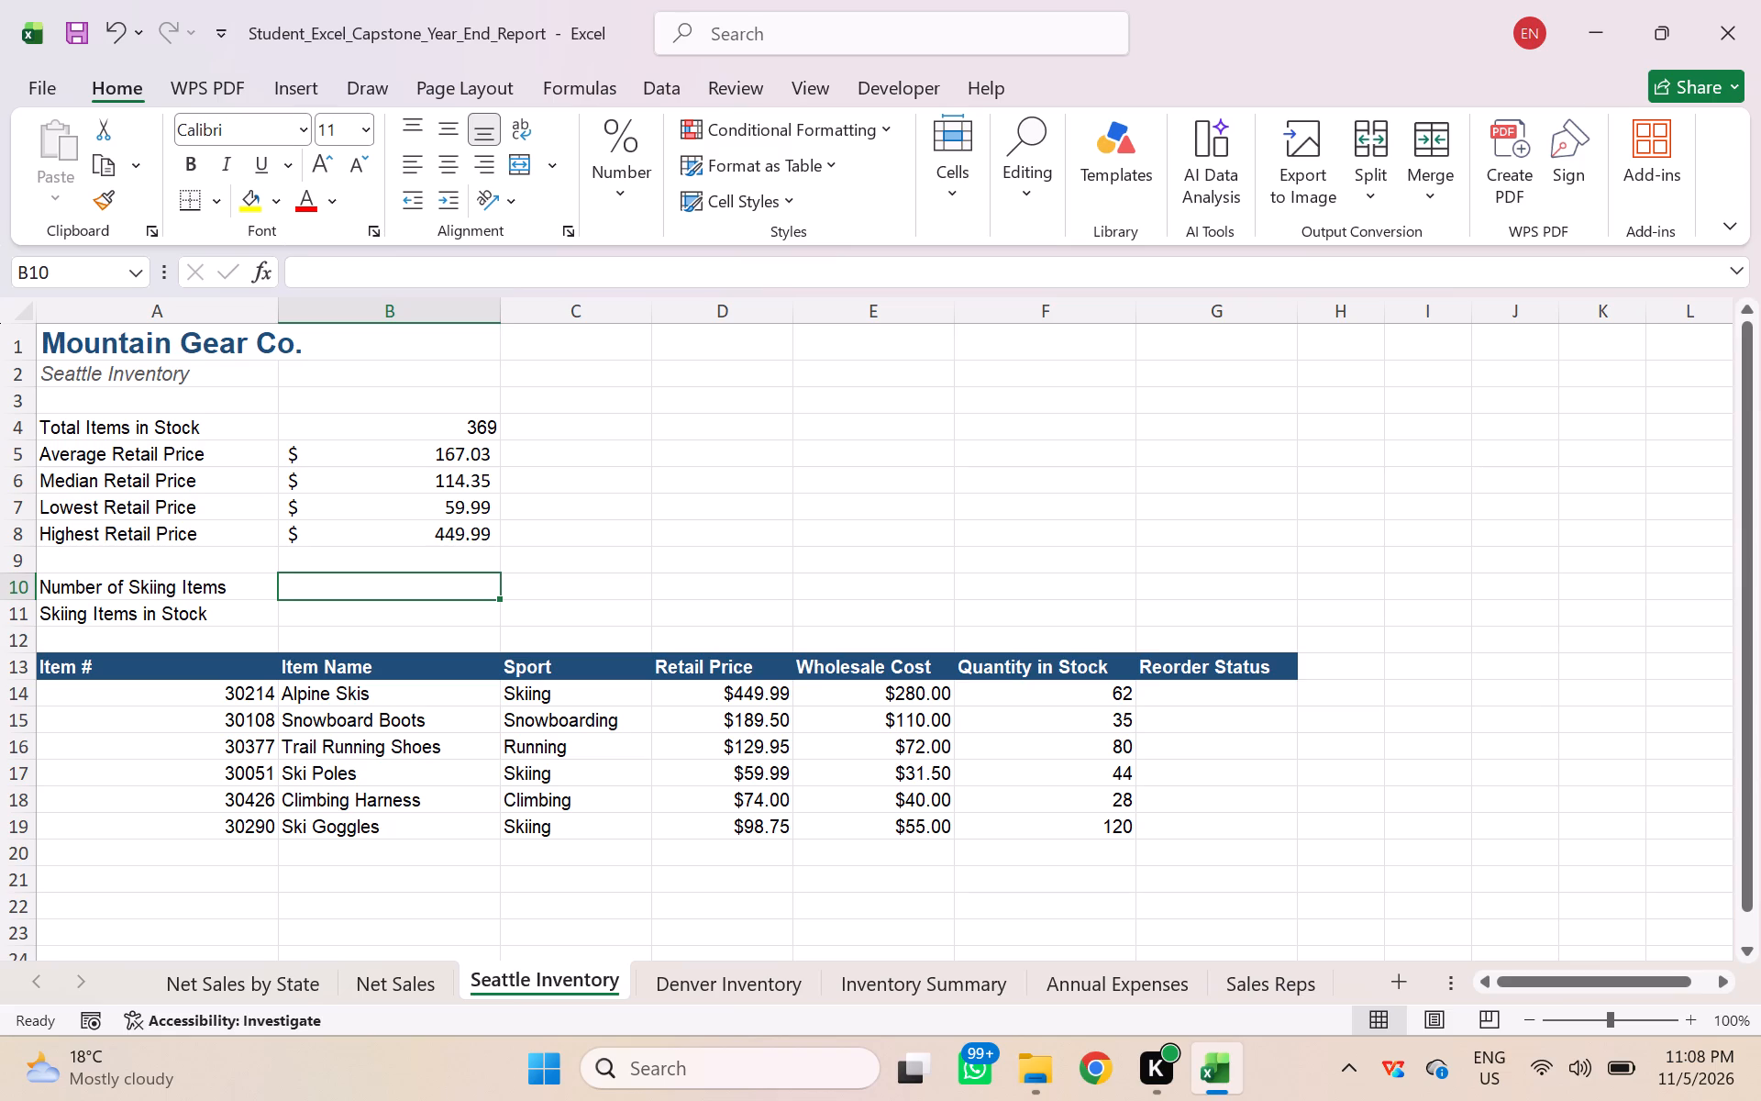
key(equal)
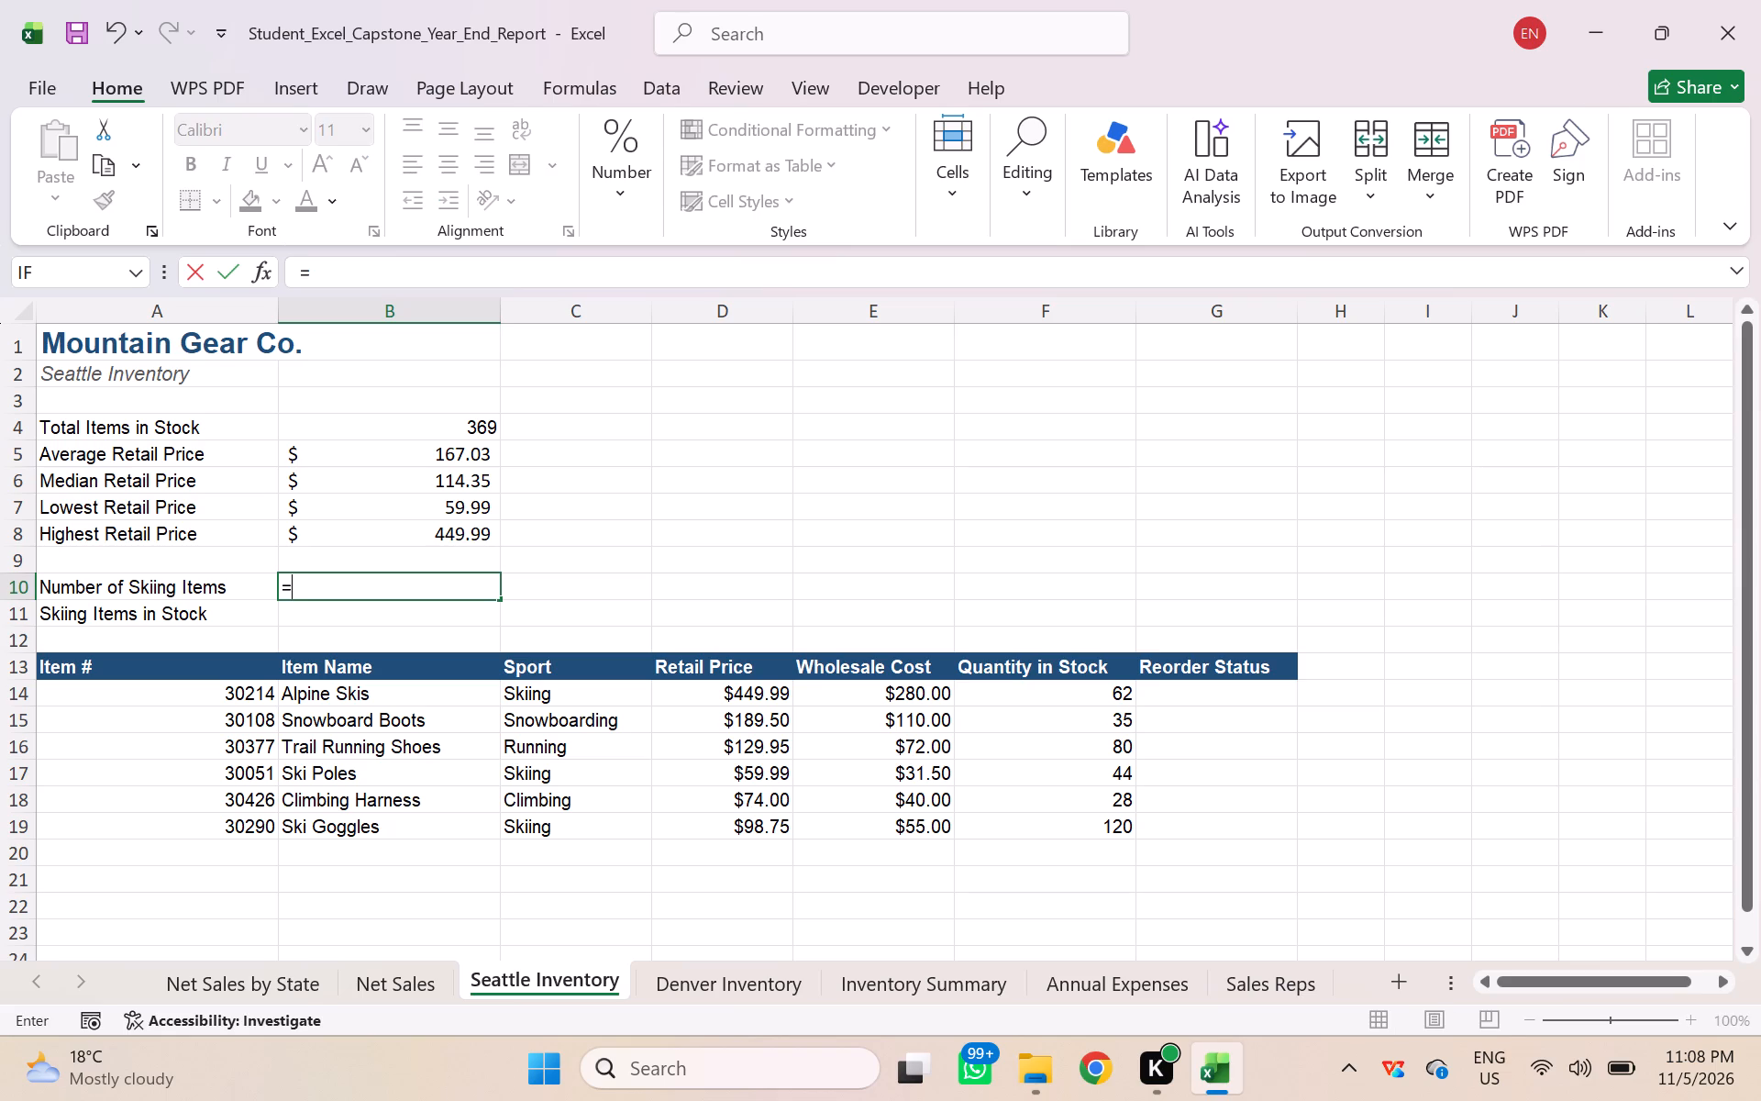
key(c)
text(oun)
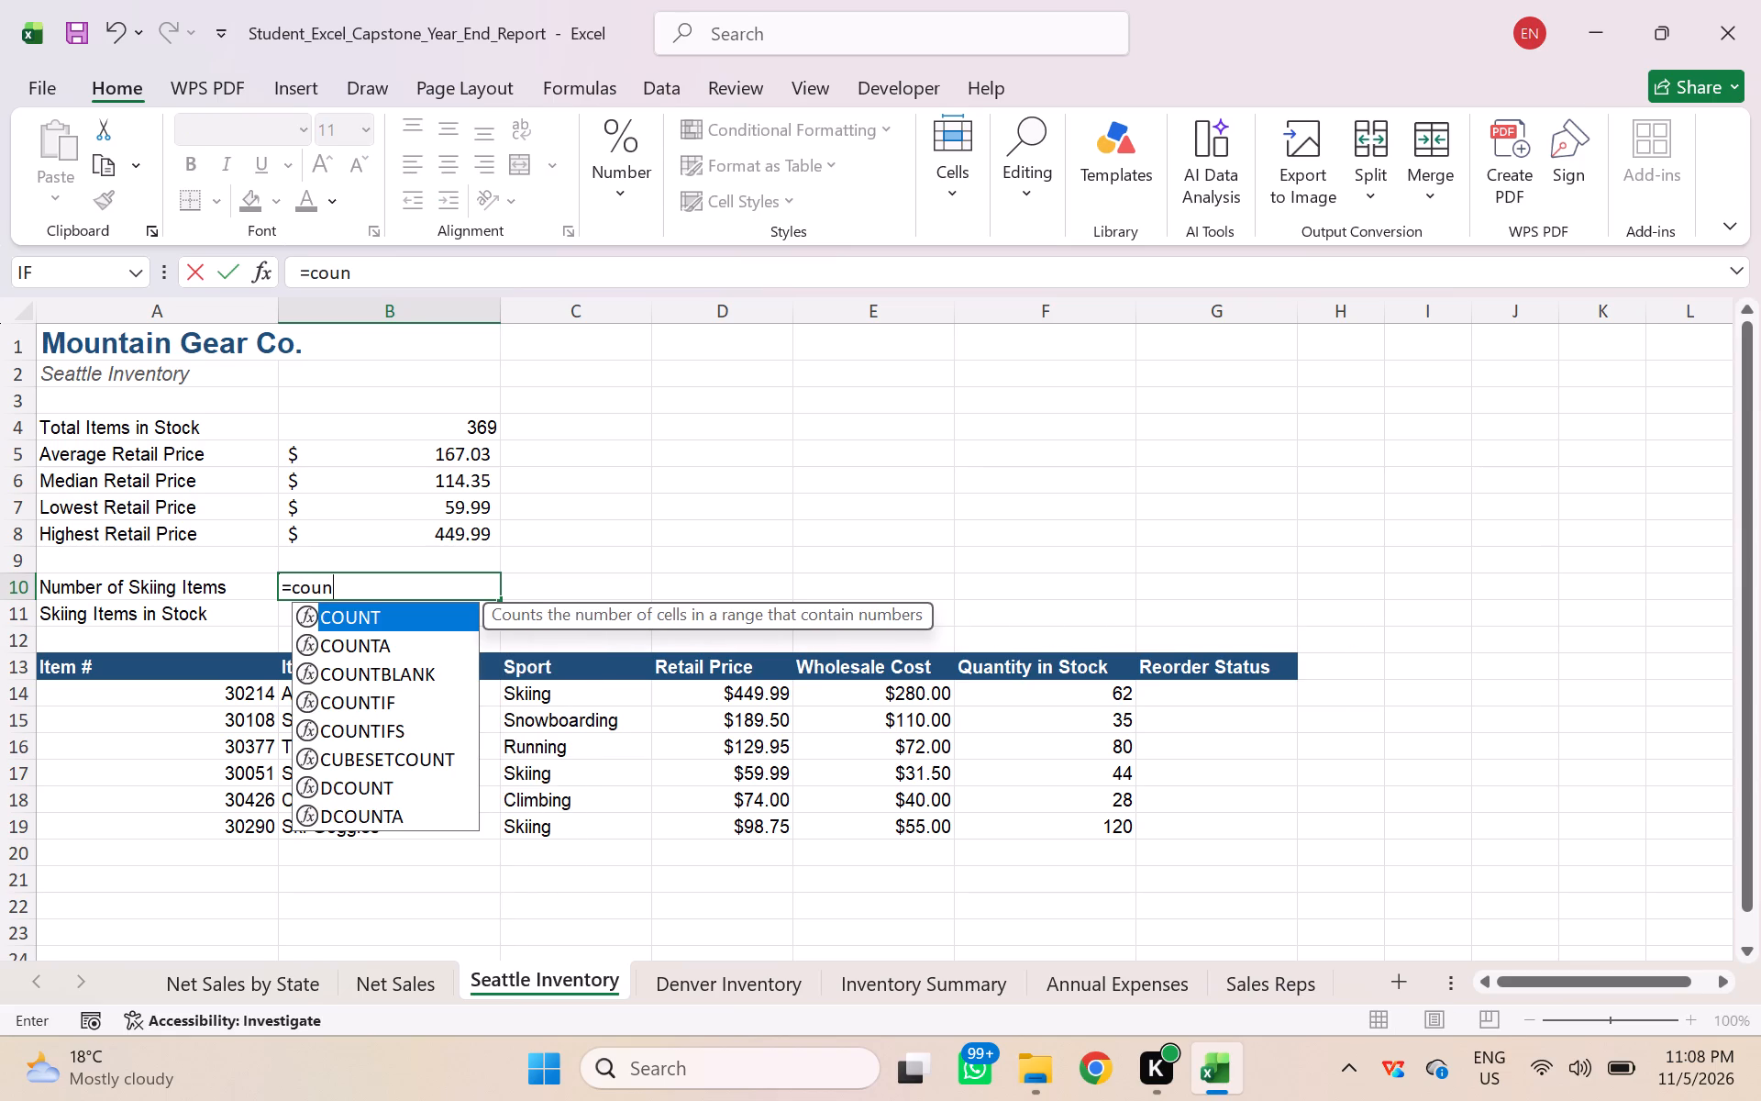
click(359, 706)
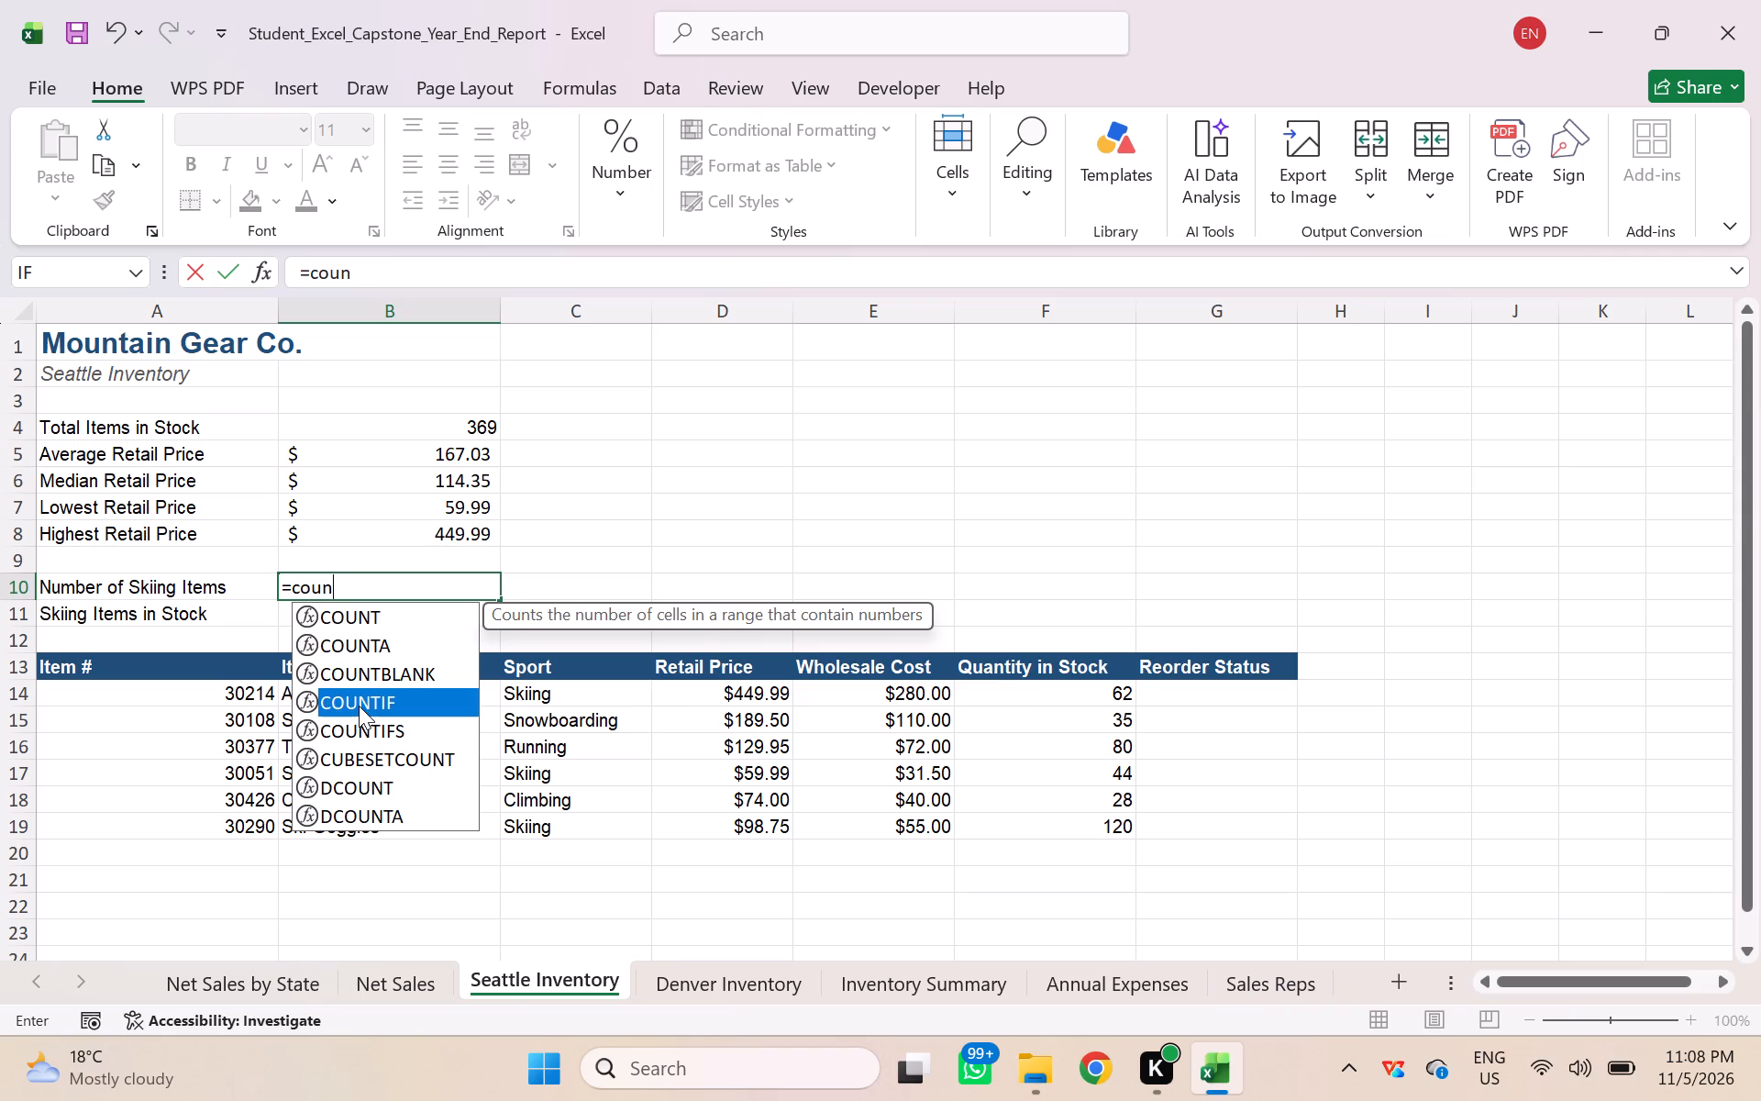
double_click(359, 707)
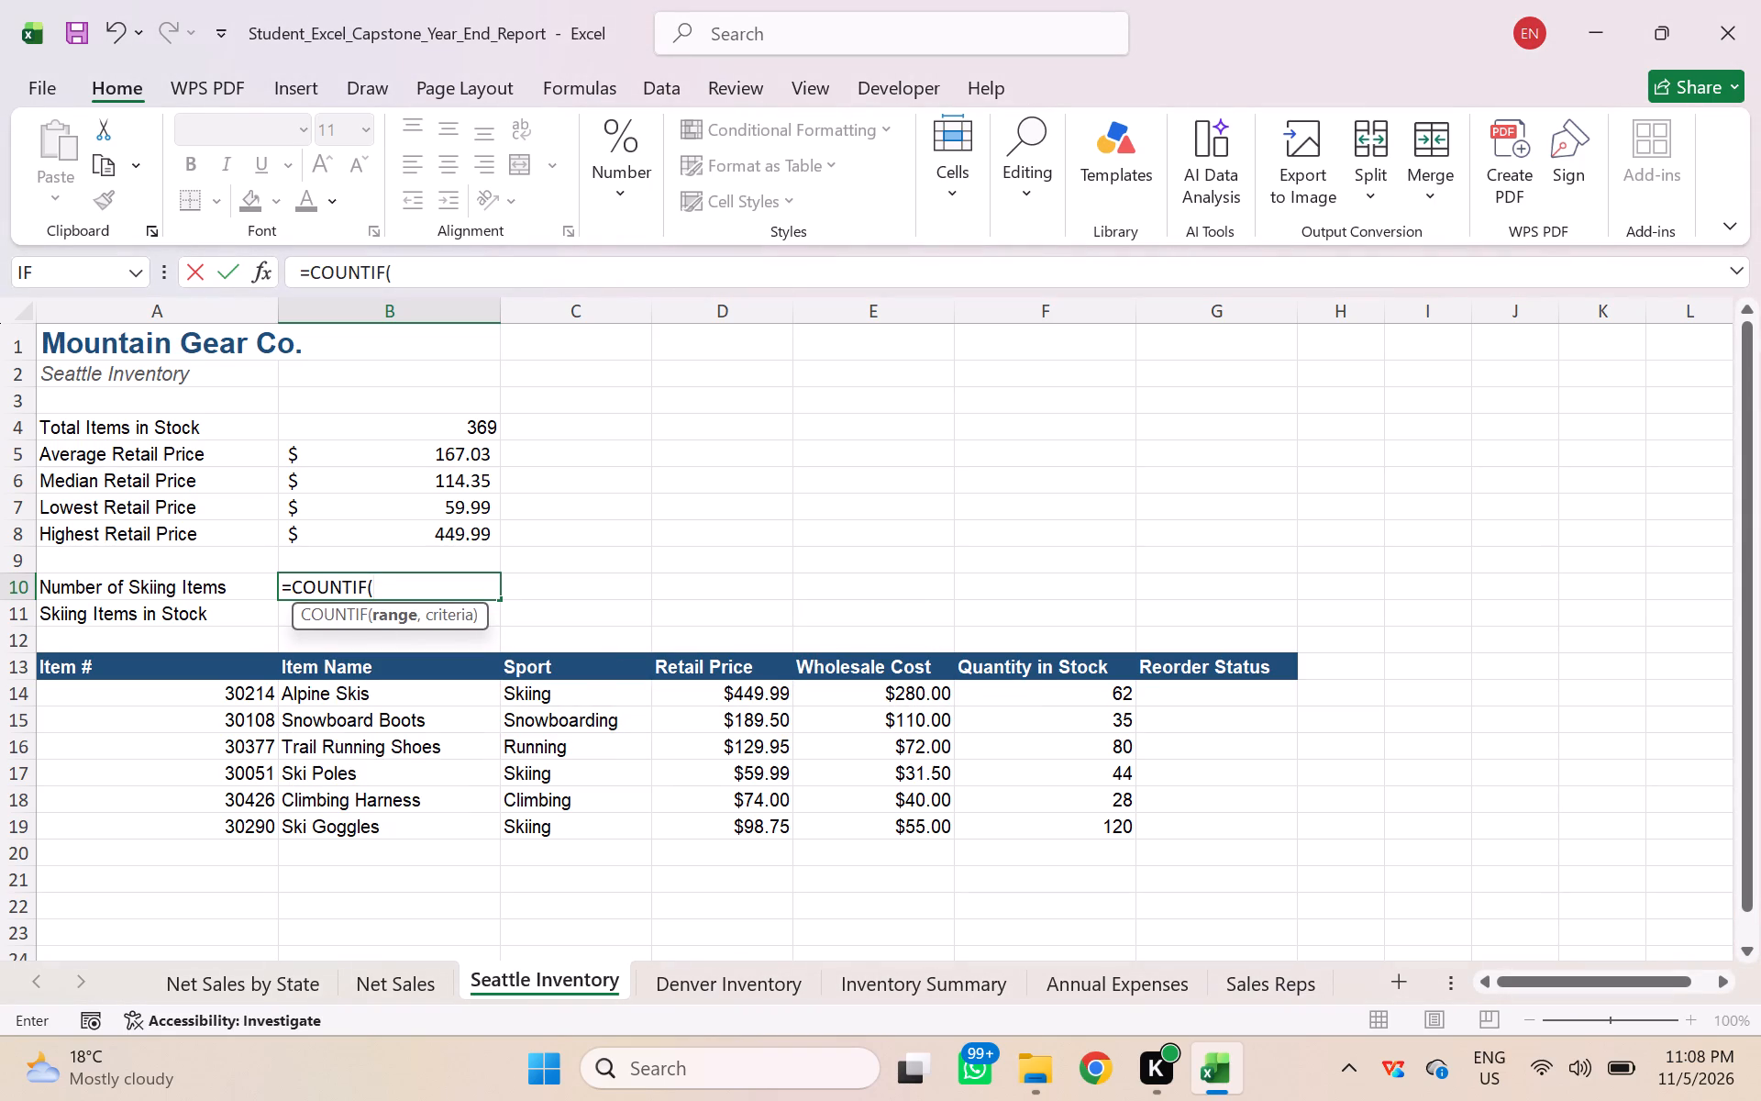
drag(553, 692, 551, 816)
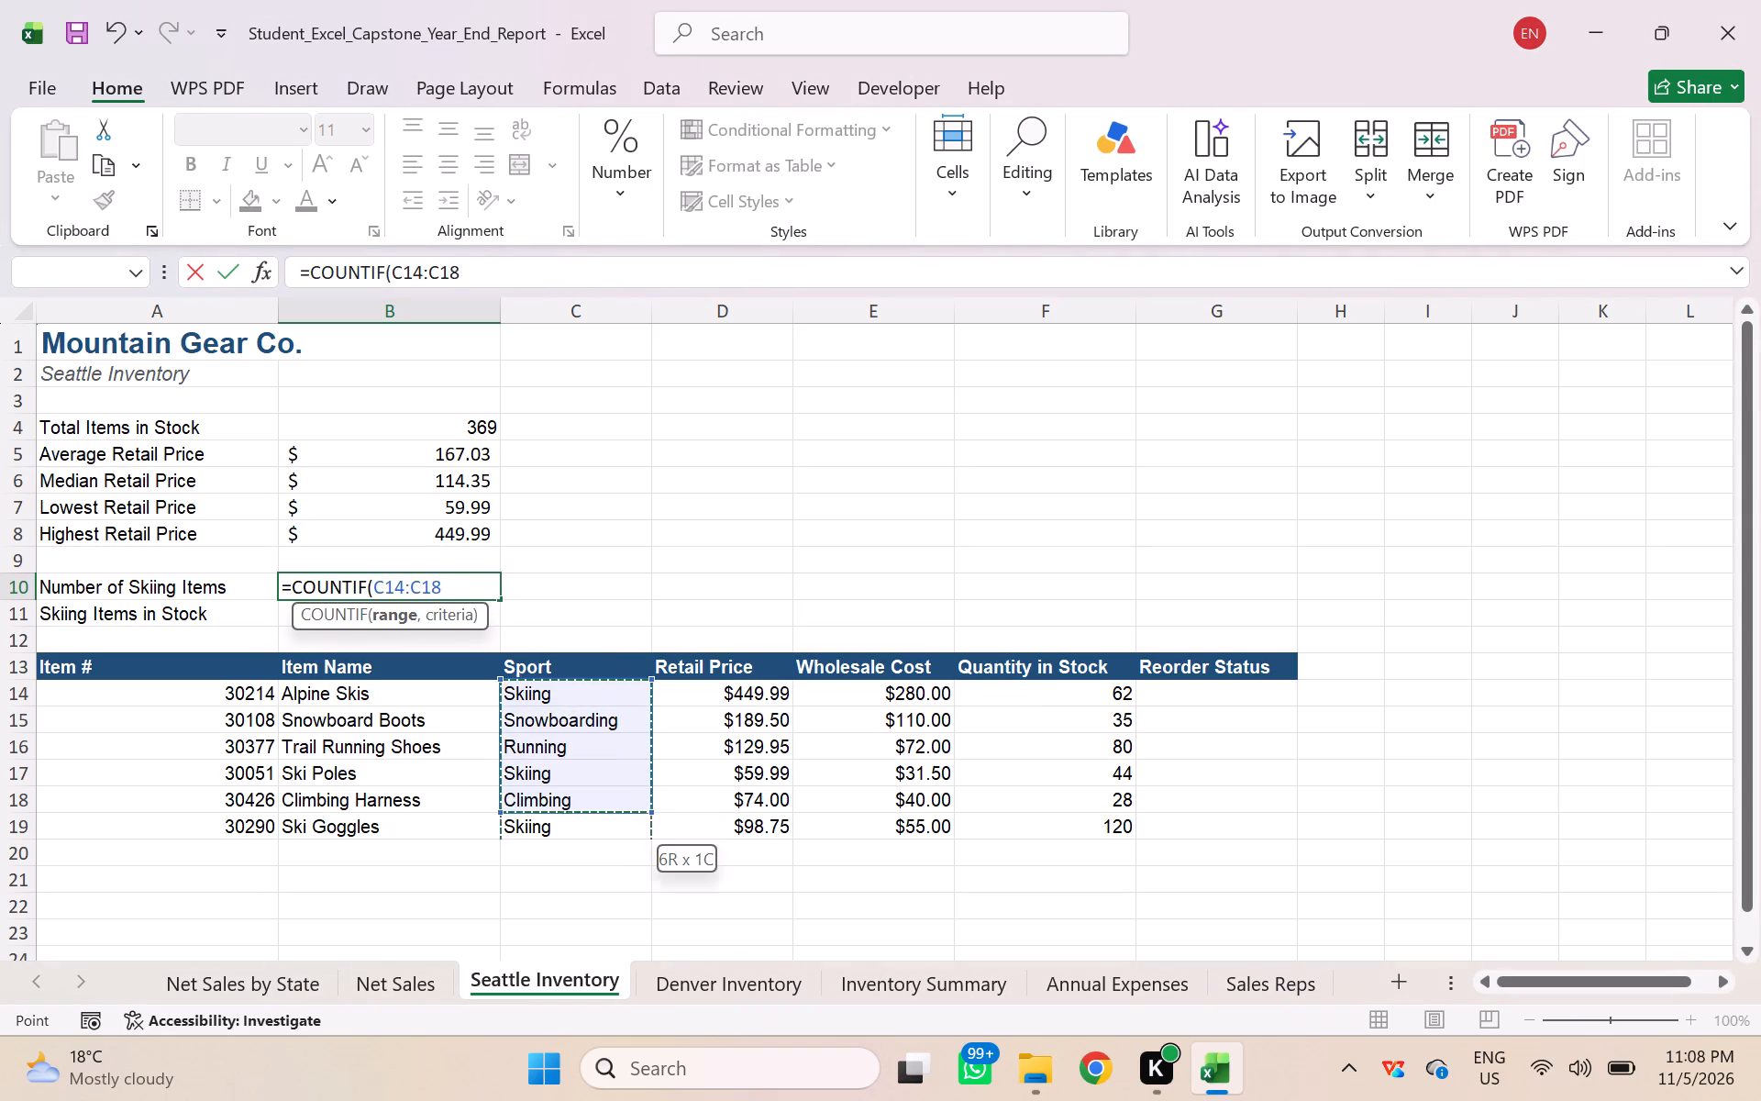
drag(551, 816, 551, 819)
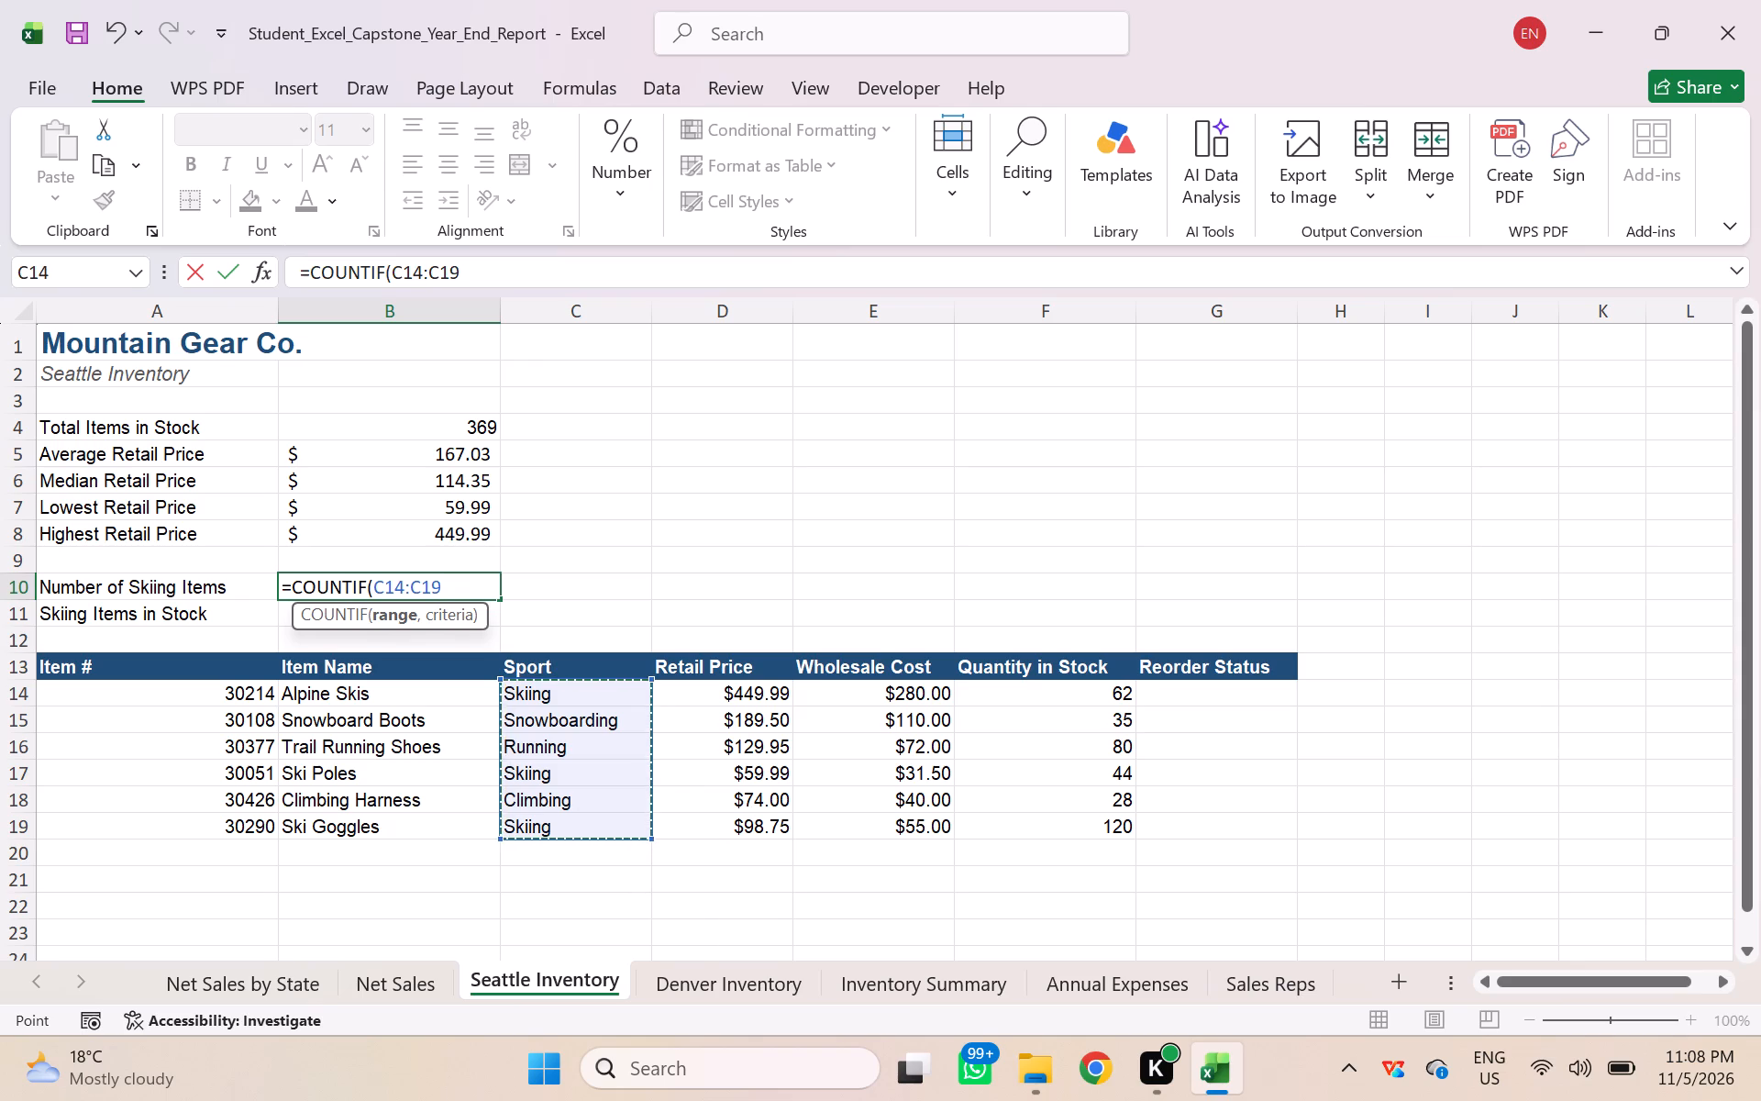
key(comma)
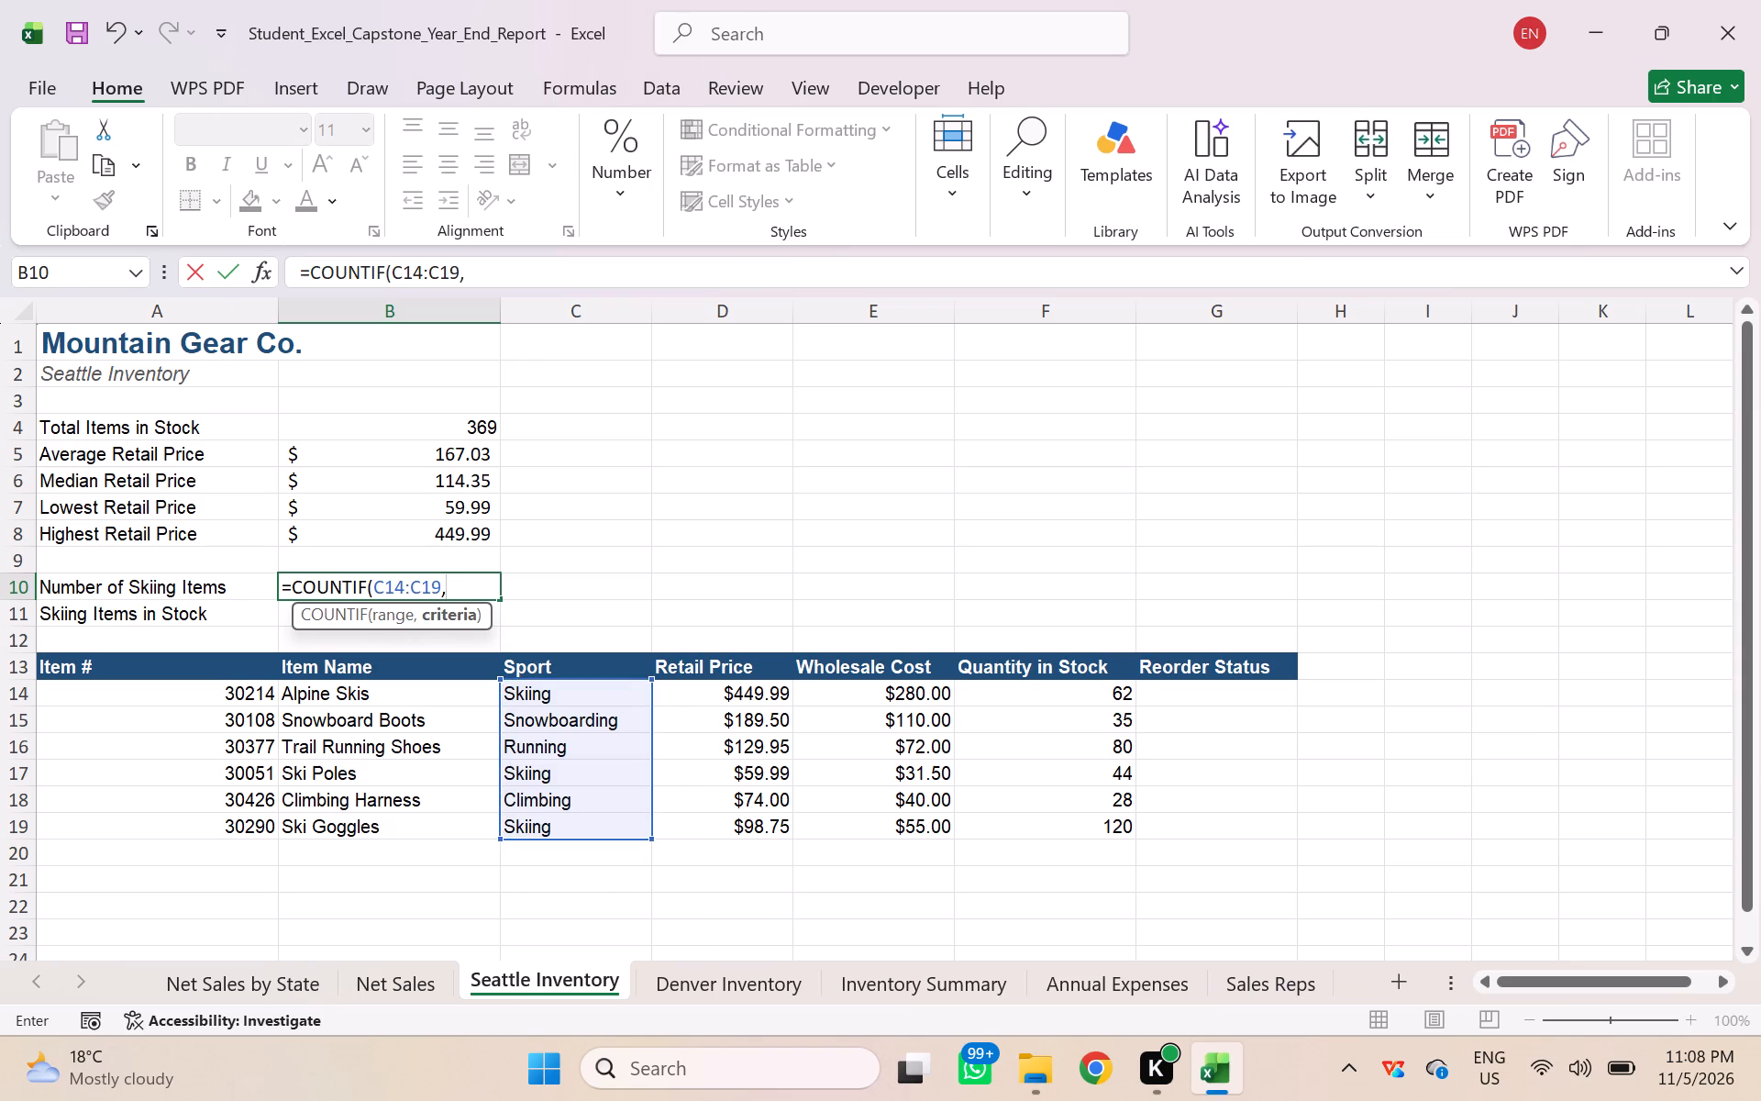
key(shift+quotedbl)
text(Skiing)
key(shift+quotedbl)
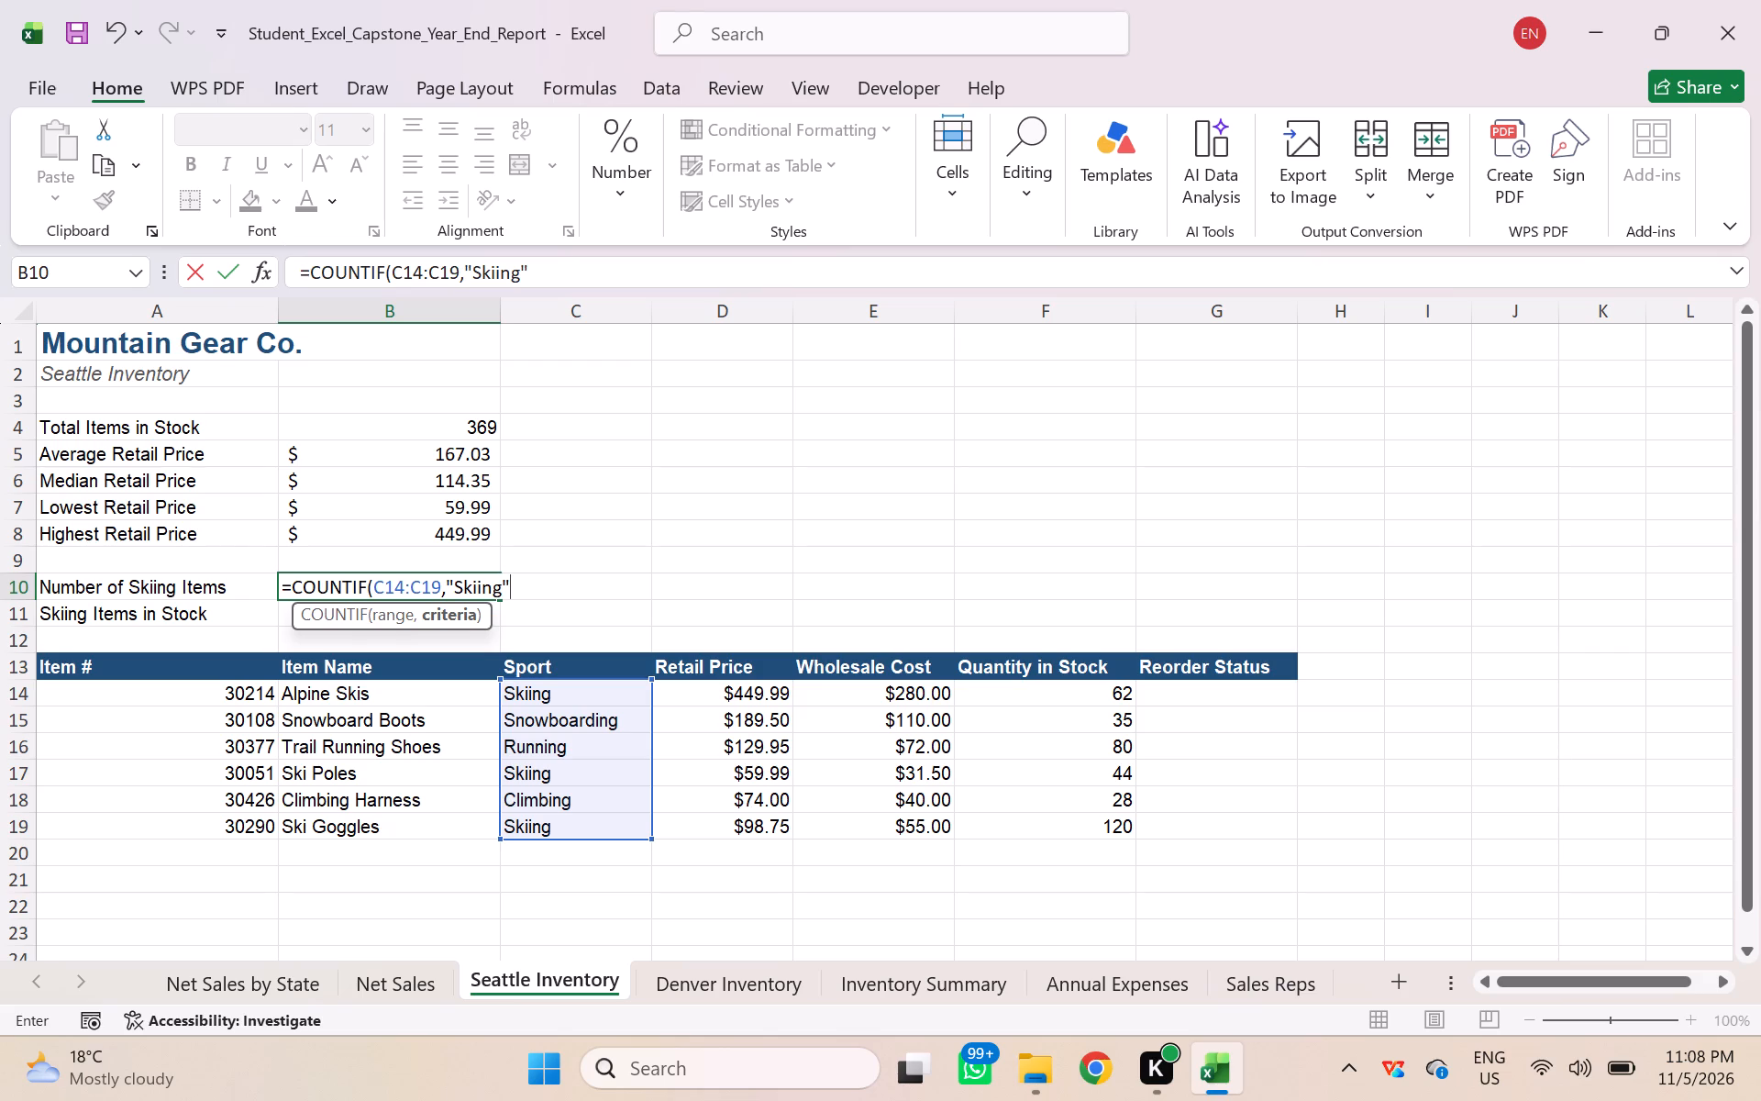
key(shift+parenright)
key(Return)
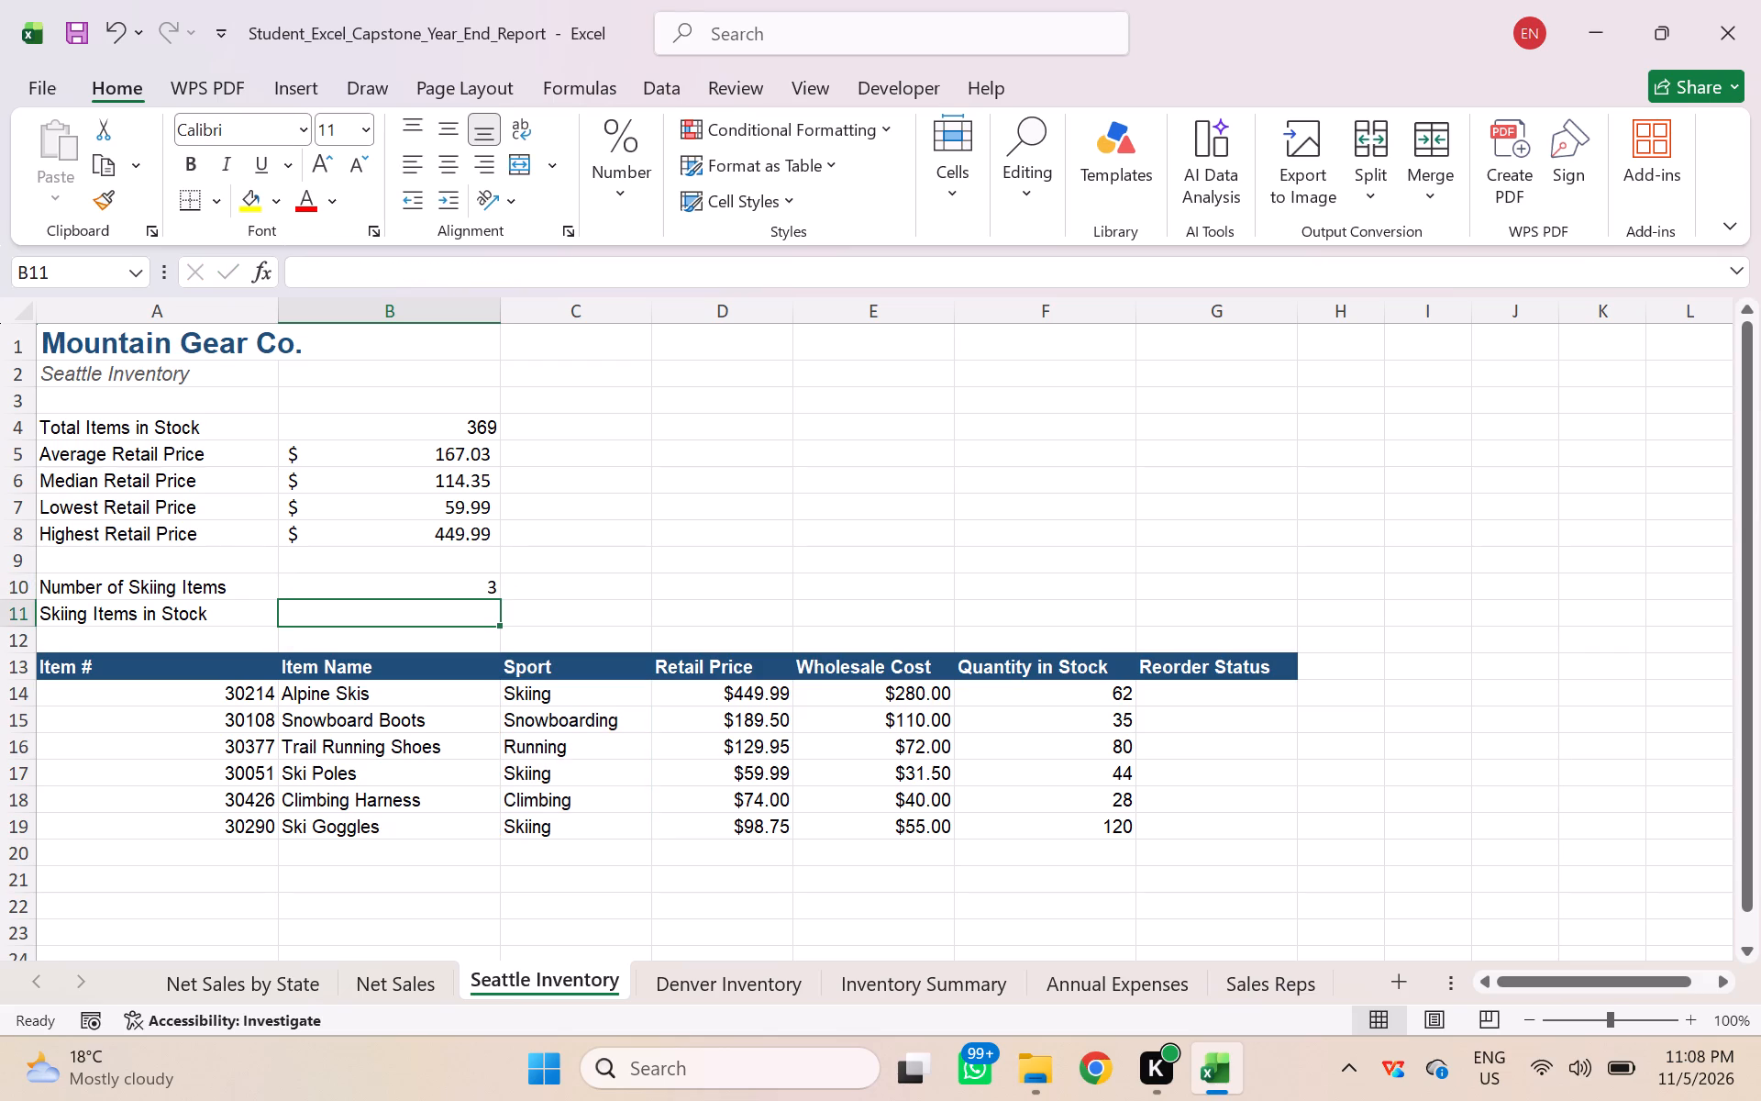
Save the workbook.
click(74, 36)
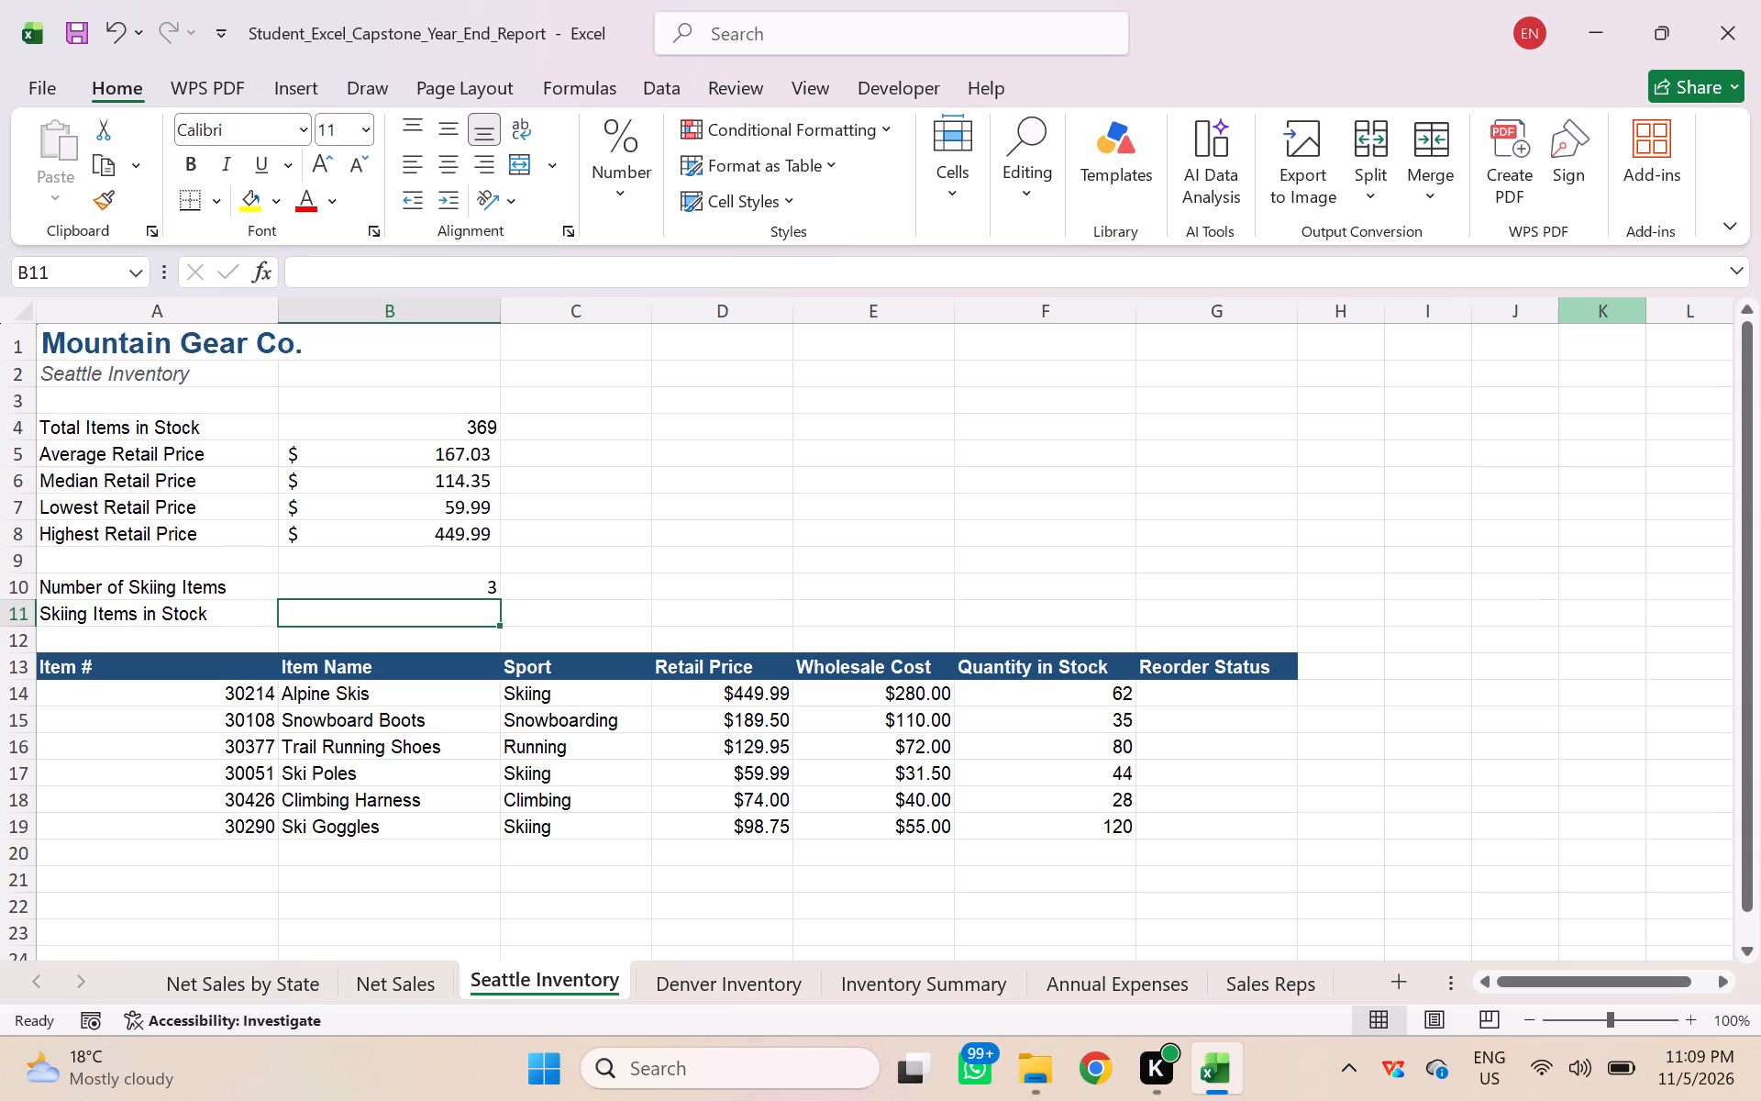
Enter the reorder status formula =IF(F14<50,"Order", "Ok") in cell G14 for the Alpine Skis row.
click(1191, 695)
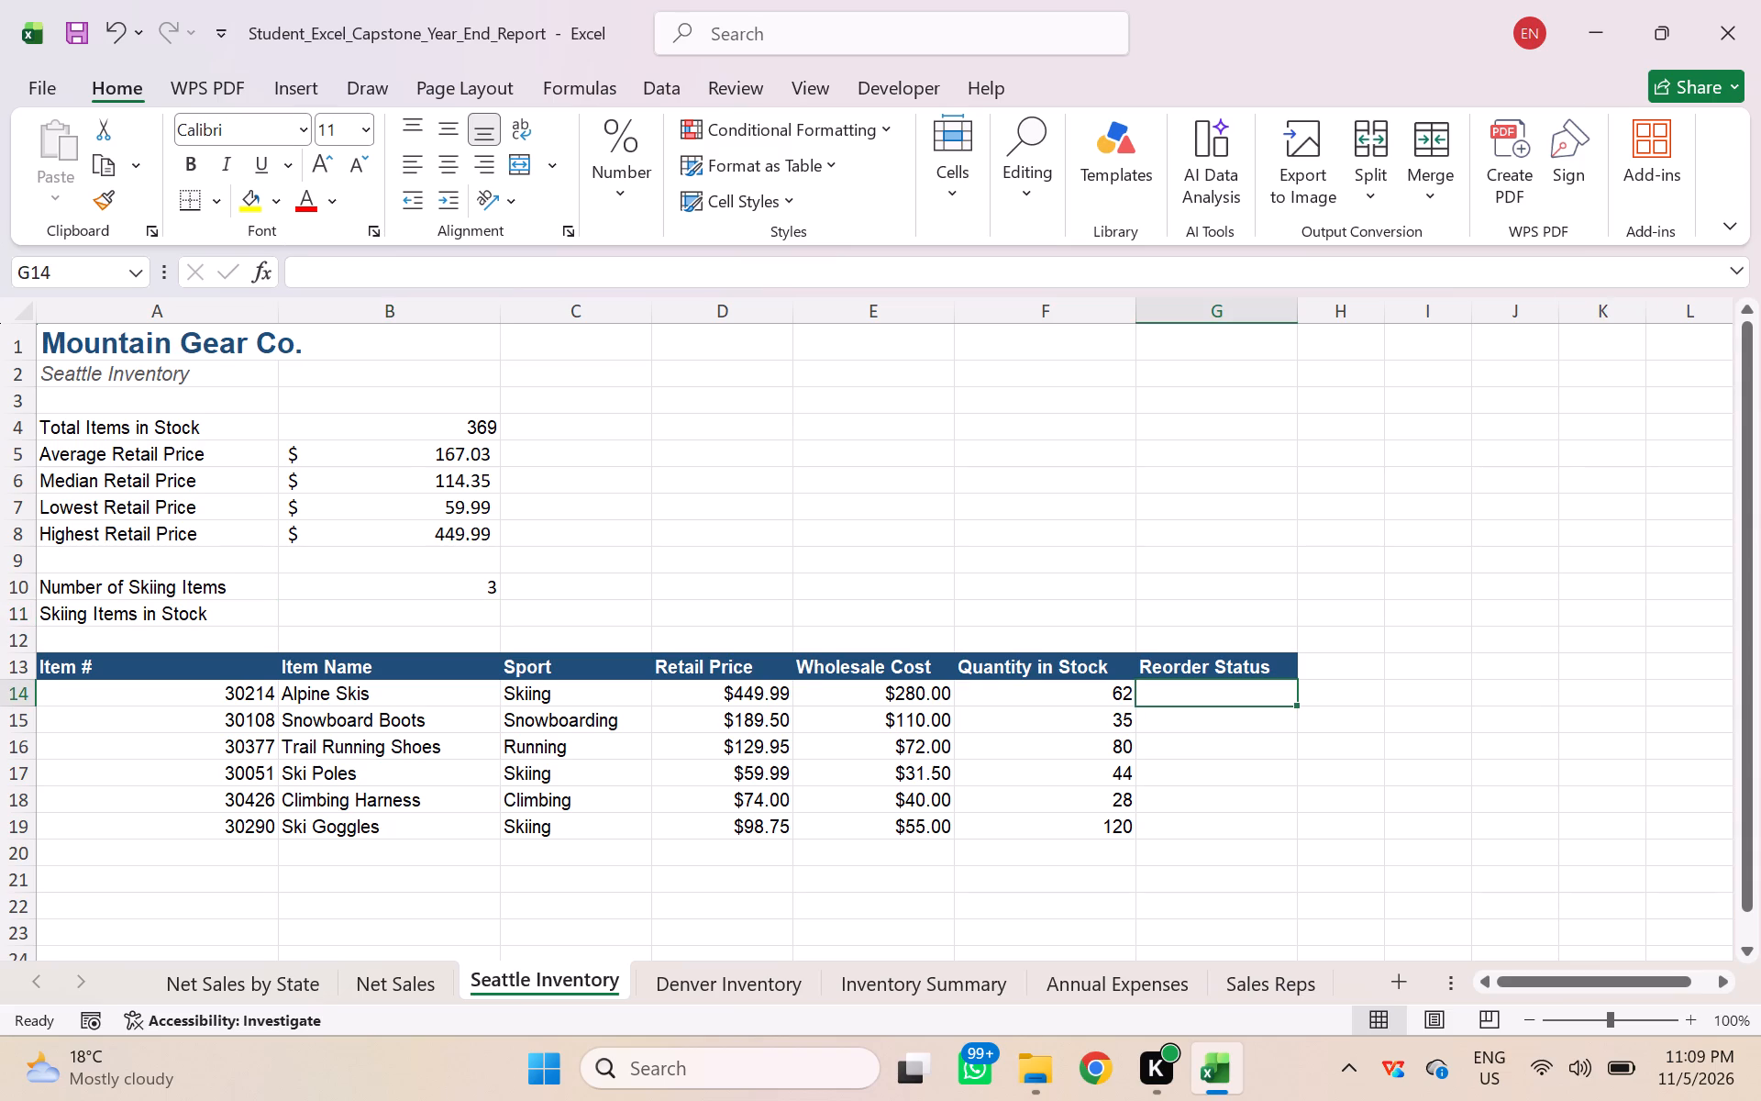
scroll(1211, 569, down, 1)
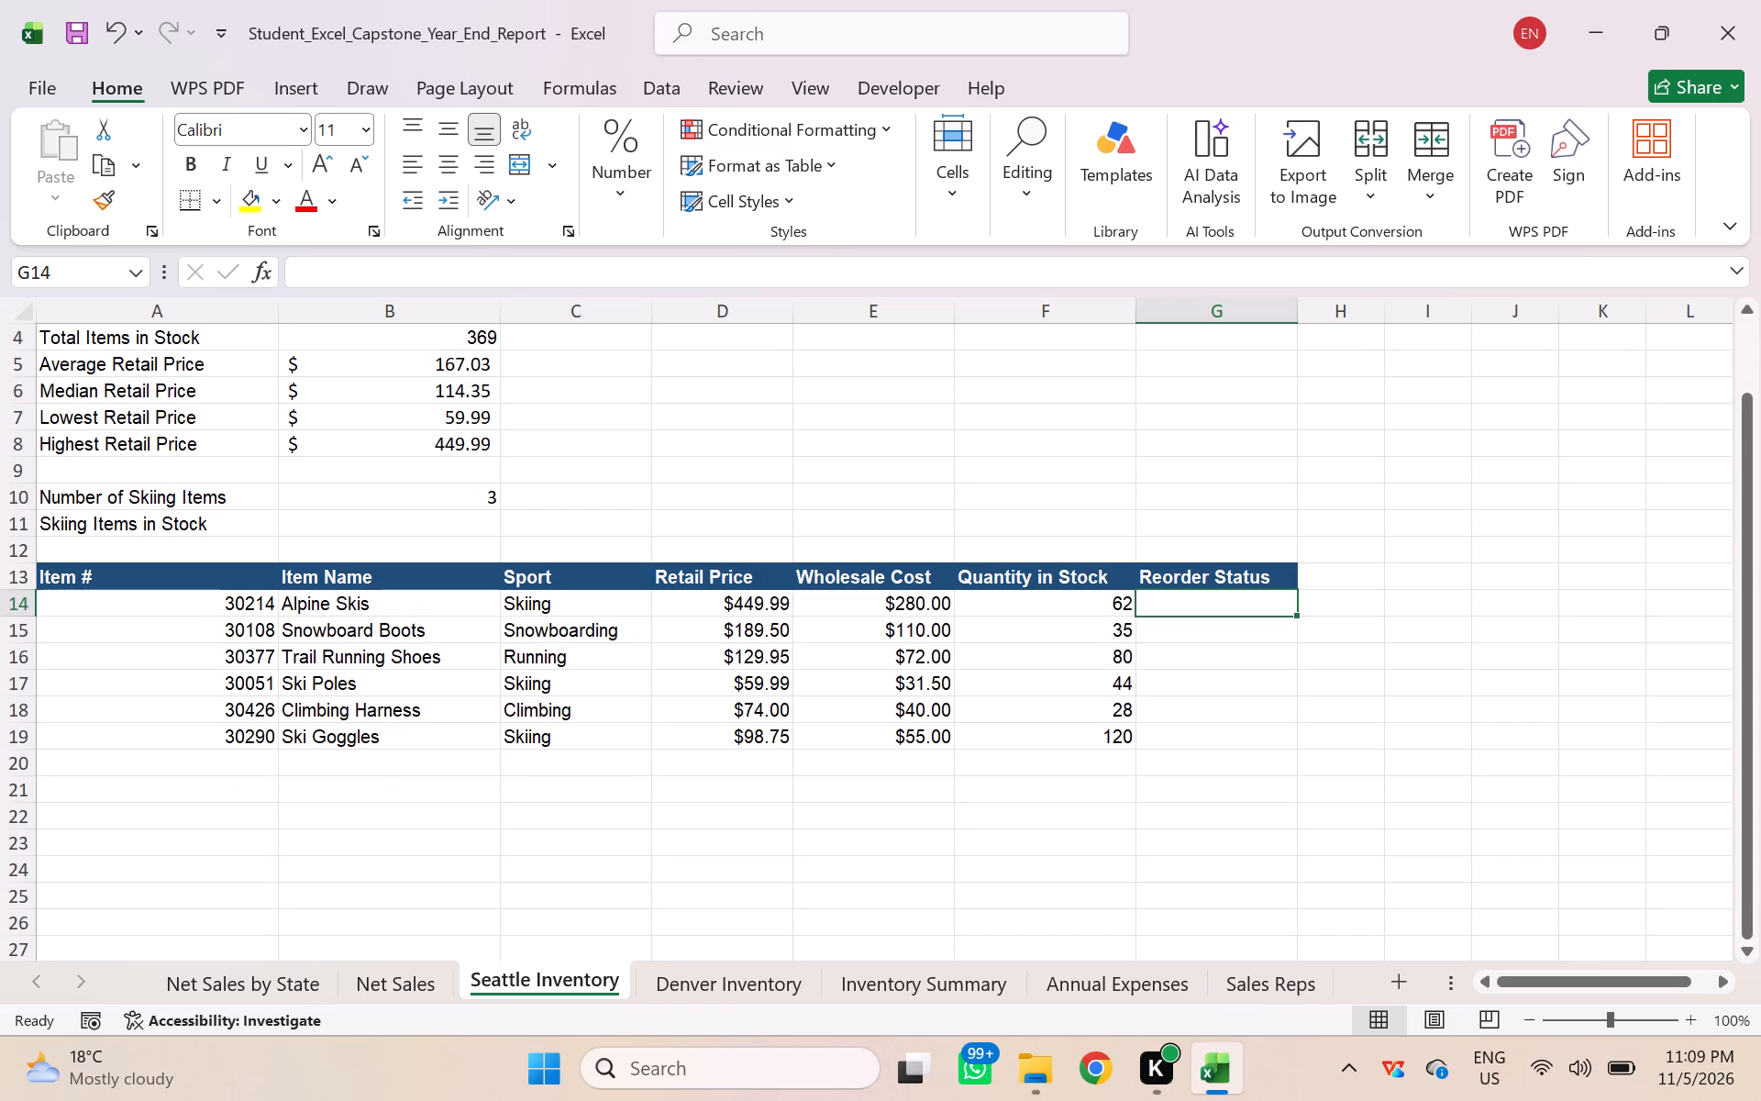
key(g)
key(BackSpace)
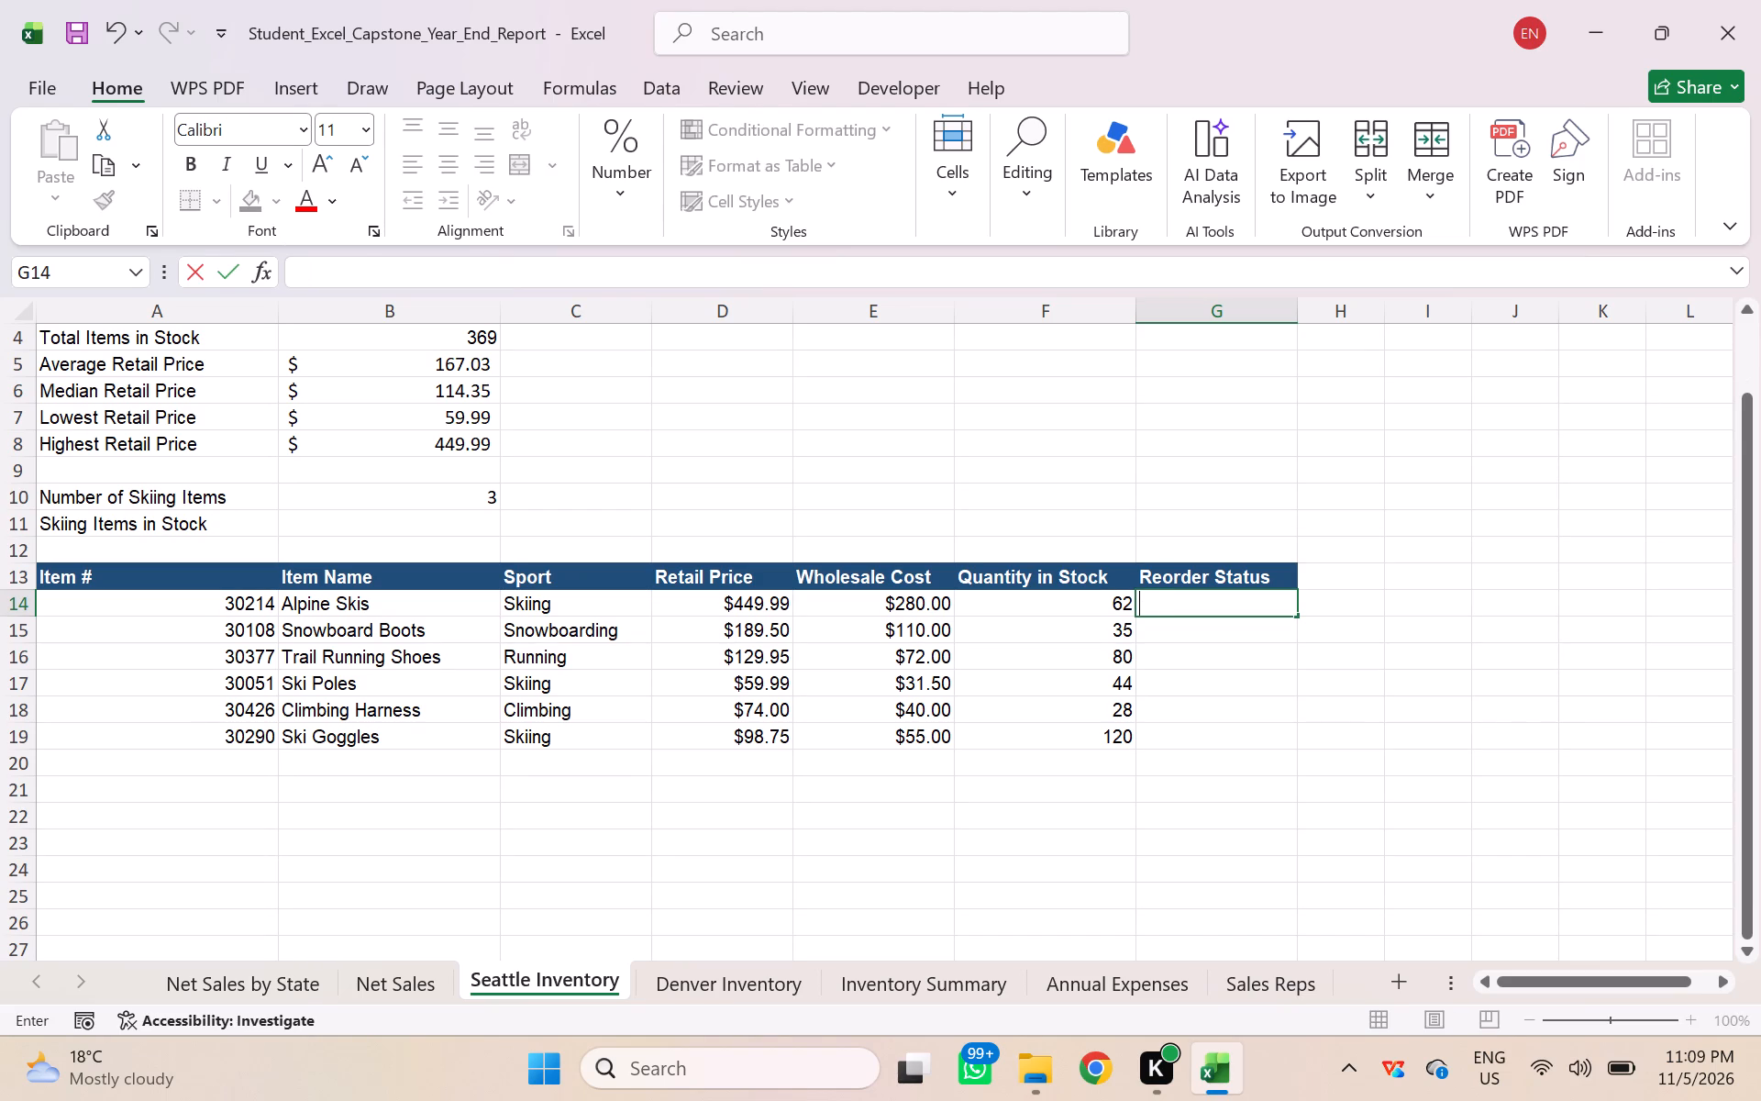
text(=if)
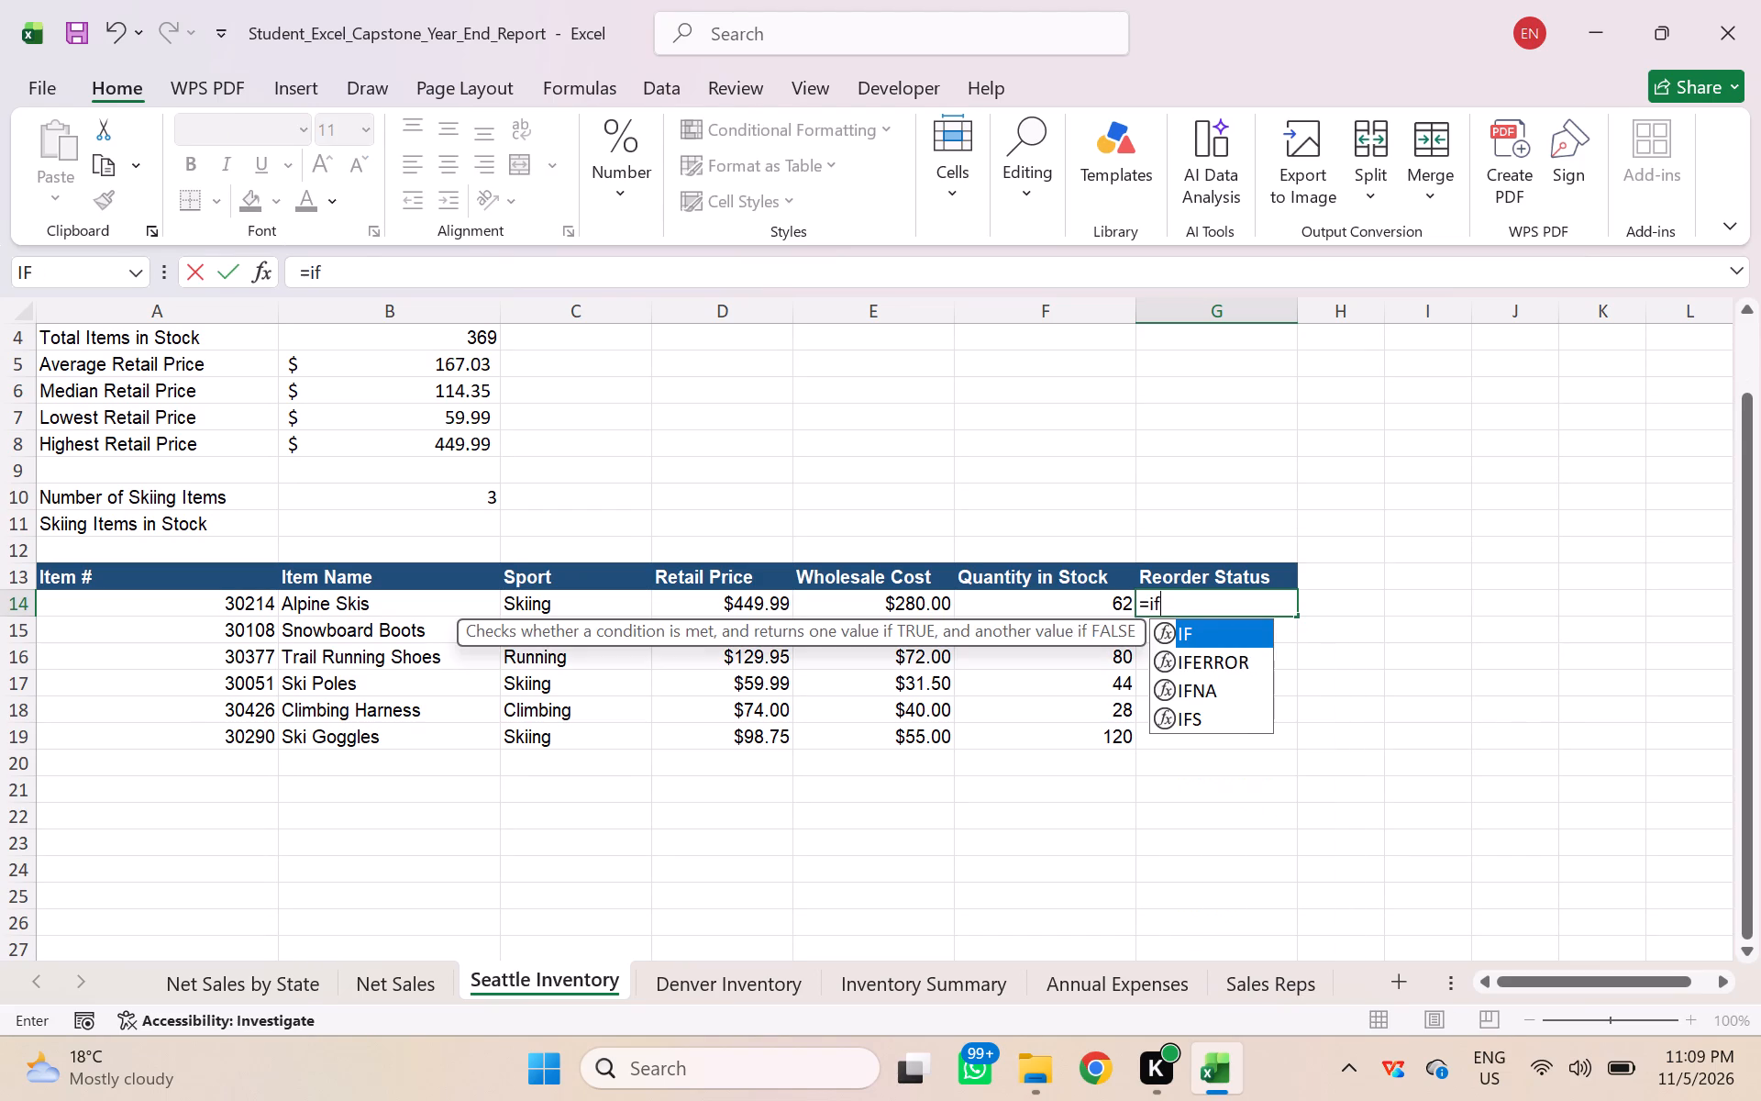
double_click(1222, 639)
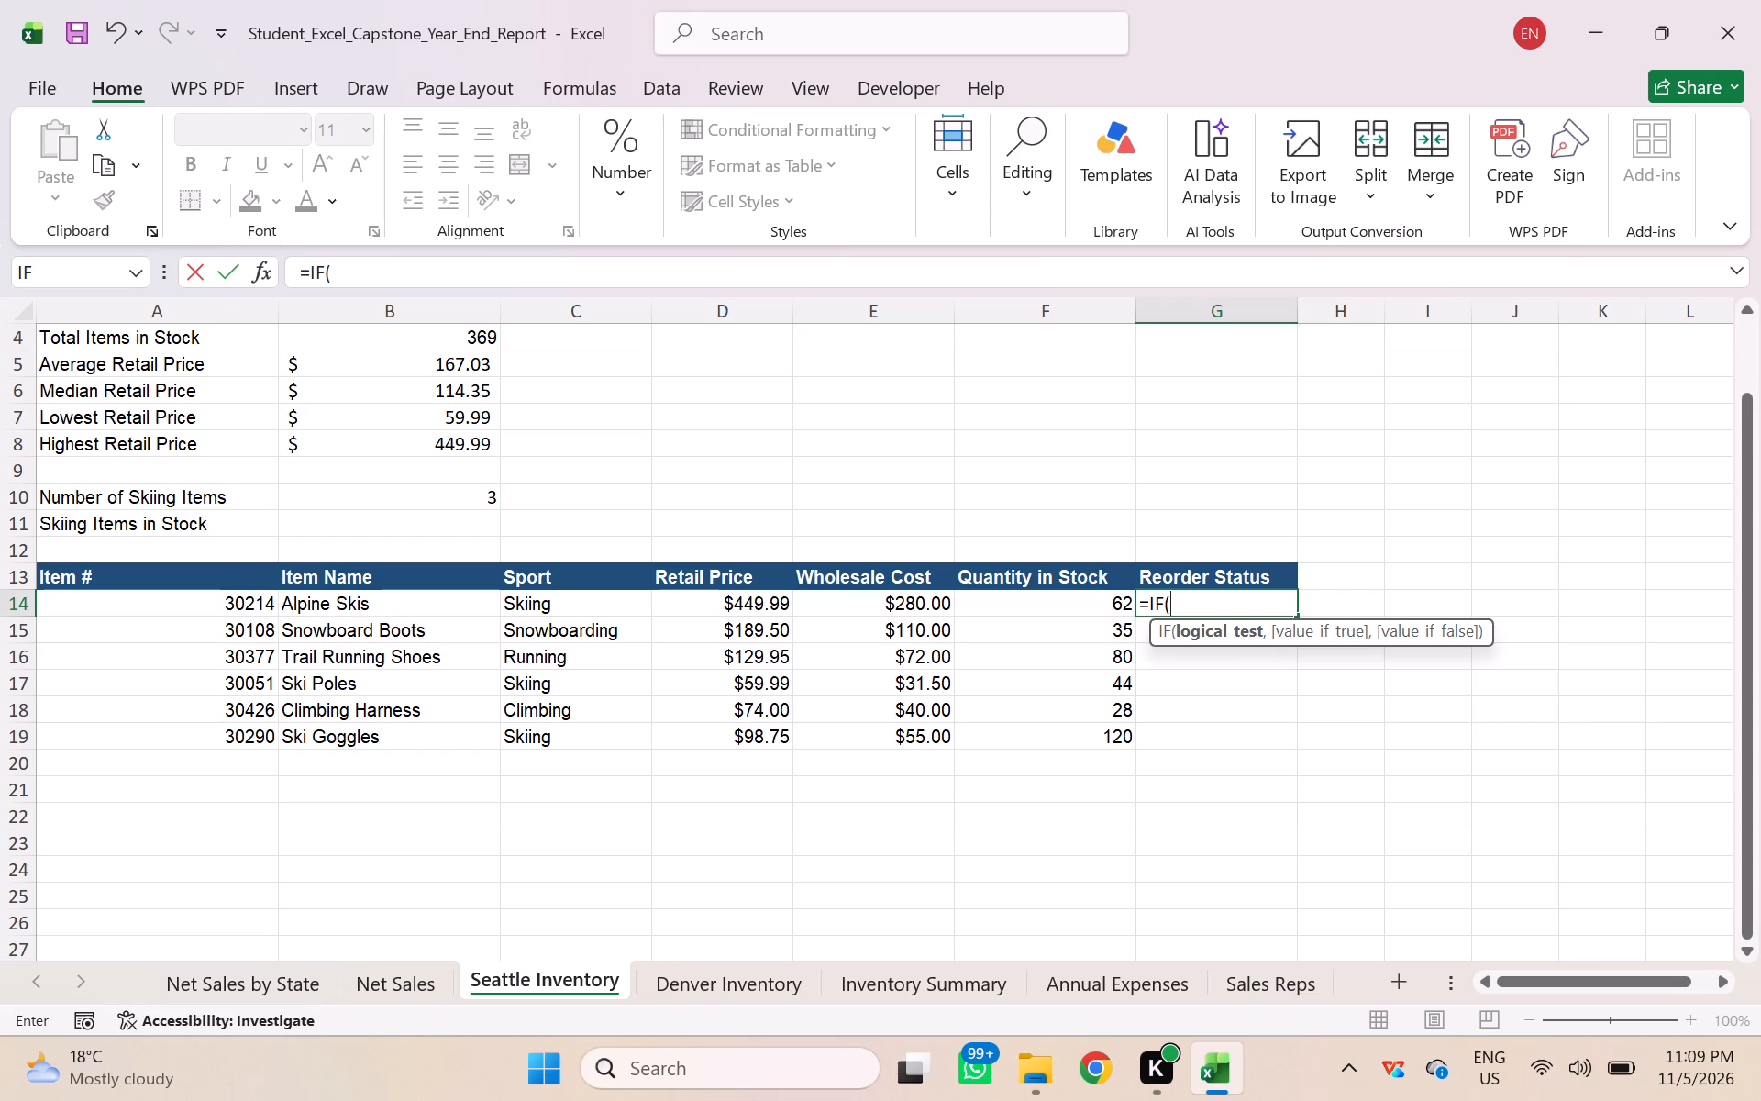
click(1032, 606)
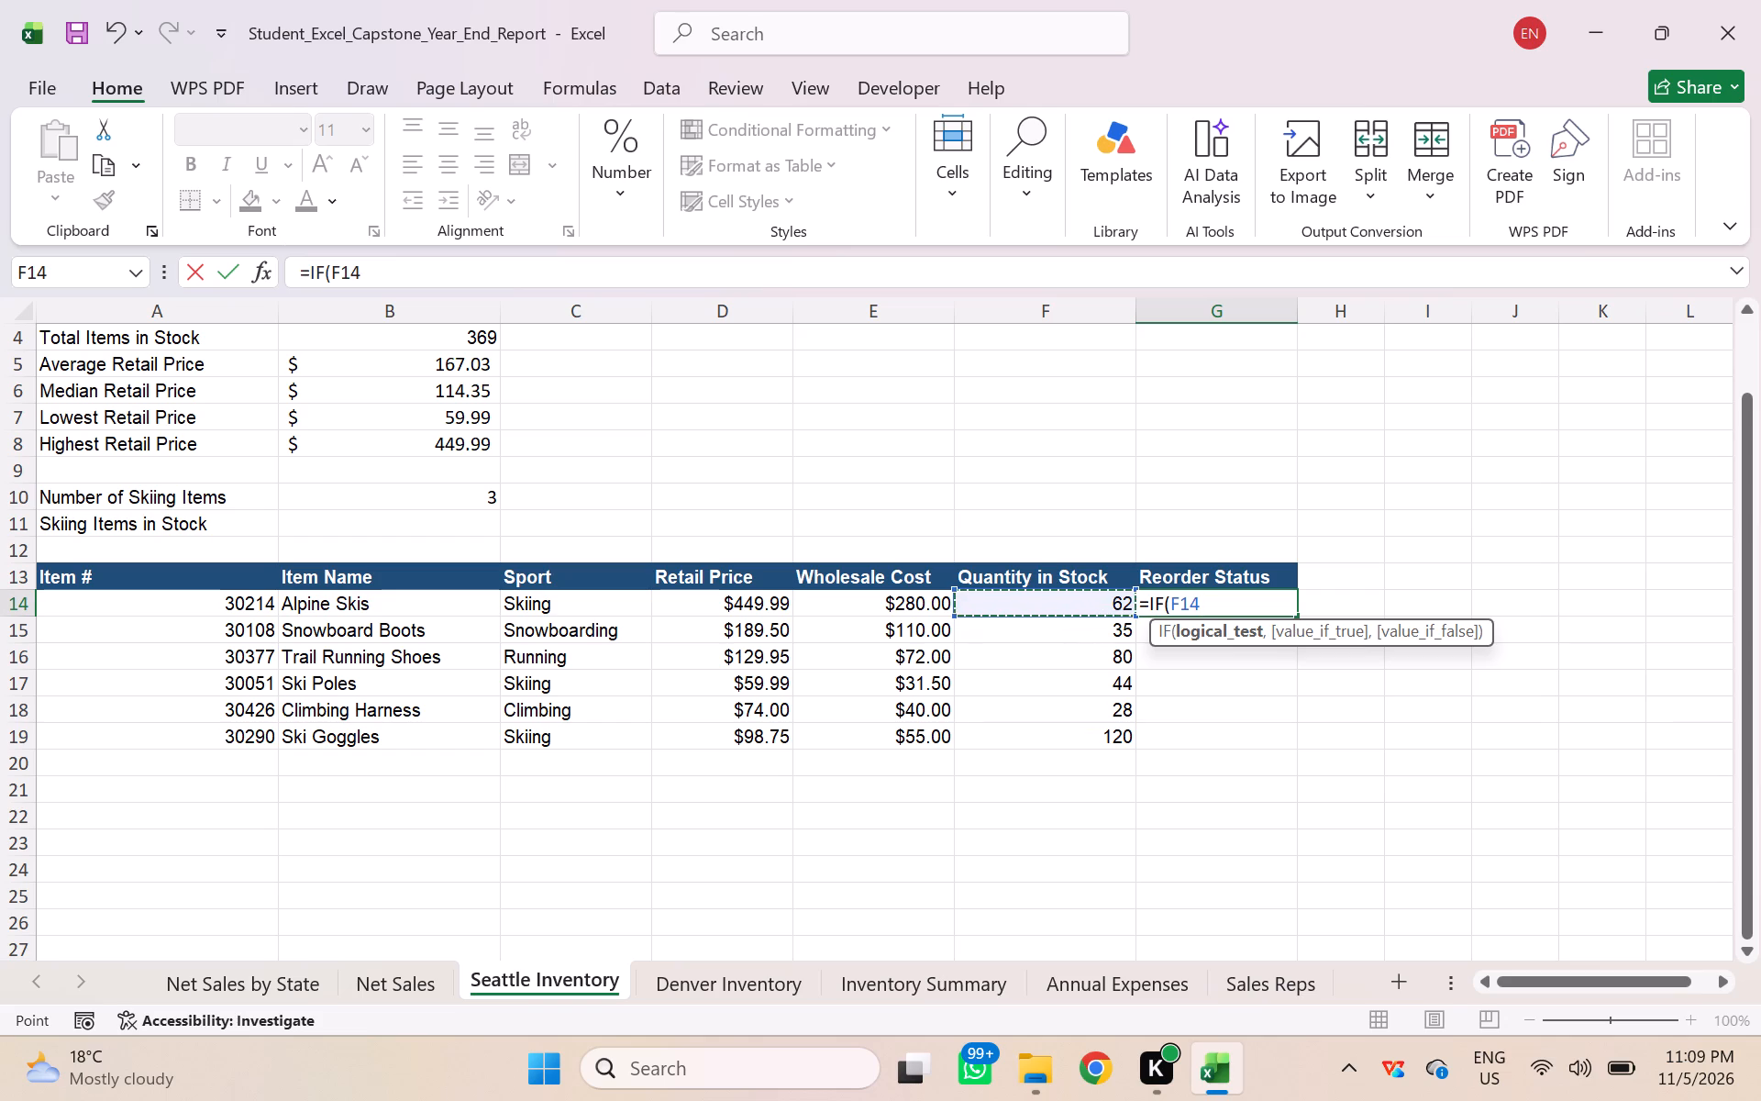
key(shift+less)
text(50)
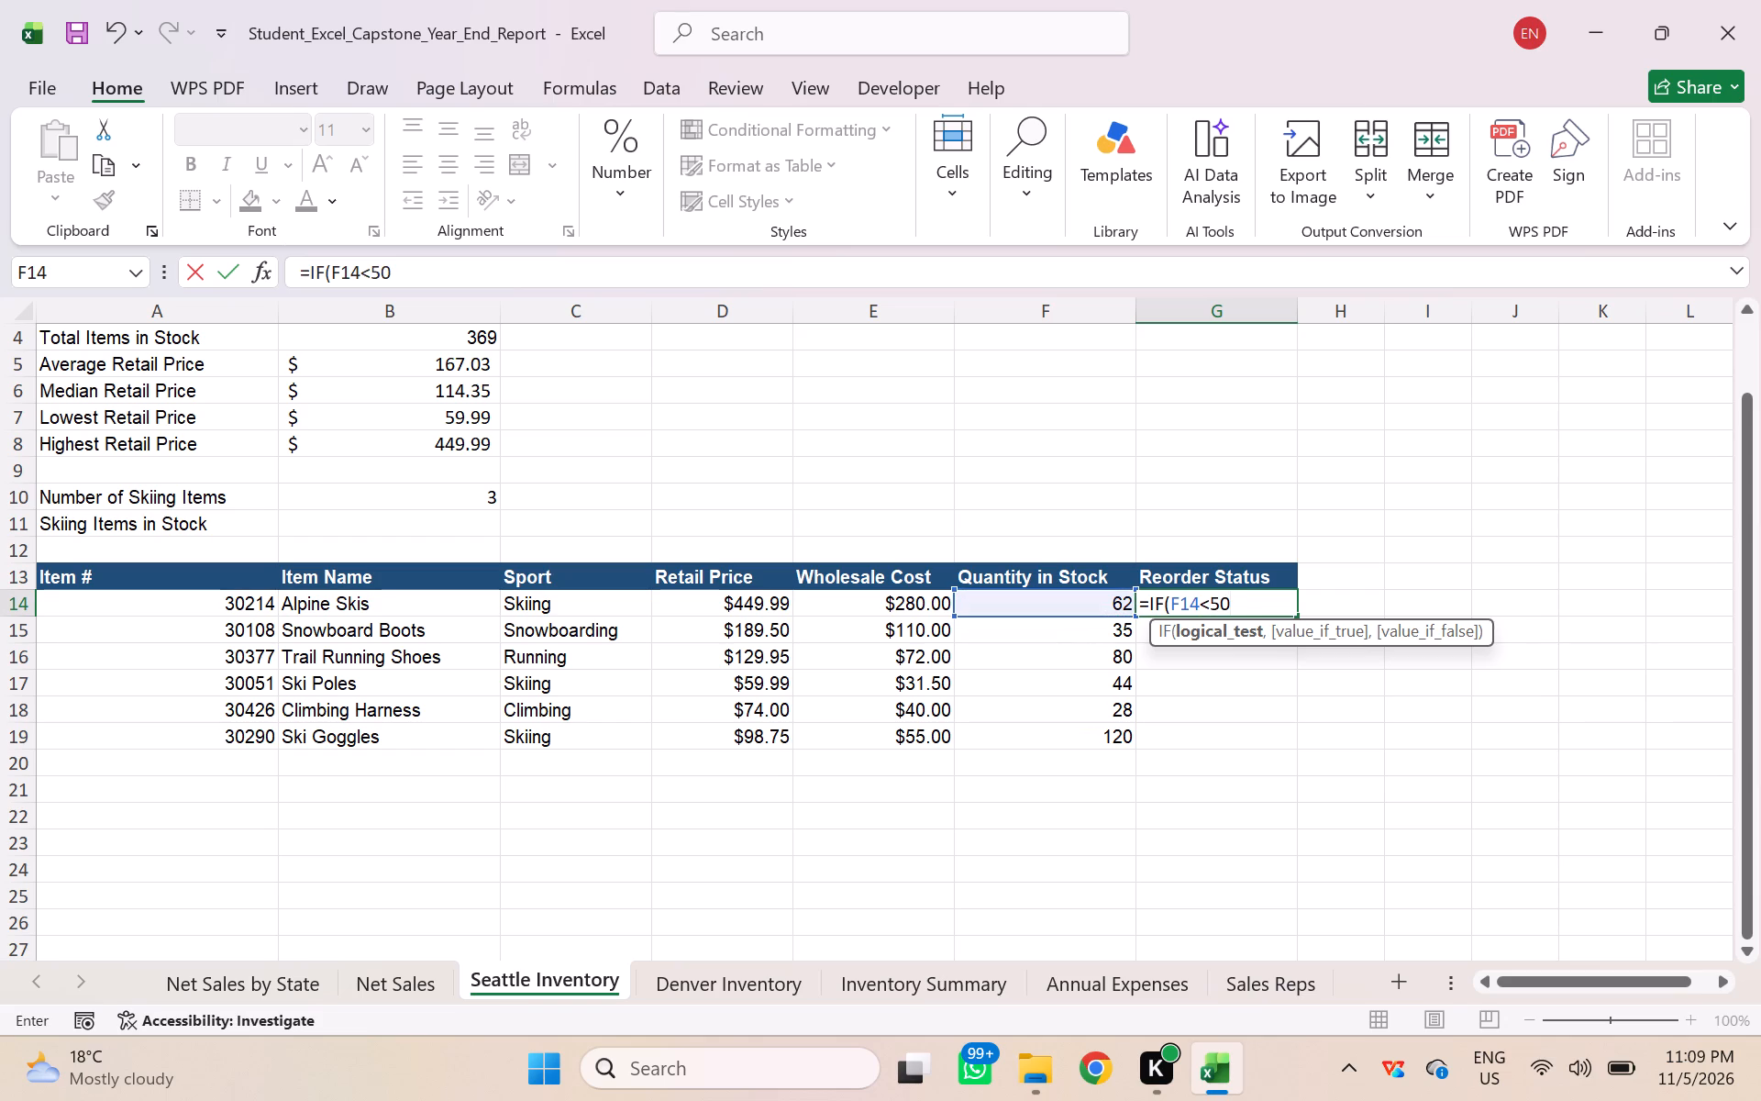
key(comma)
key(shift+quotedbl)
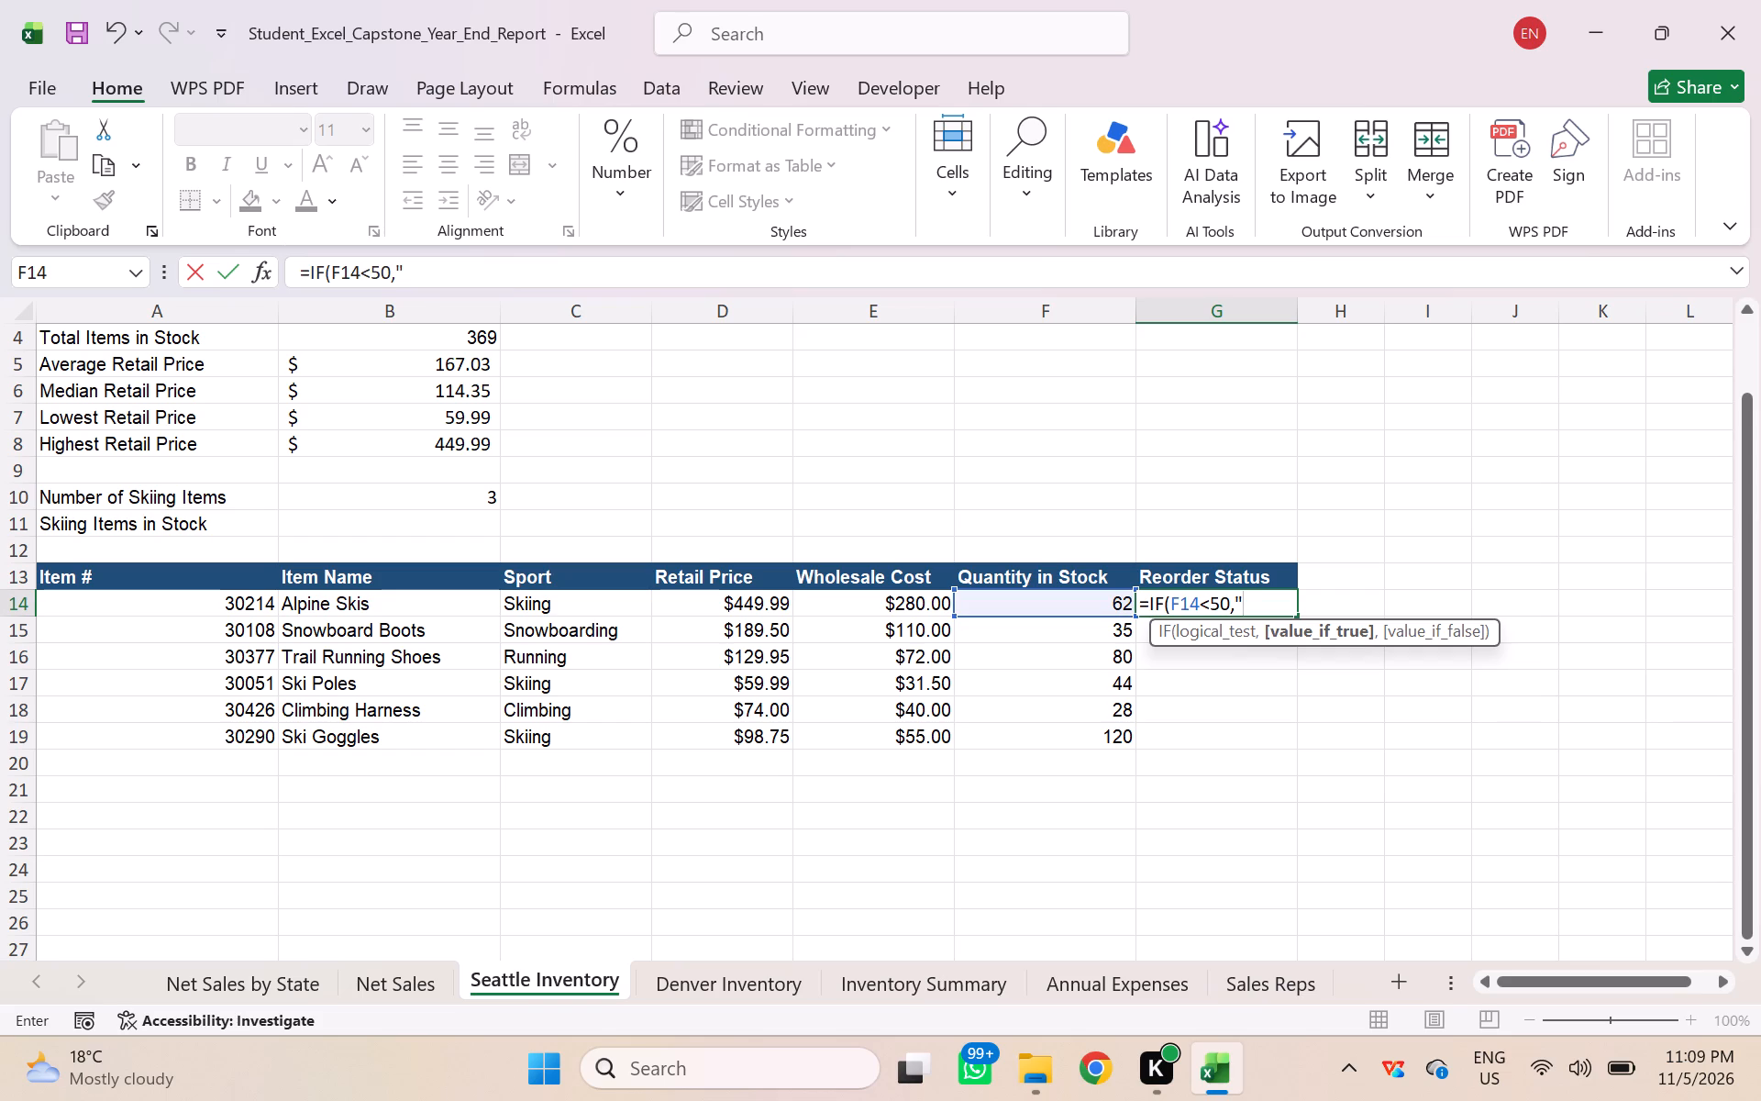
text(Order)
key(shift+quotedbl)
key(comma)
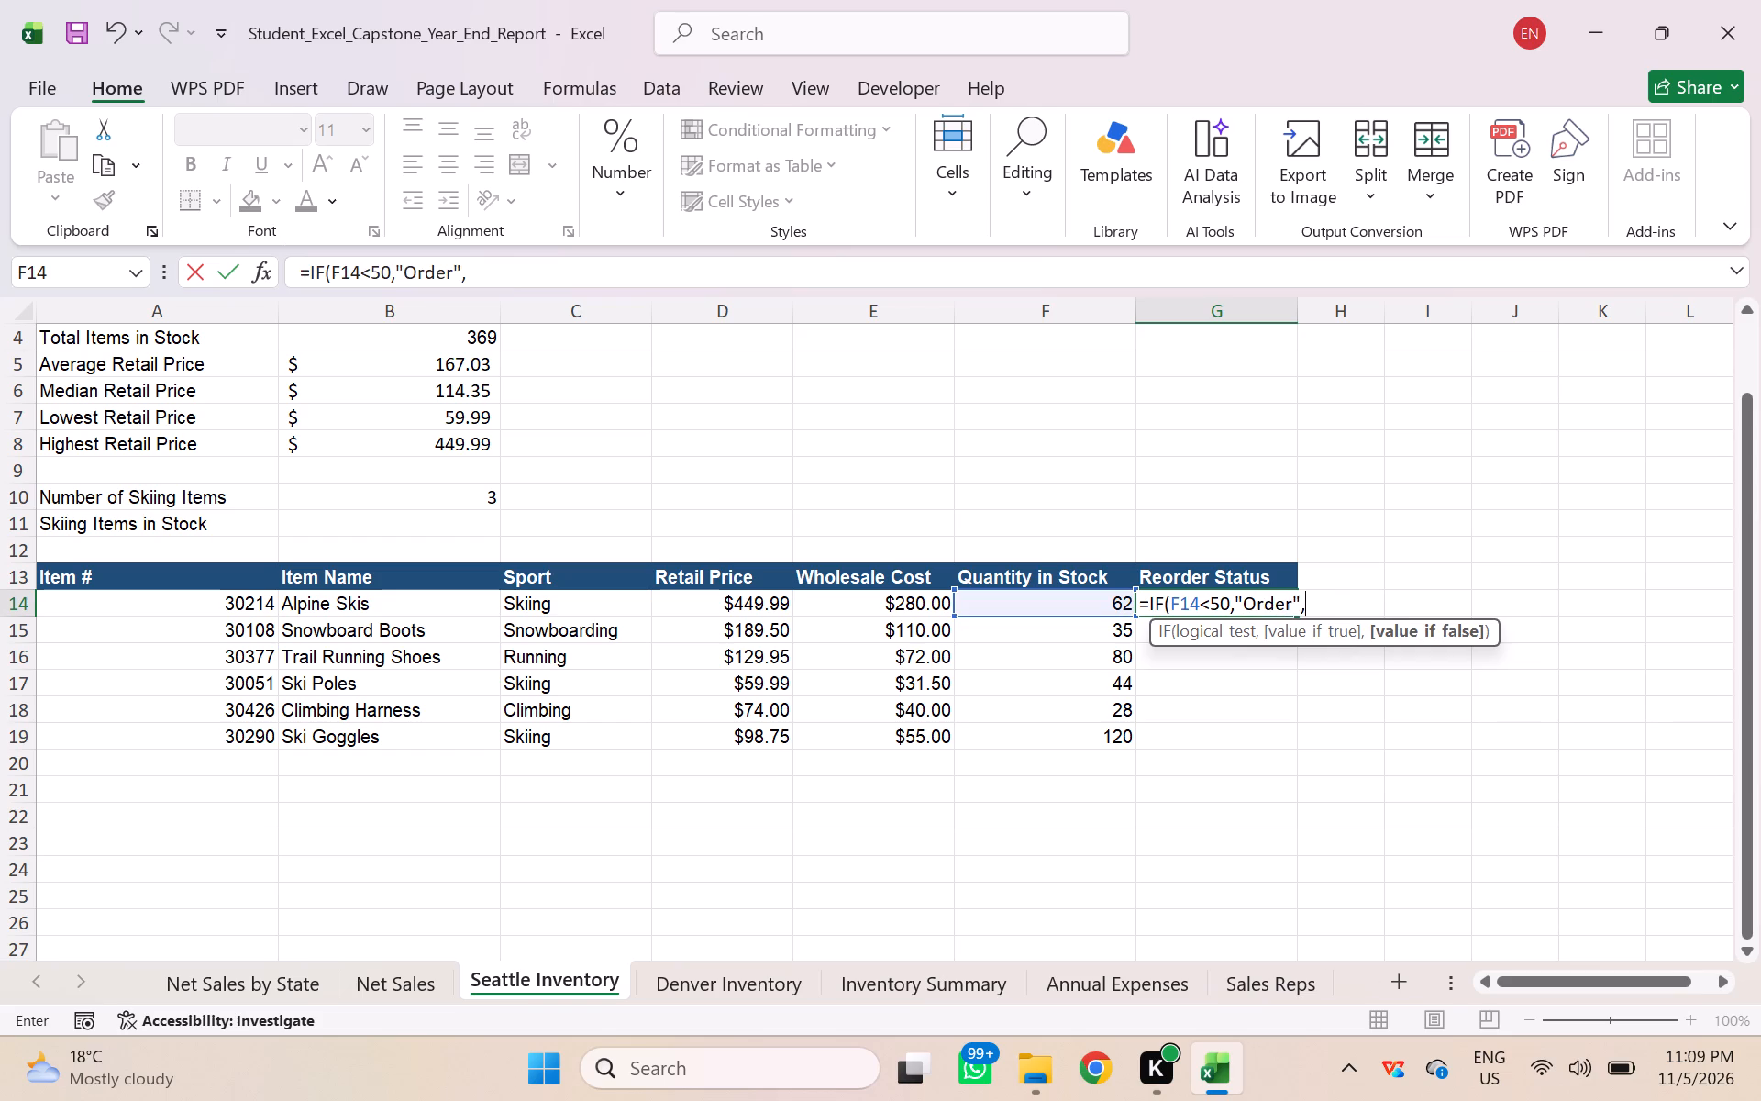
key(space)
text(")
text(Ok)
key(shift+quotedbl)
key(shift+parenright)
key(Return)
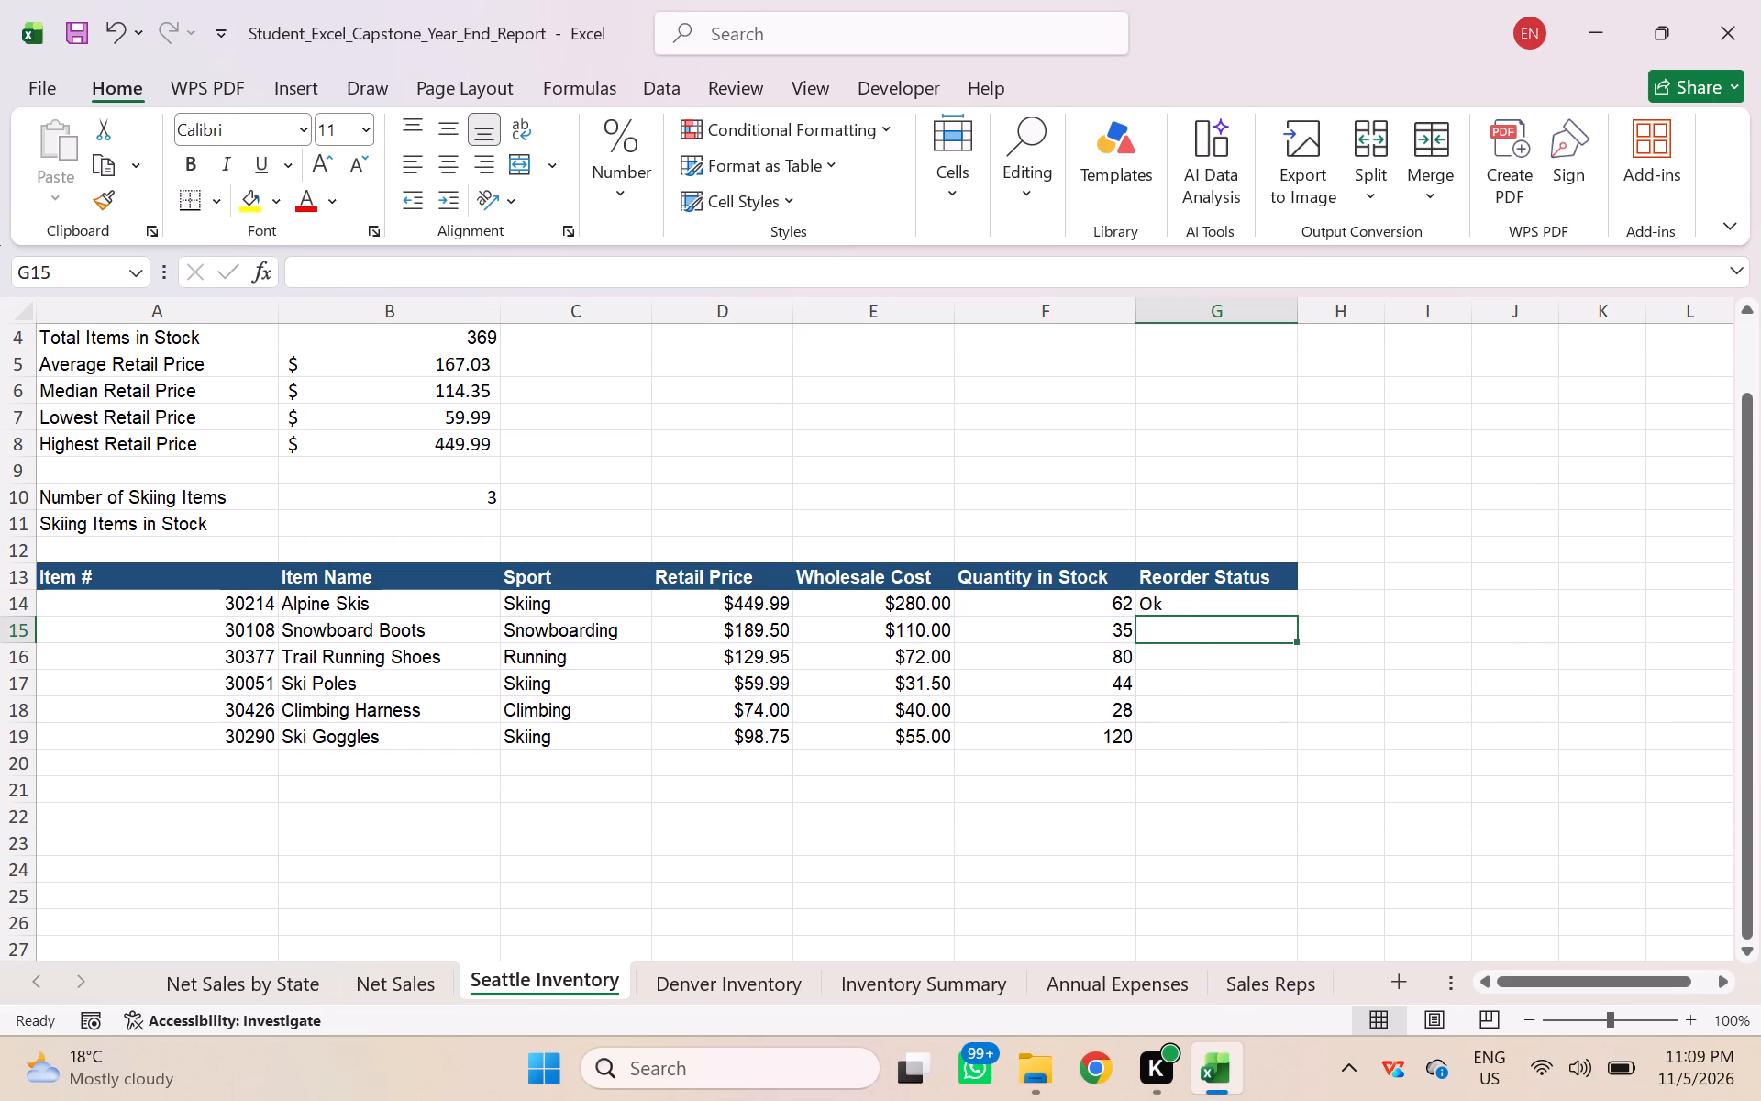
Copy the reorder status formula from G14 down through G19 for the remaining inventory items.
click(1177, 606)
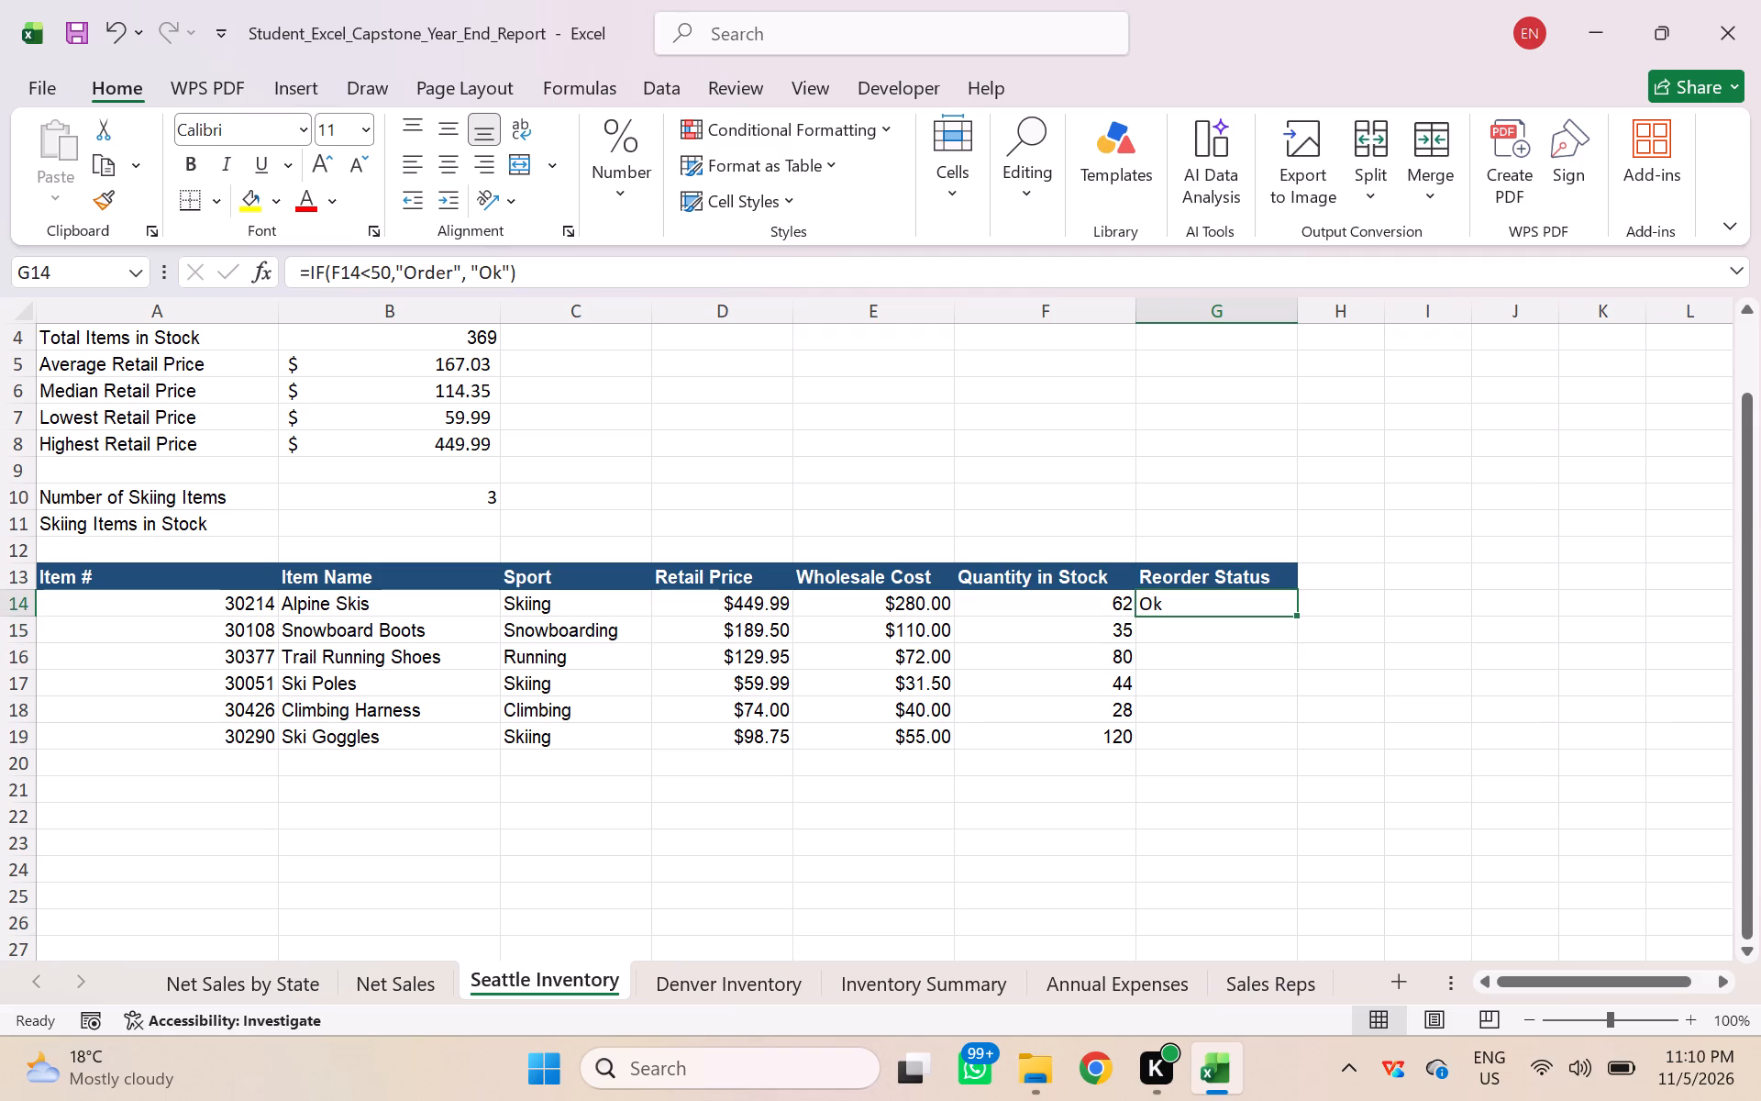
drag(1295, 614, 1294, 684)
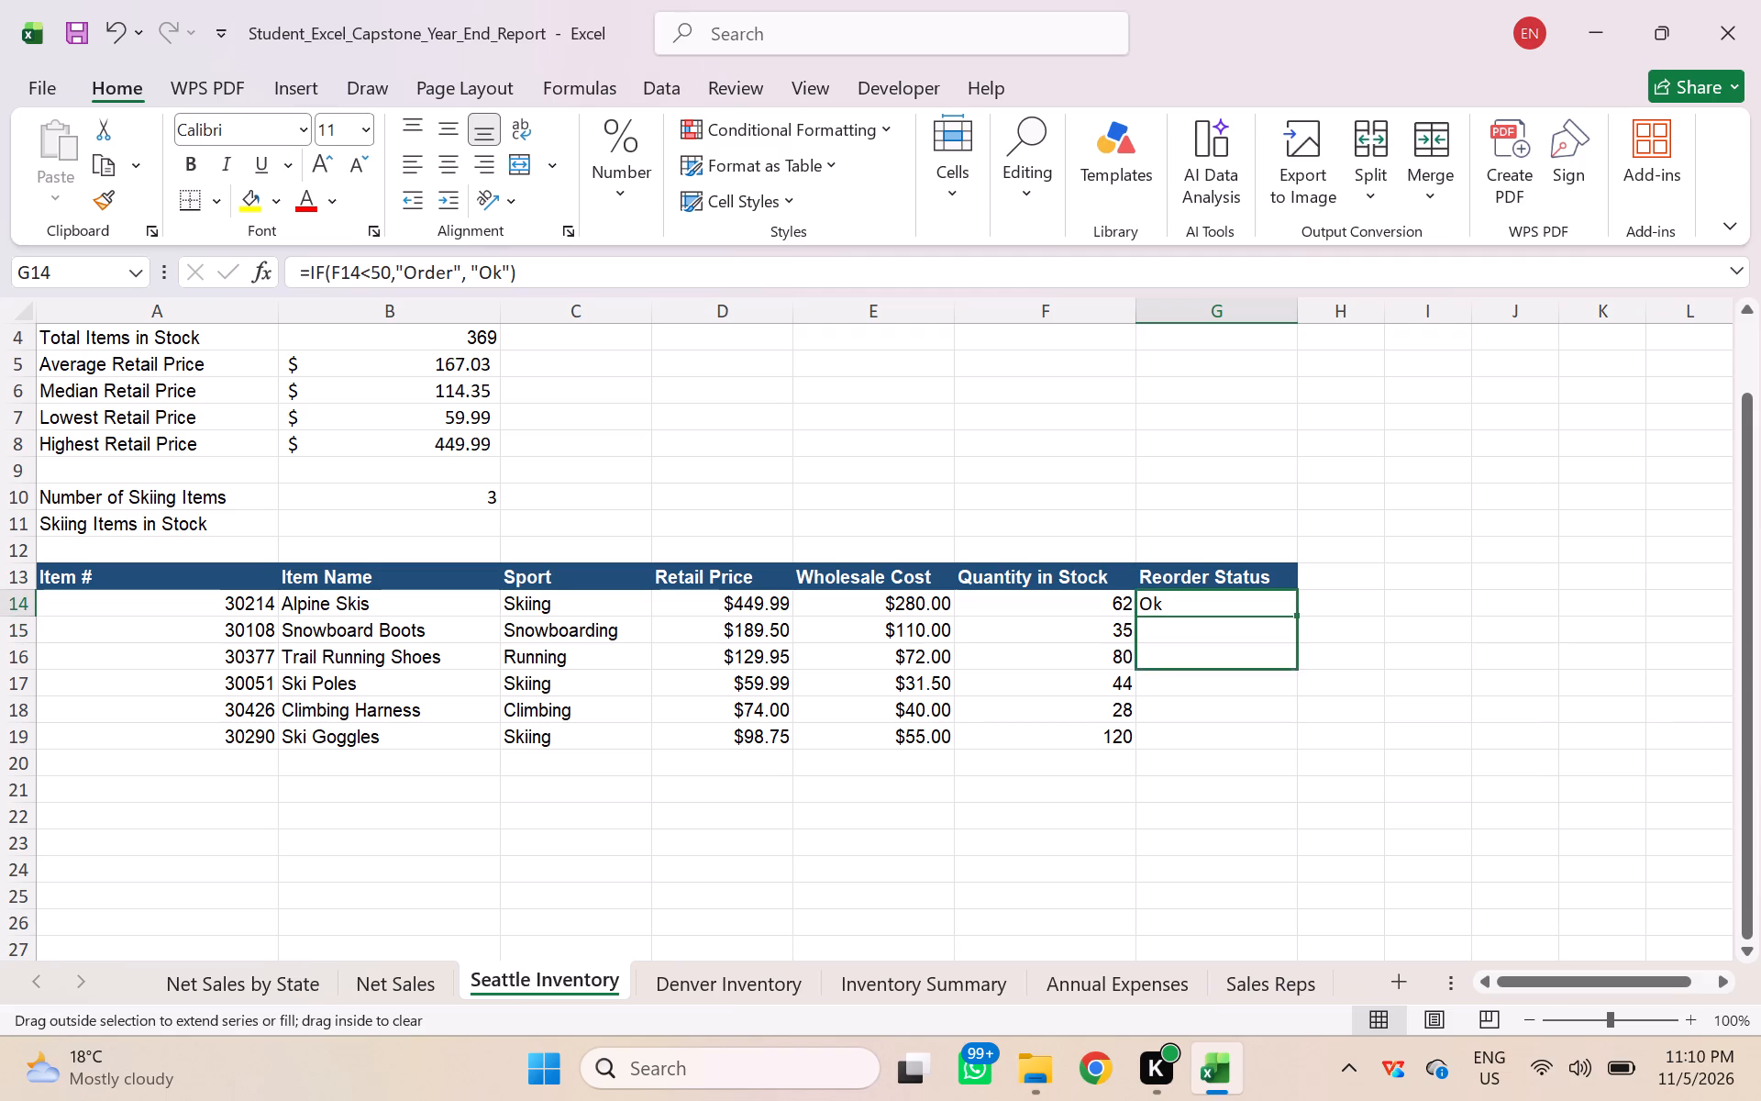
drag(1294, 684, 1289, 741)
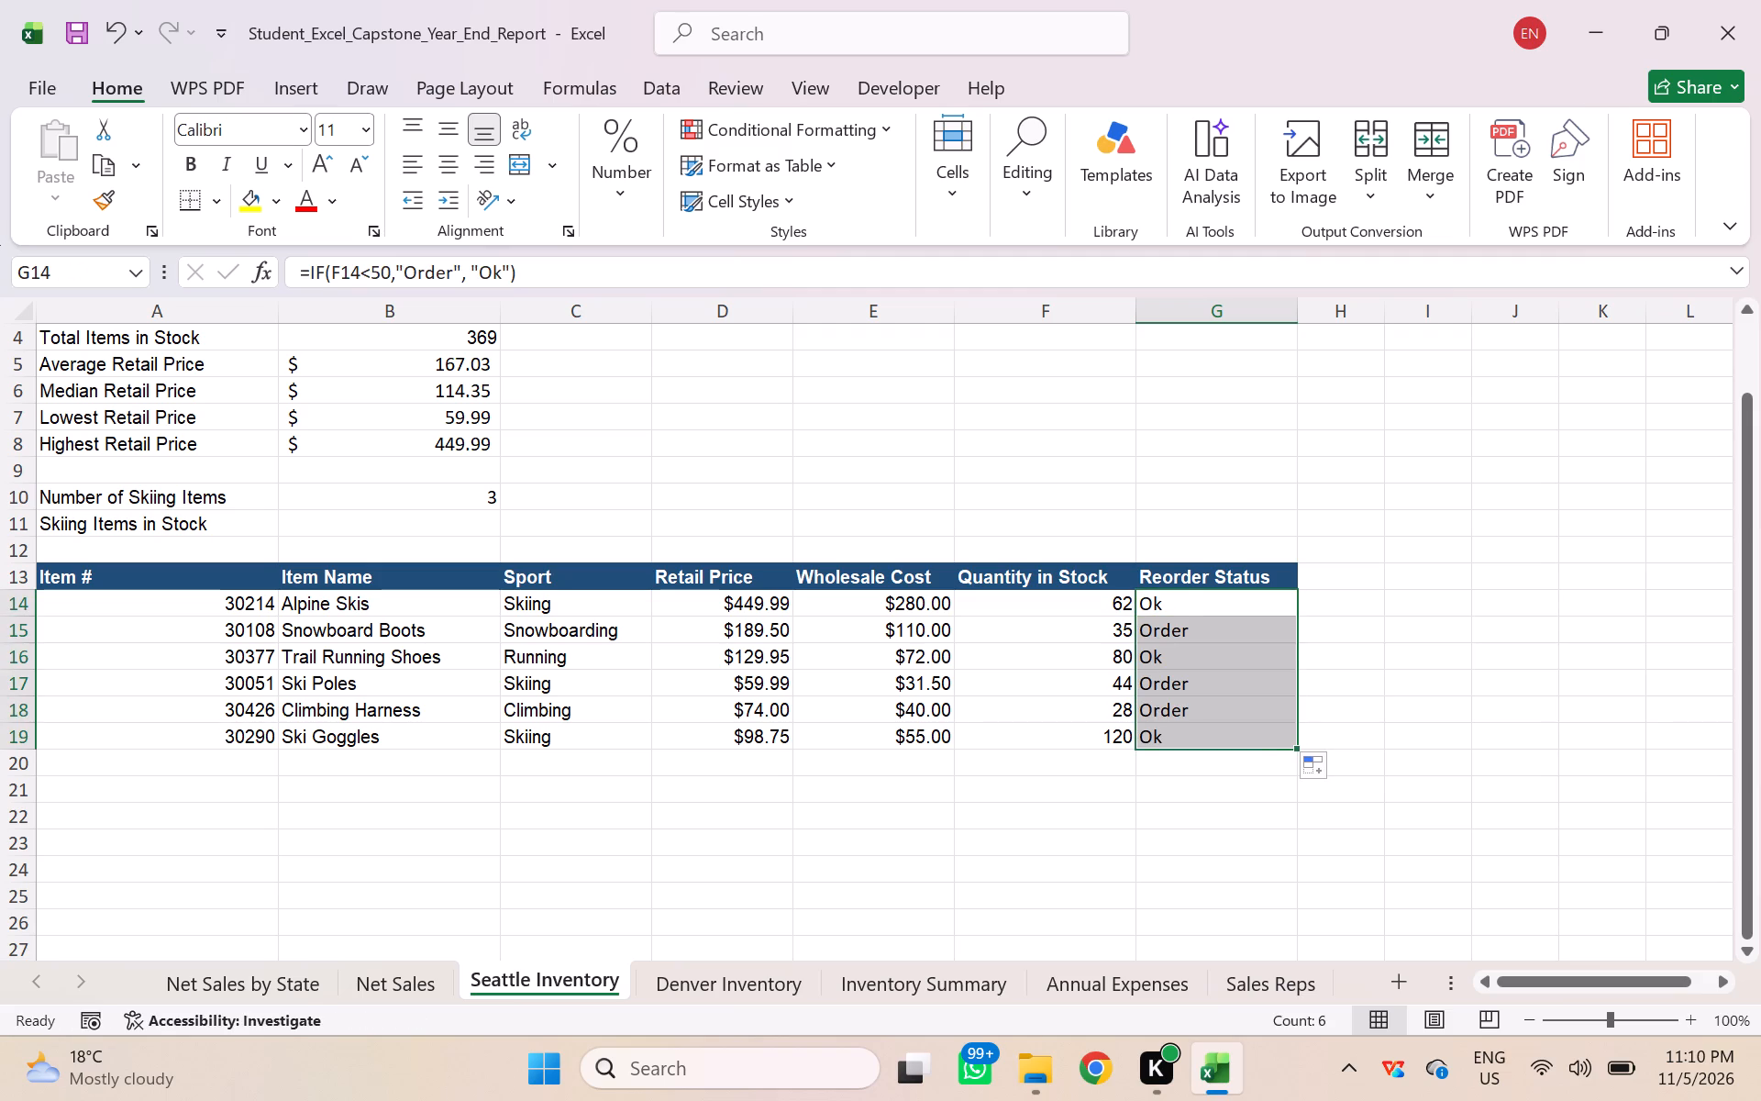
click(1395, 594)
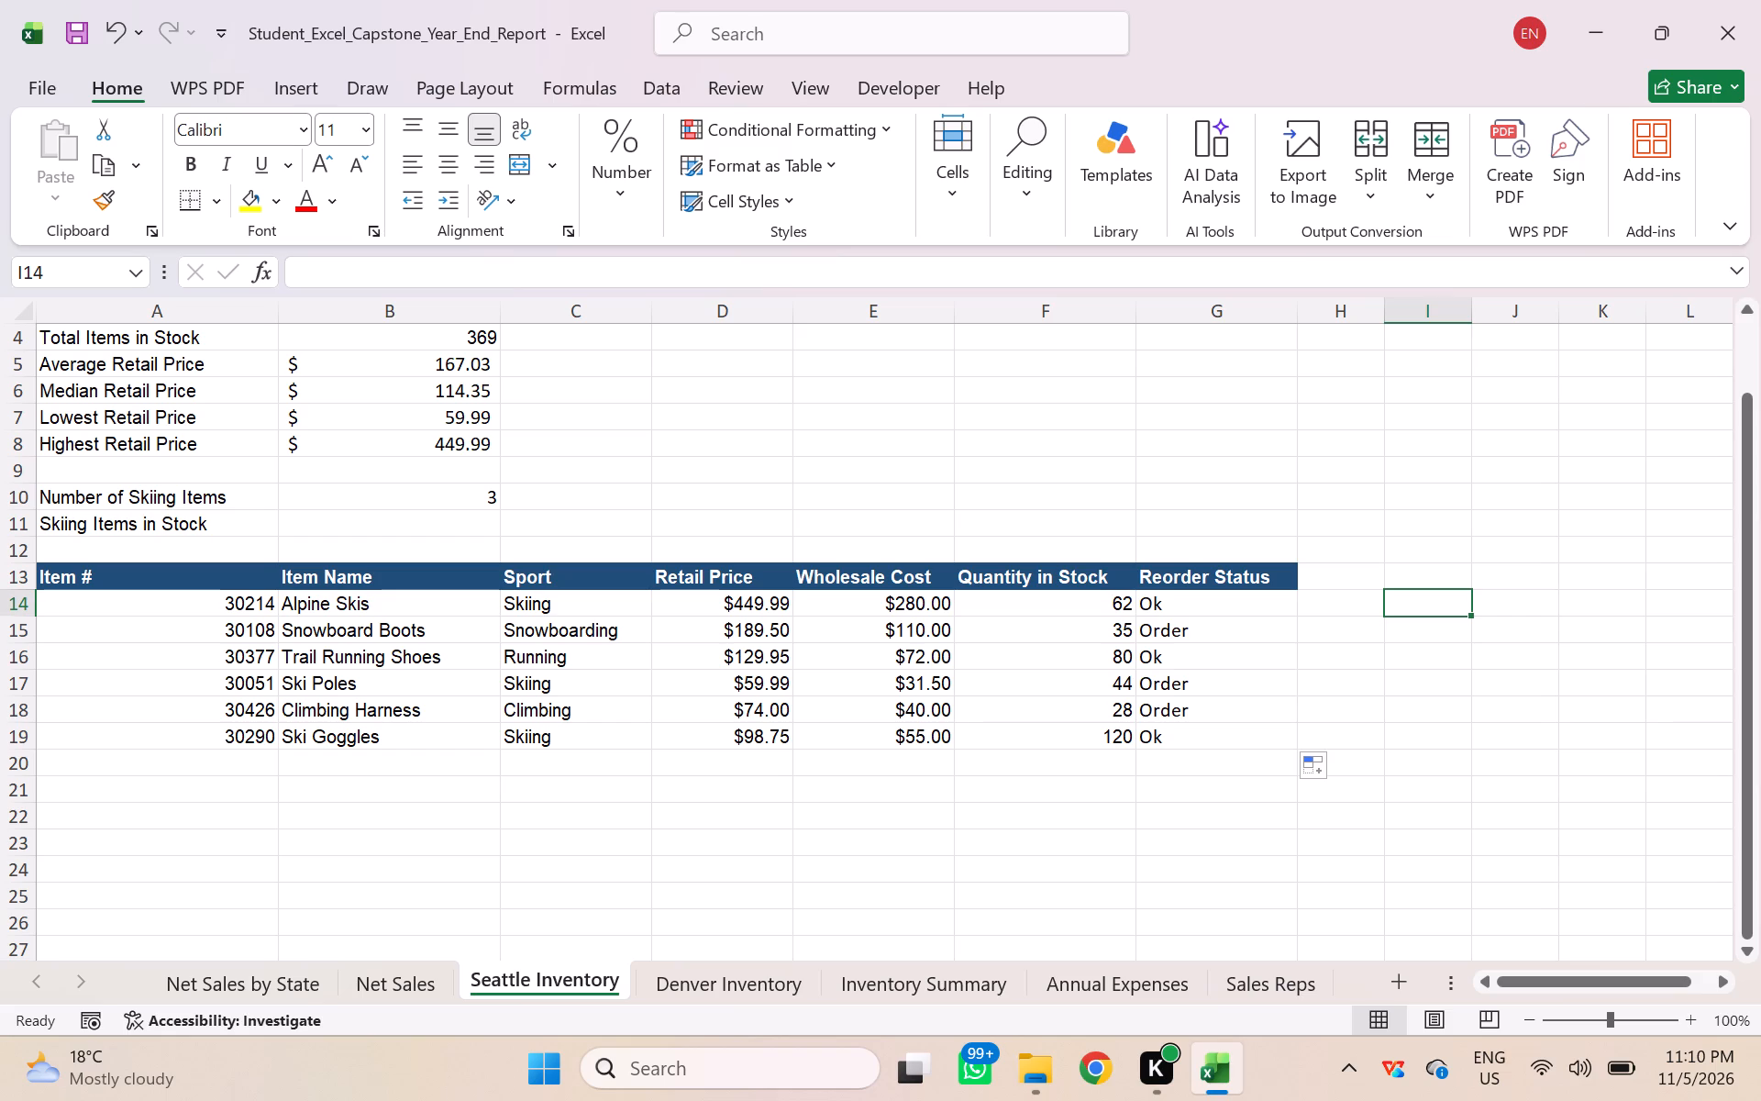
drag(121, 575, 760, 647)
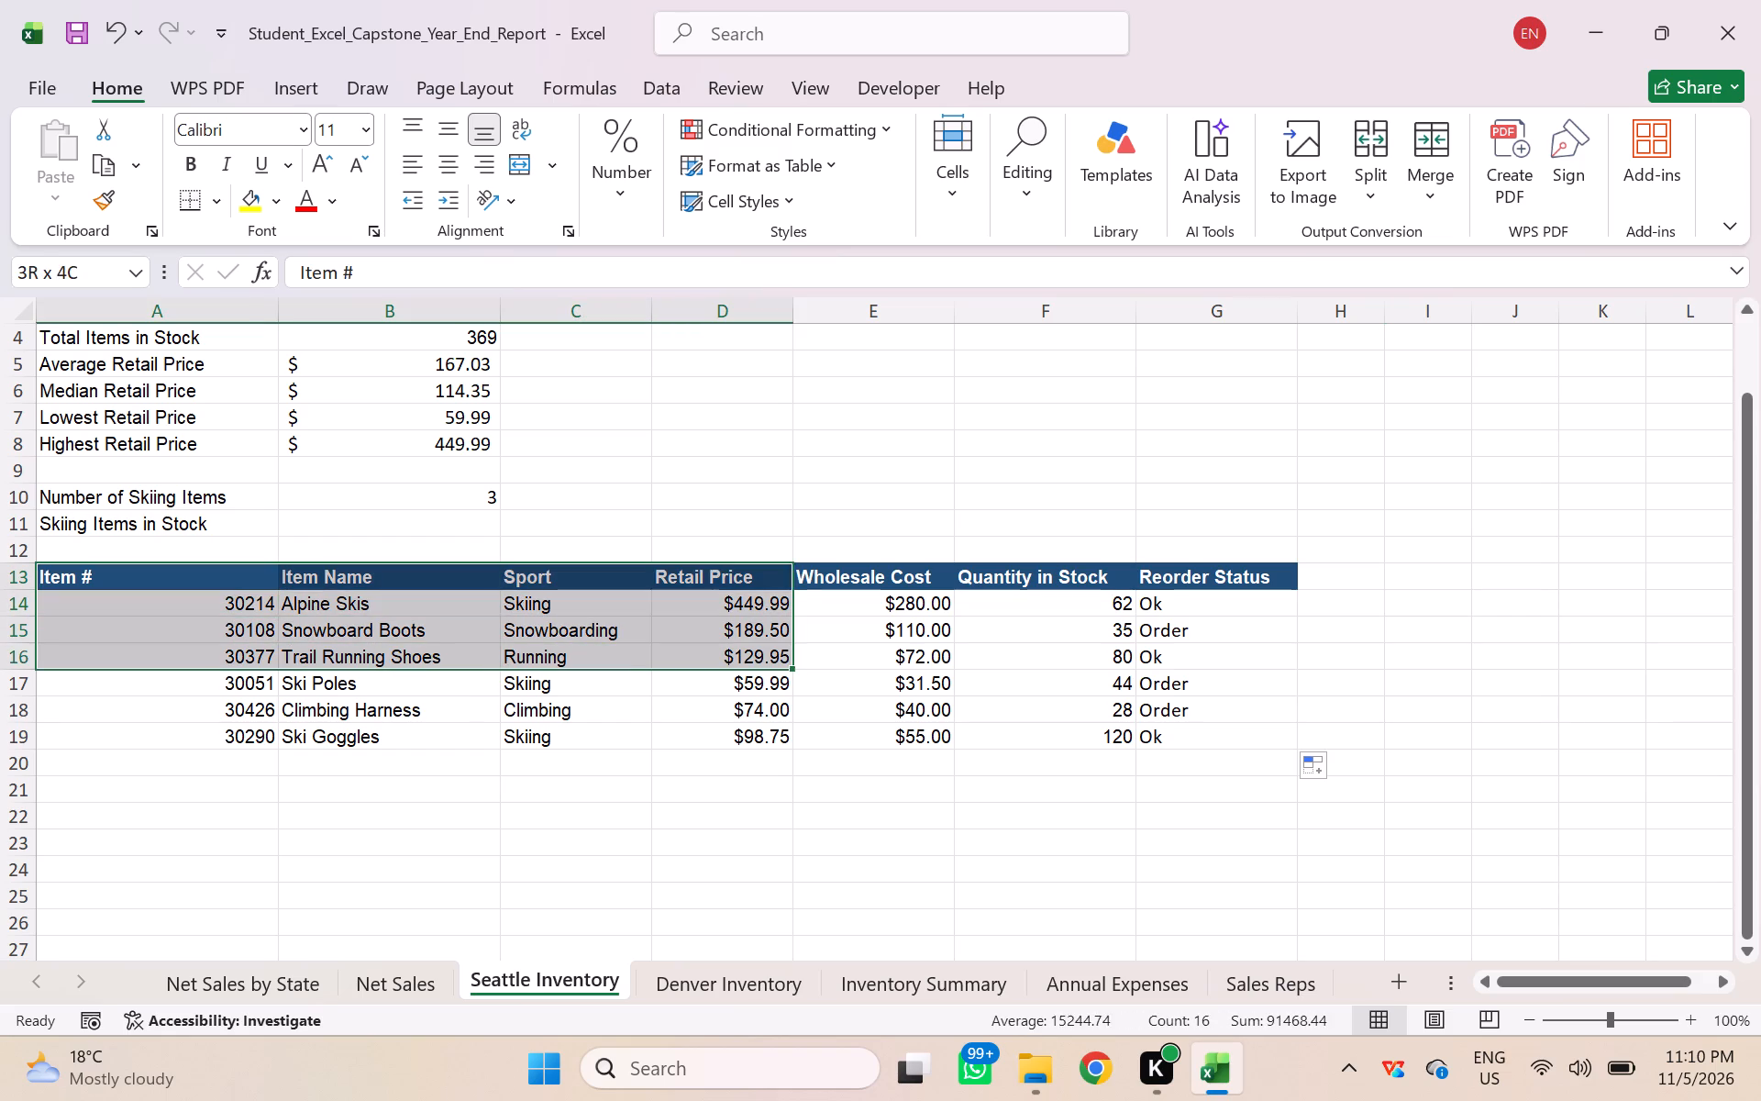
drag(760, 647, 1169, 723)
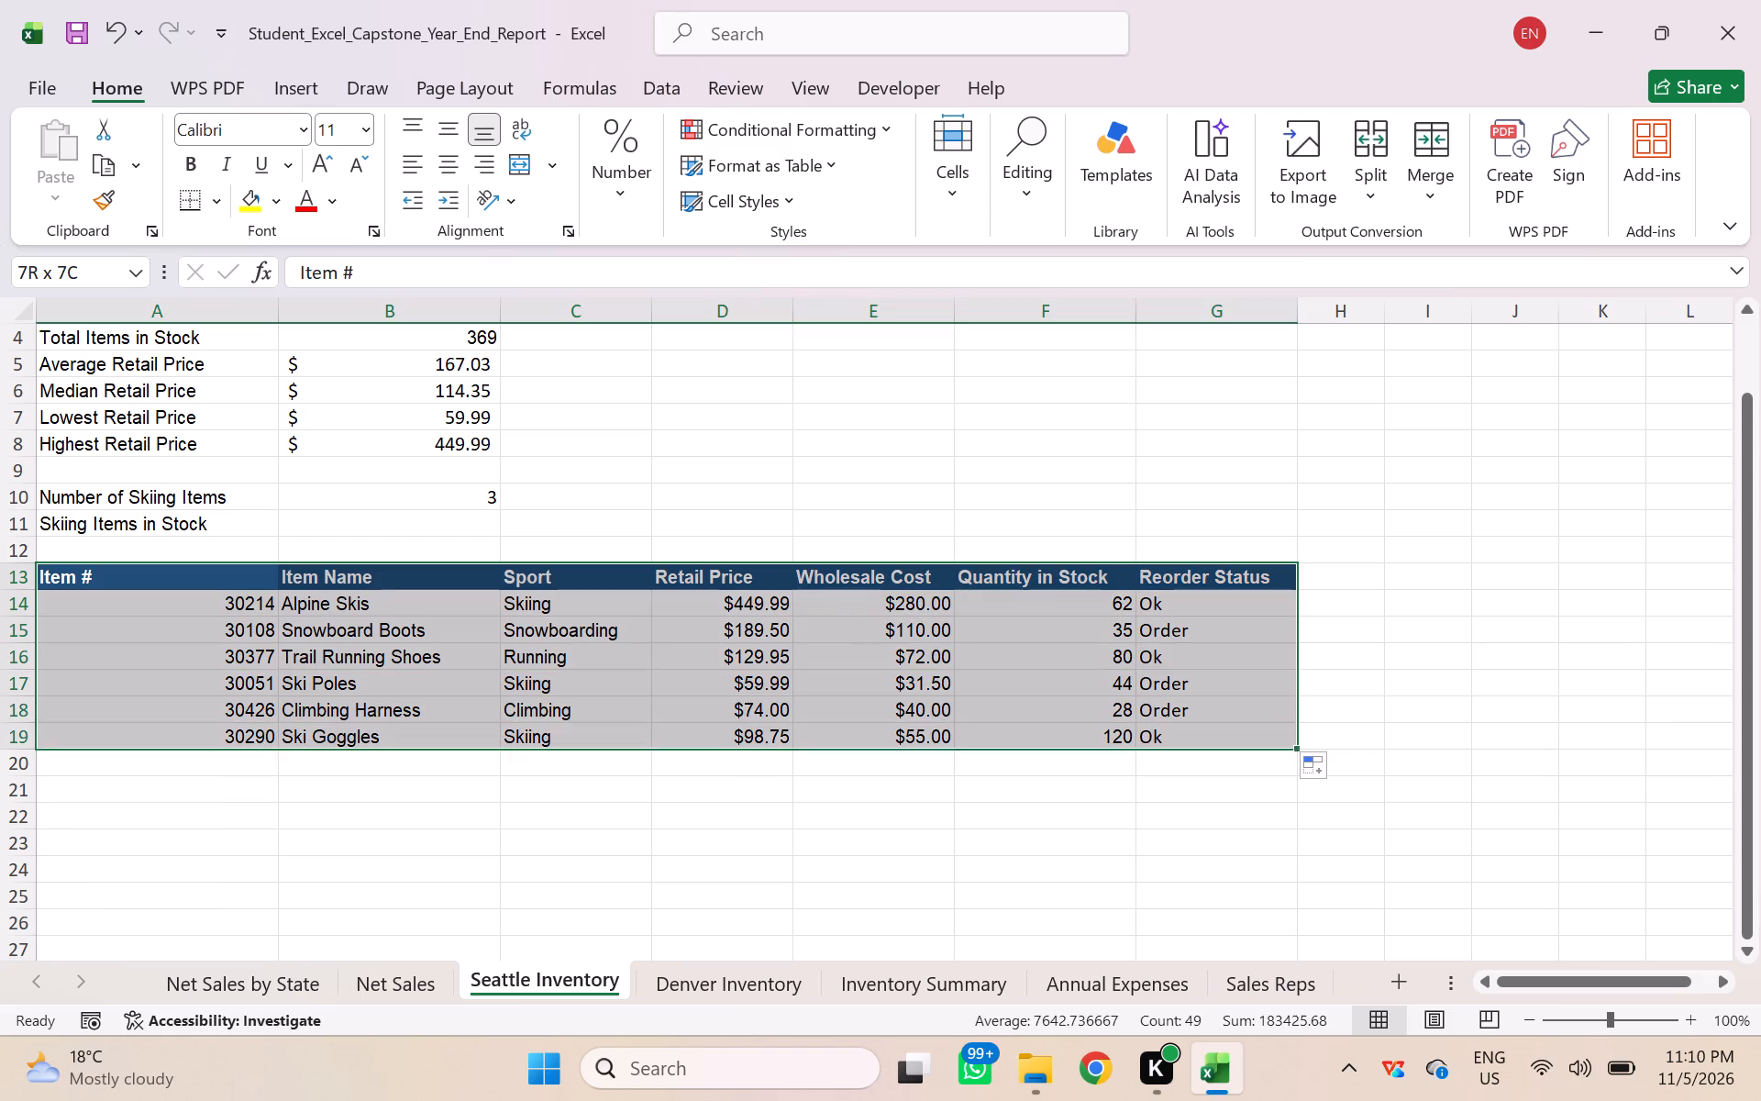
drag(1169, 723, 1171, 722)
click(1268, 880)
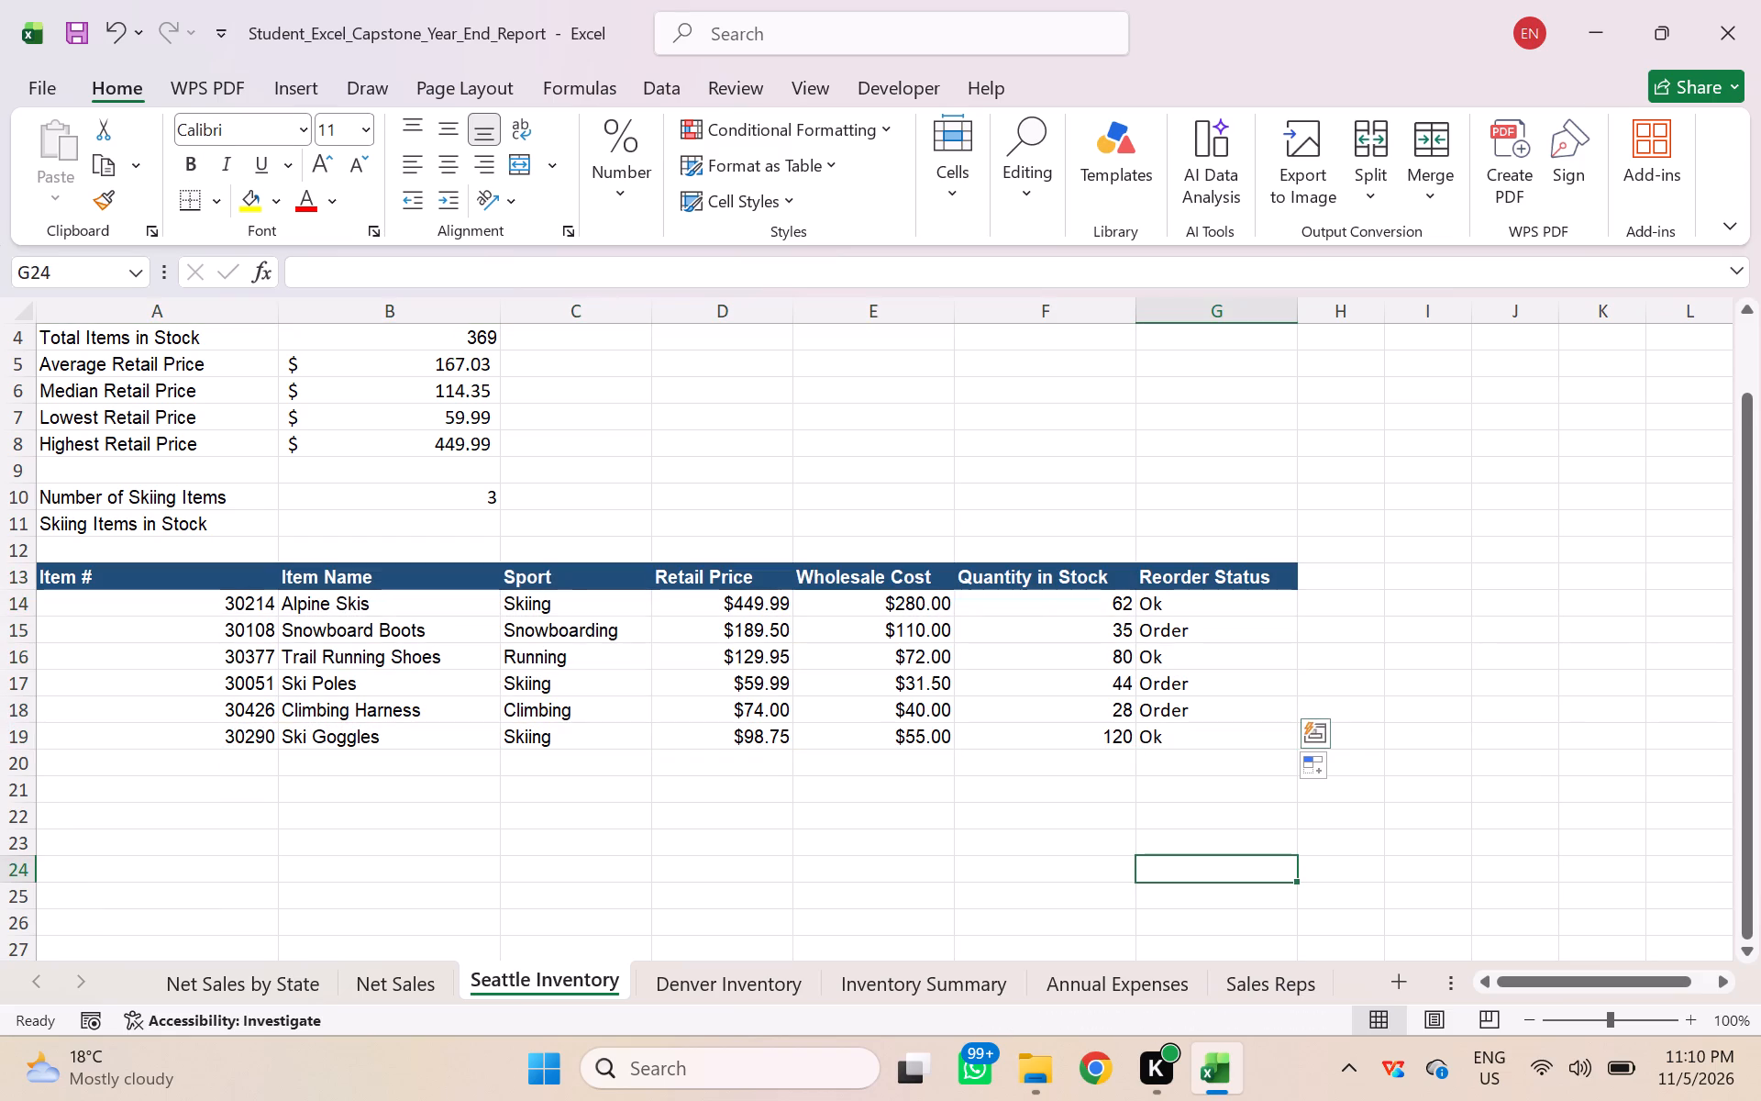
Convert the inventory range A13:G19 into a table with headers.
drag(67, 578, 1195, 728)
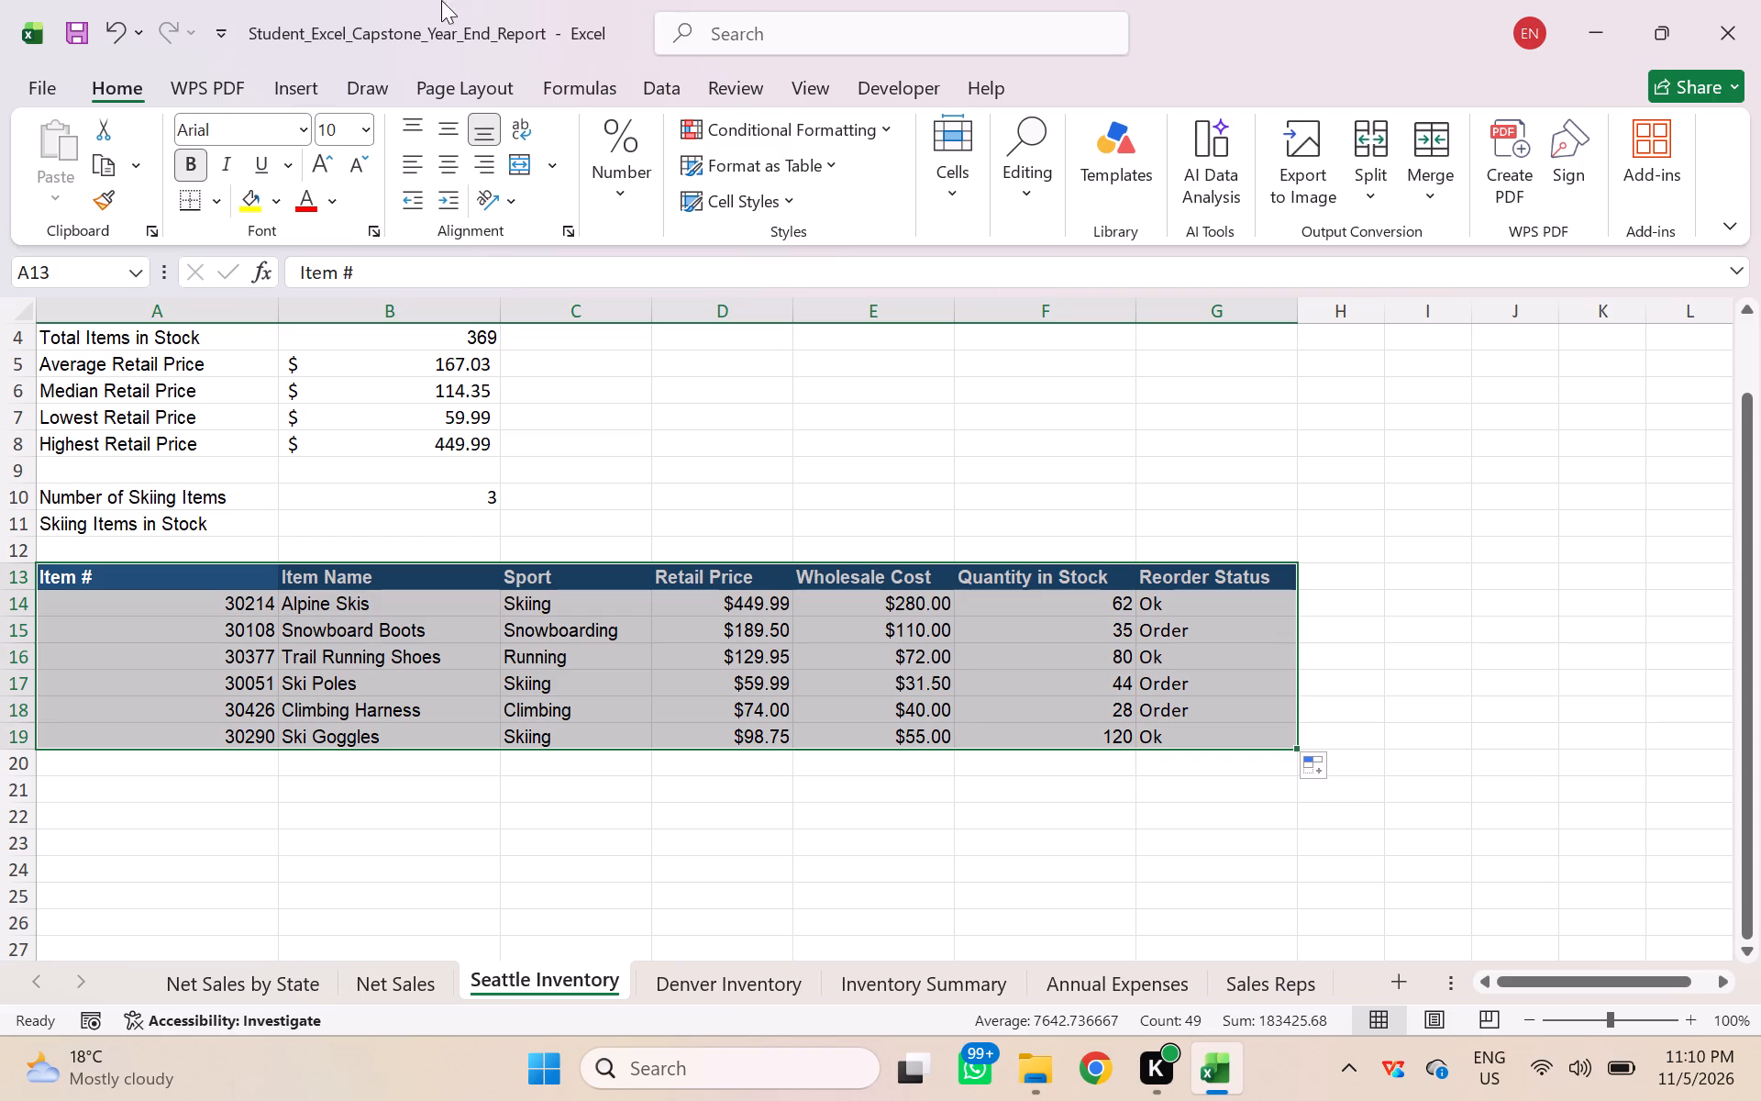
click(304, 83)
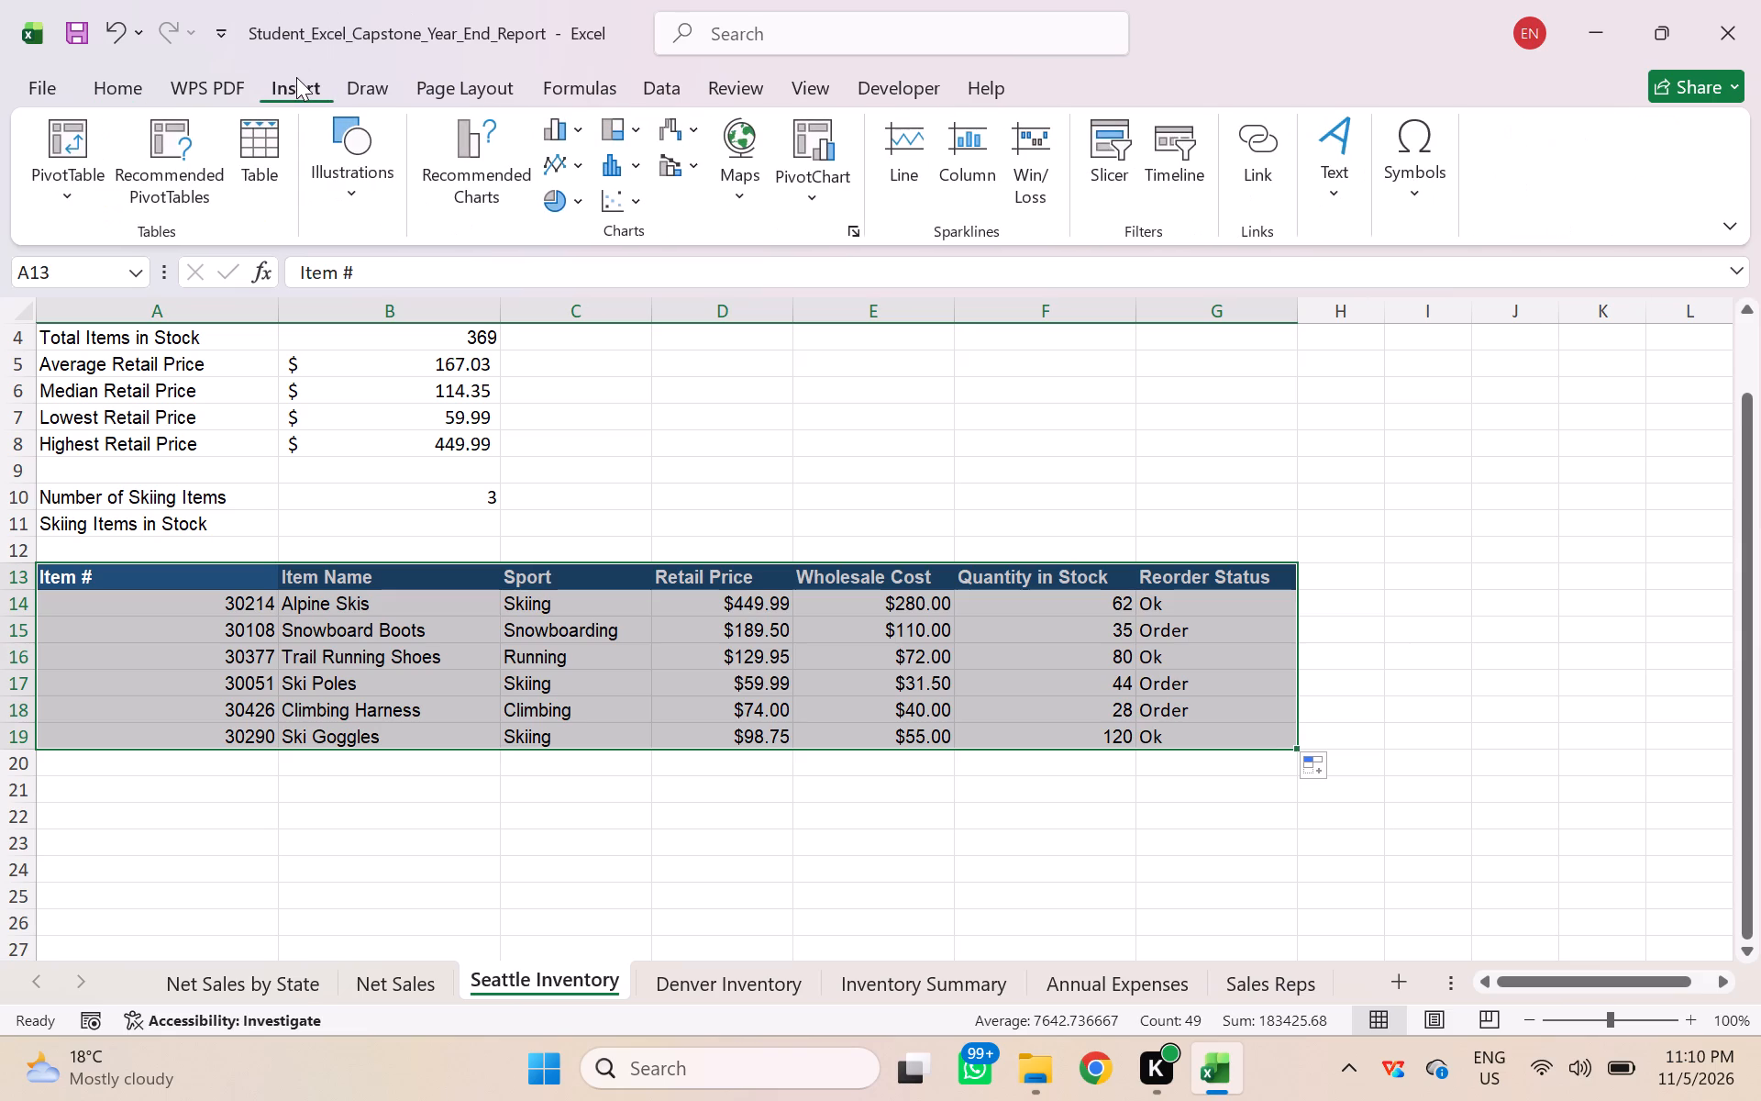
click(260, 139)
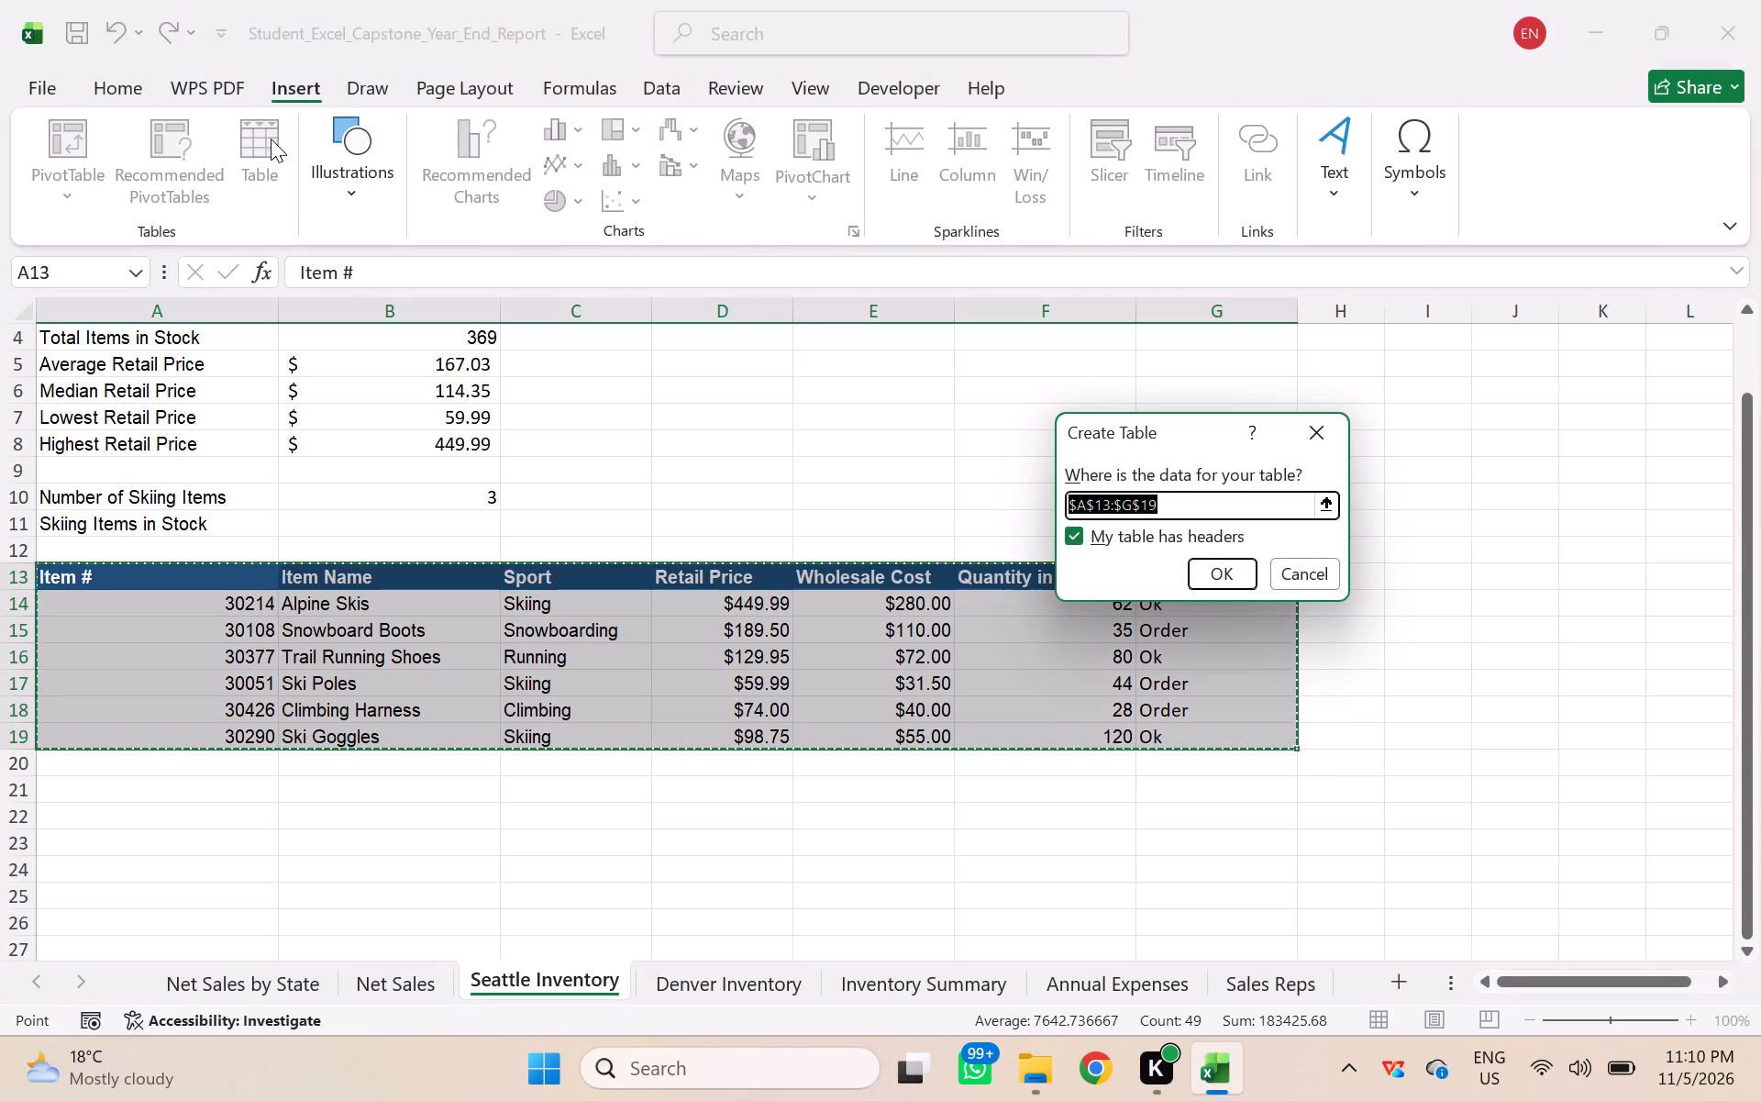
click(1237, 568)
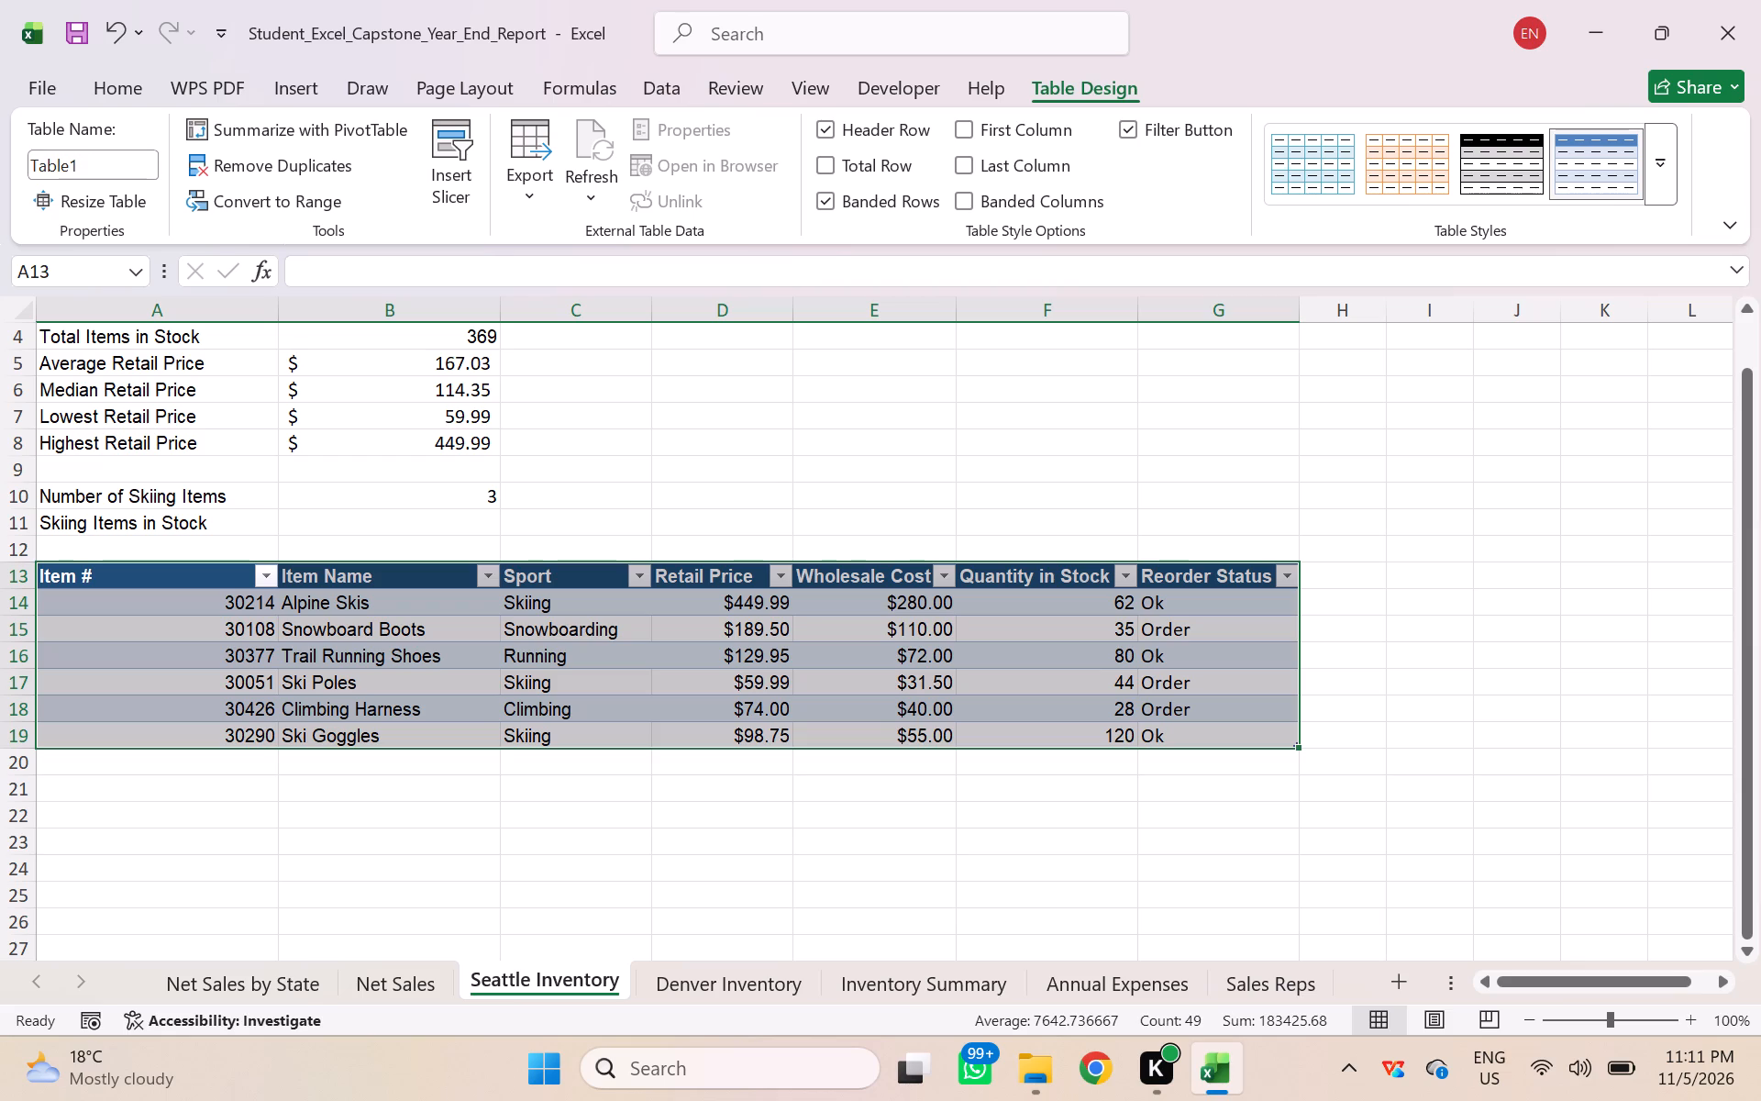
click(671, 528)
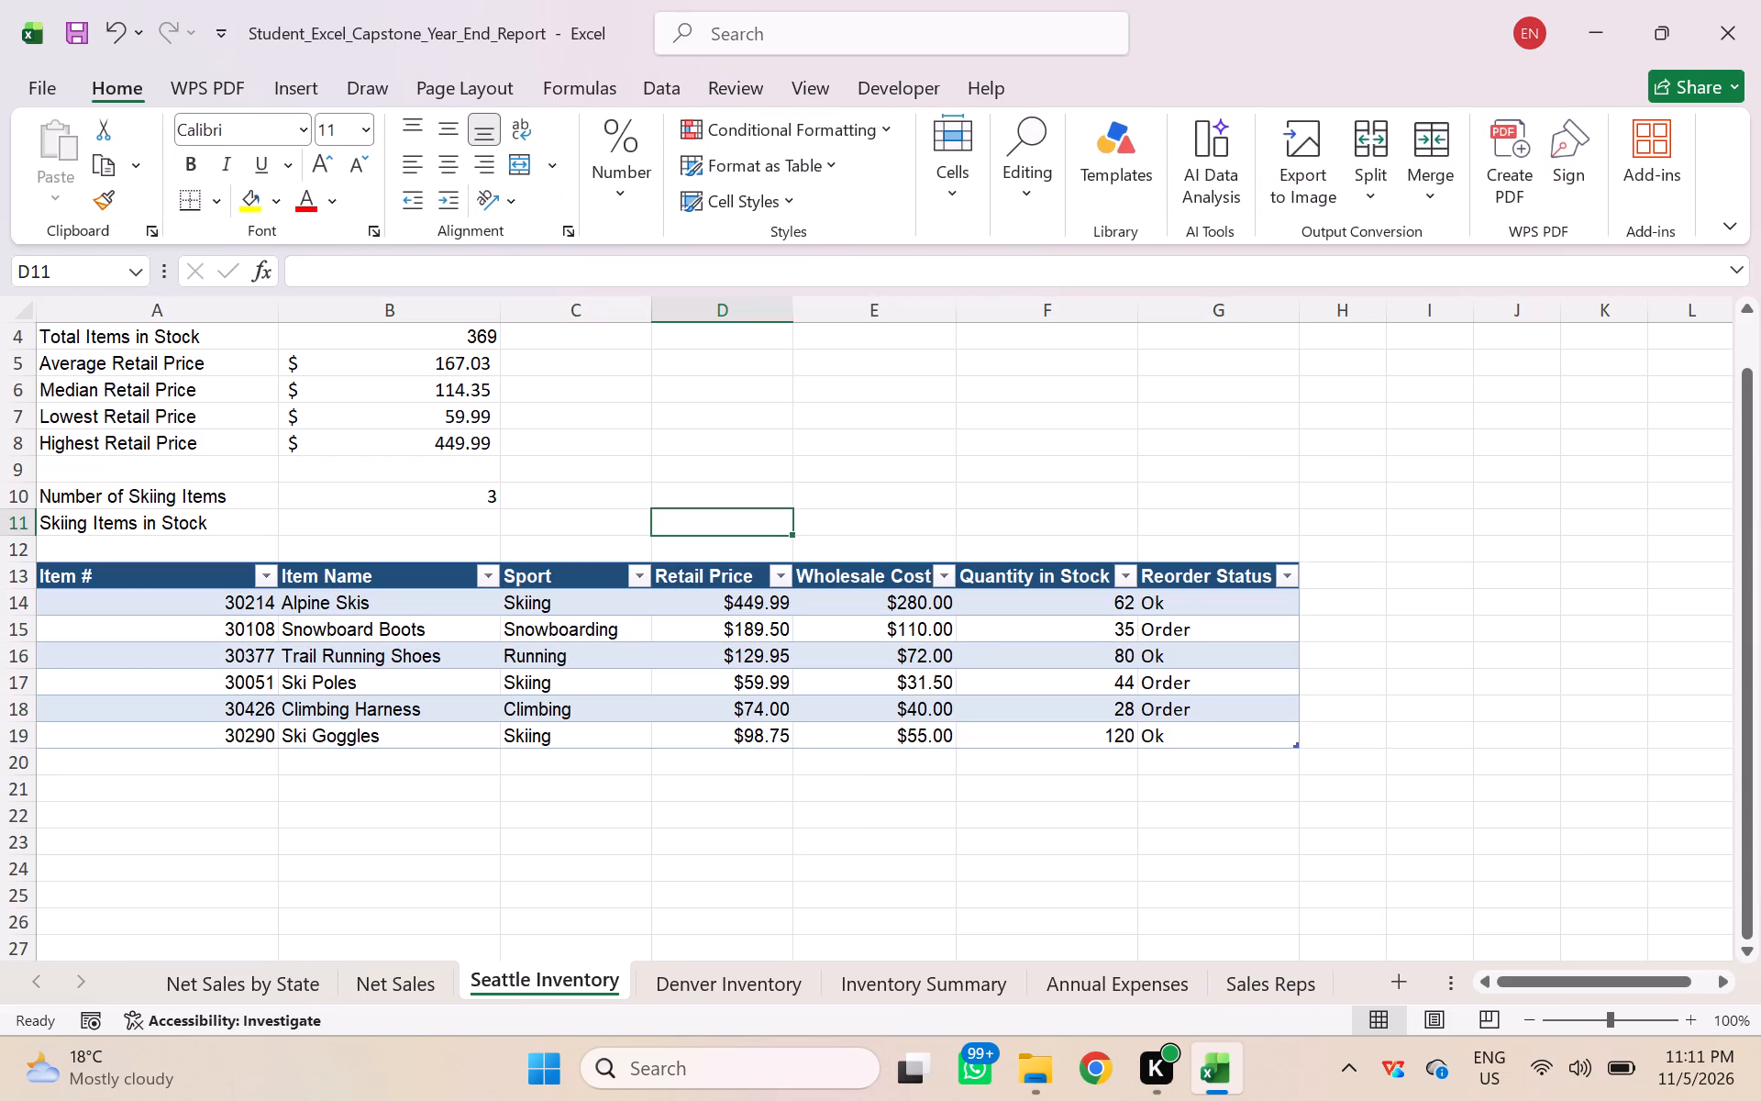
Filter the inventory table's Sport column to show only Skiing items.
click(637, 575)
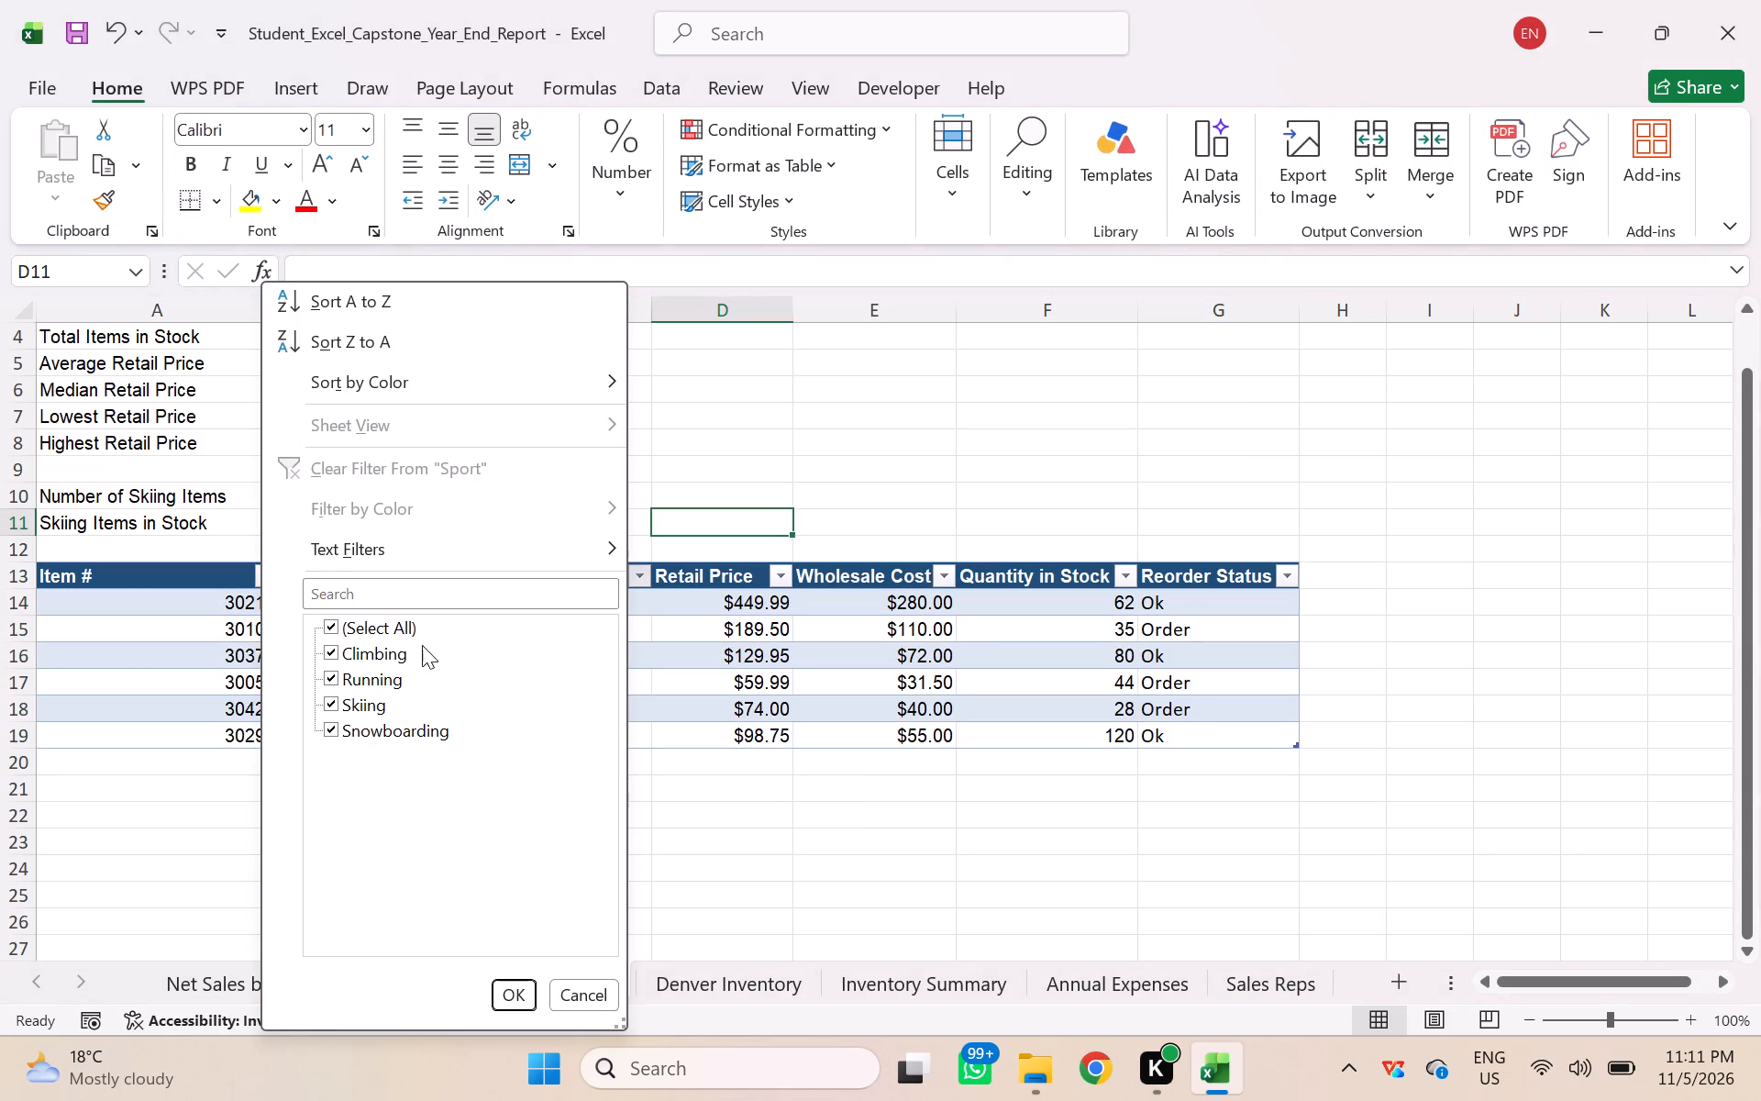
click(330, 620)
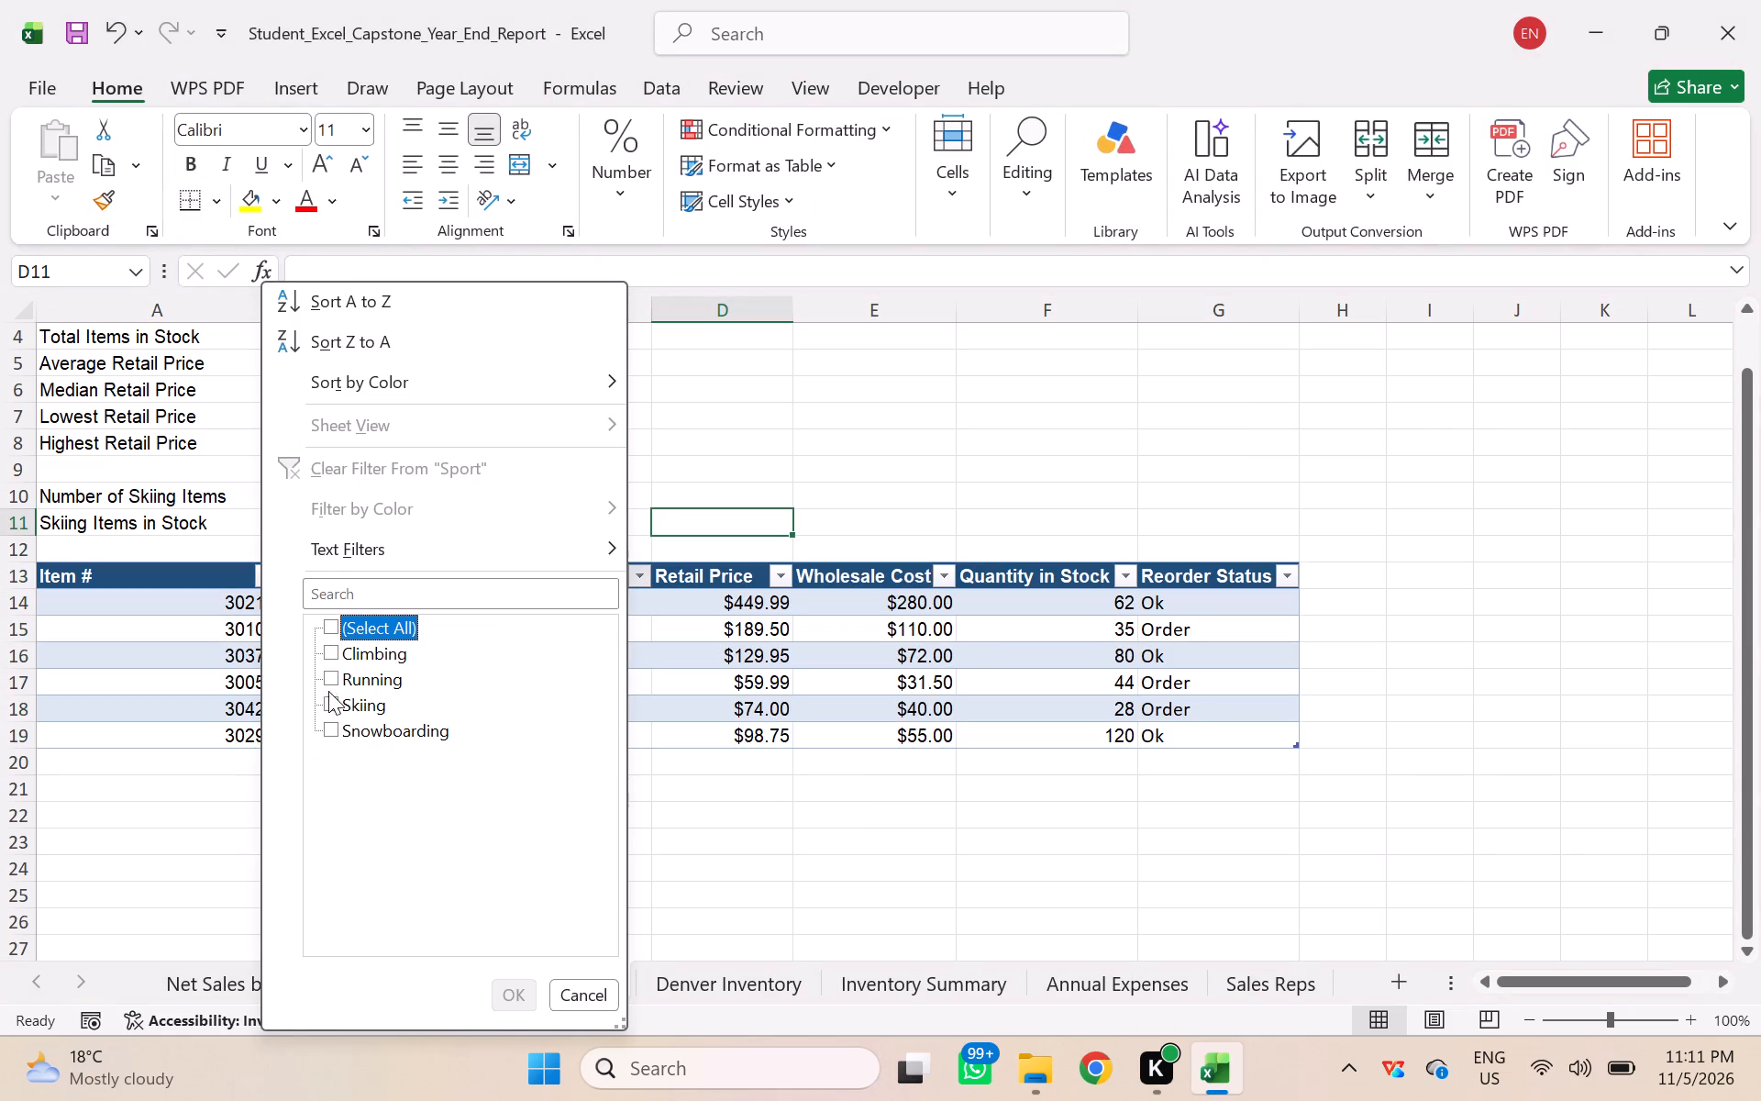
click(328, 705)
click(507, 1003)
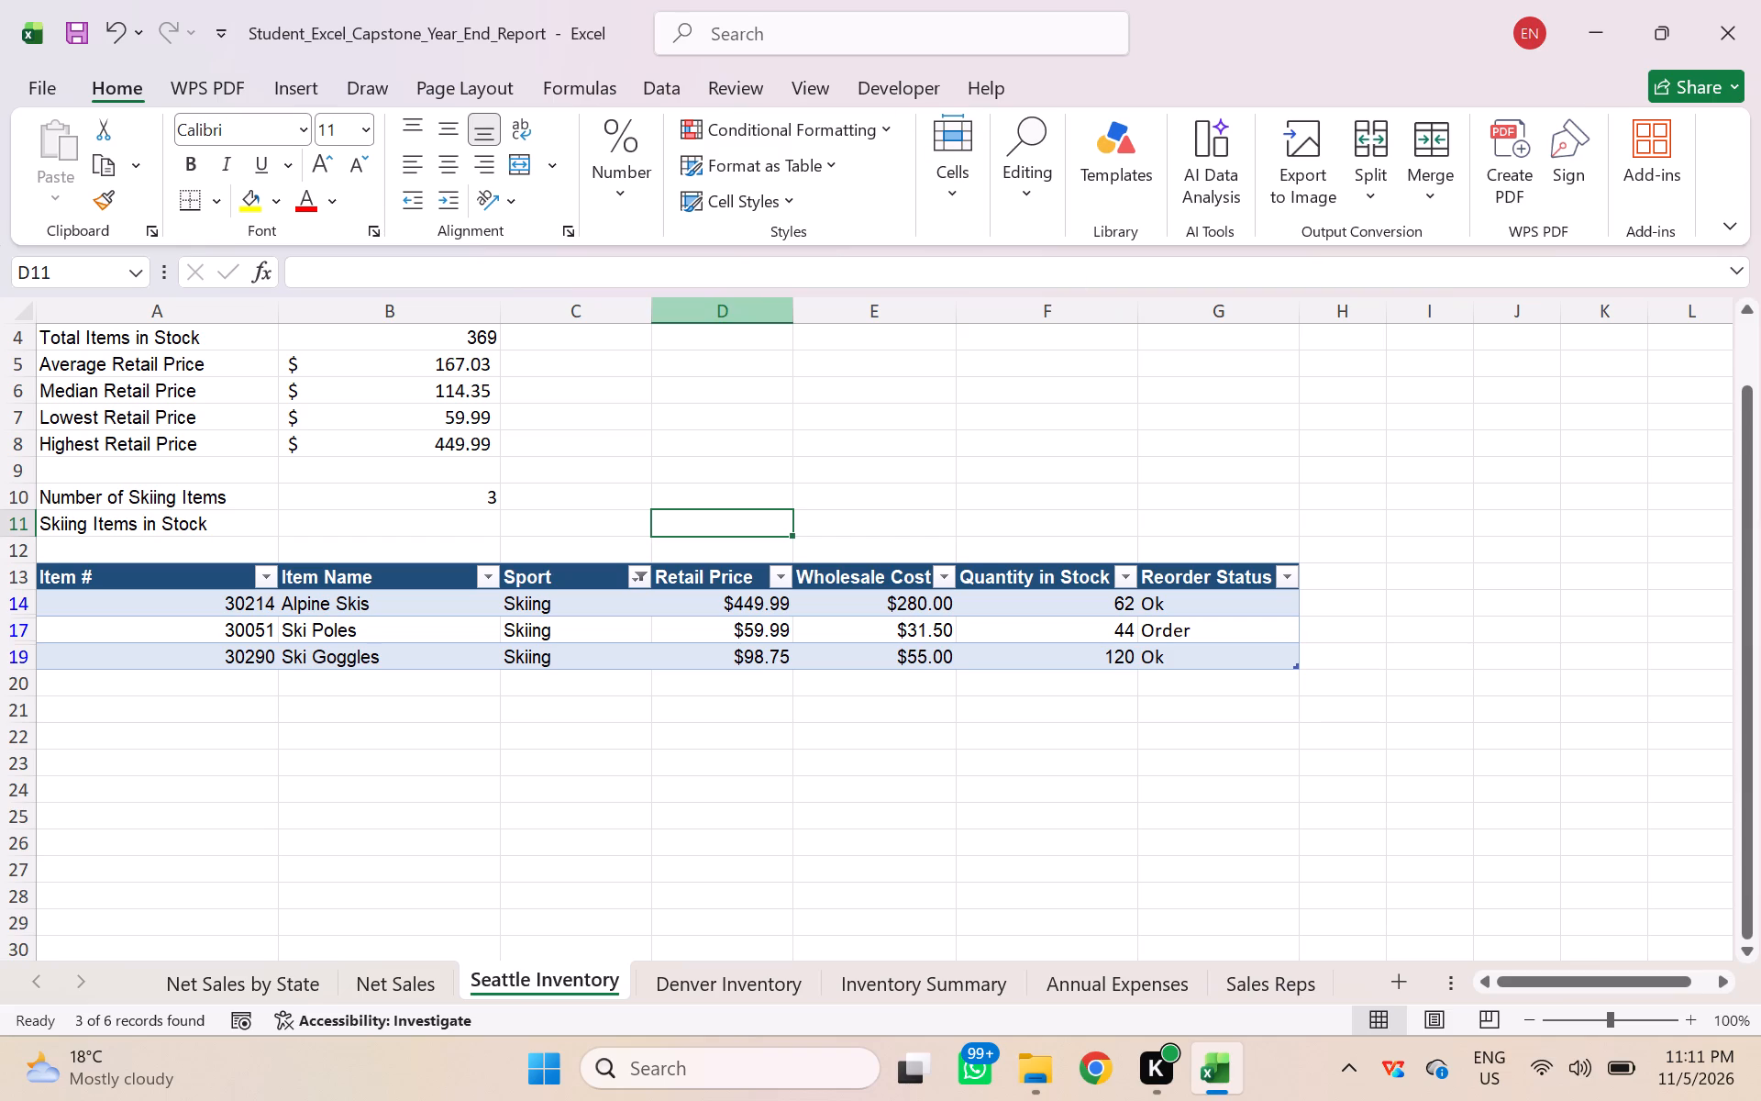
Add a total row to the filtered inventory table and set the Quantity in Stock total to Sum.
click(633, 635)
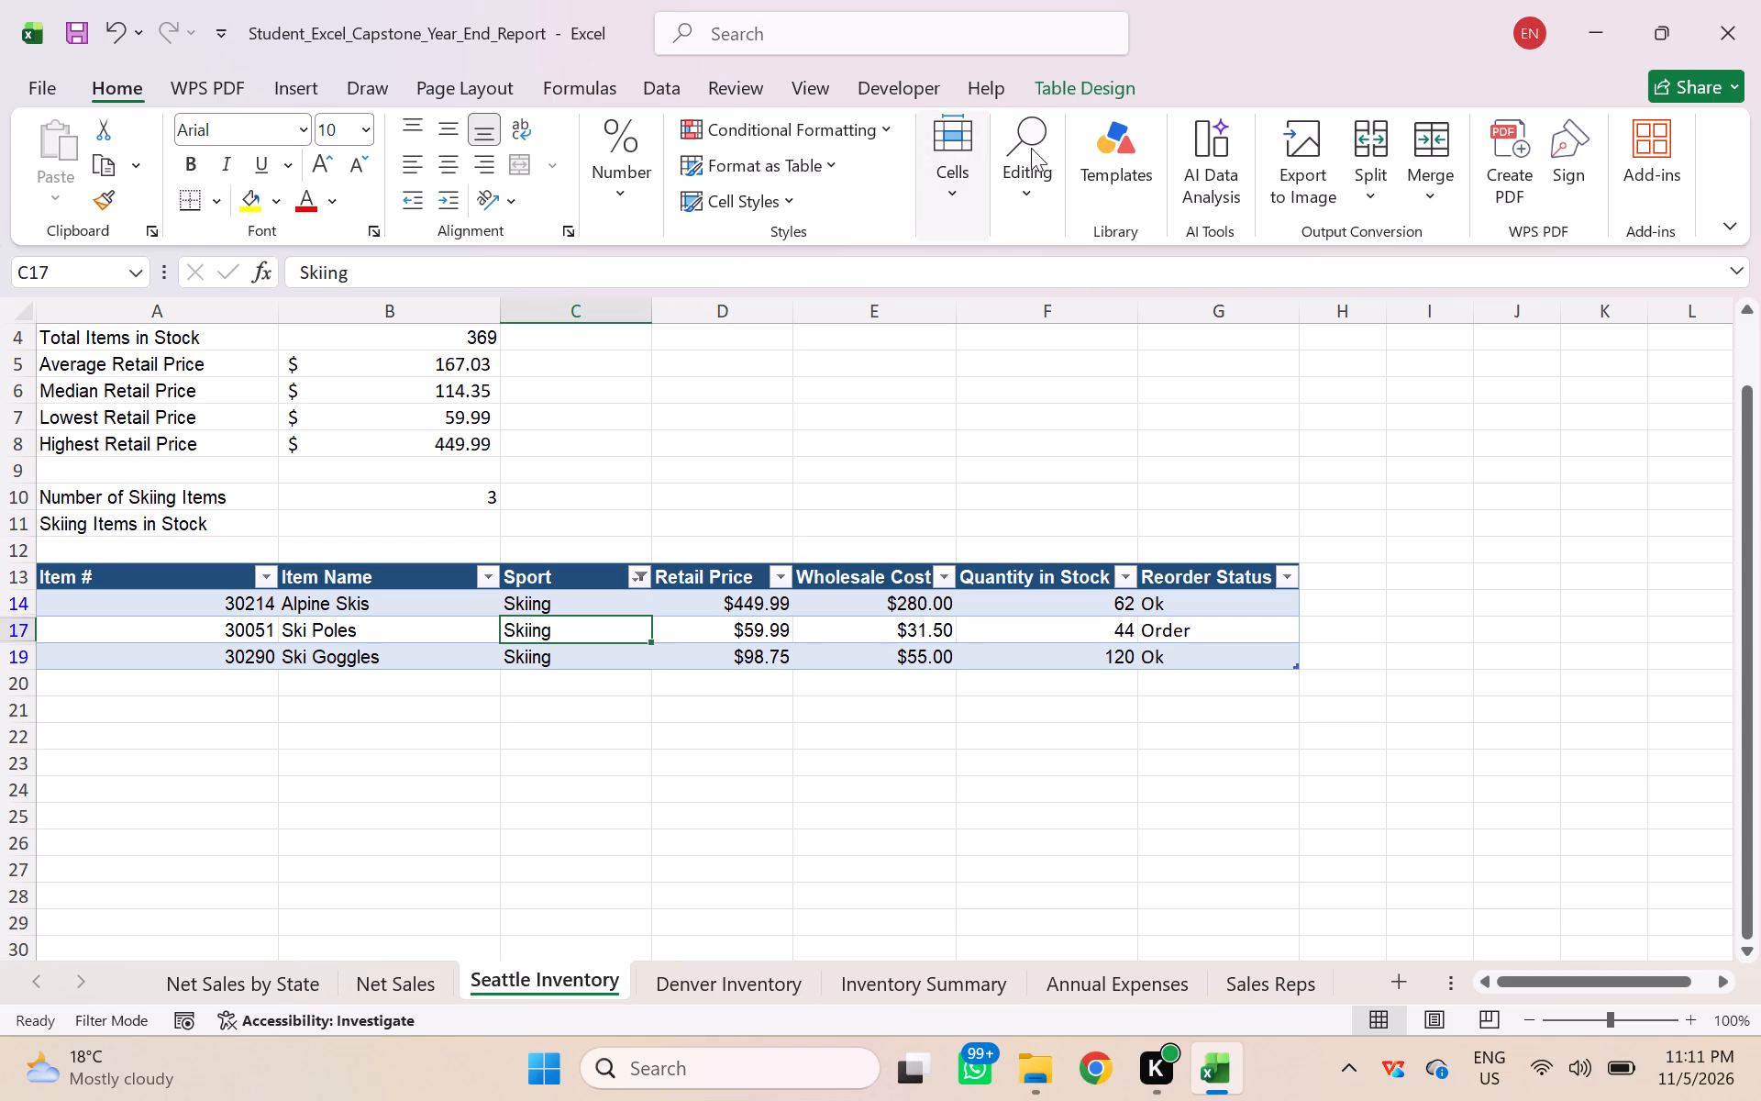
click(1081, 96)
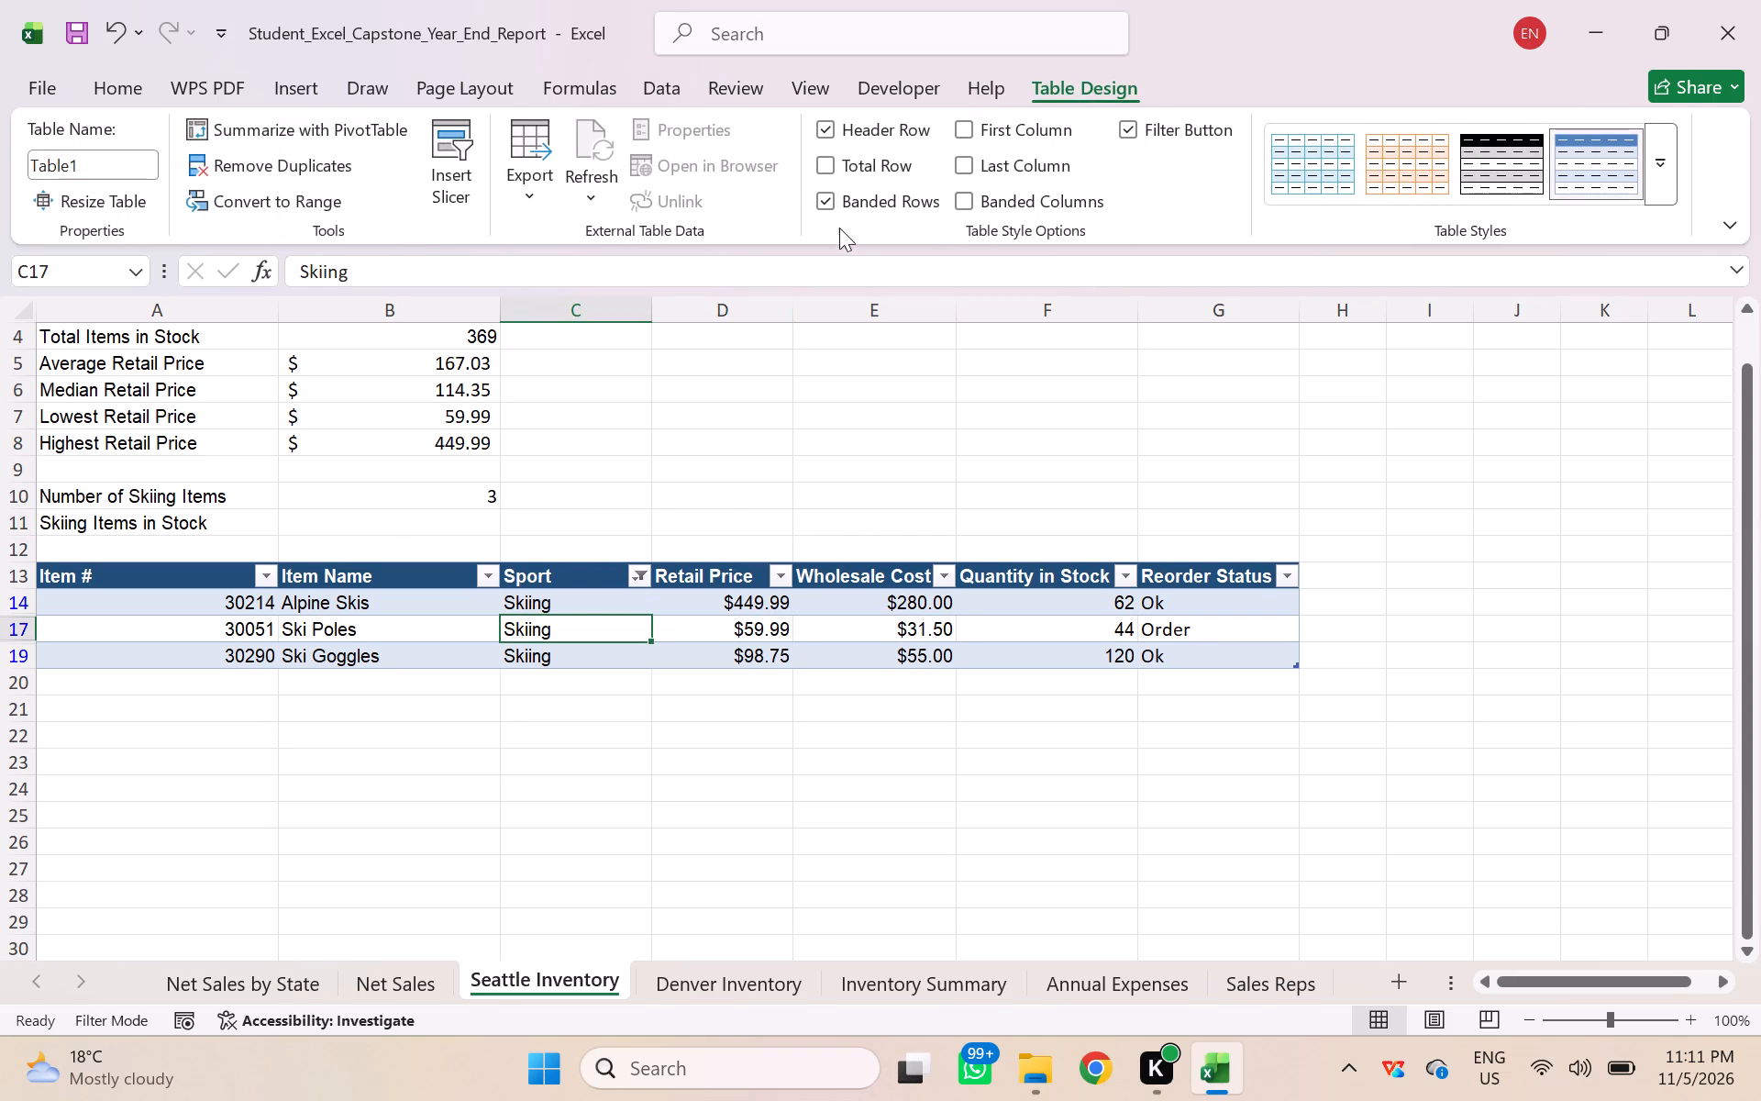
click(827, 167)
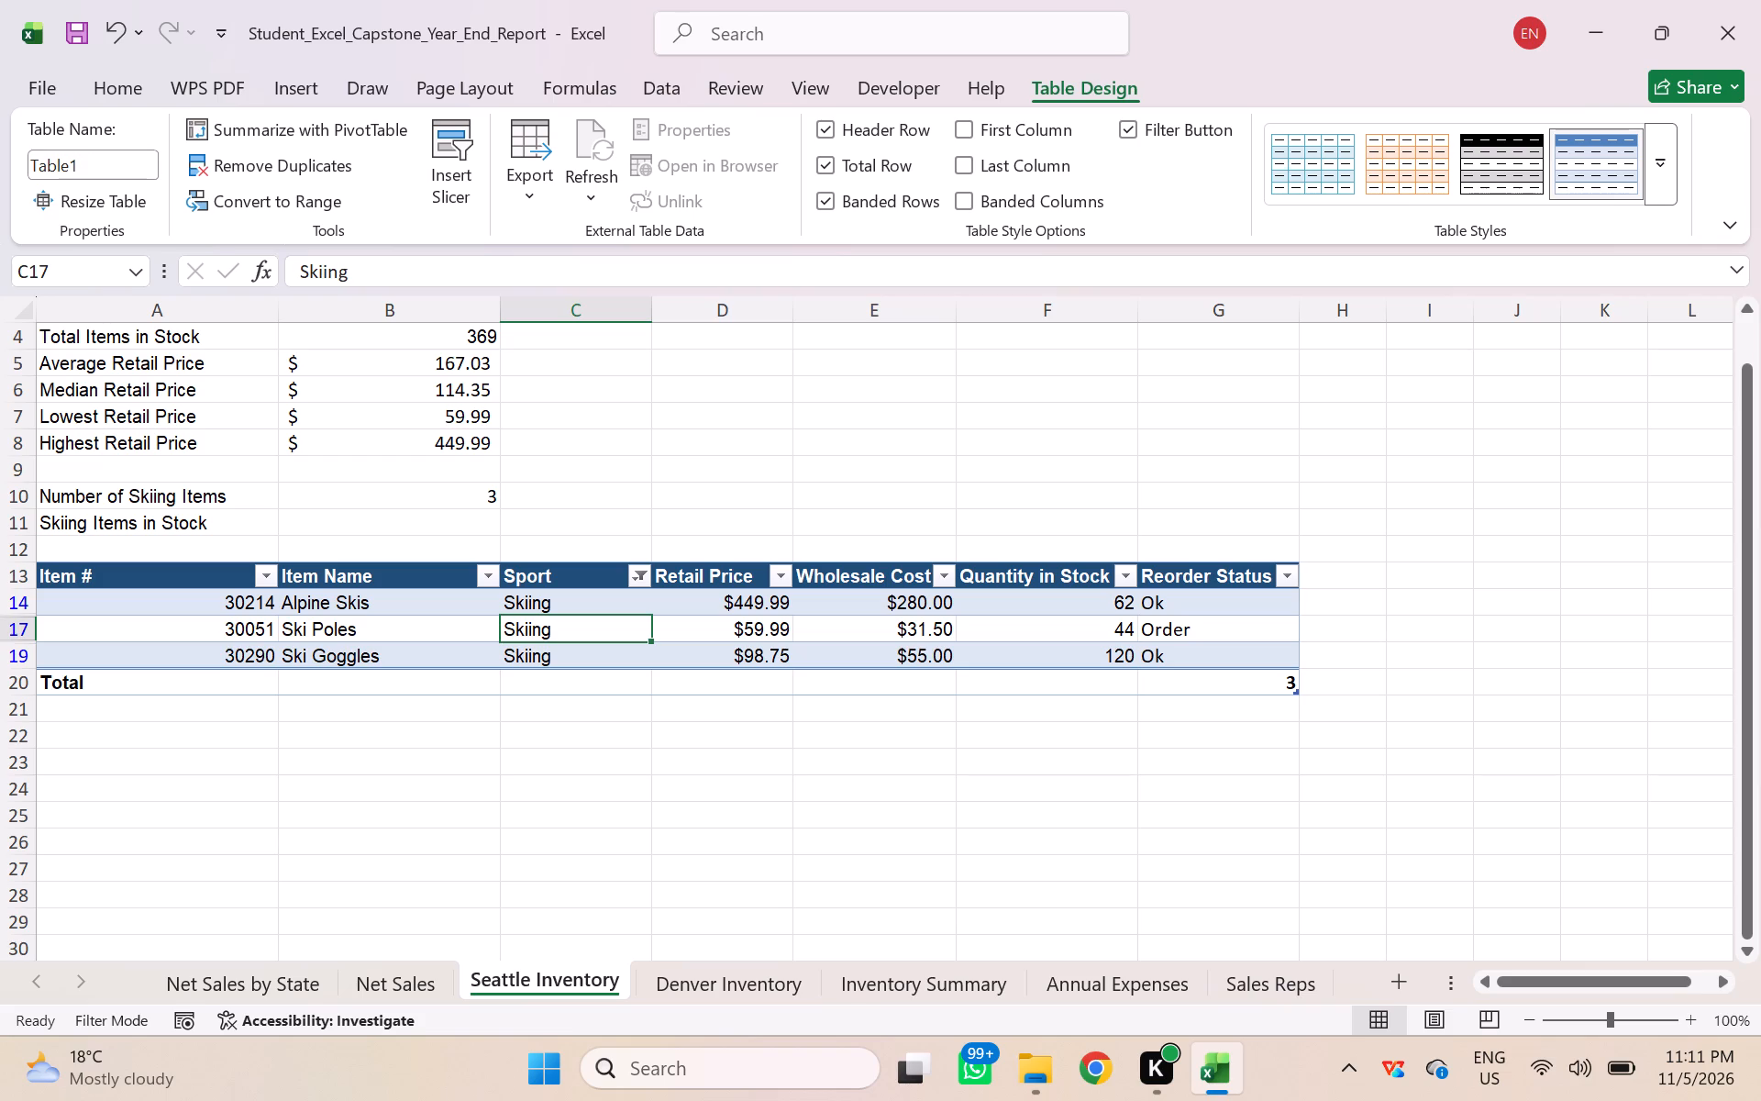
click(1101, 683)
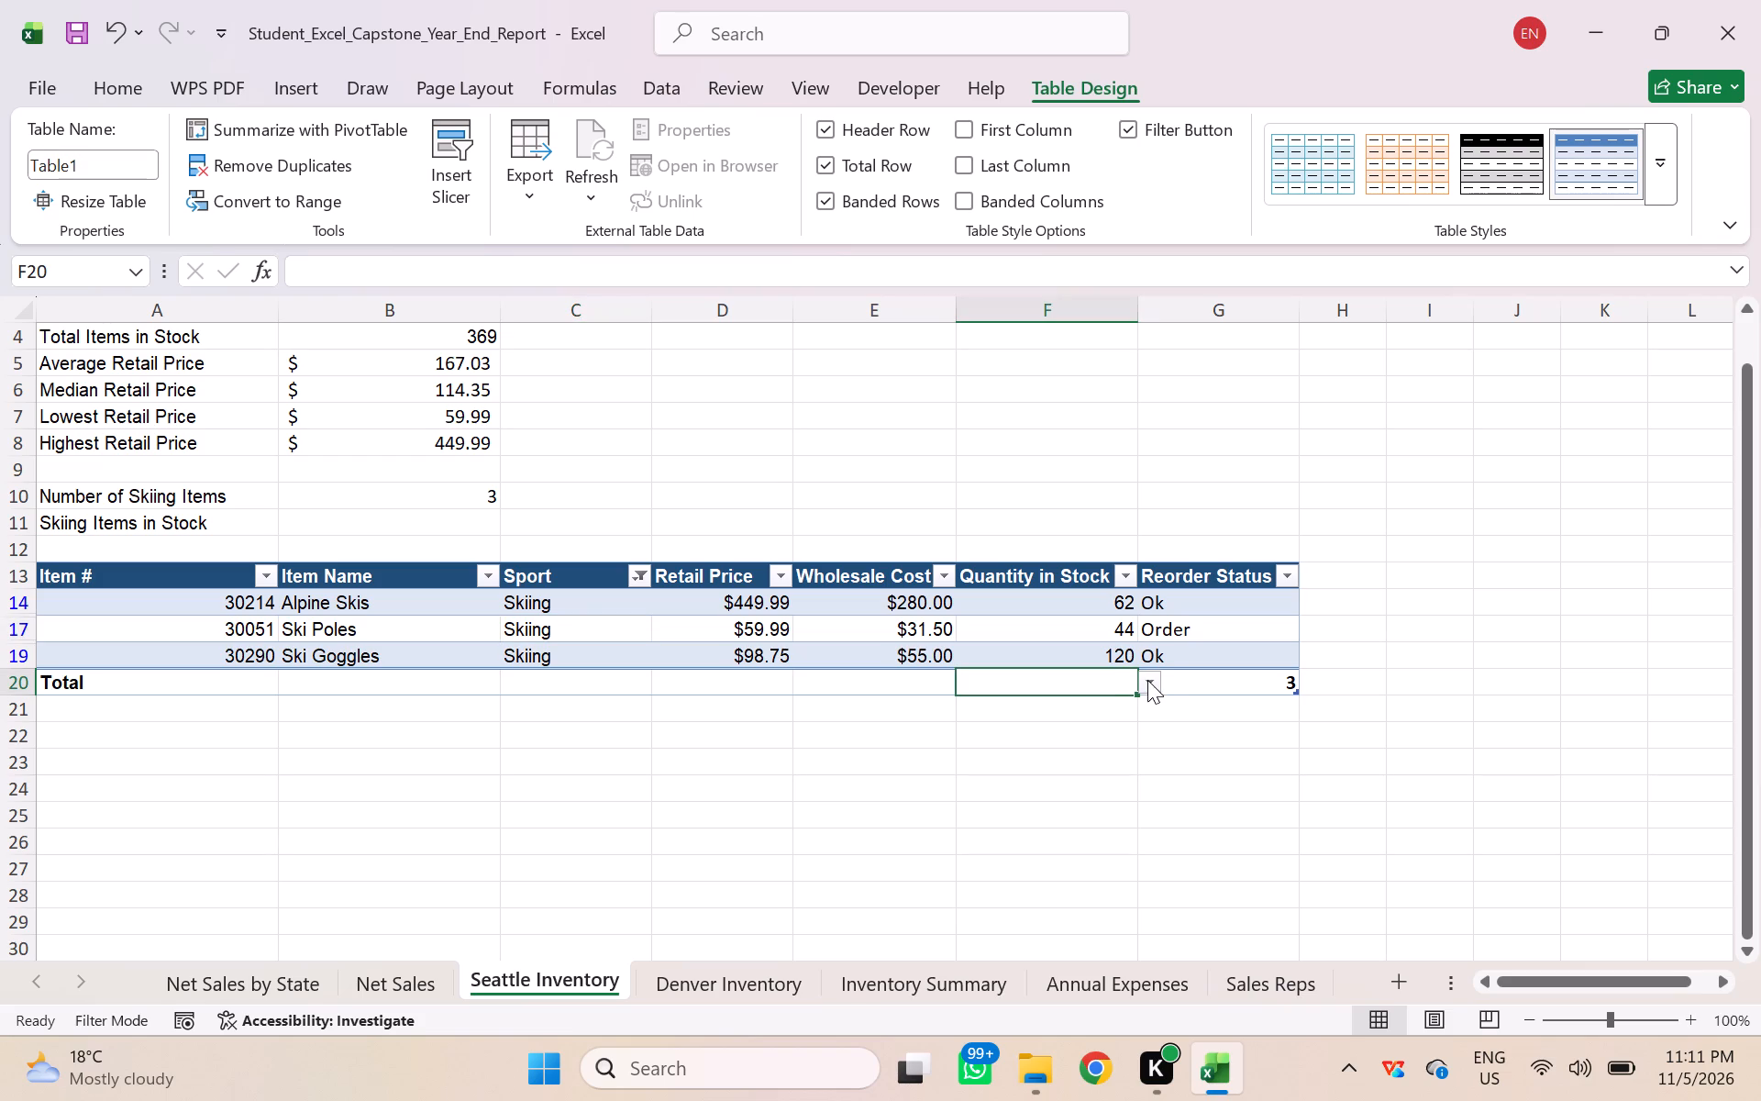
click(1147, 678)
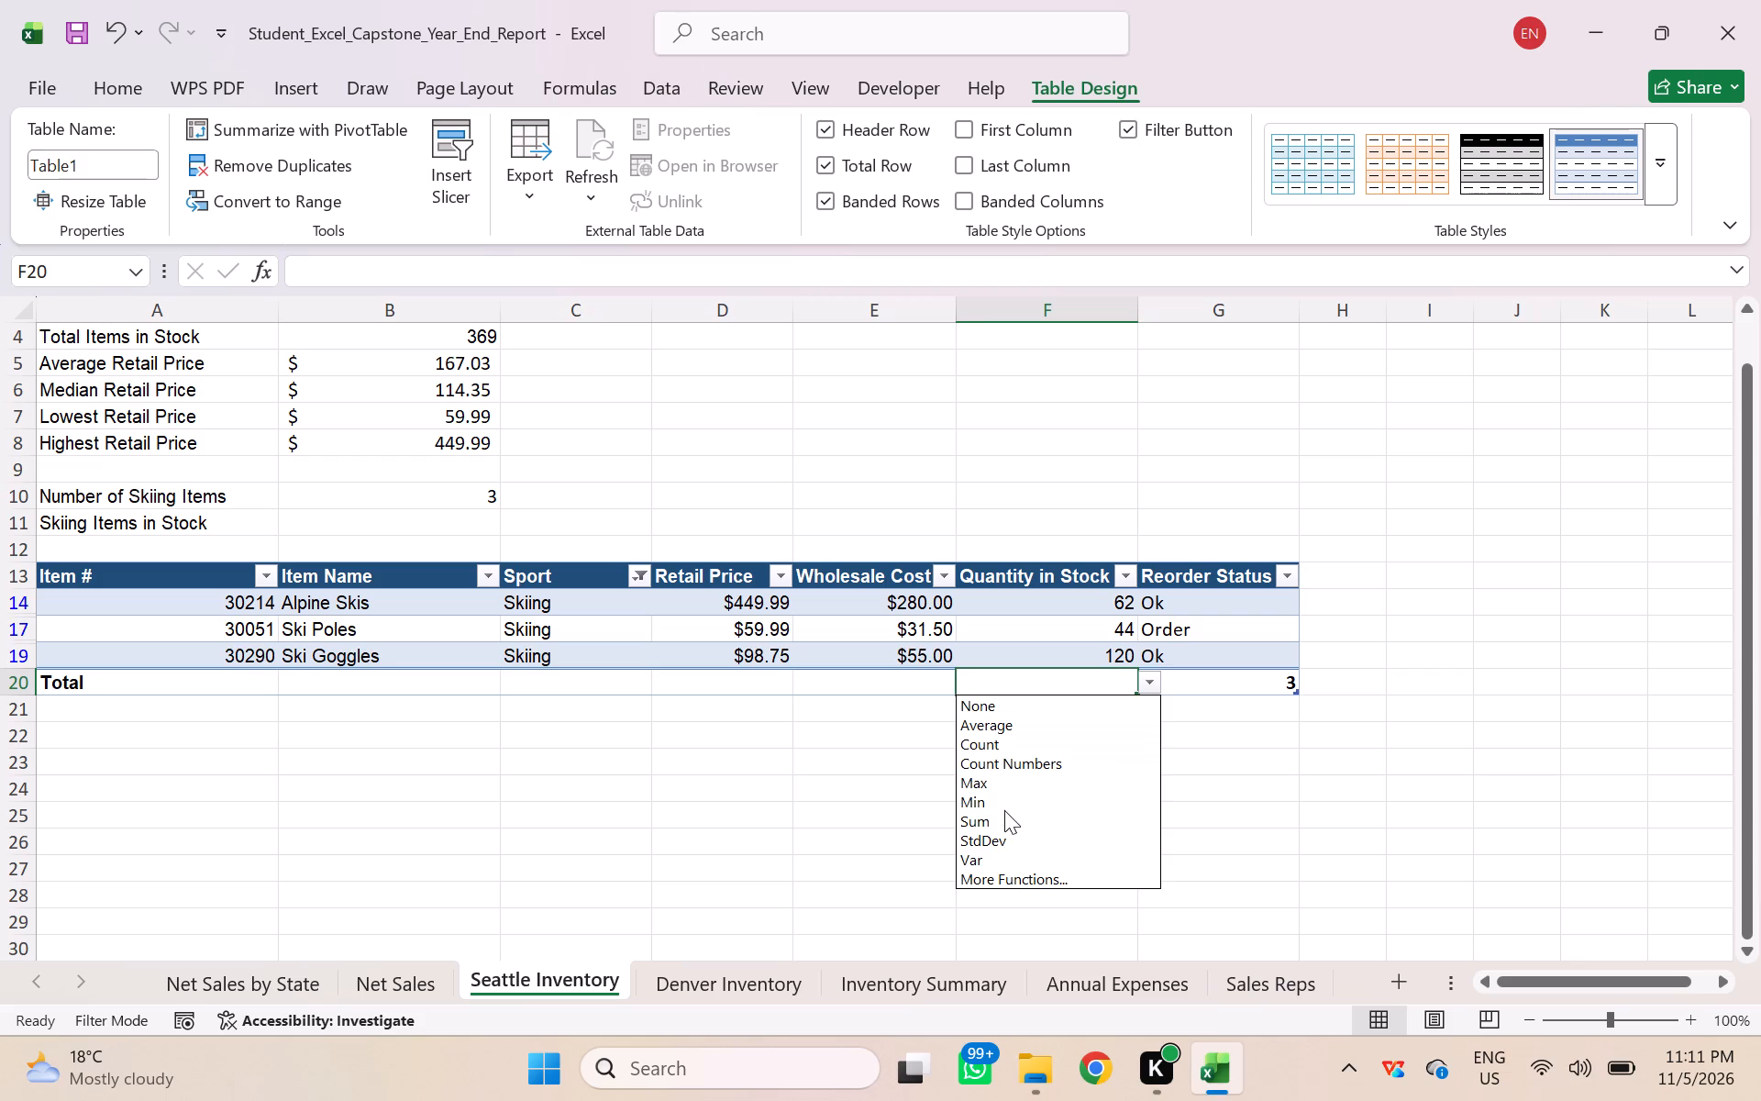
click(991, 817)
click(1214, 763)
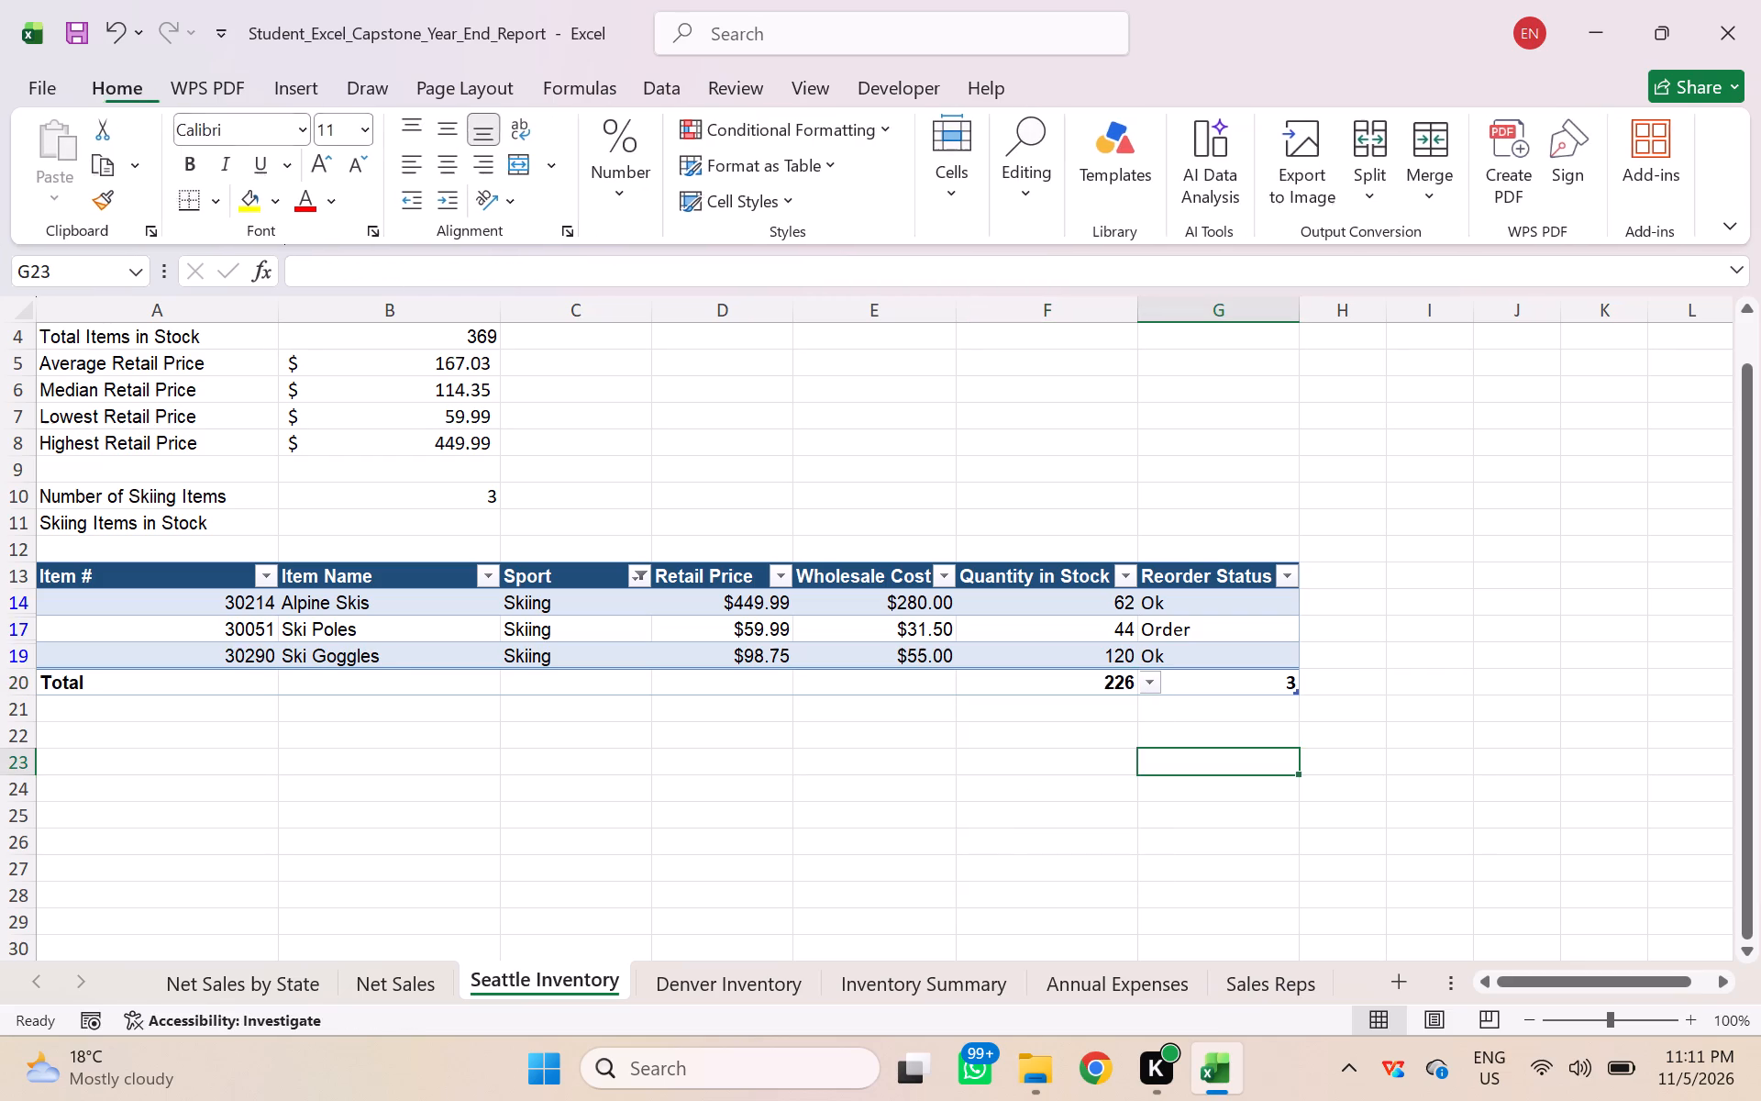
click(1073, 693)
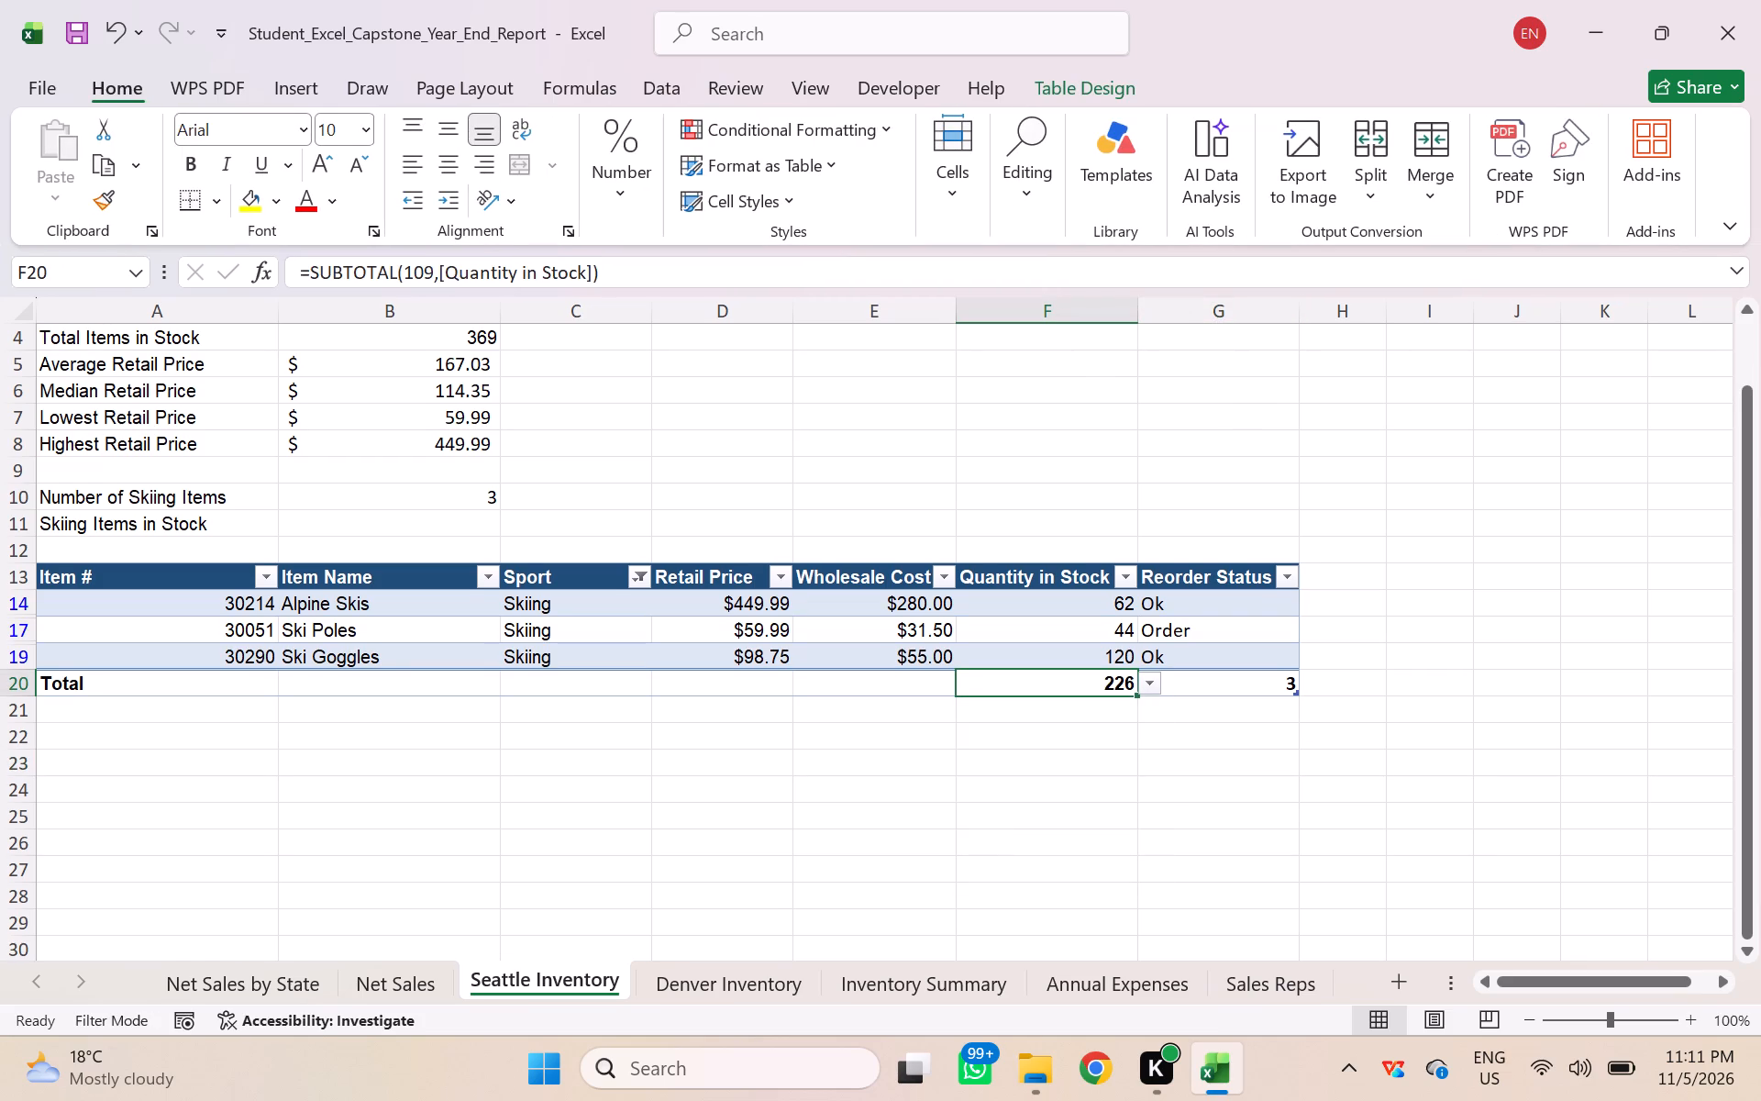
Enter 226 in cell B11 as the Skiing Items in Stock value.
click(439, 530)
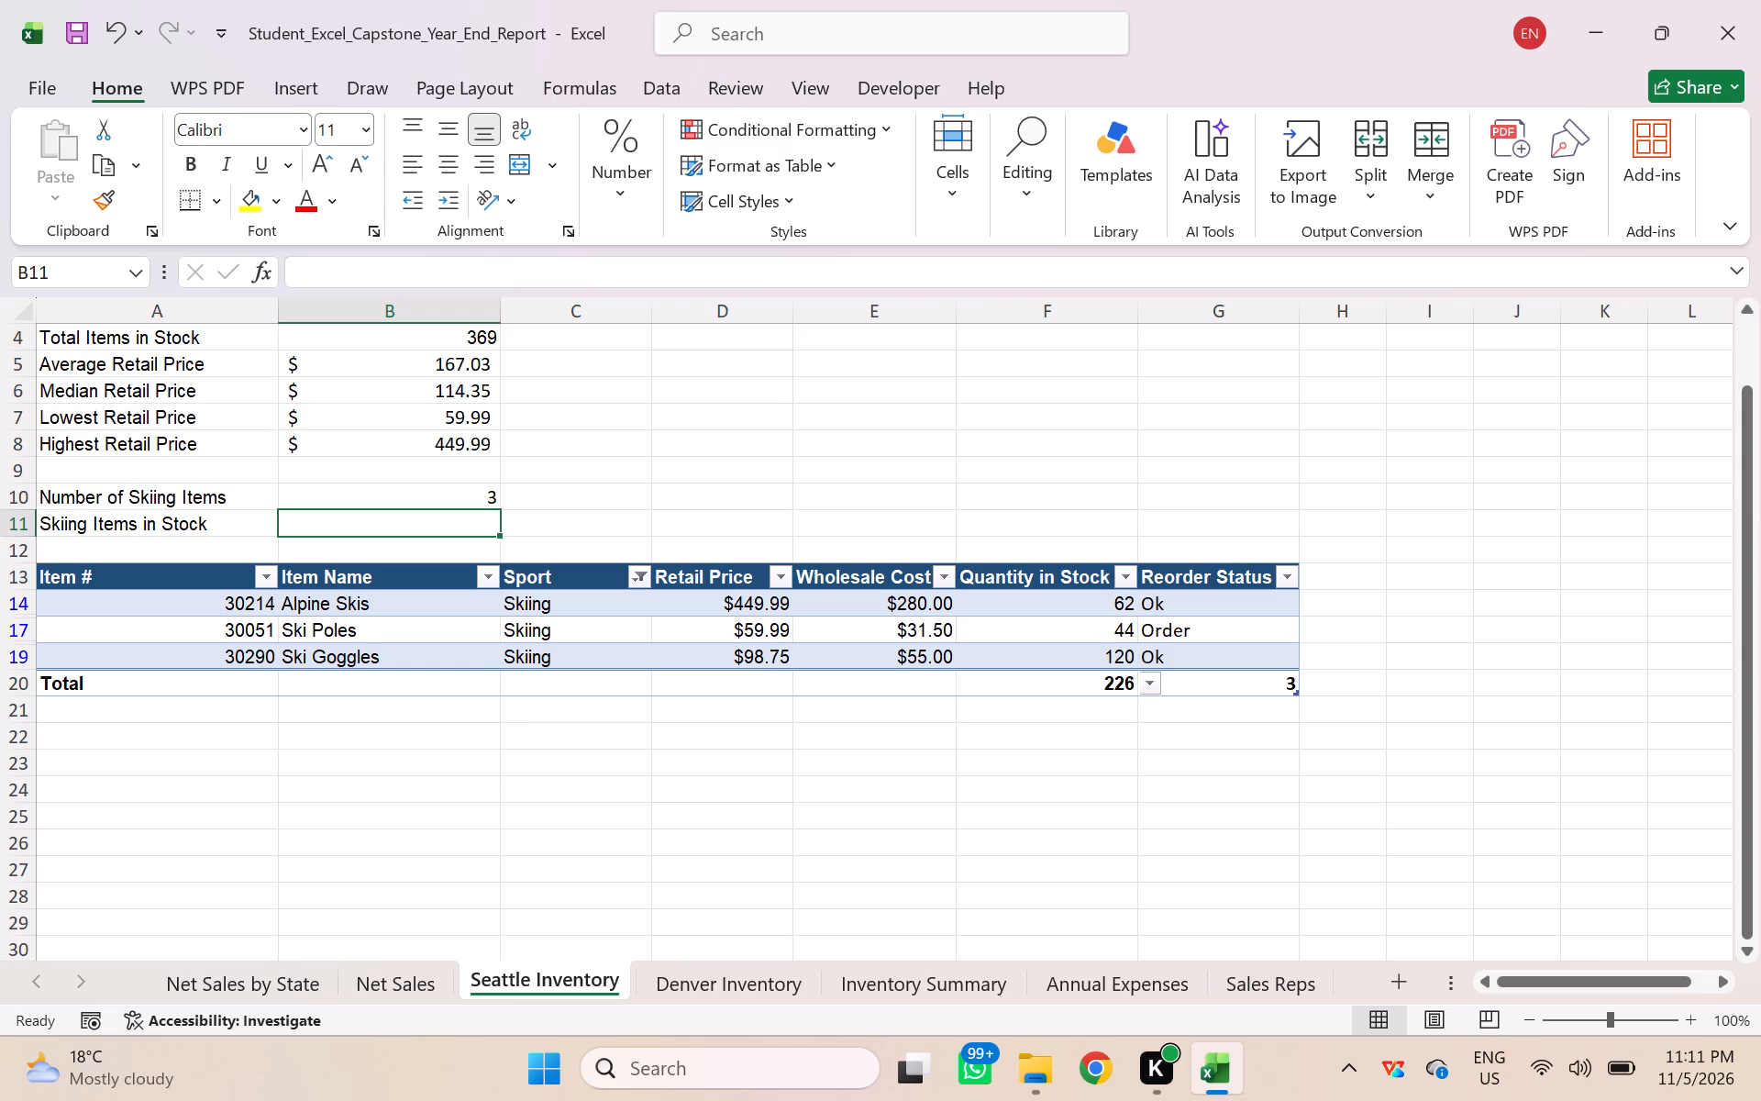
text(22)
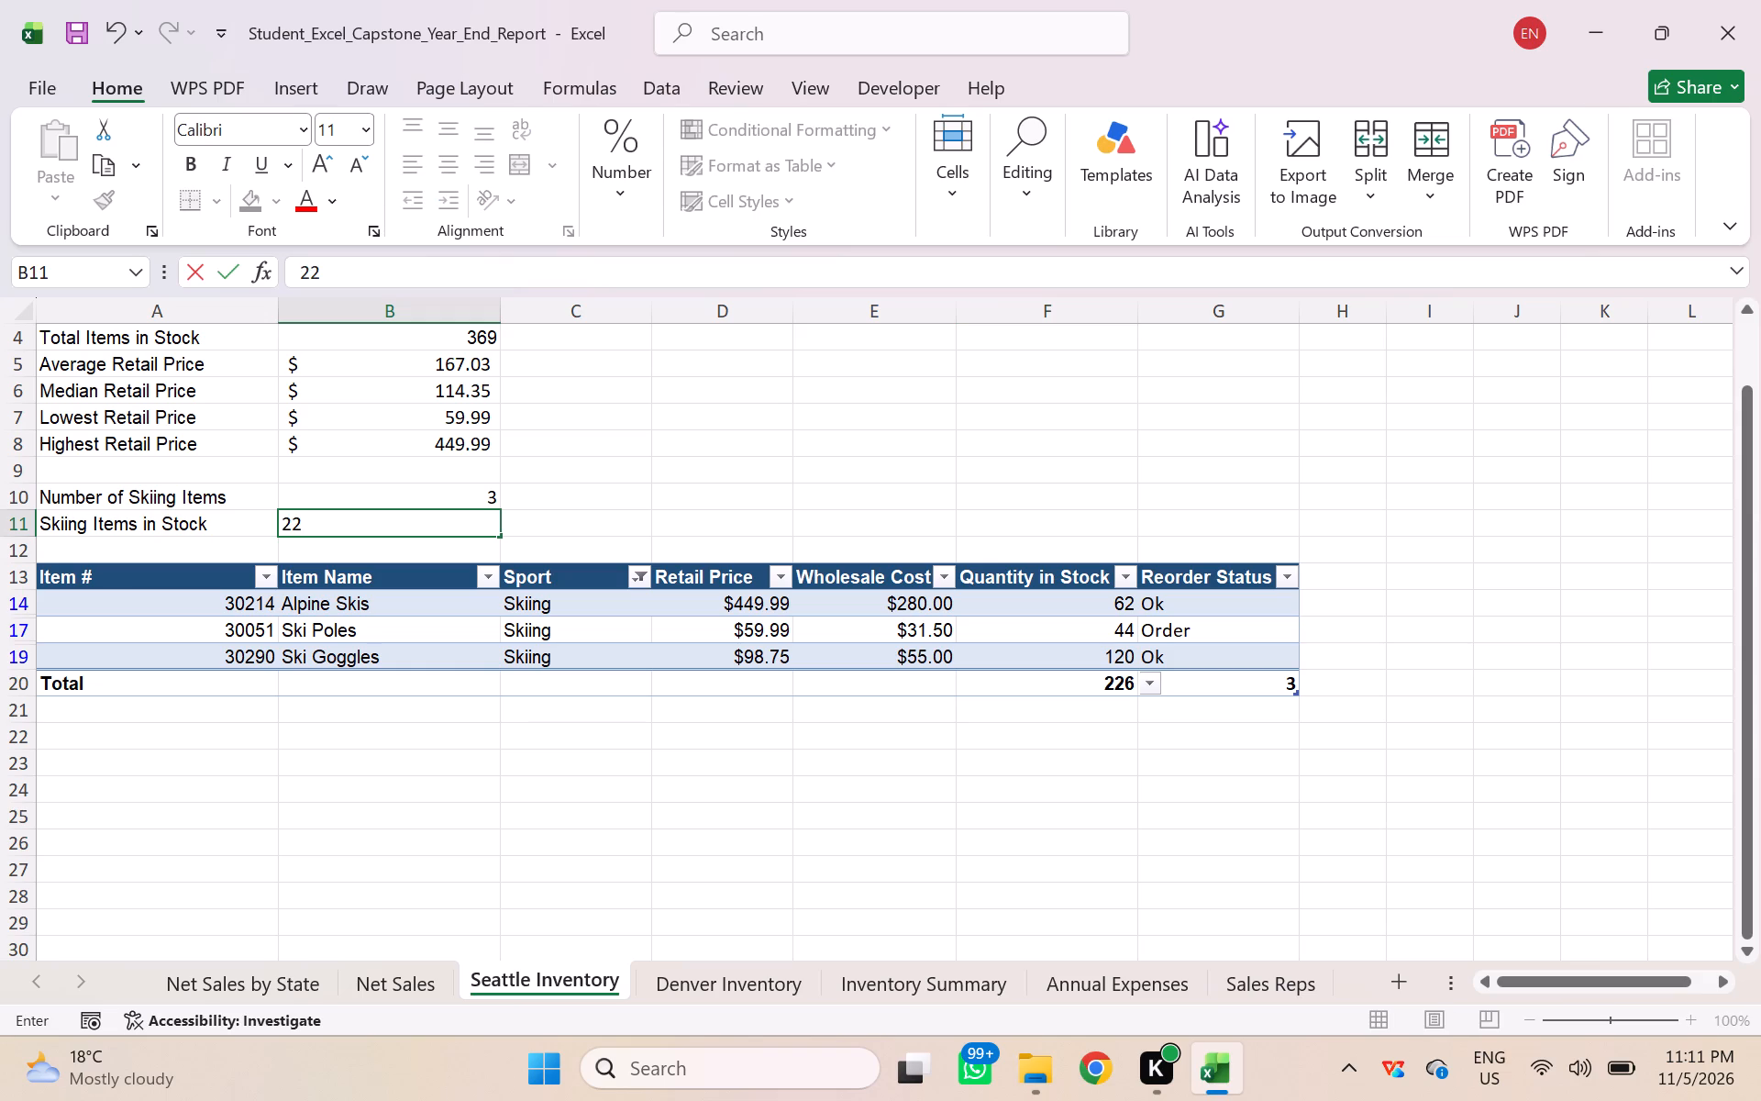
key(6)
key(Return)
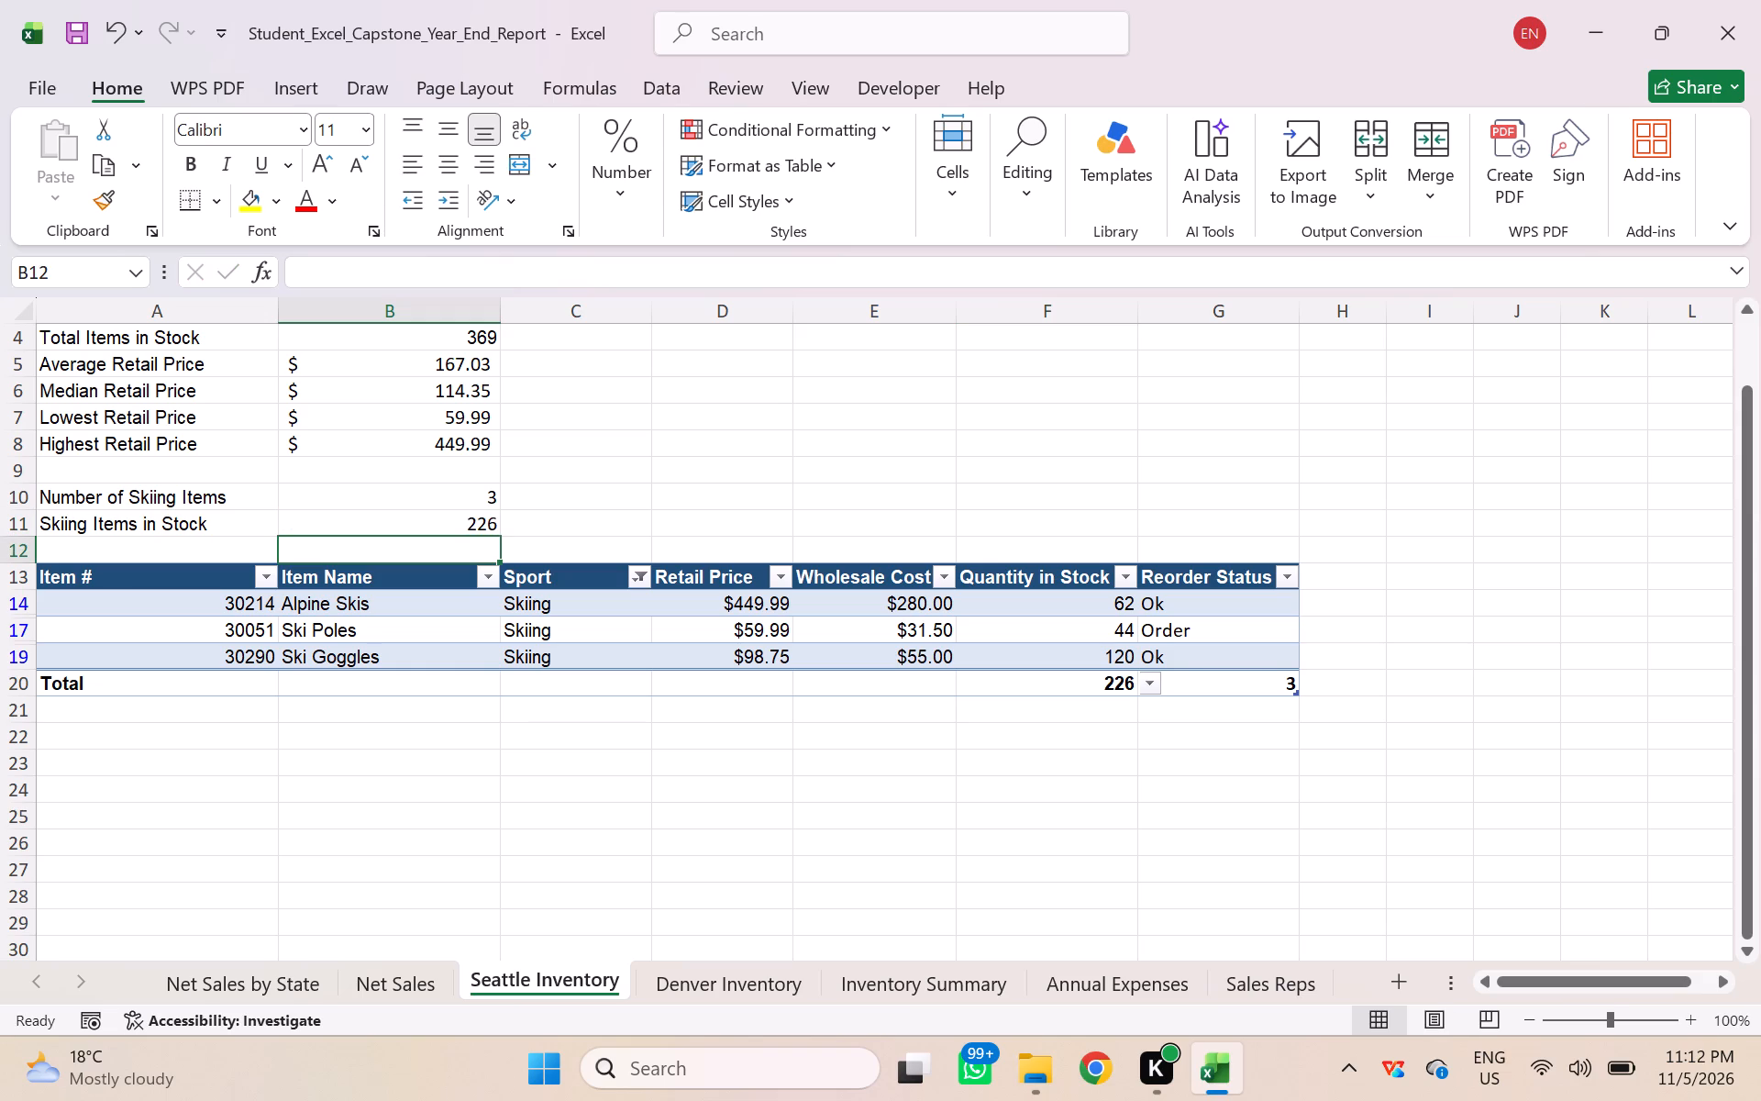
Remove the total row from the inventory table.
click(1013, 680)
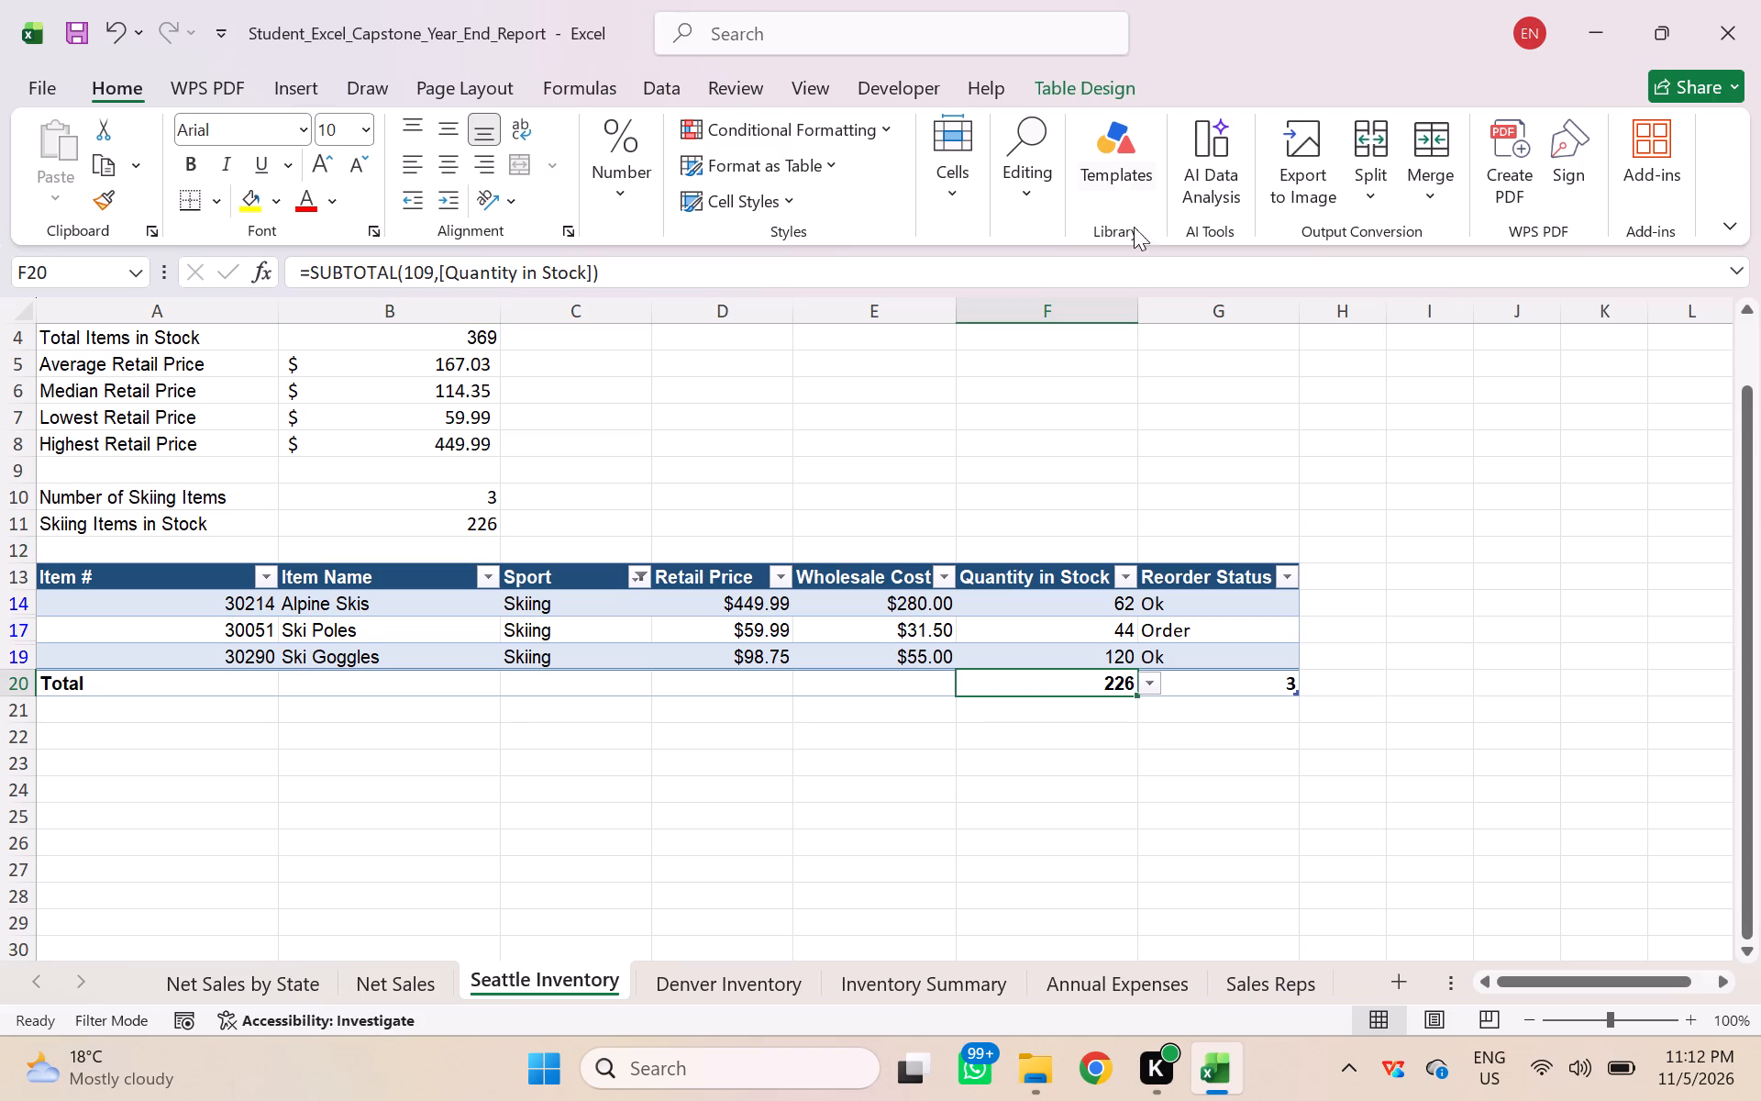
click(1088, 93)
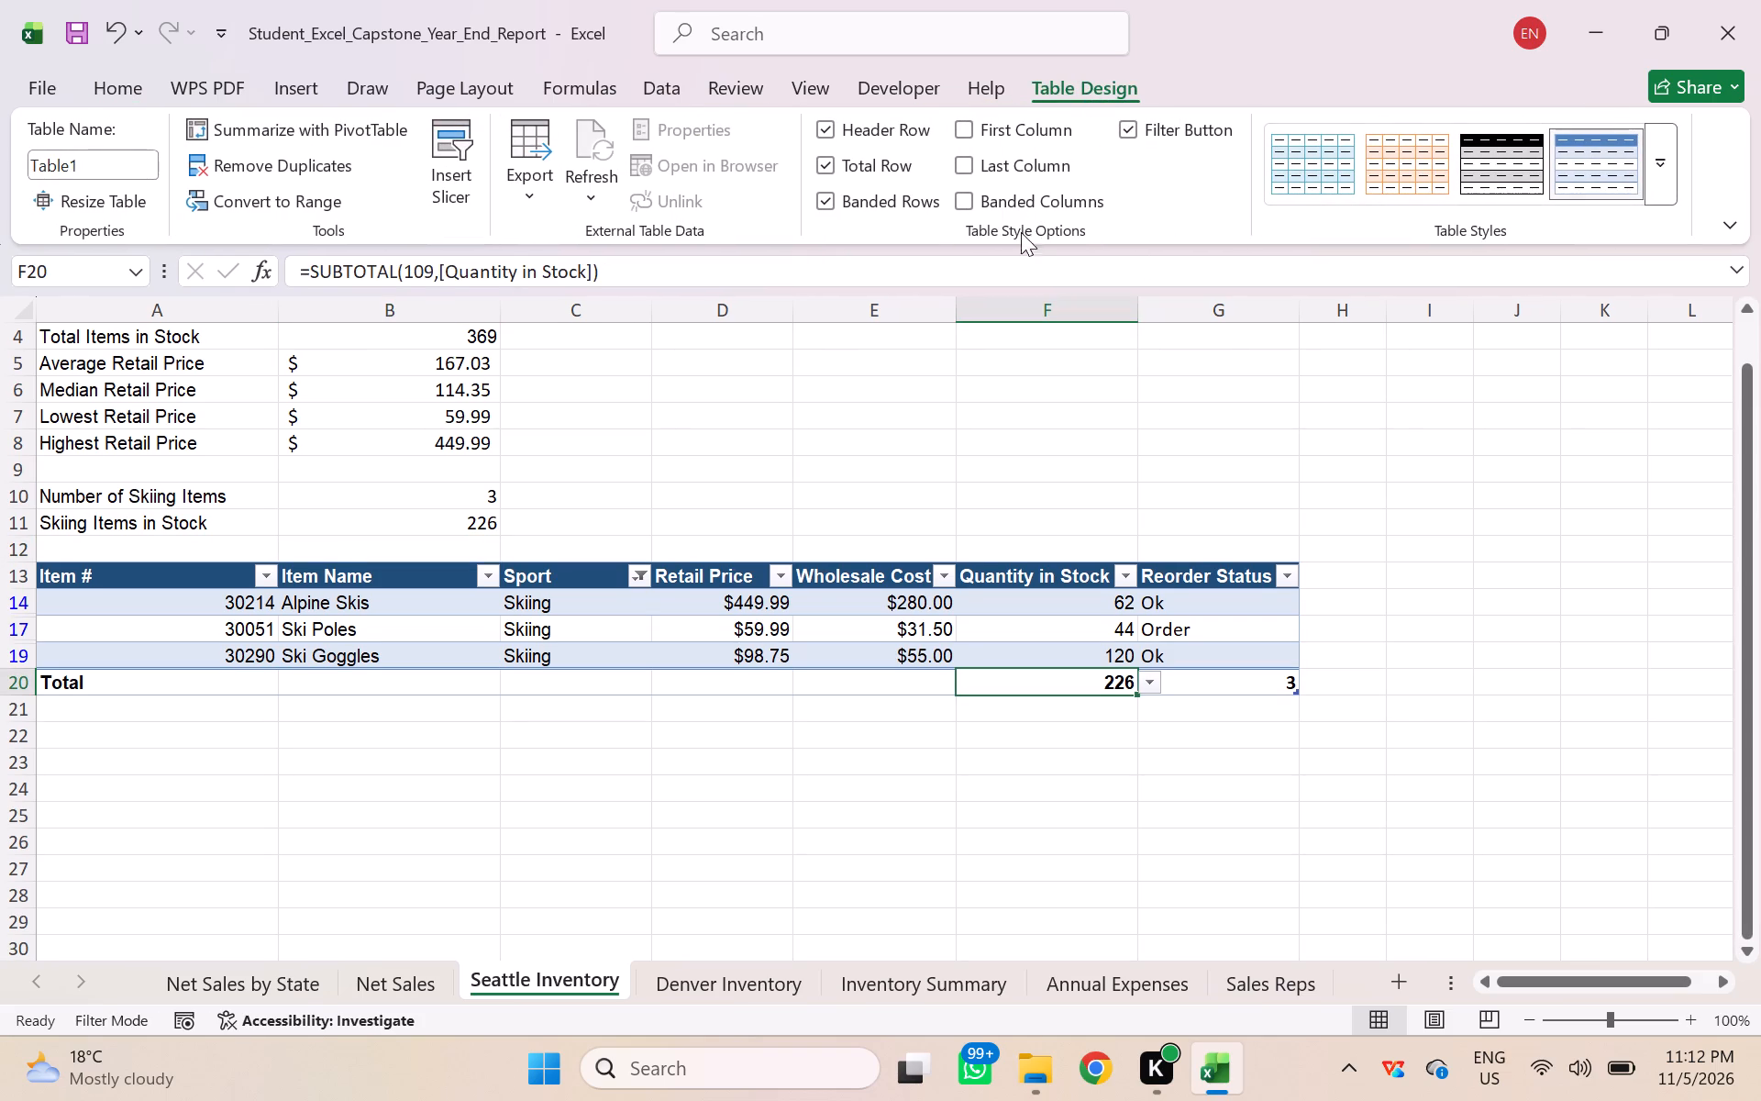
click(826, 161)
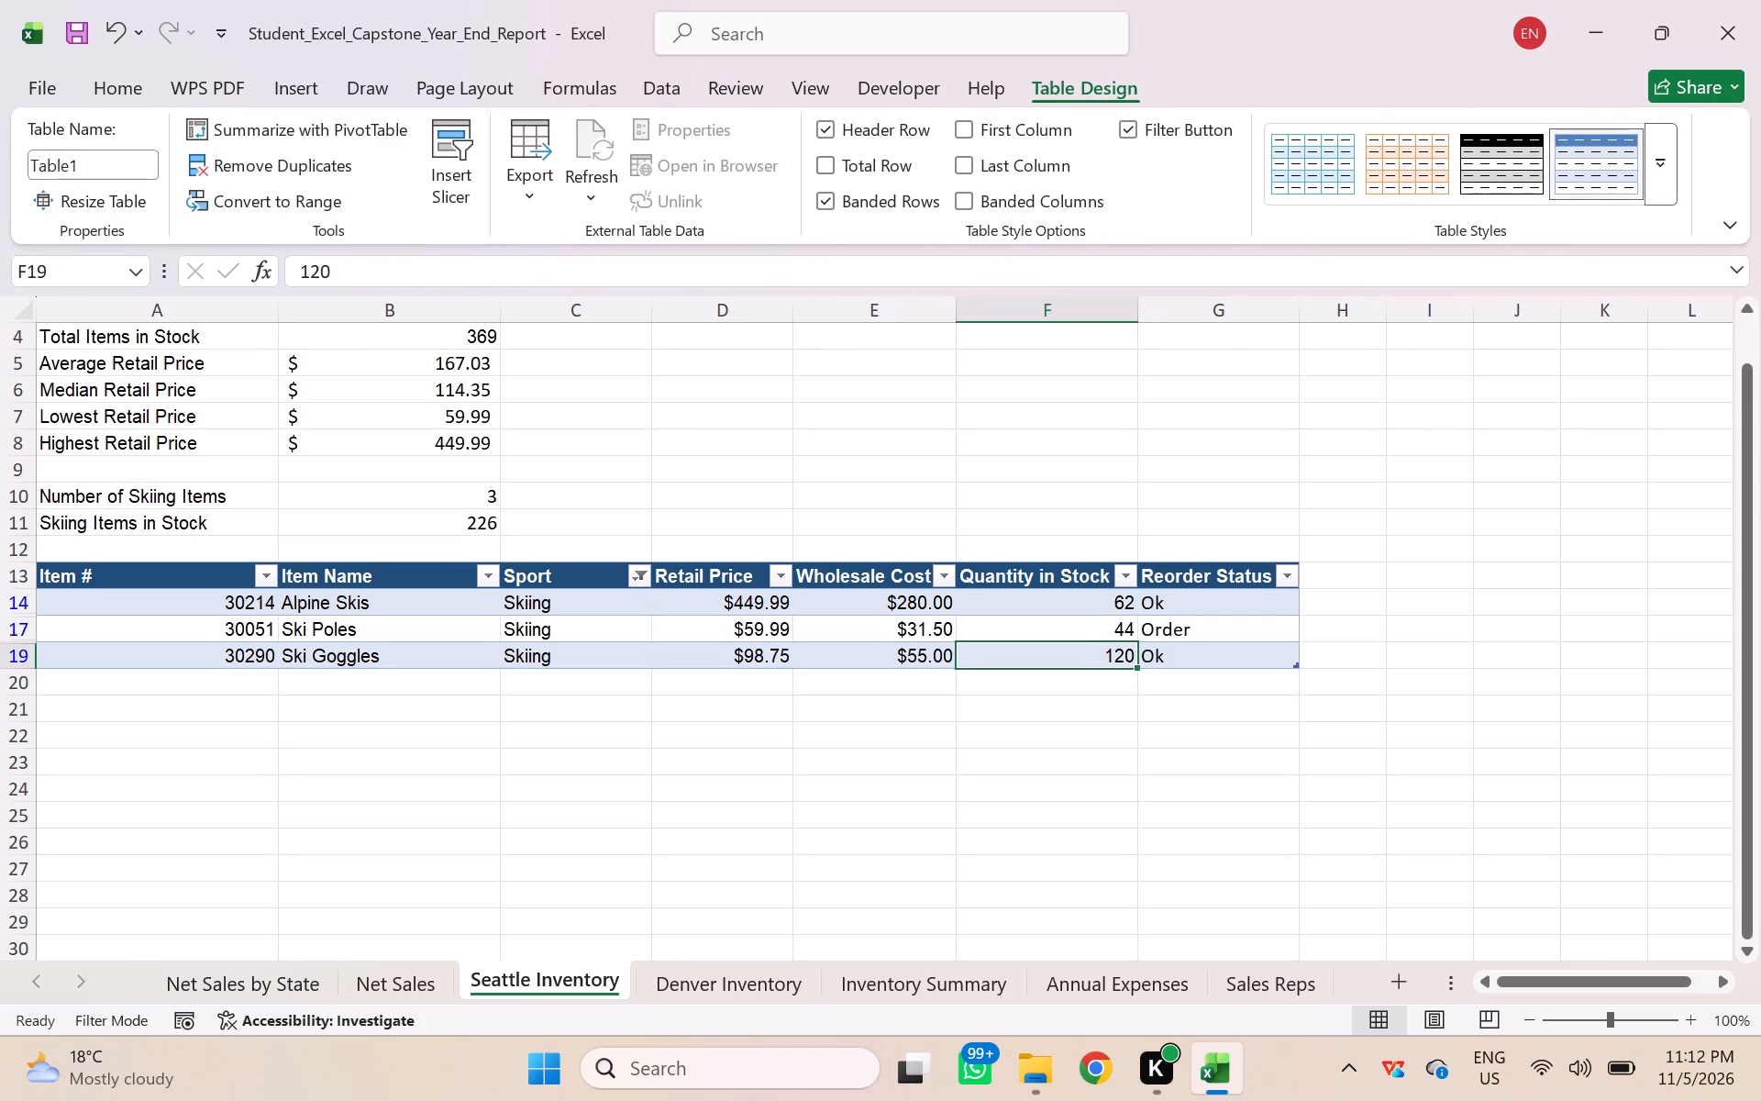
click(920, 738)
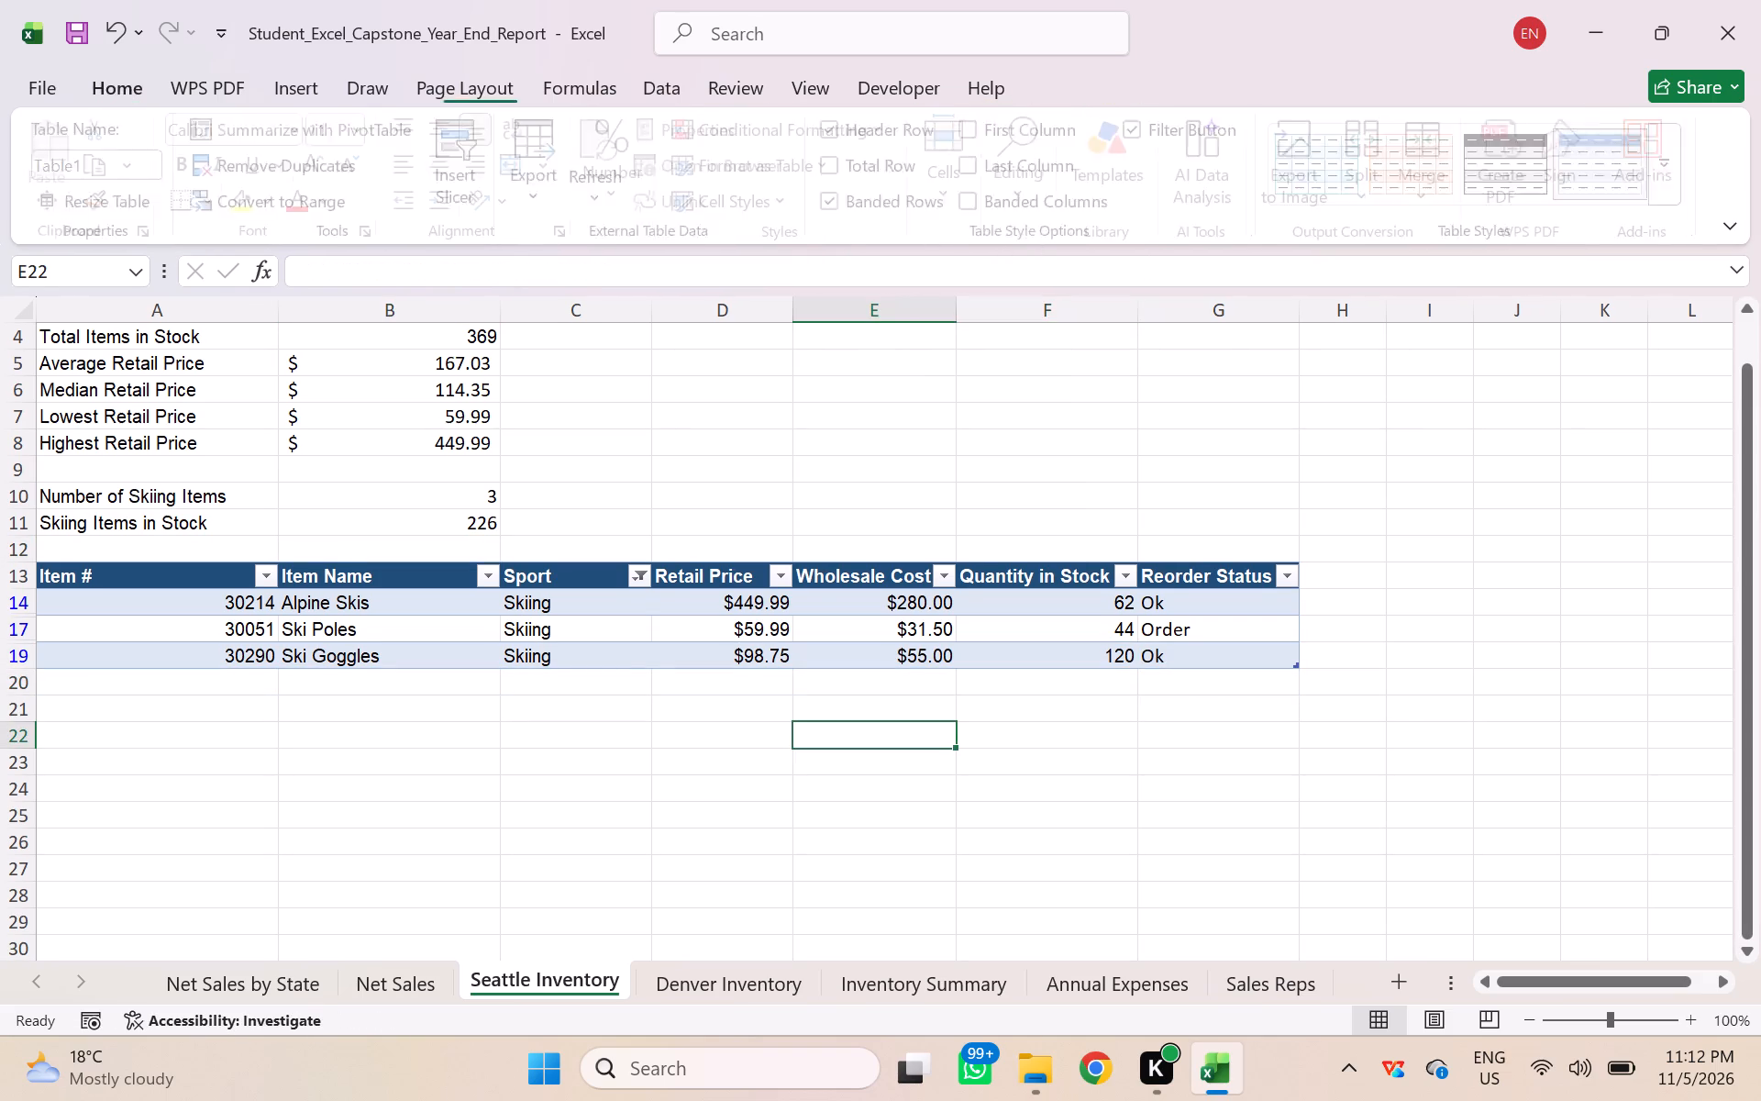
Clear the filter from the inventory table's Sport column.
click(640, 574)
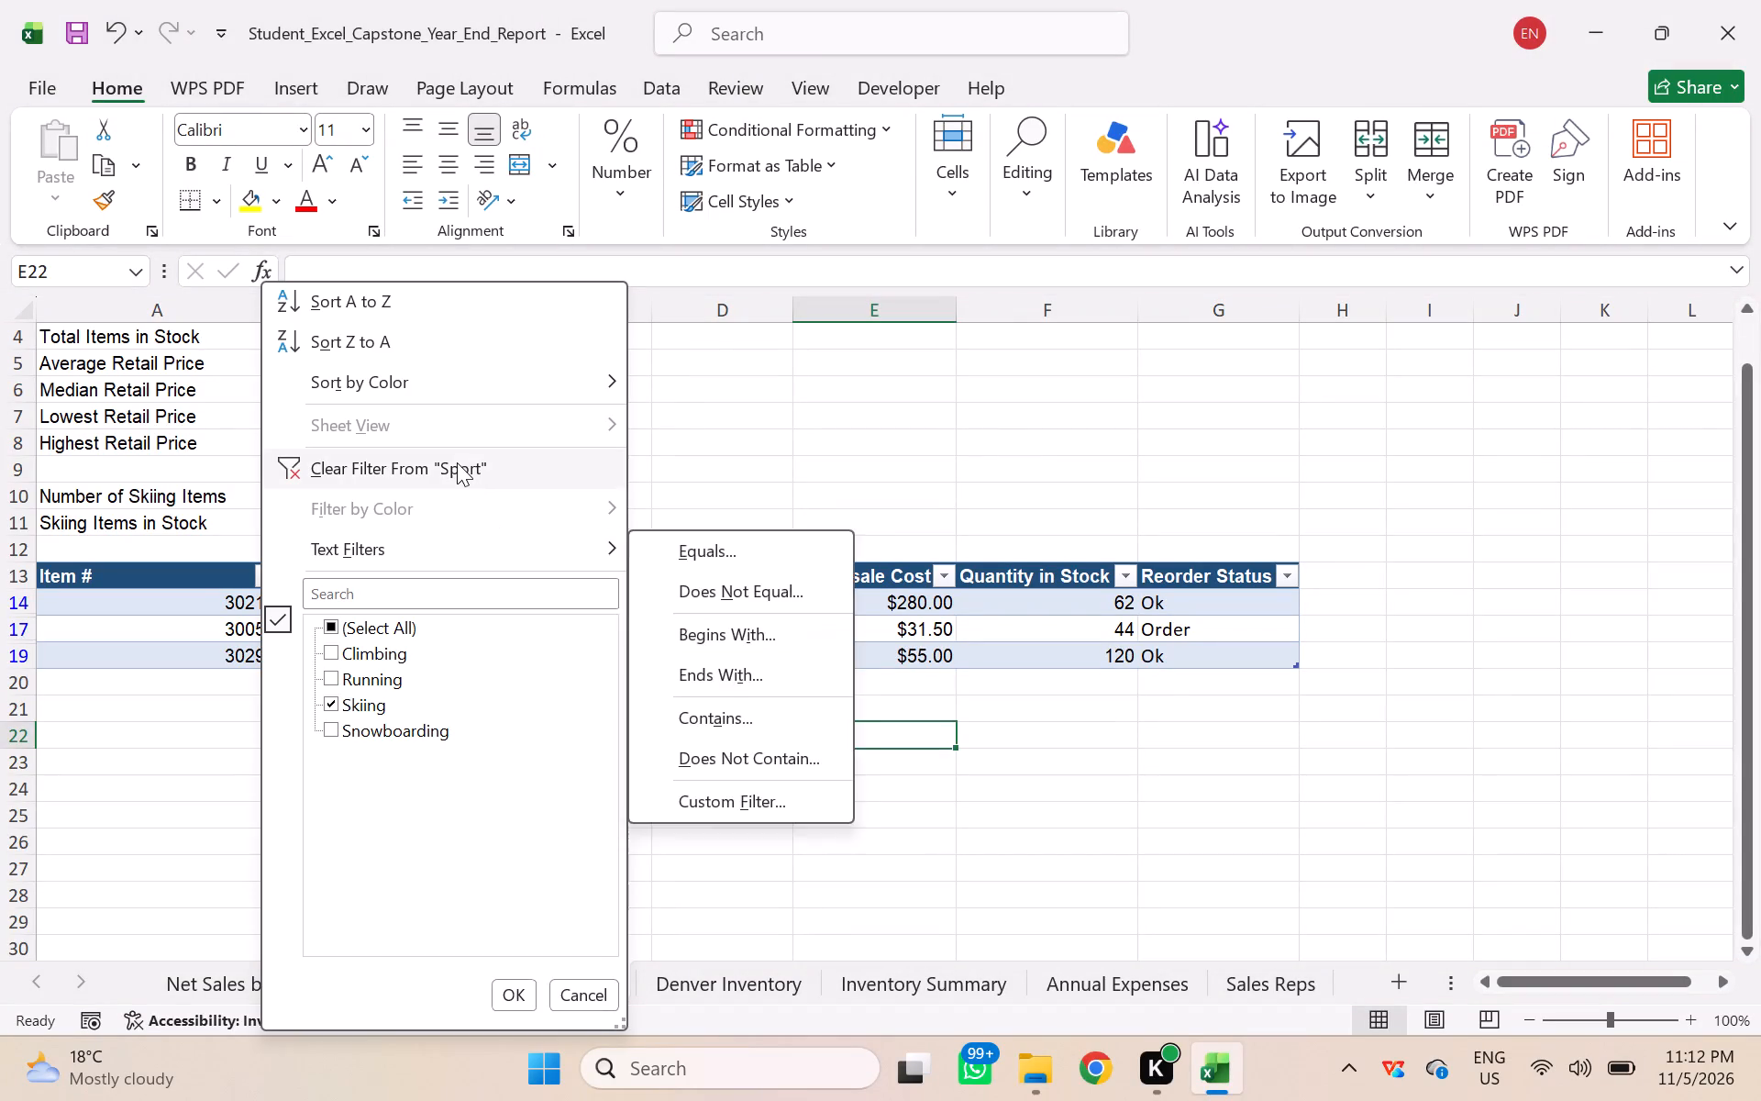
click(456, 462)
click(648, 823)
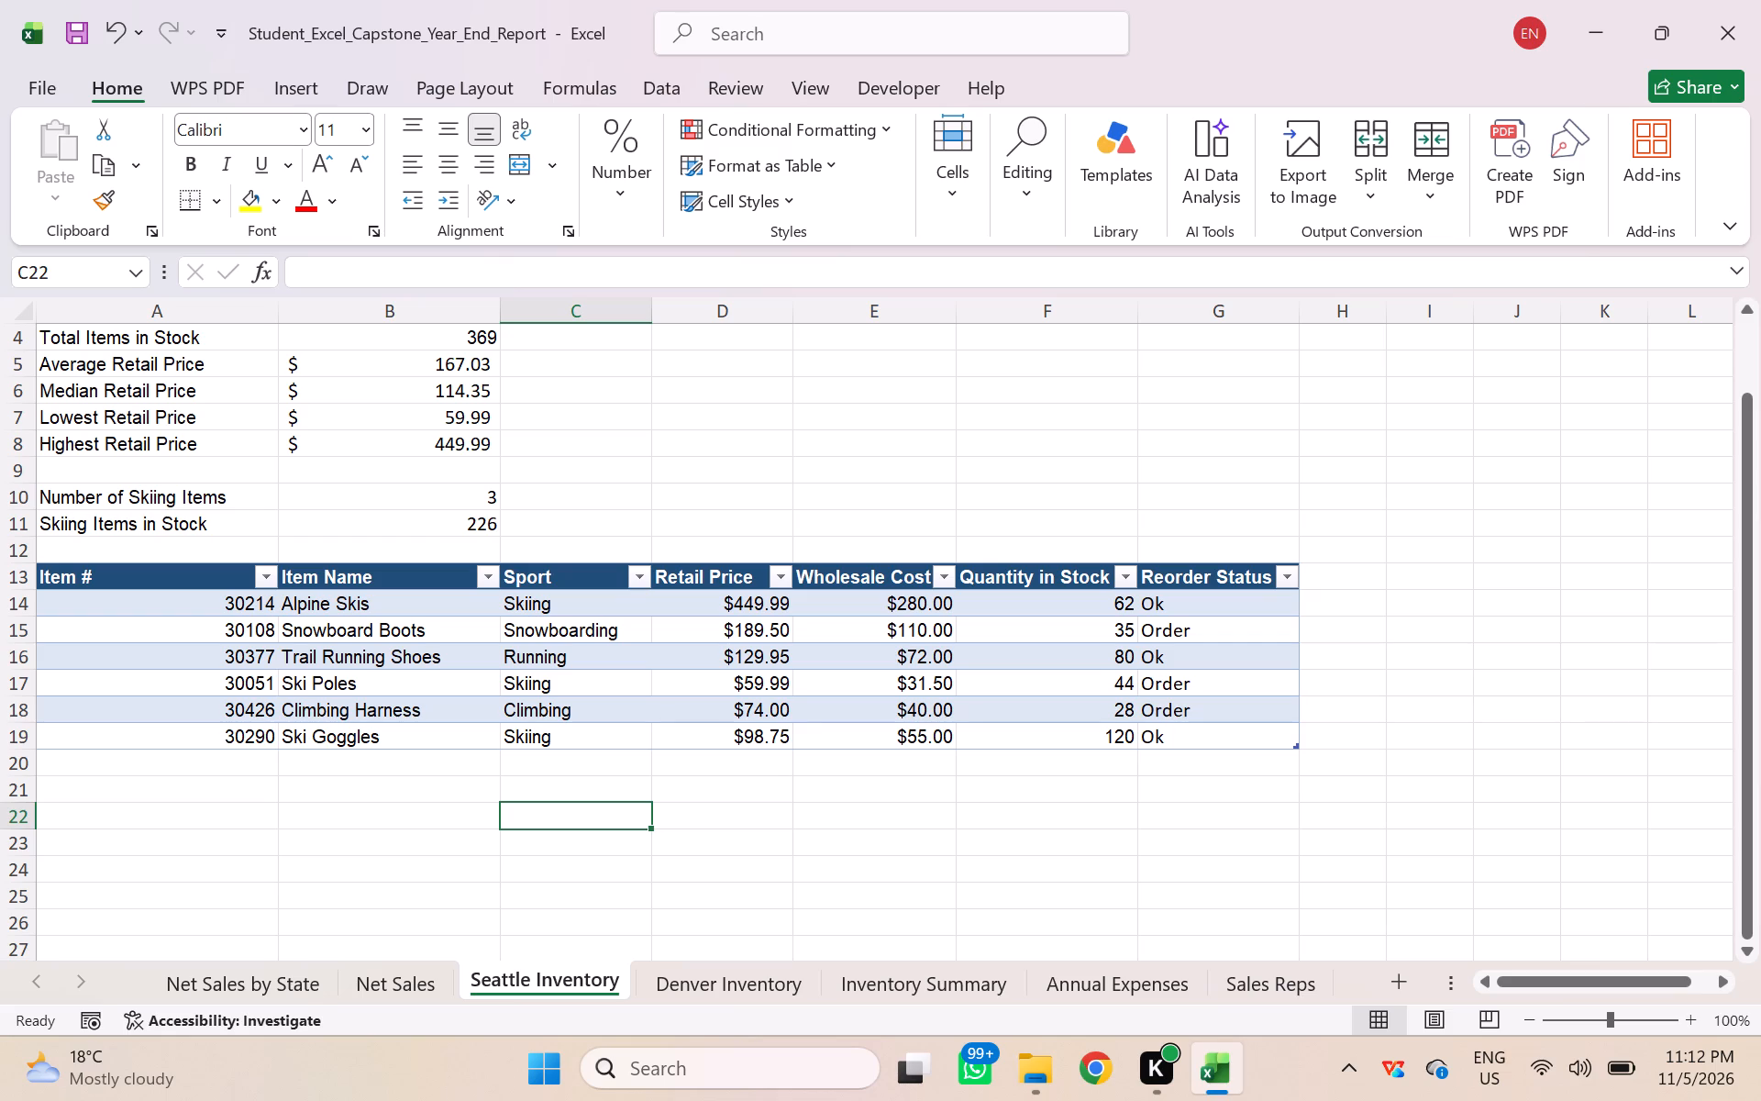
Apply blue gradient-fill data bars to the item numbers in A14:A19.
drag(113, 600, 124, 723)
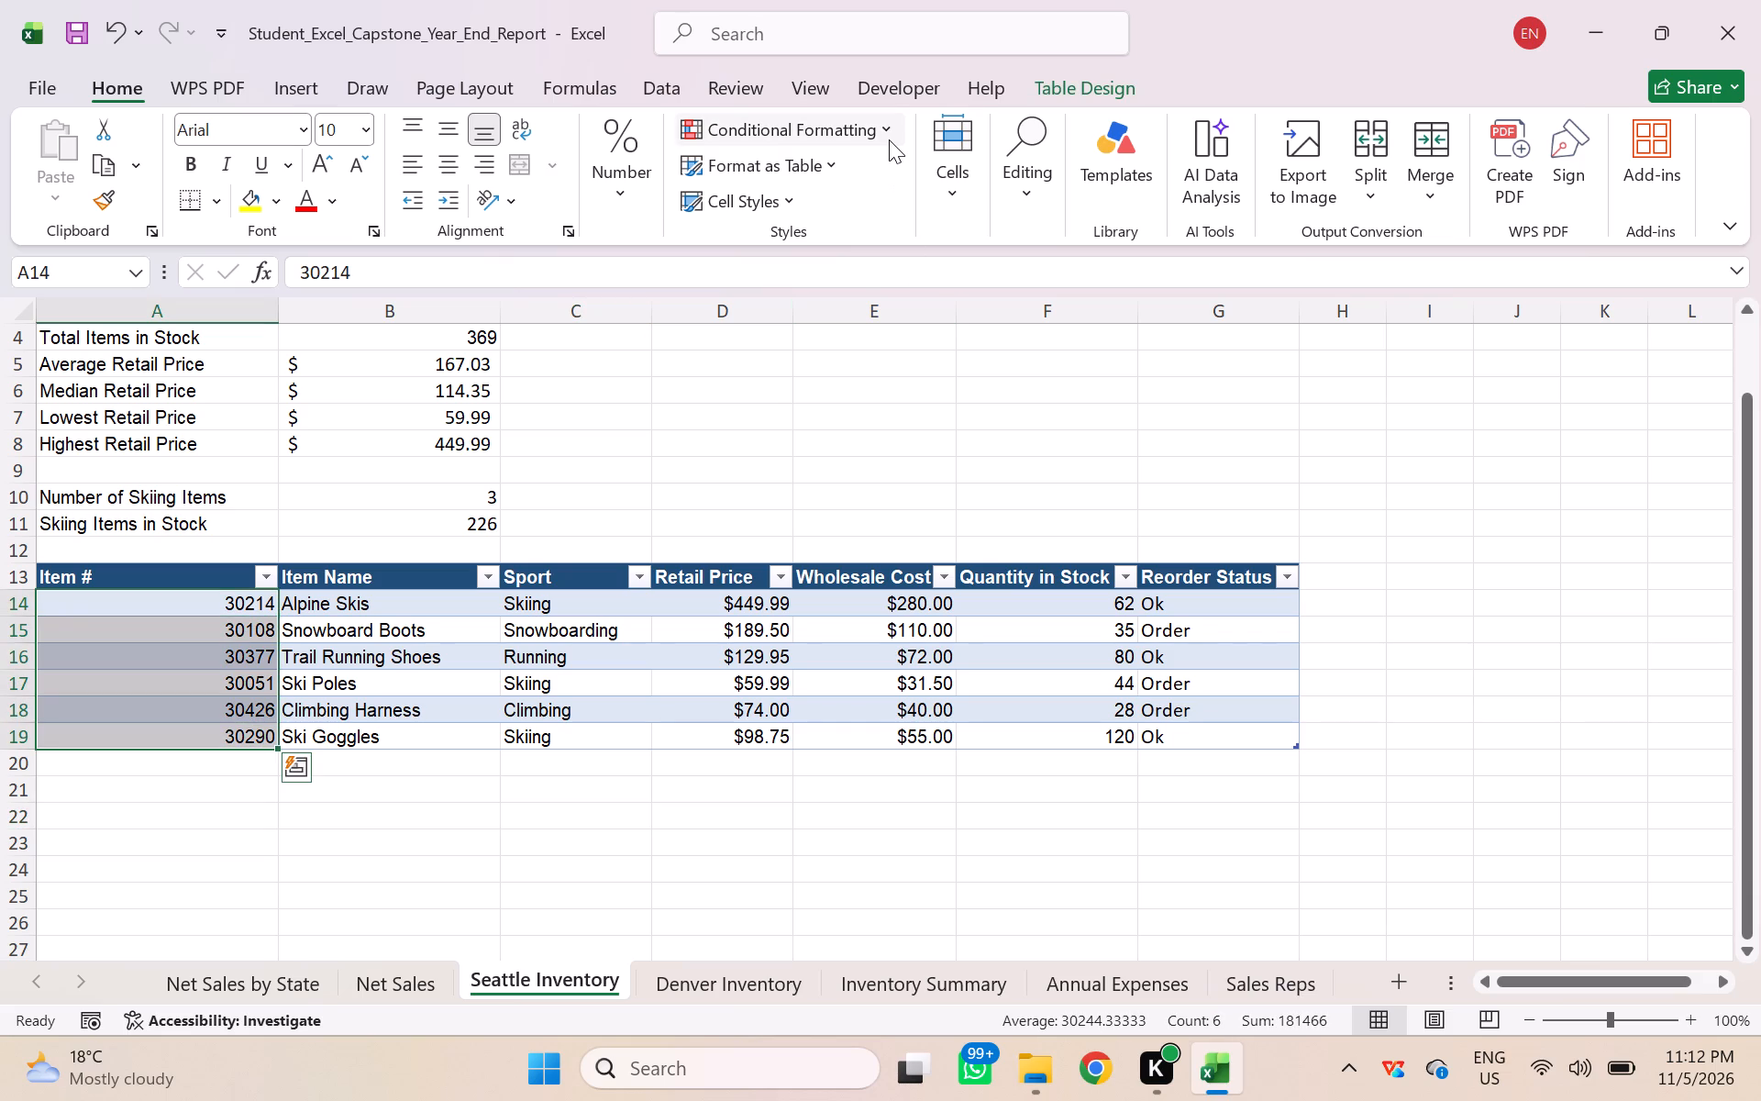
click(888, 128)
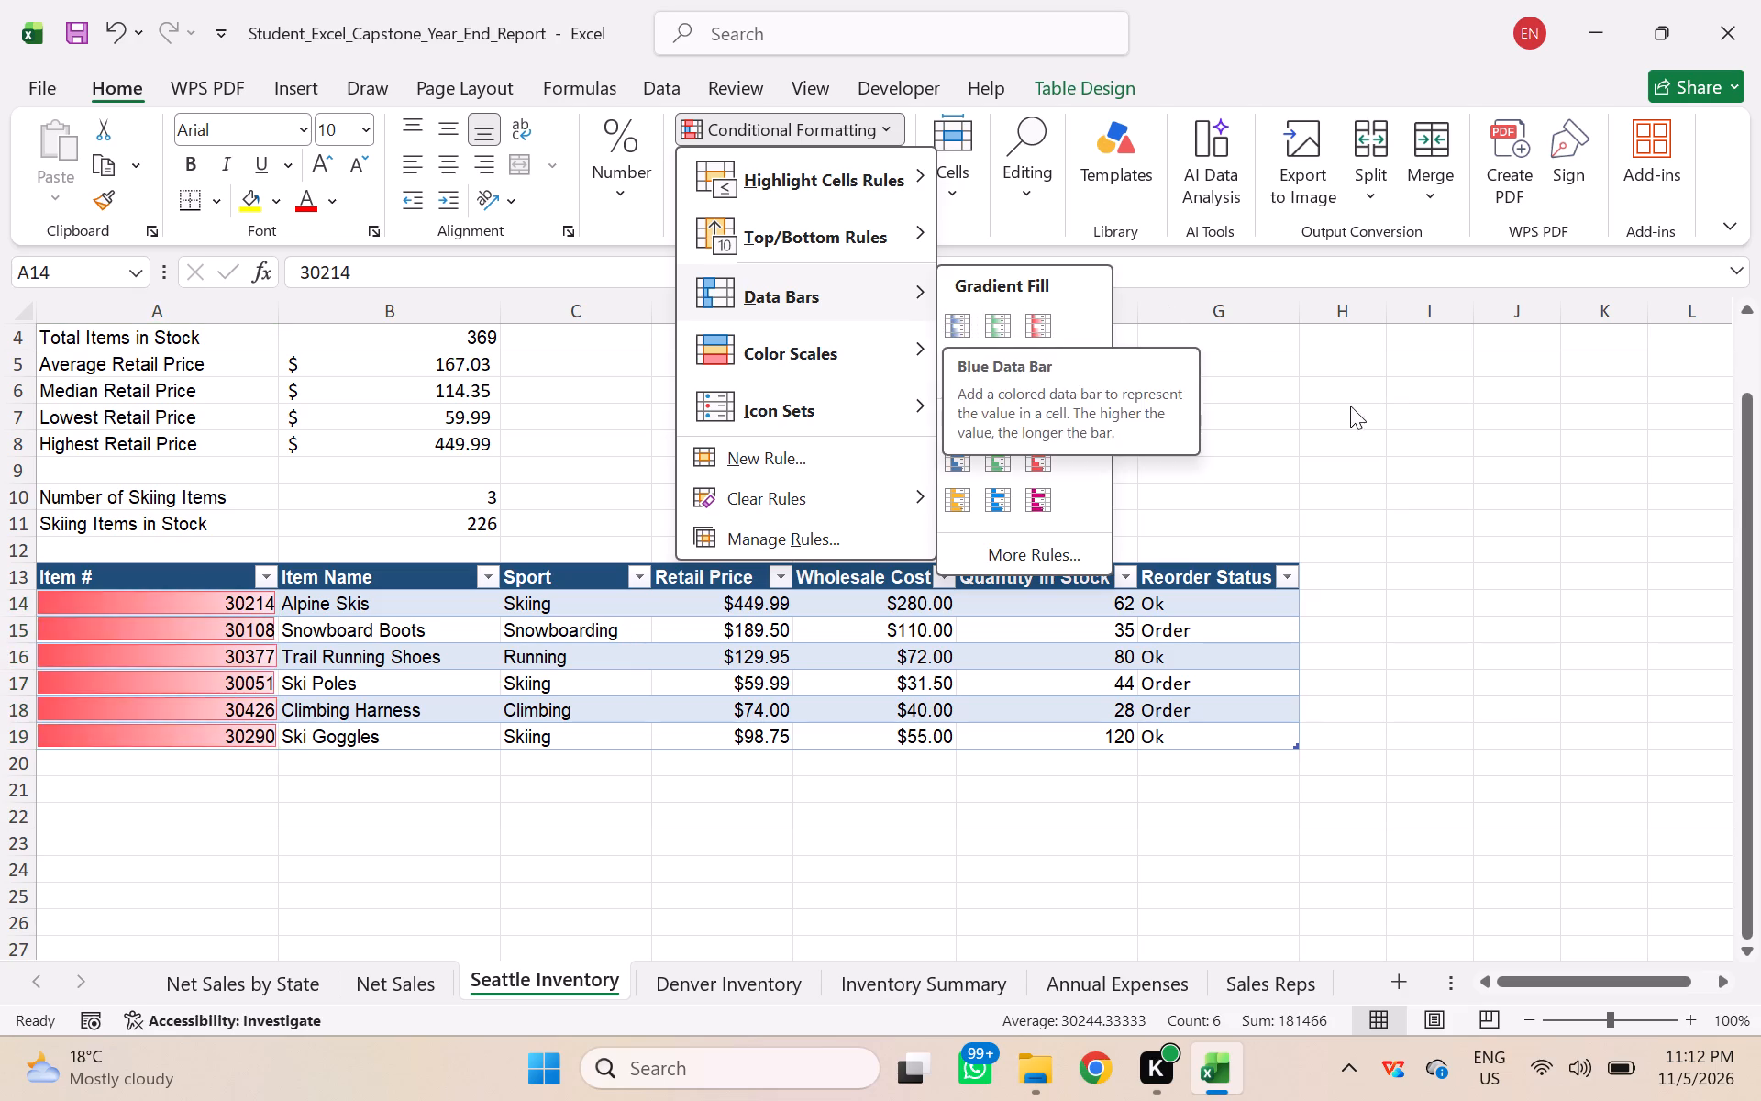
click(1389, 419)
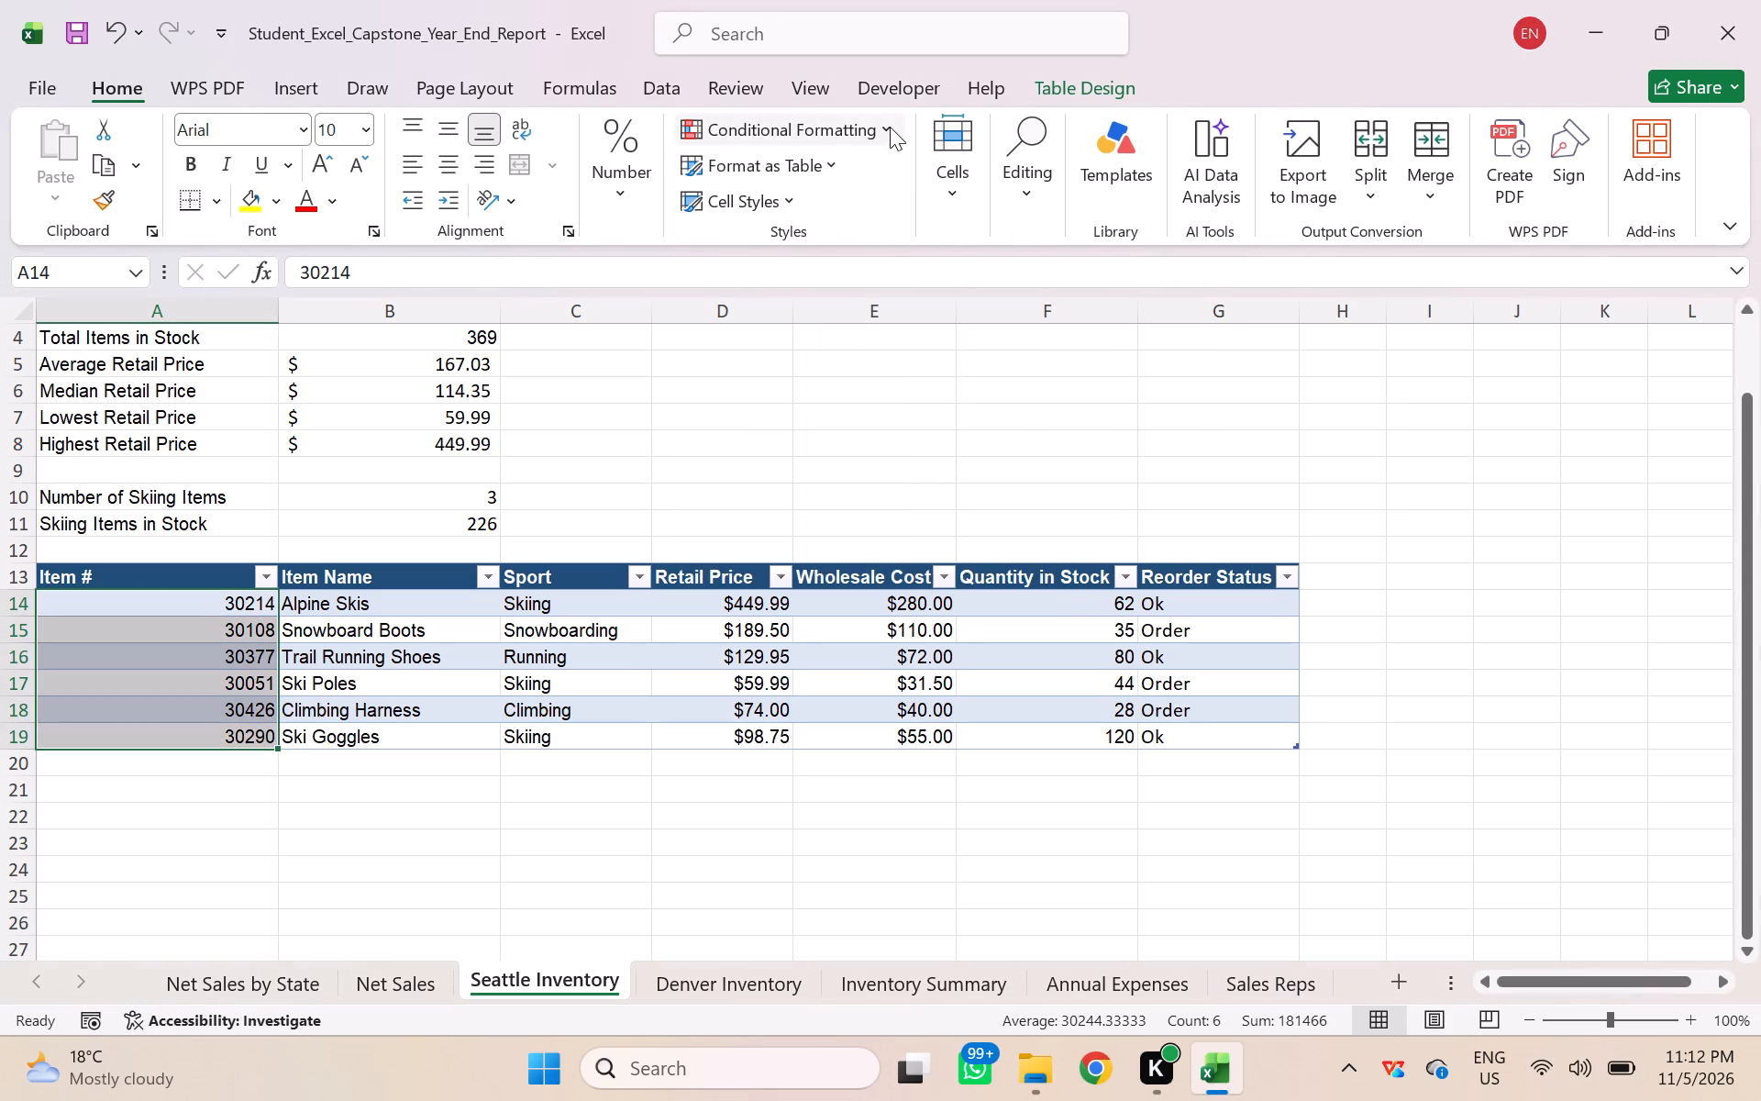
click(890, 127)
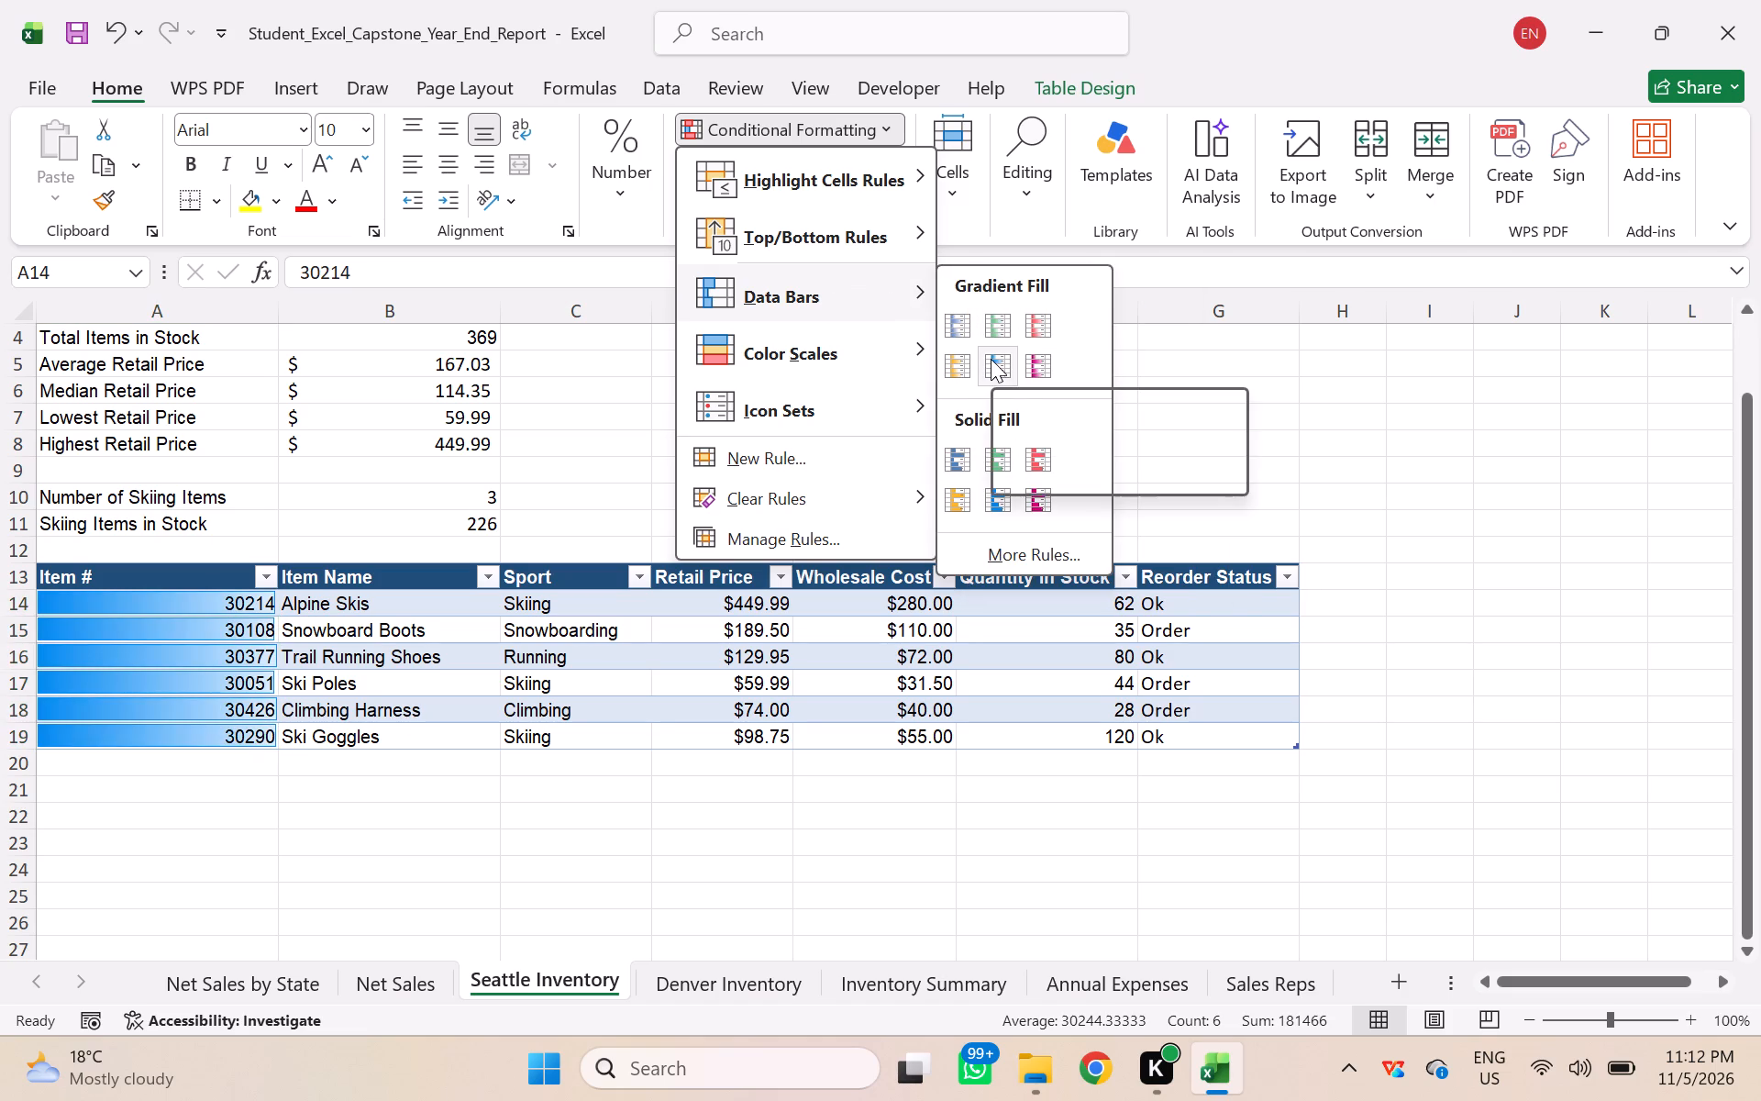
click(950, 317)
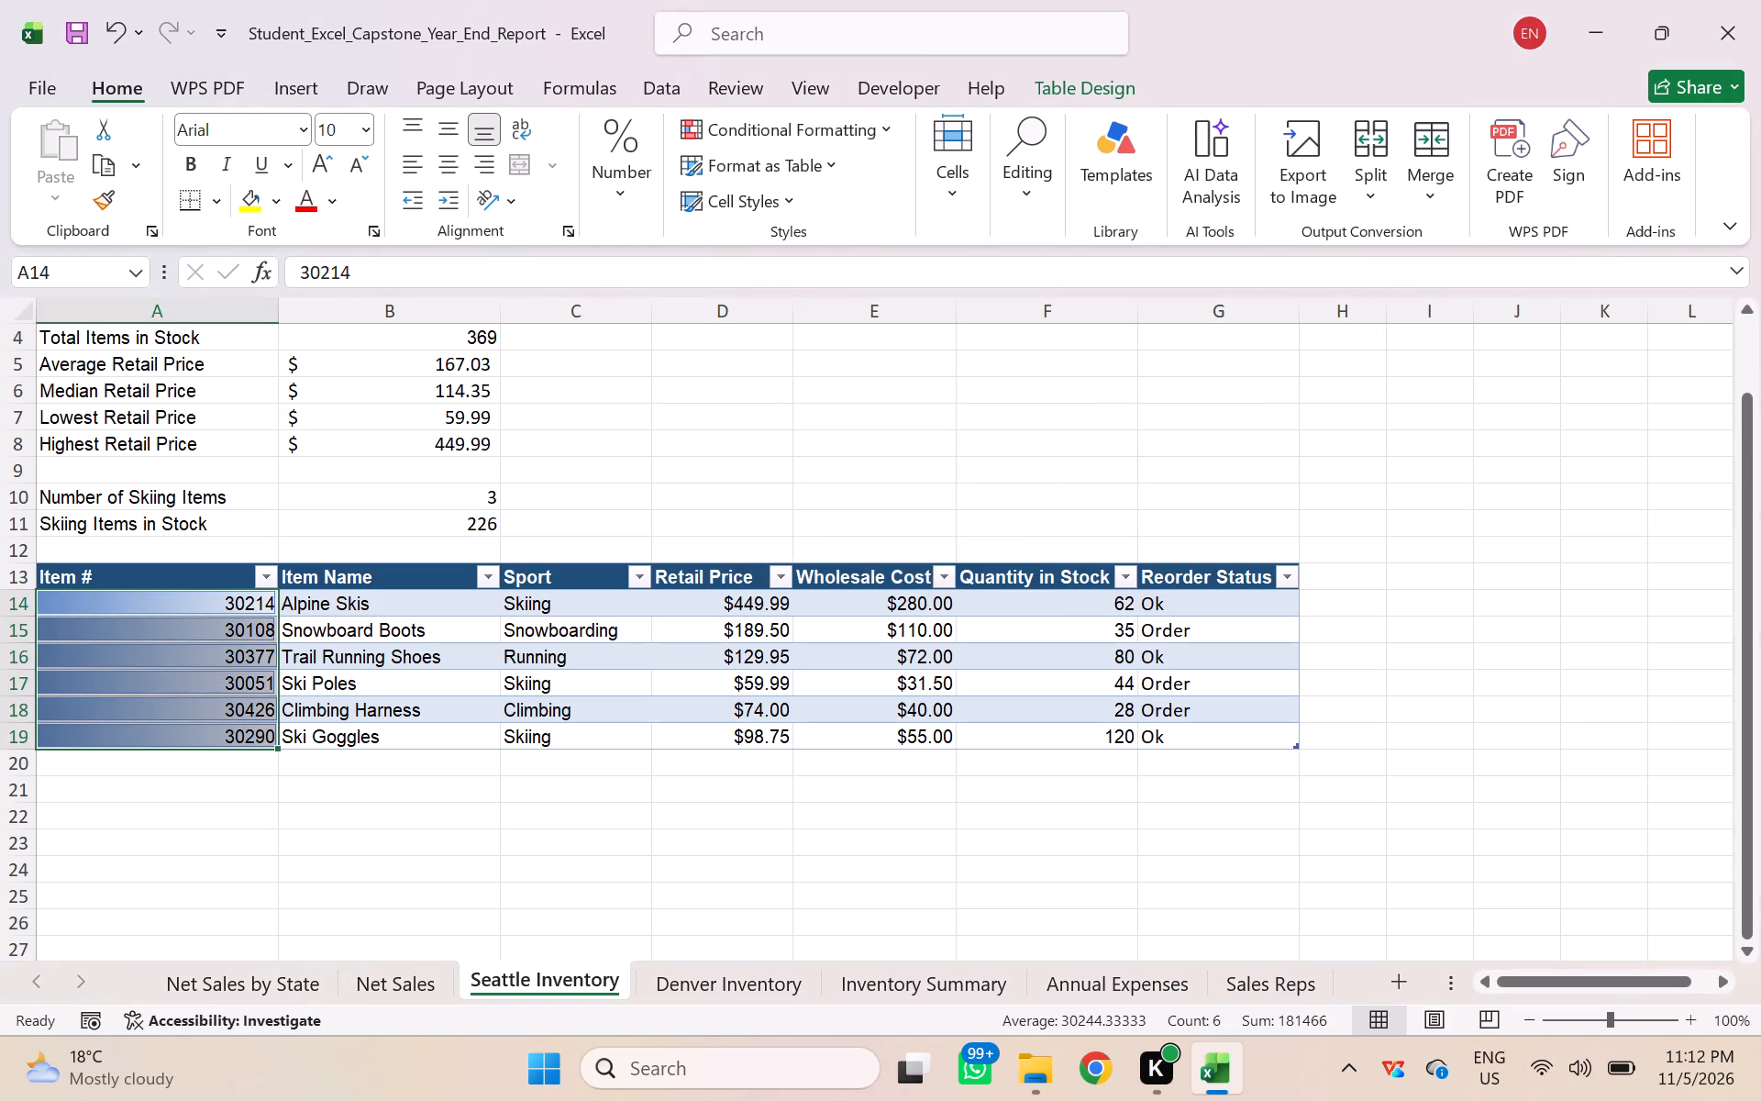
click(858, 478)
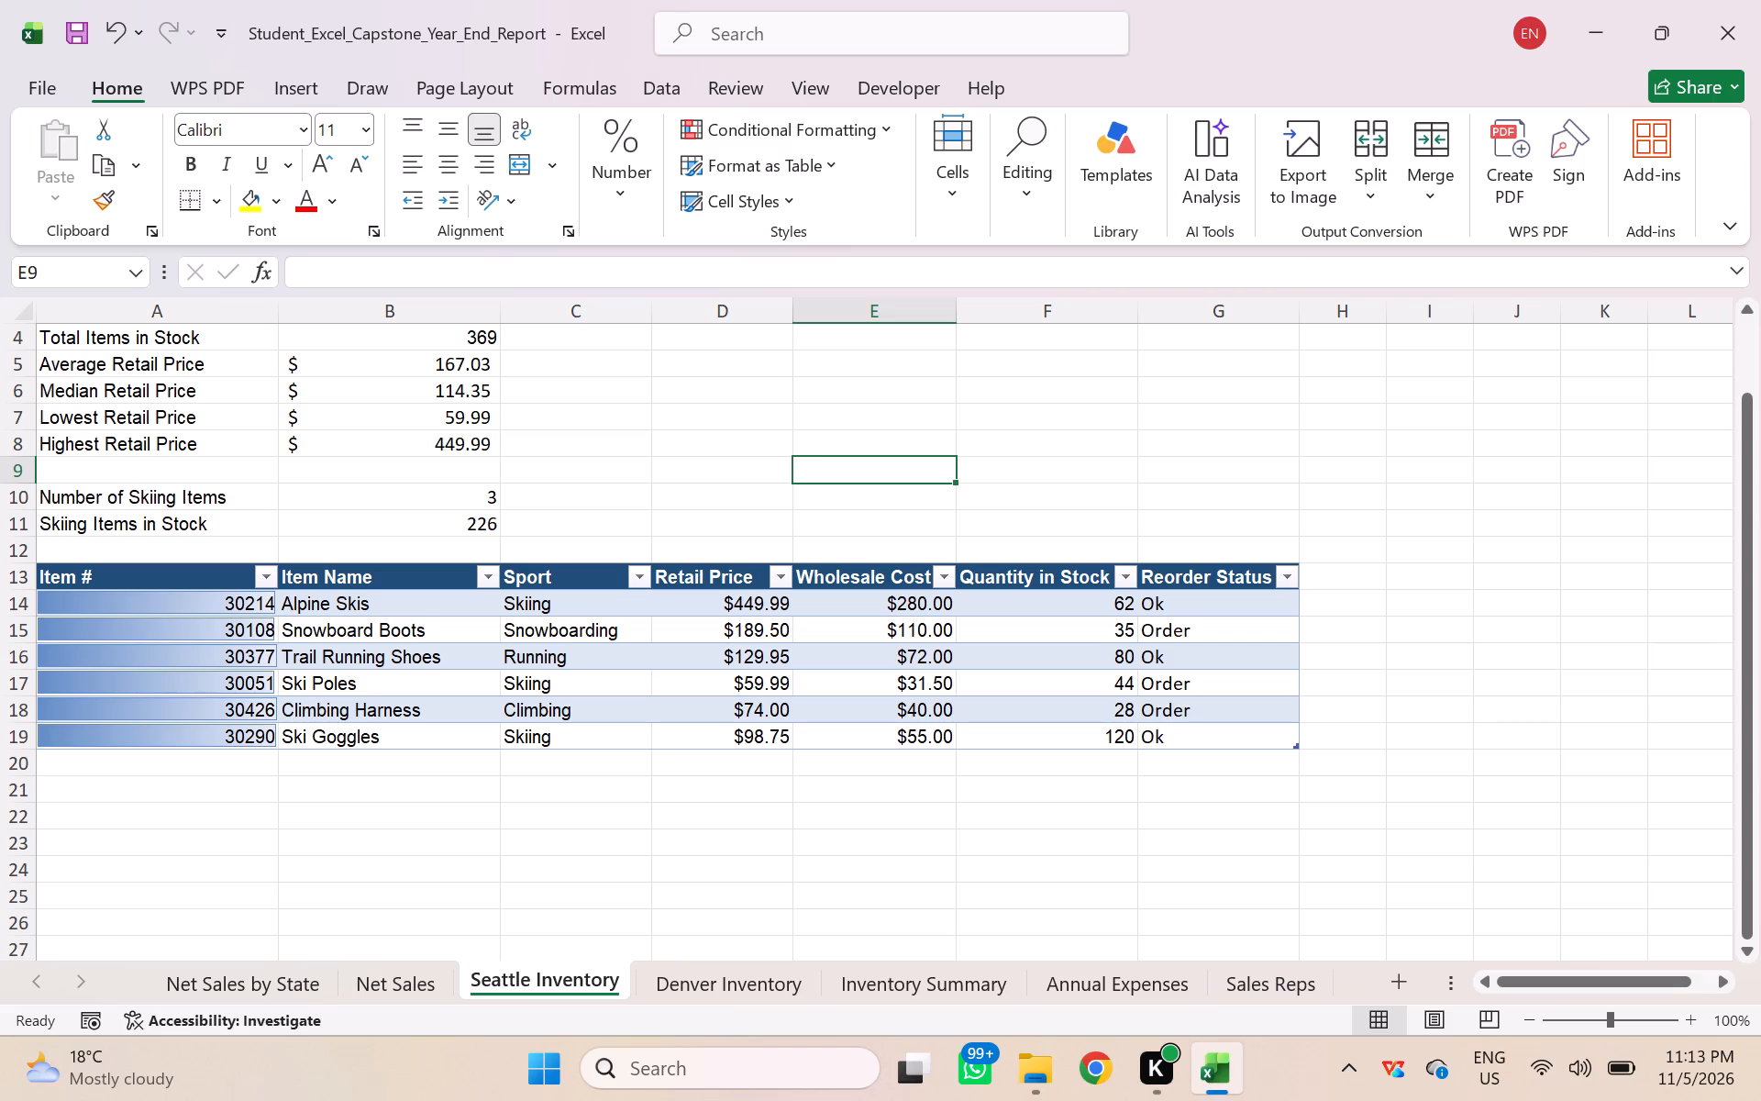
Add a Text That Contains rule for "Order" to Reorder Status cells G14:G19, with a custom Bold Italic font format.
drag(1162, 600, 1177, 719)
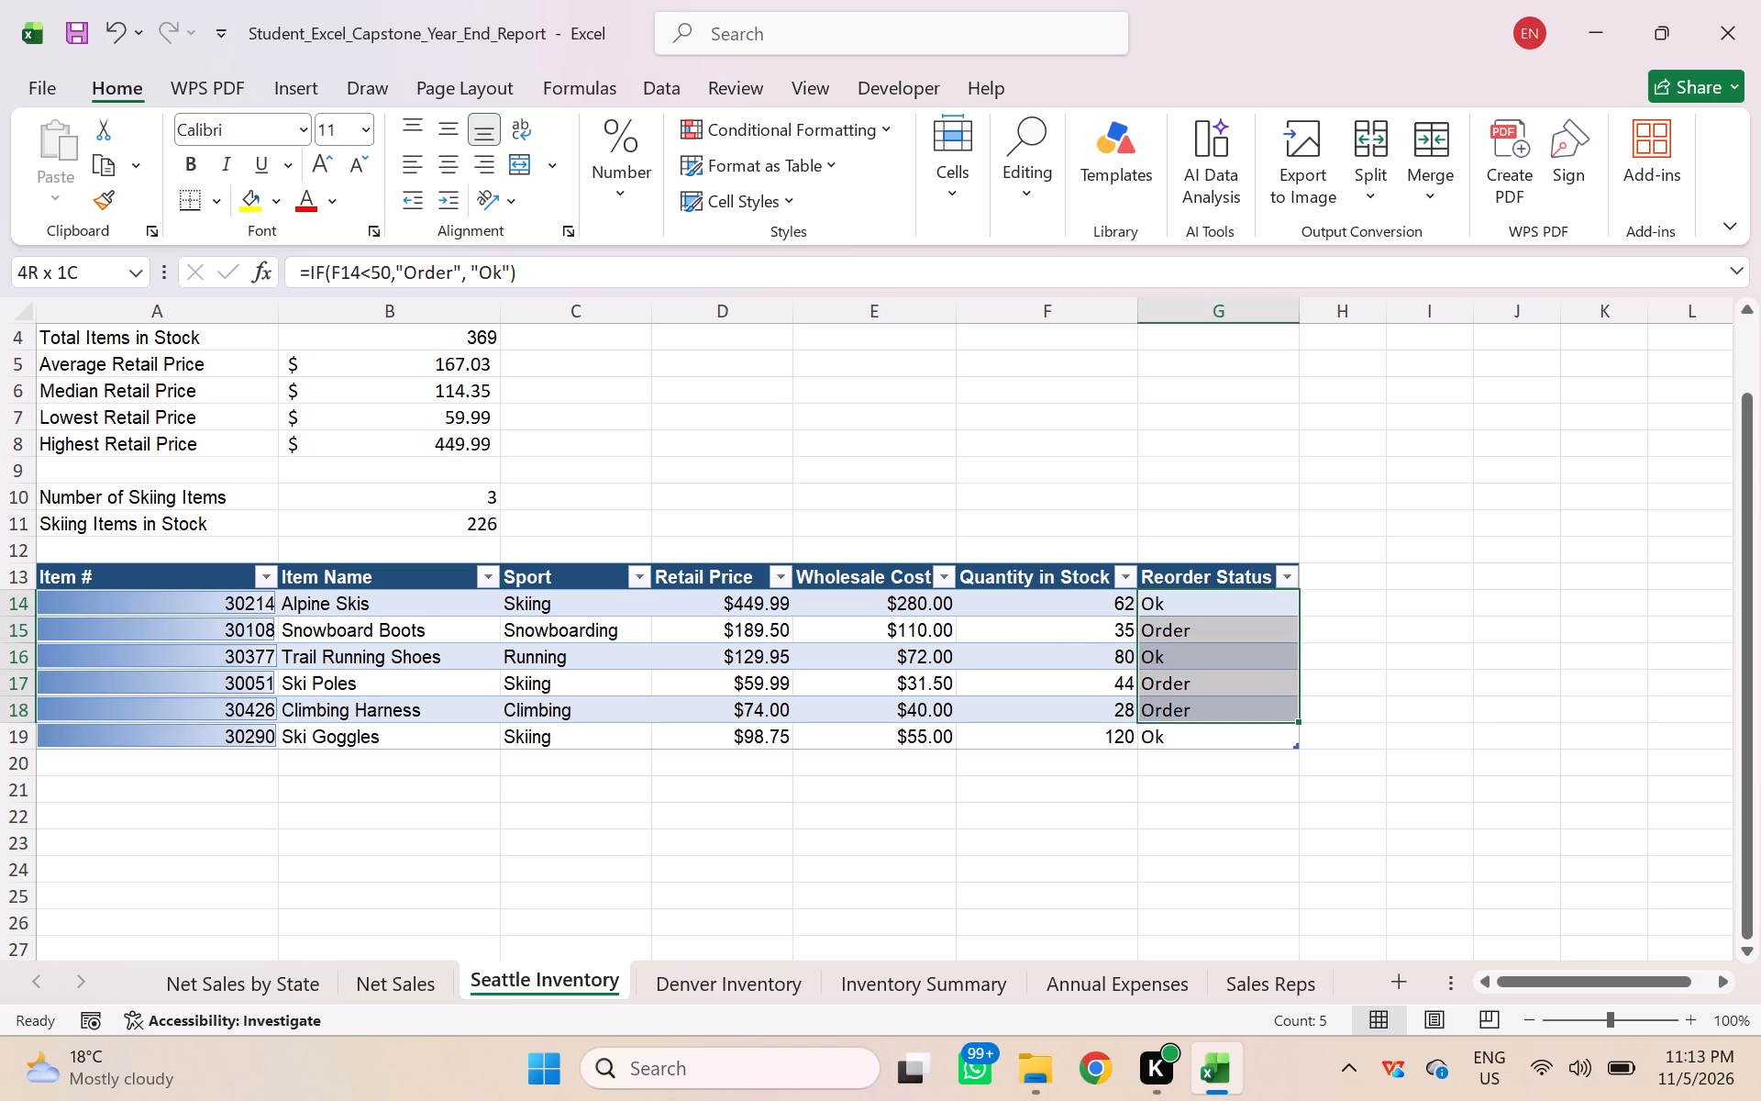
drag(1177, 719, 1179, 724)
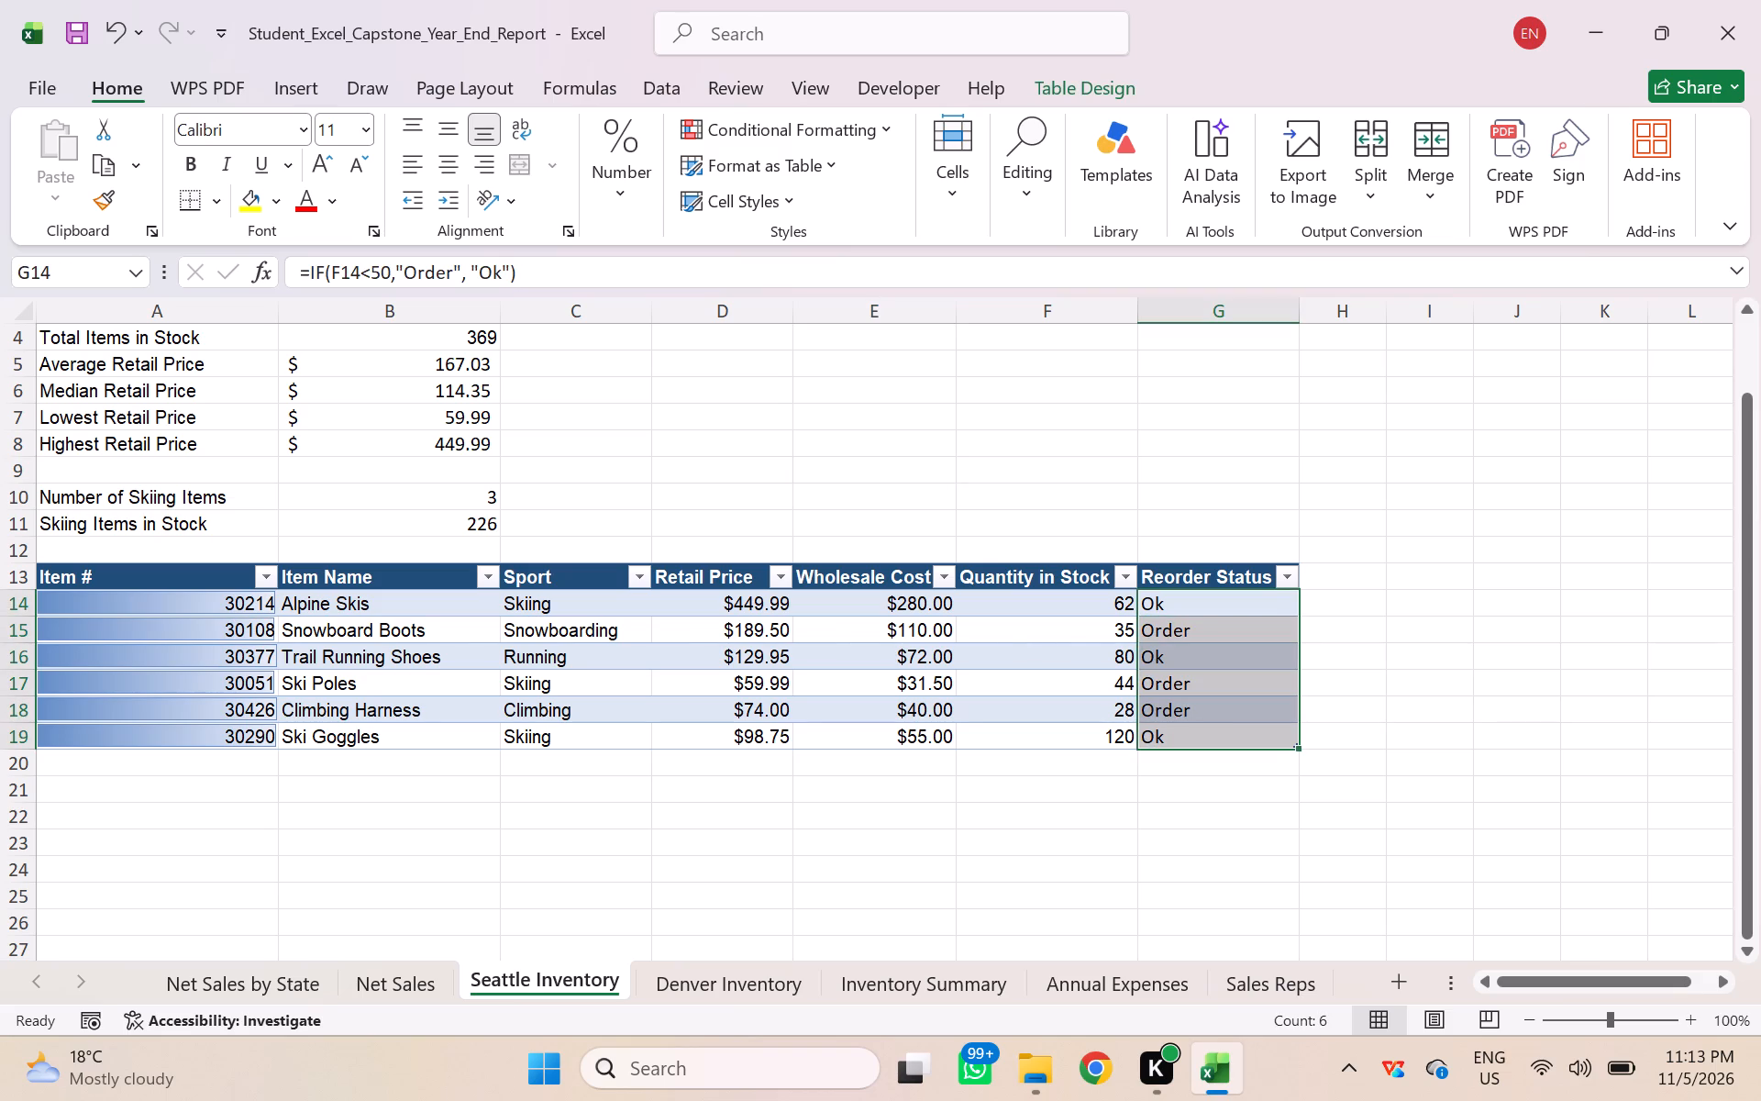
click(890, 128)
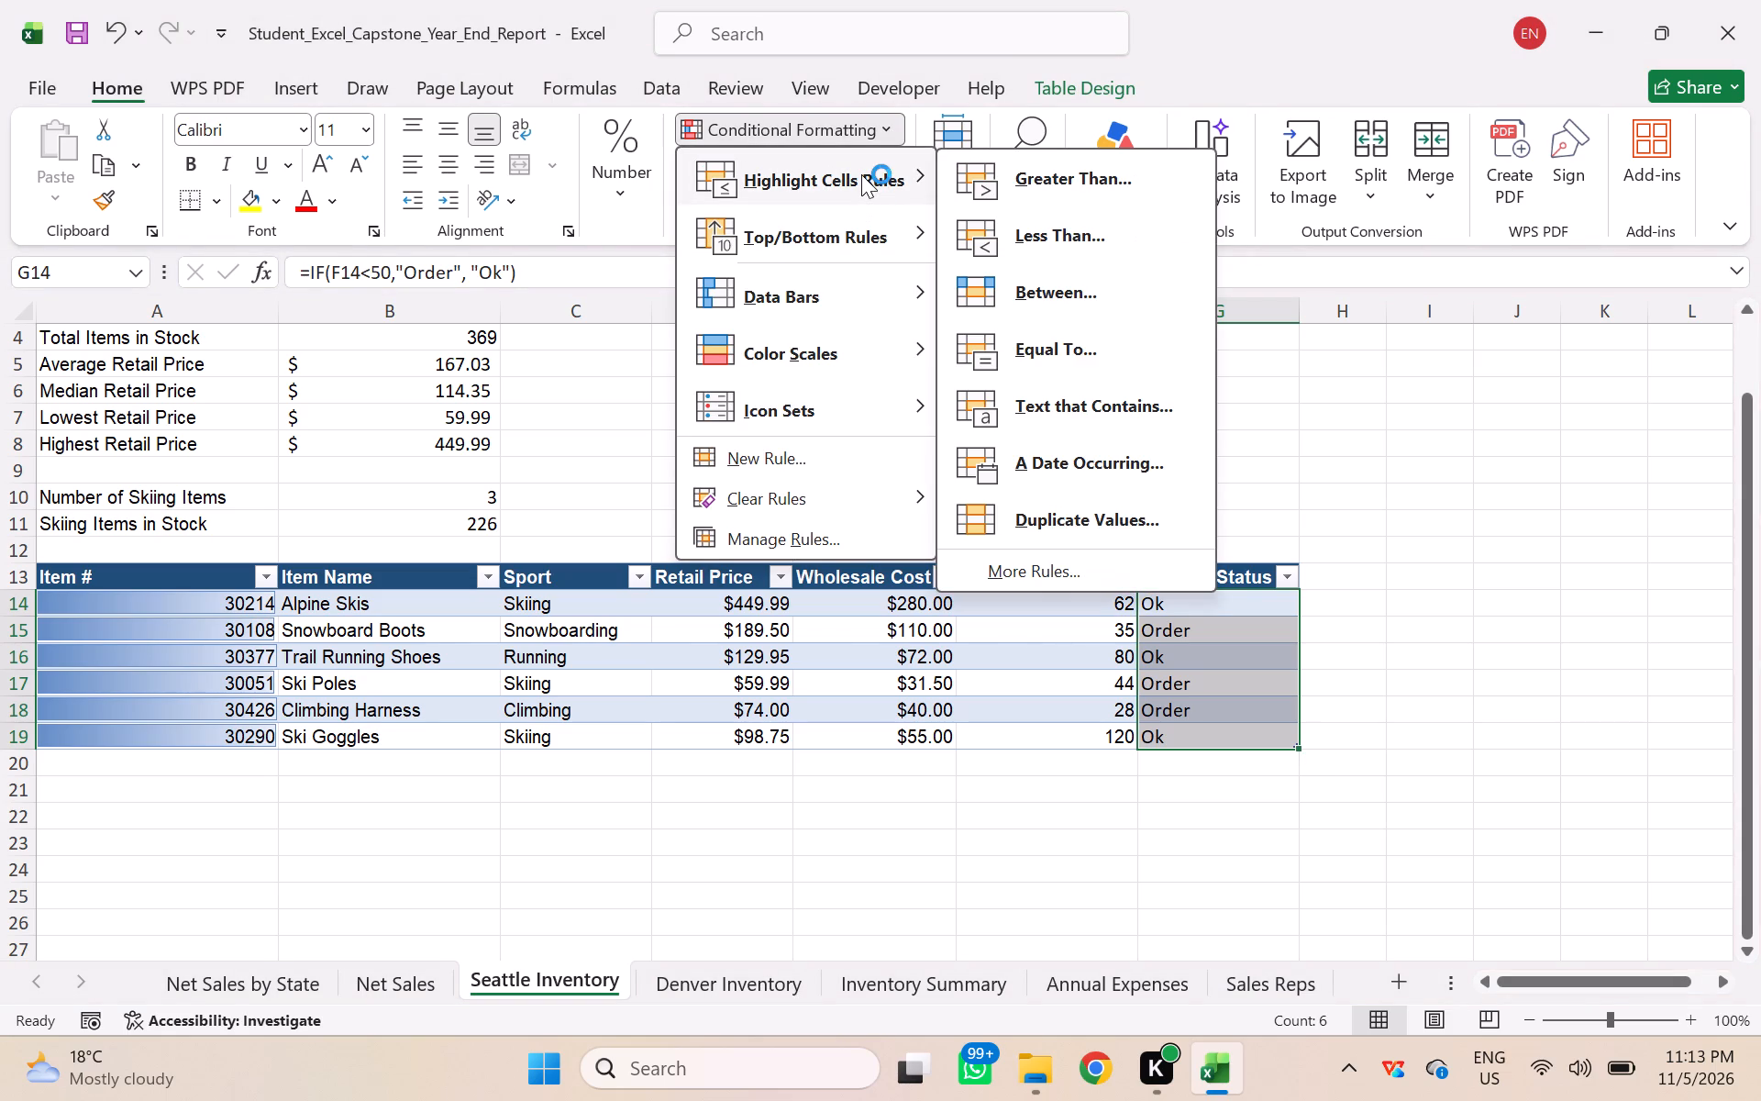
click(1075, 406)
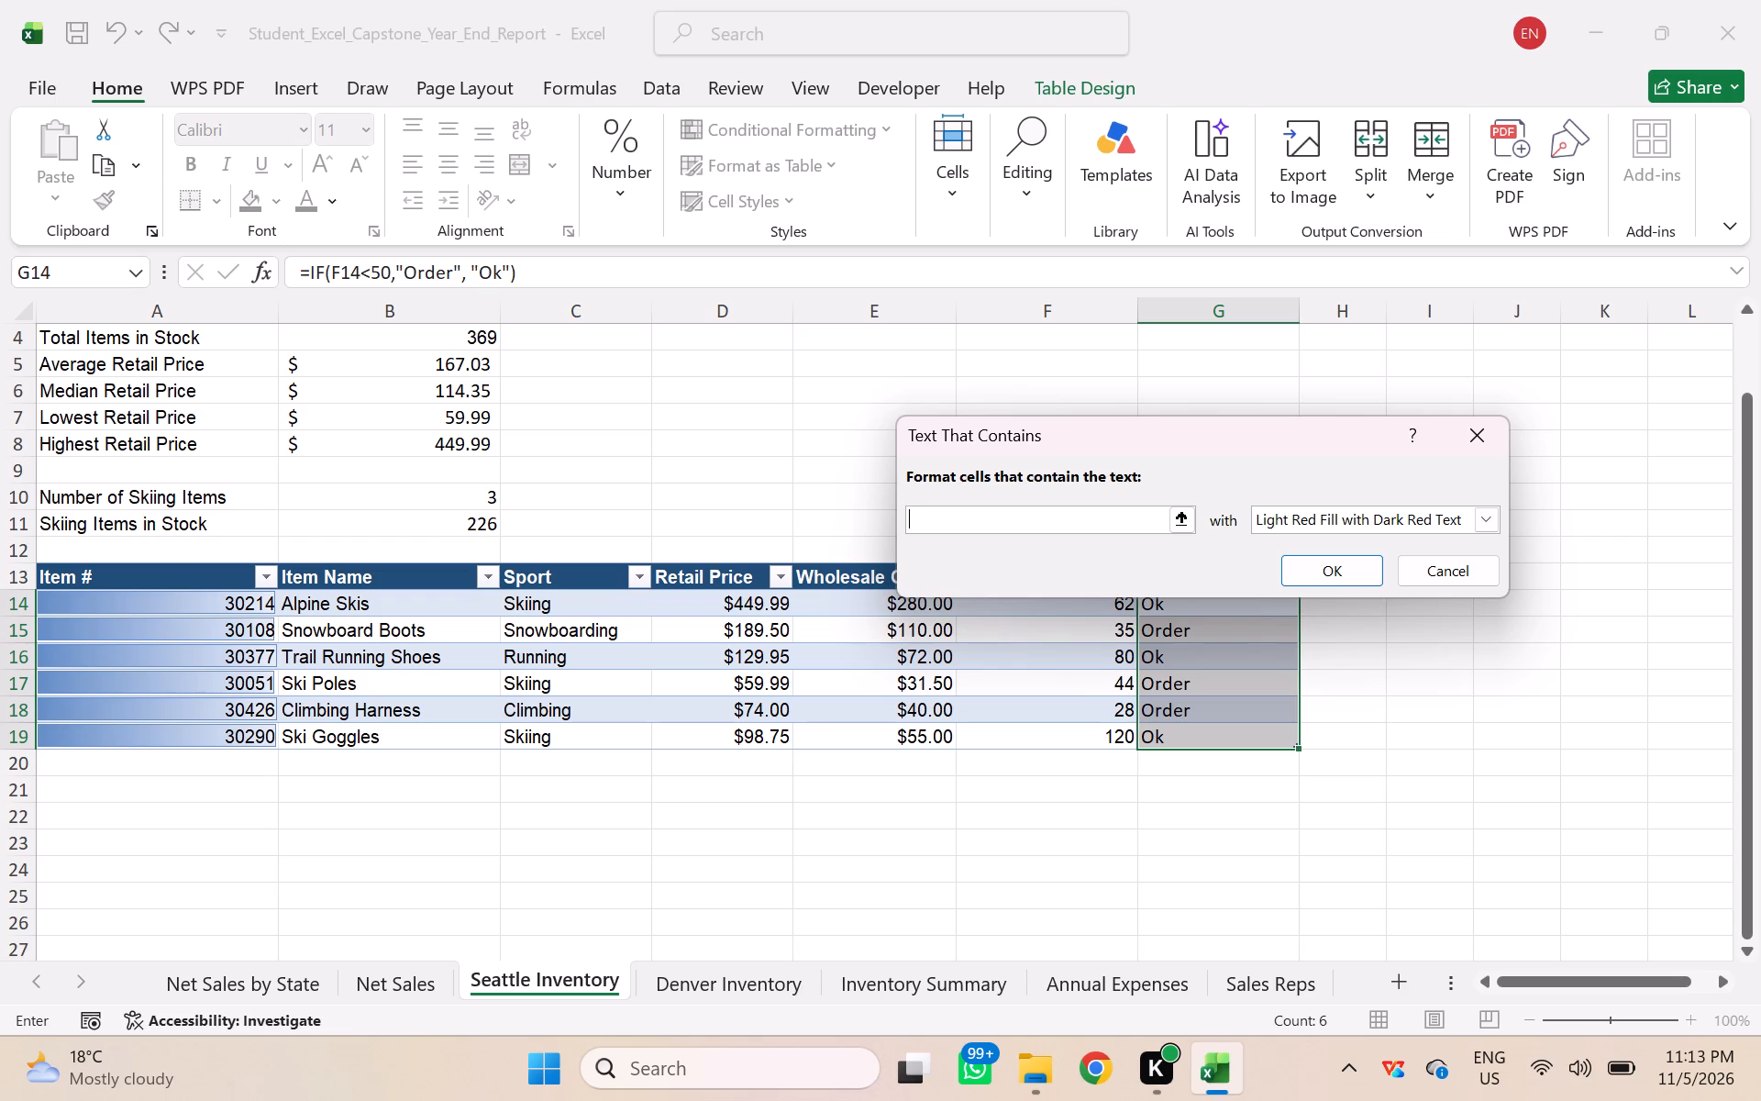
text(Order)
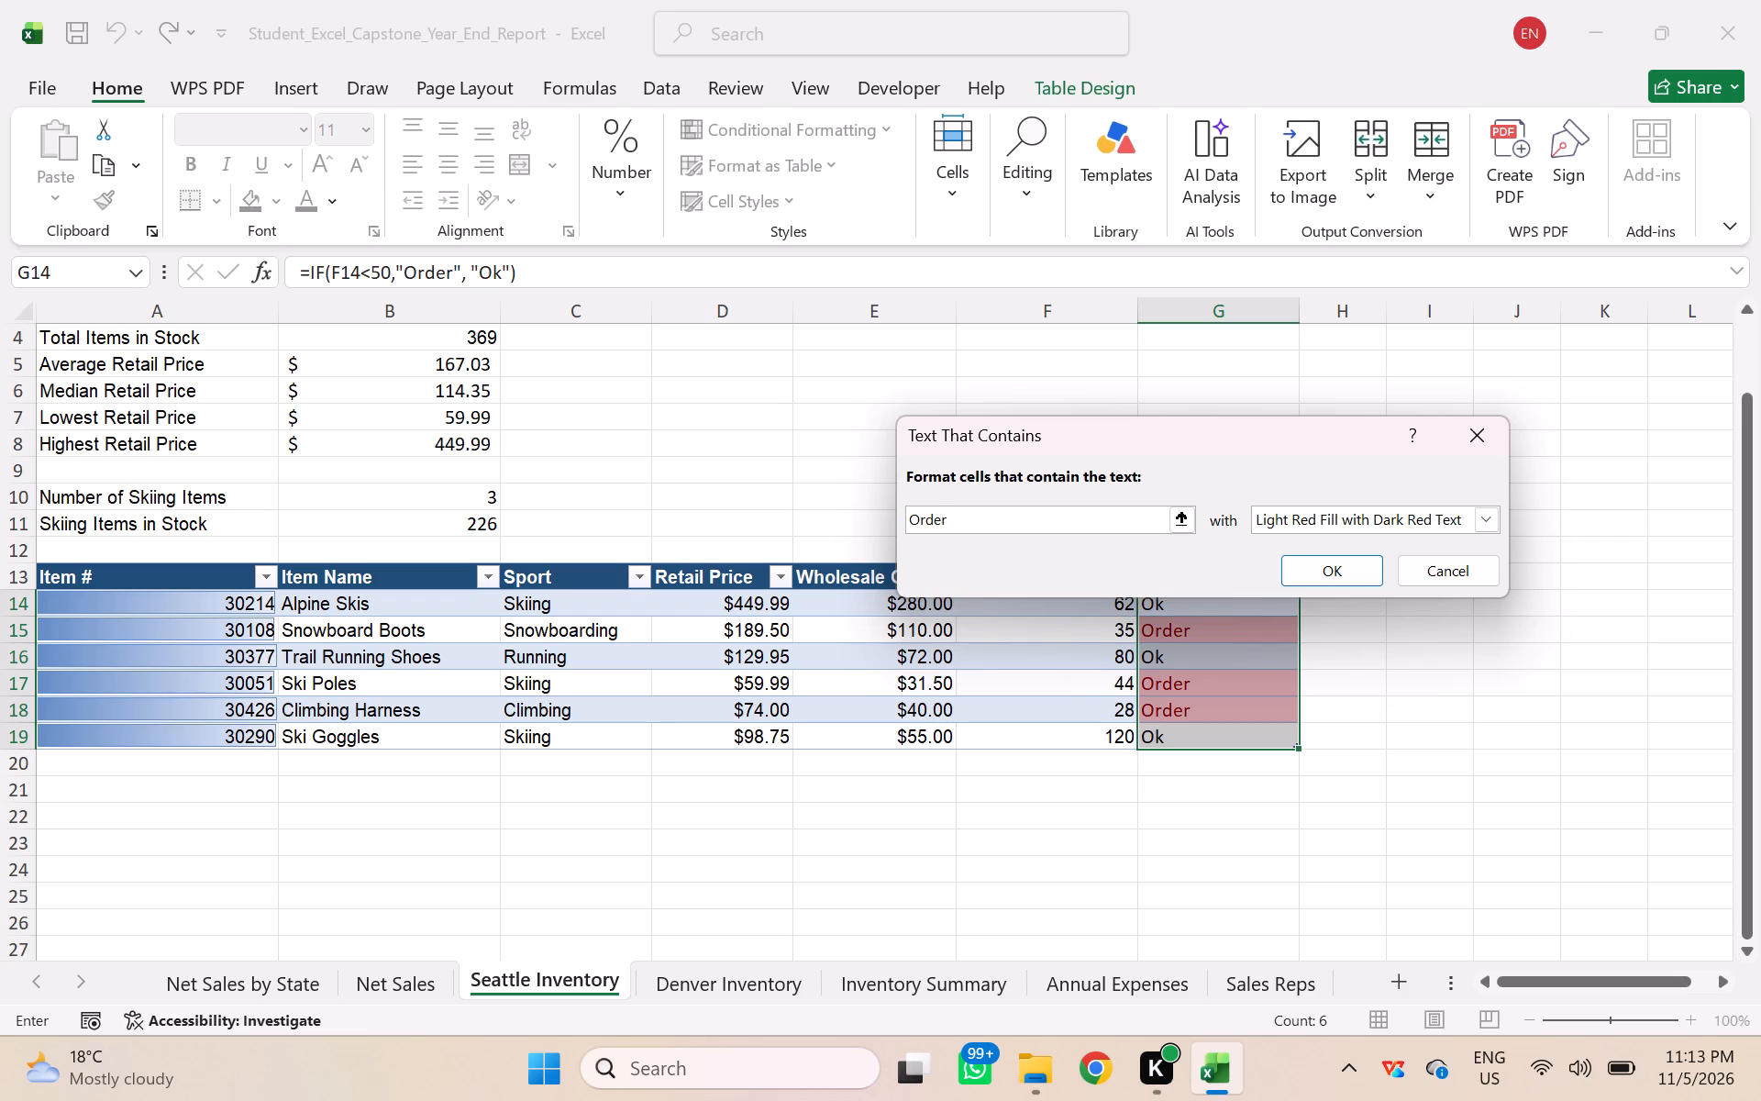
click(1490, 516)
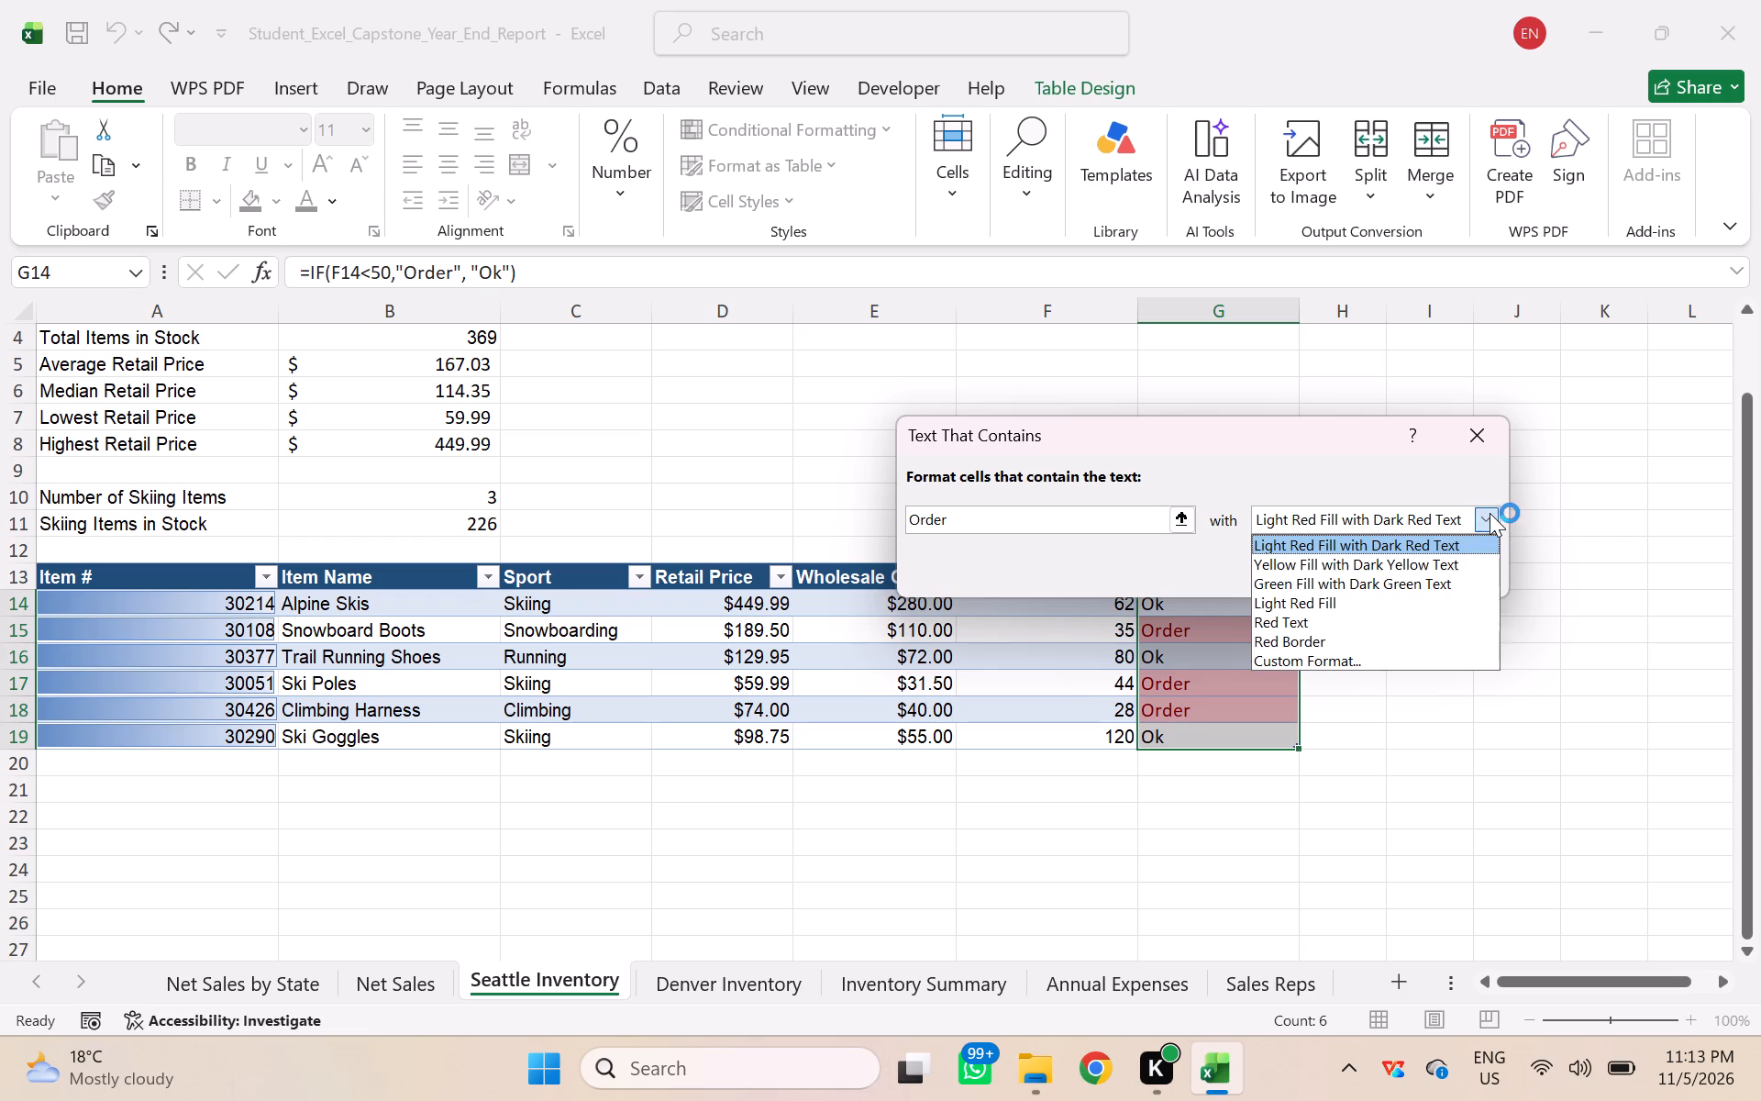
click(1316, 658)
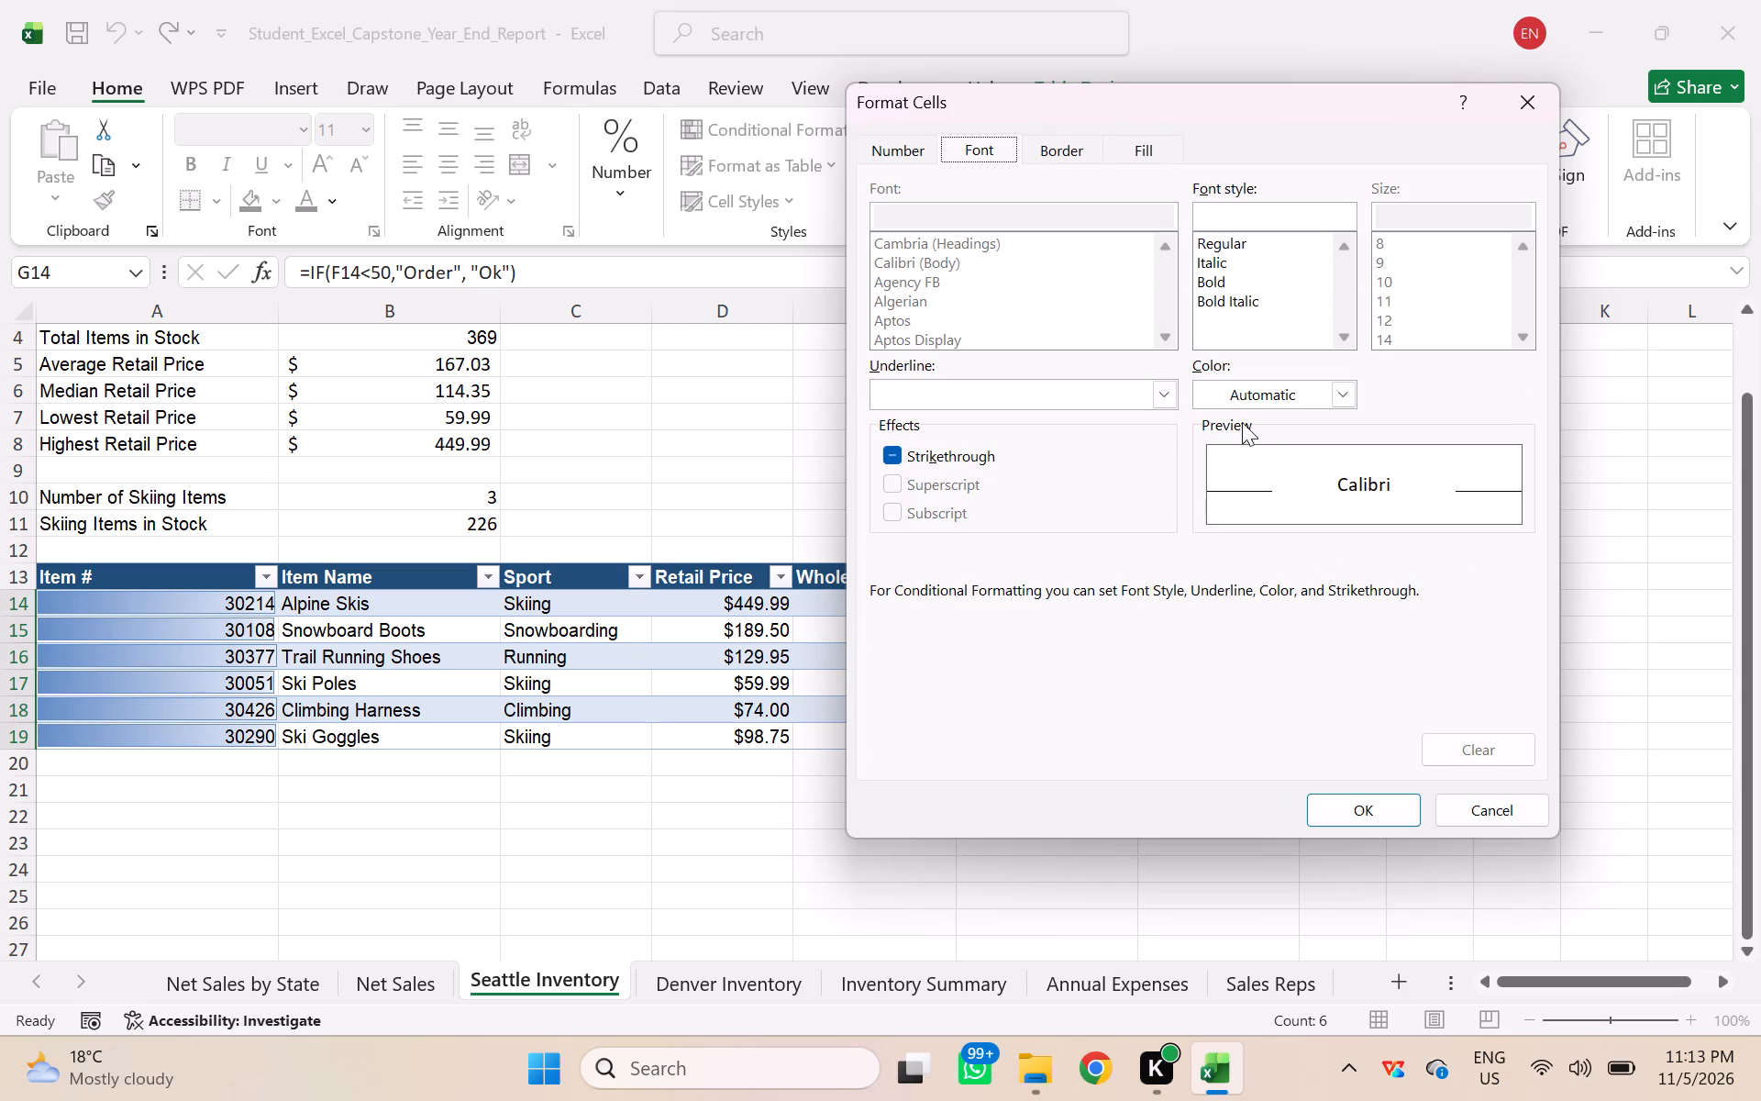
click(1226, 305)
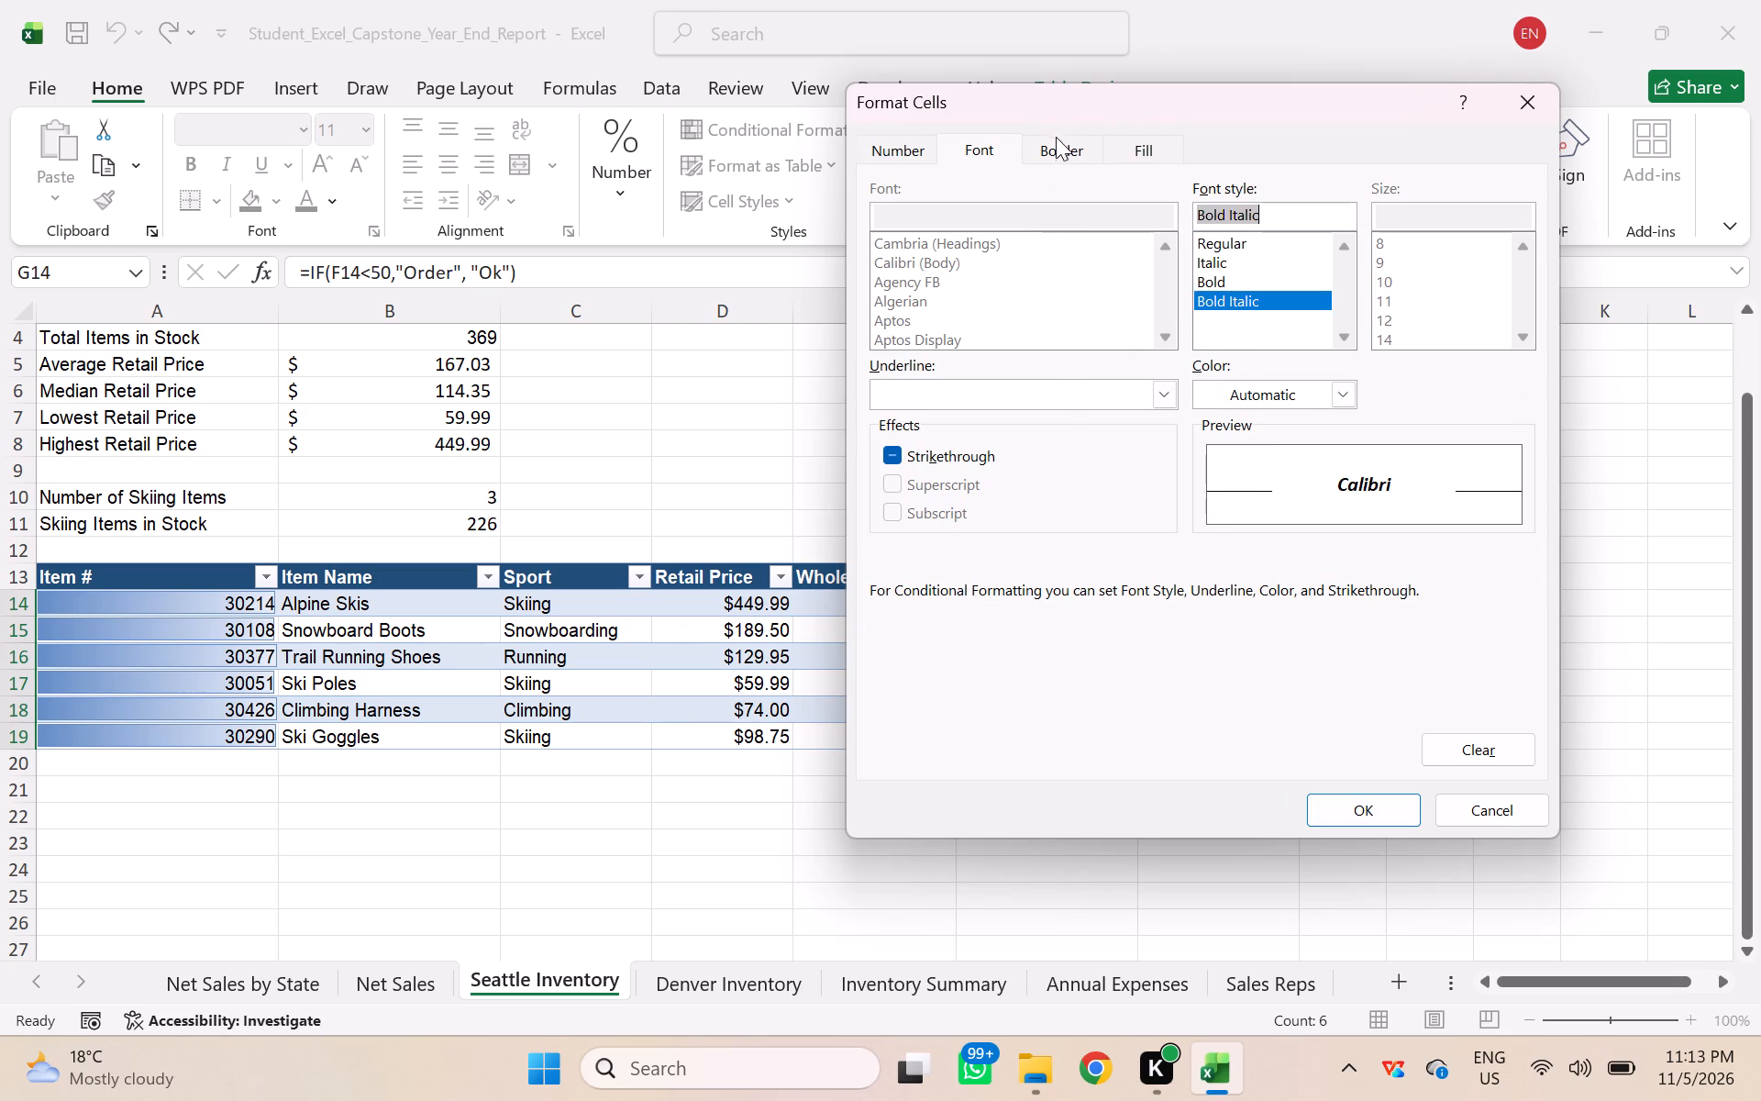
click(1365, 820)
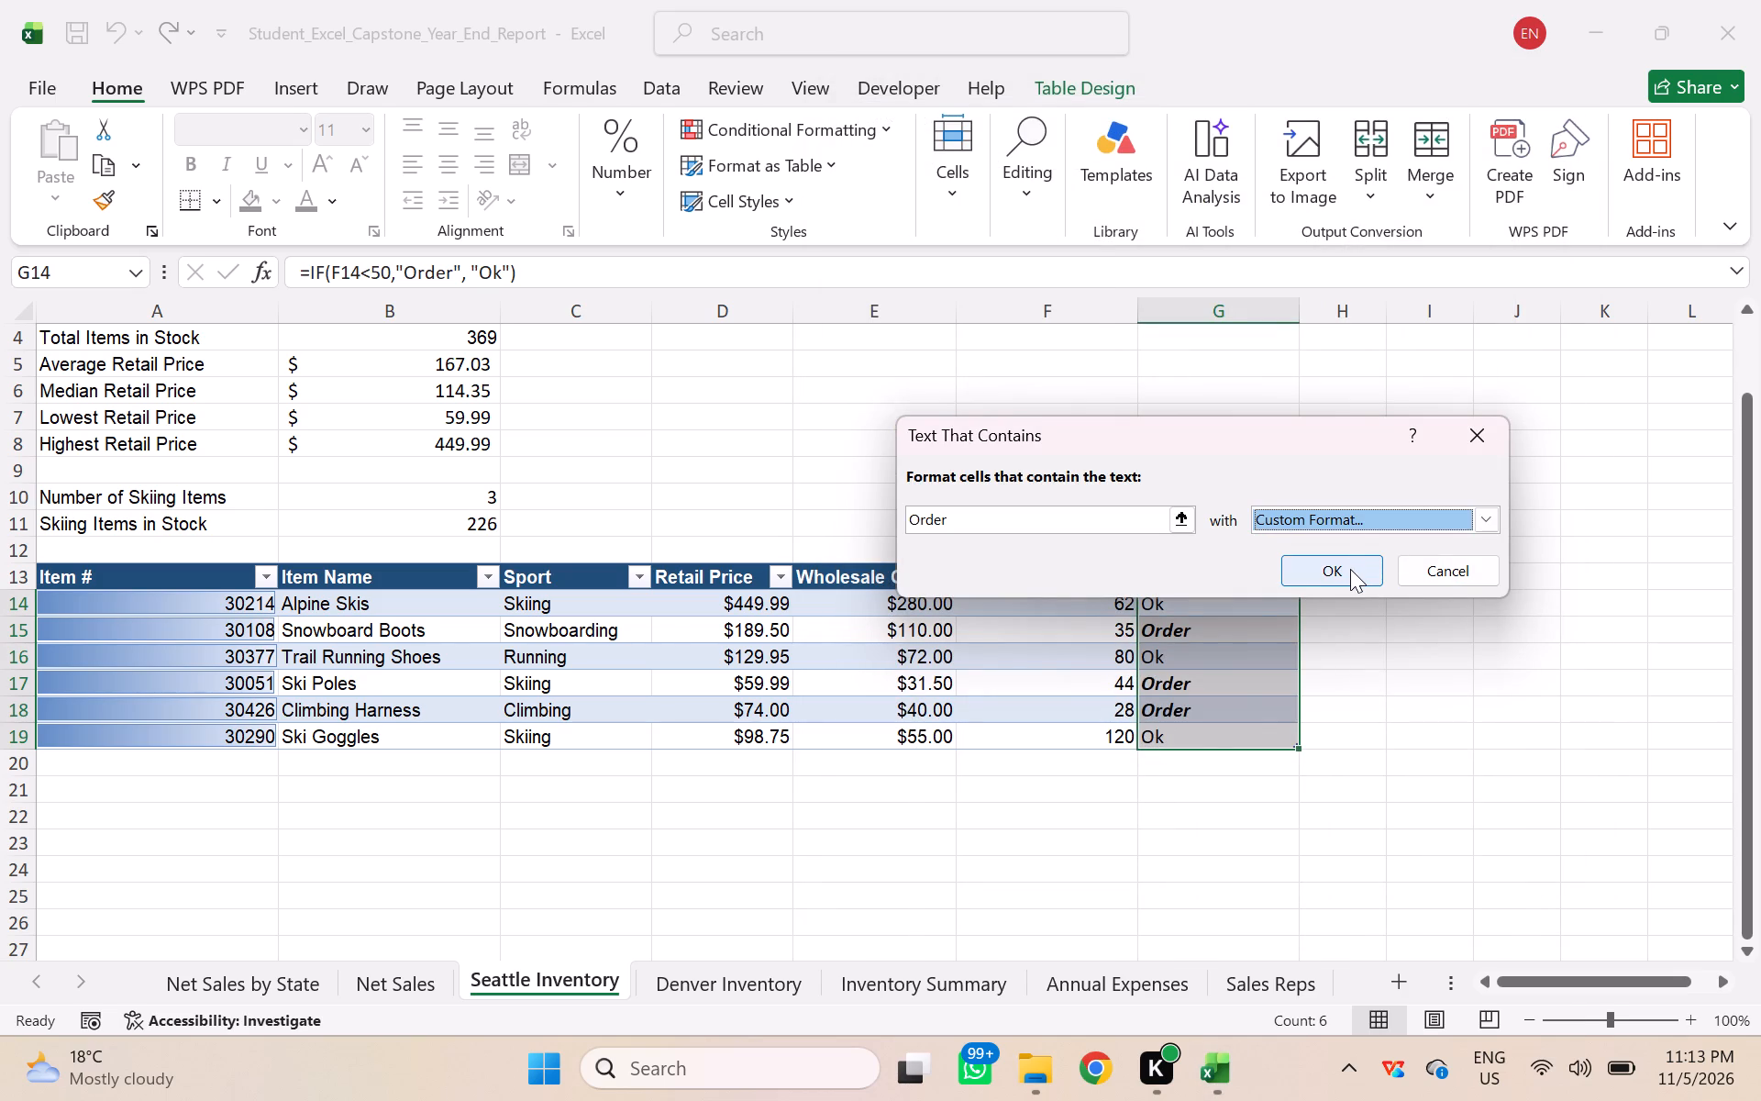
click(1350, 569)
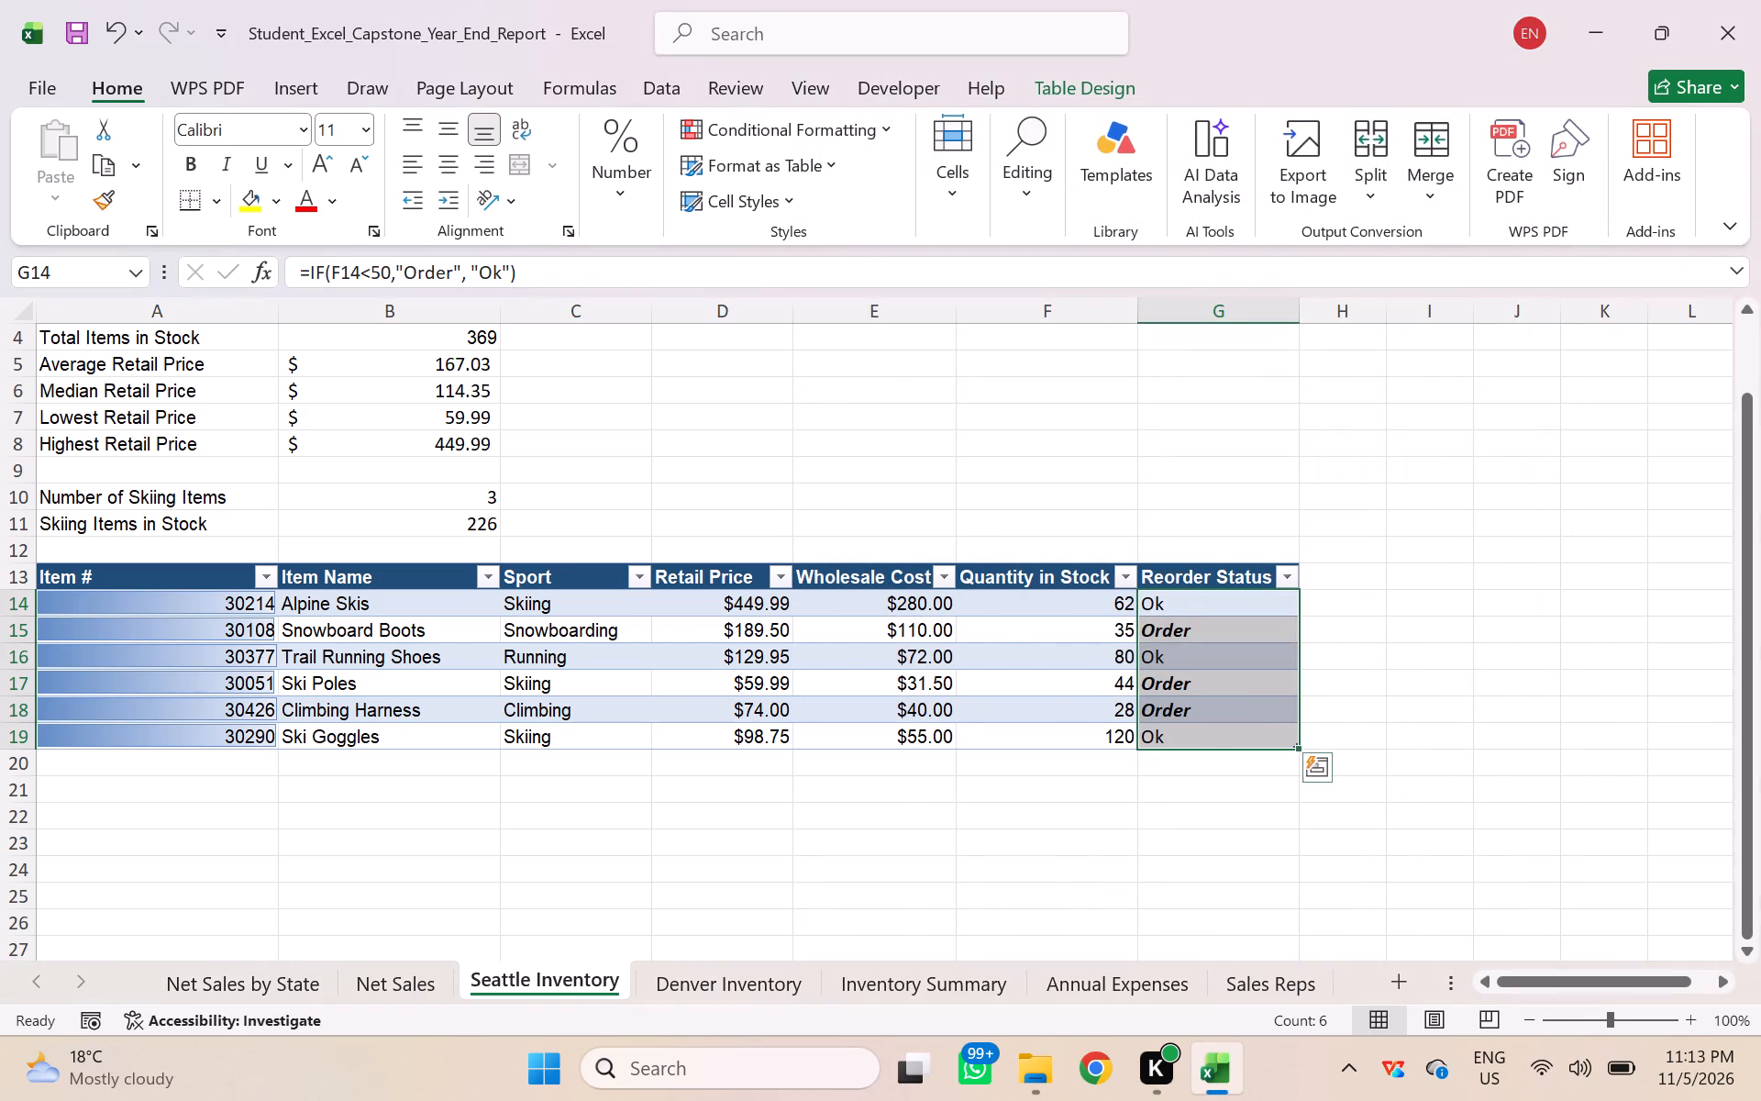
click(1478, 628)
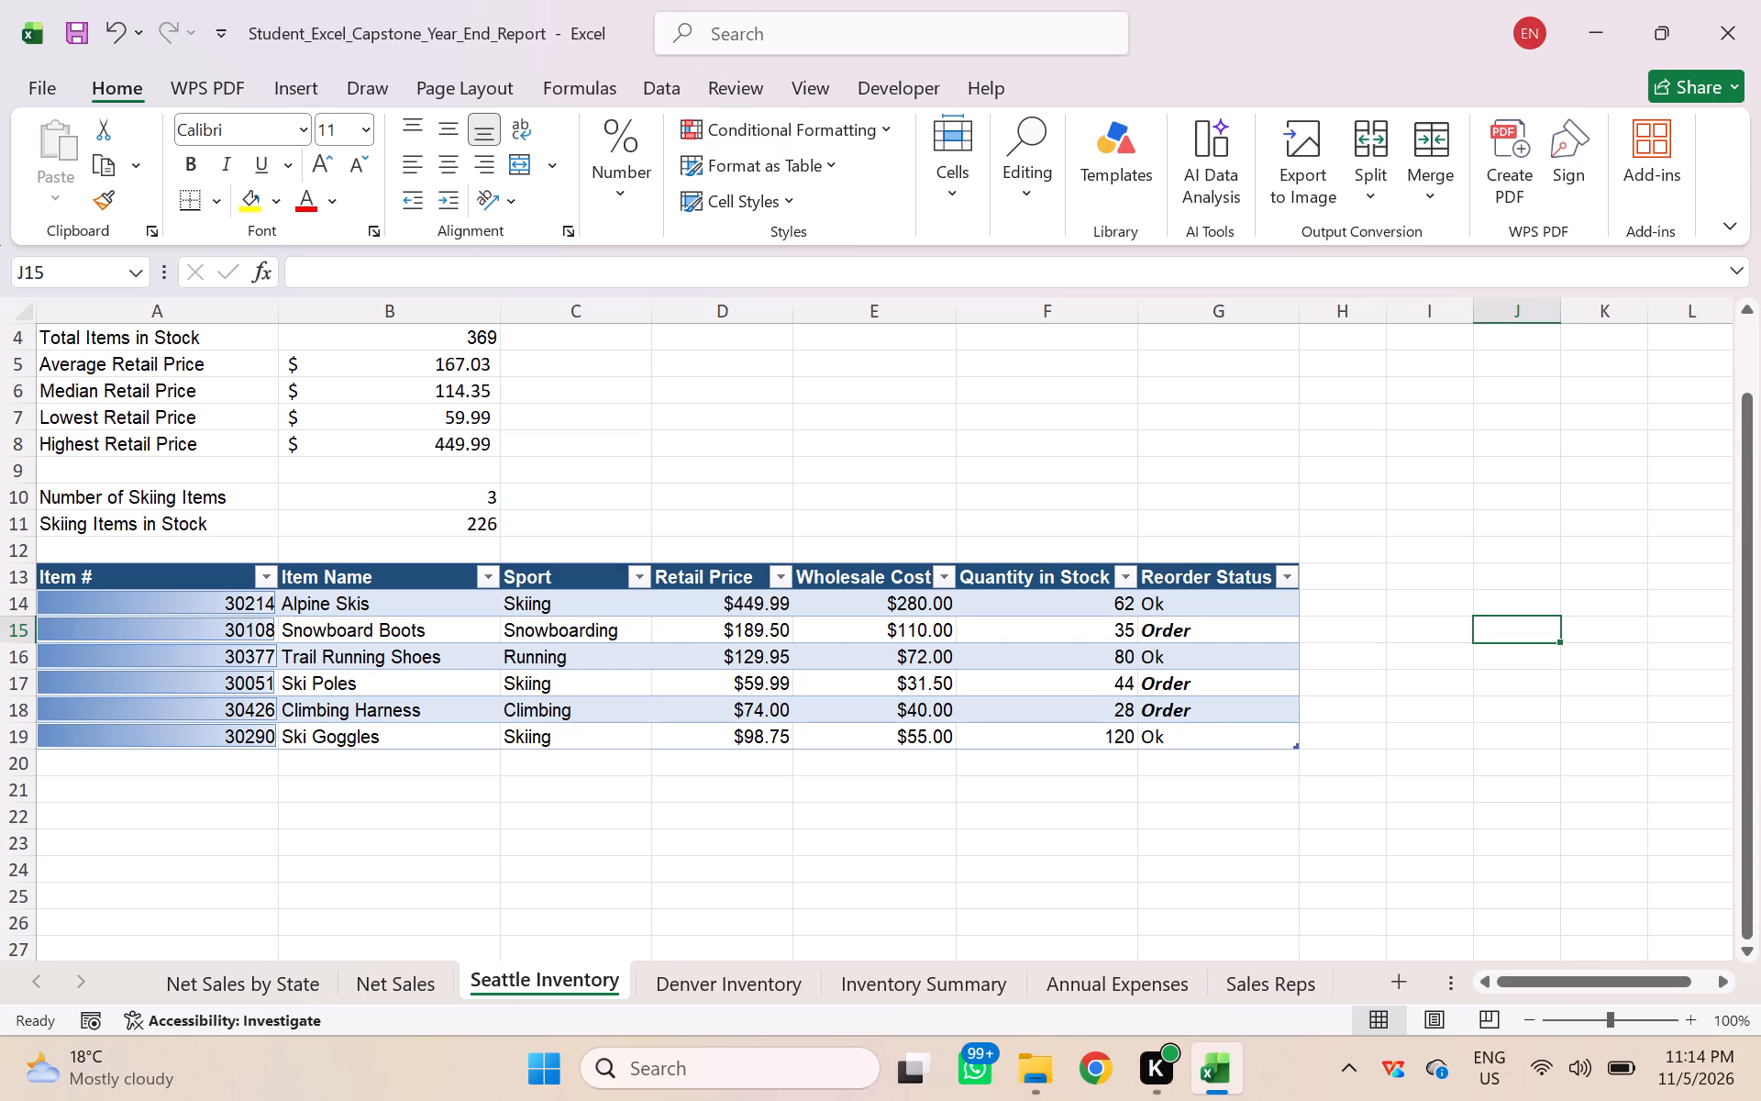
Sort the Seattle inventory table by Item # from smallest to largest.
click(744, 479)
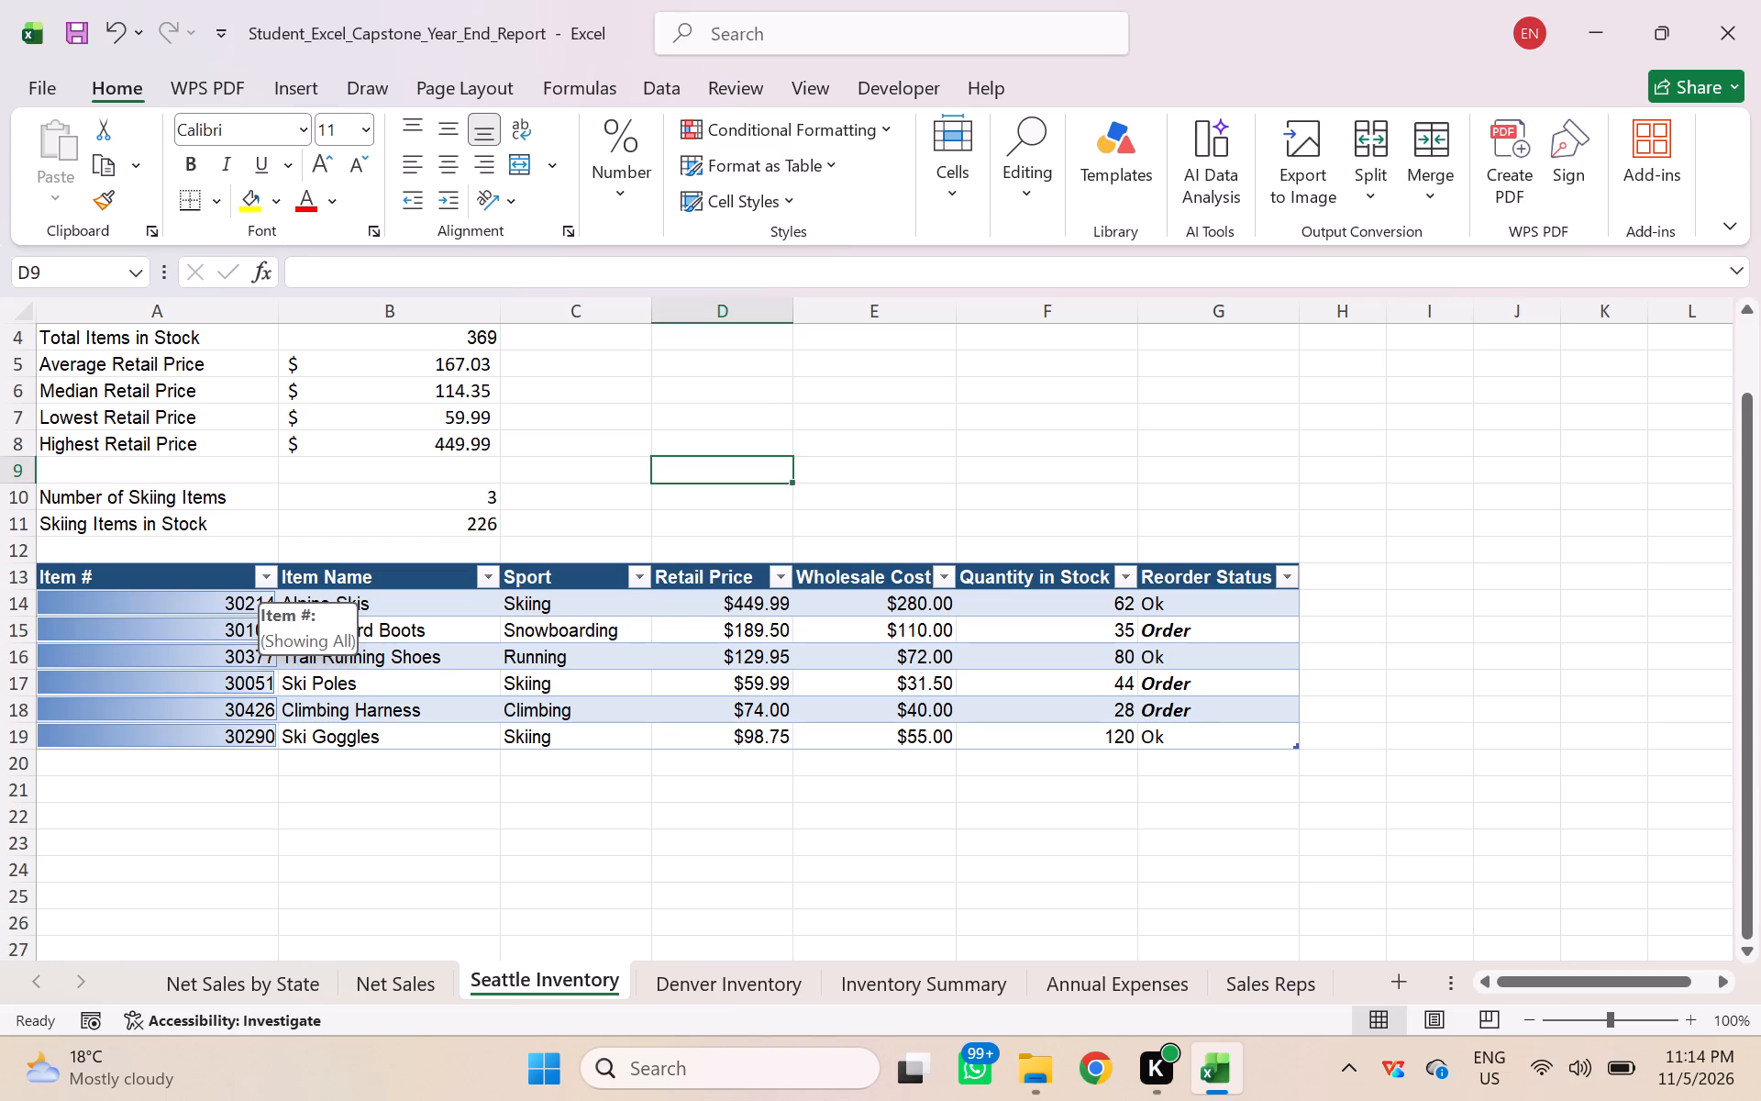
click(262, 574)
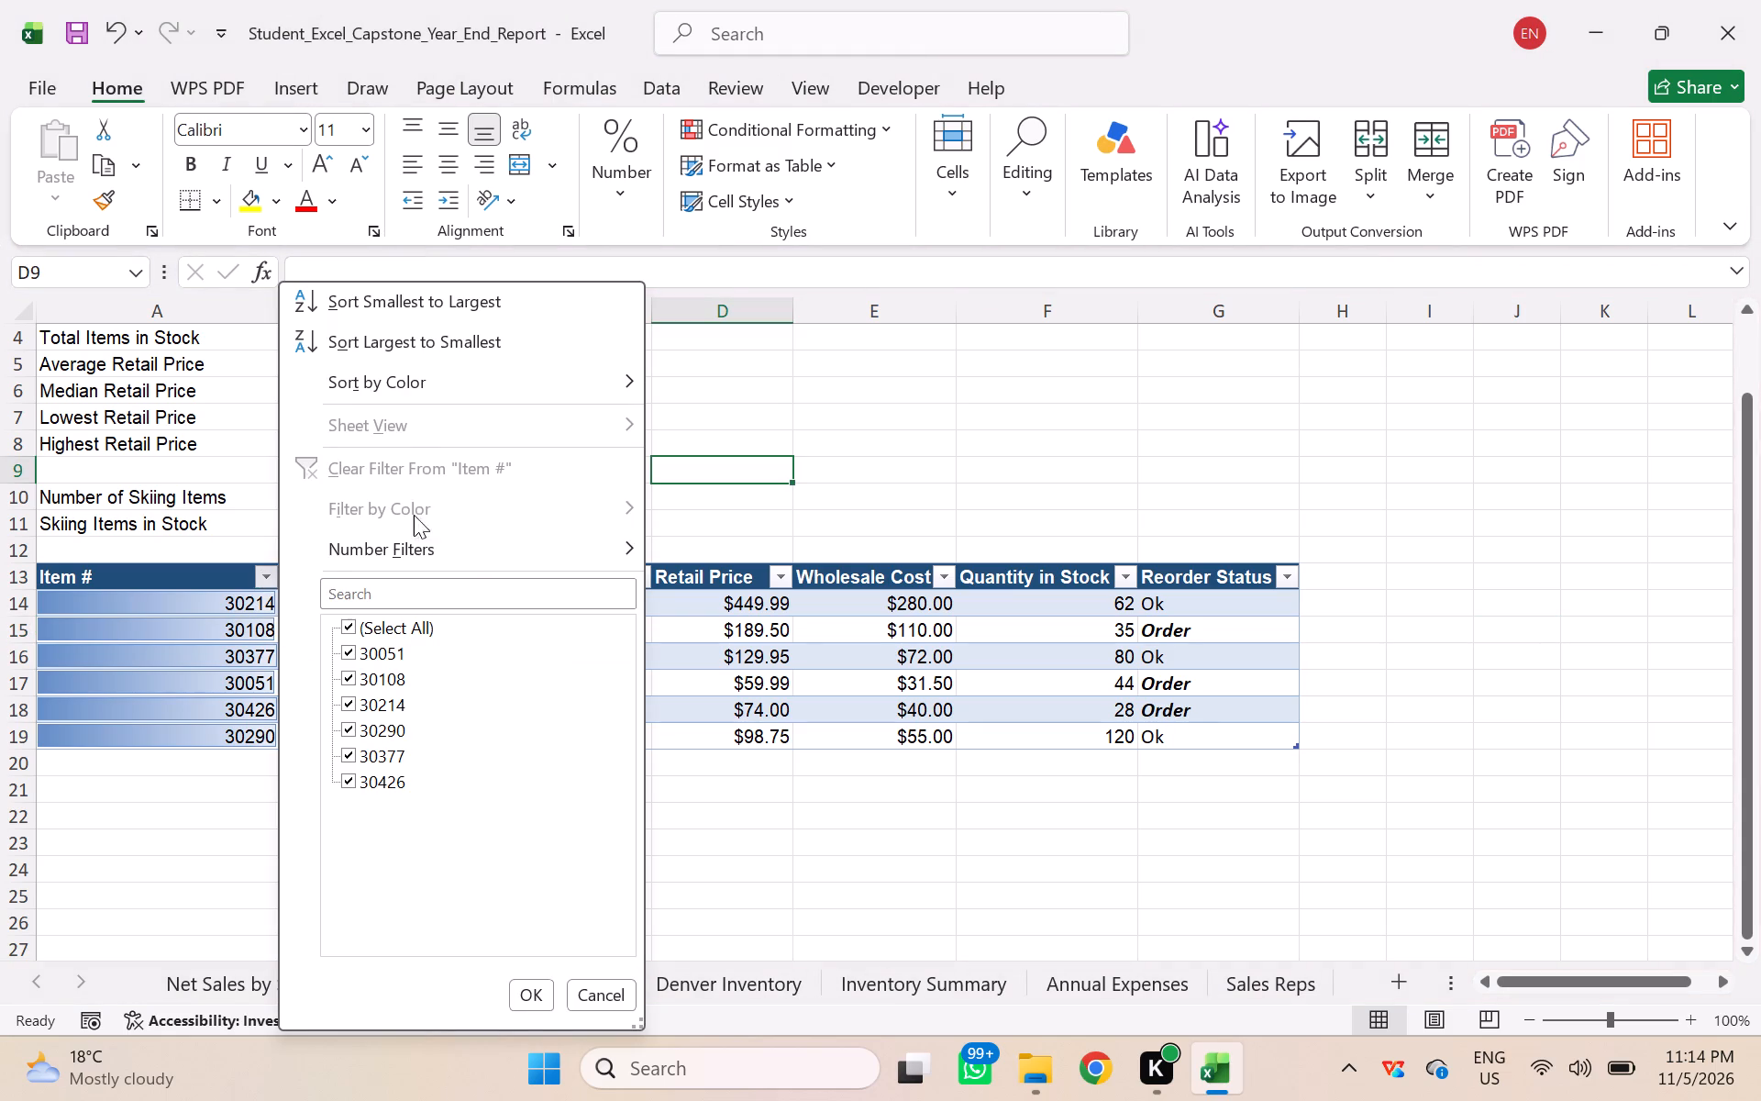
click(435, 310)
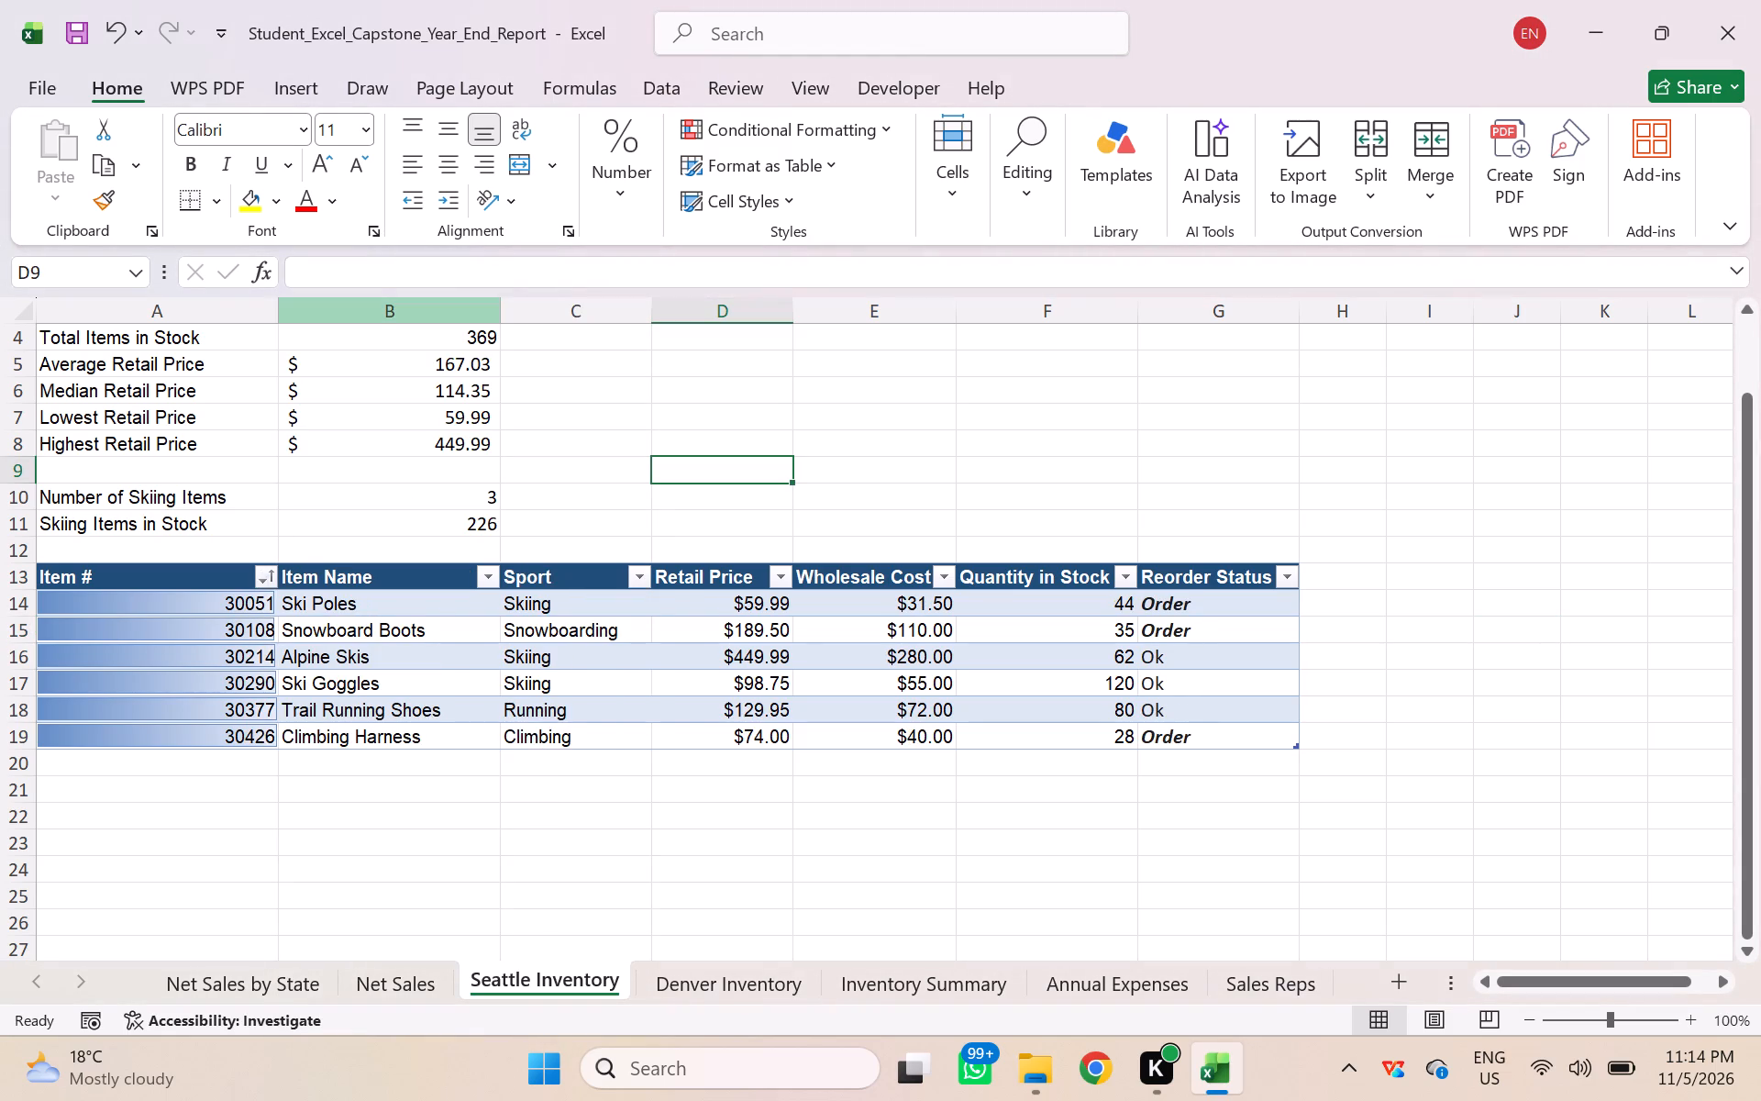
click(1465, 672)
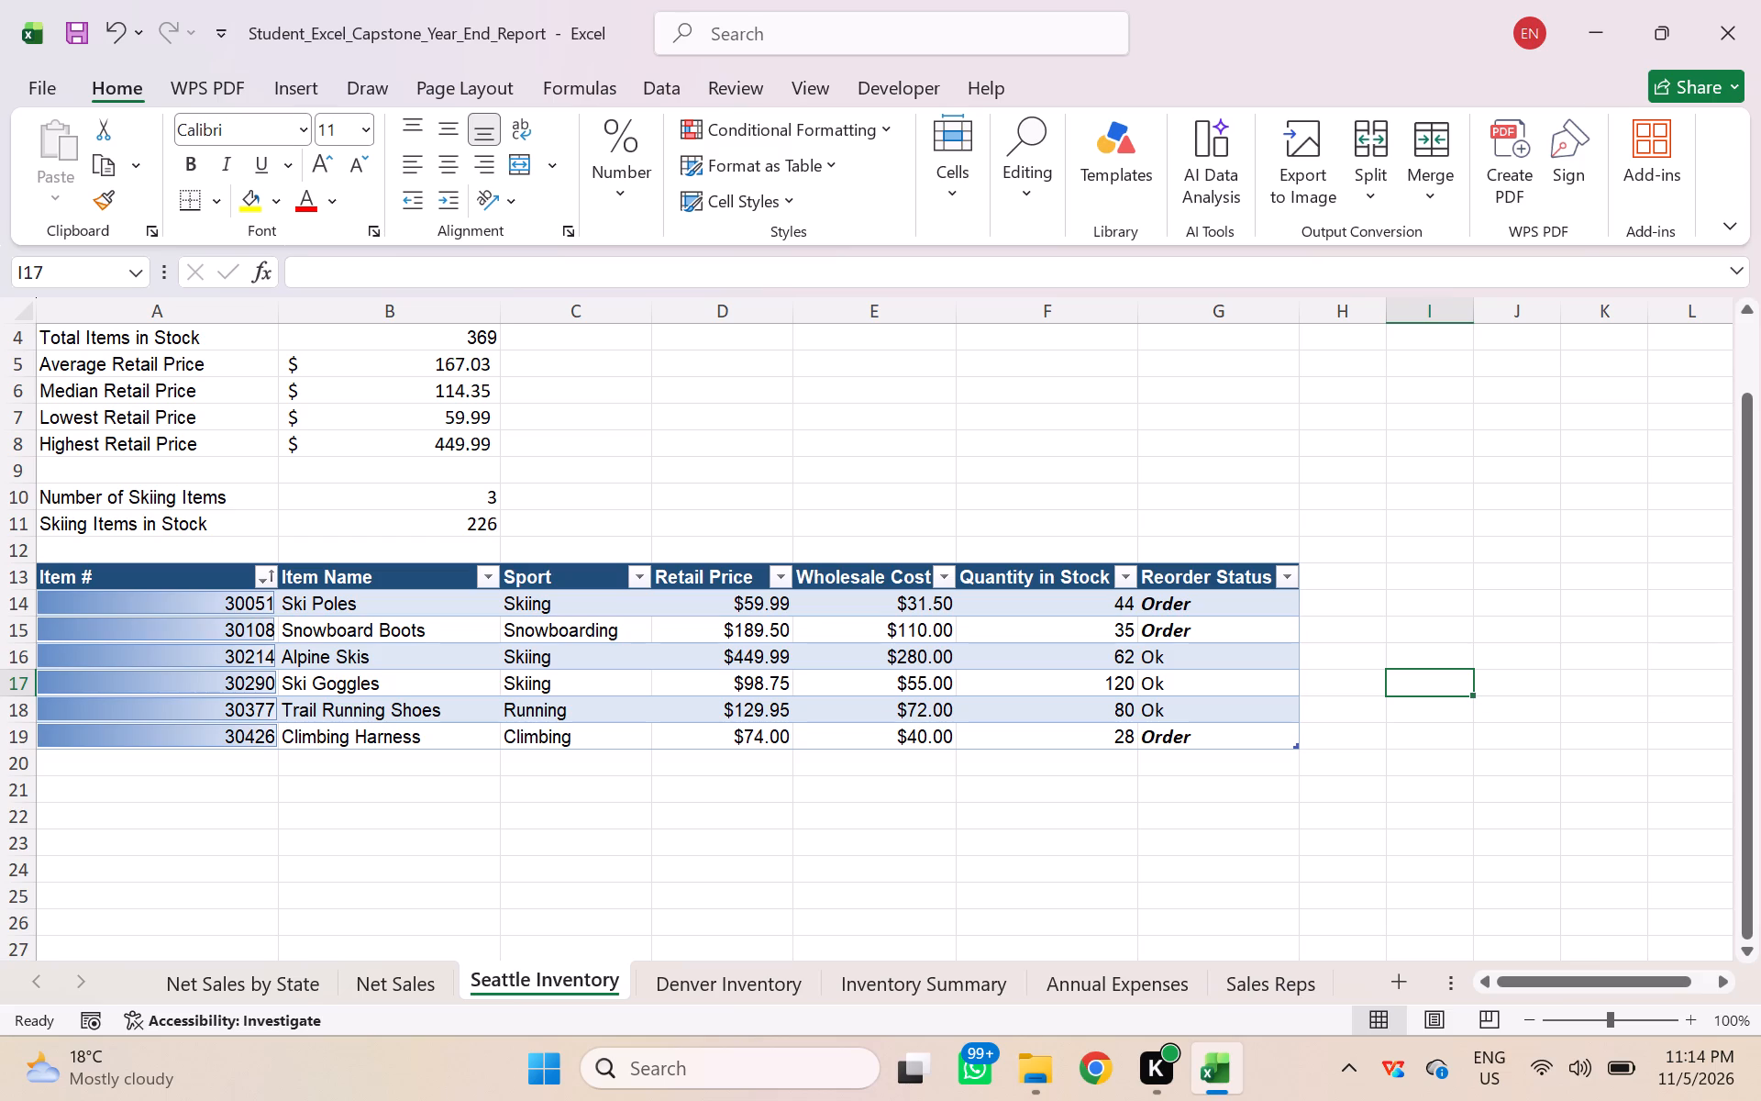
Save the workbook.
click(78, 28)
On the Inventory Summary sheet, link Seattle's Total Items in Stock in B4 with the formula ='Seattle Inventory'!B4.
click(967, 972)
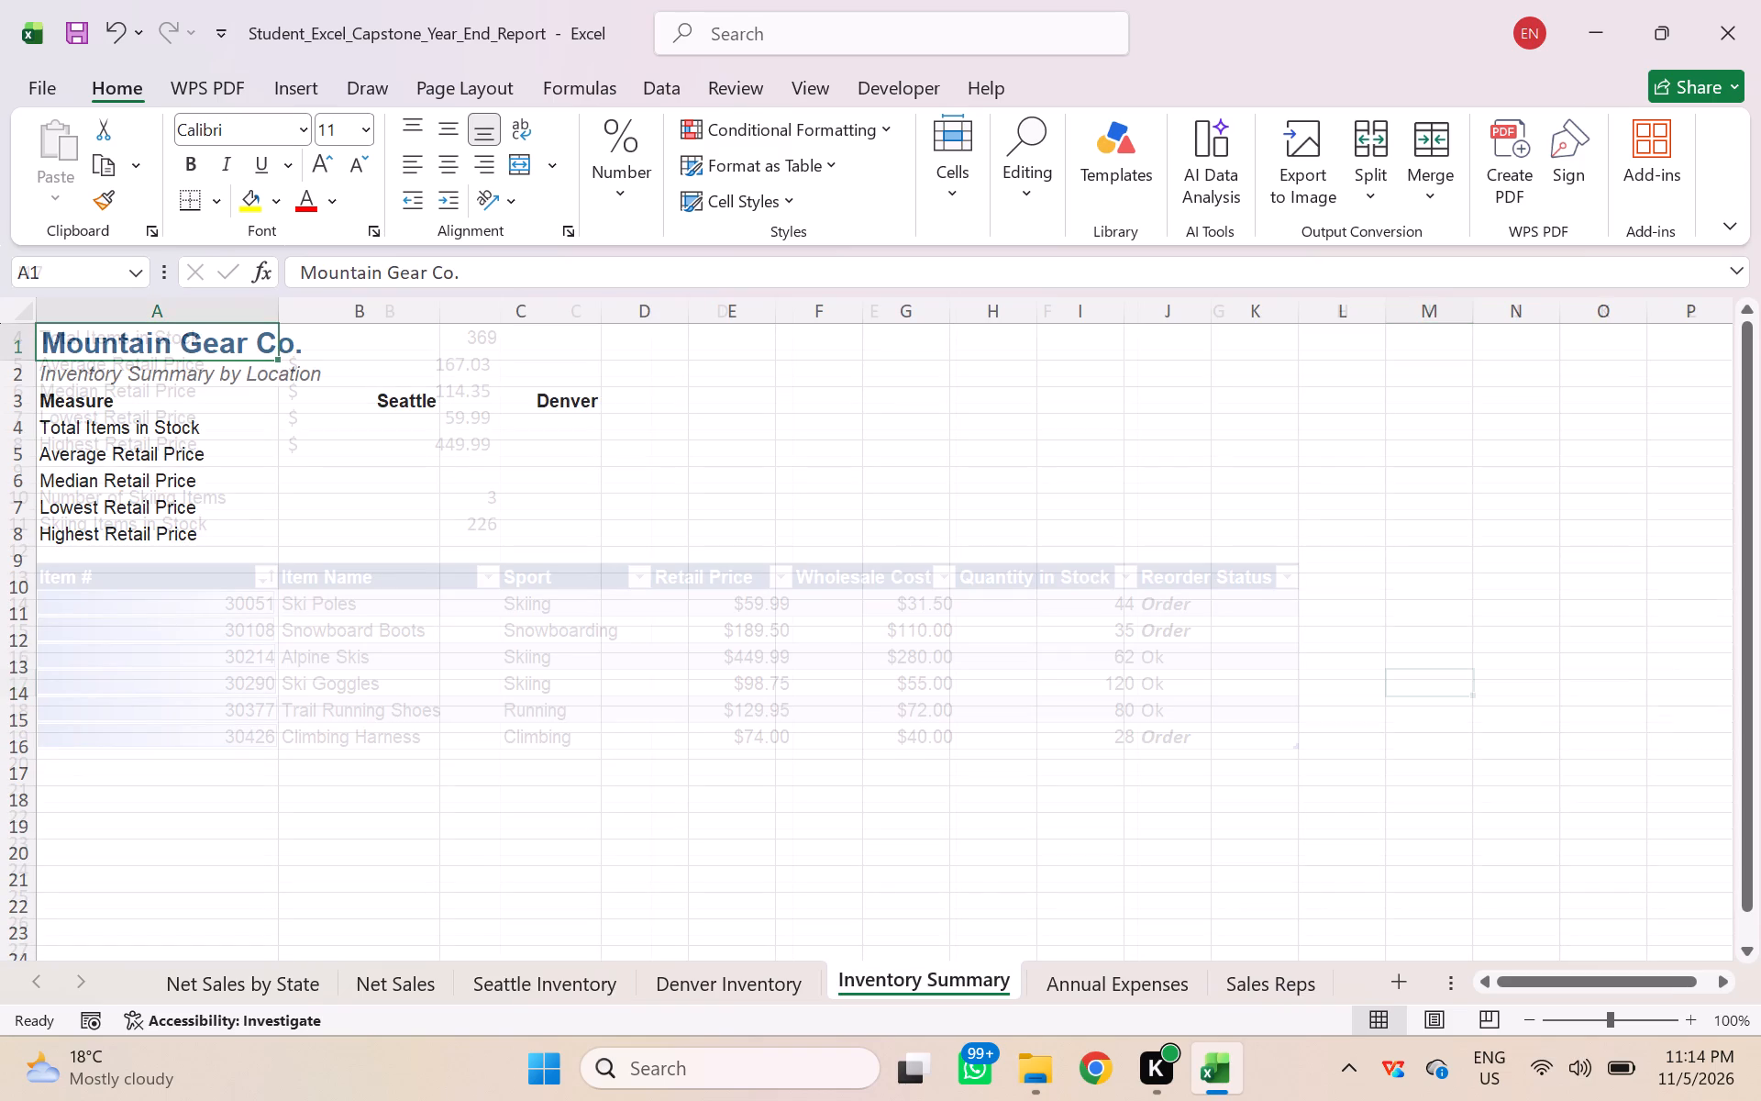
click(380, 431)
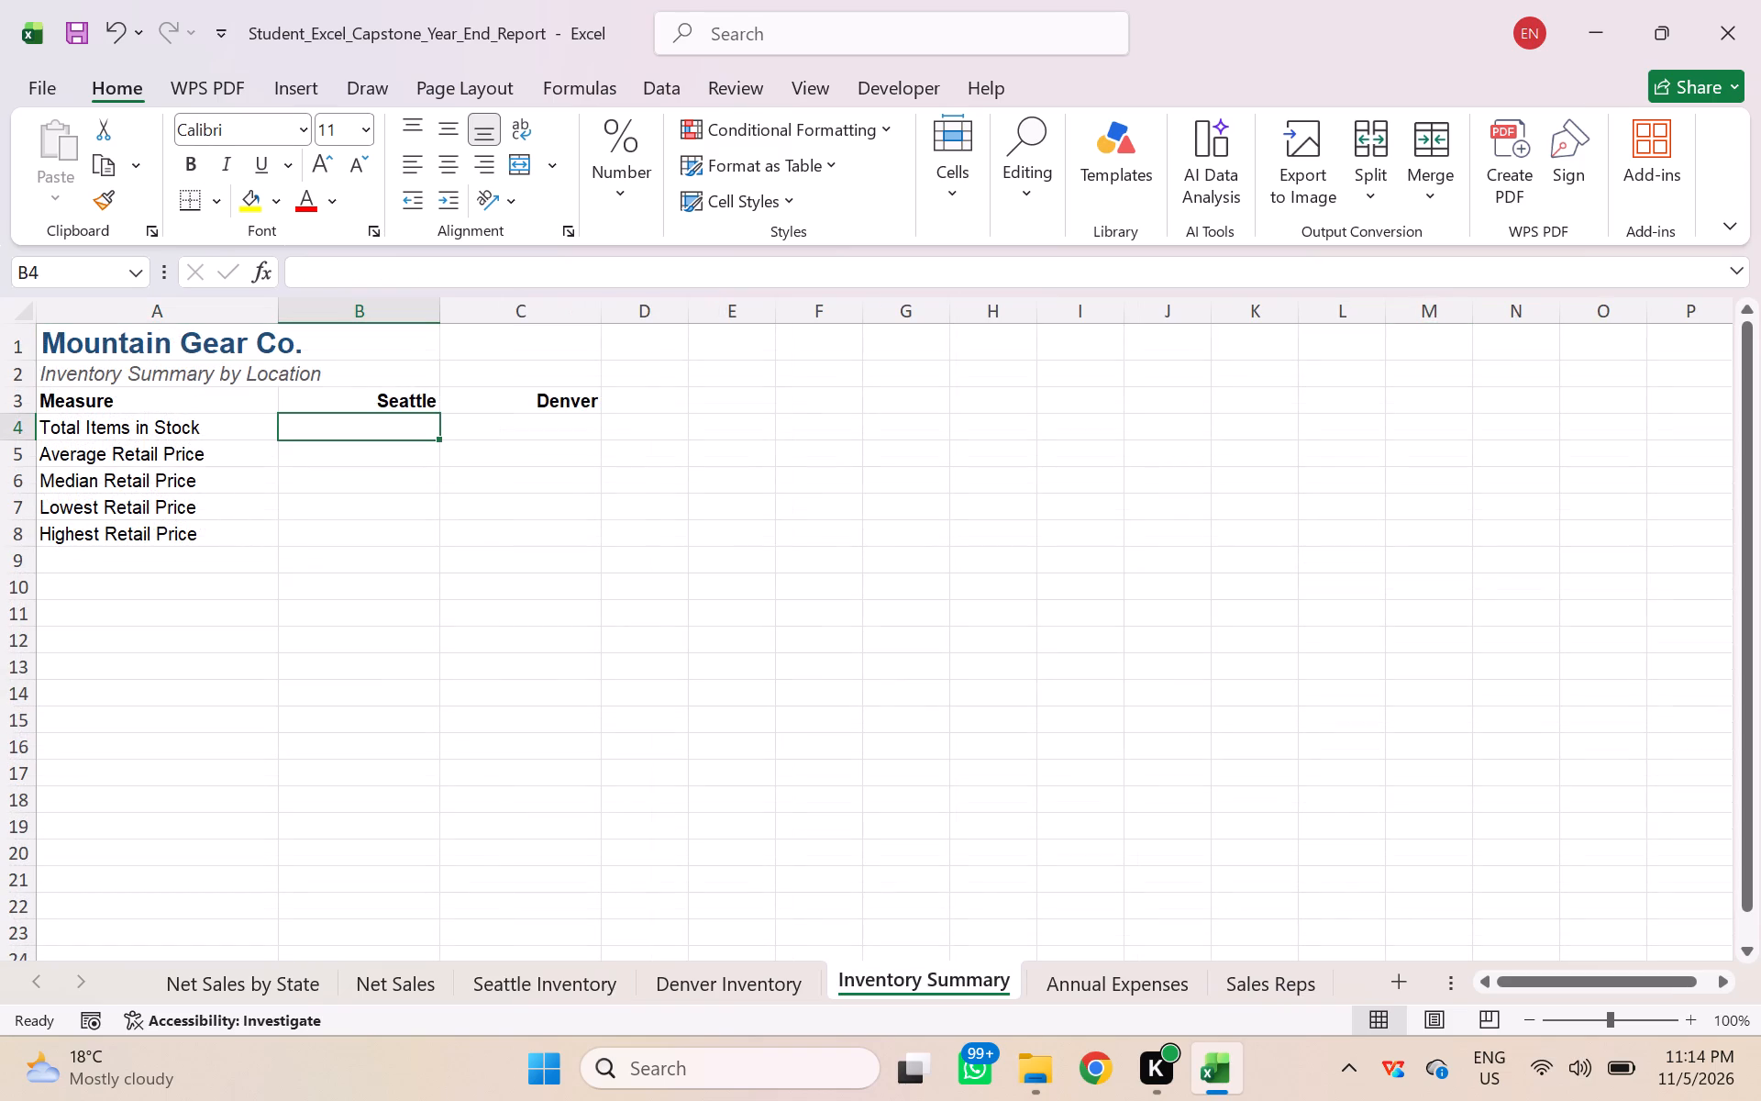
key(equal)
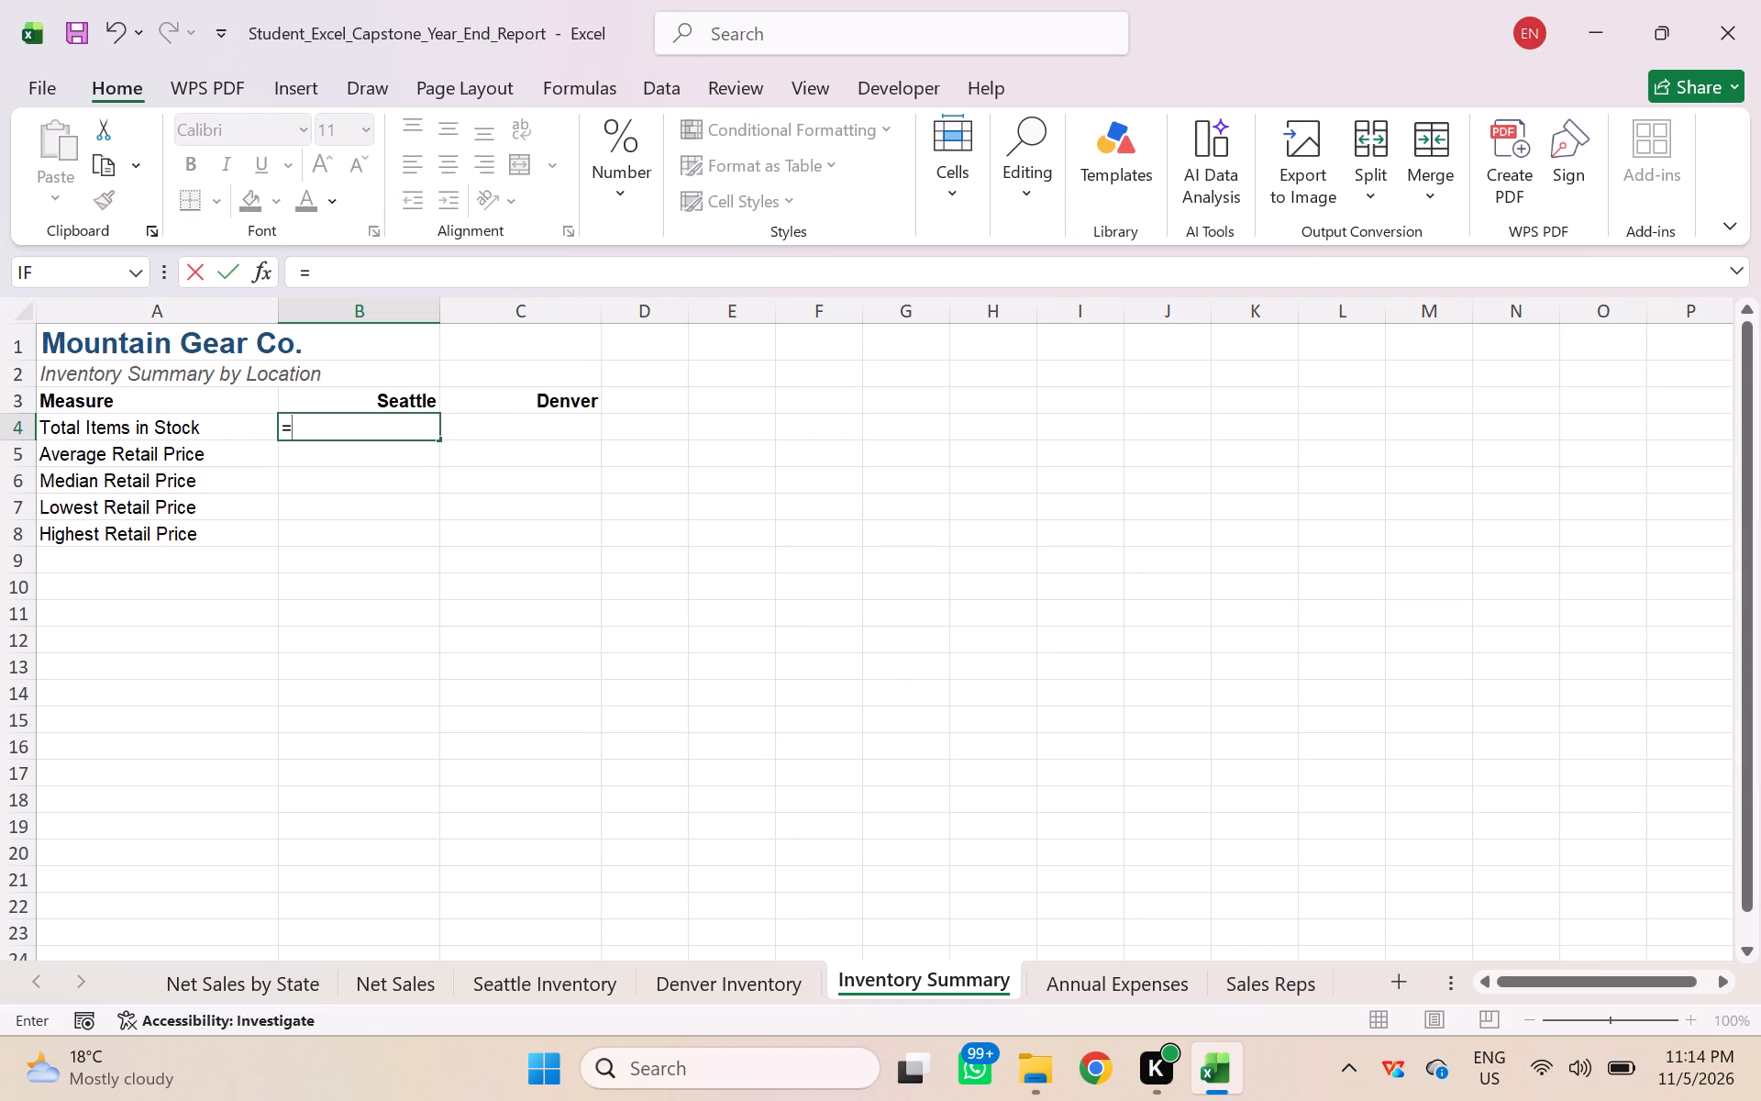
click(523, 978)
scroll(578, 558, up, 1)
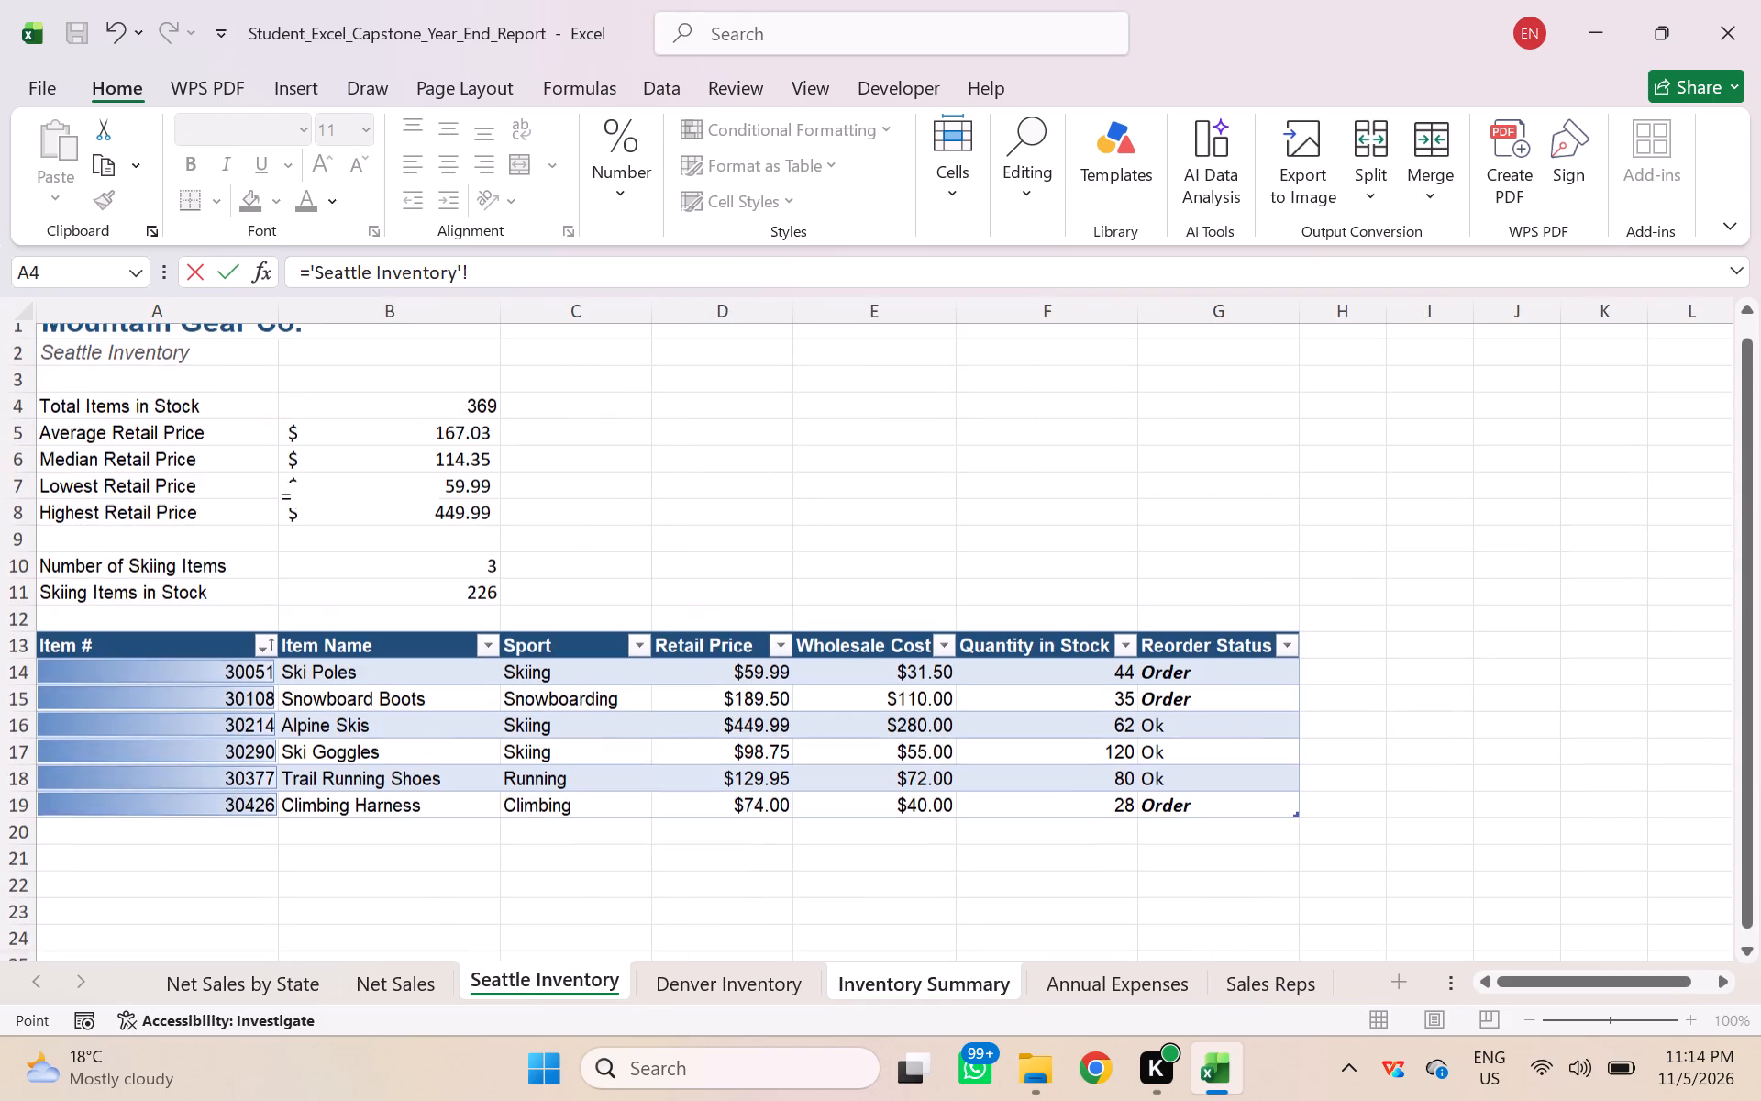
click(472, 427)
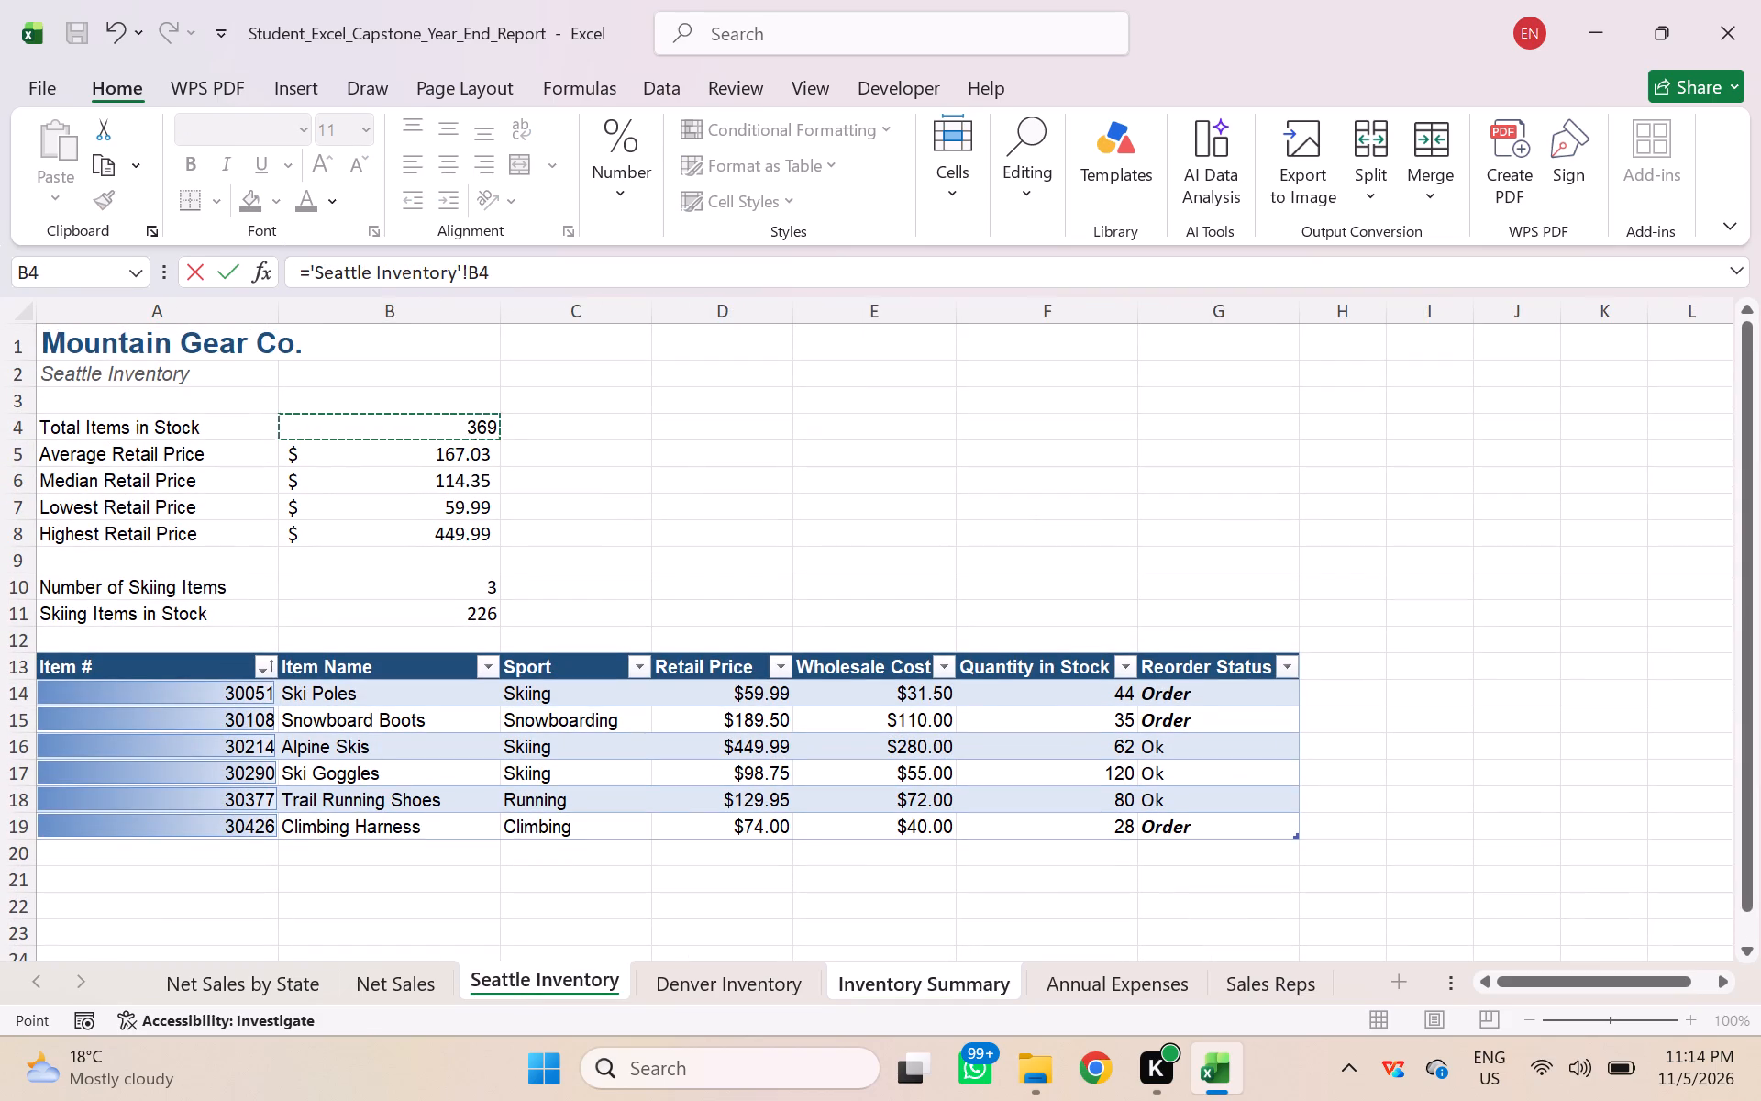
key(Return)
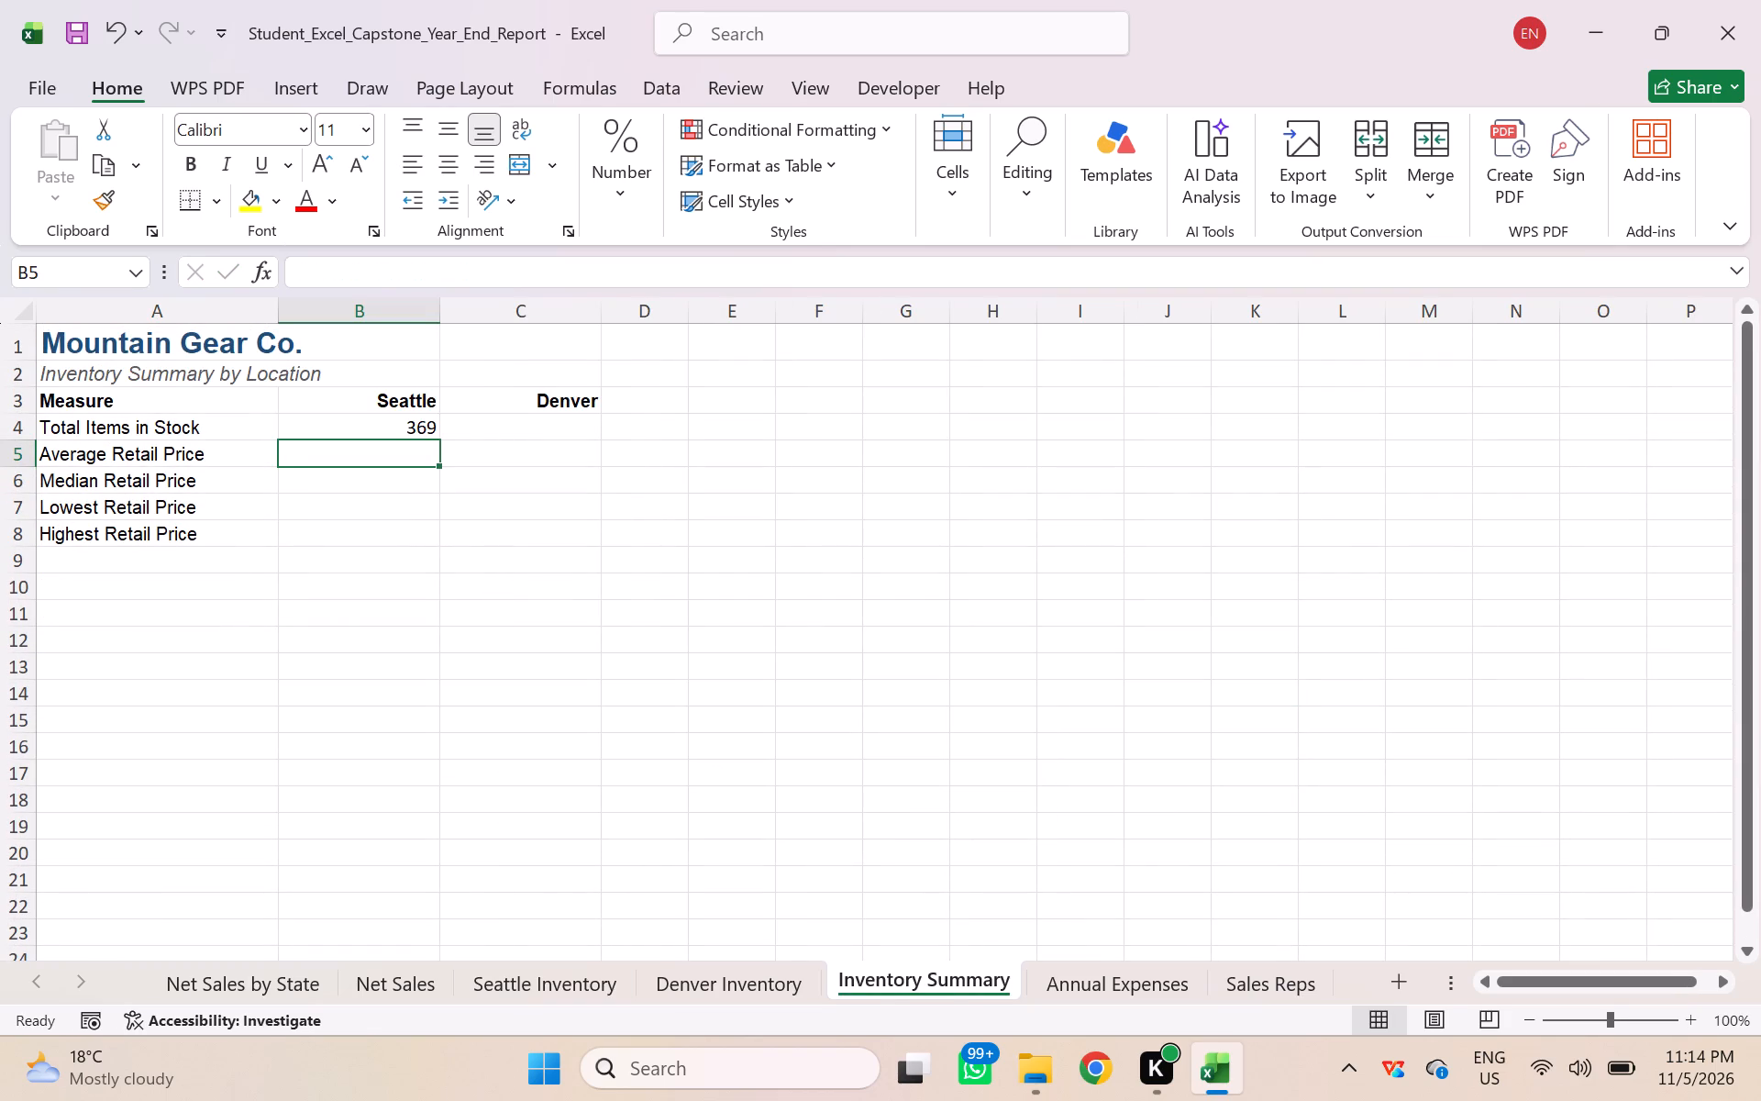
Link Seattle's Average Retail Price in B5 of Inventory Summary with the formula ='Seattle Inventory'!B5.
key(equal)
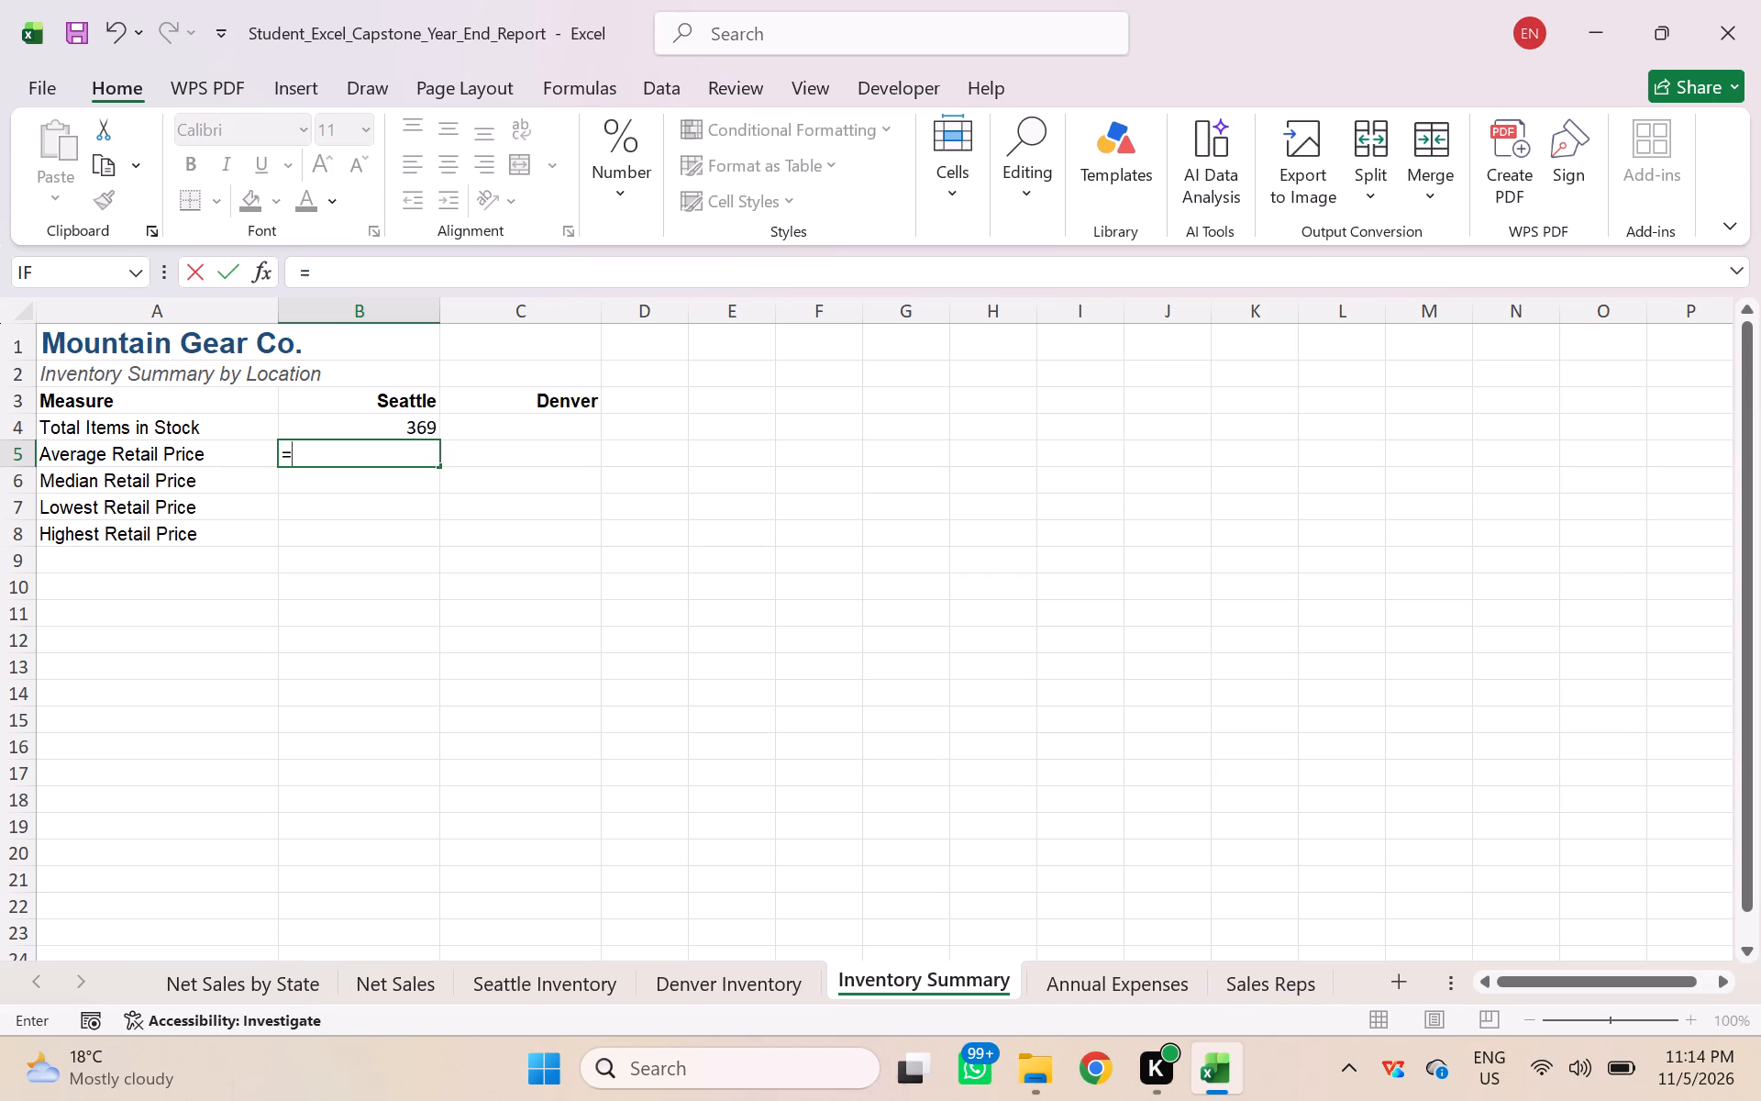
click(518, 973)
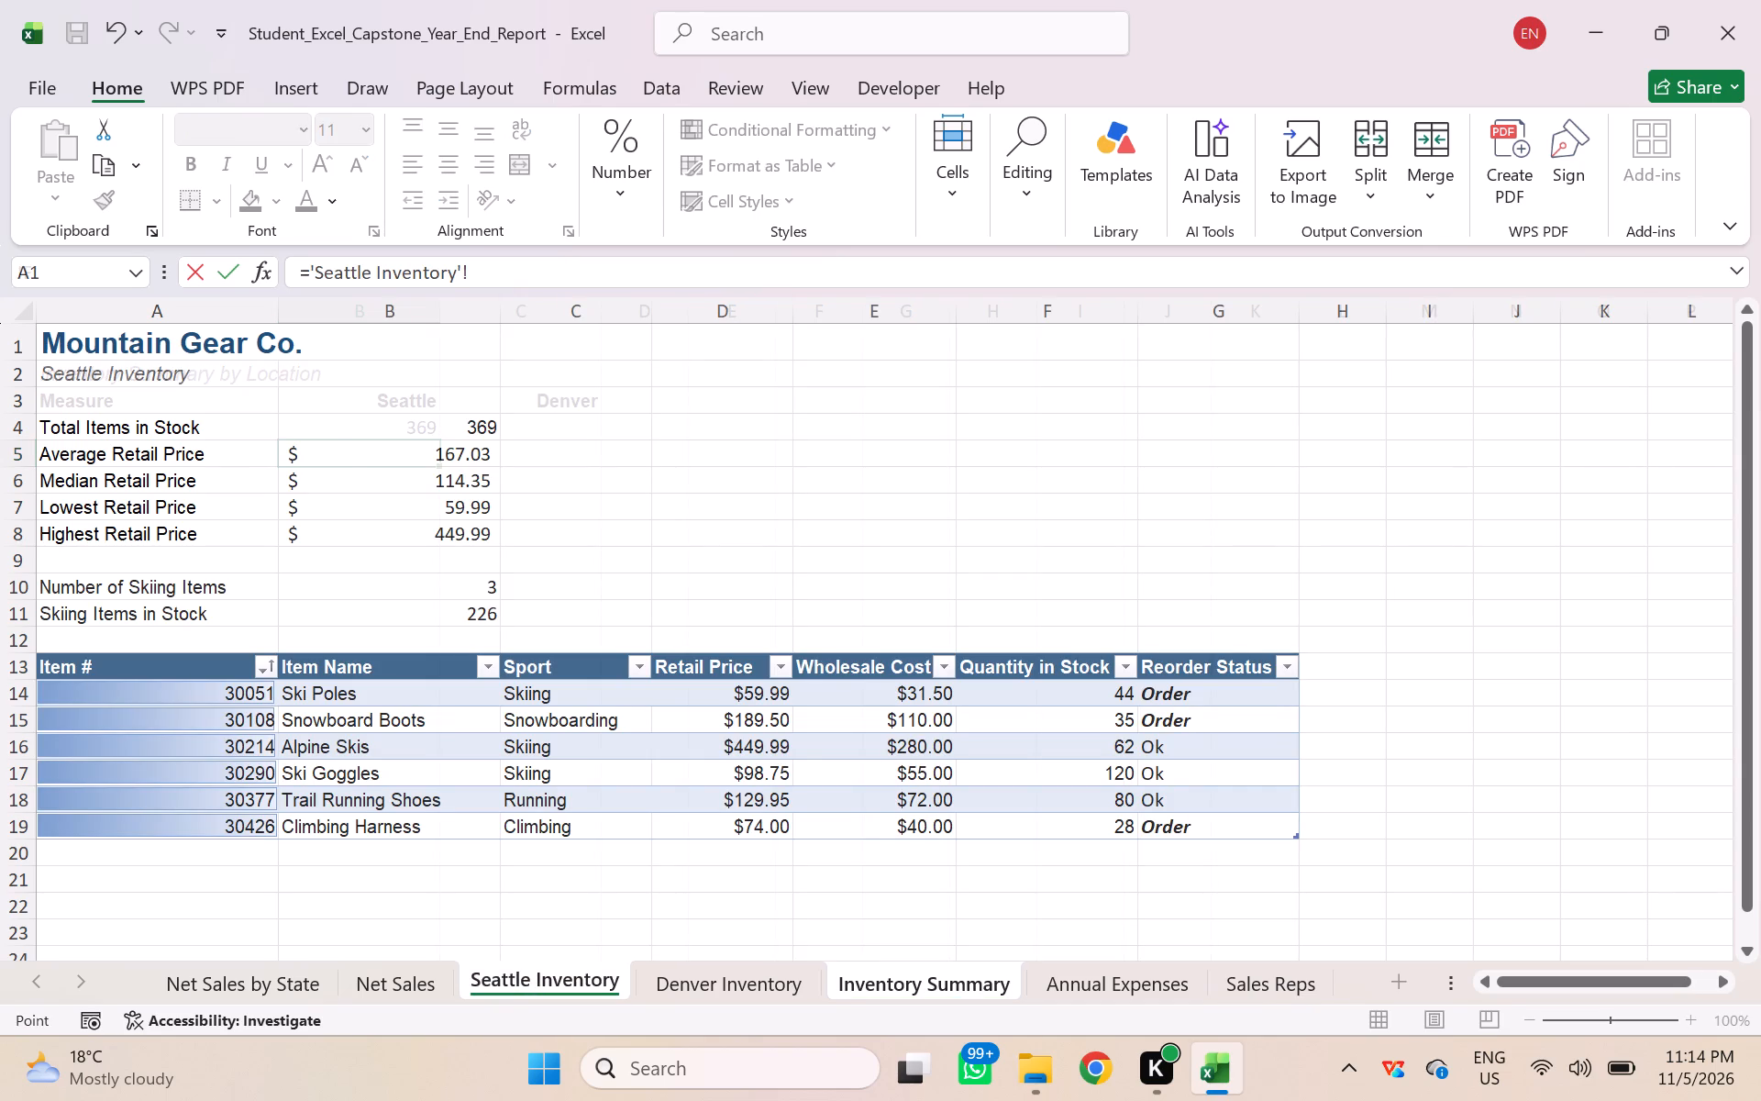
click(458, 456)
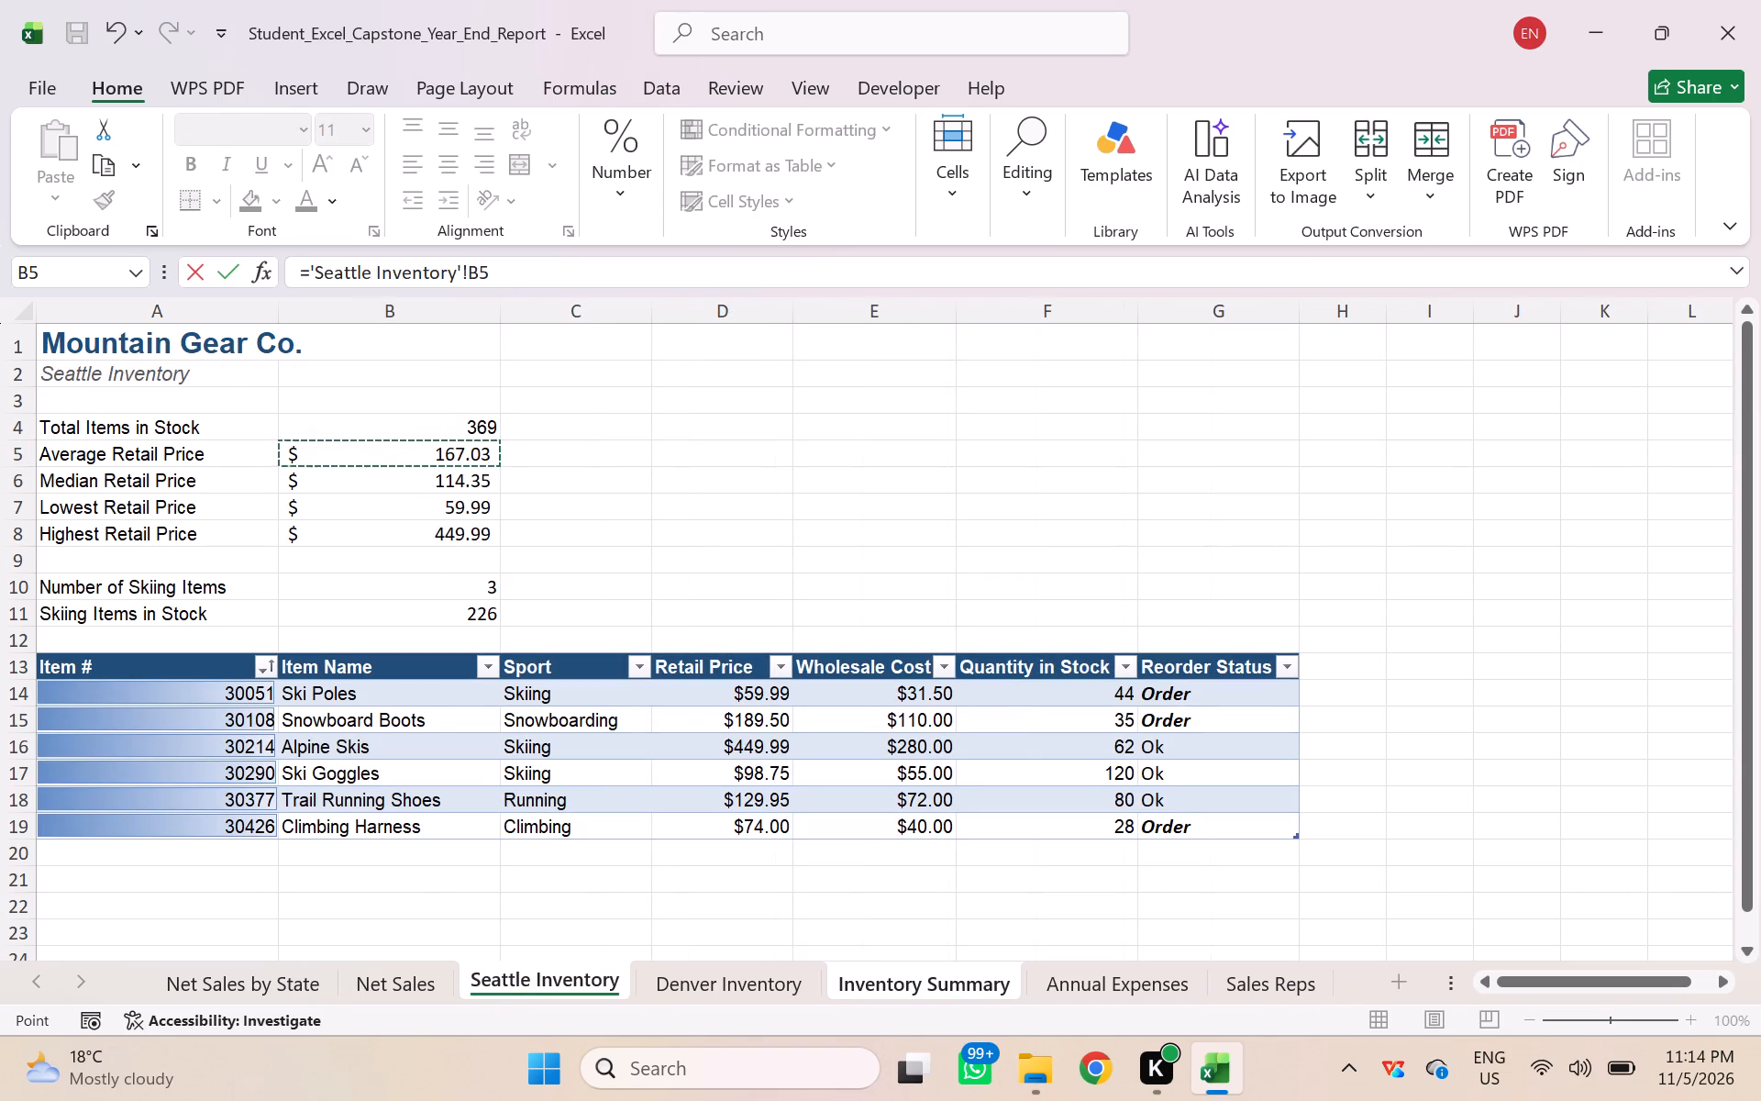
key(Return)
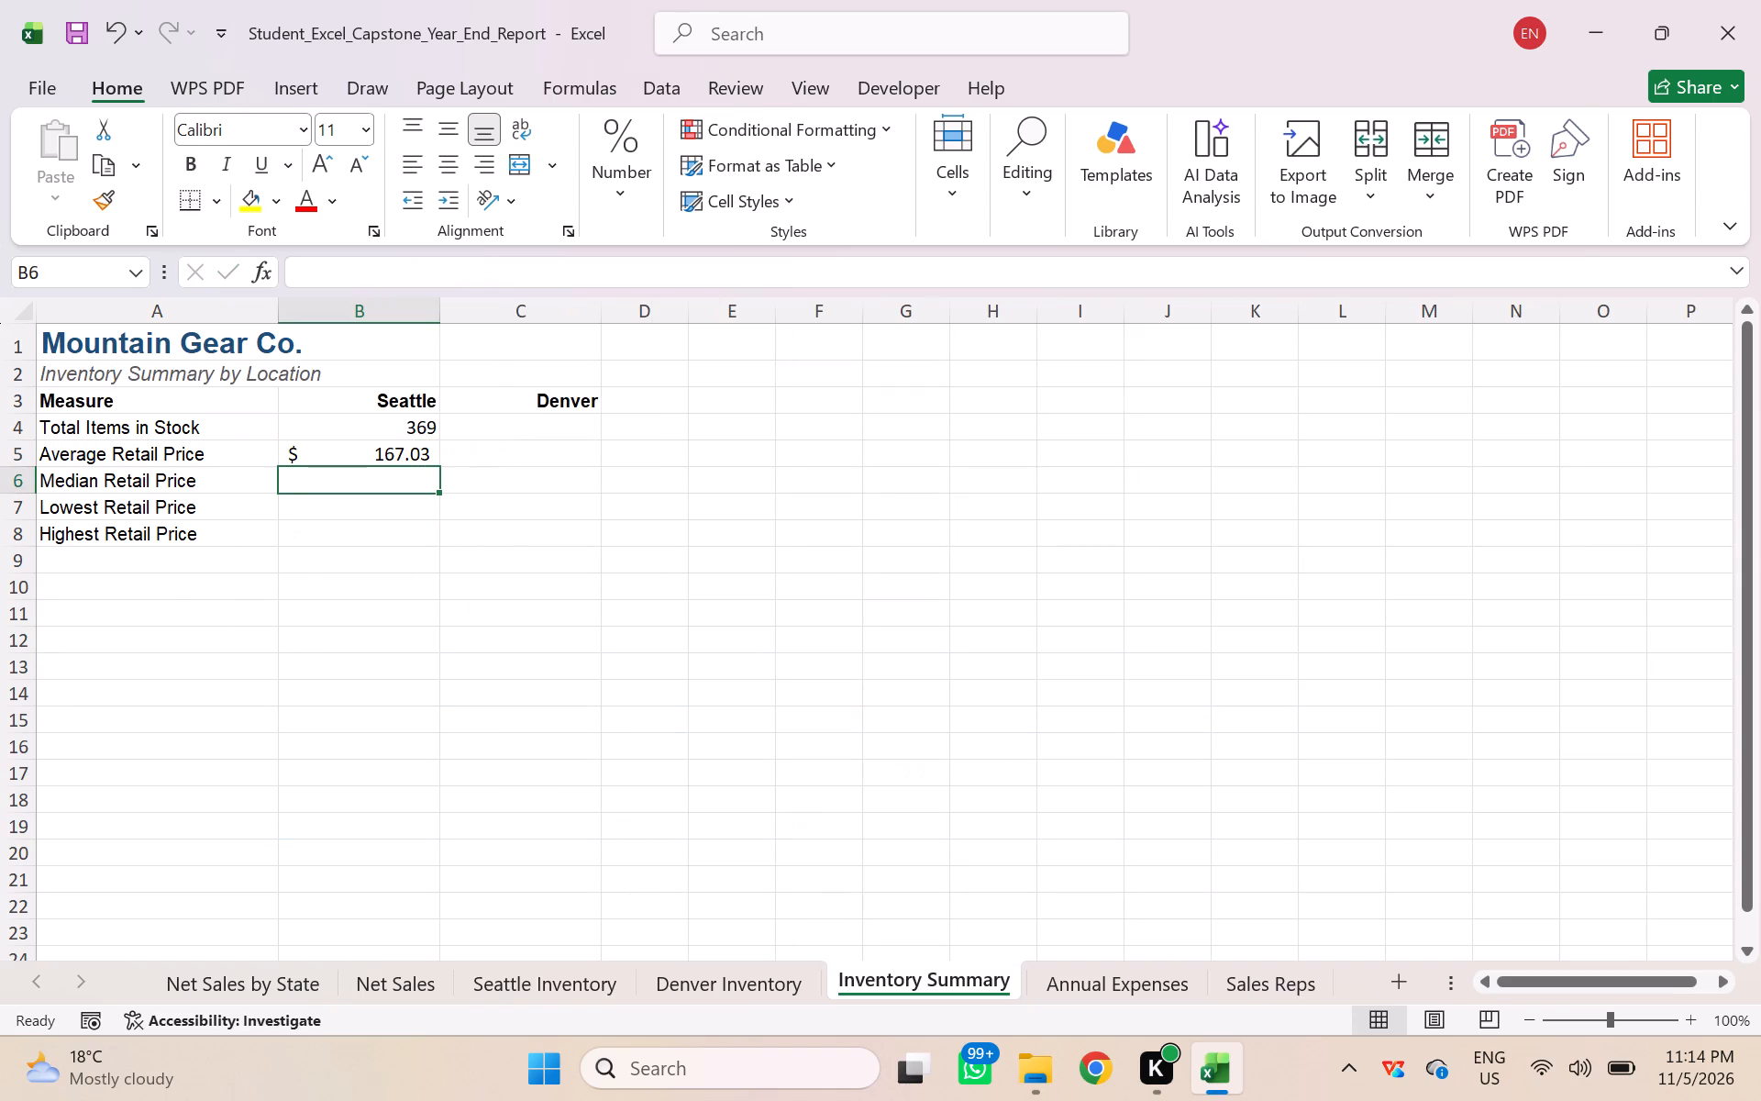
Link Seattle's Median Retail Price in B6 of Inventory Summary with the formula ='Seattle Inventory'!B6.
key(equal)
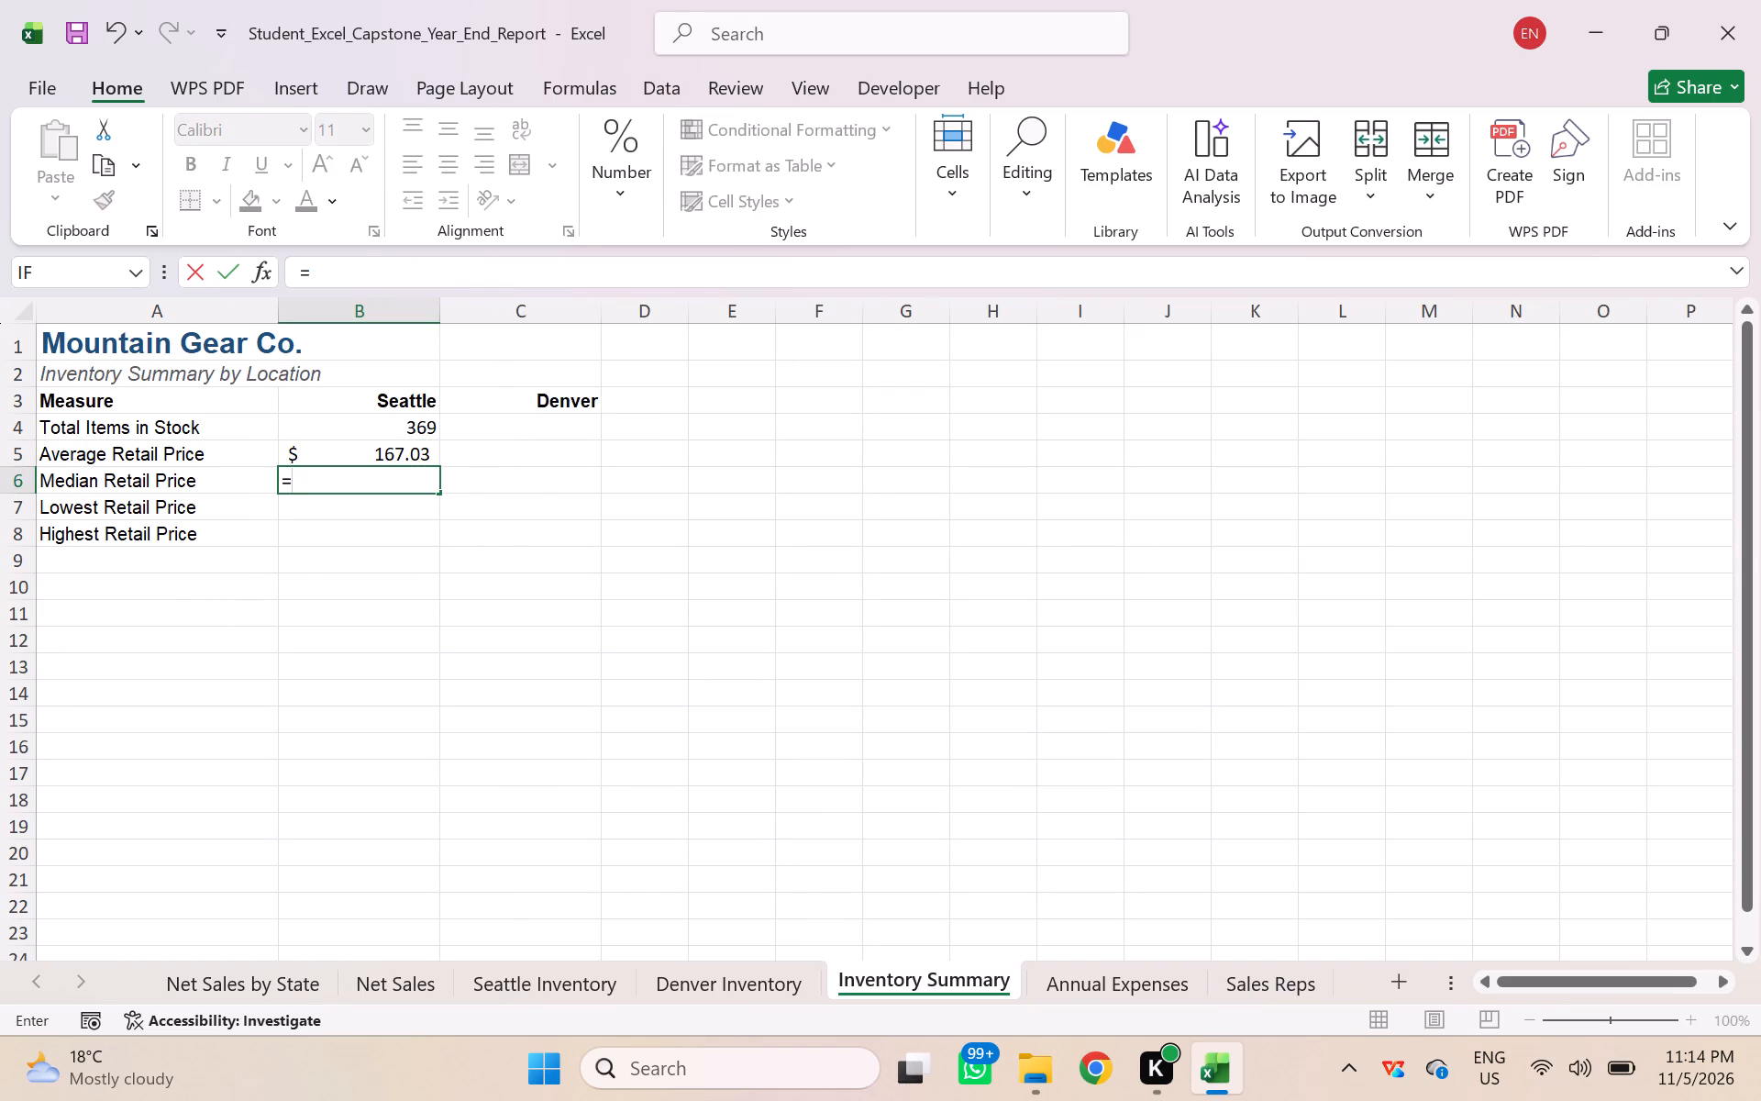
click(510, 980)
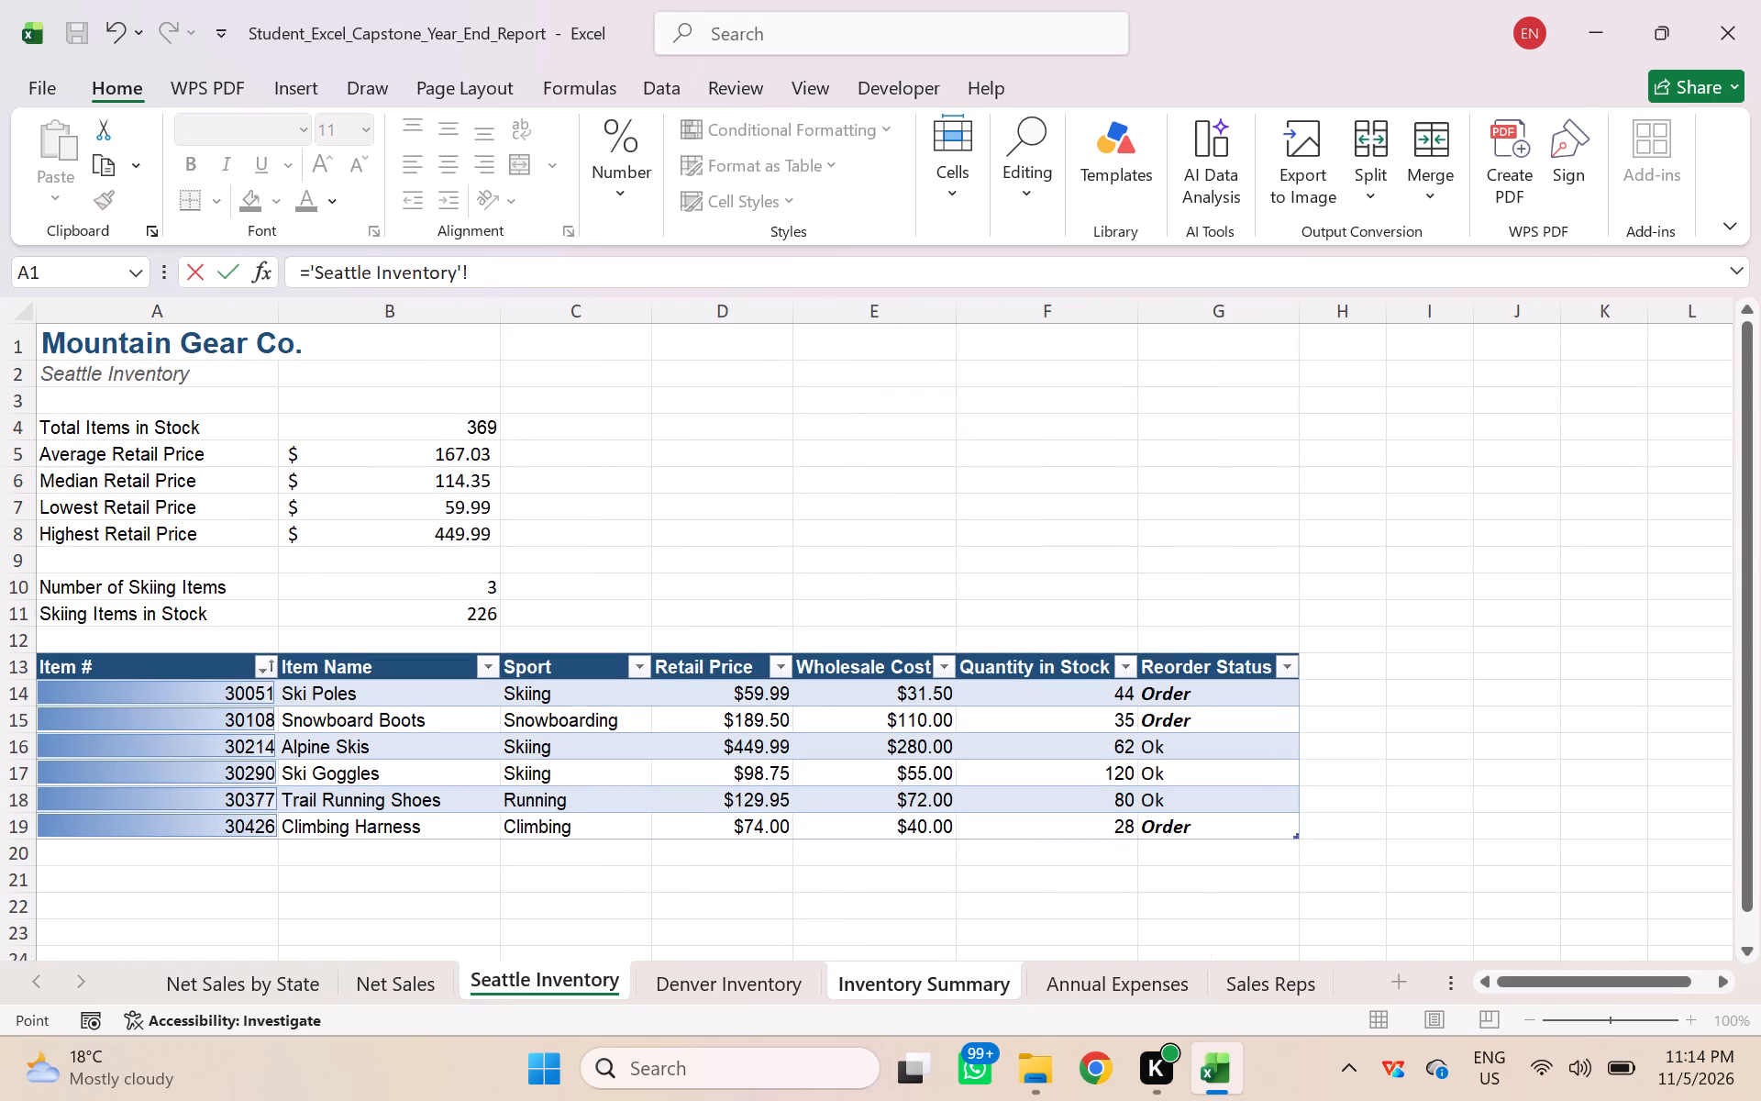
click(471, 485)
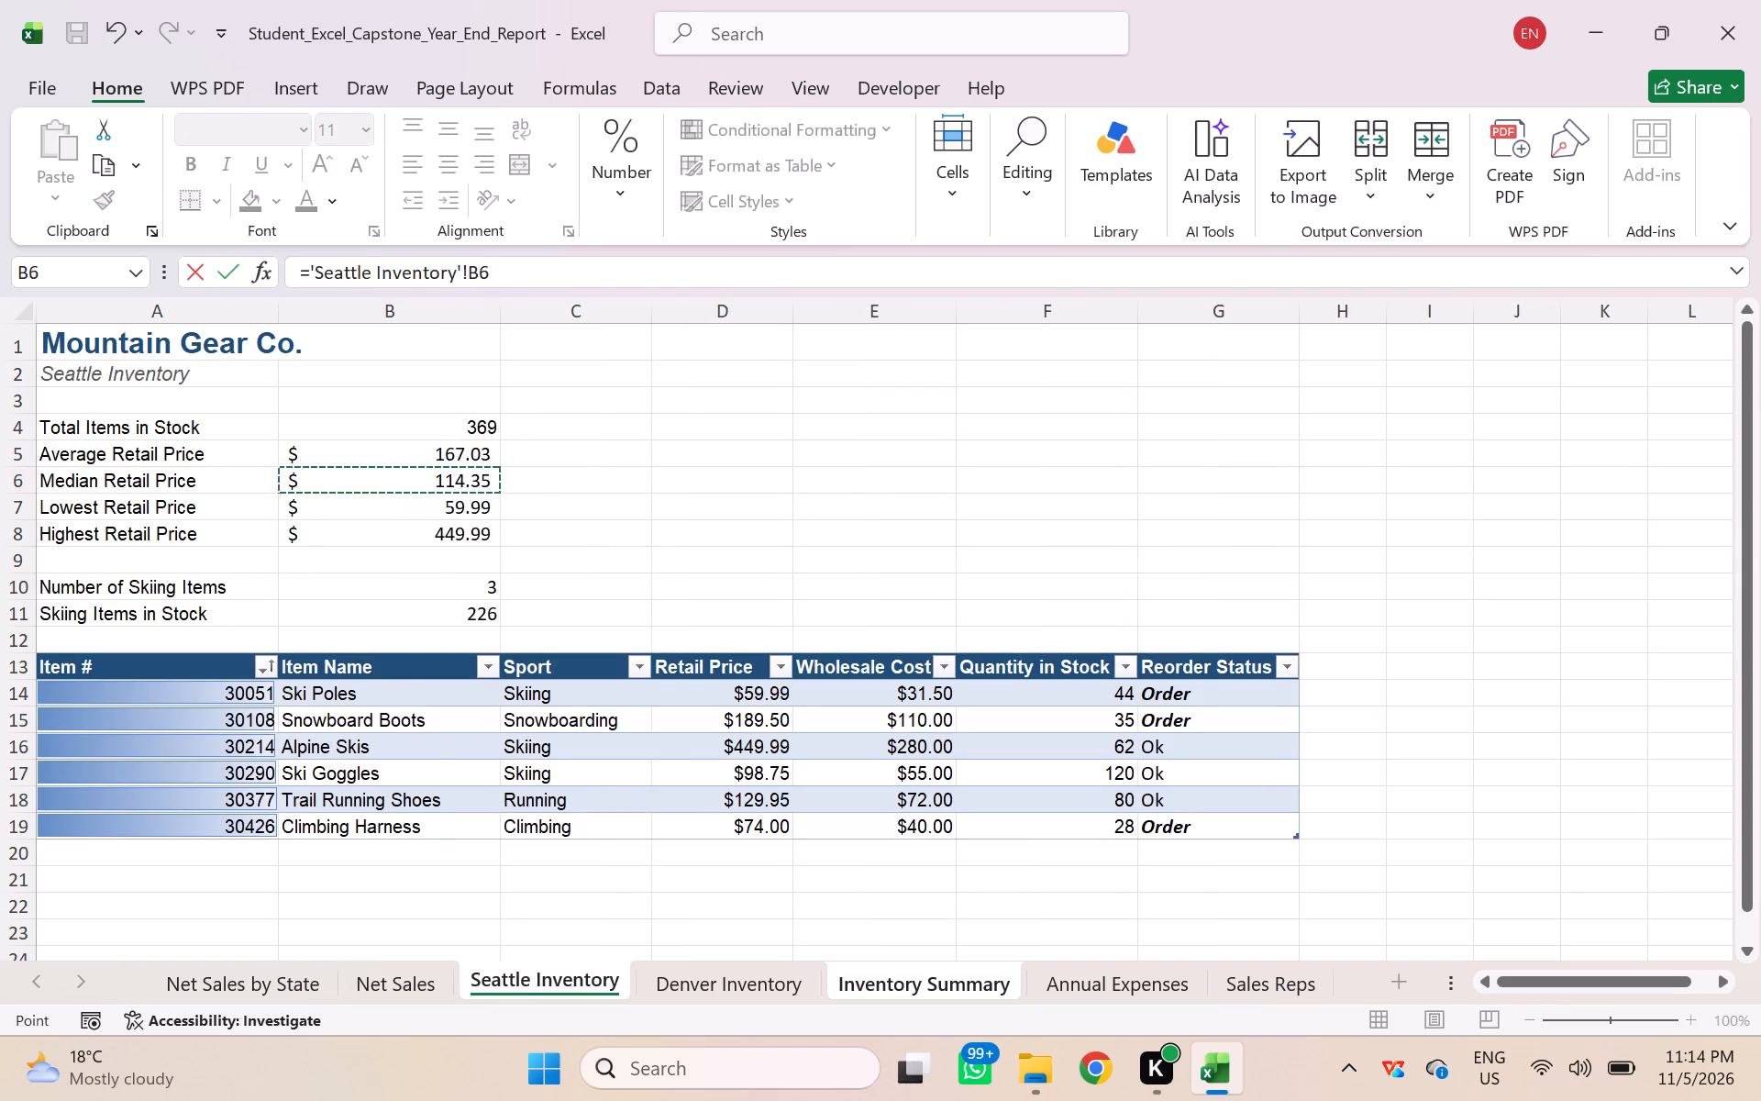
key(Return)
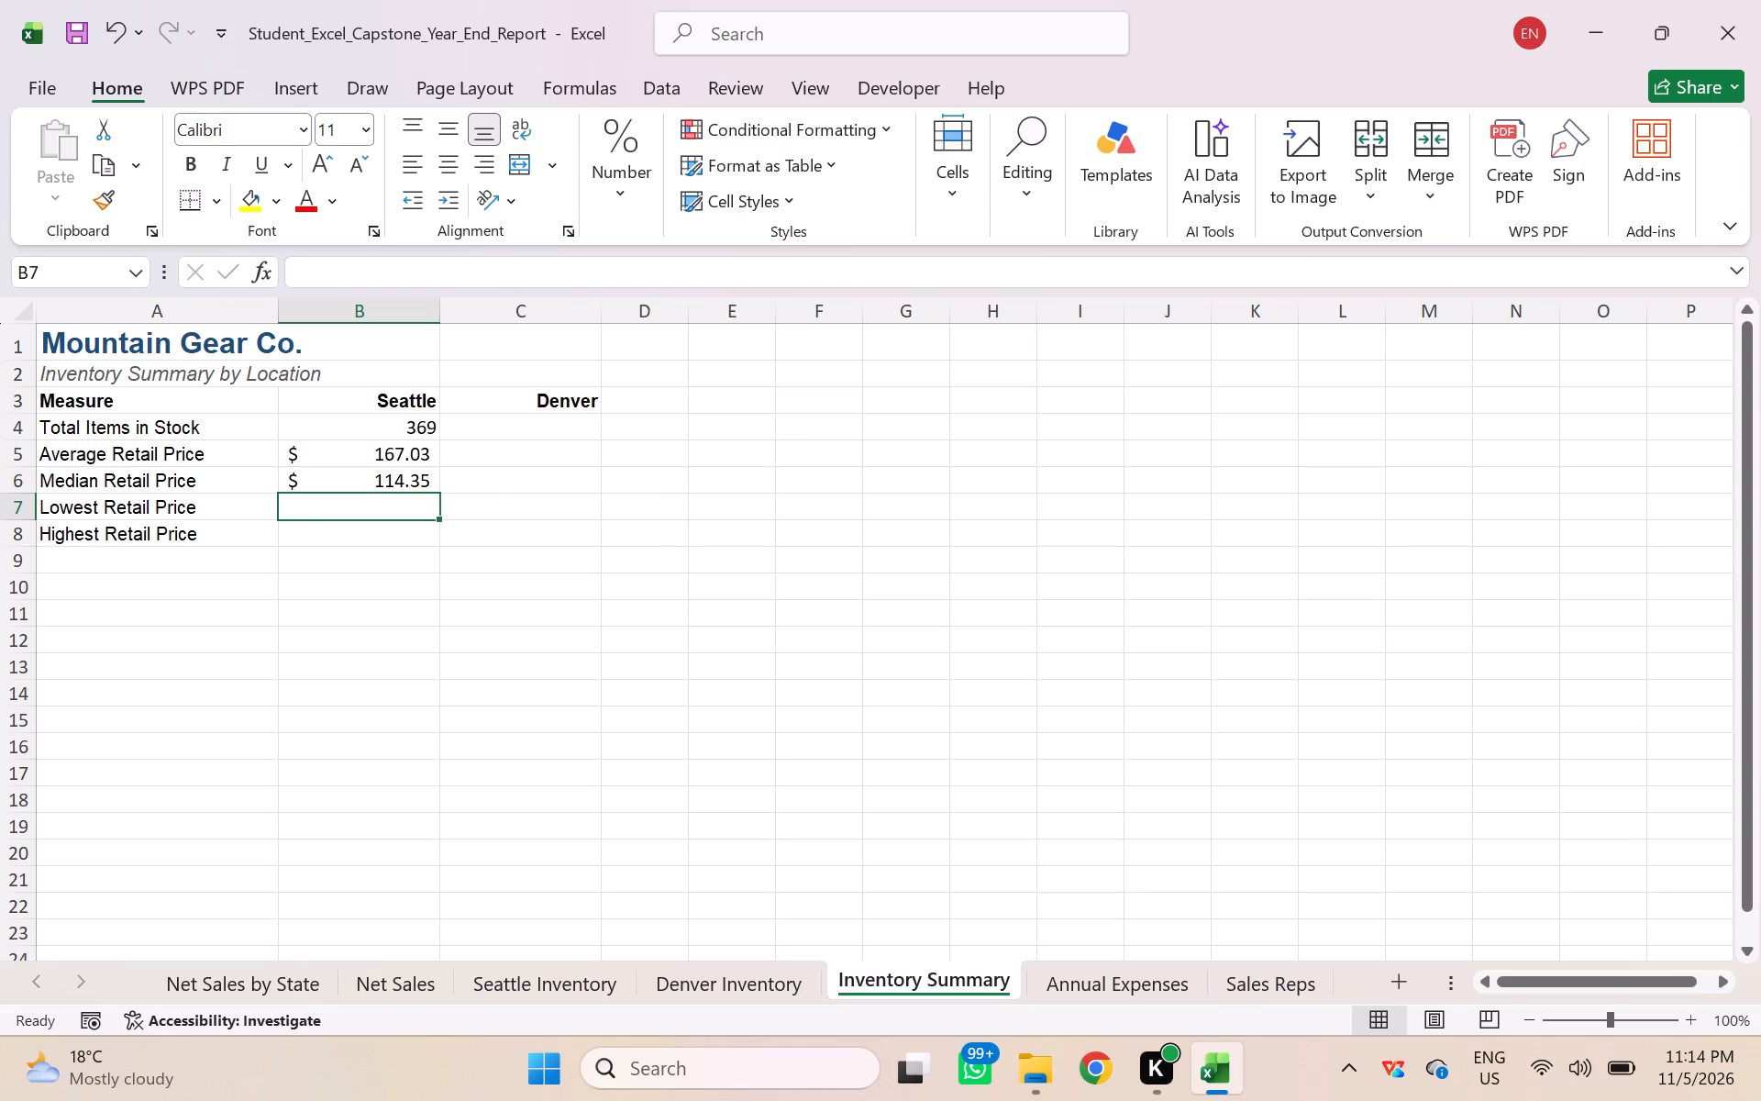
Link Seattle's Lowest Retail Price in B7 of Inventory Summary with the formula ='Seattle Inventory'!B7.
key(equal)
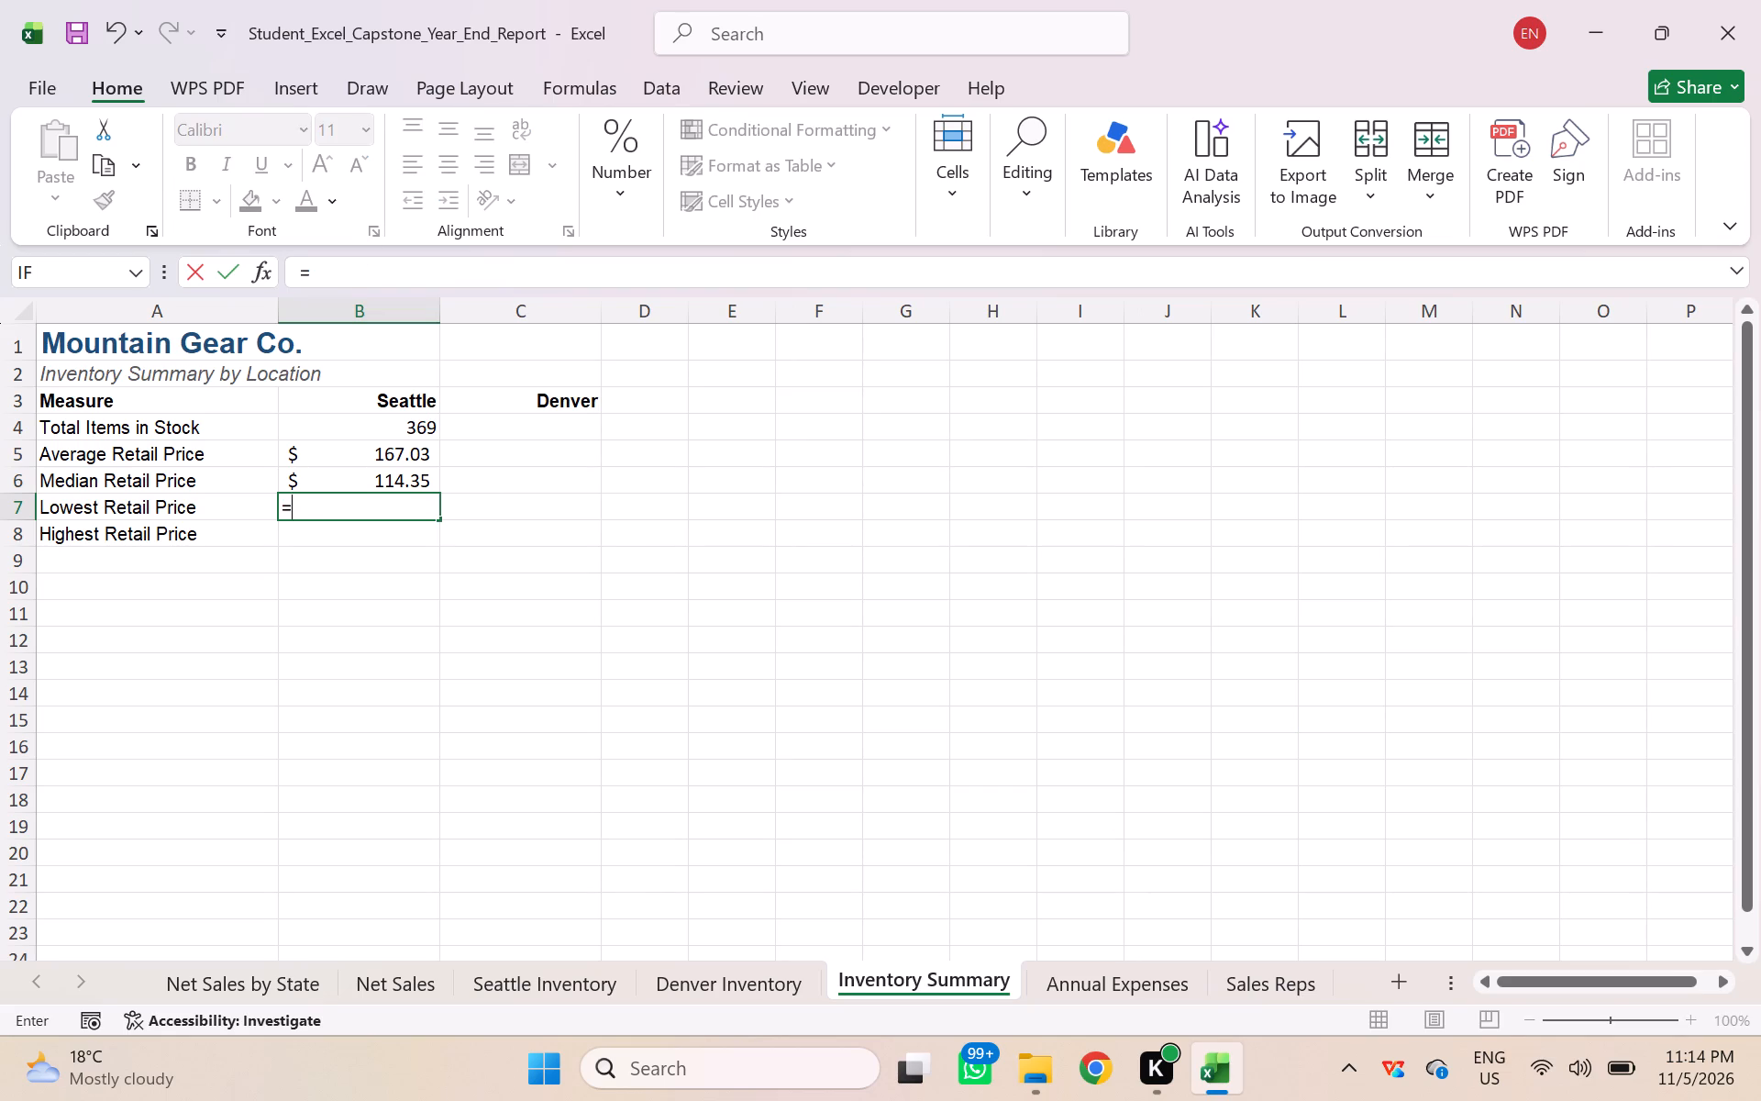
click(533, 983)
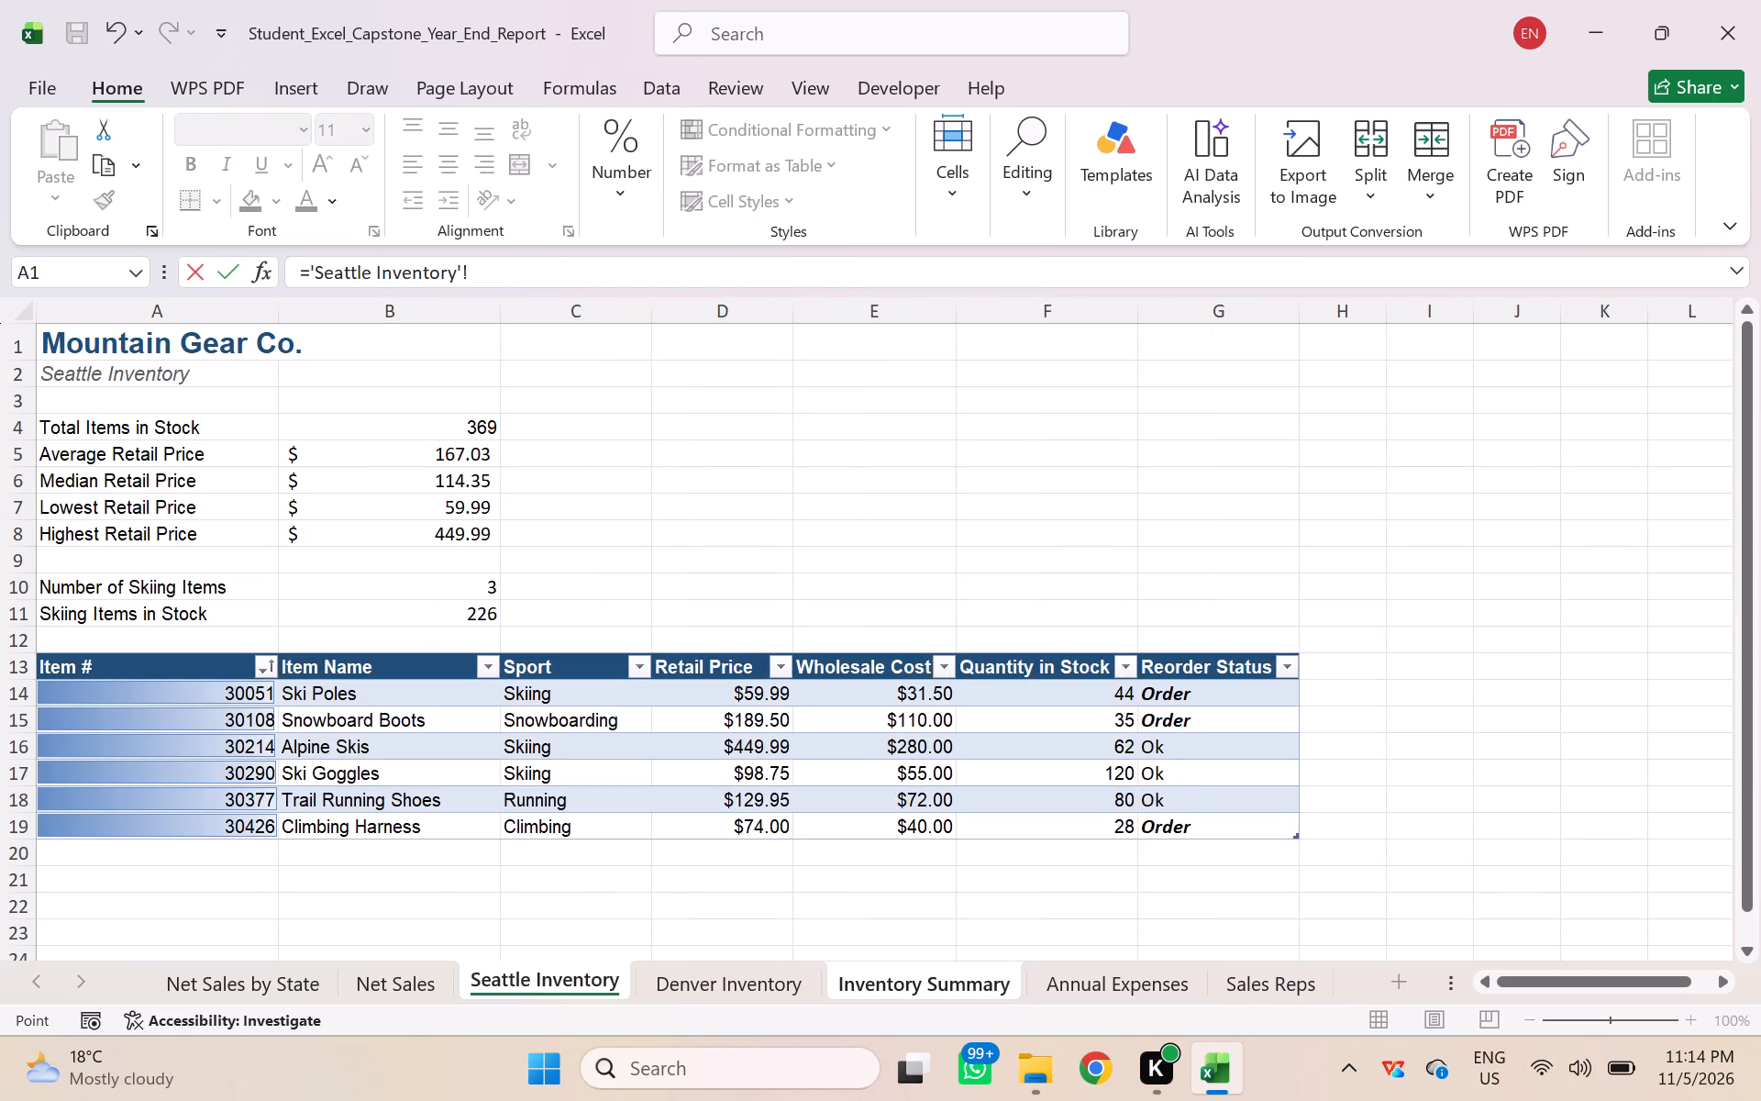
click(467, 514)
key(Return)
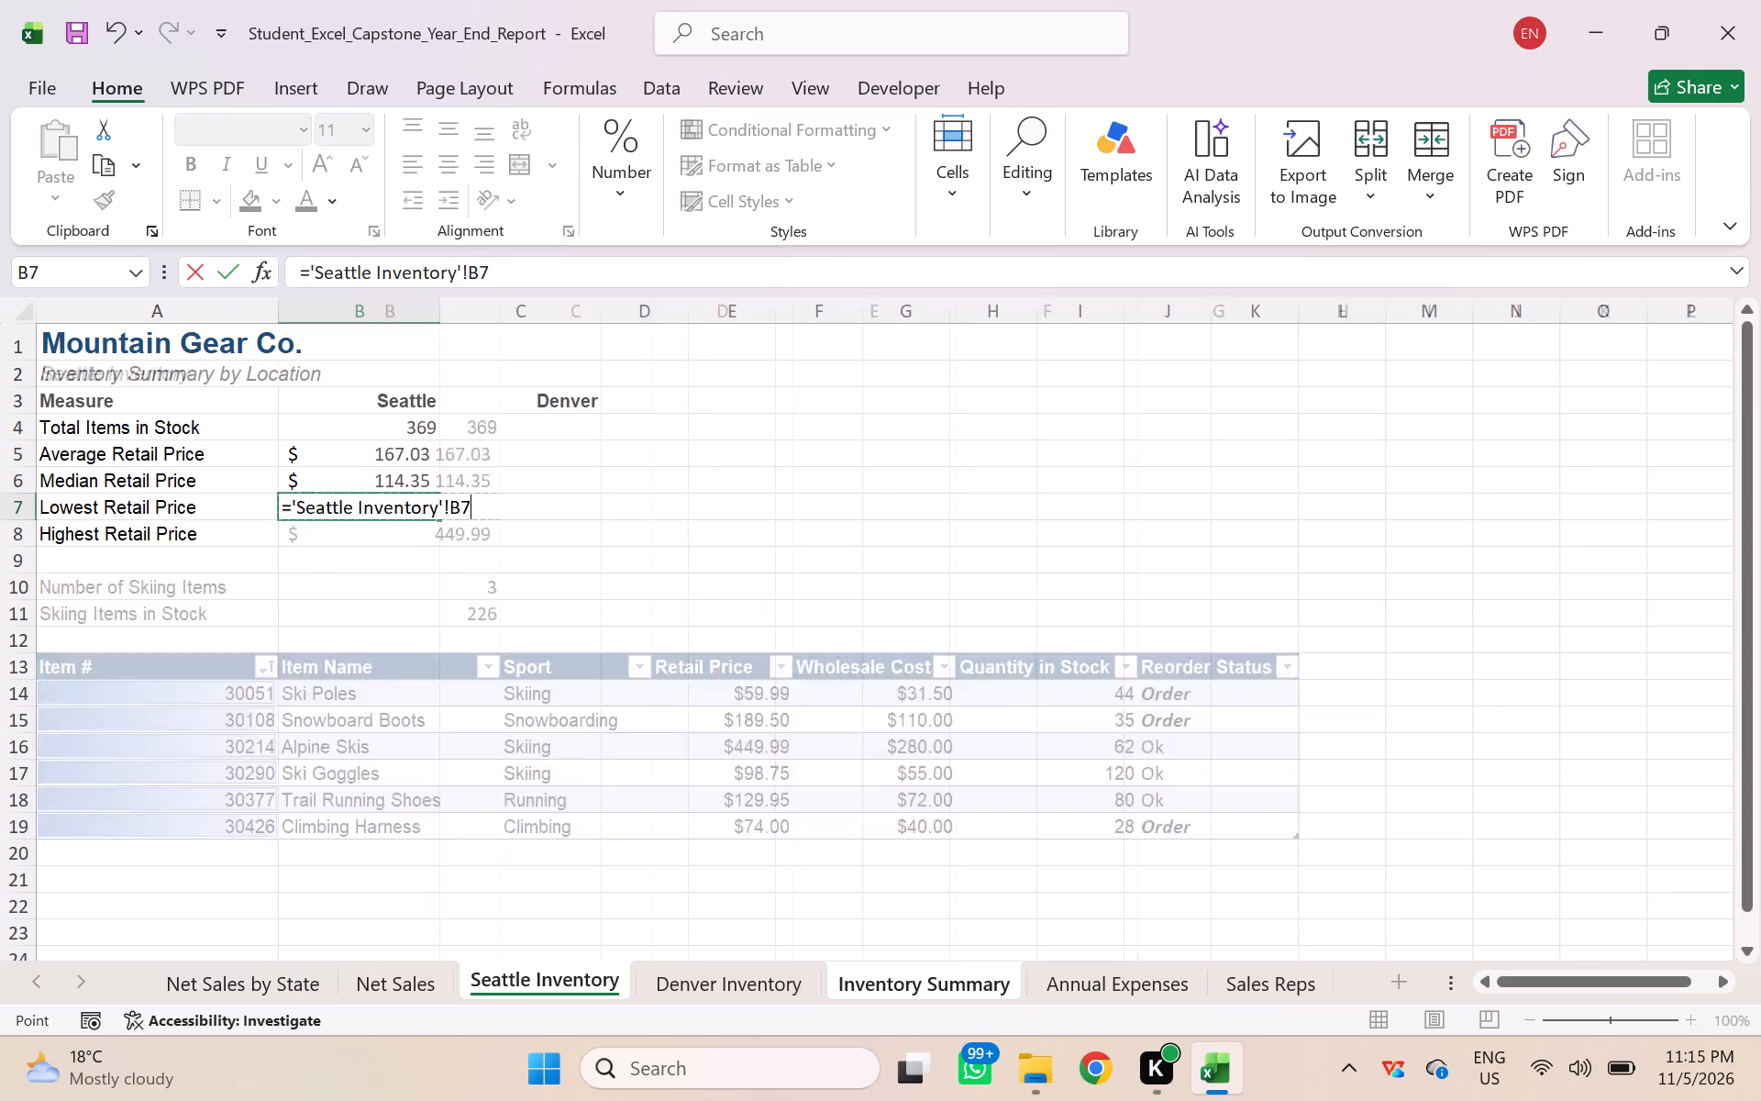
Link Seattle's Highest Retail Price in B8 of Inventory Summary with the formula ='Seattle Inventory'!B8.
key(equal)
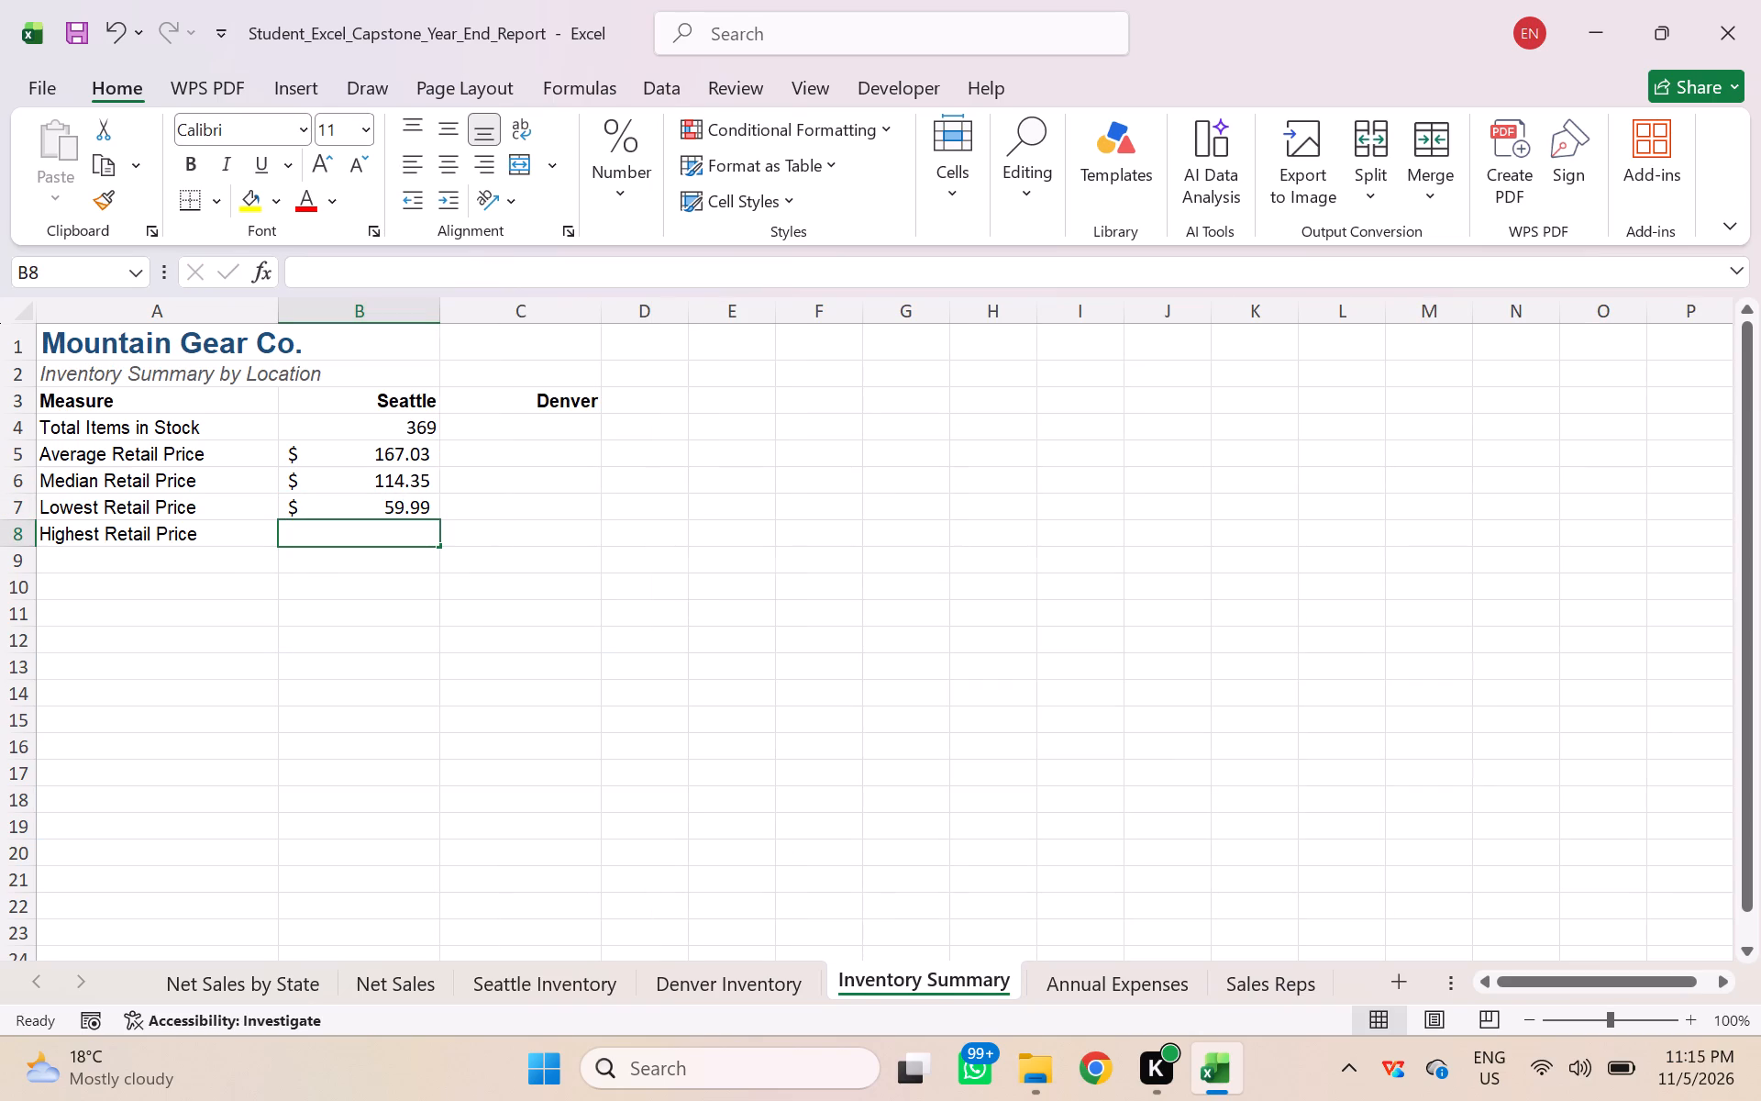
click(571, 977)
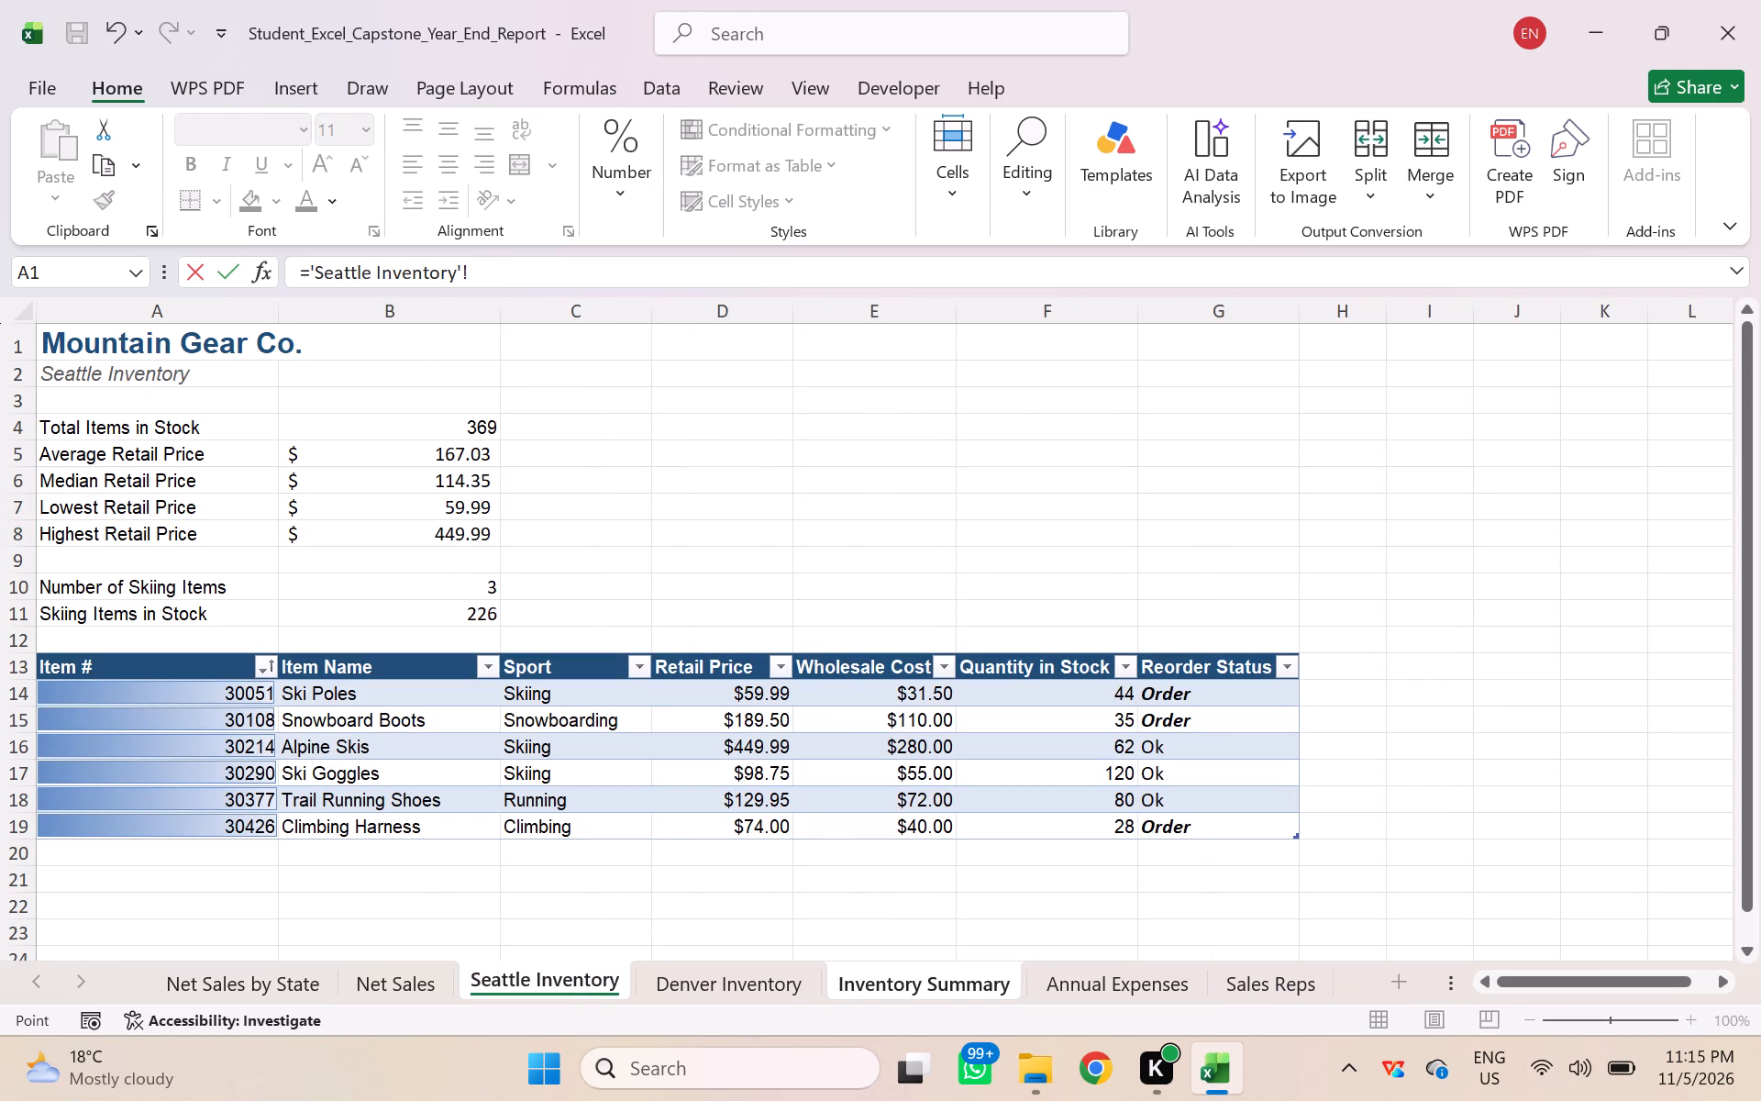
click(444, 530)
key(Return)
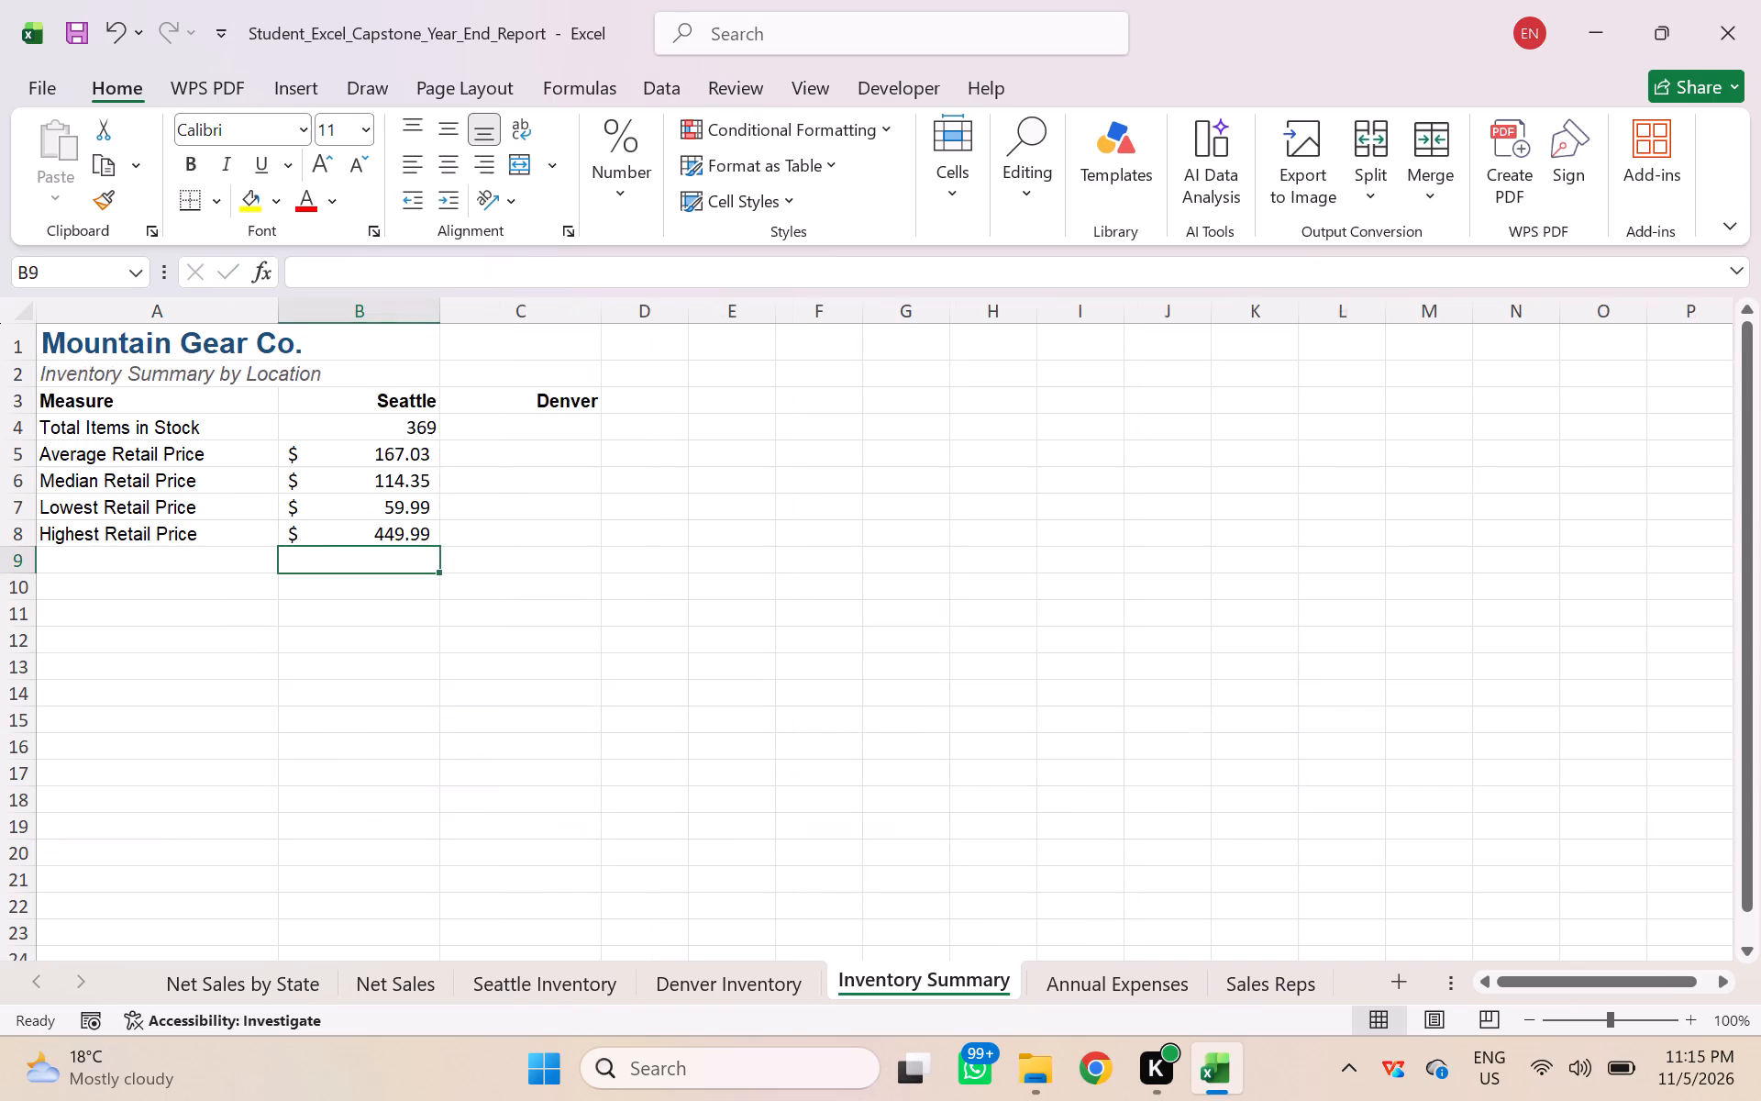
Save the workbook with the Seattle column of the Inventory Summary filled in.
click(612, 573)
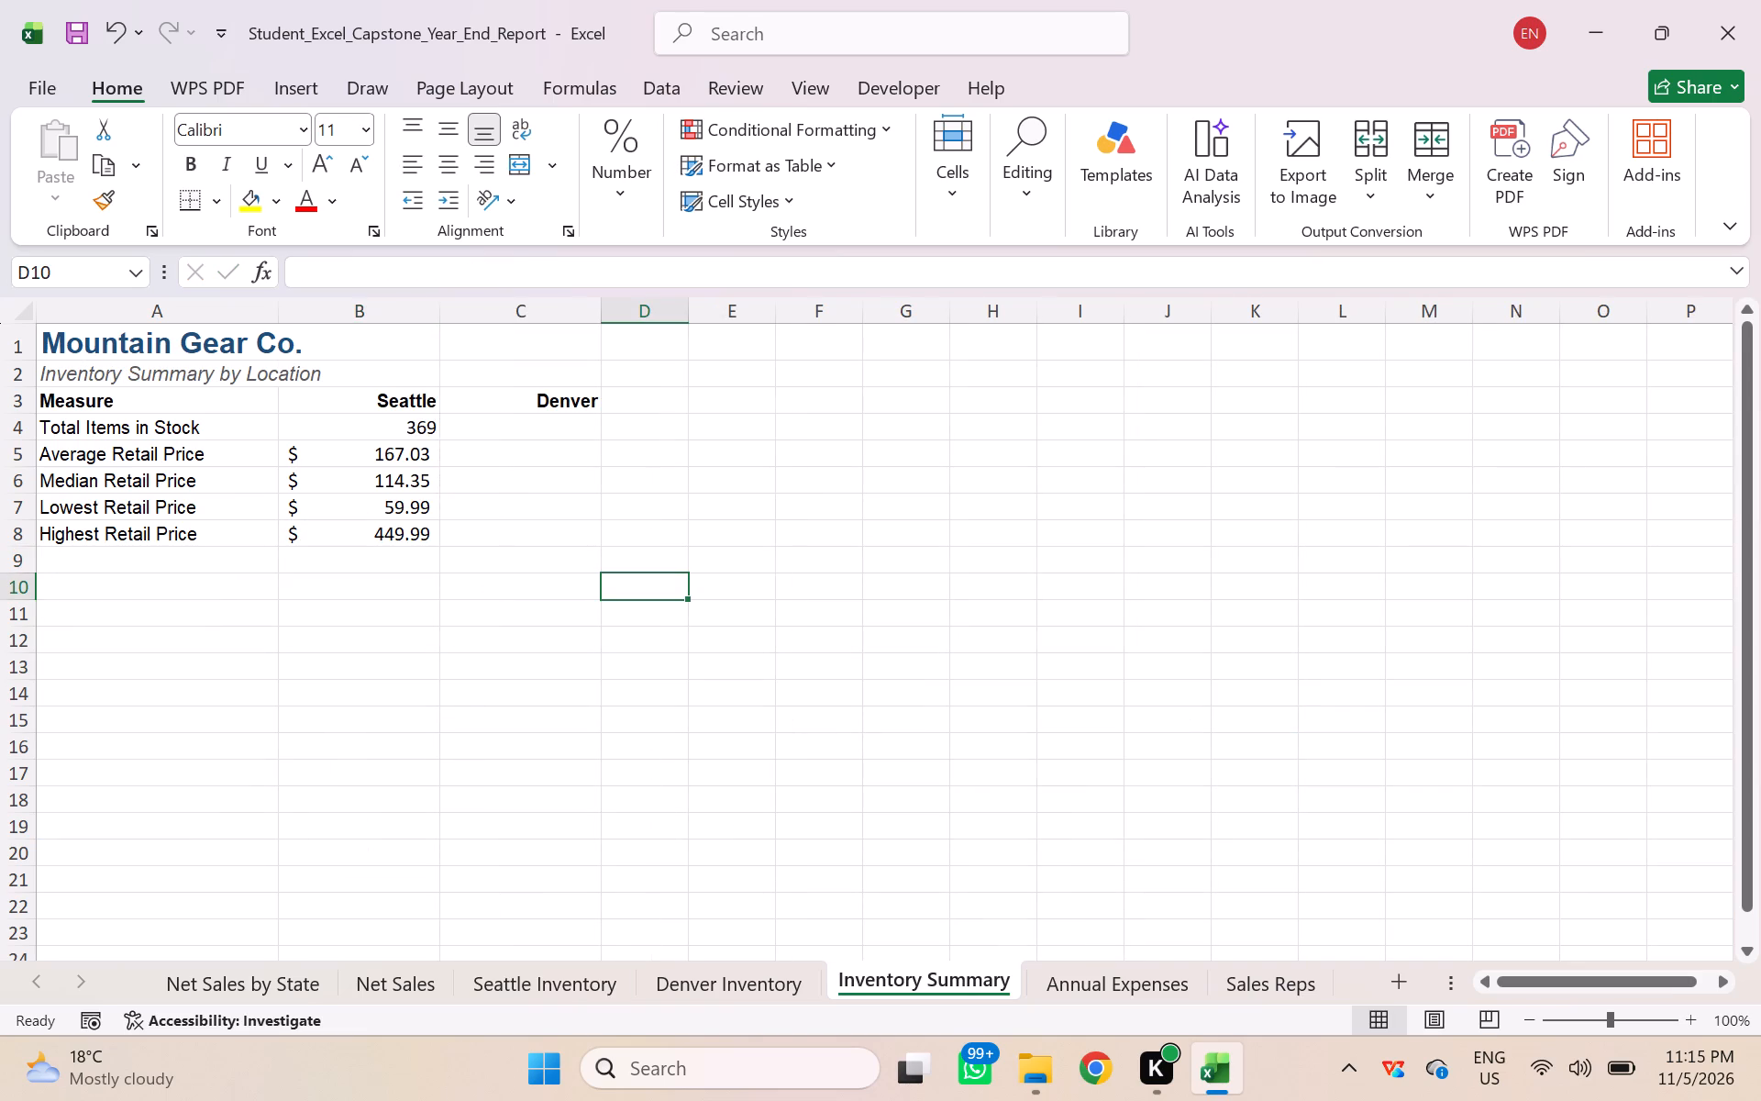
click(81, 34)
Link Denver's Total Items in Stock in C4 of Inventory Summary with the formula ='Denver Inventory'!B4.
click(546, 426)
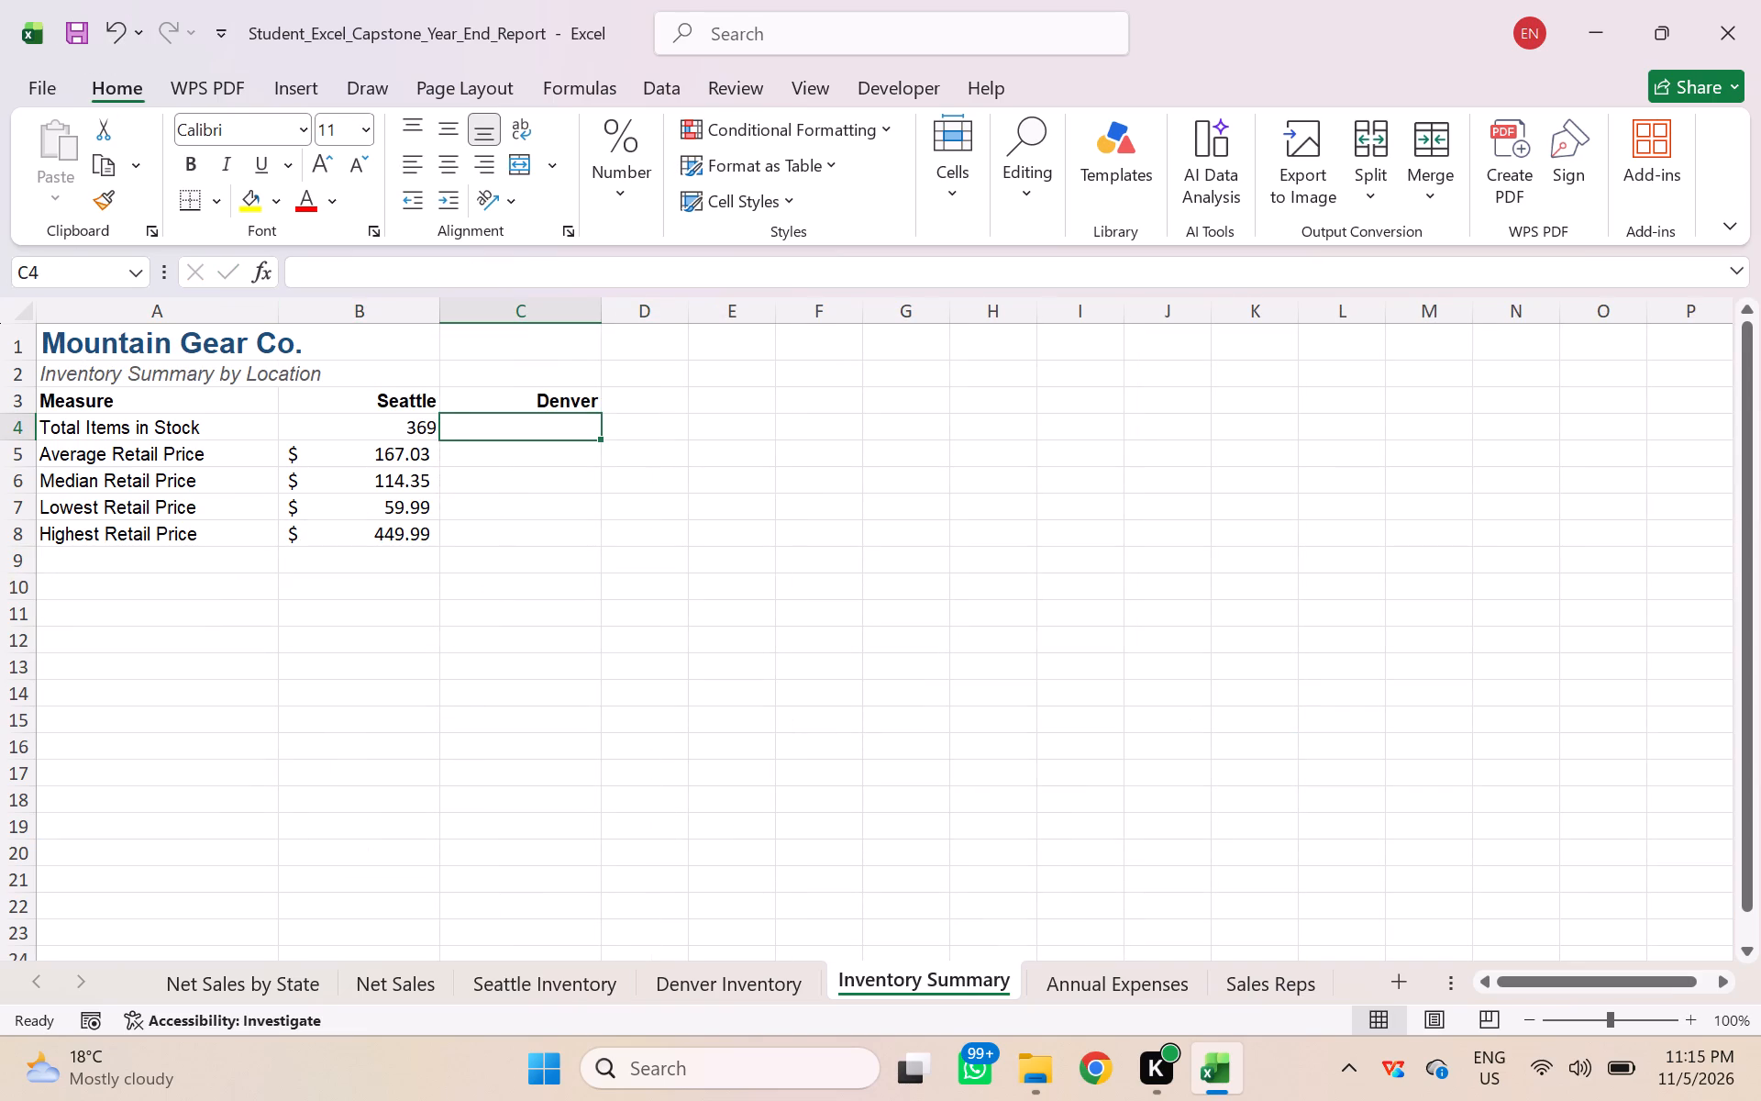
key(equal)
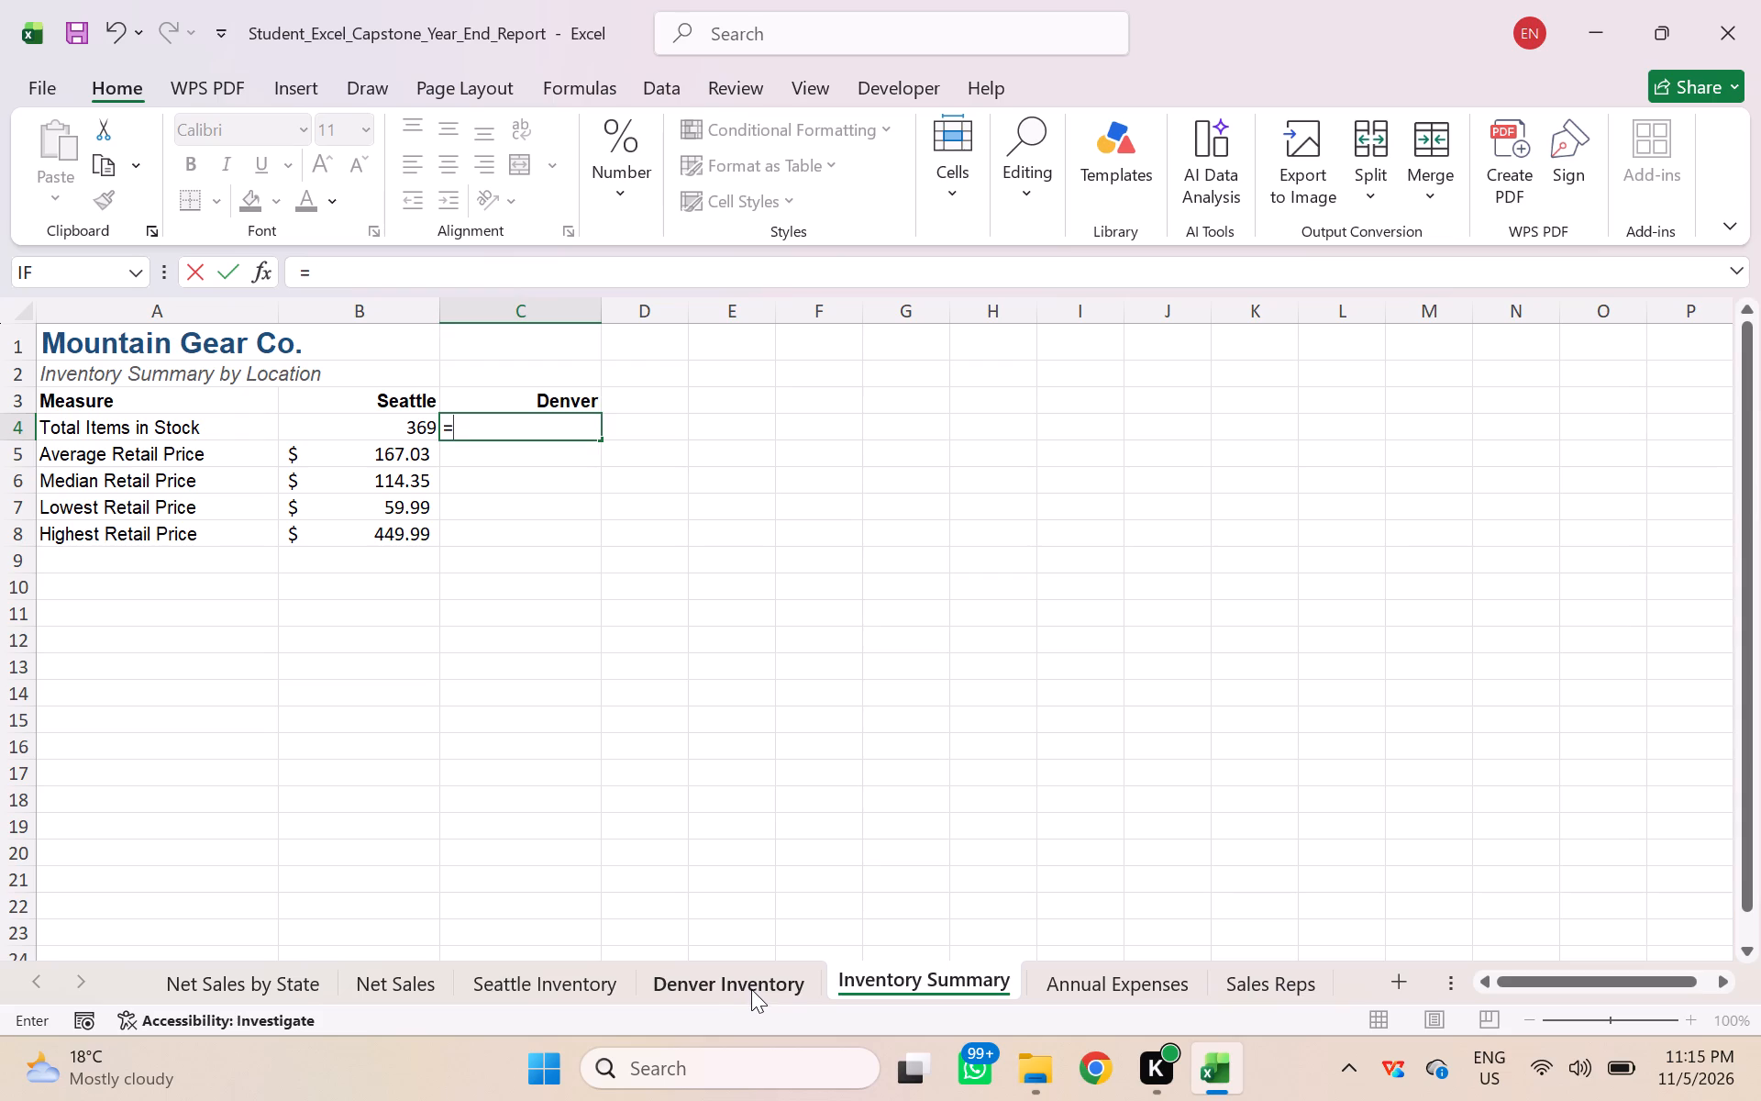
click(752, 992)
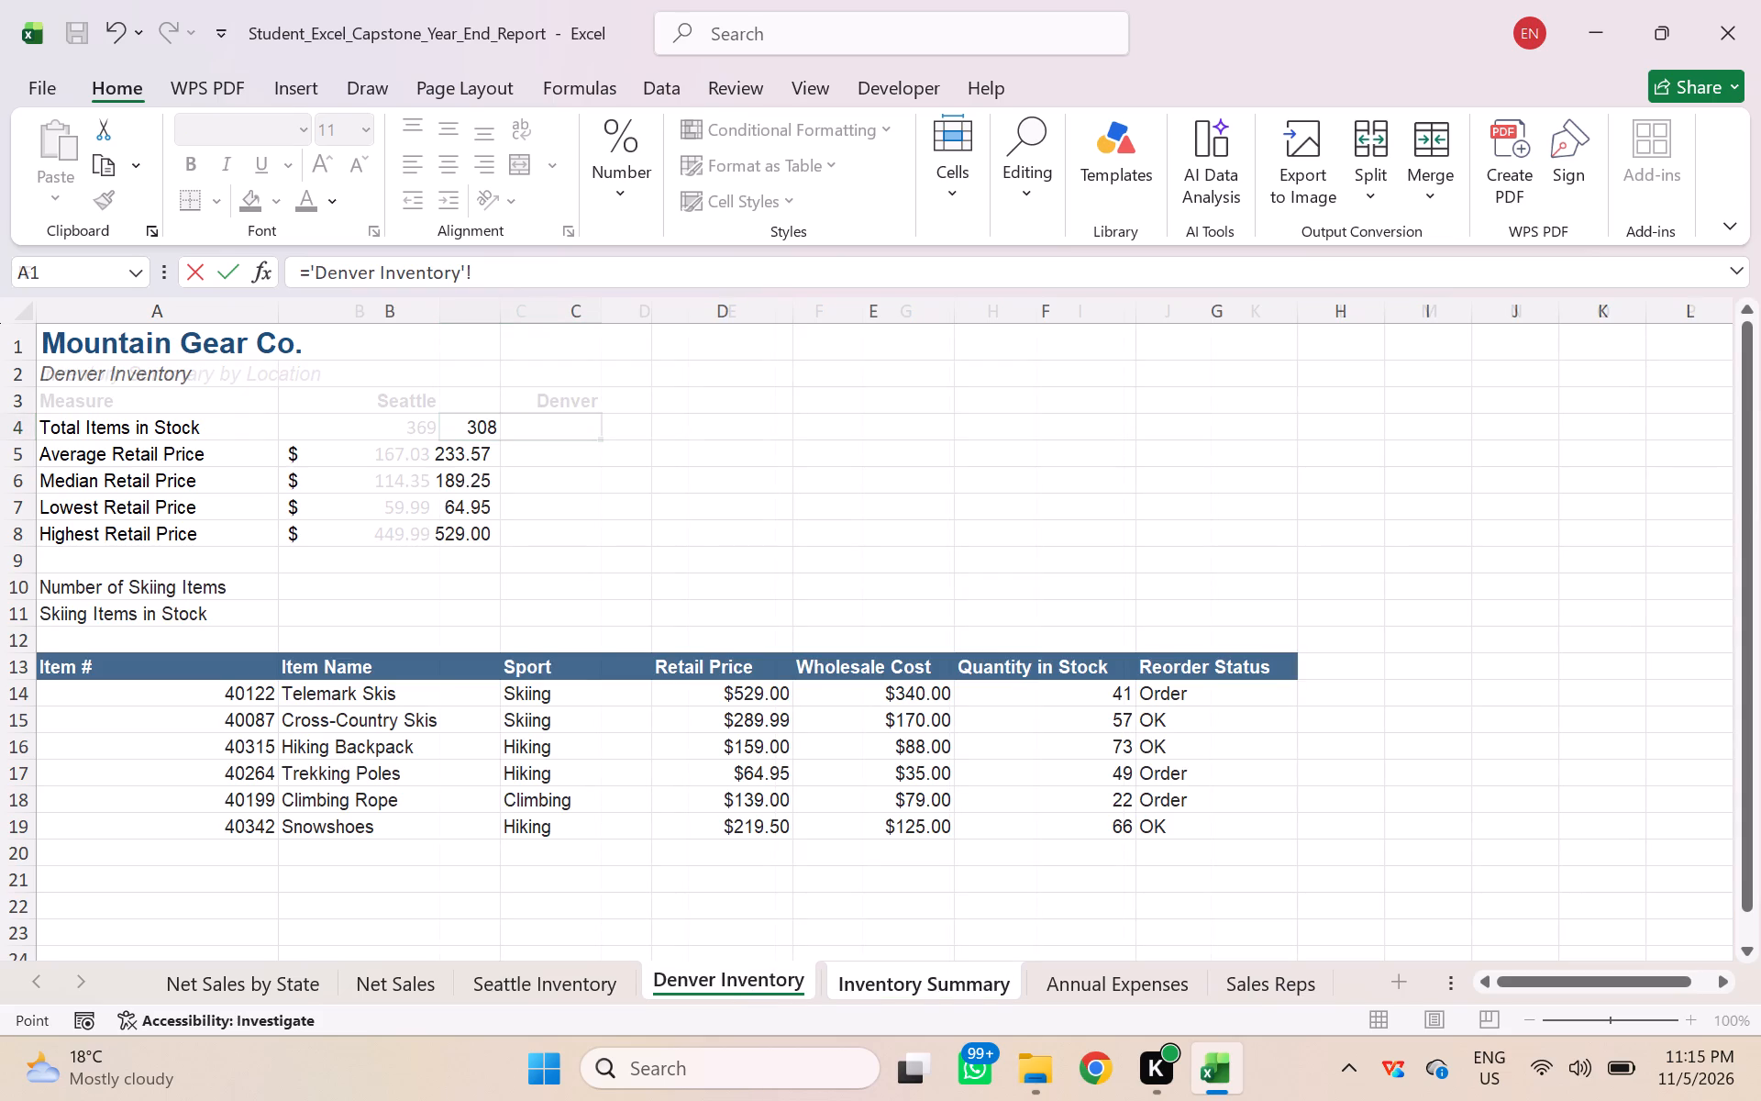
click(438, 429)
key(Return)
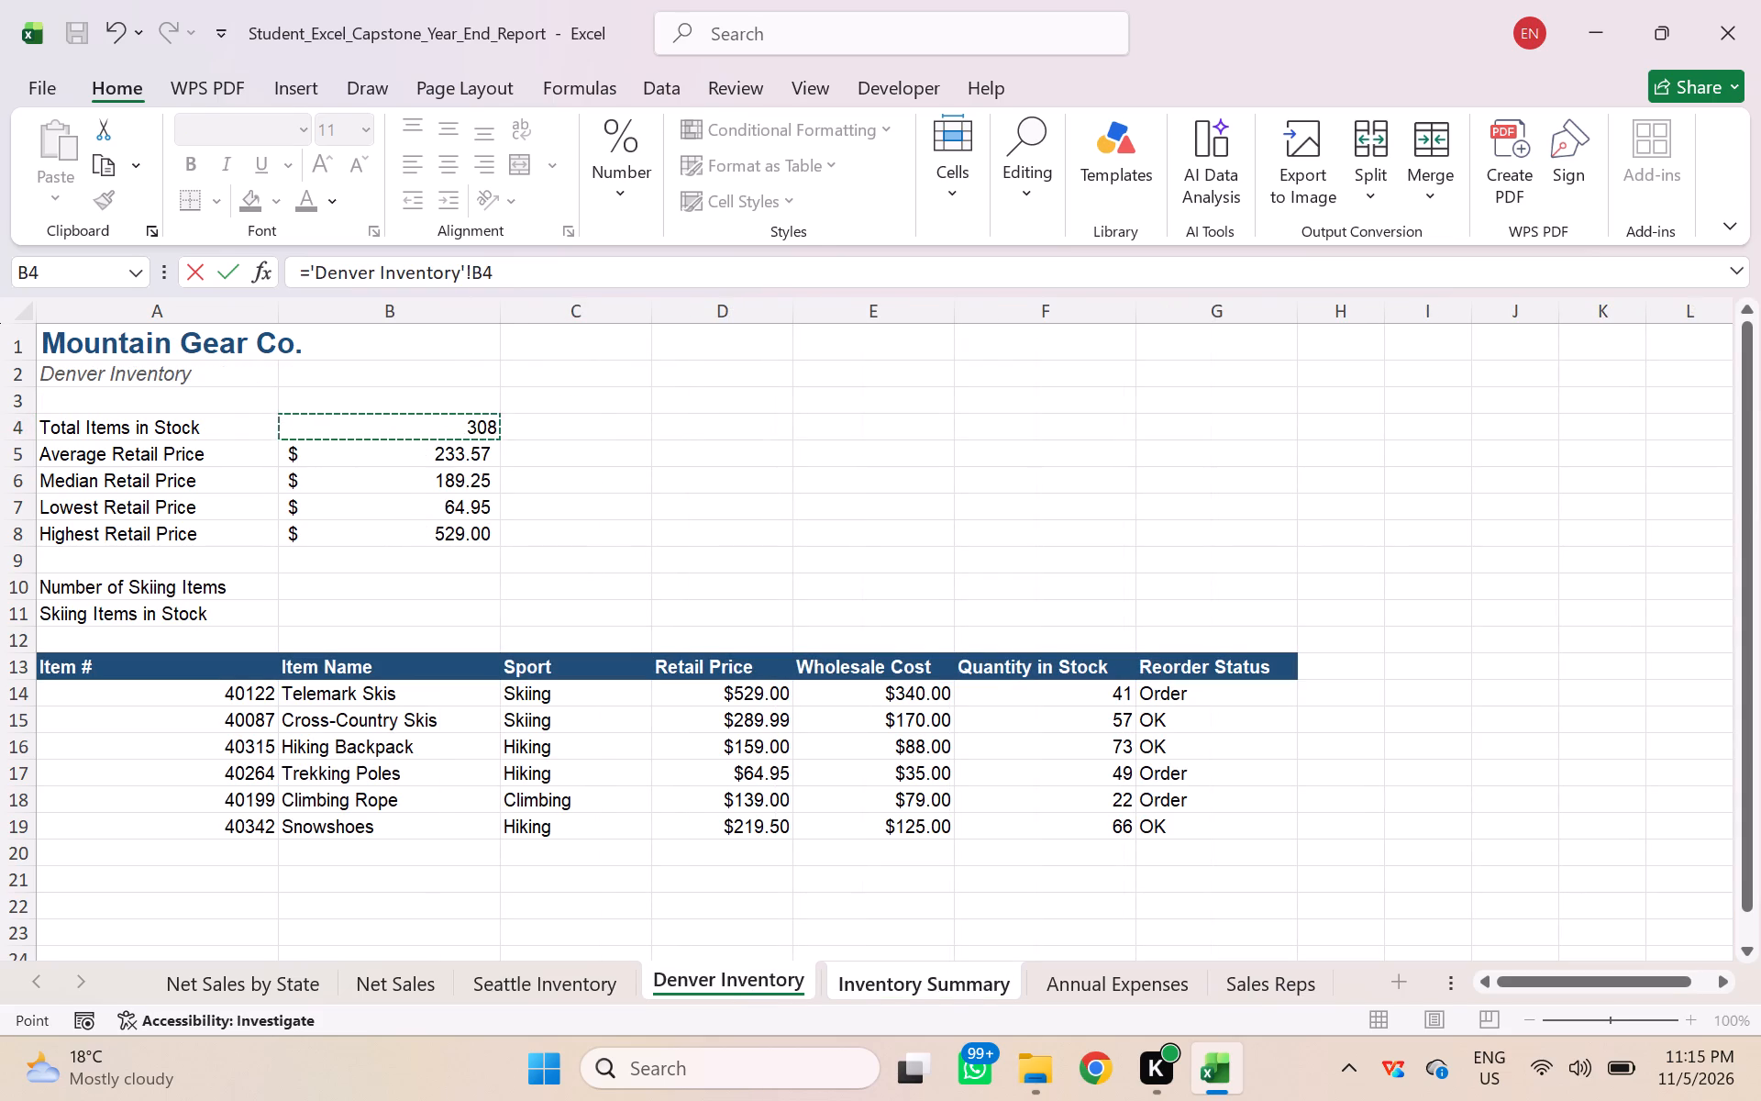
Link Denver's Average Retail Price in C5 of Inventory Summary with the formula ='Denver Inventory'!B5.
key(equal)
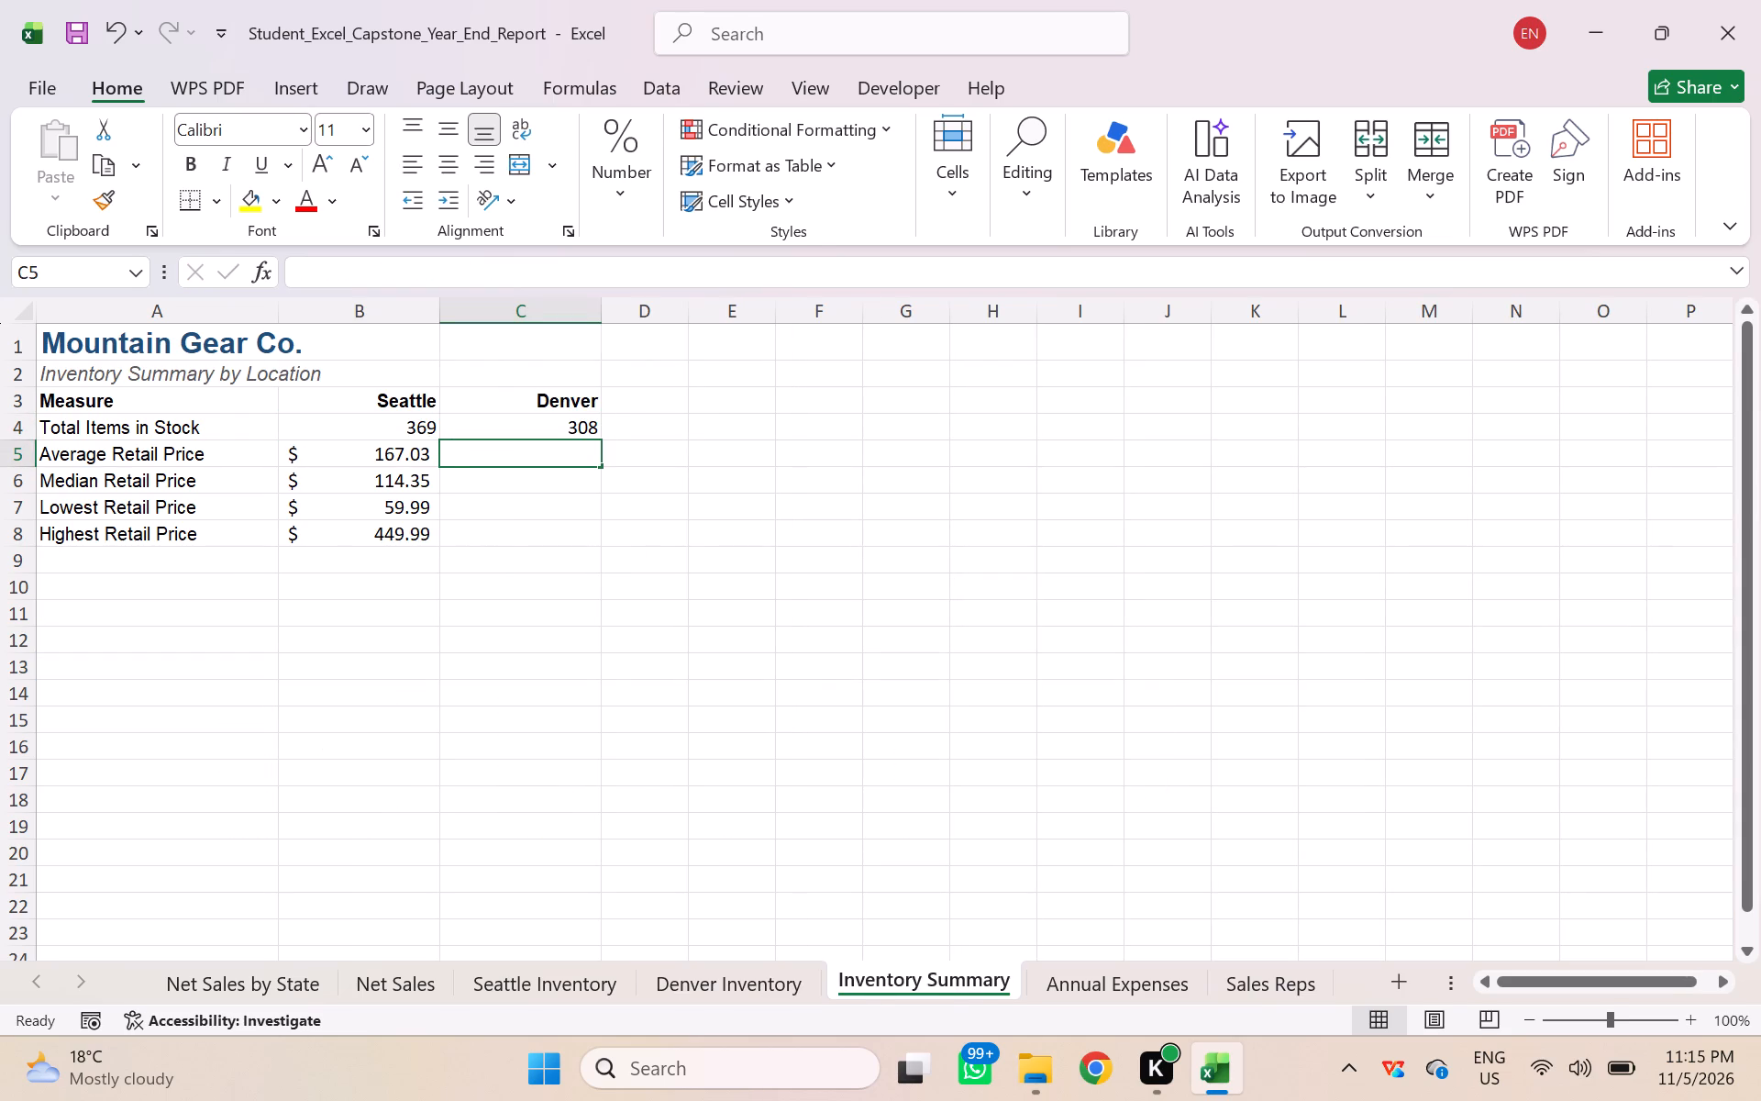
click(742, 980)
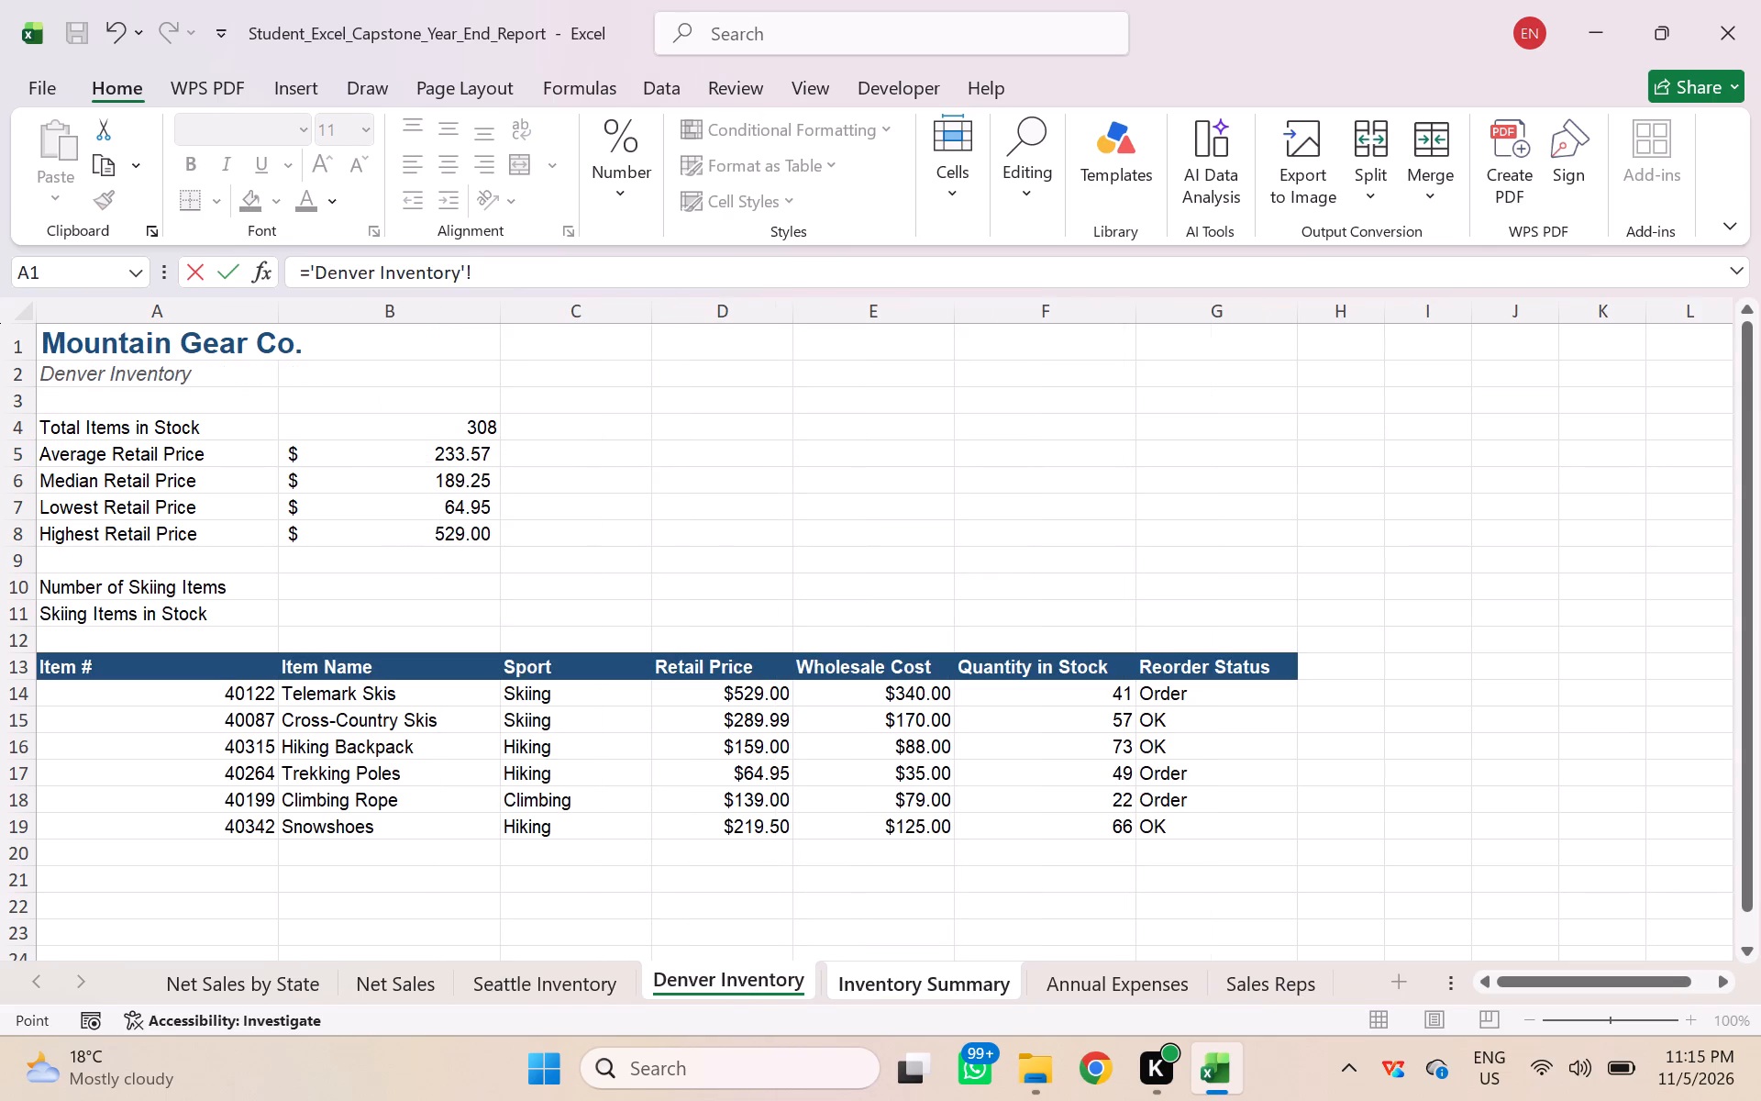
click(449, 456)
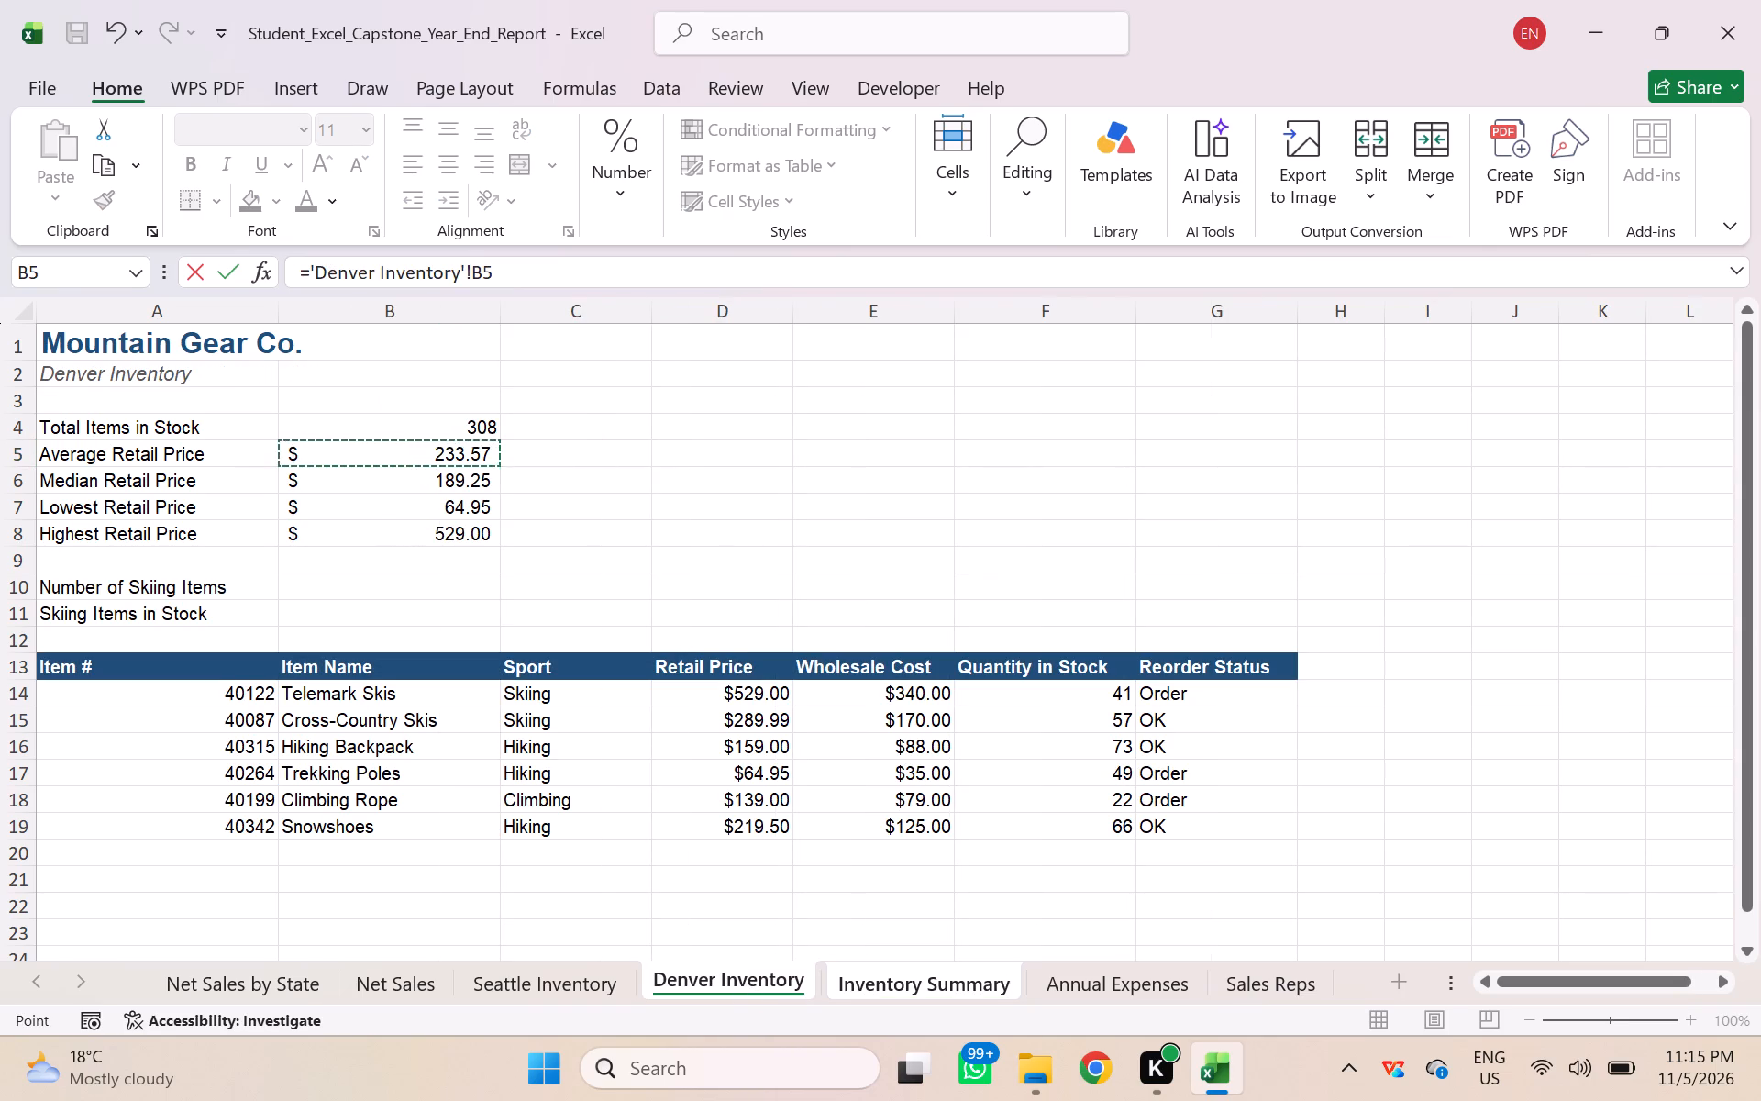
key(Return)
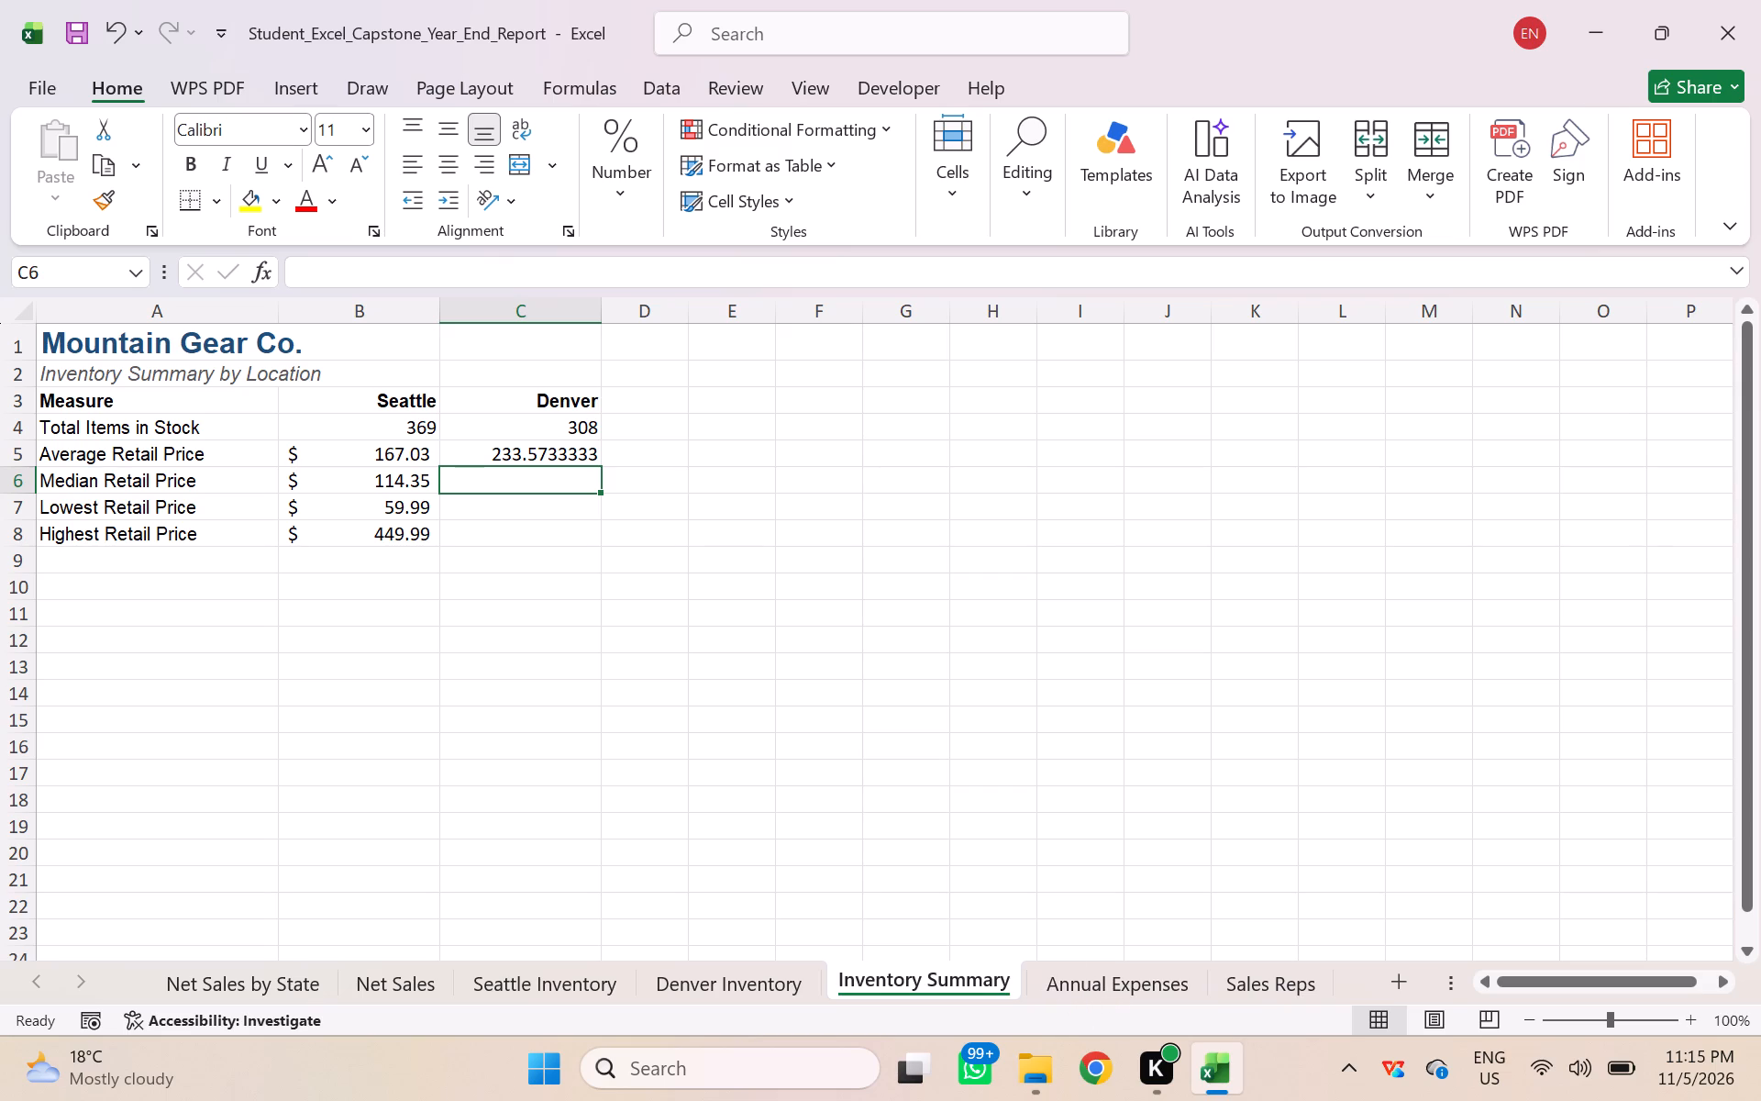
Link Denver's Median Retail Price in C6 of Inventory Summary with the formula ='Denver Inventory'!B6.
key(equal)
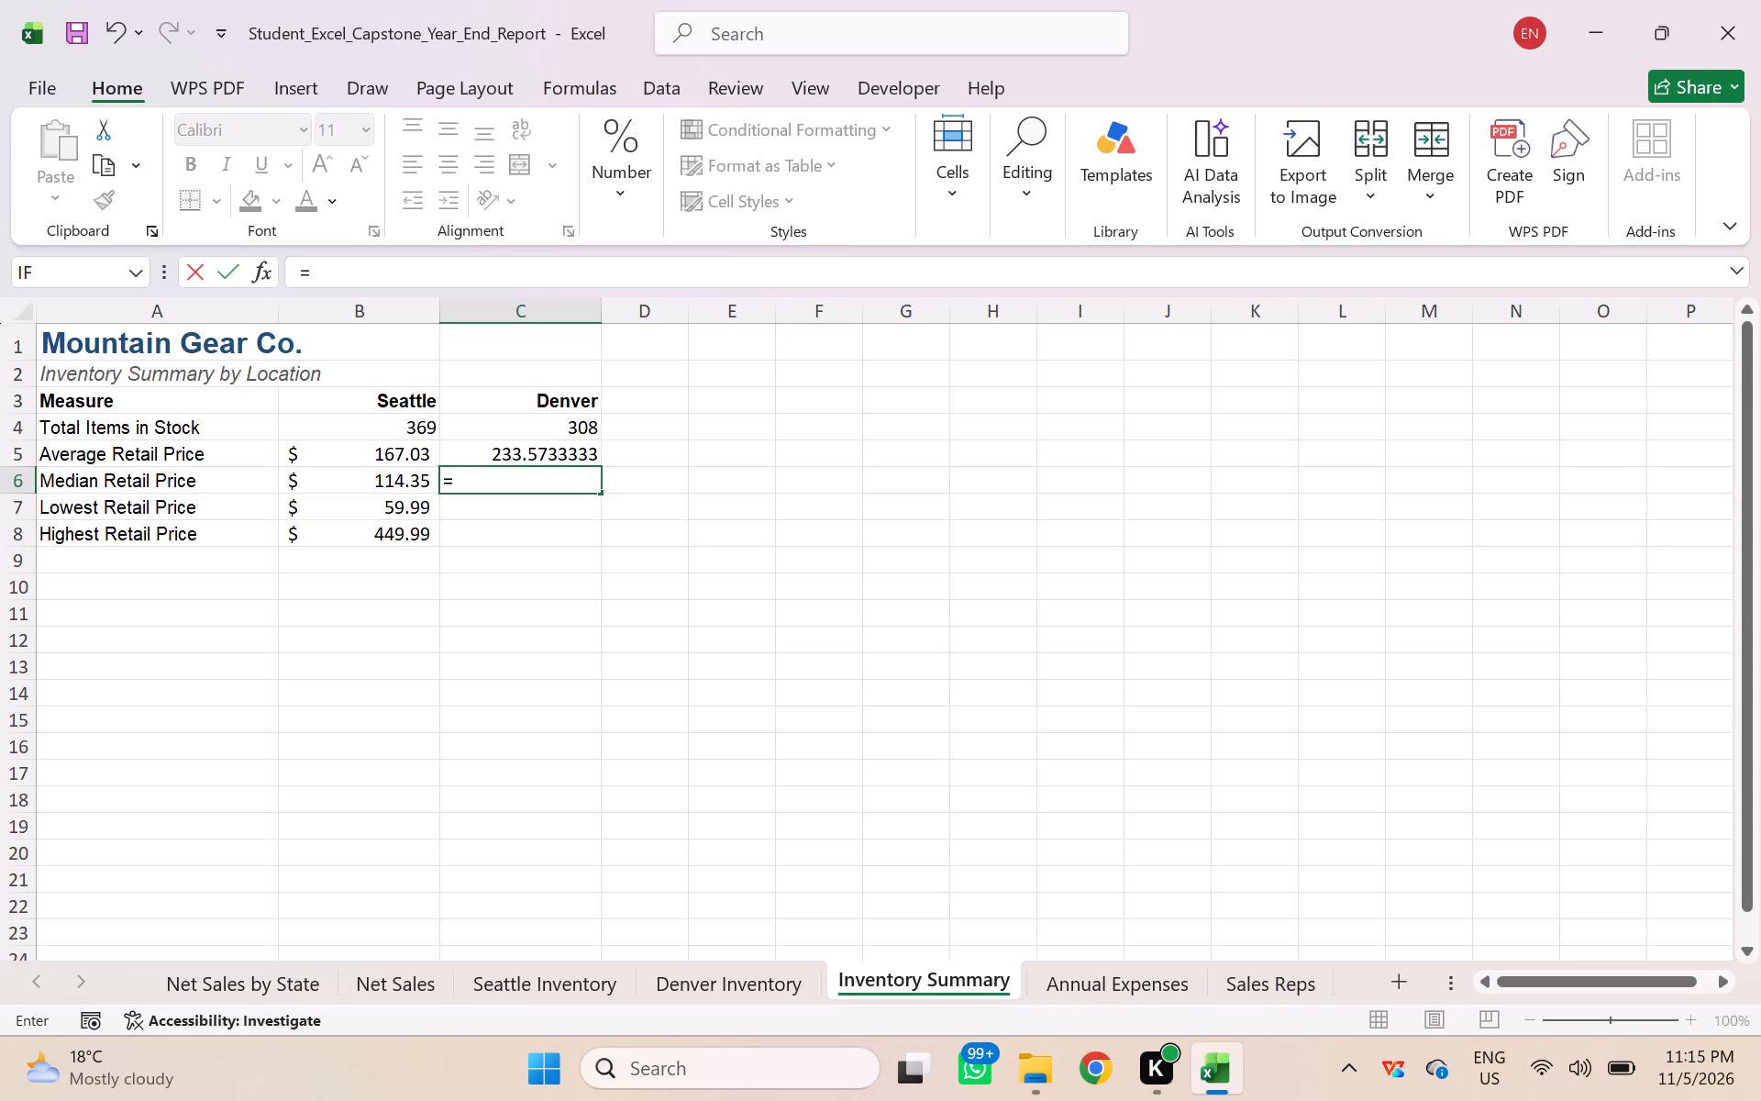
click(776, 977)
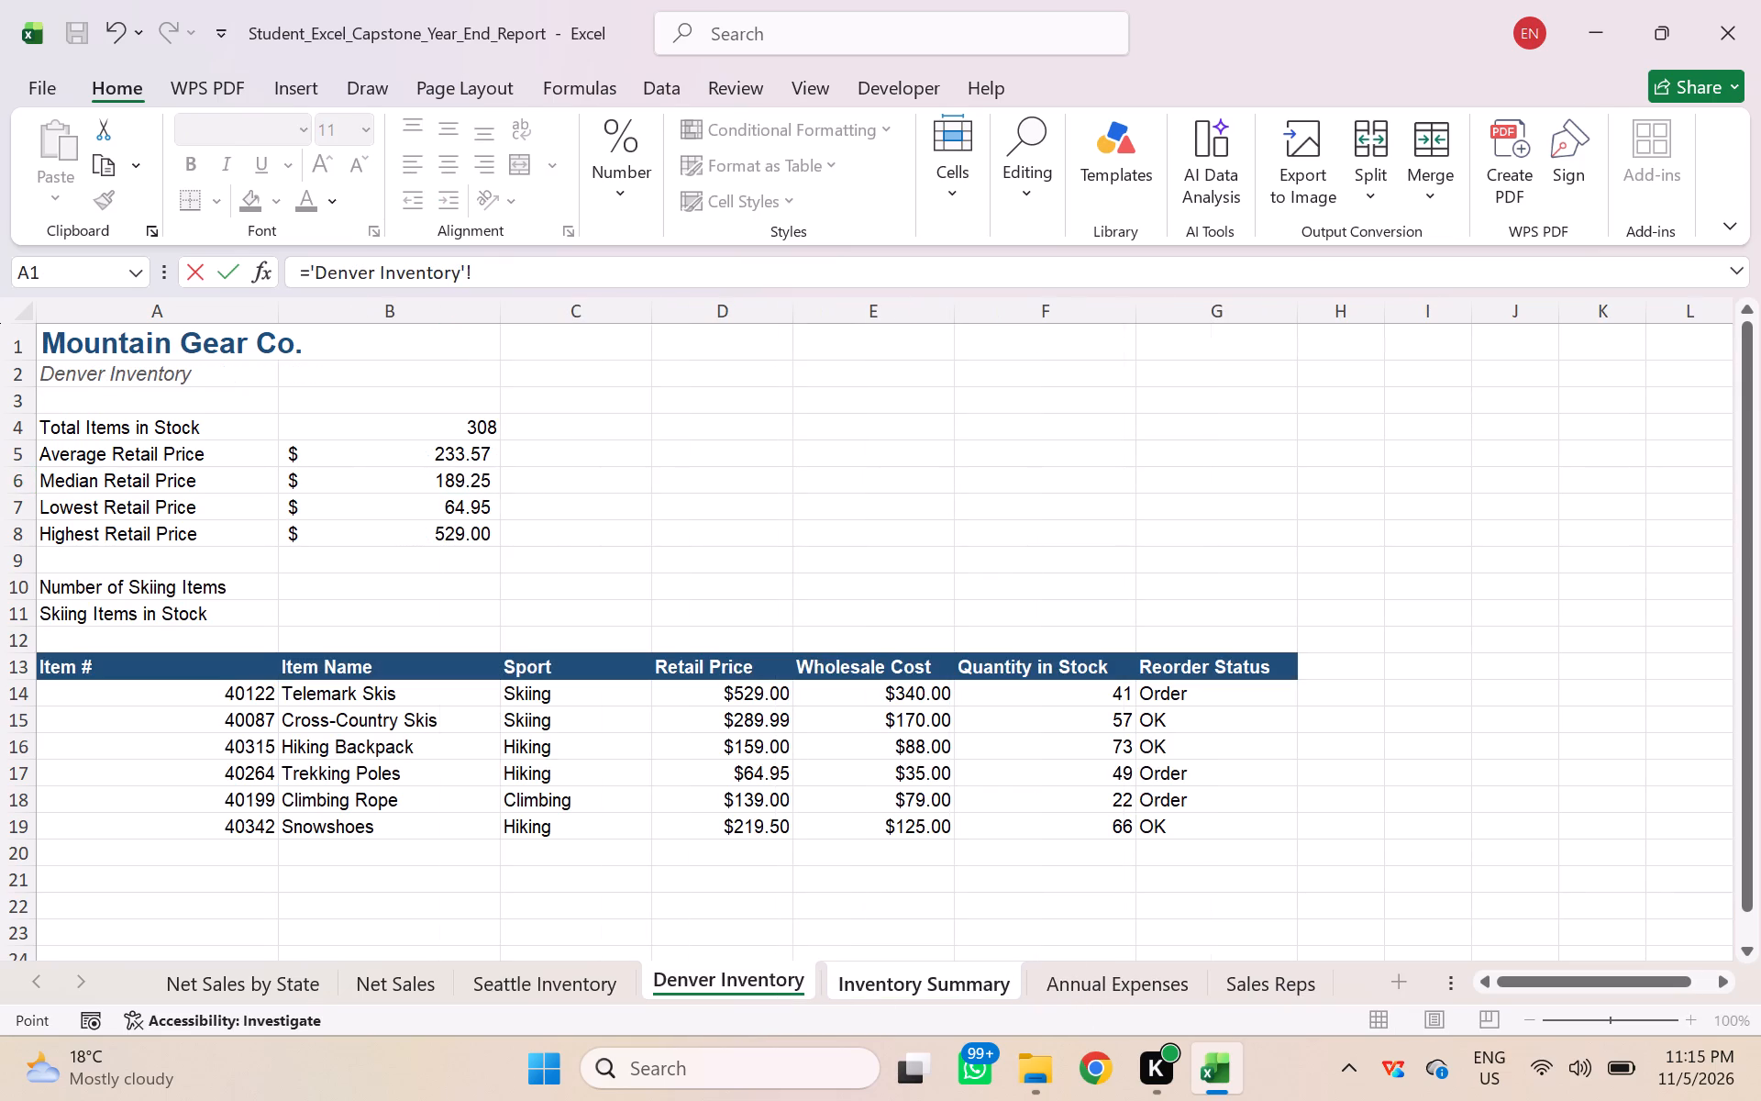
click(473, 484)
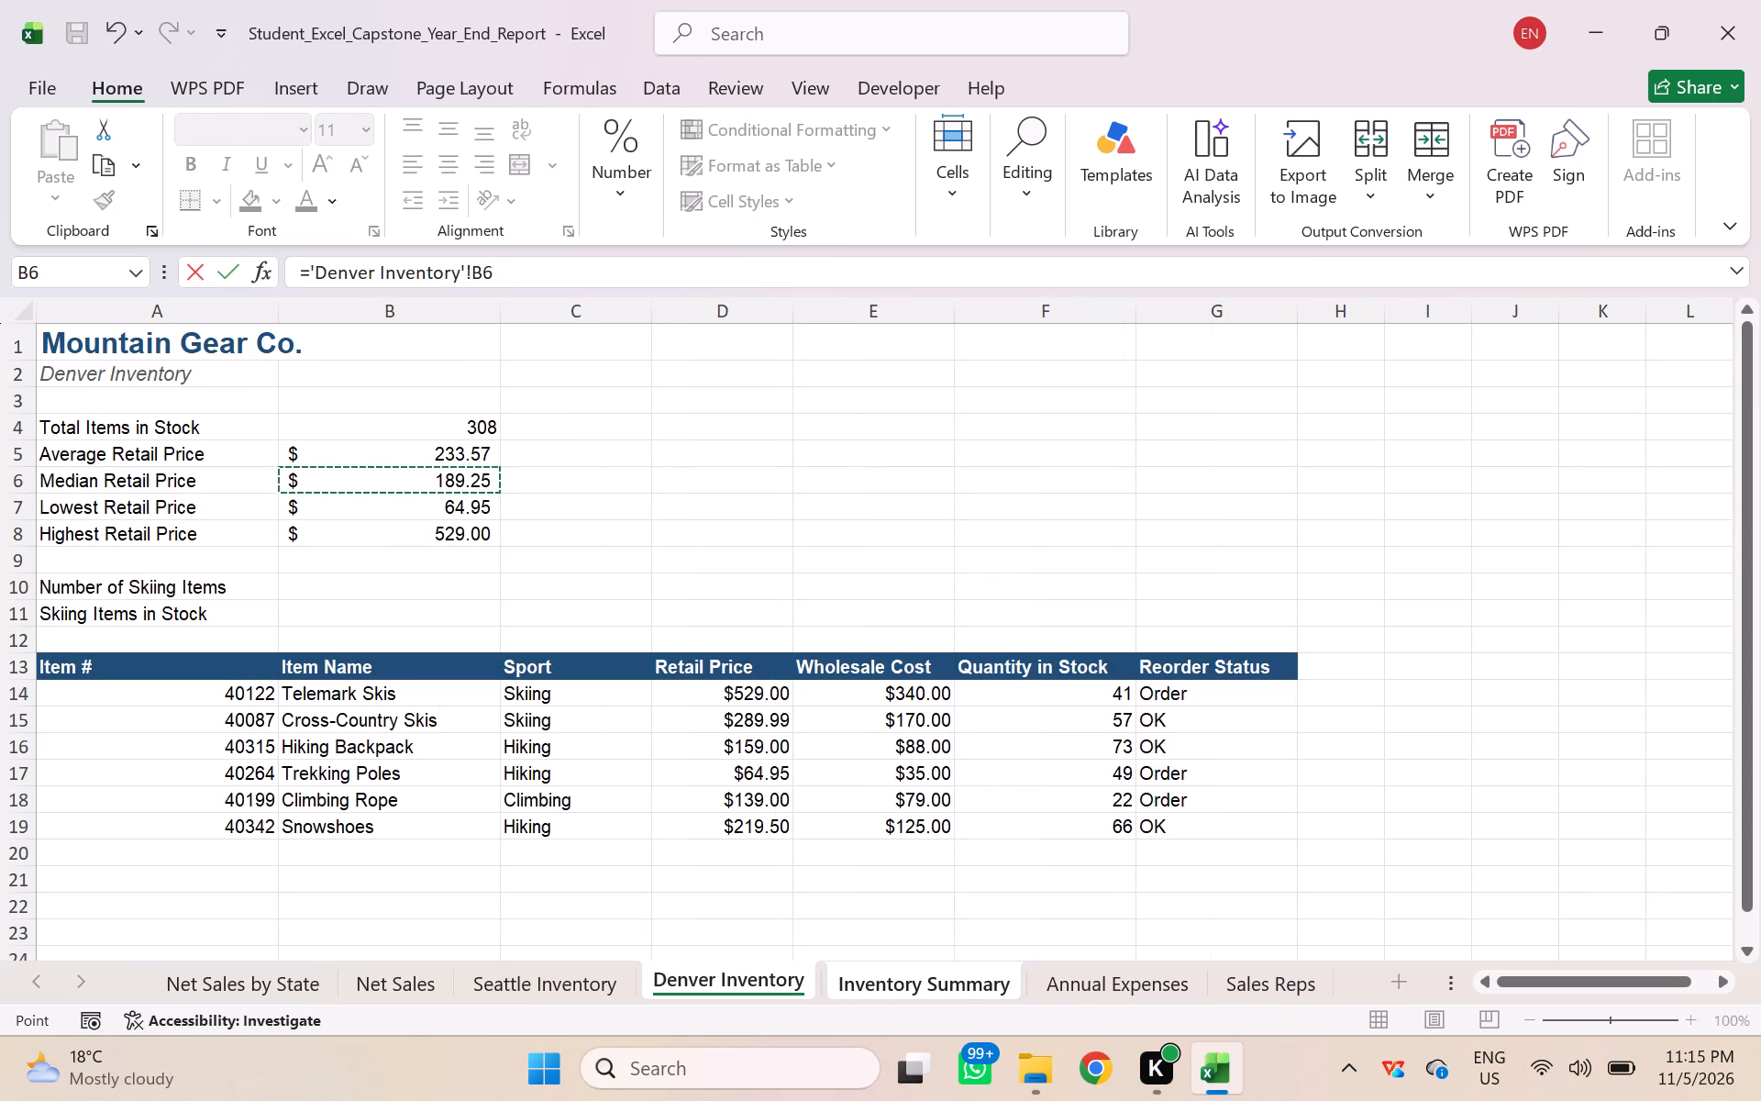
key(Return)
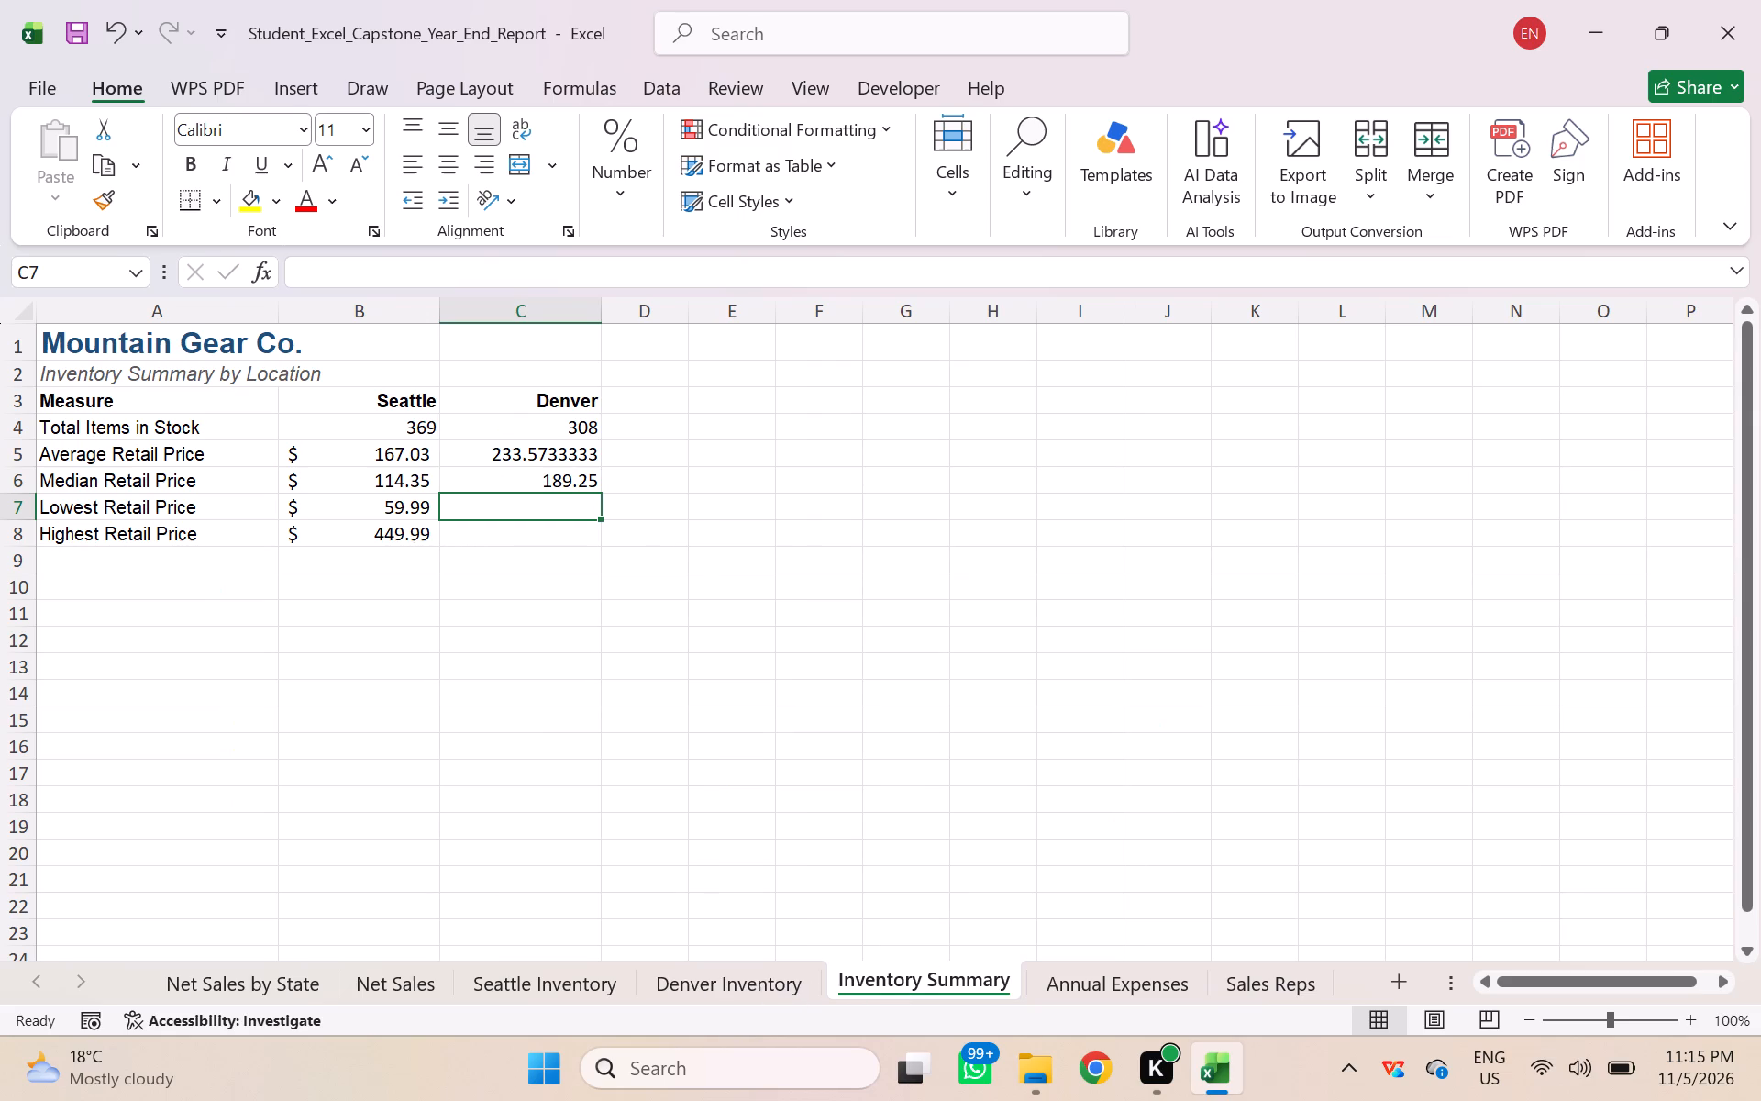
Link Denver's Lowest Retail Price in C7 of Inventory Summary with the formula ='Denver Inventory'!B7.
key(equal)
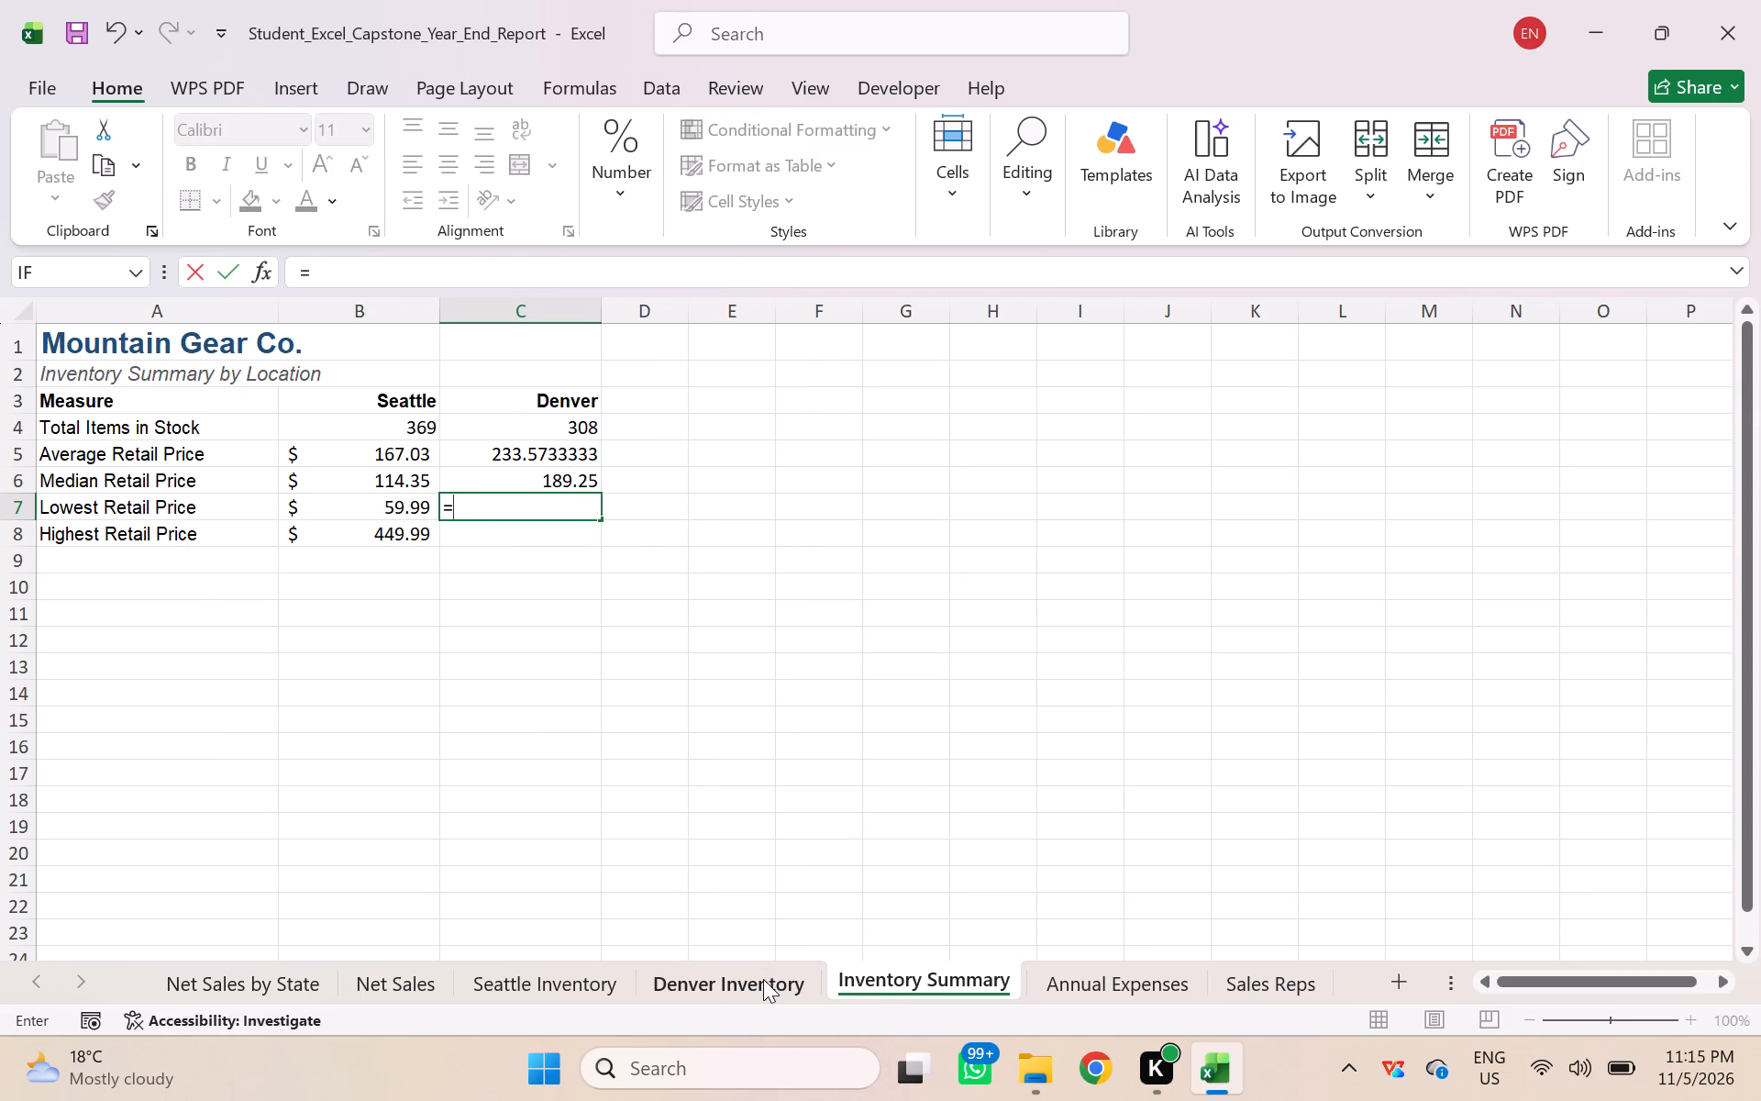
click(760, 969)
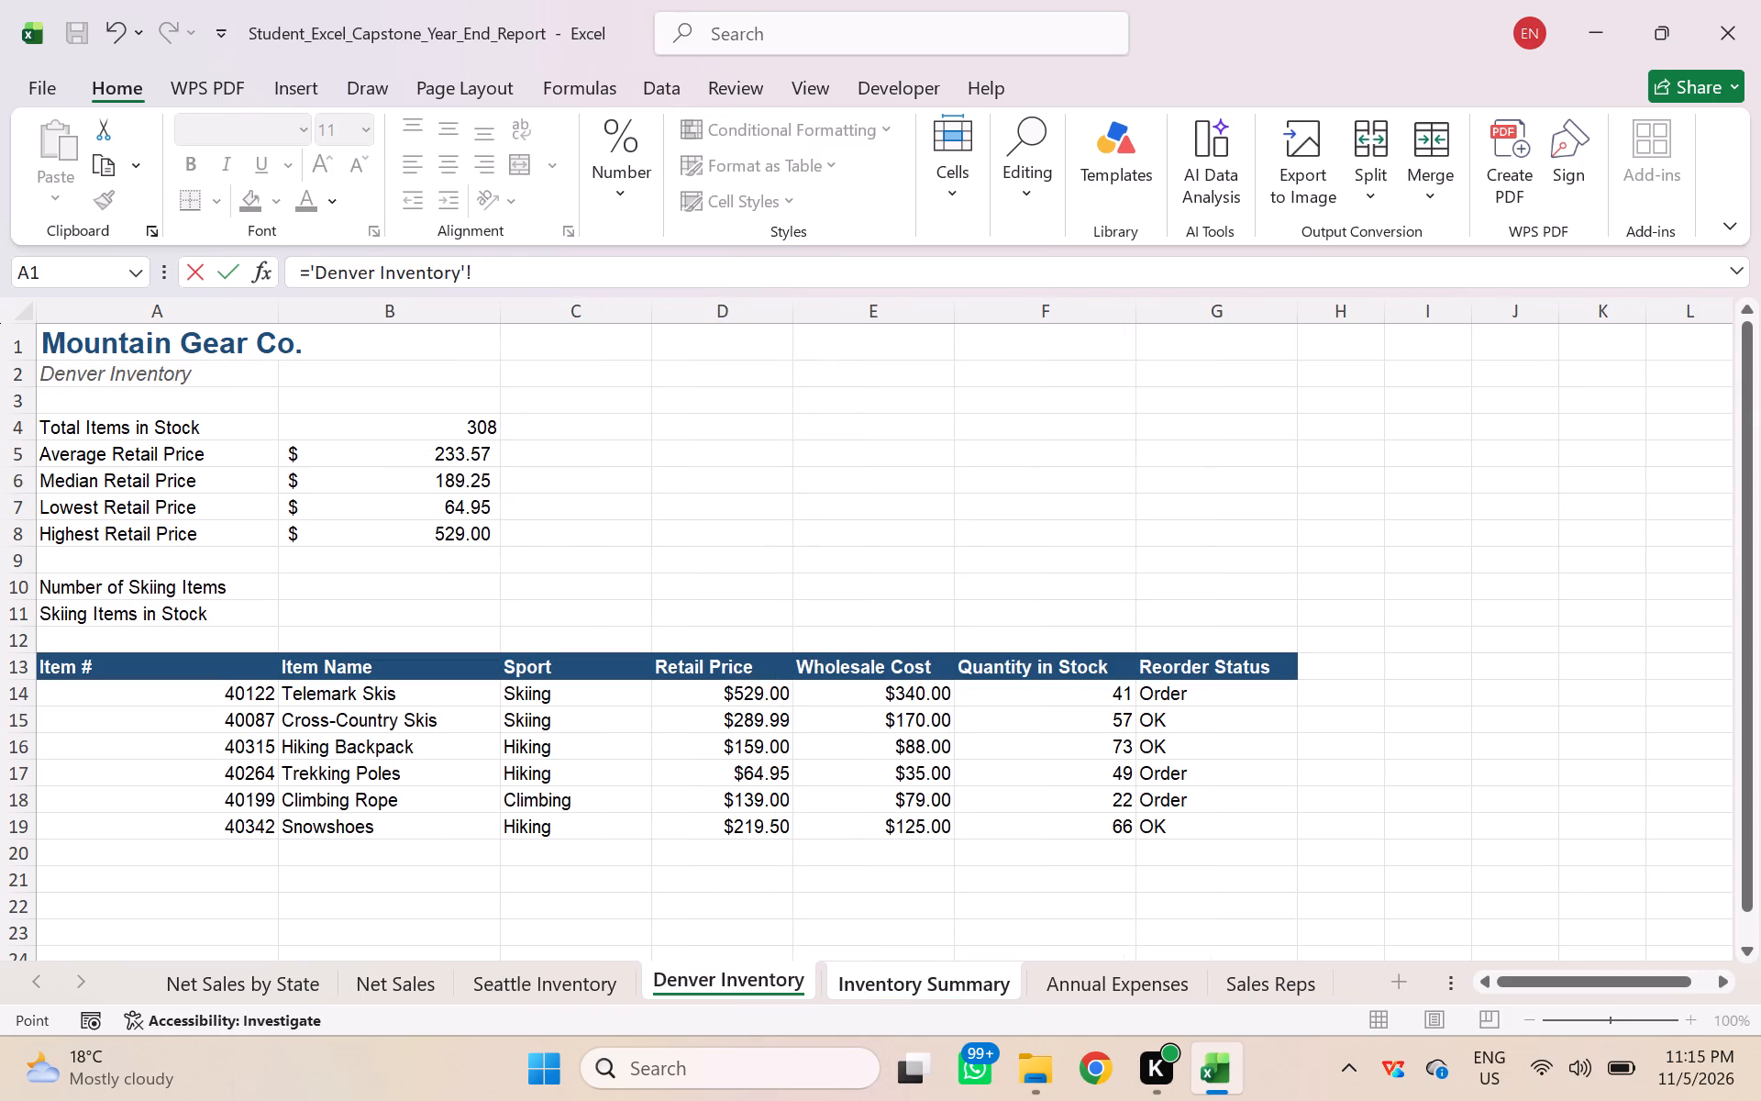
click(479, 509)
key(Return)
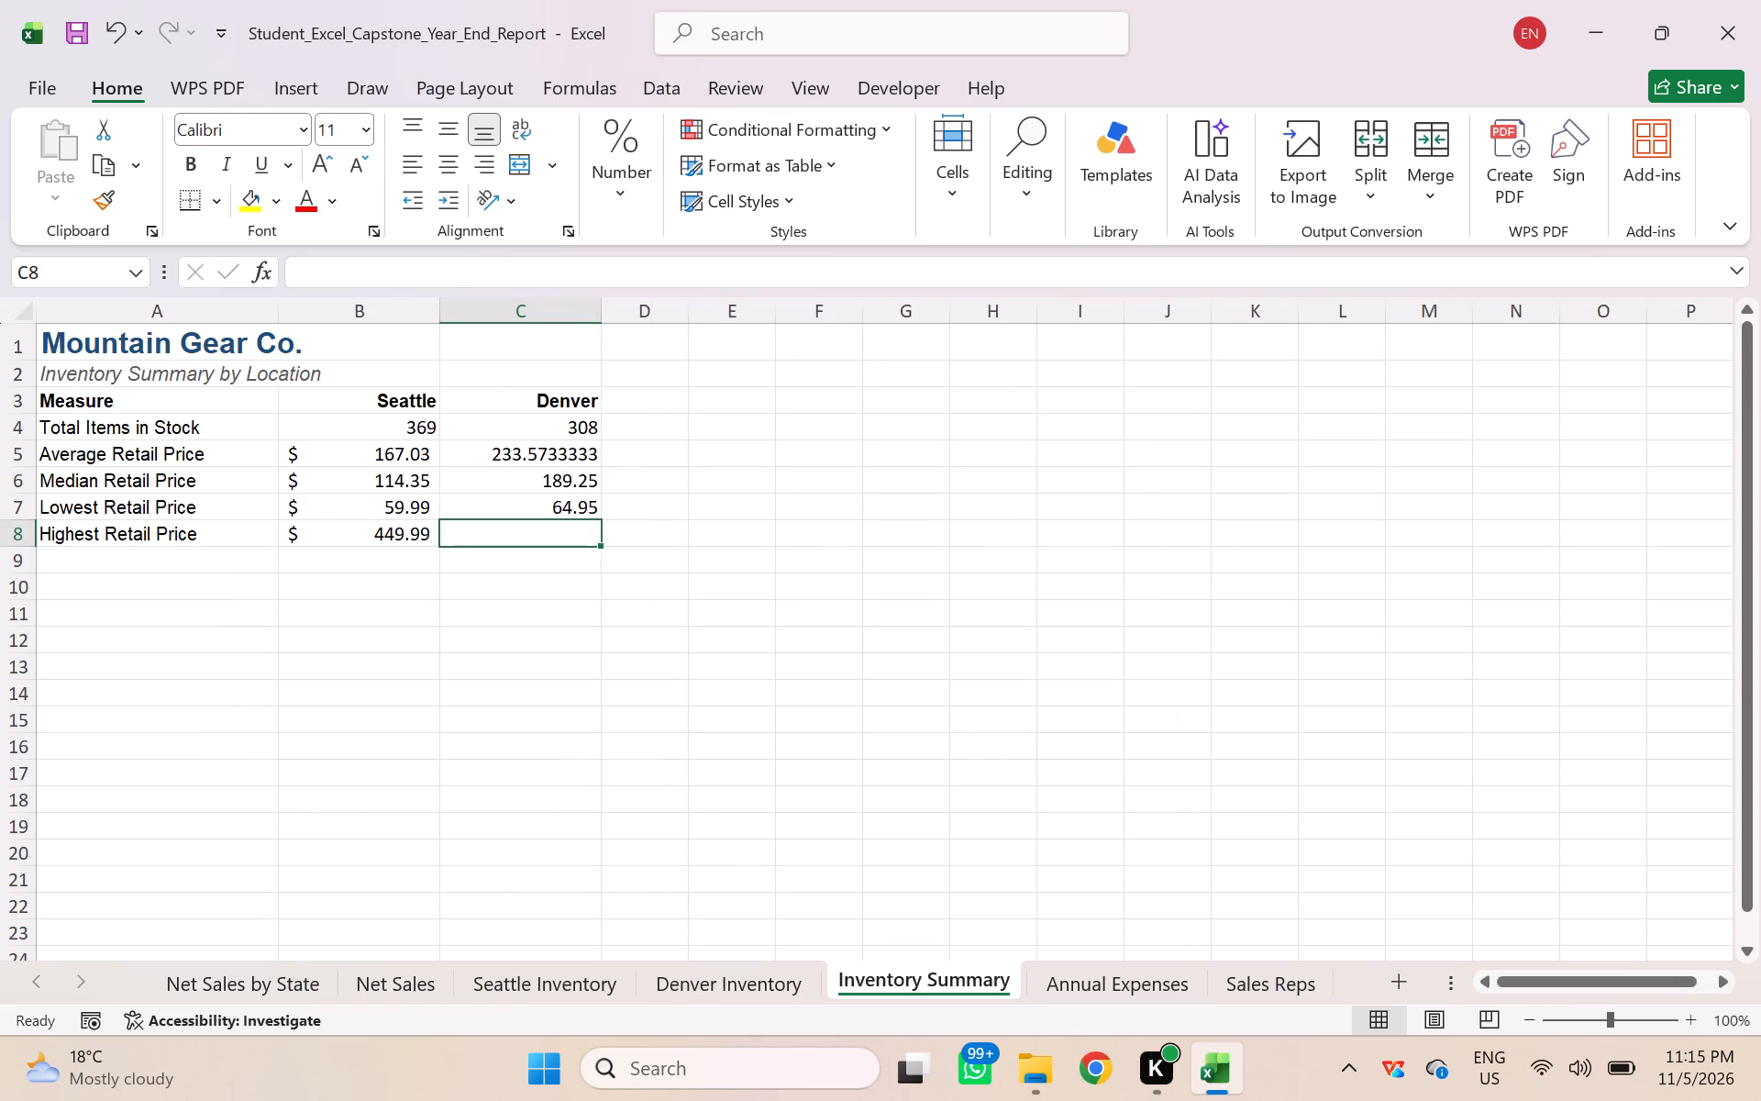
Link Denver's Highest Retail Price in C8 of Inventory Summary with the formula ='Denver Inventory'!B8.
key(equal)
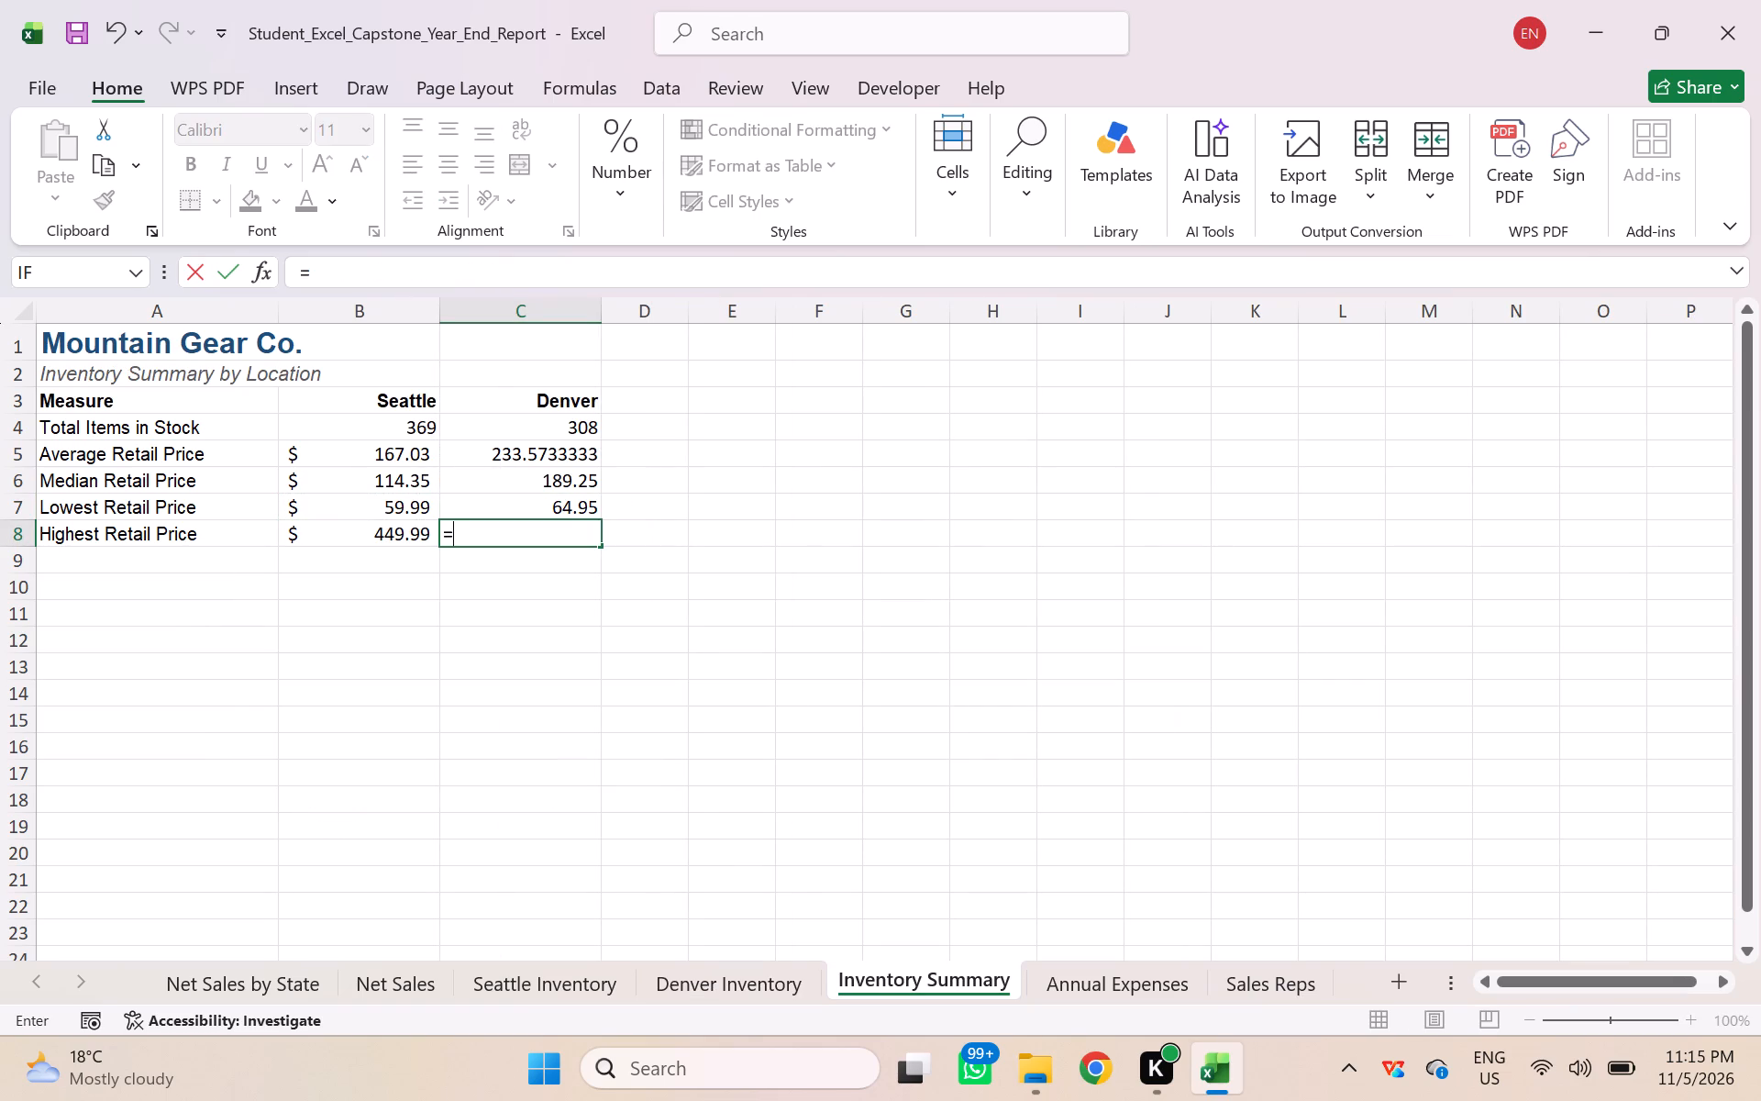
click(710, 975)
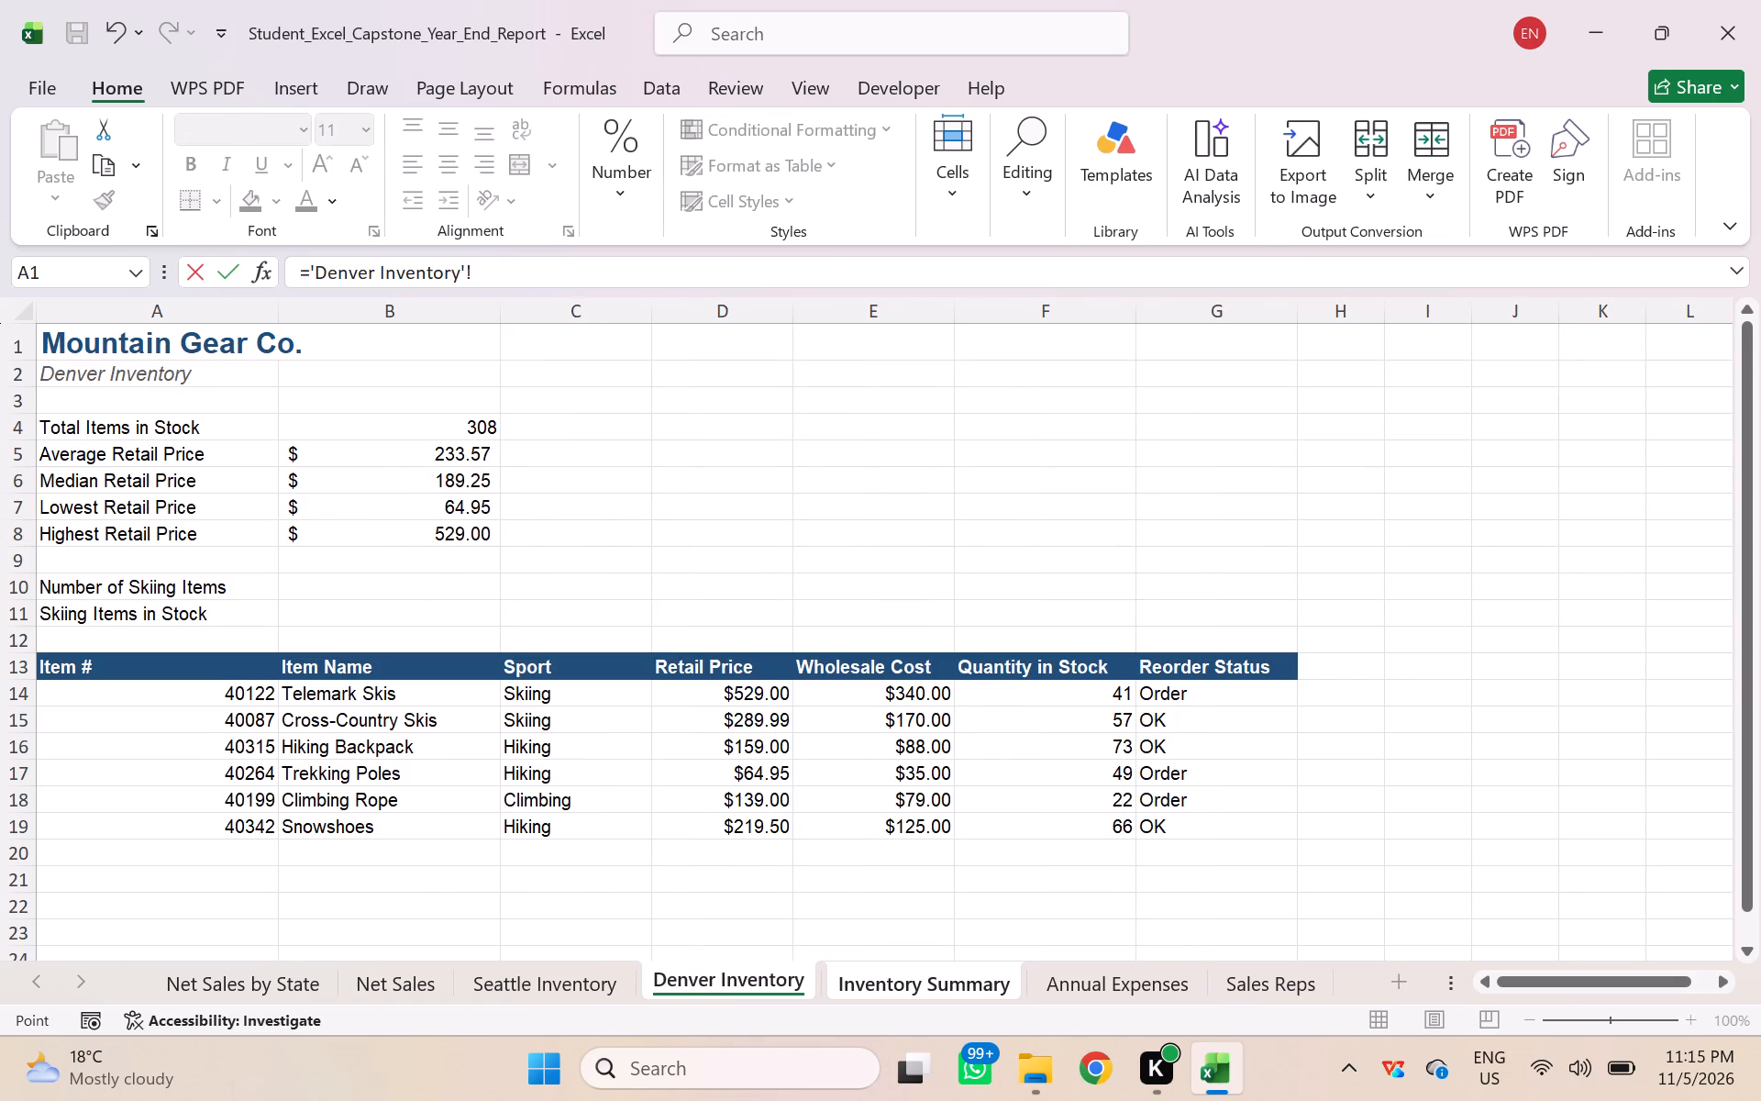
click(476, 539)
key(Return)
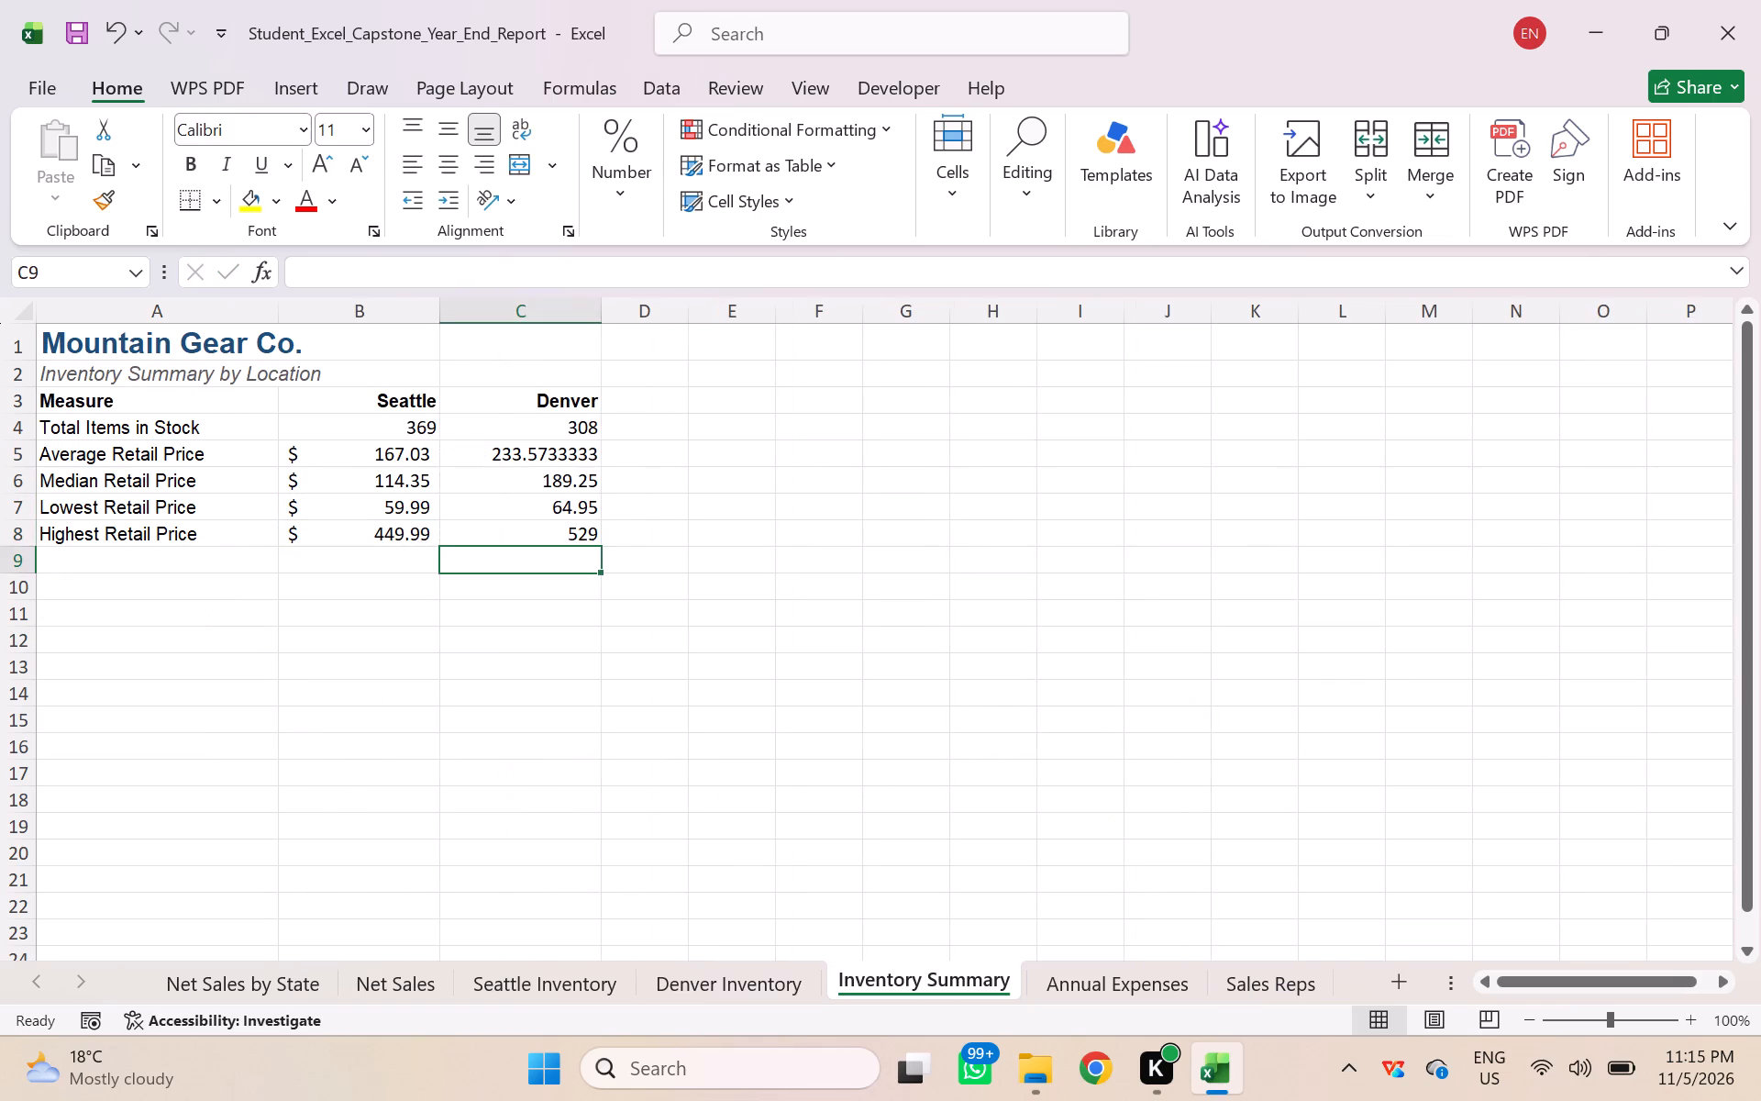
Save the workbook with the Denver column of the Inventory Summary filled in.
click(932, 518)
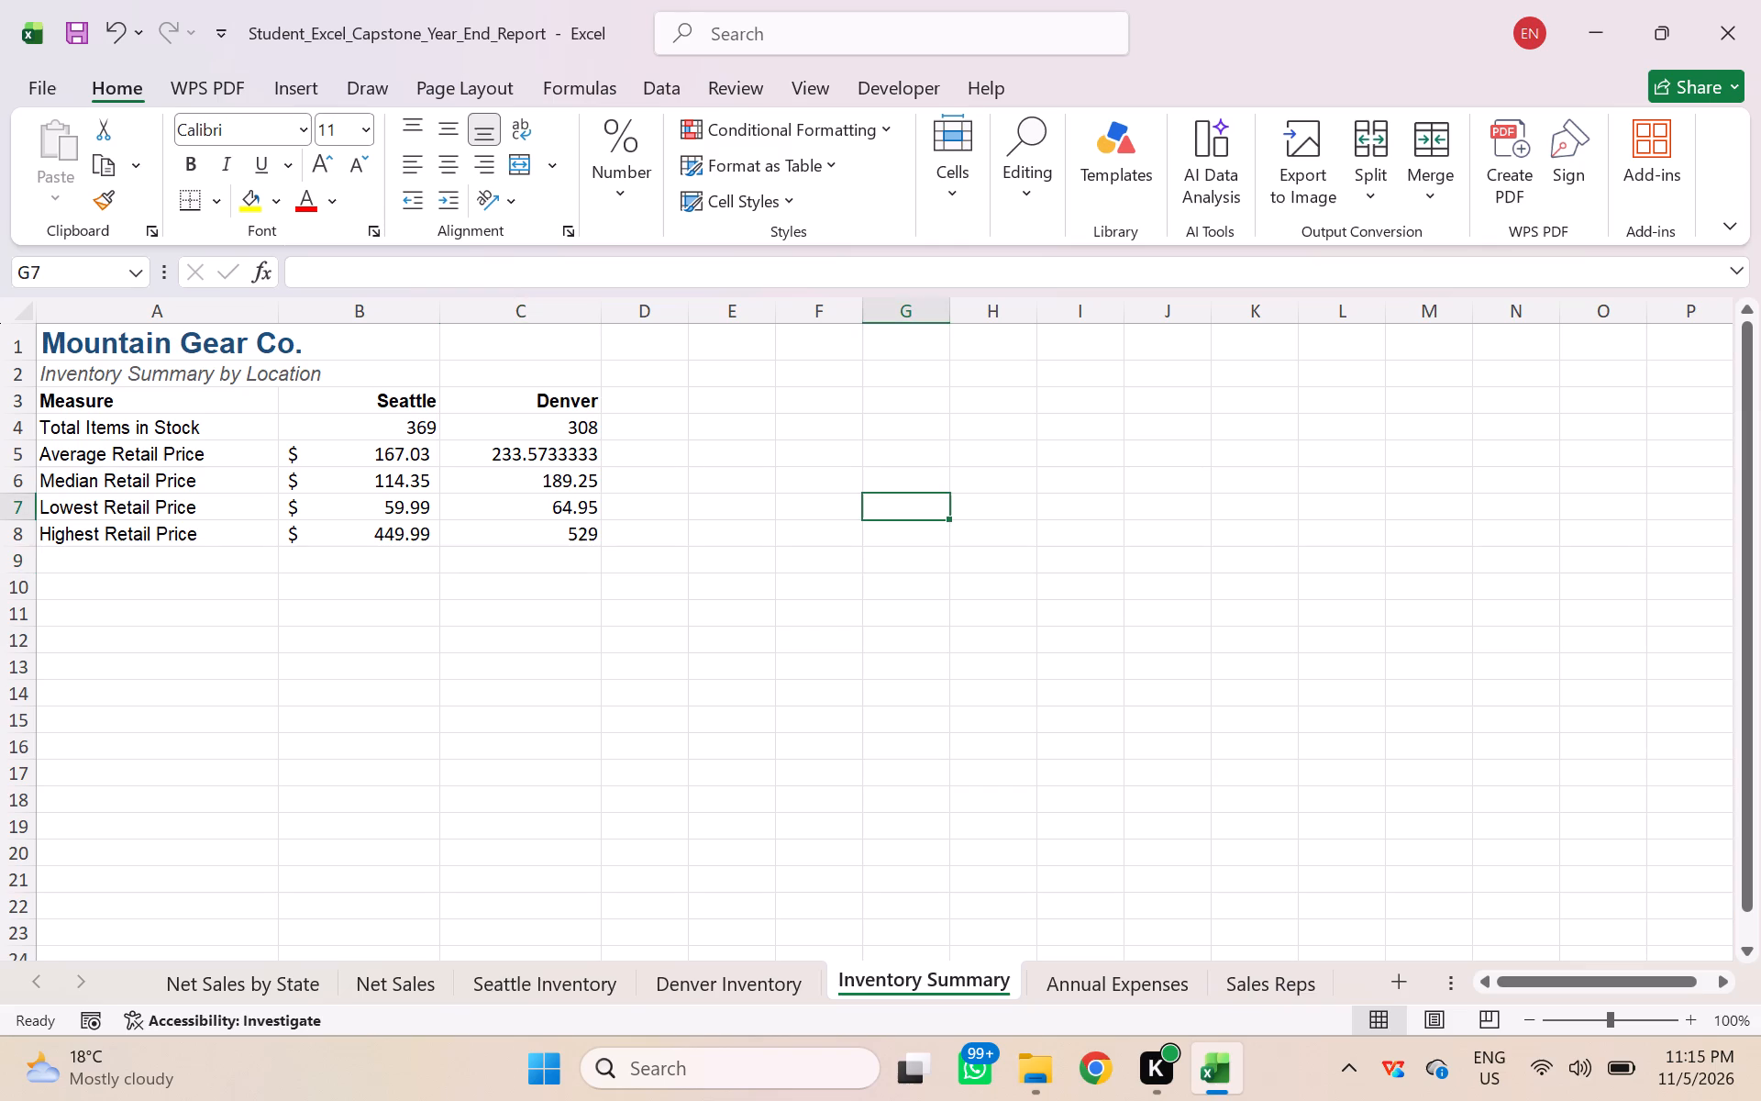
click(83, 34)
Format the retail prices in B5:C8 of Inventory Summary as Accounting with 2 decimal places and no currency symbol.
click(690, 518)
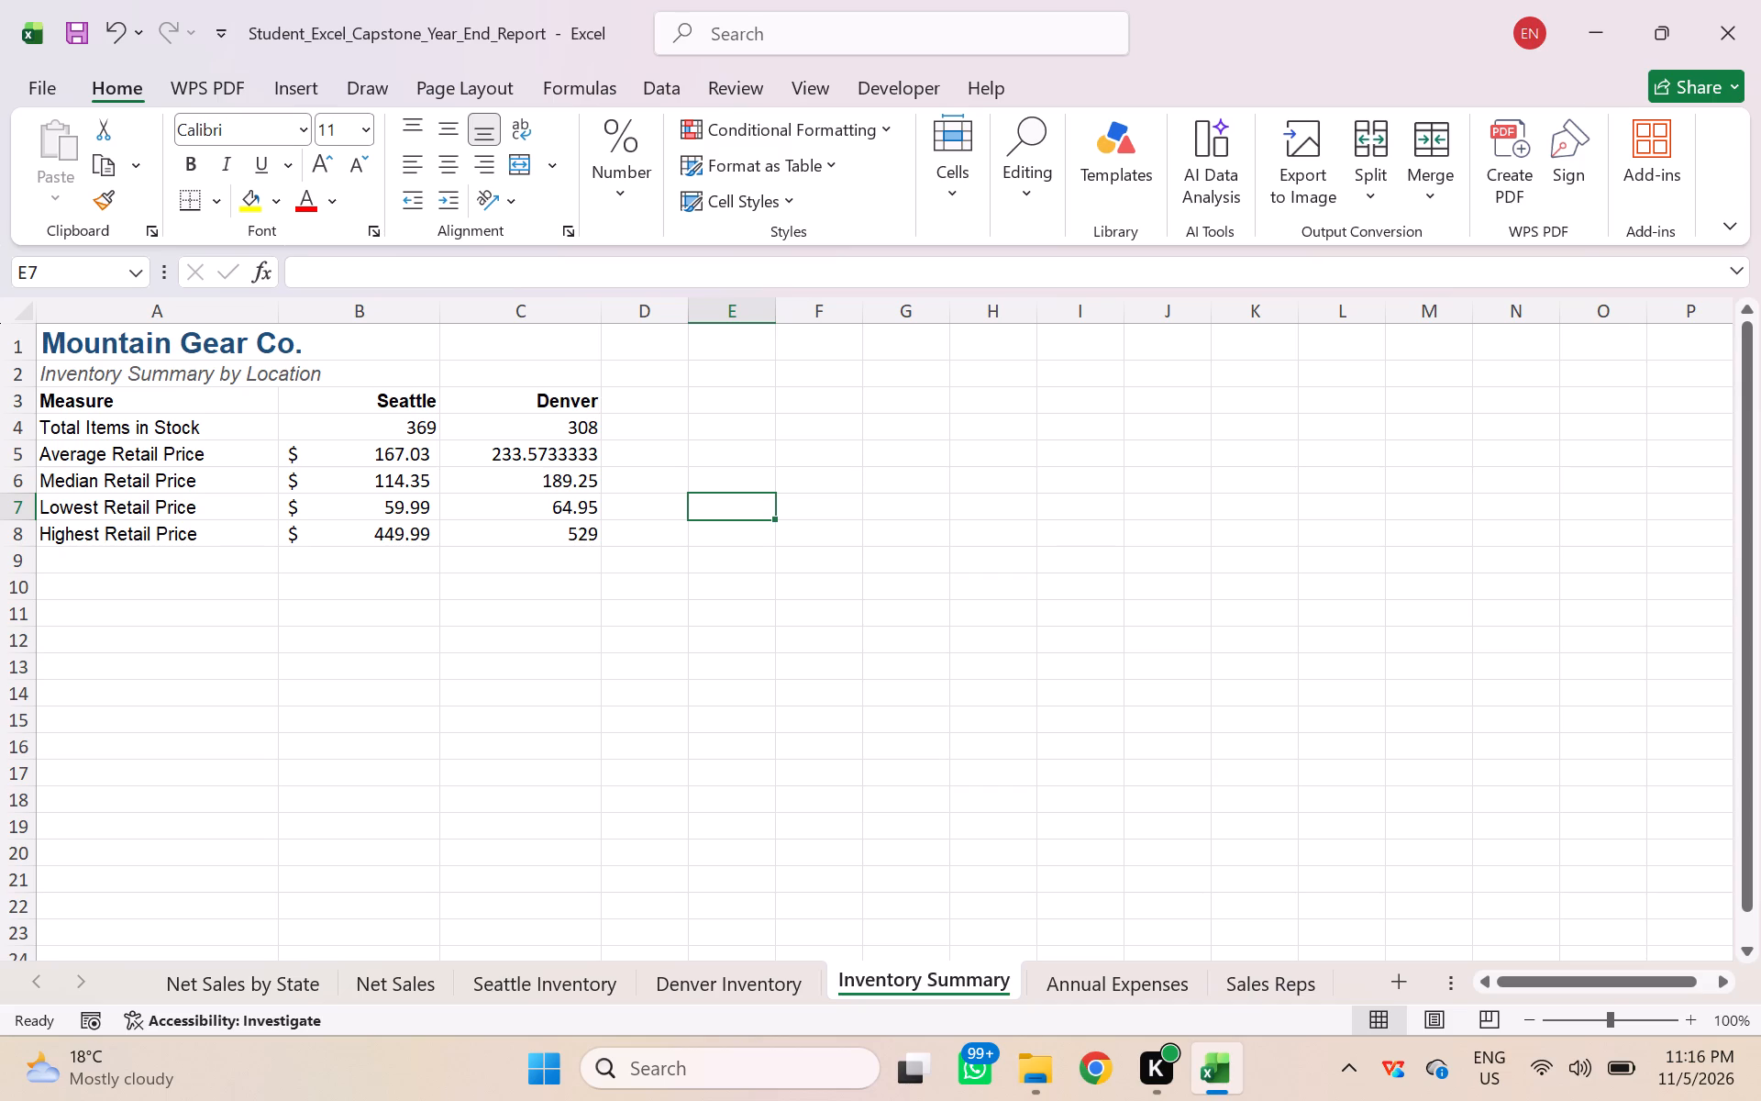
drag(542, 448, 549, 507)
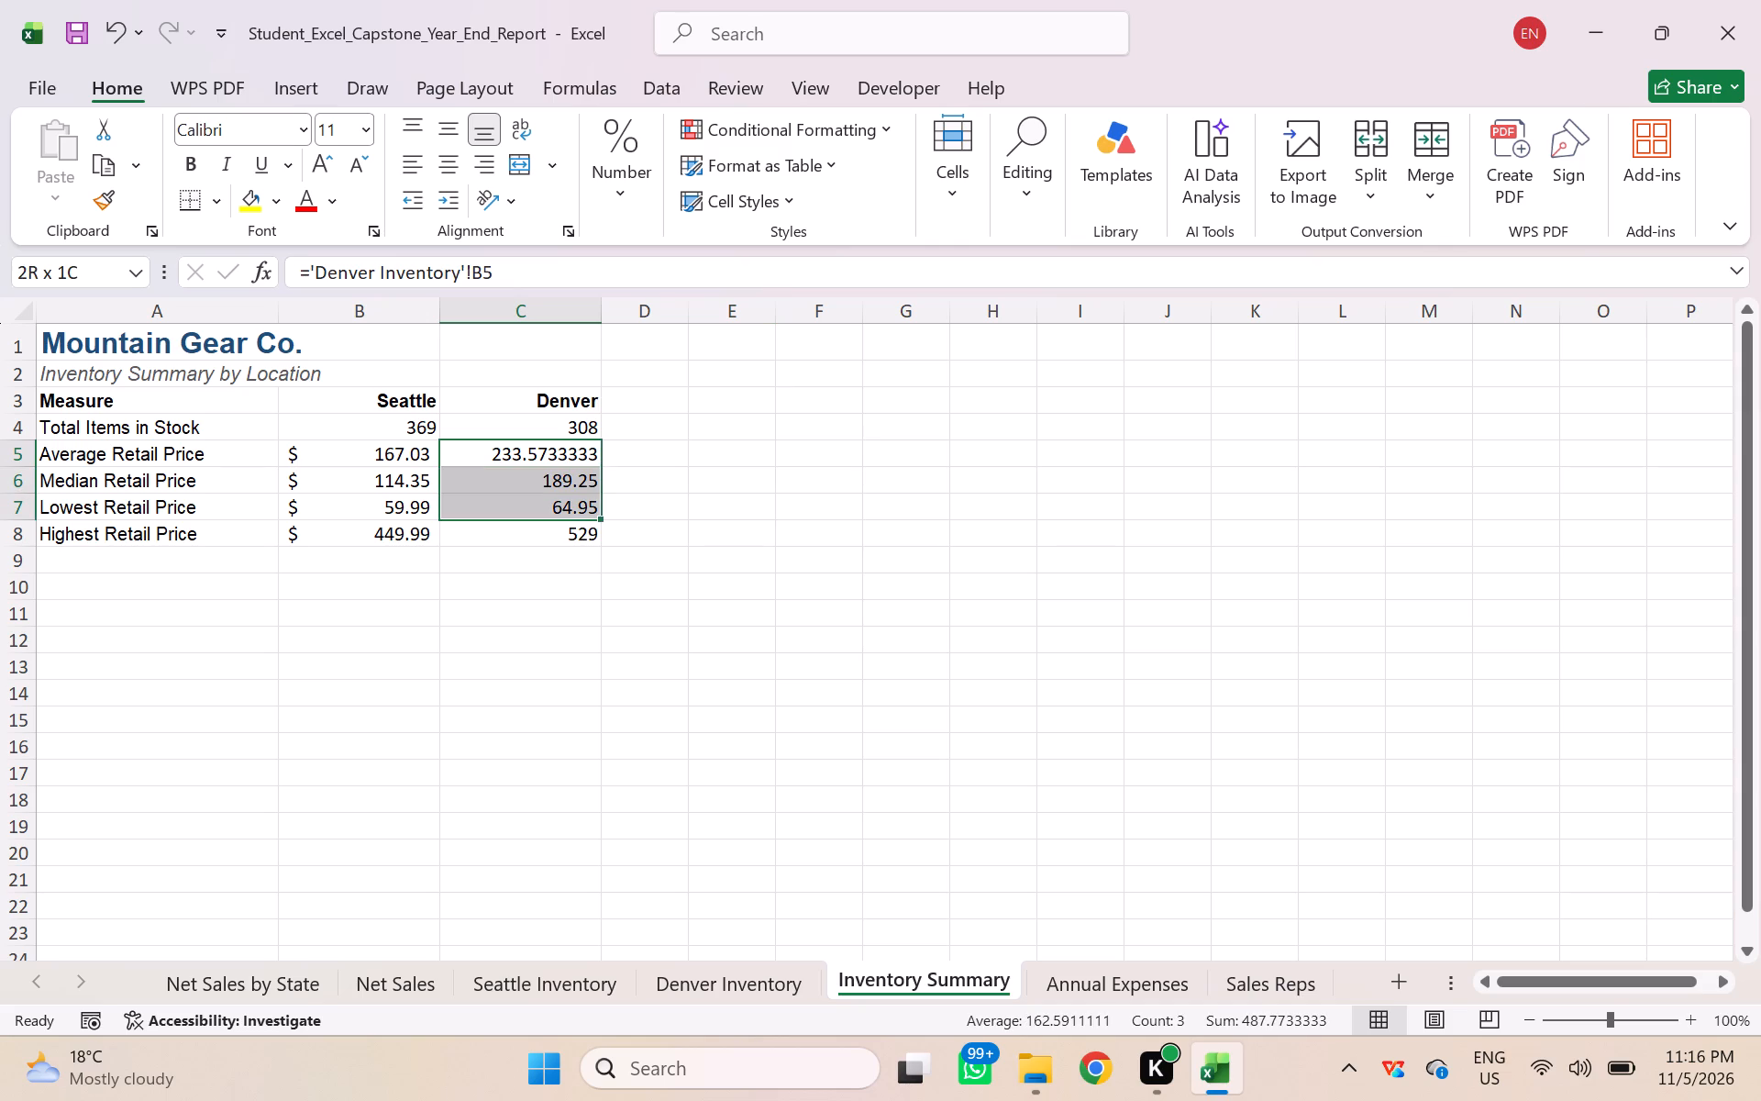
drag(549, 507, 552, 523)
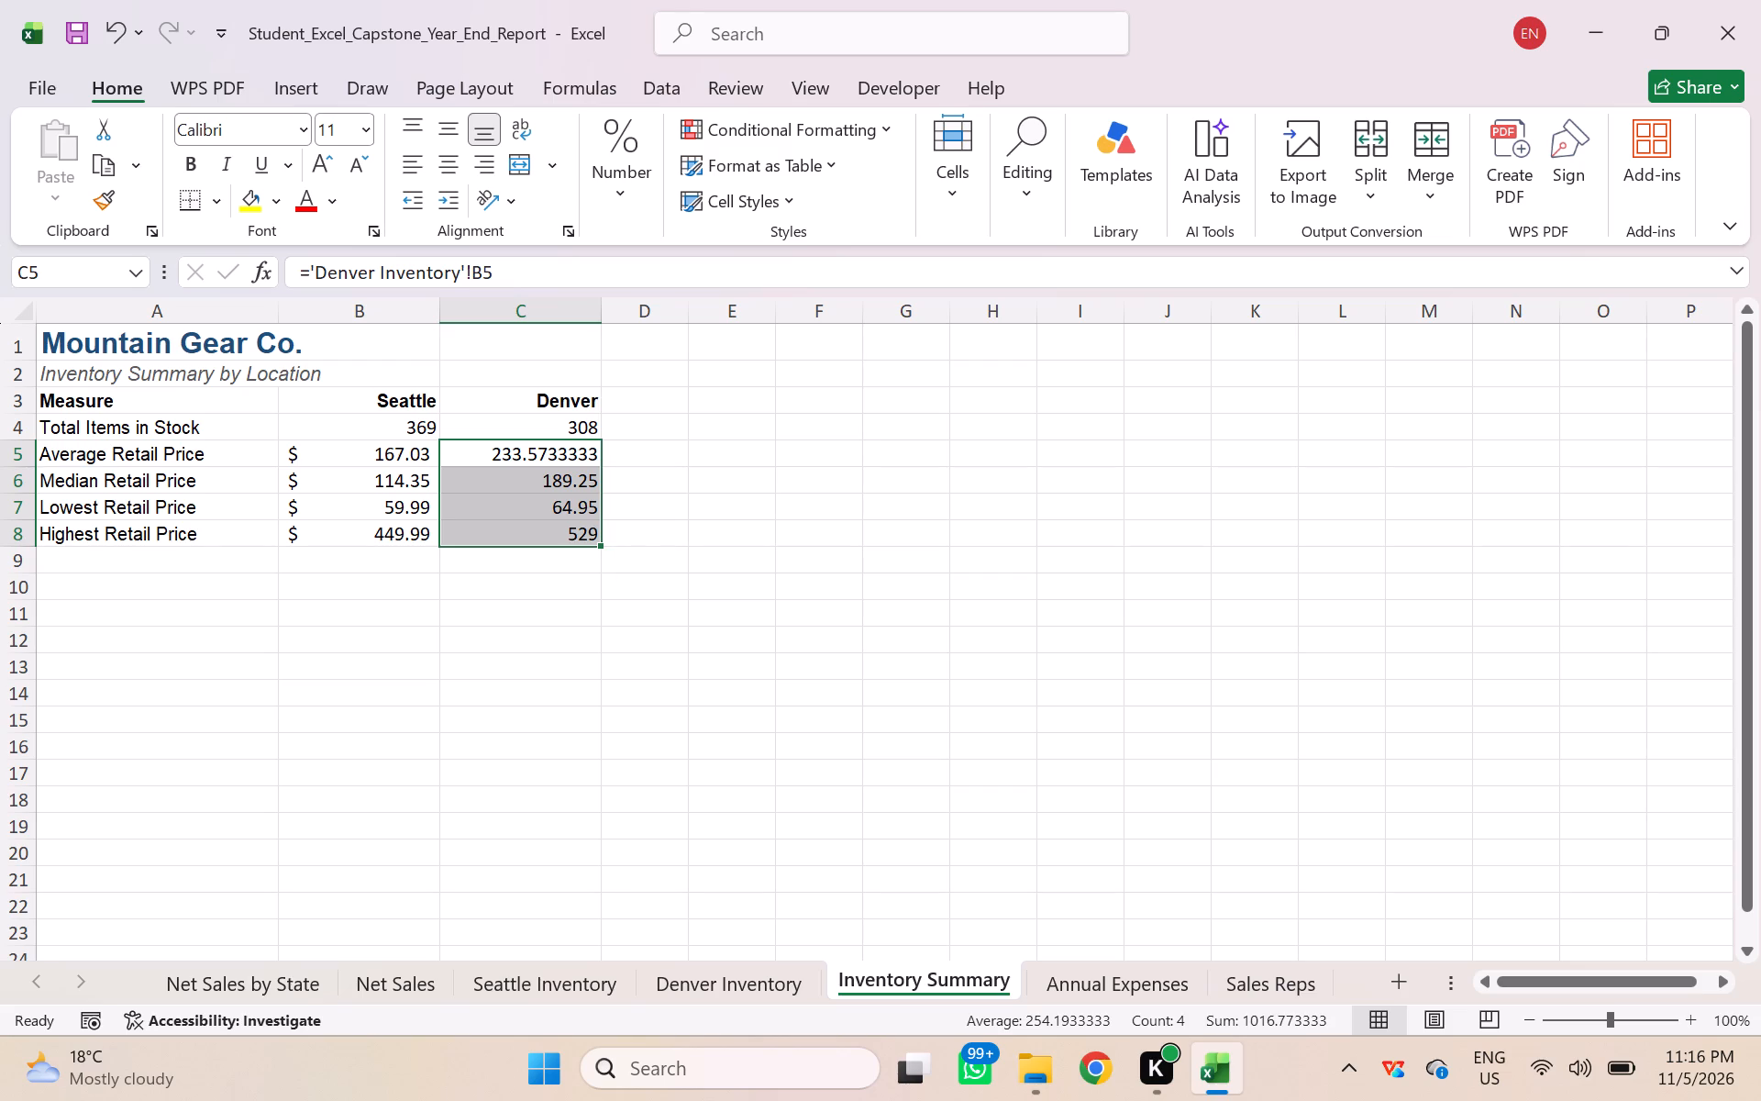
drag(314, 448, 487, 522)
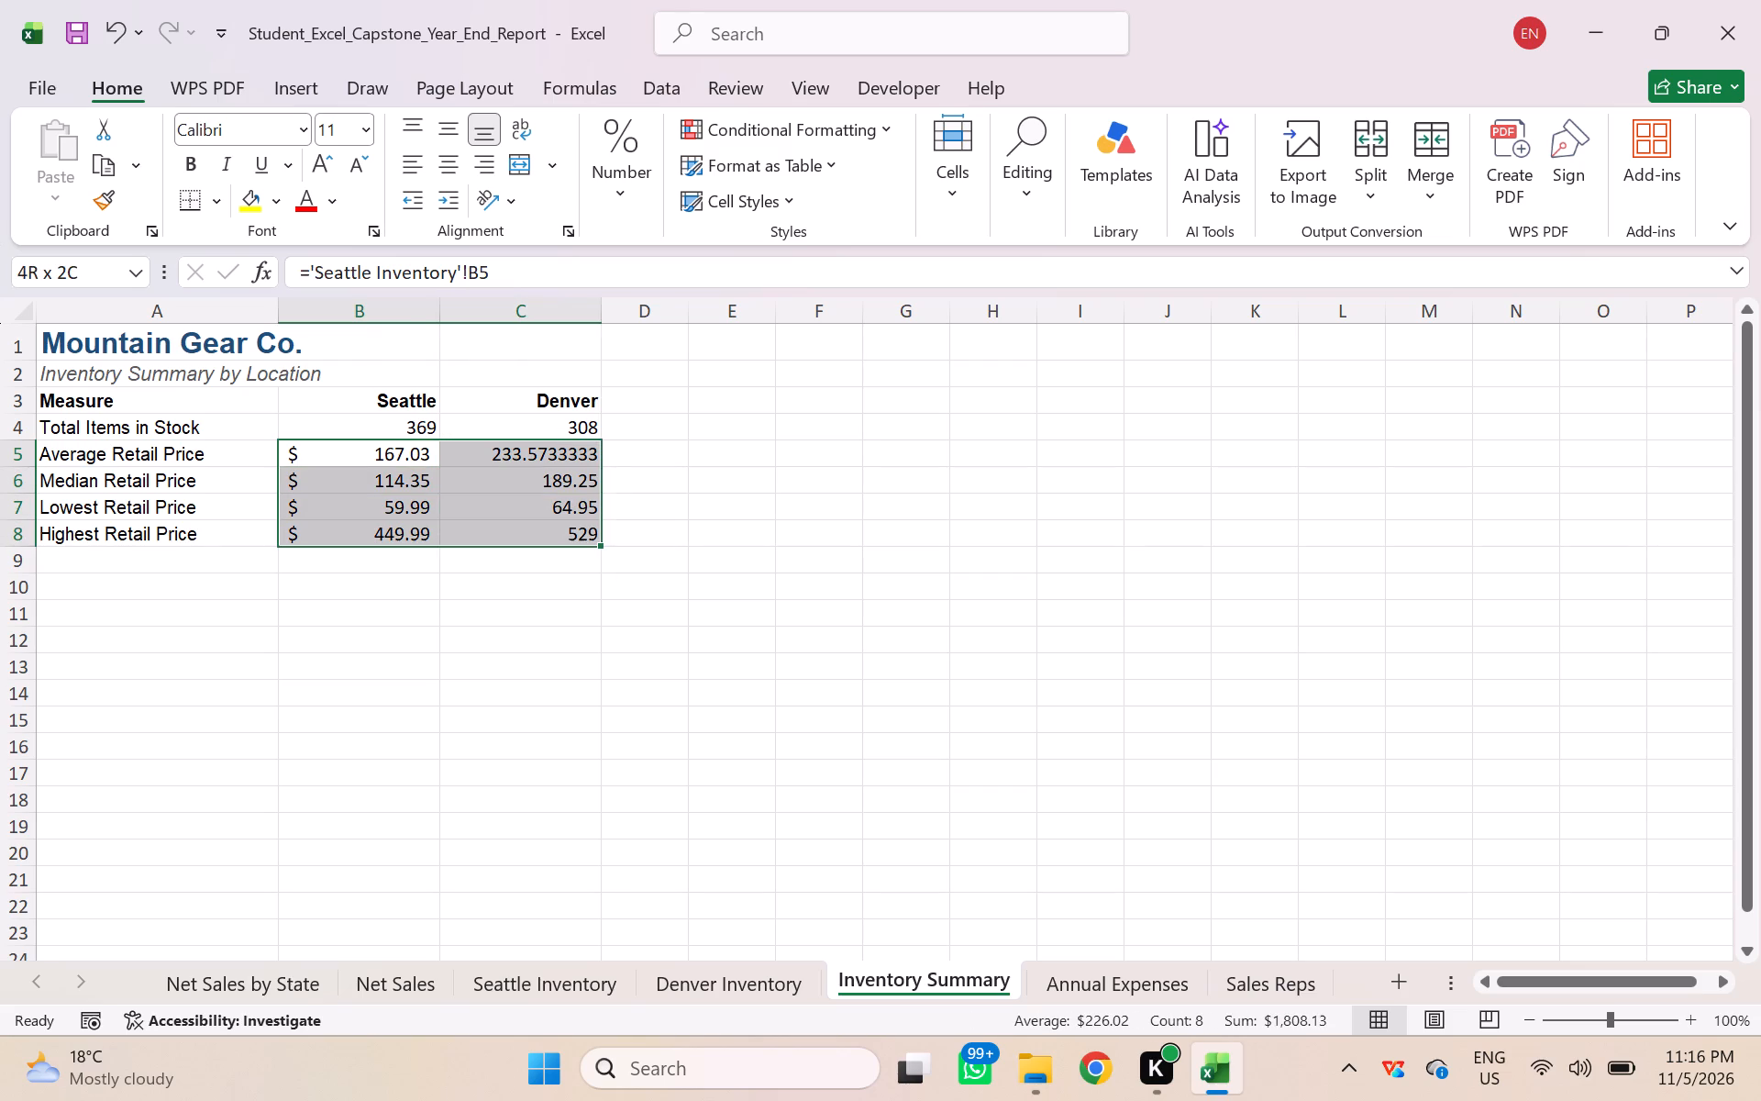
drag(487, 522, 487, 524)
click(625, 194)
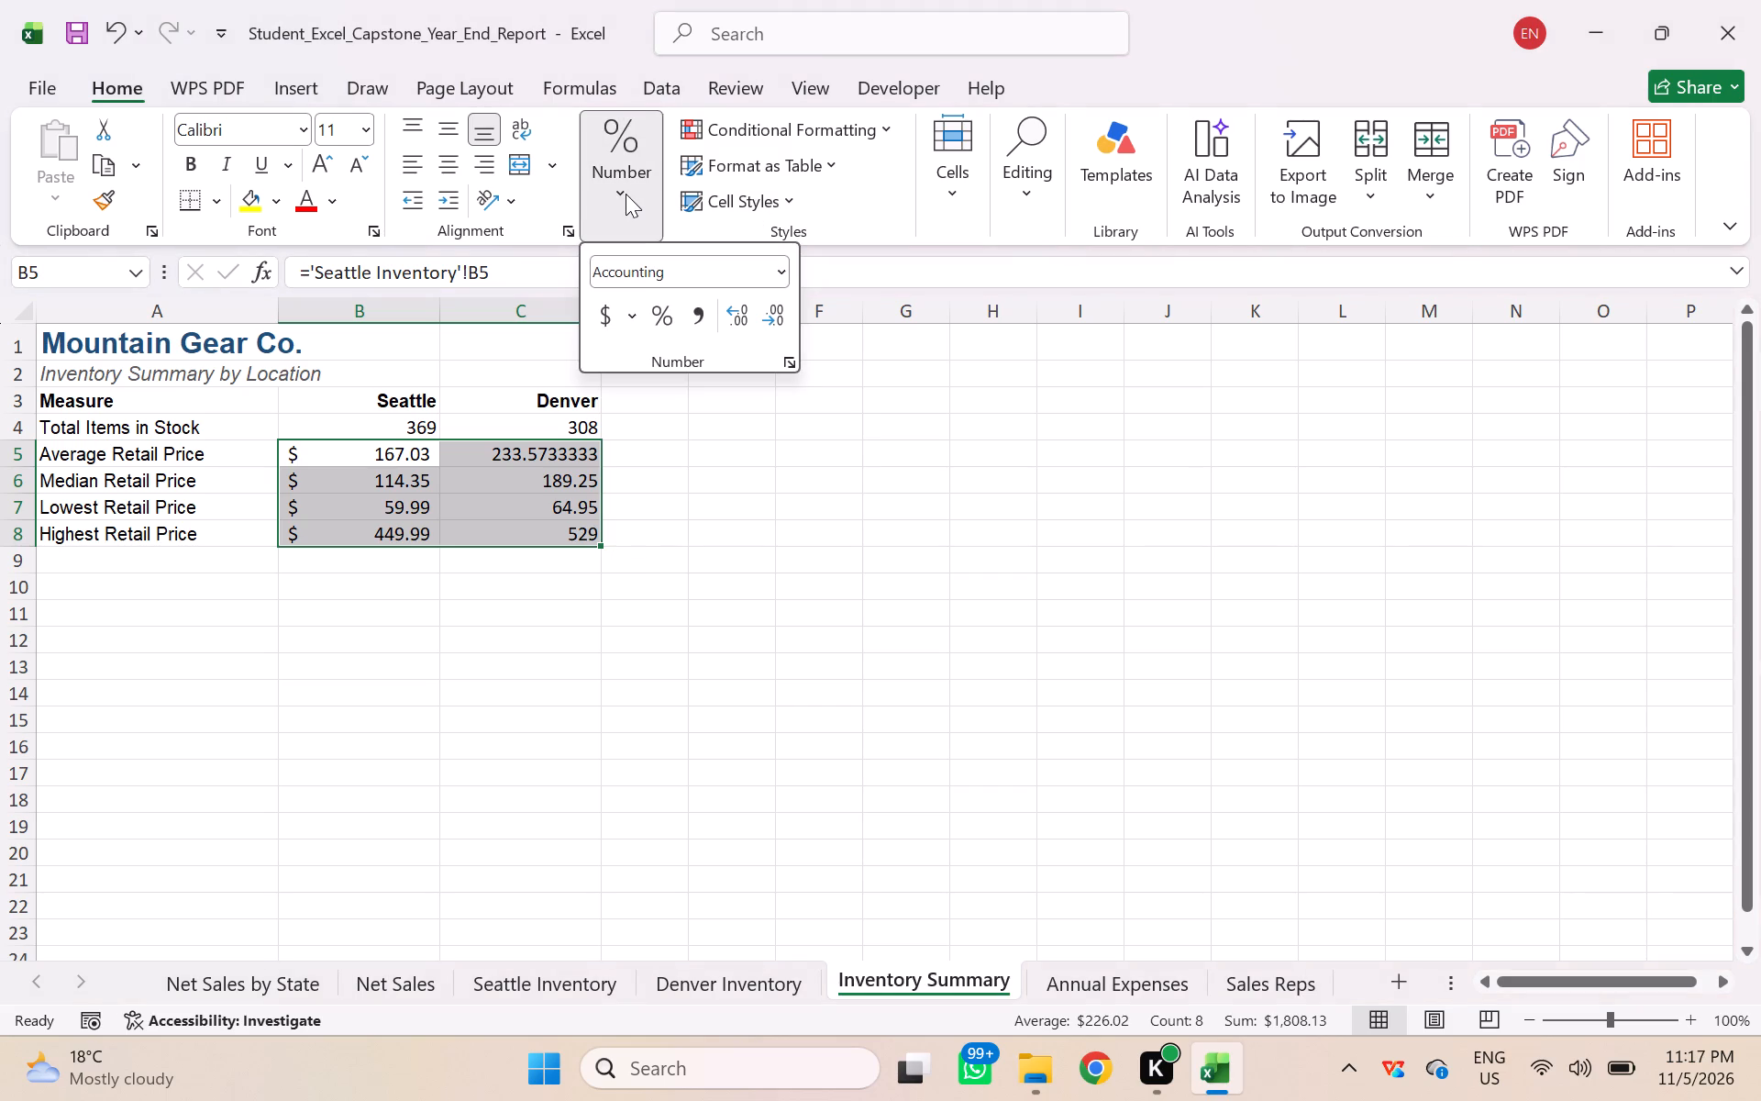
click(789, 361)
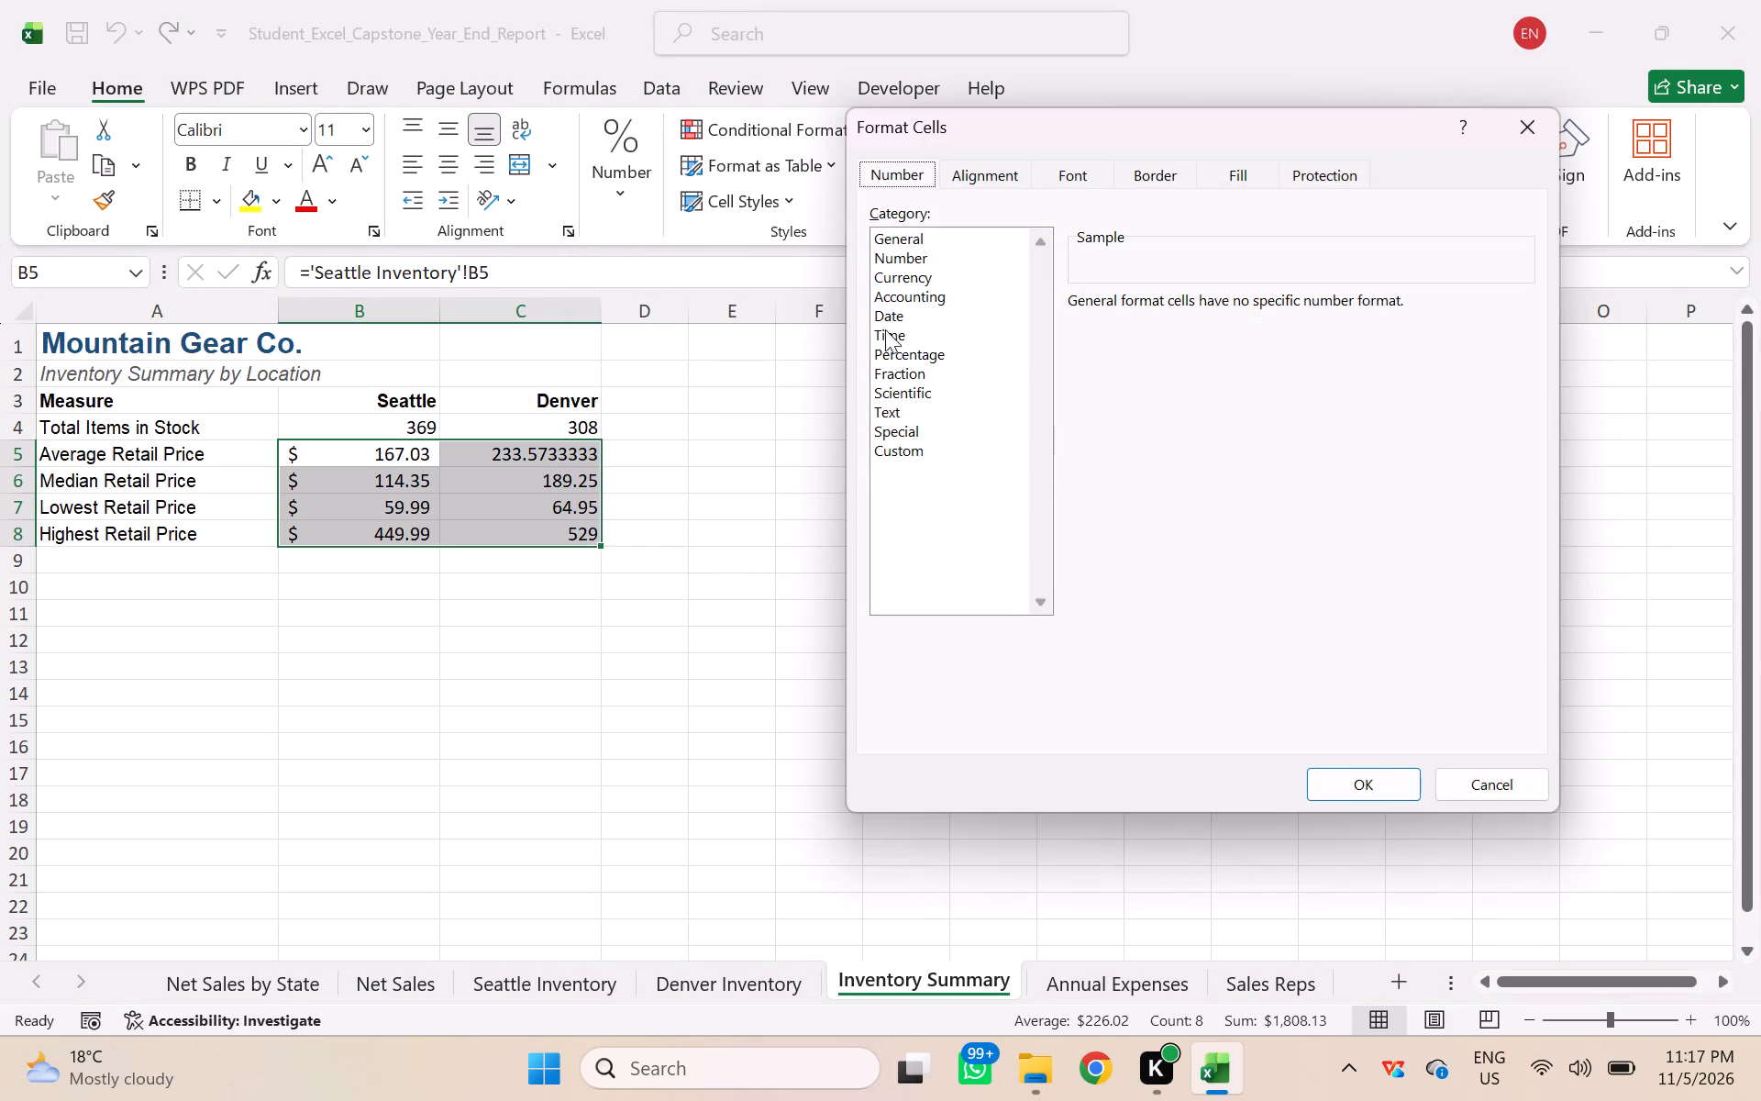
click(916, 295)
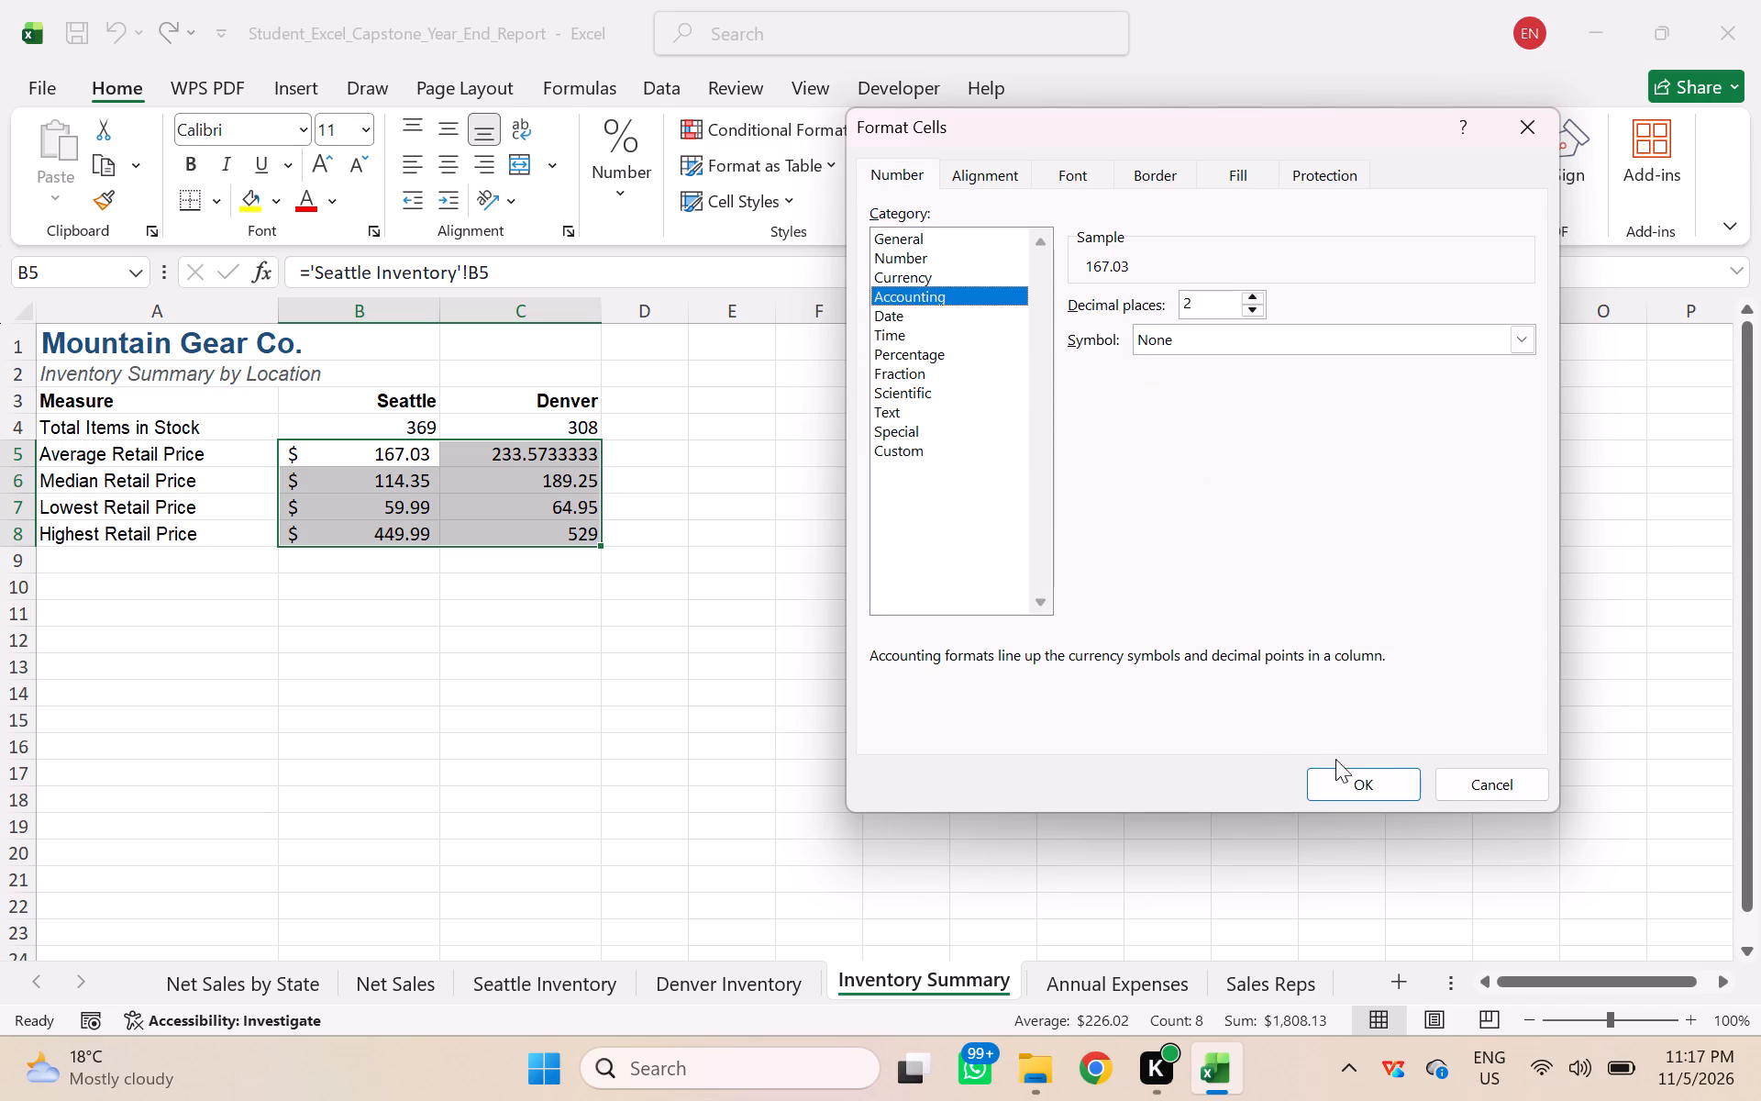
click(1376, 779)
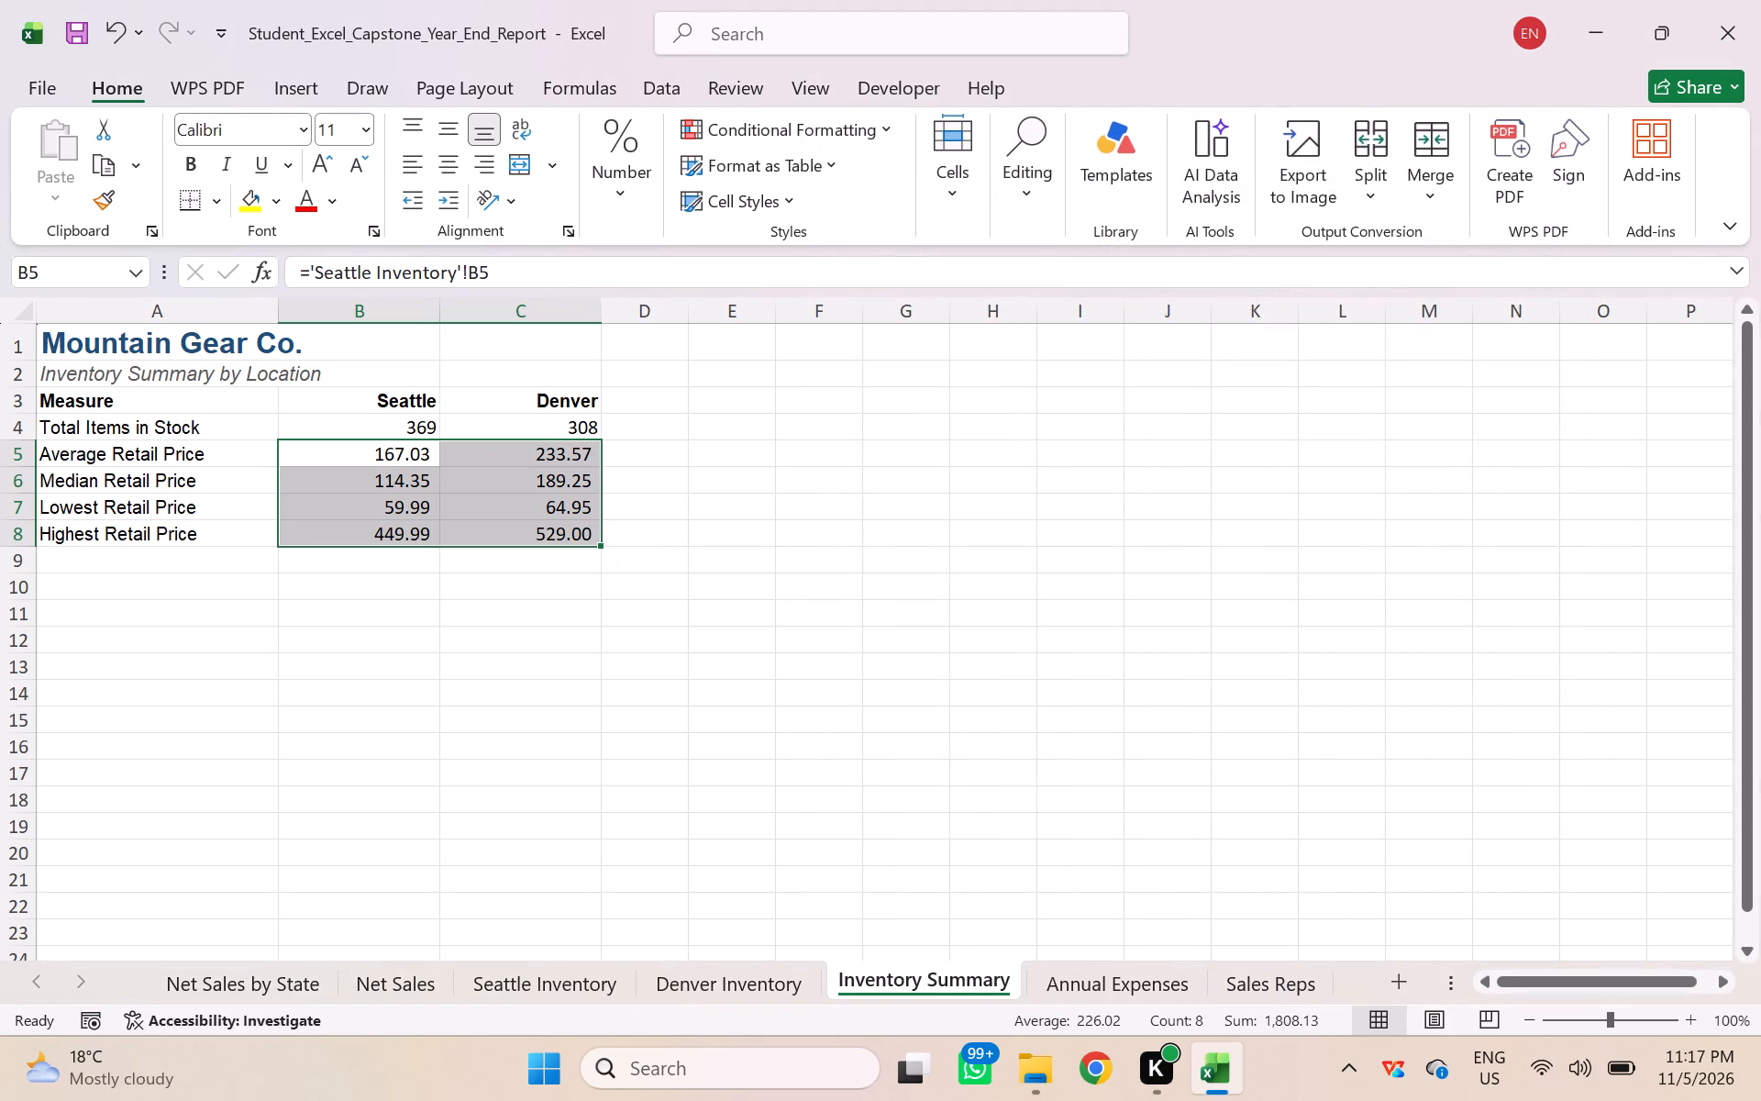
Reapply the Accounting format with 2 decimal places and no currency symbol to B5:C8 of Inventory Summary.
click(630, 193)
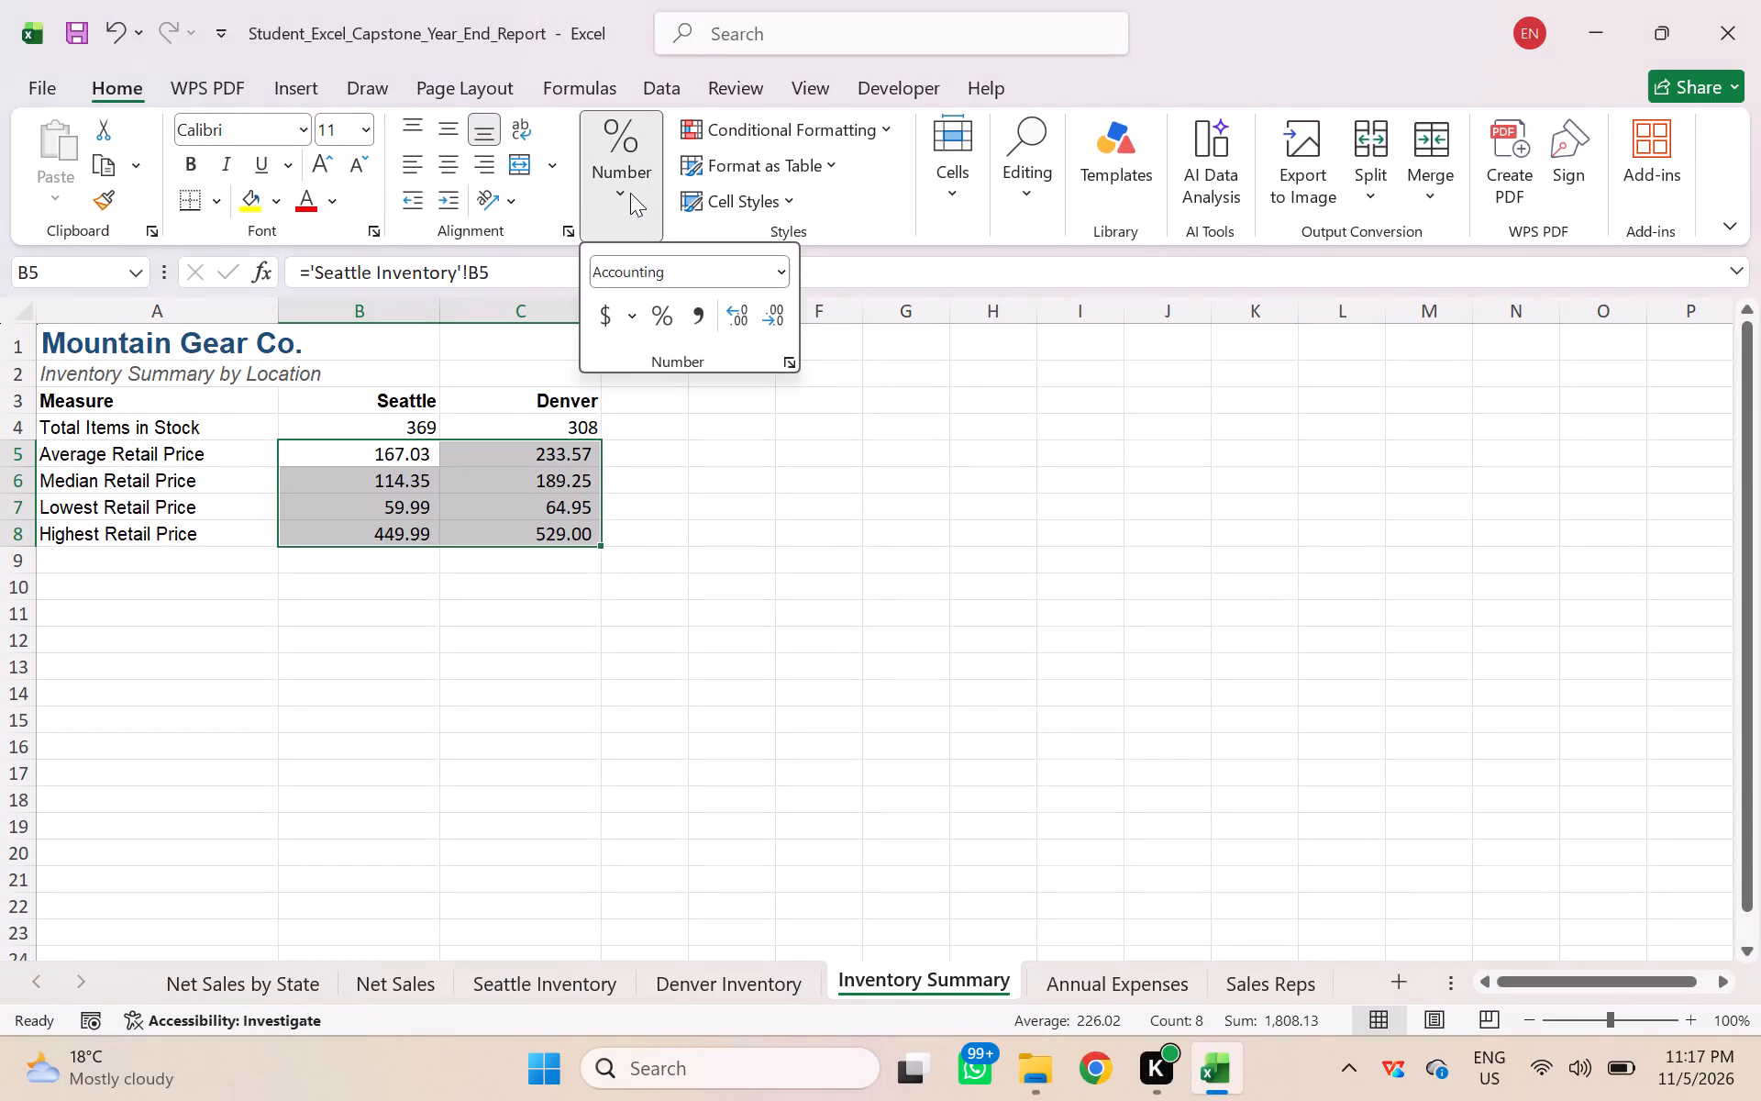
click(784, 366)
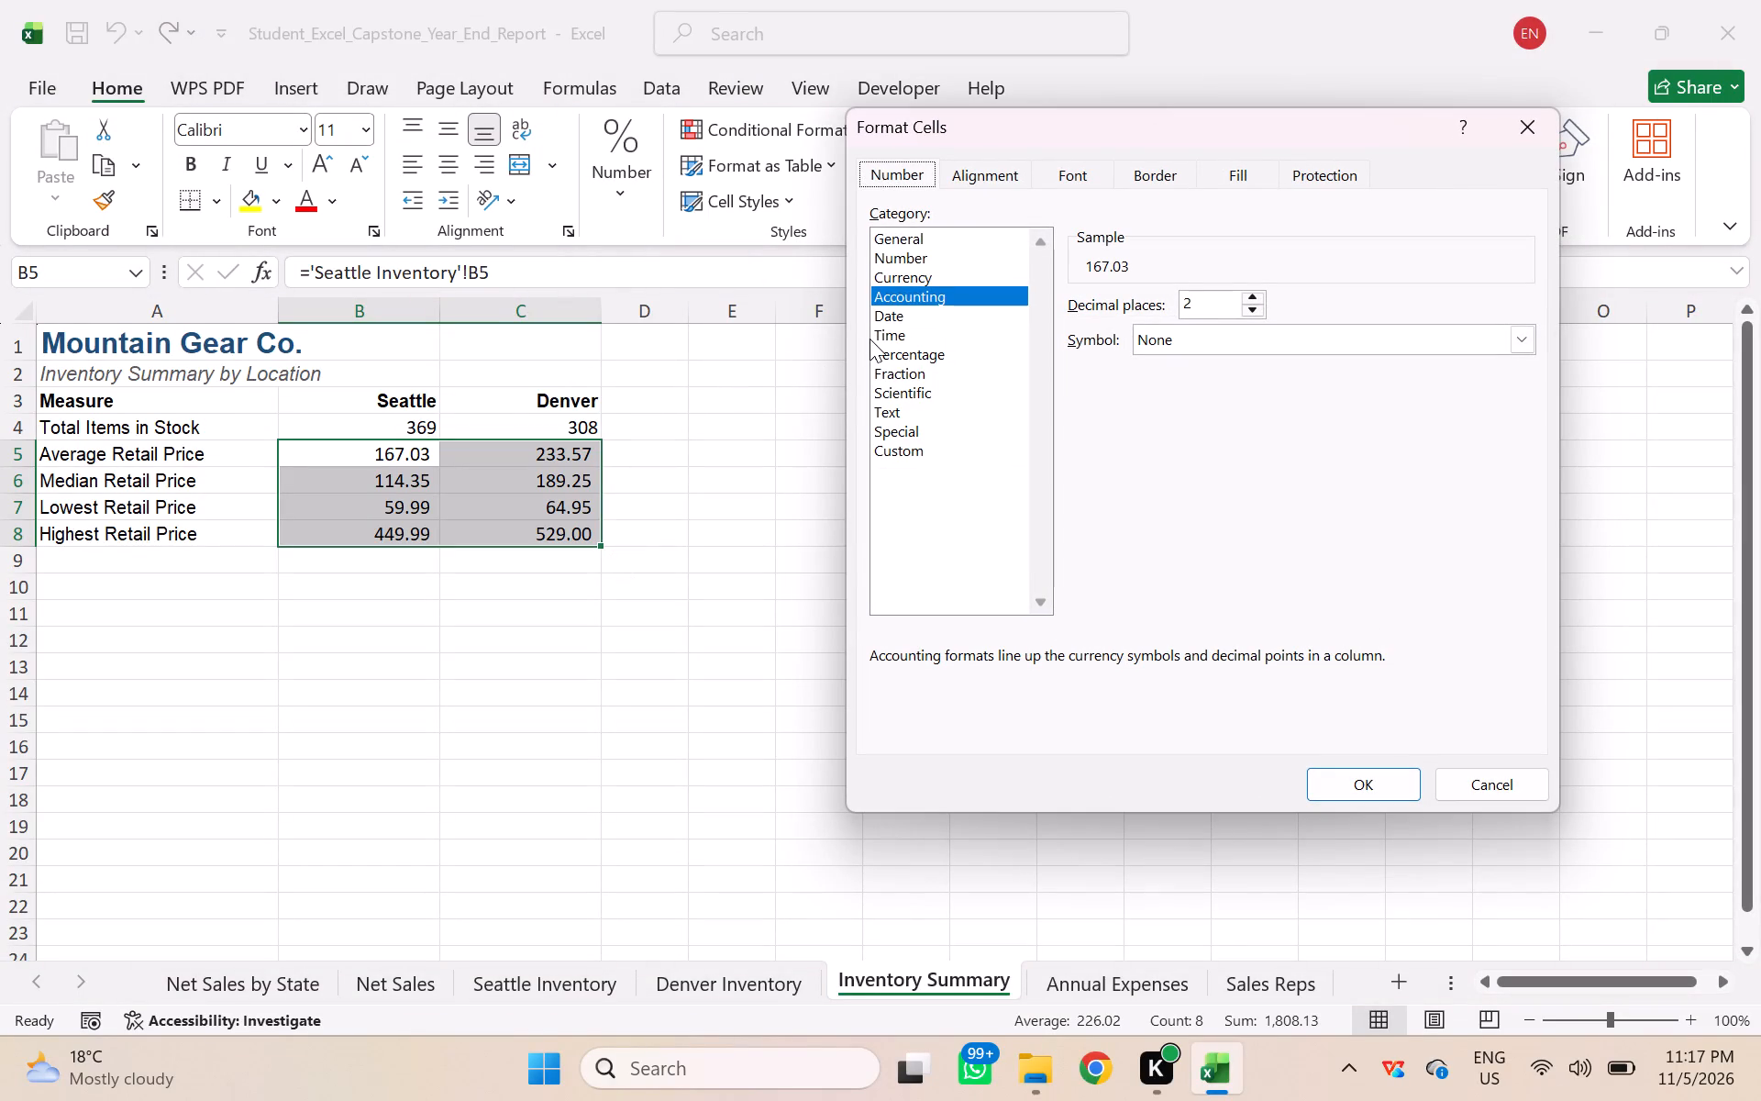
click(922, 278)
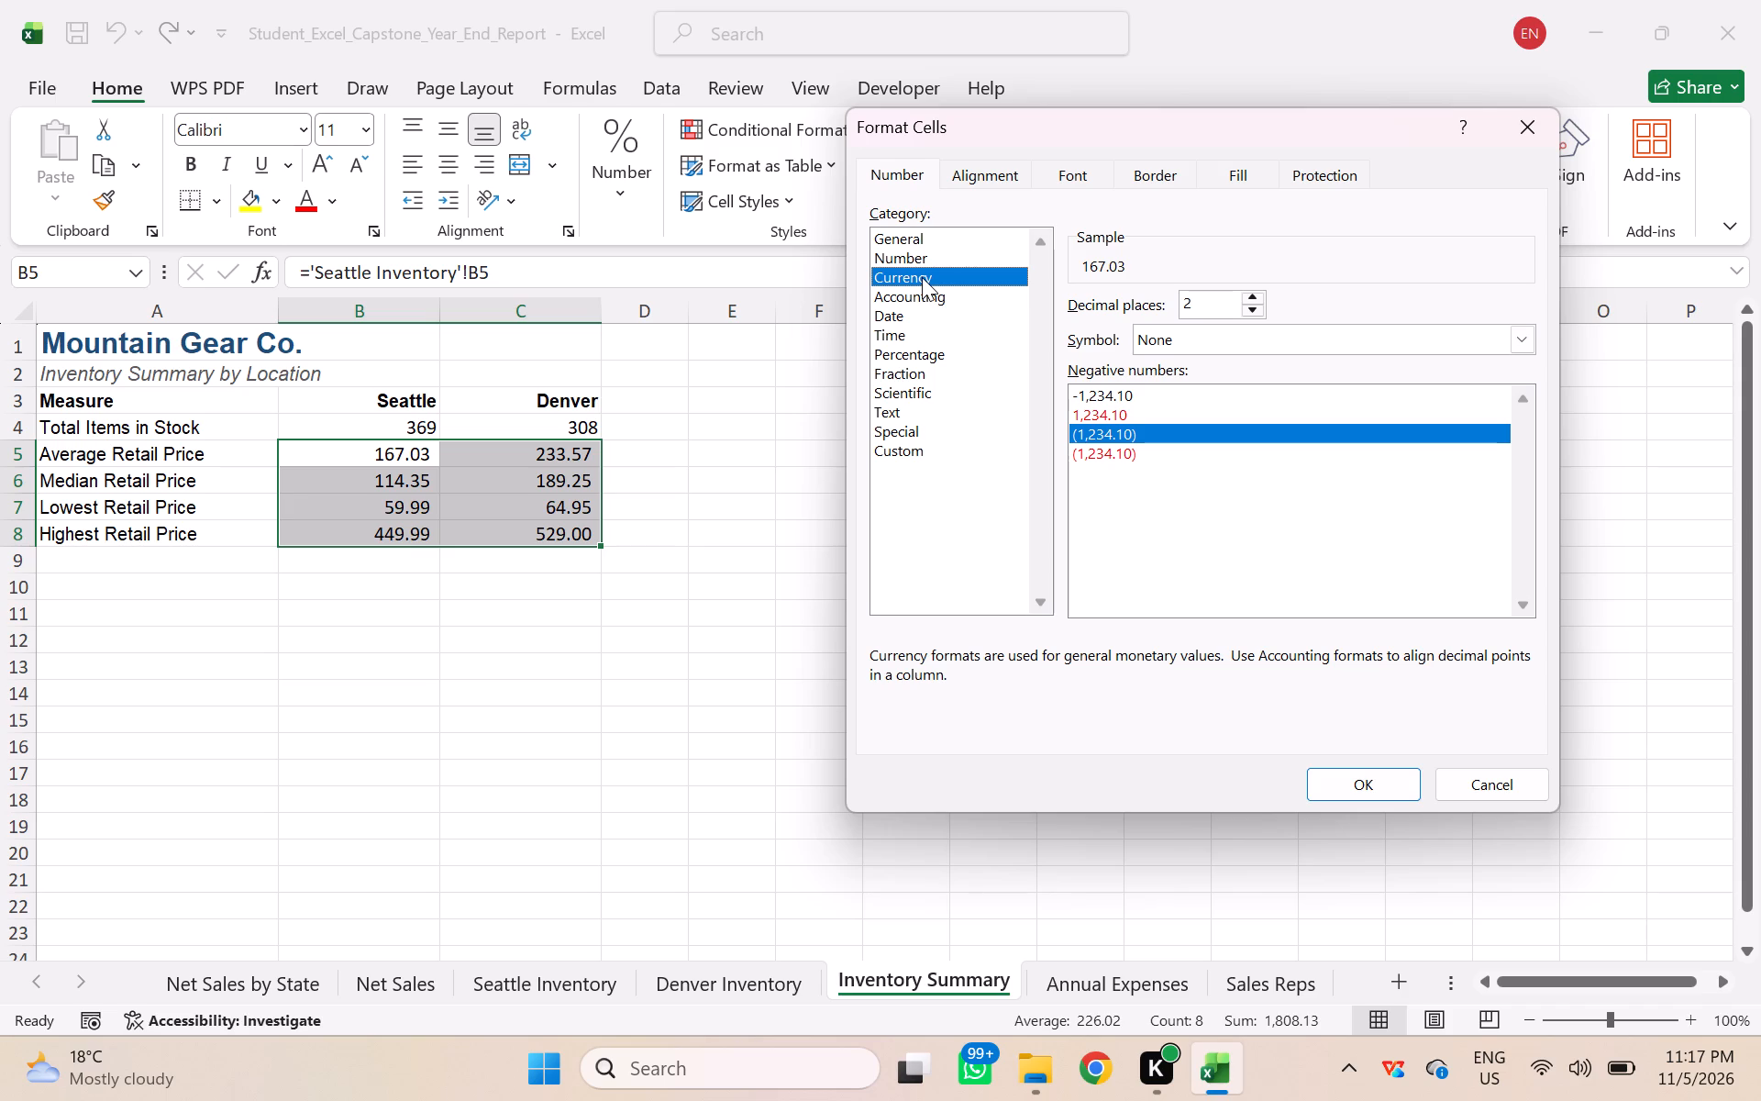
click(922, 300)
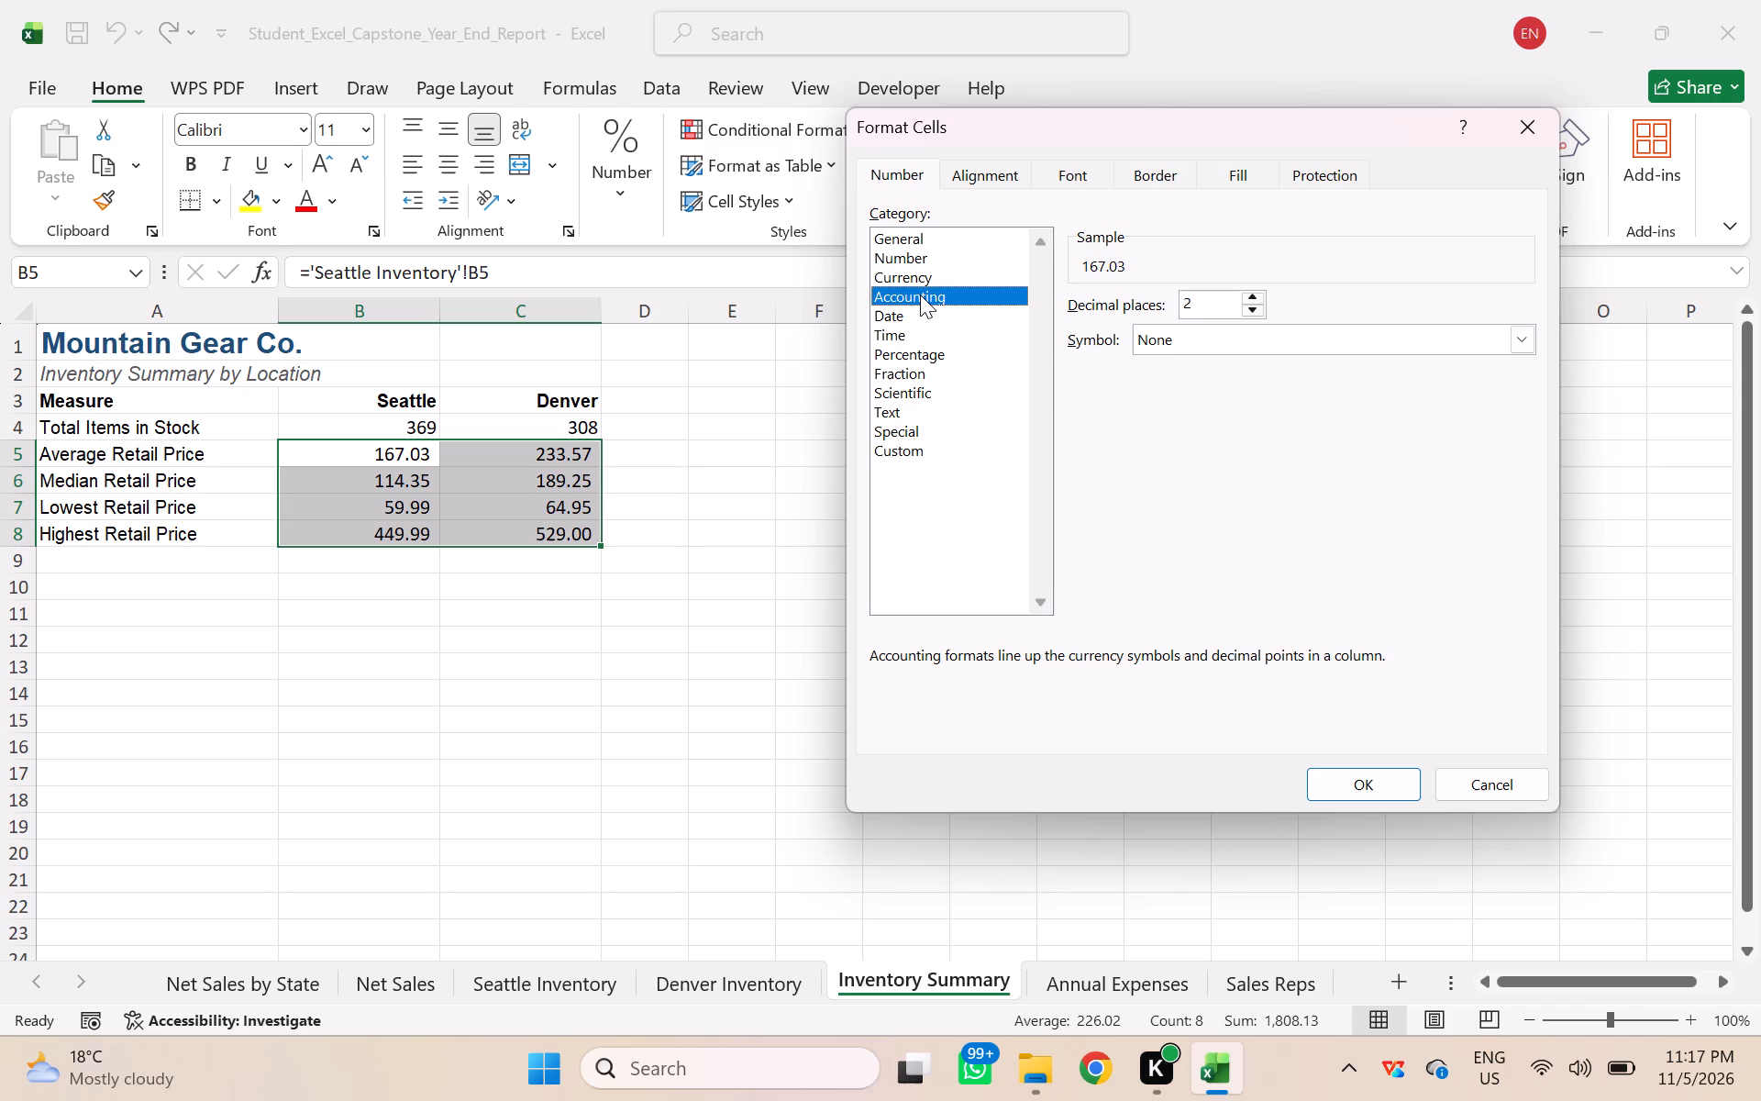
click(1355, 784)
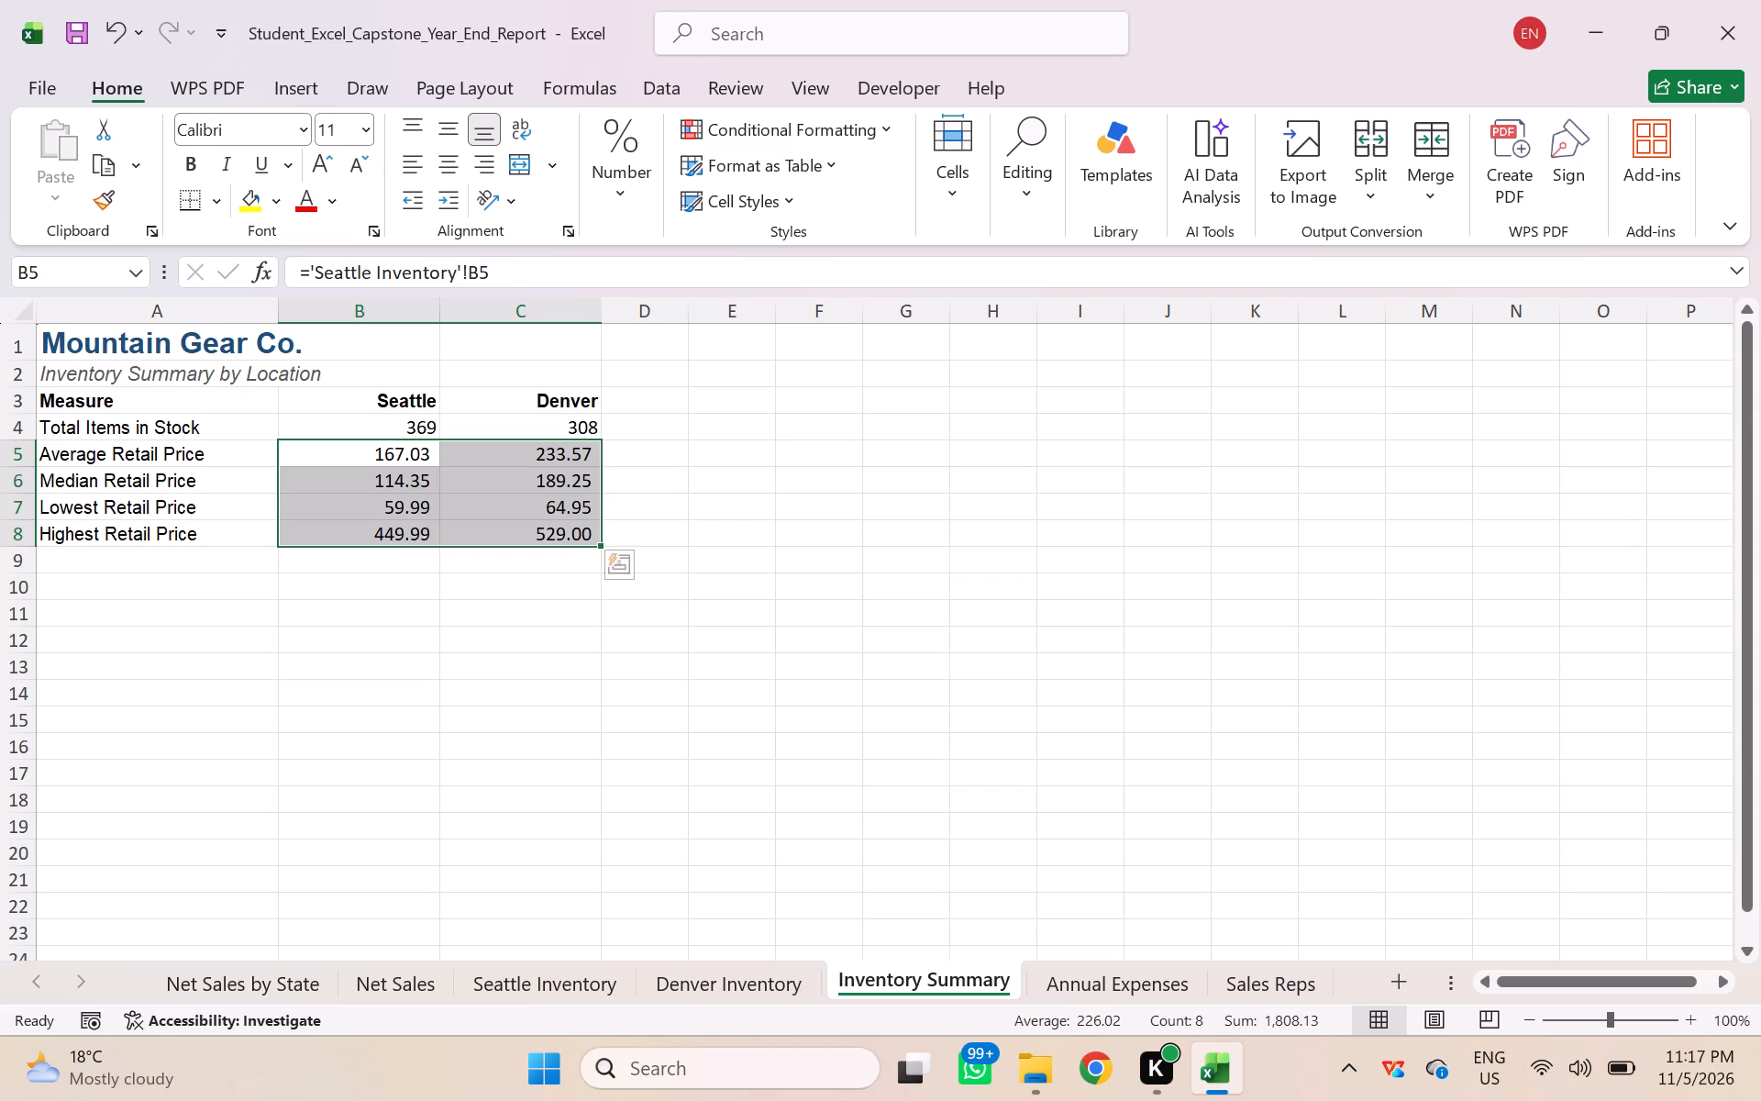
Format the retail prices in B5:C8 of Inventory Summary as Accounting with the $ symbol and 2 decimal places.
click(626, 196)
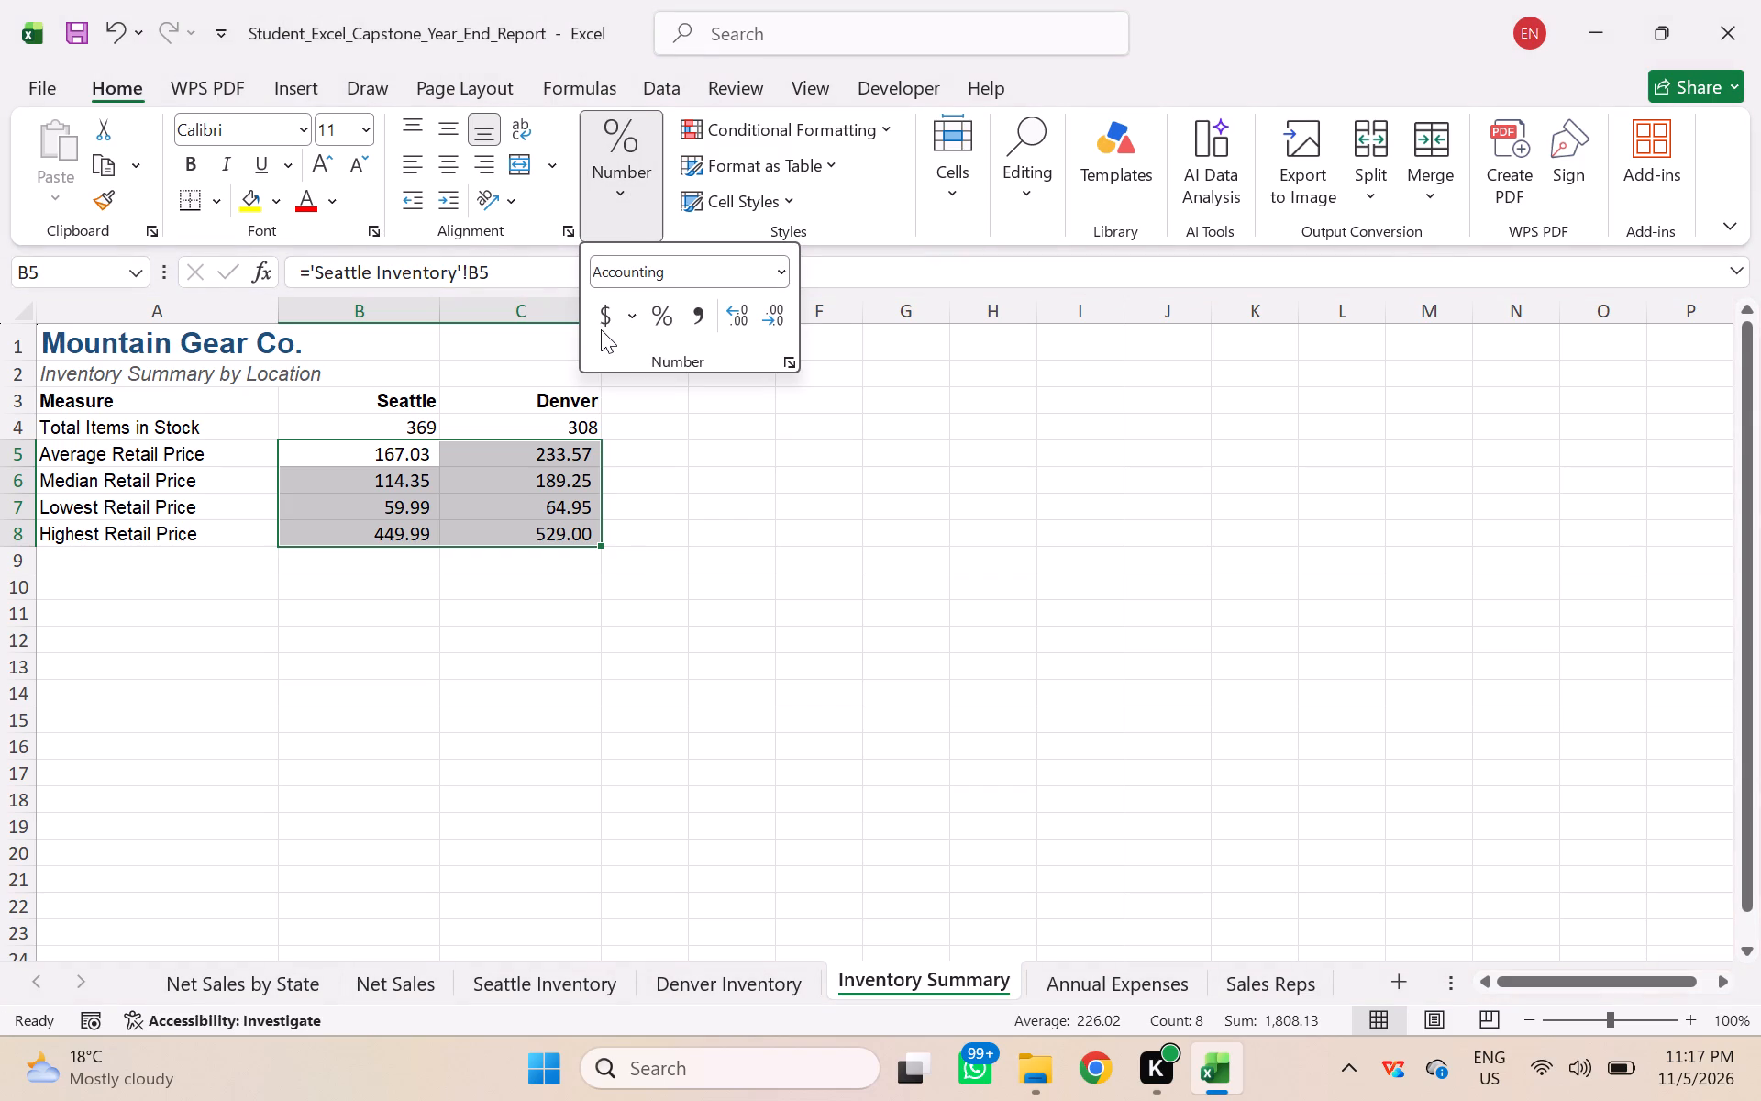
click(597, 318)
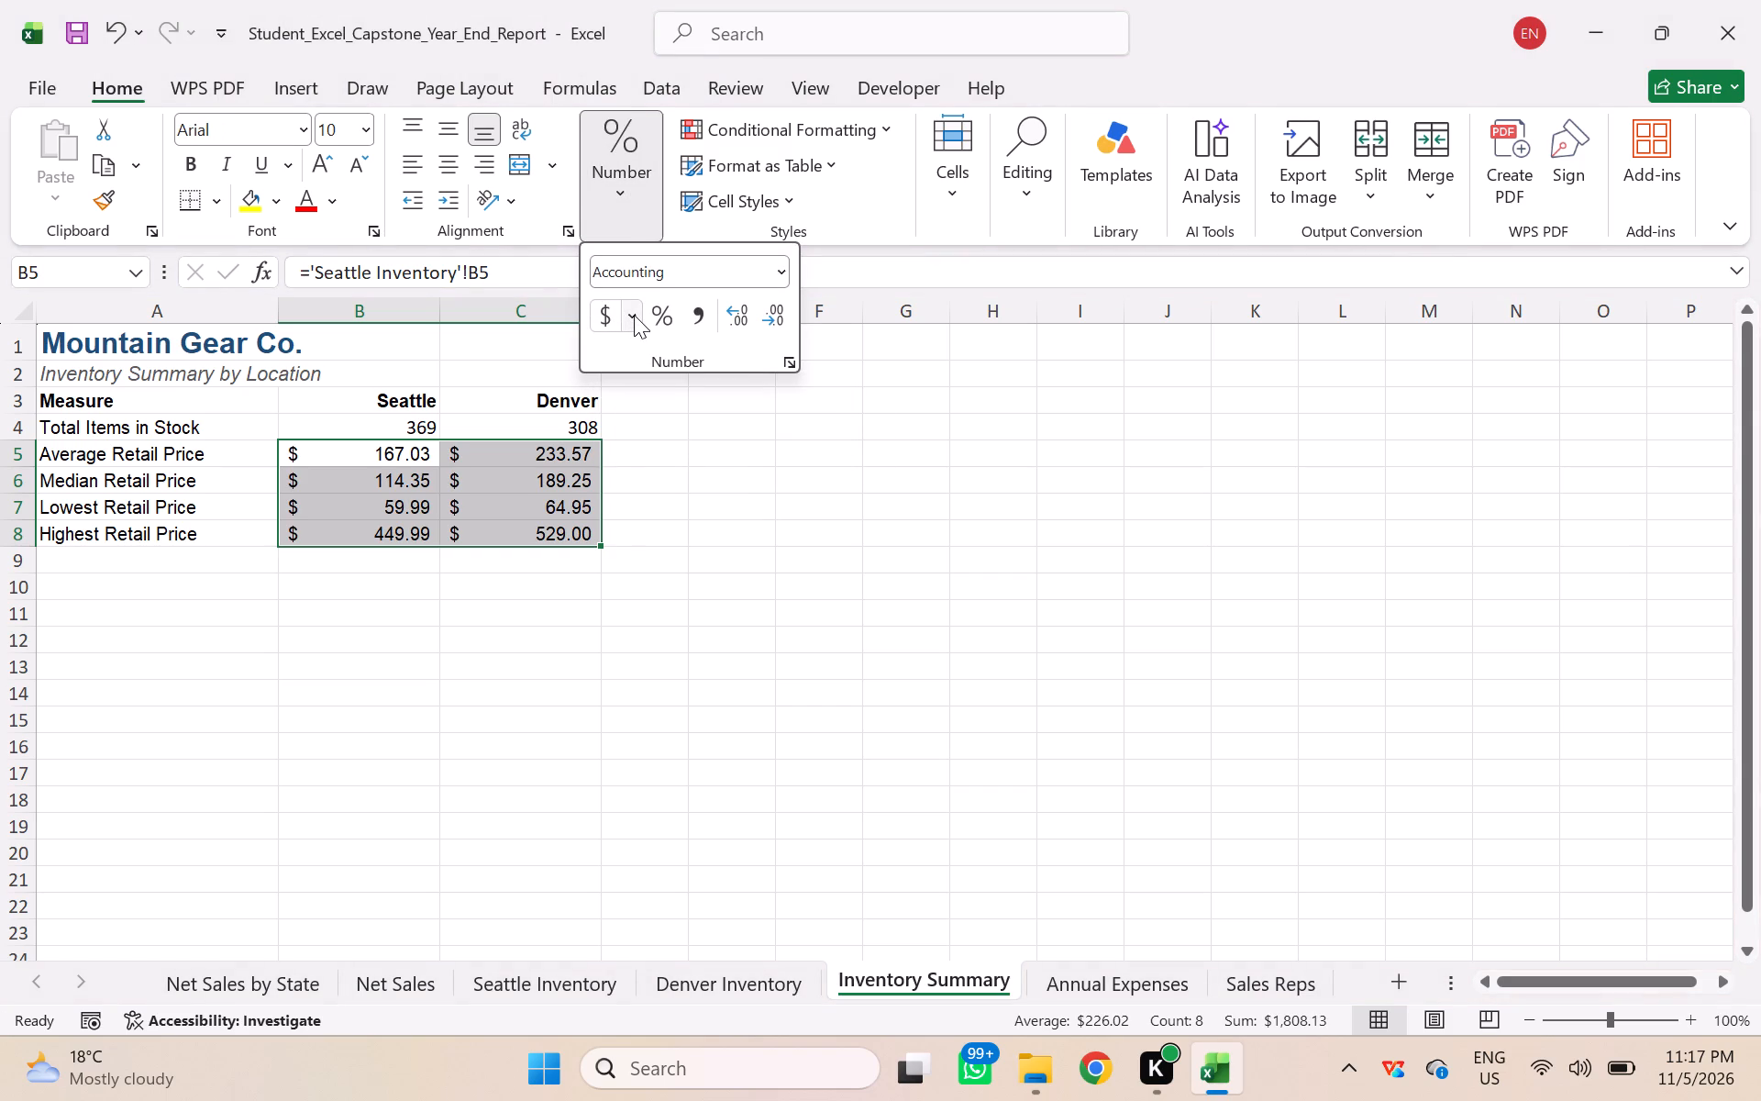
click(634, 315)
click(634, 311)
click(780, 363)
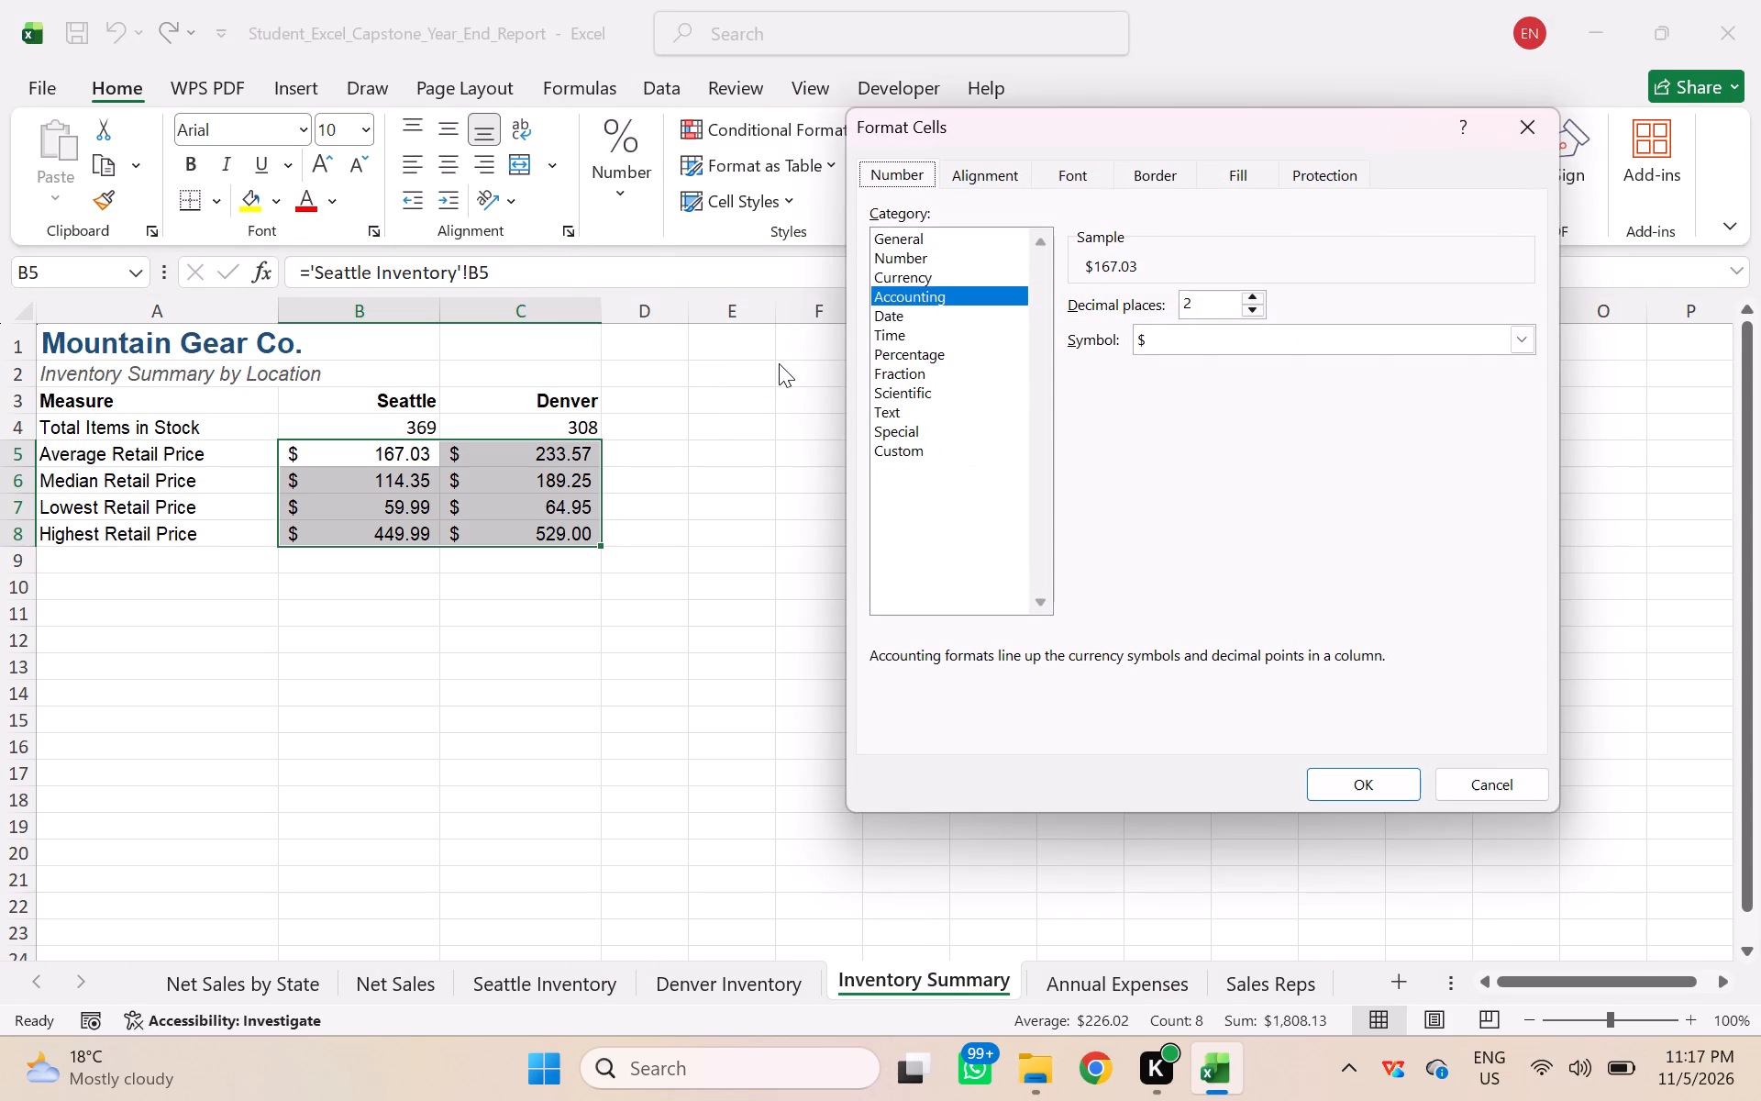
click(1398, 793)
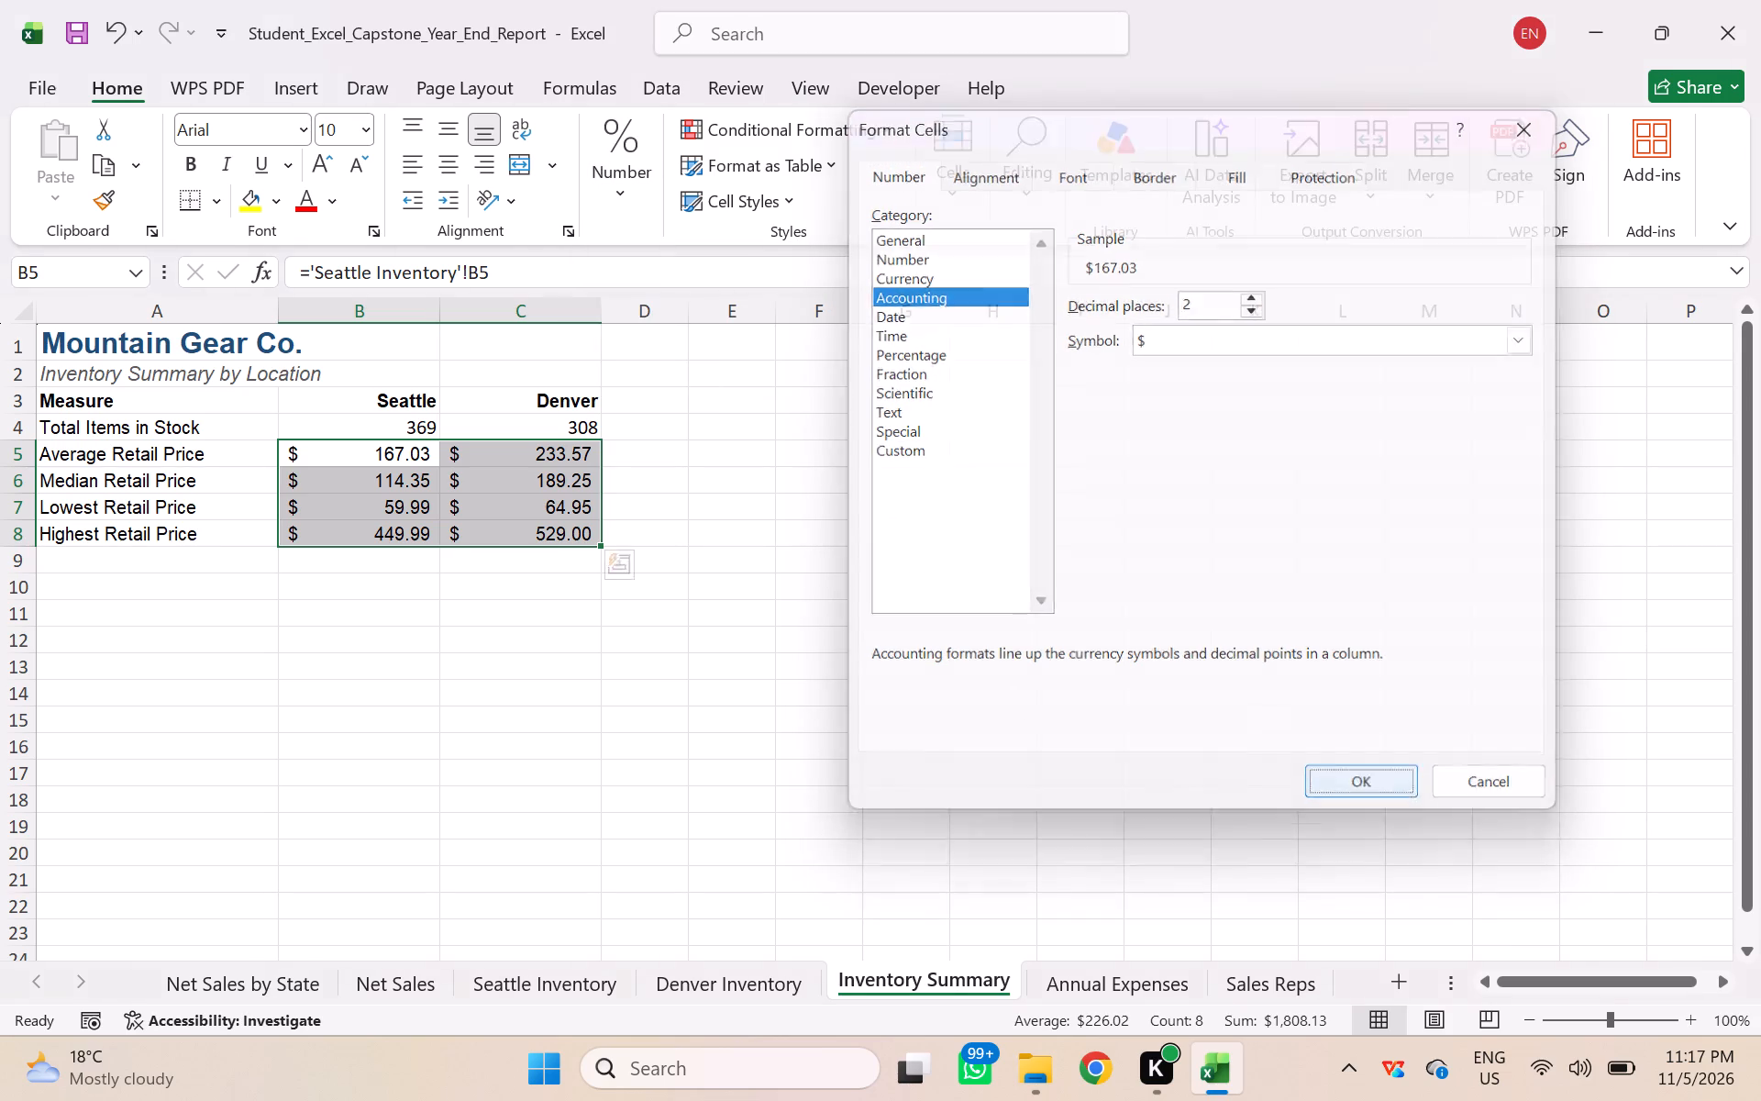
click(1081, 651)
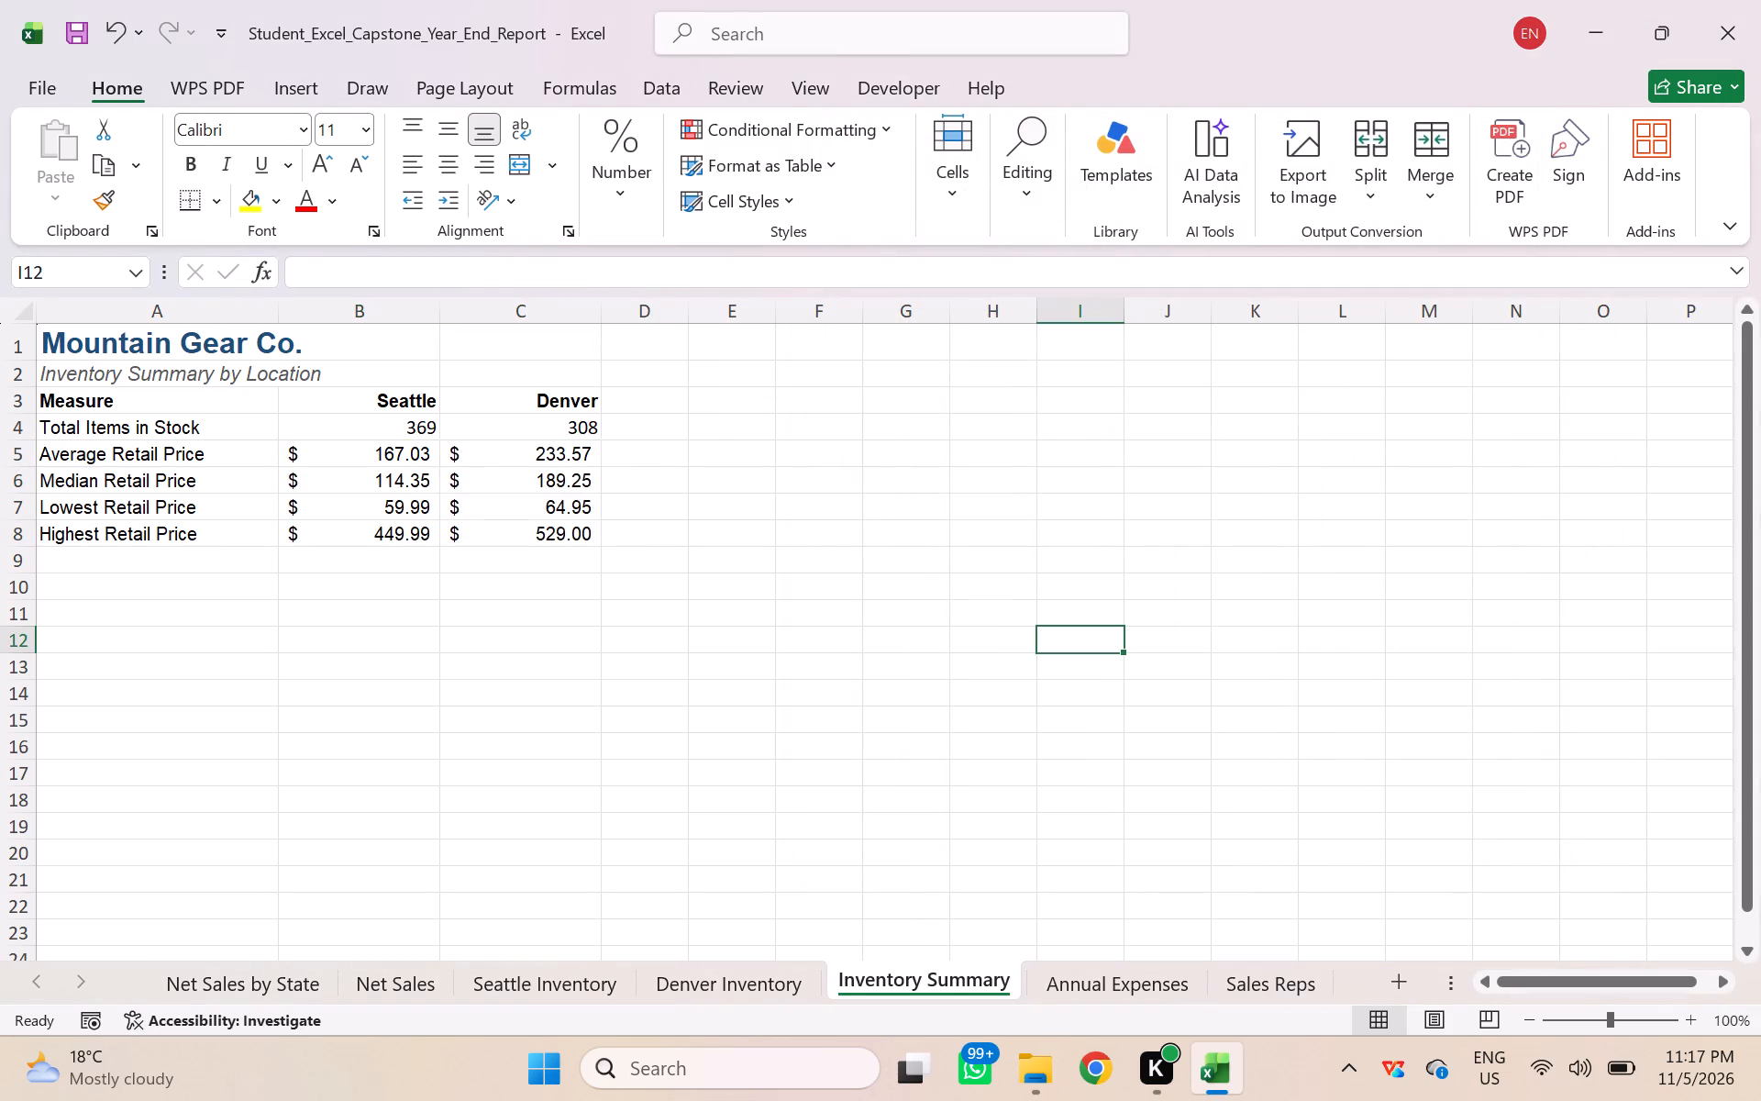
Save the workbook with the formatted Inventory Summary prices.
click(72, 42)
Total the Quarter 1 expenses in B10 of the Annual Expenses sheet with the formula =SUM(B5:B9).
click(1113, 988)
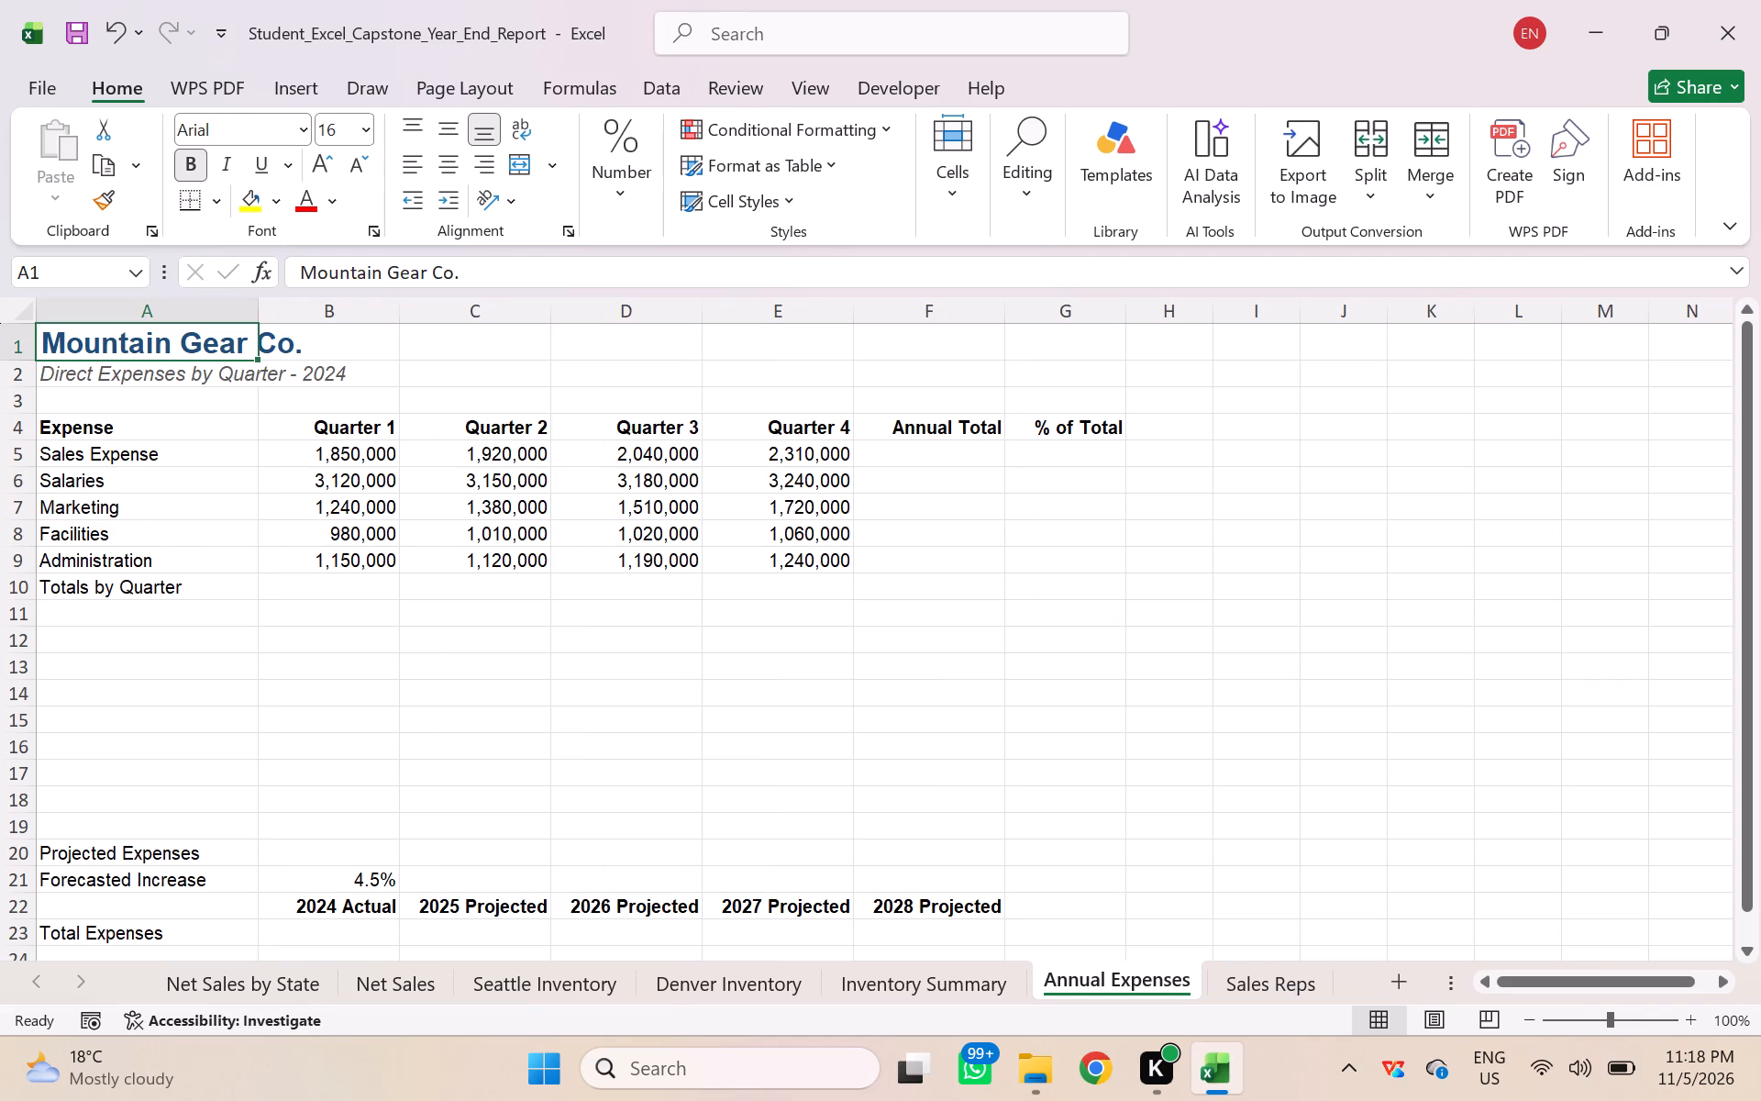
click(309, 593)
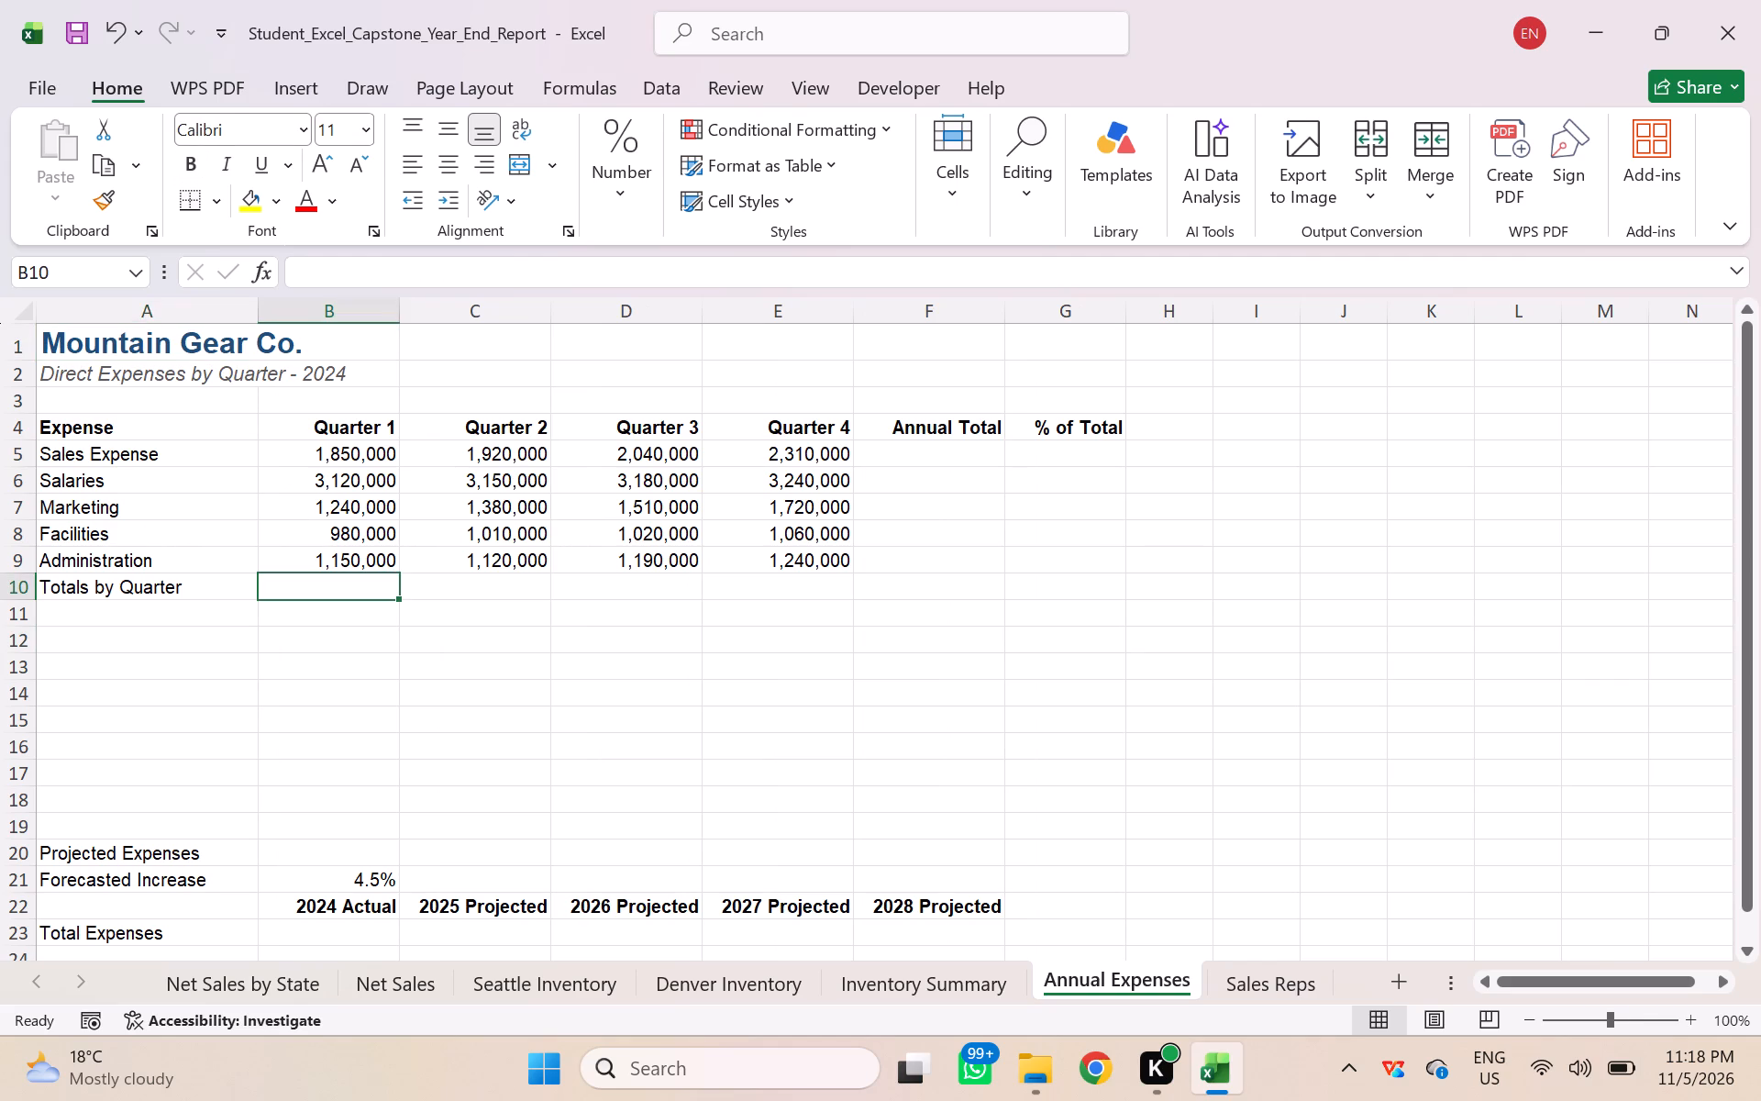
key(equal)
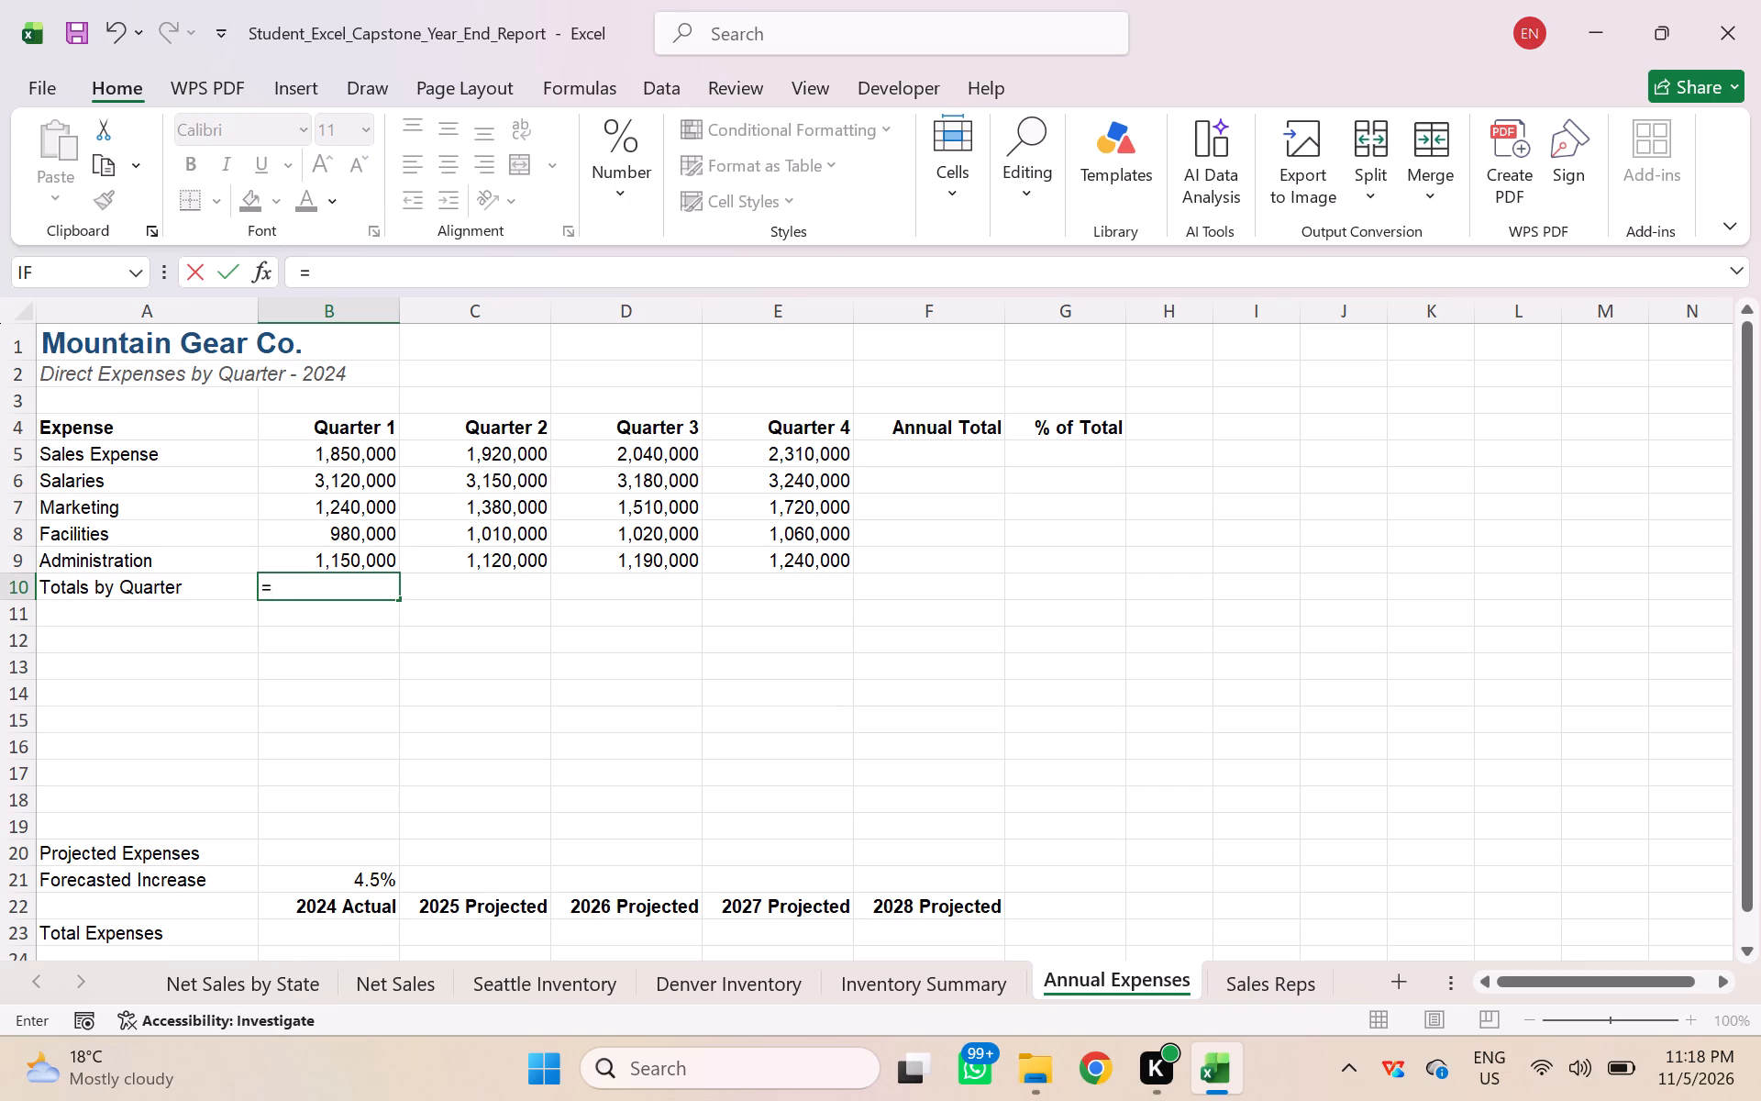
text(sum)
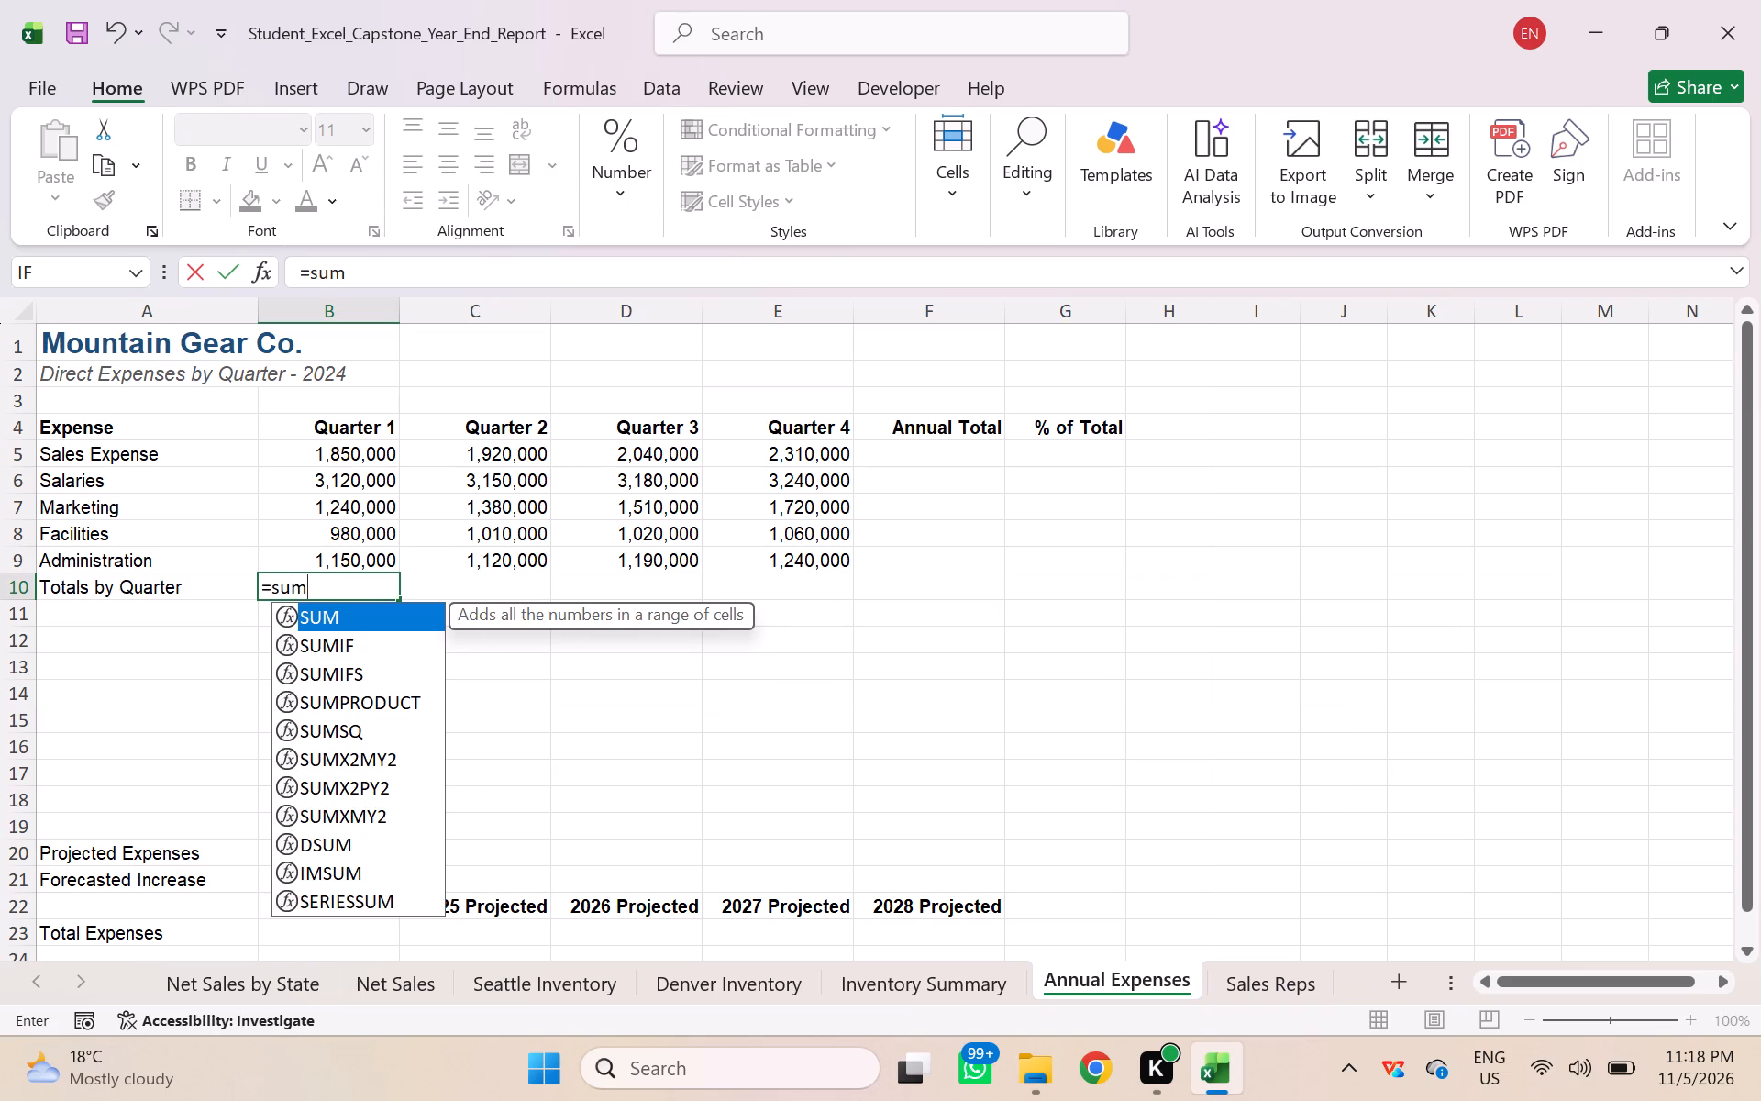
double_click(339, 619)
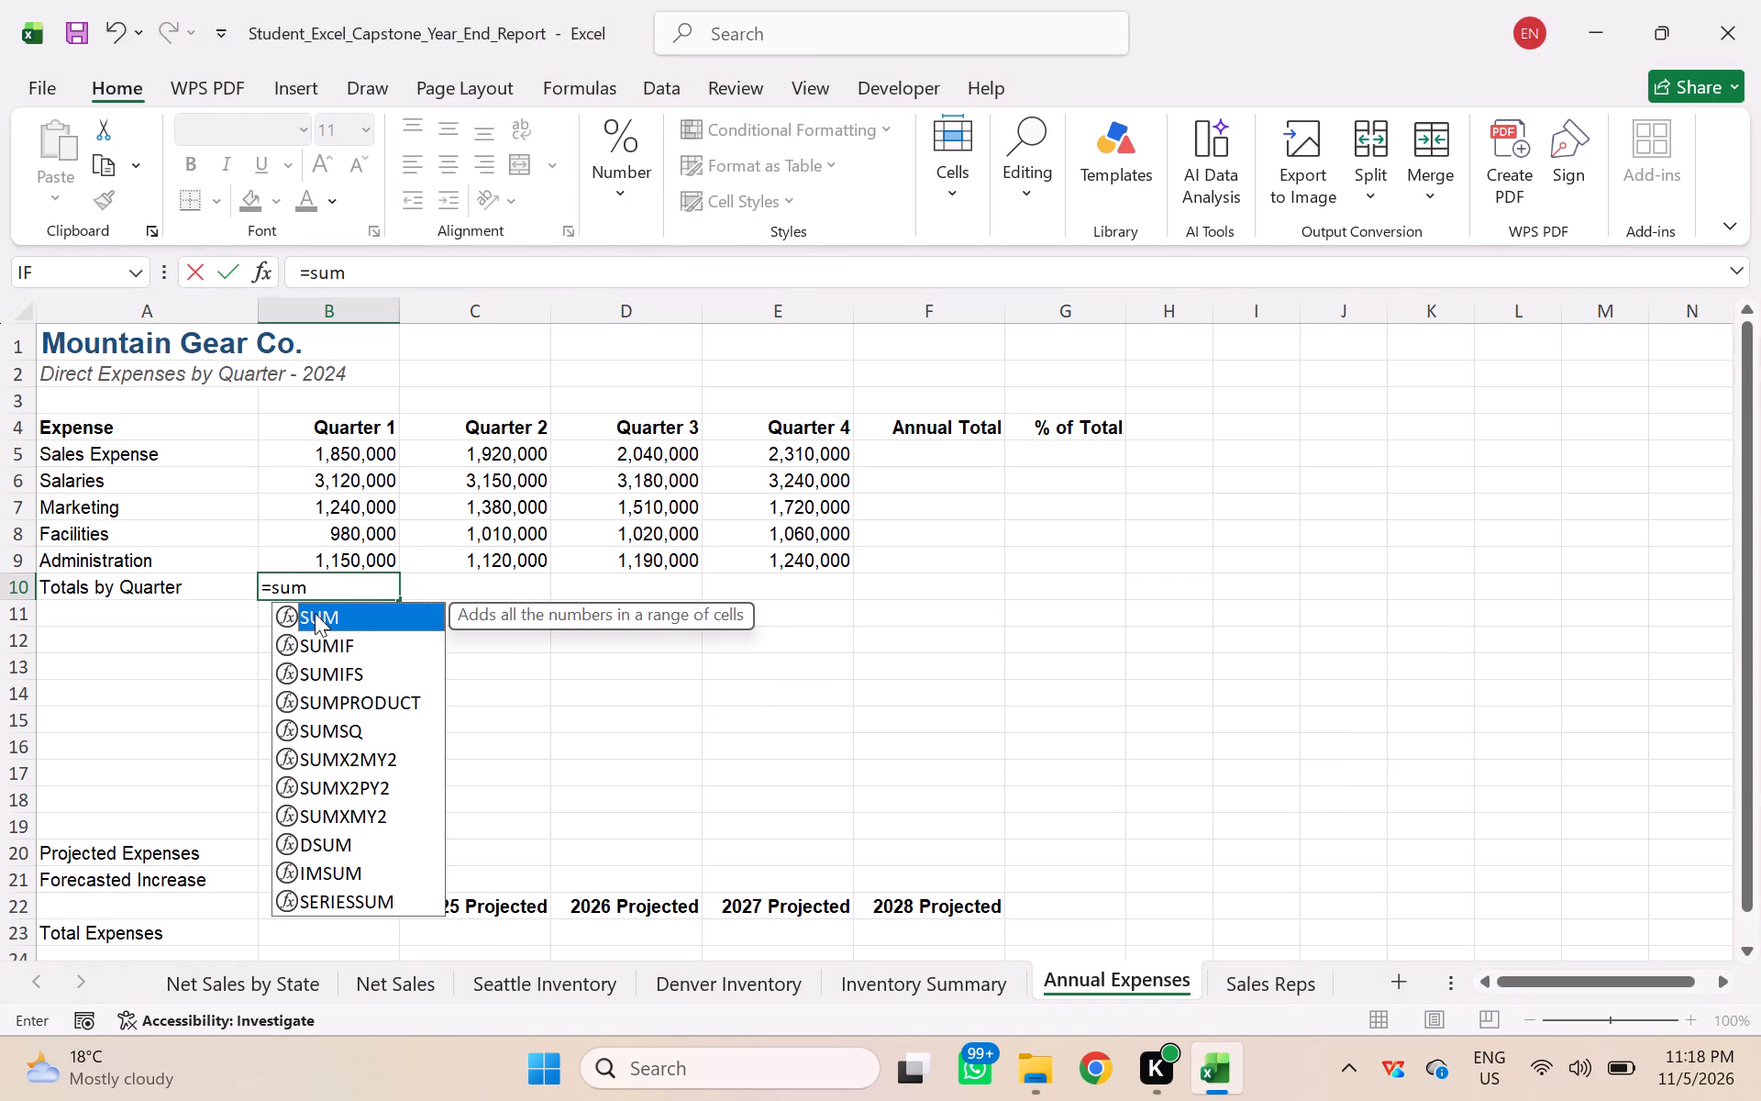
click(317, 611)
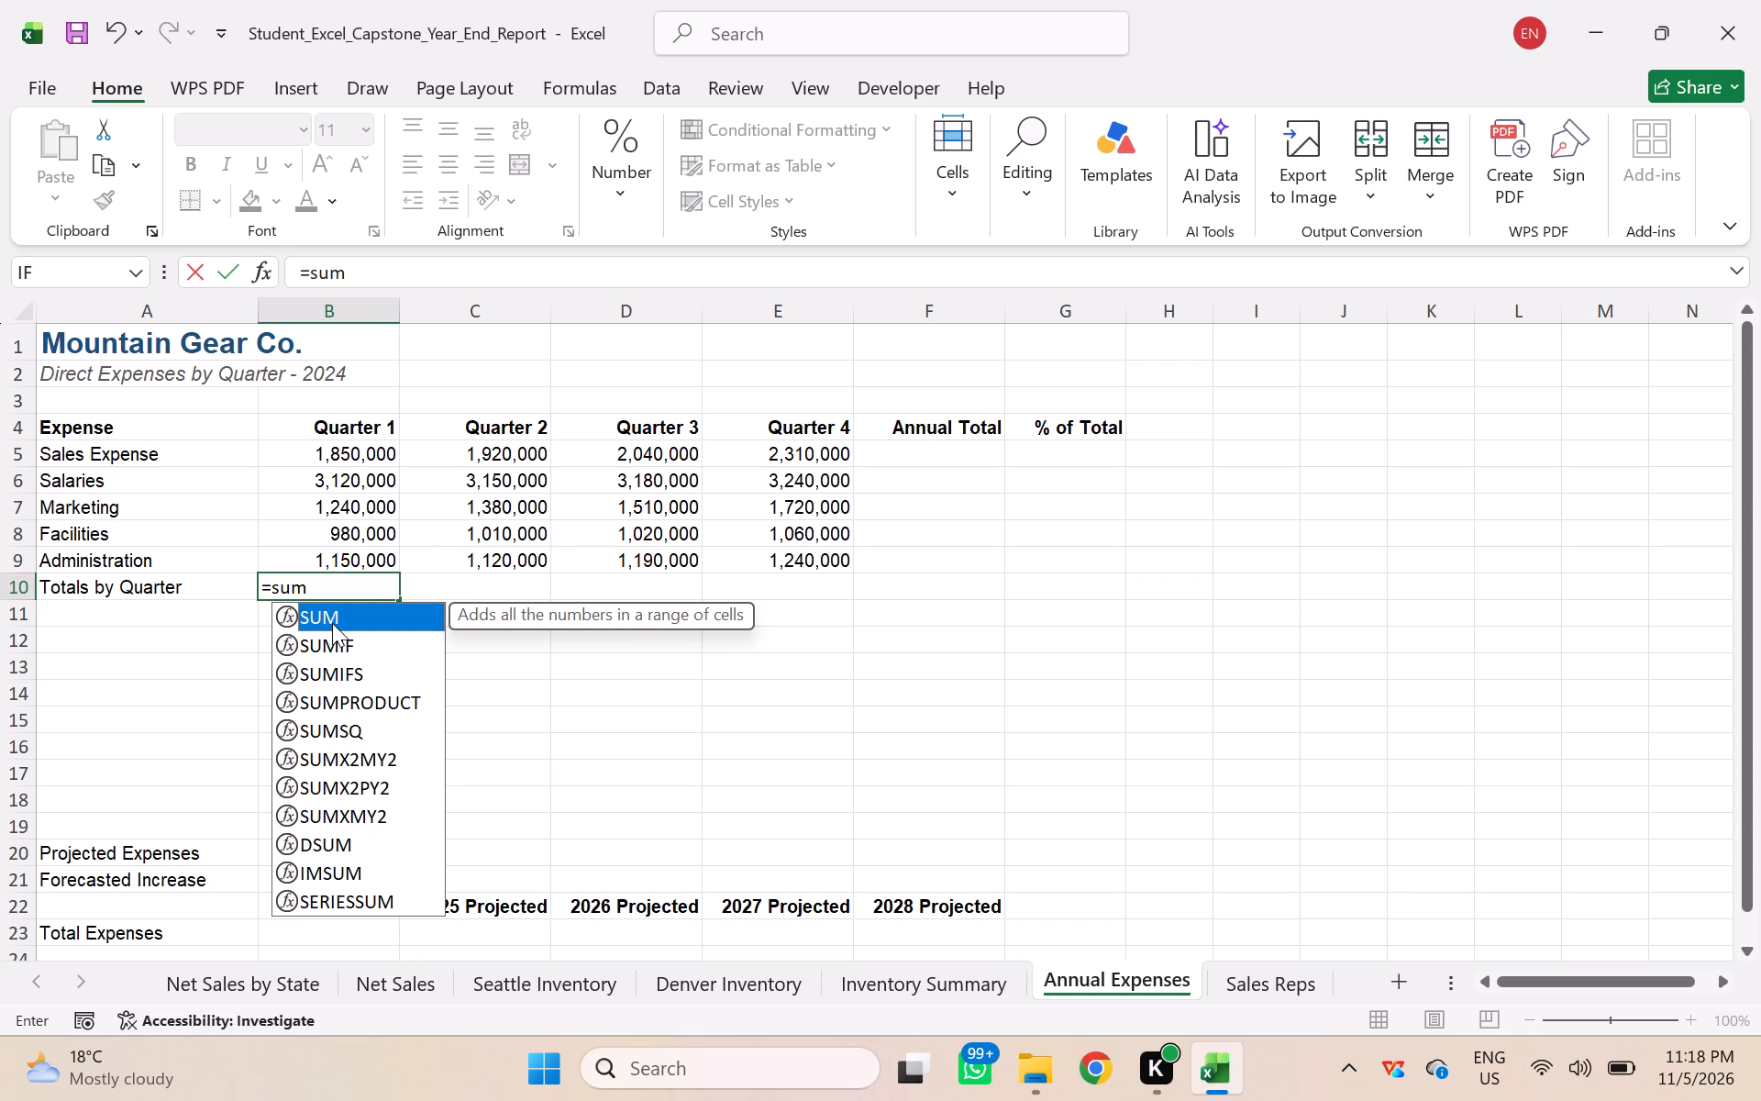
click(332, 623)
click(331, 622)
click(329, 617)
double_click(338, 618)
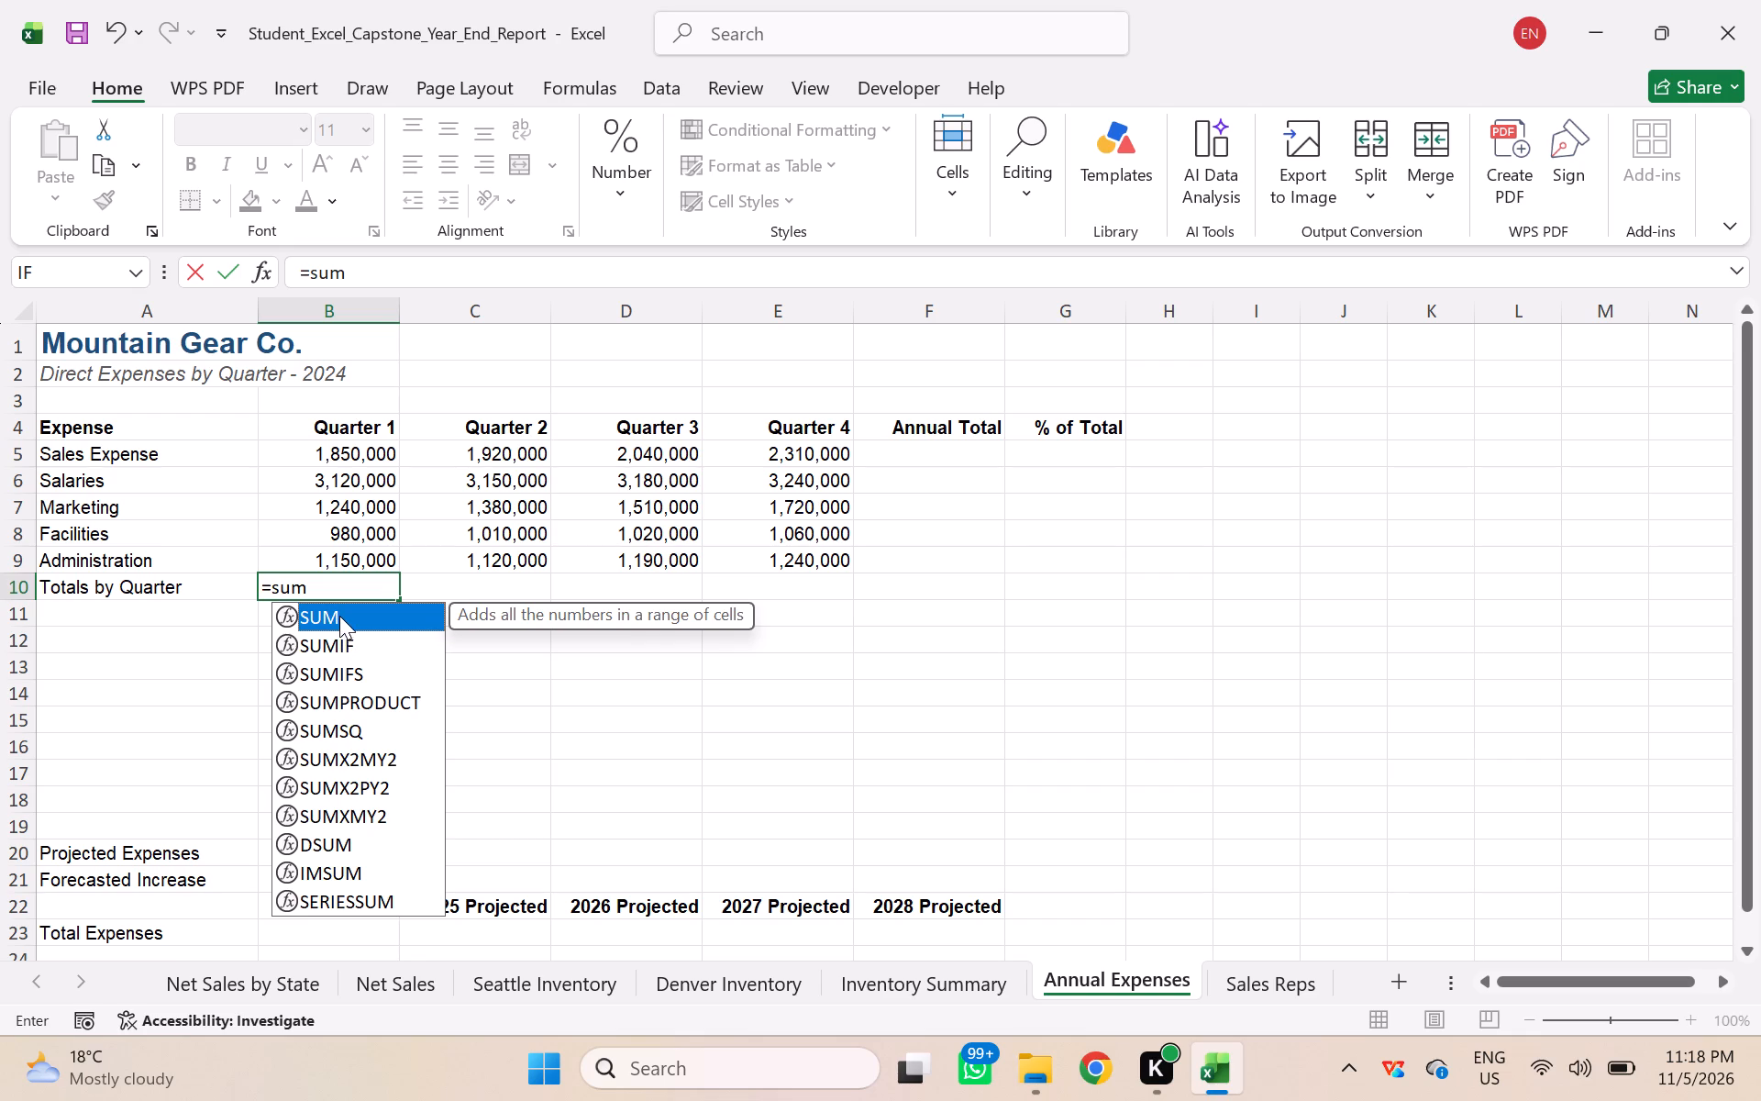
triple_click(338, 613)
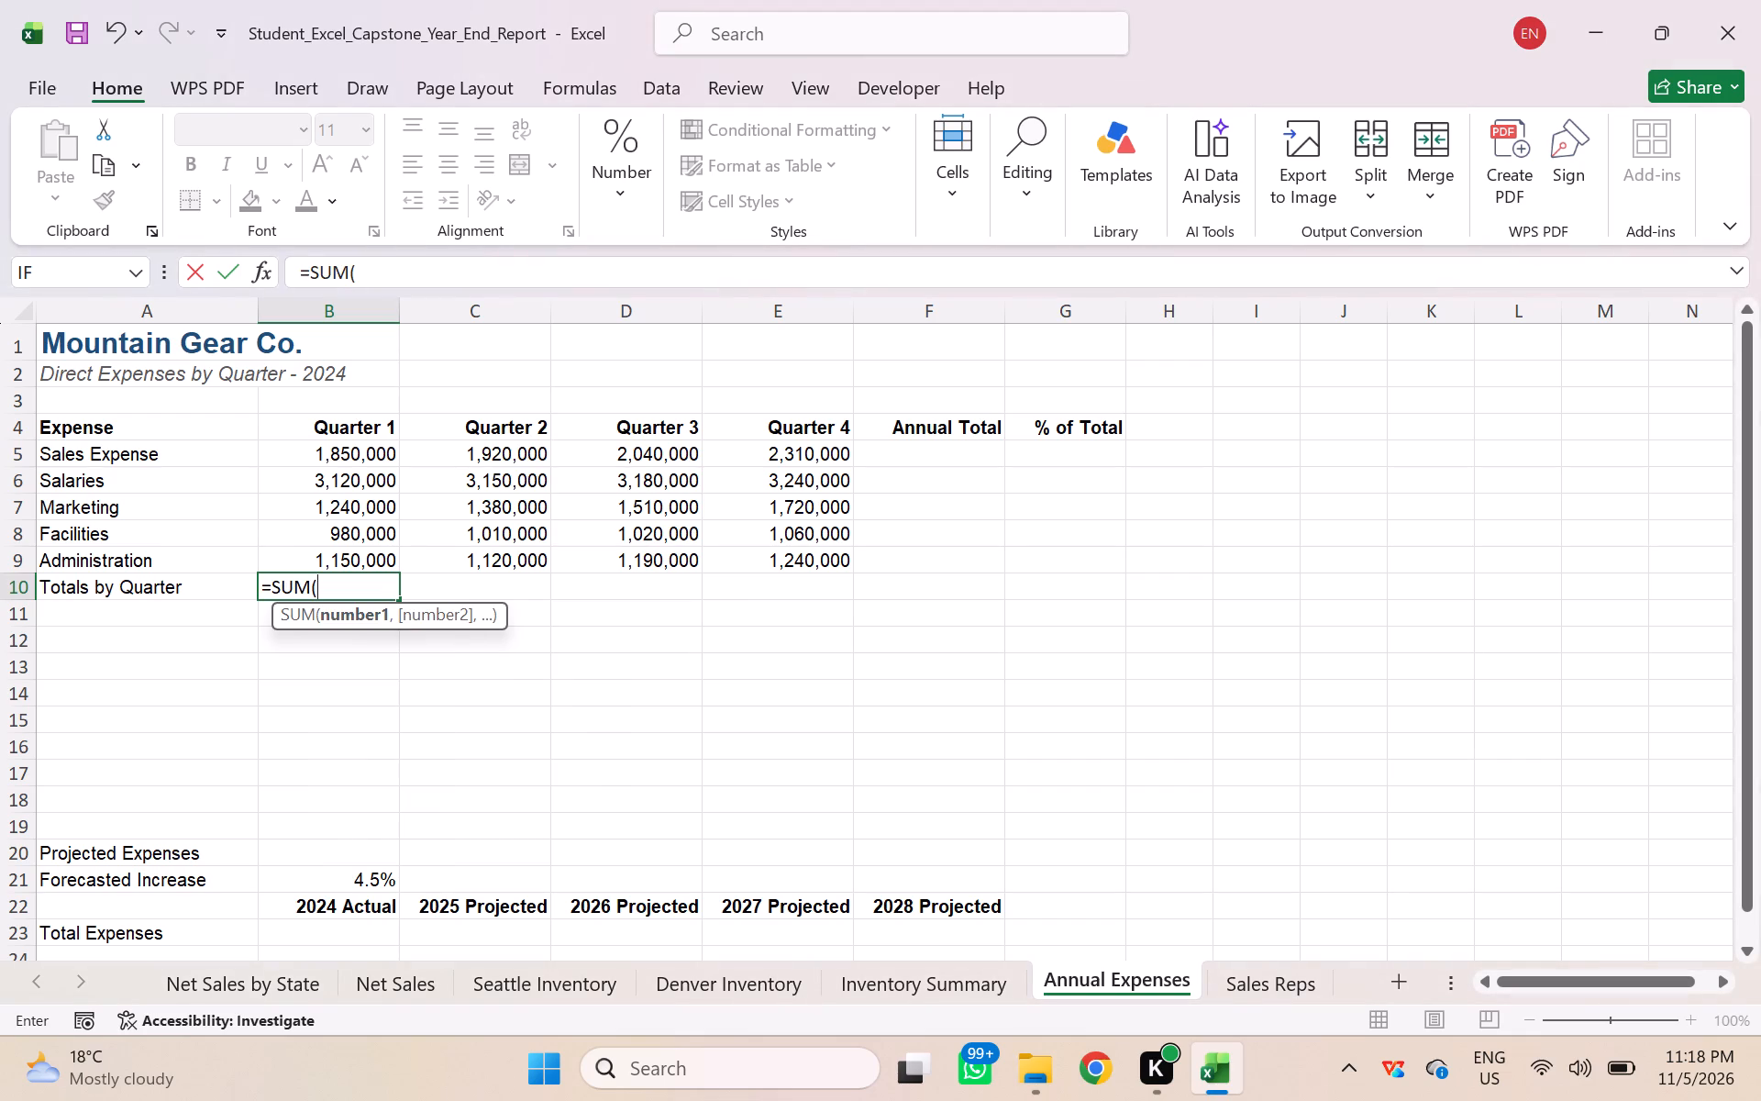
drag(350, 456, 357, 517)
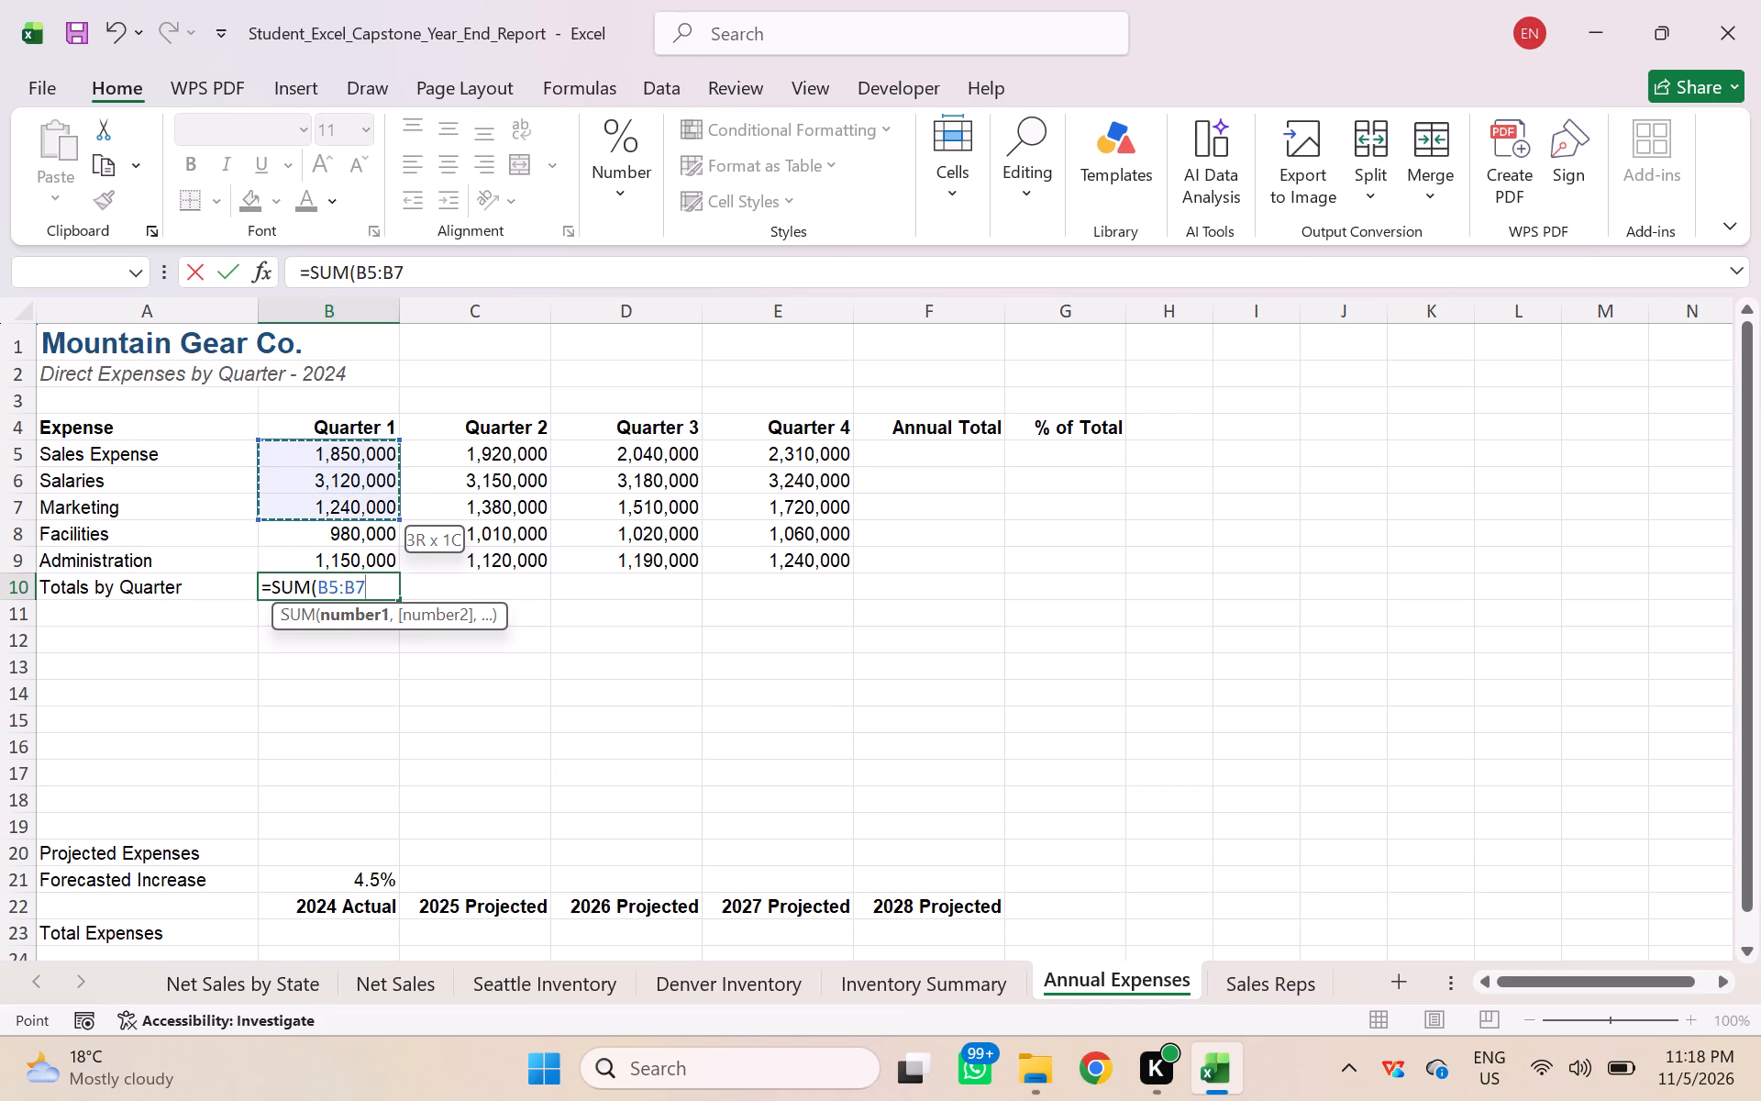
drag(357, 517, 363, 548)
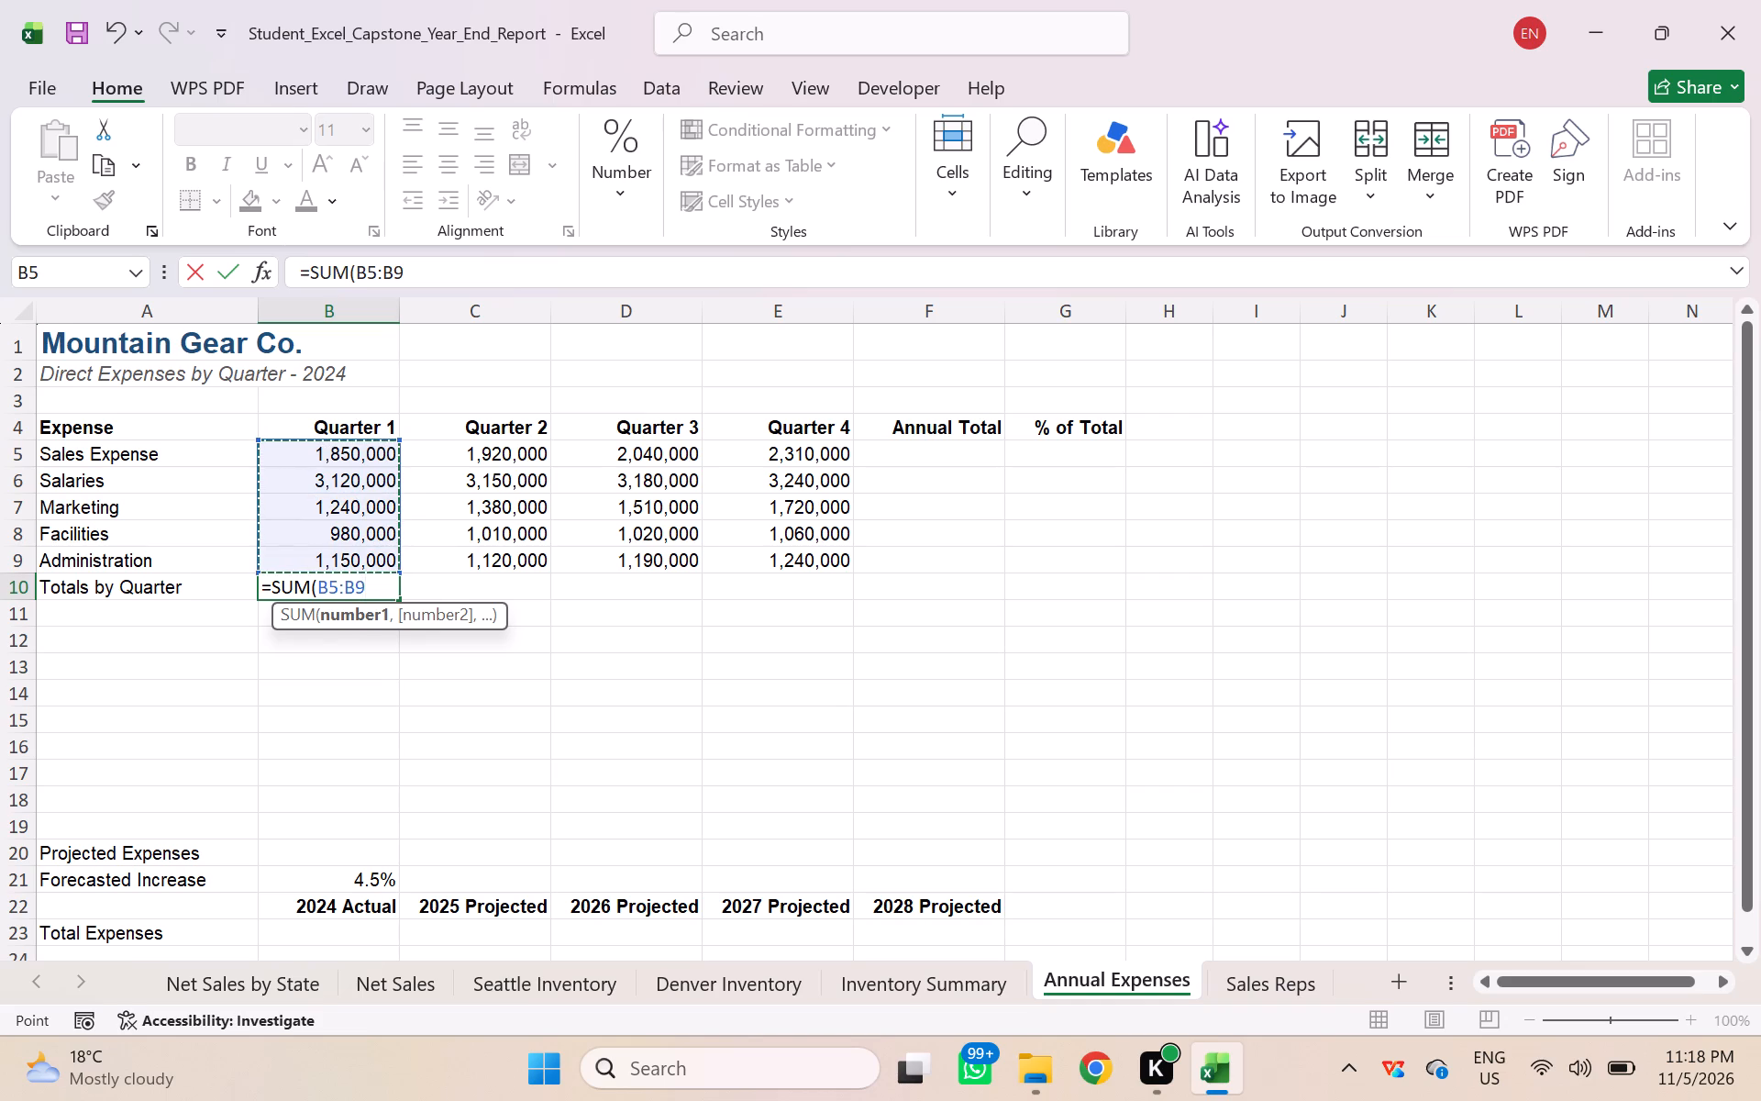
key(shift+parenright)
key(Return)
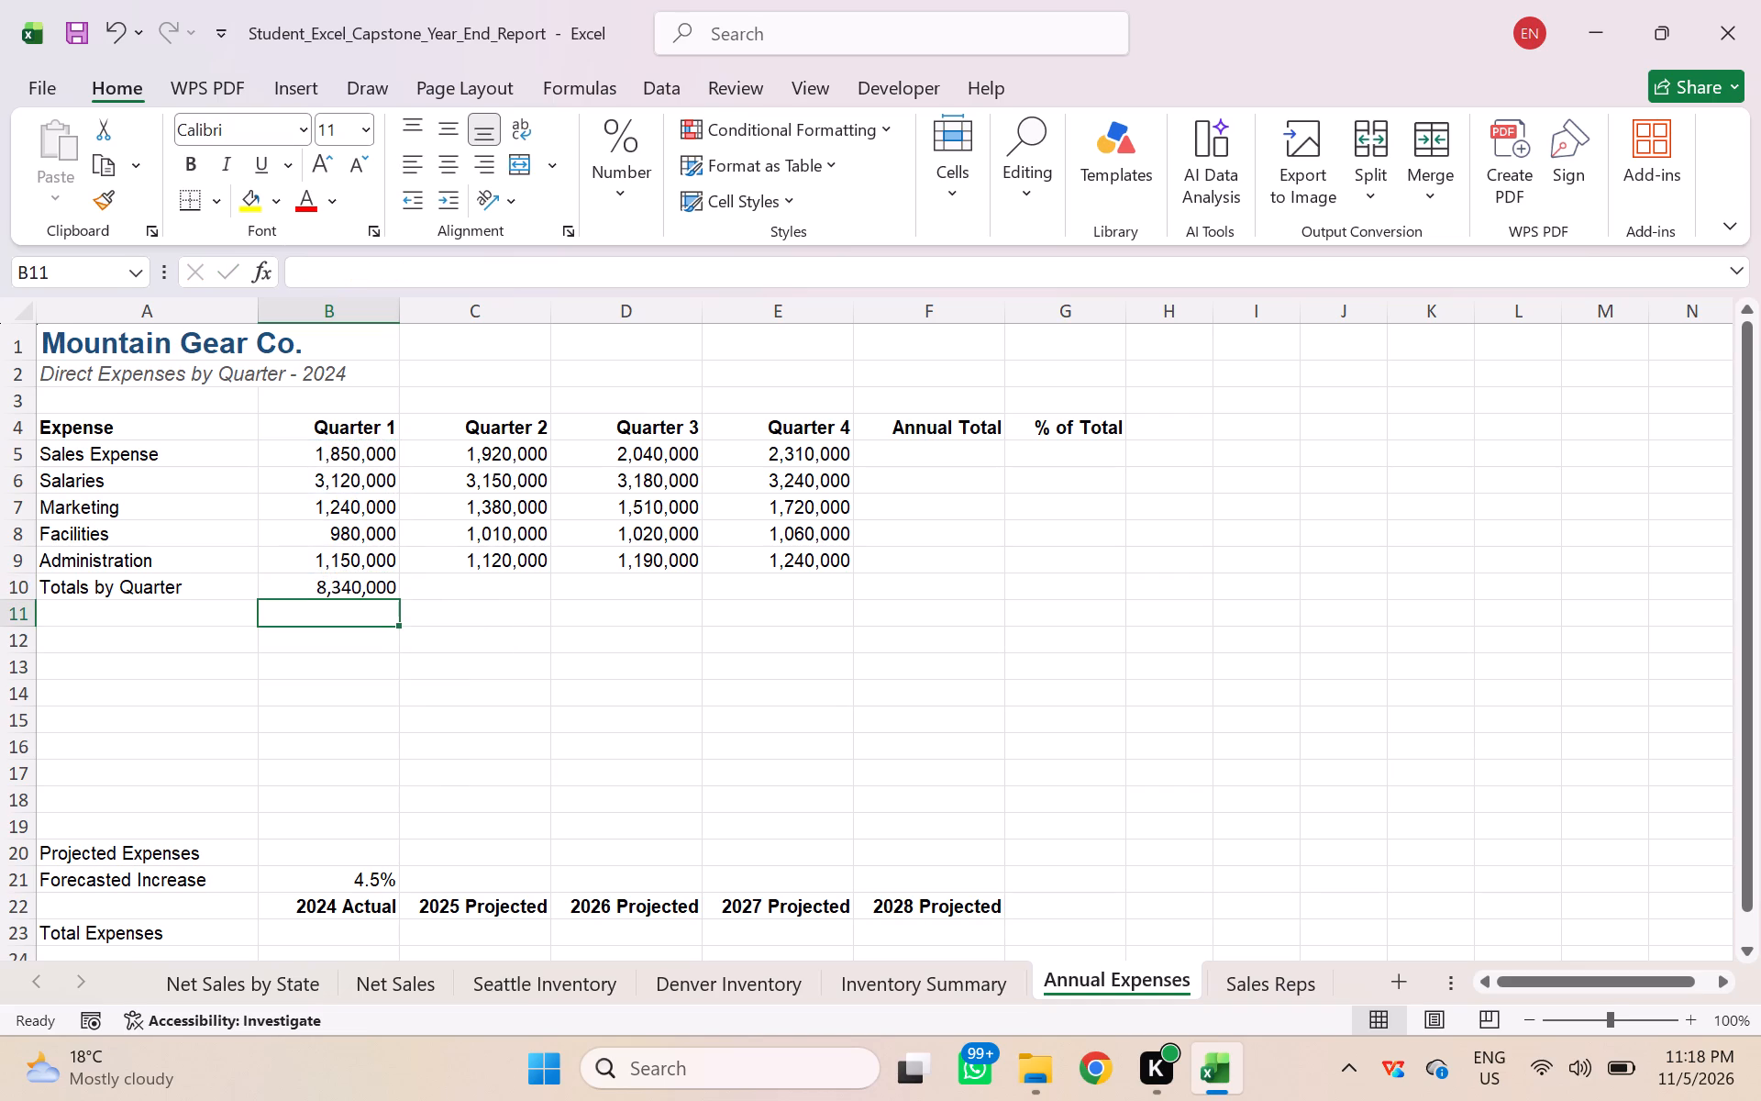
Fill the Totals by Quarter formula from B10 across through F10 on Annual Expenses.
click(338, 591)
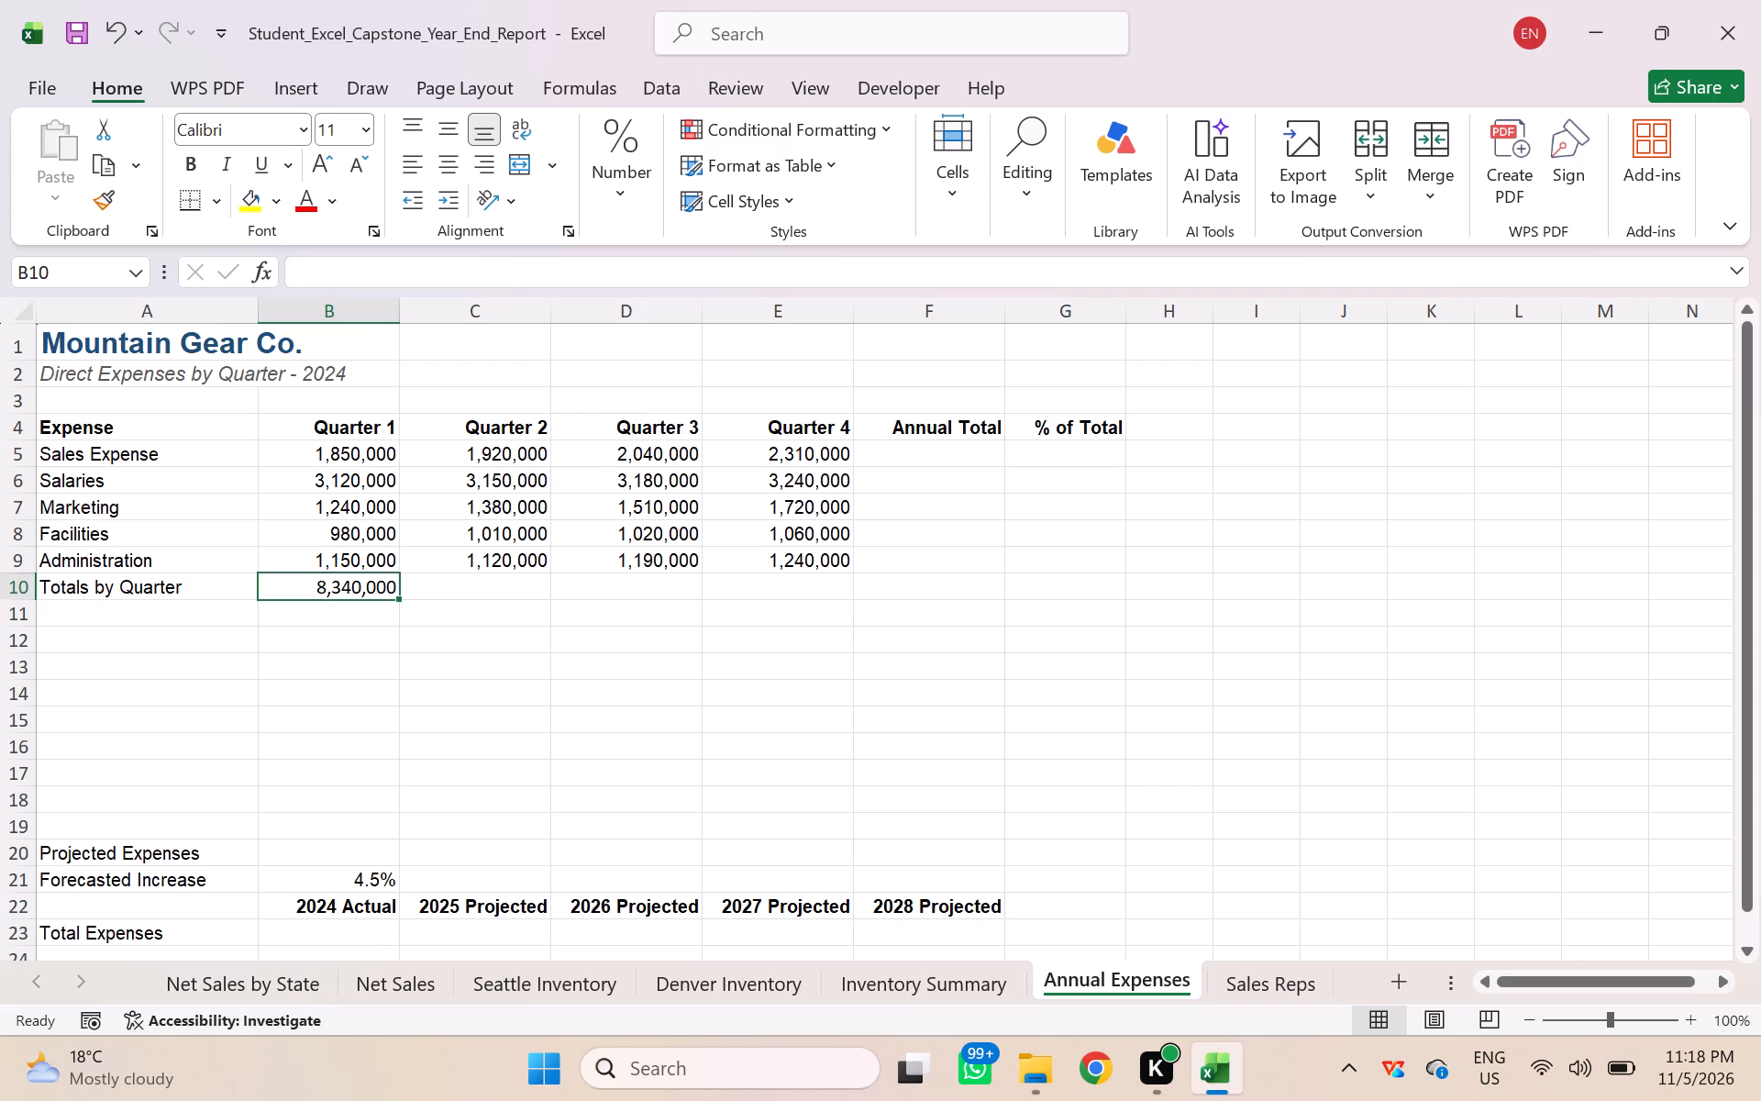
drag(397, 596, 750, 599)
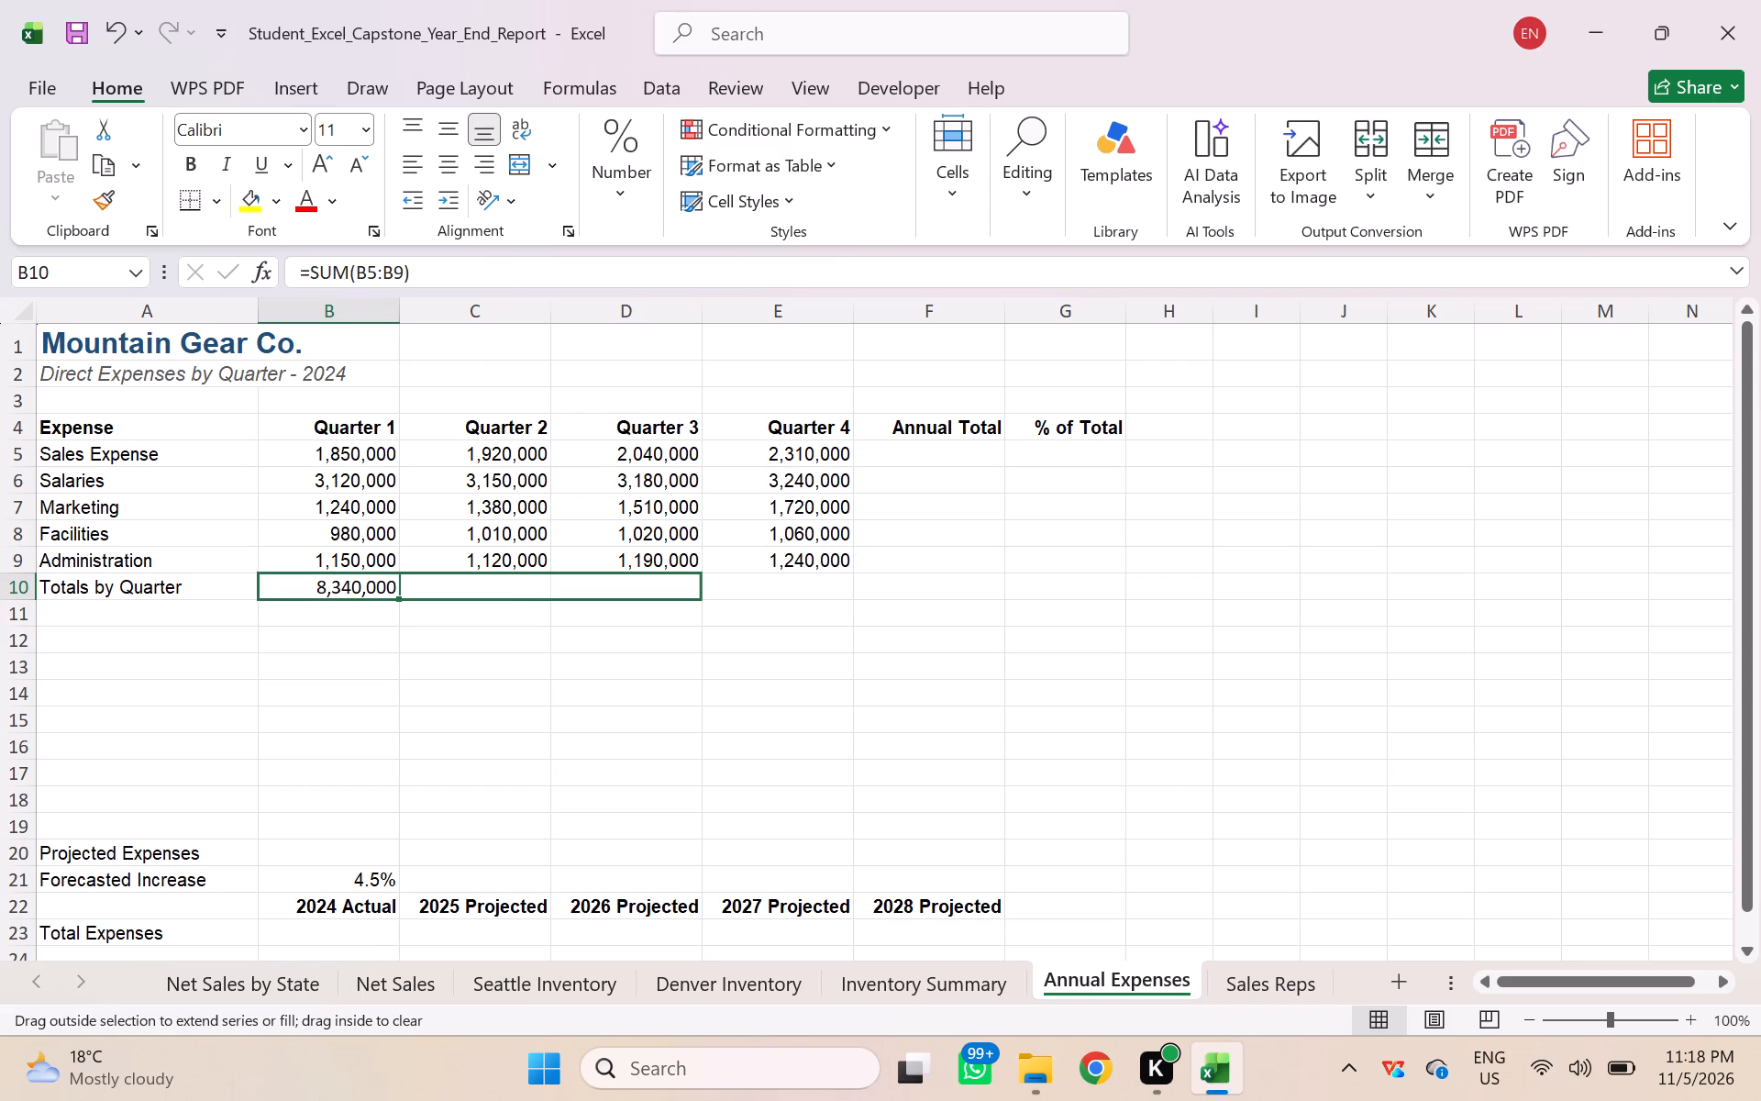
drag(750, 599, 801, 594)
drag(801, 594, 811, 594)
drag(811, 594, 965, 590)
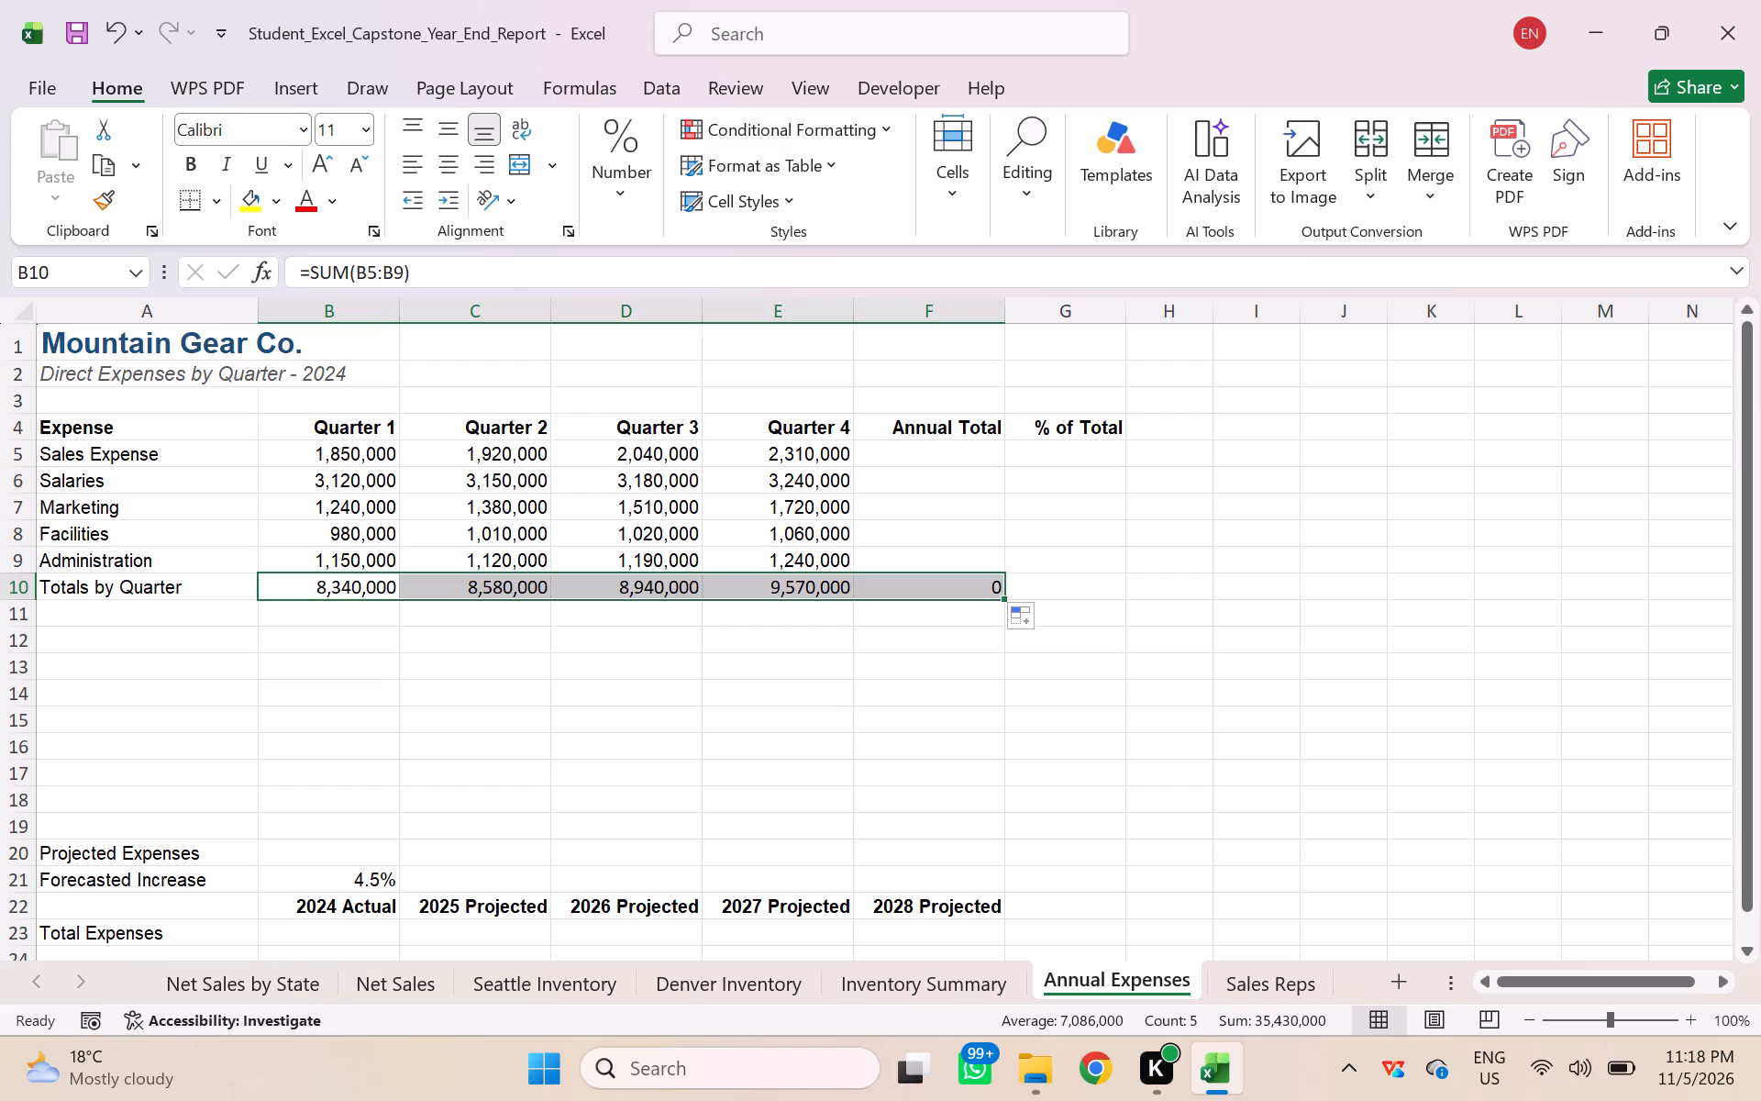
click(763, 697)
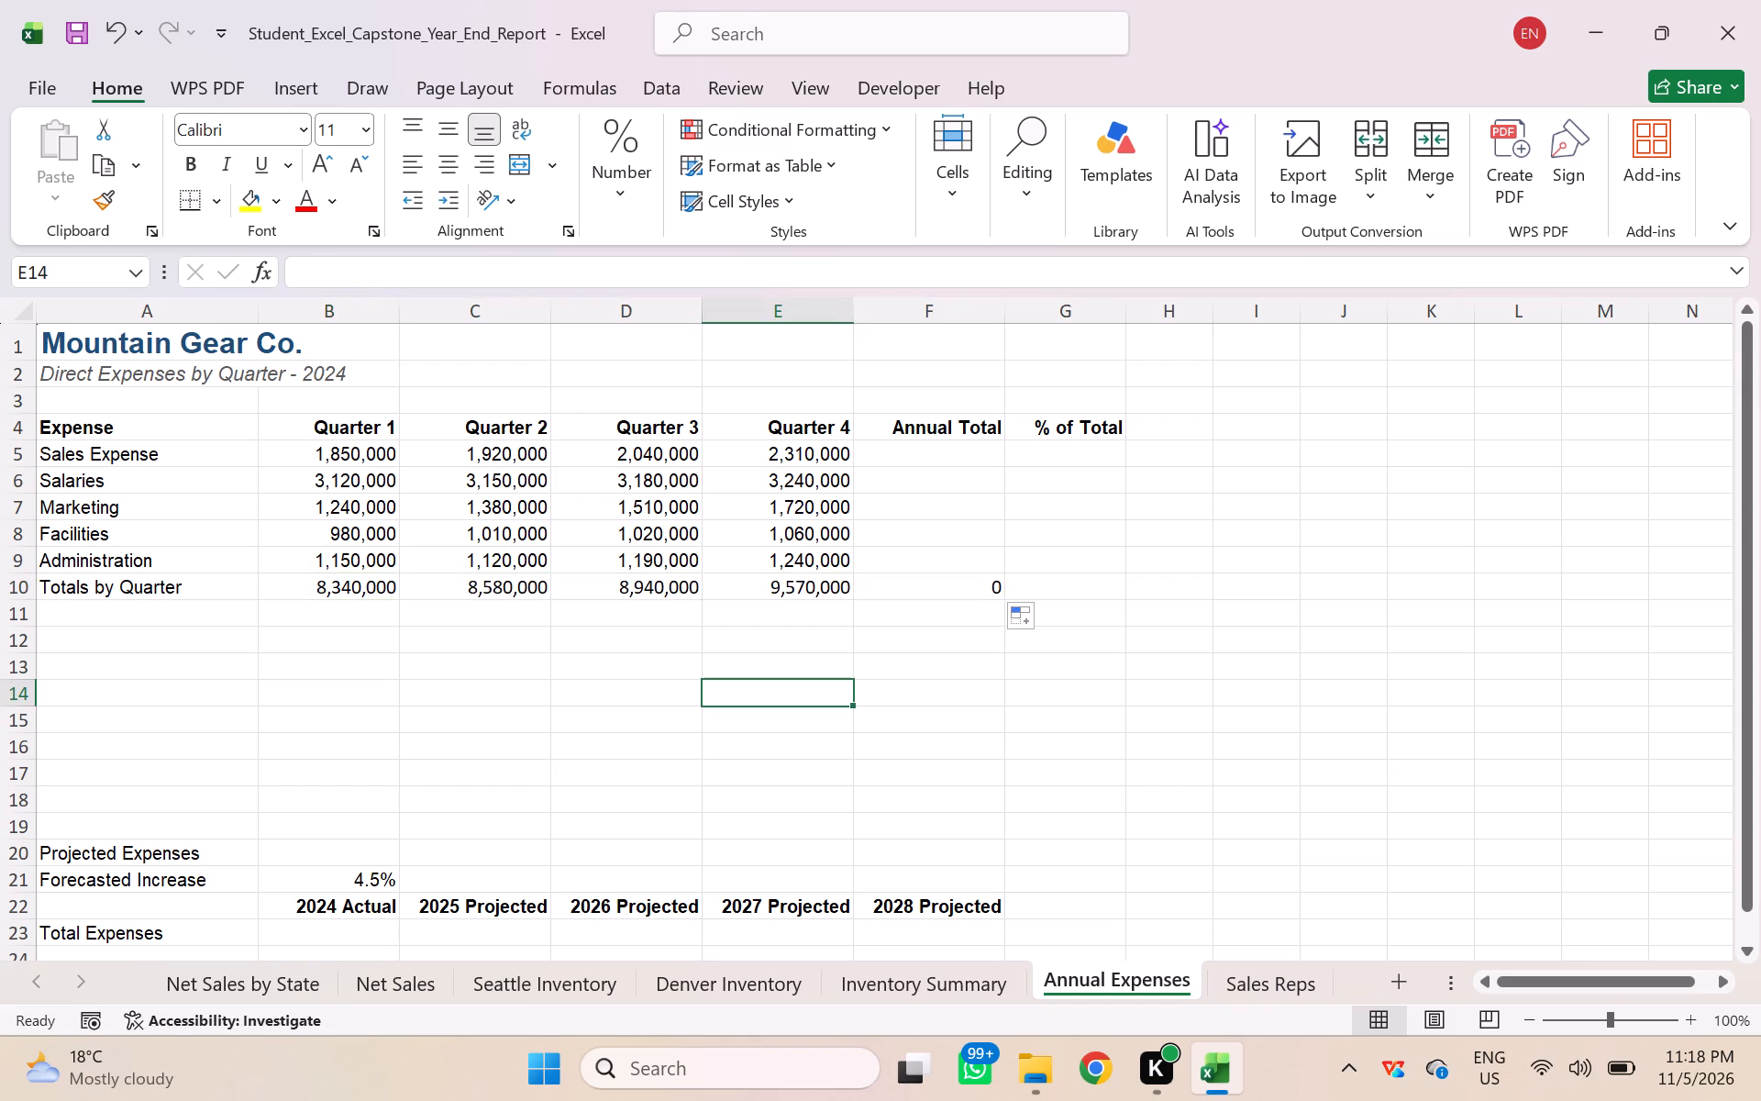
Total the Sales Expense quarters in F5 of Annual Expenses with the formula =SUM(B5:E5).
click(924, 450)
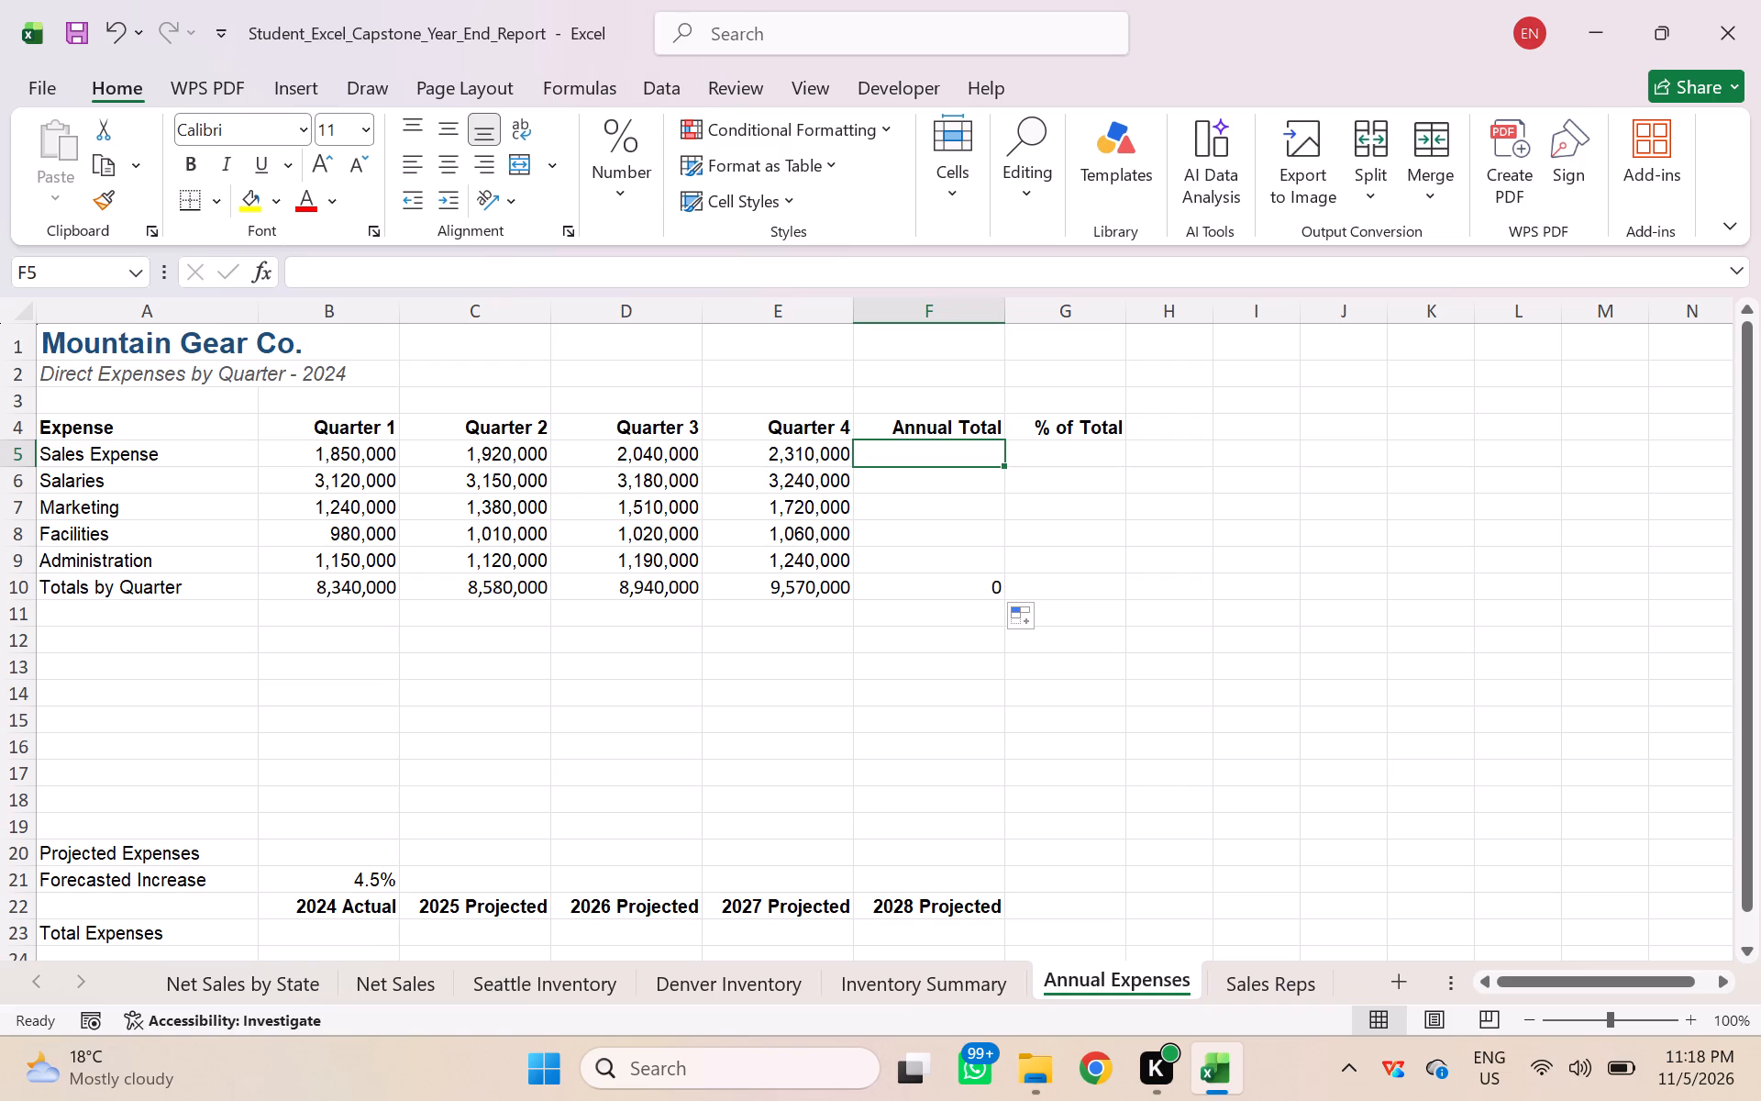
key(equal)
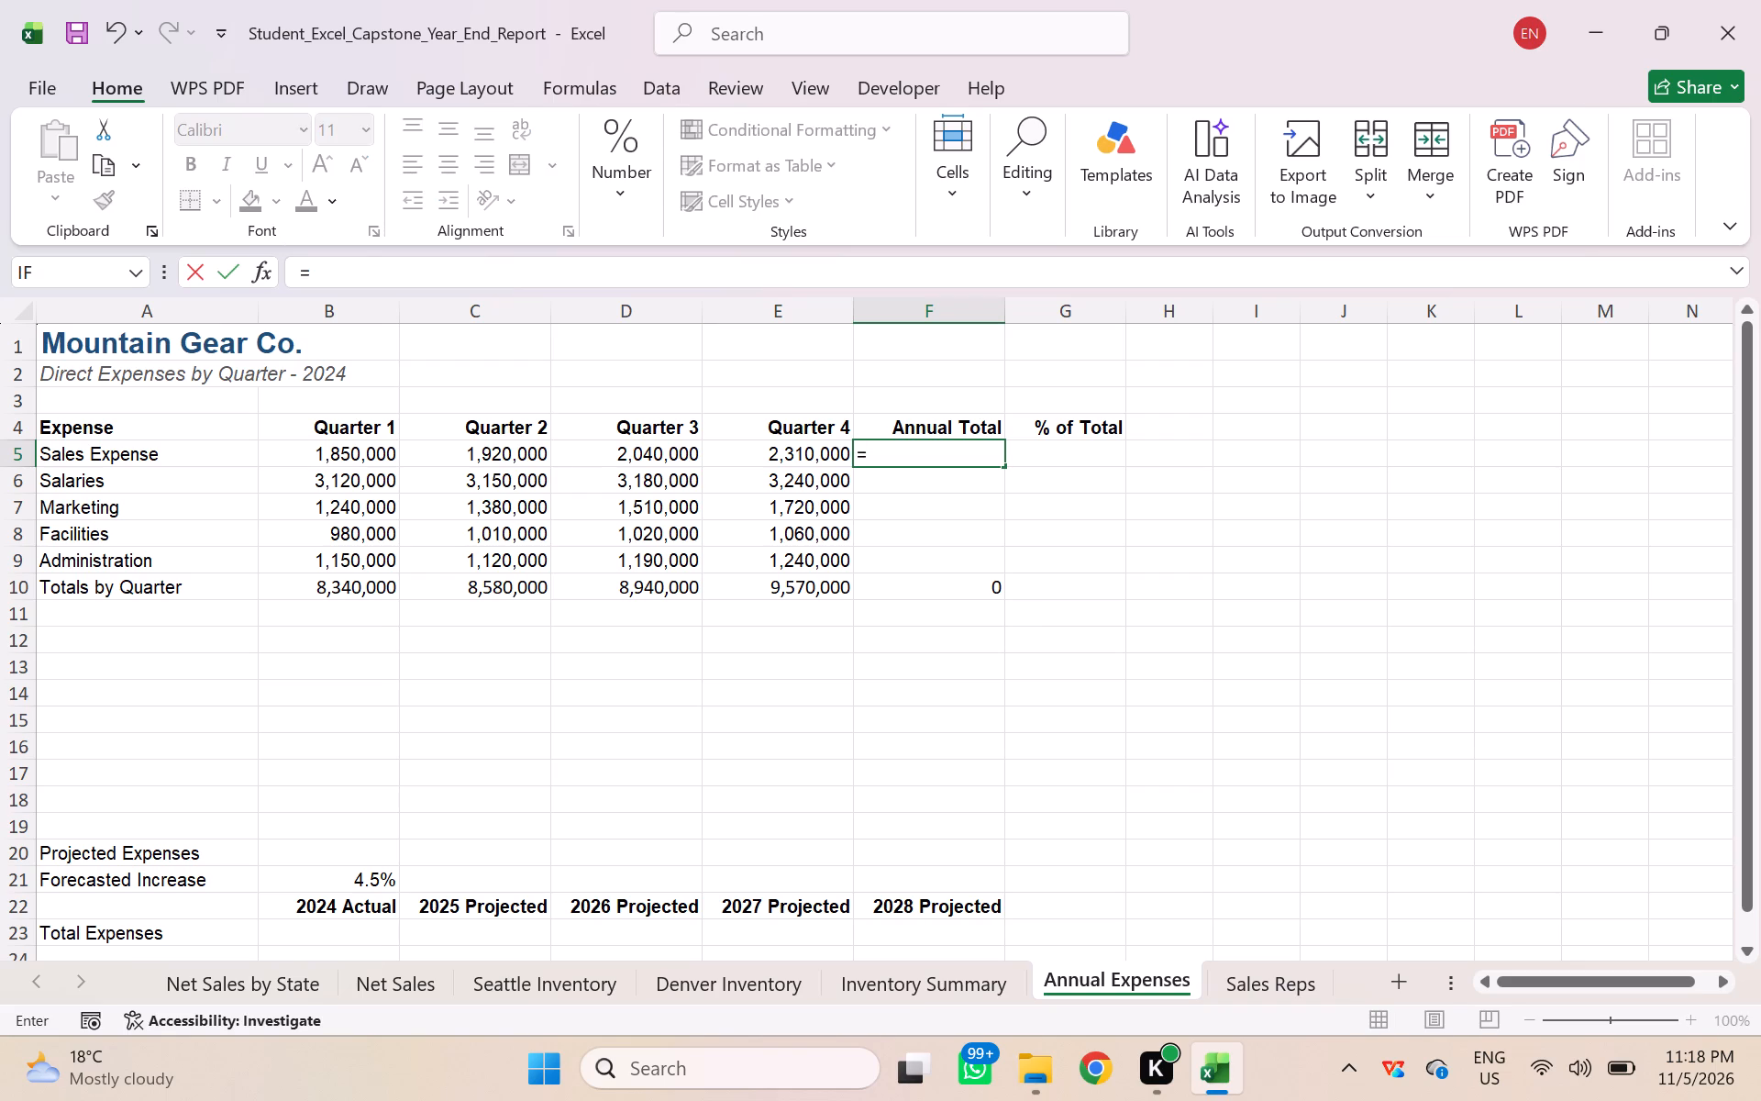
text(sum)
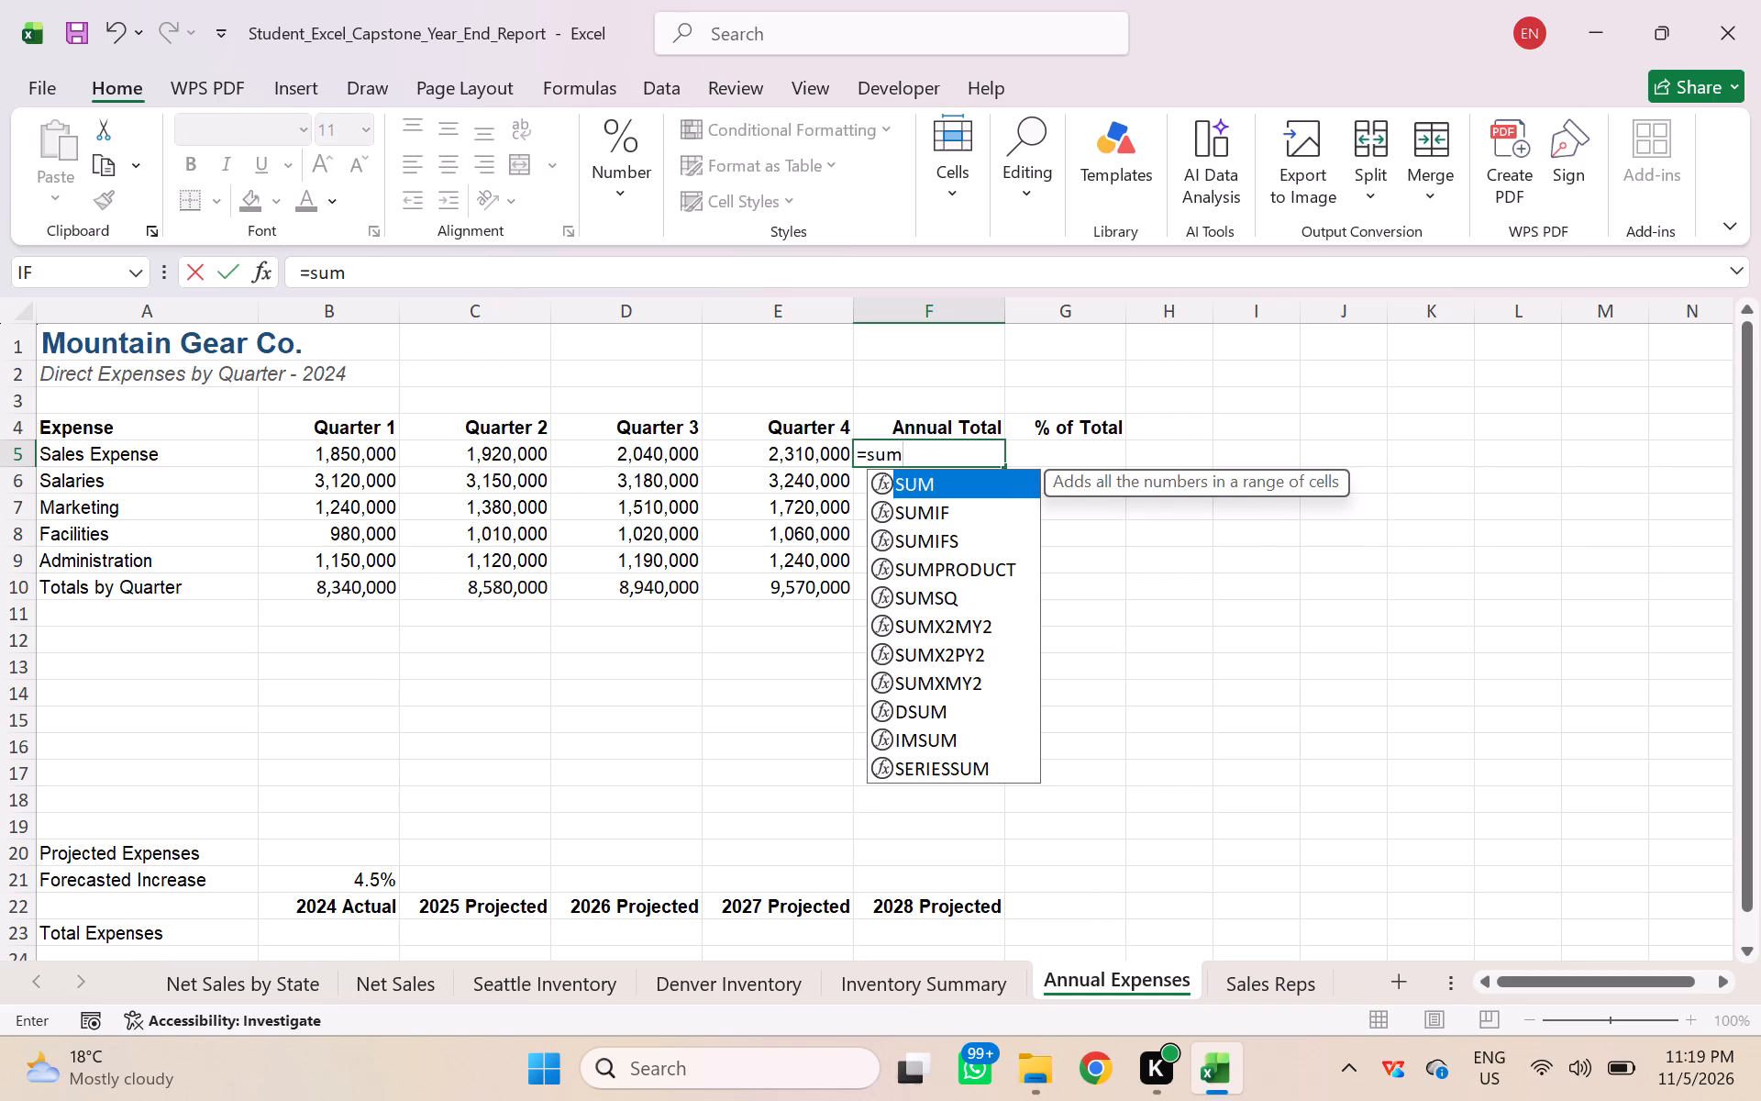
click(947, 479)
double_click(945, 480)
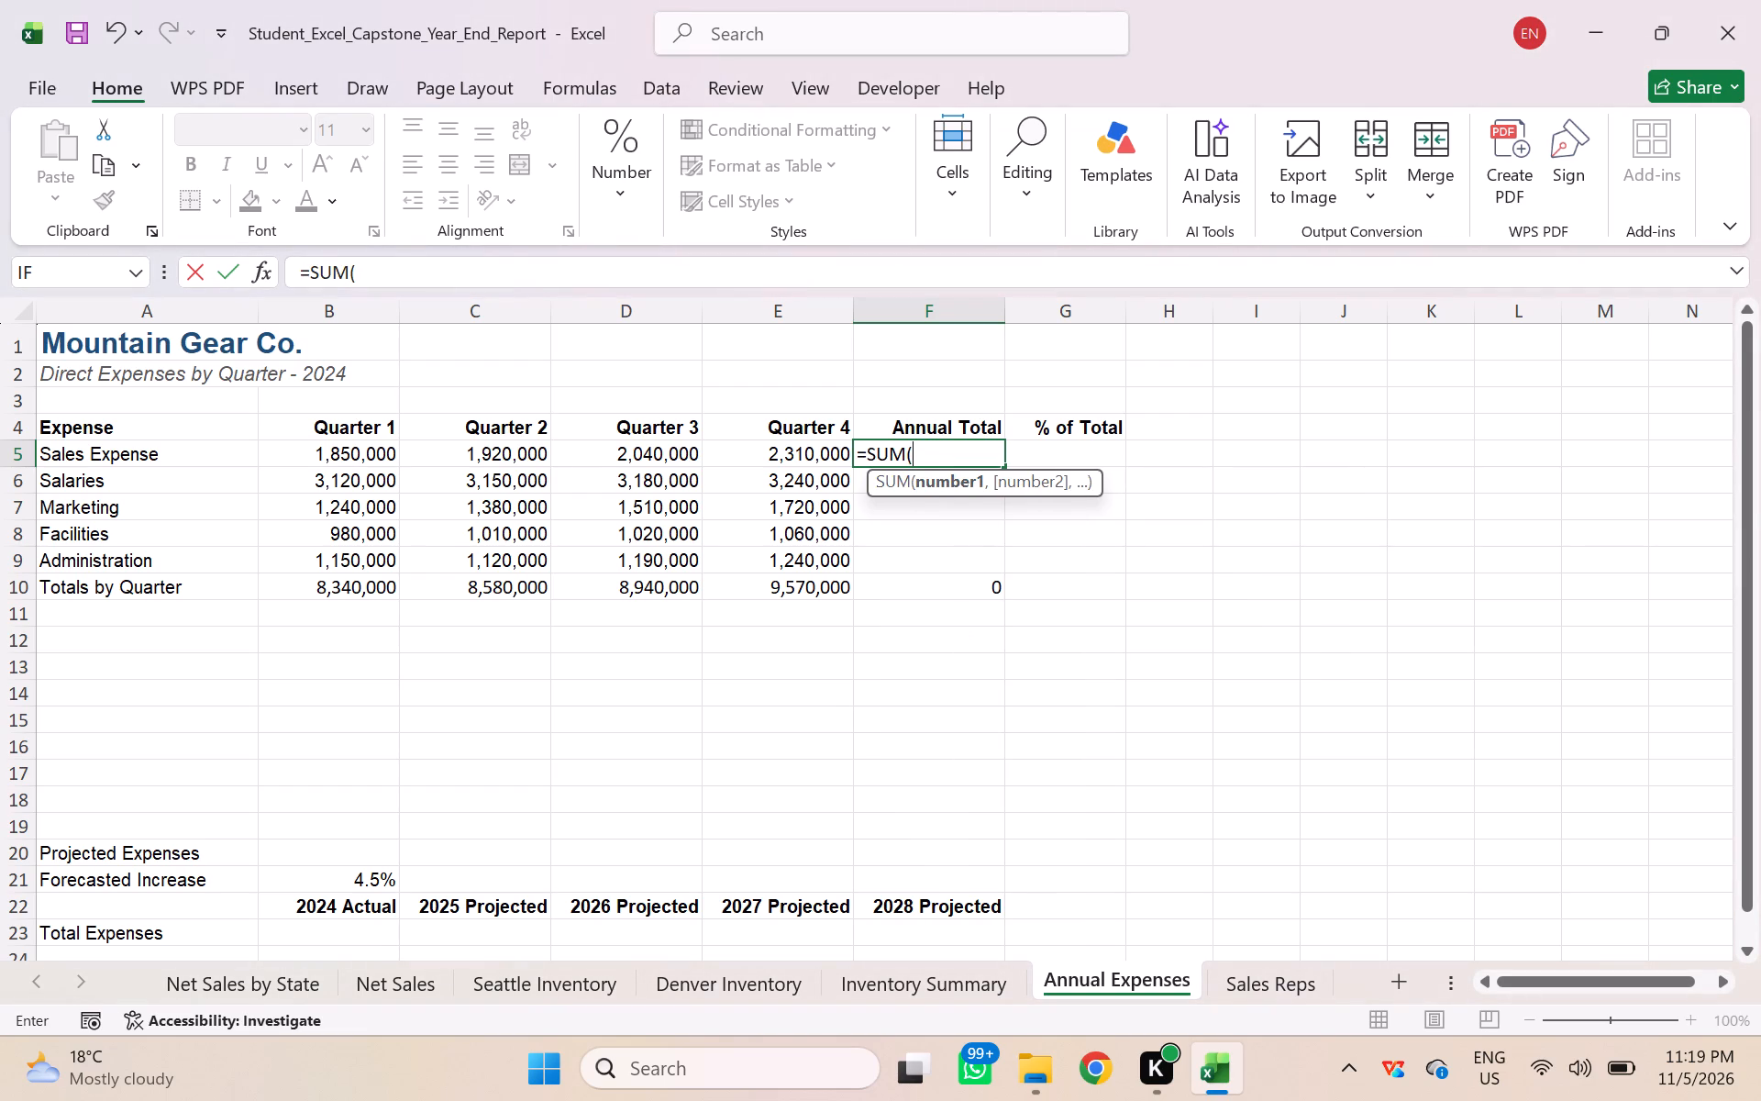
drag(344, 450, 708, 452)
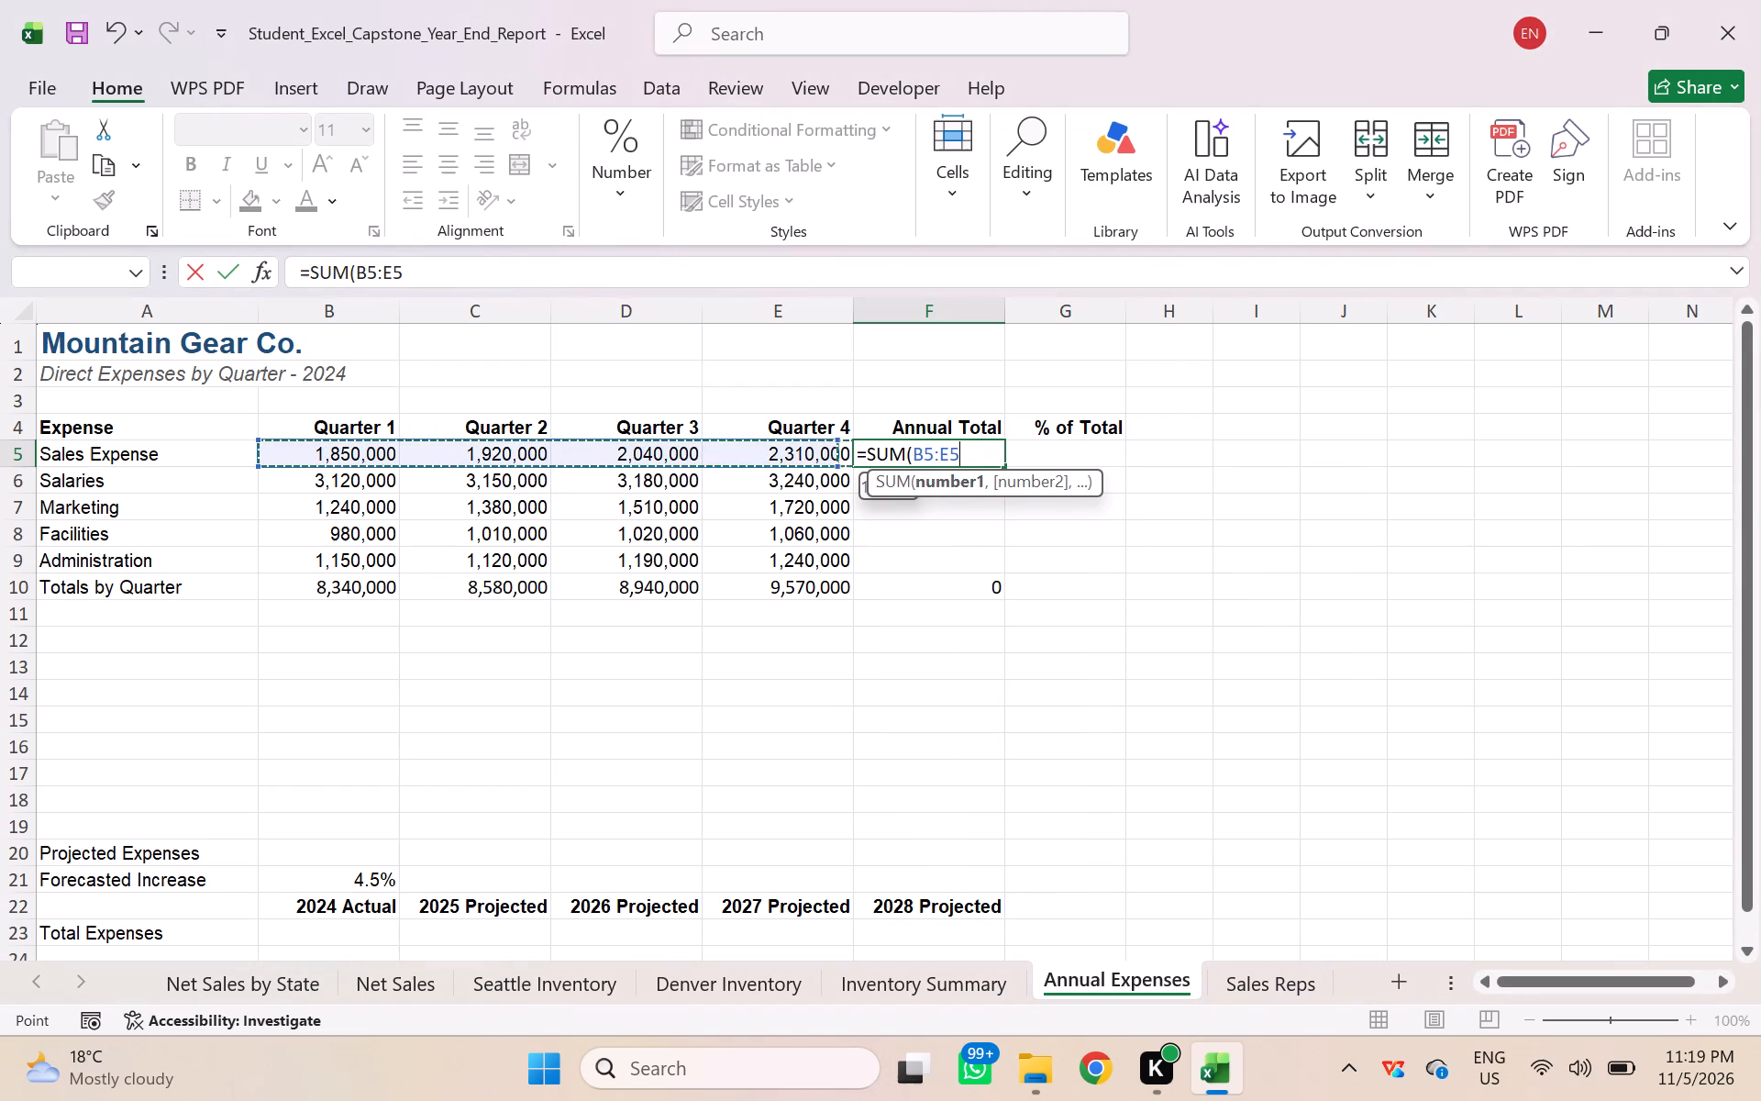
drag(708, 452, 720, 451)
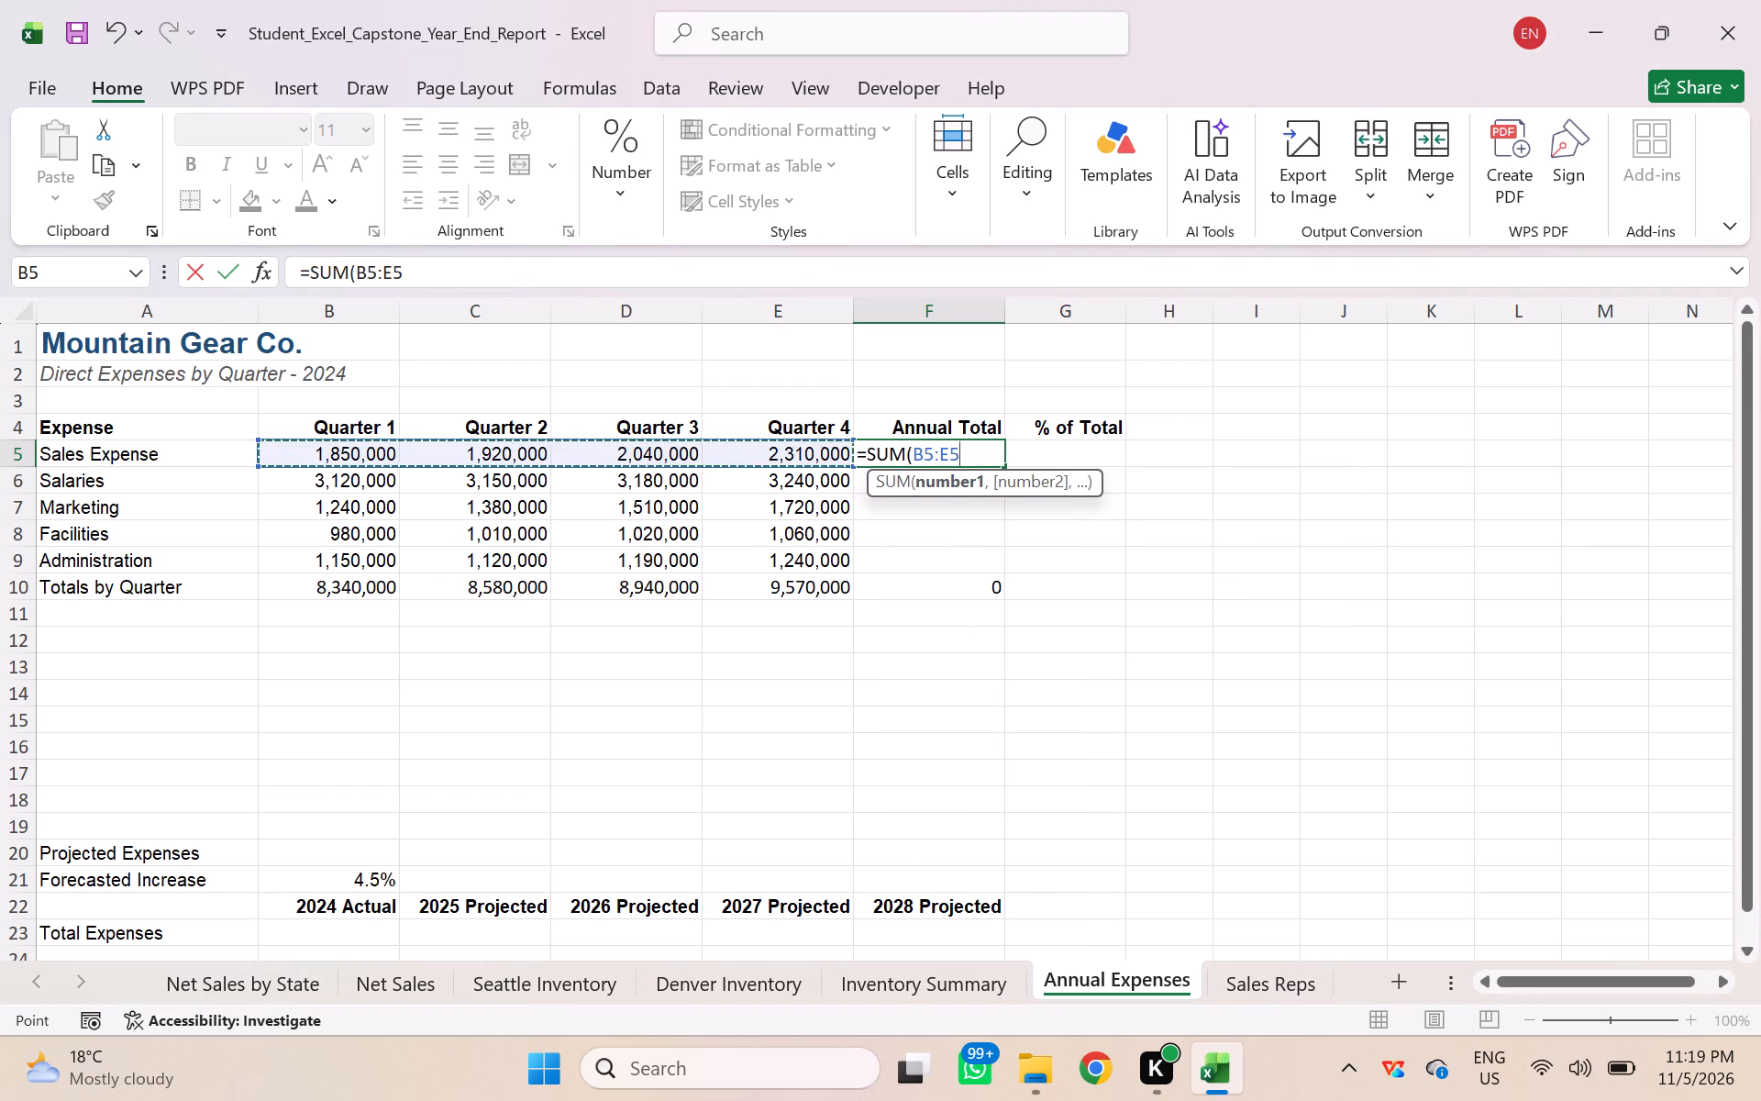
key(shift+parenright)
key(Return)
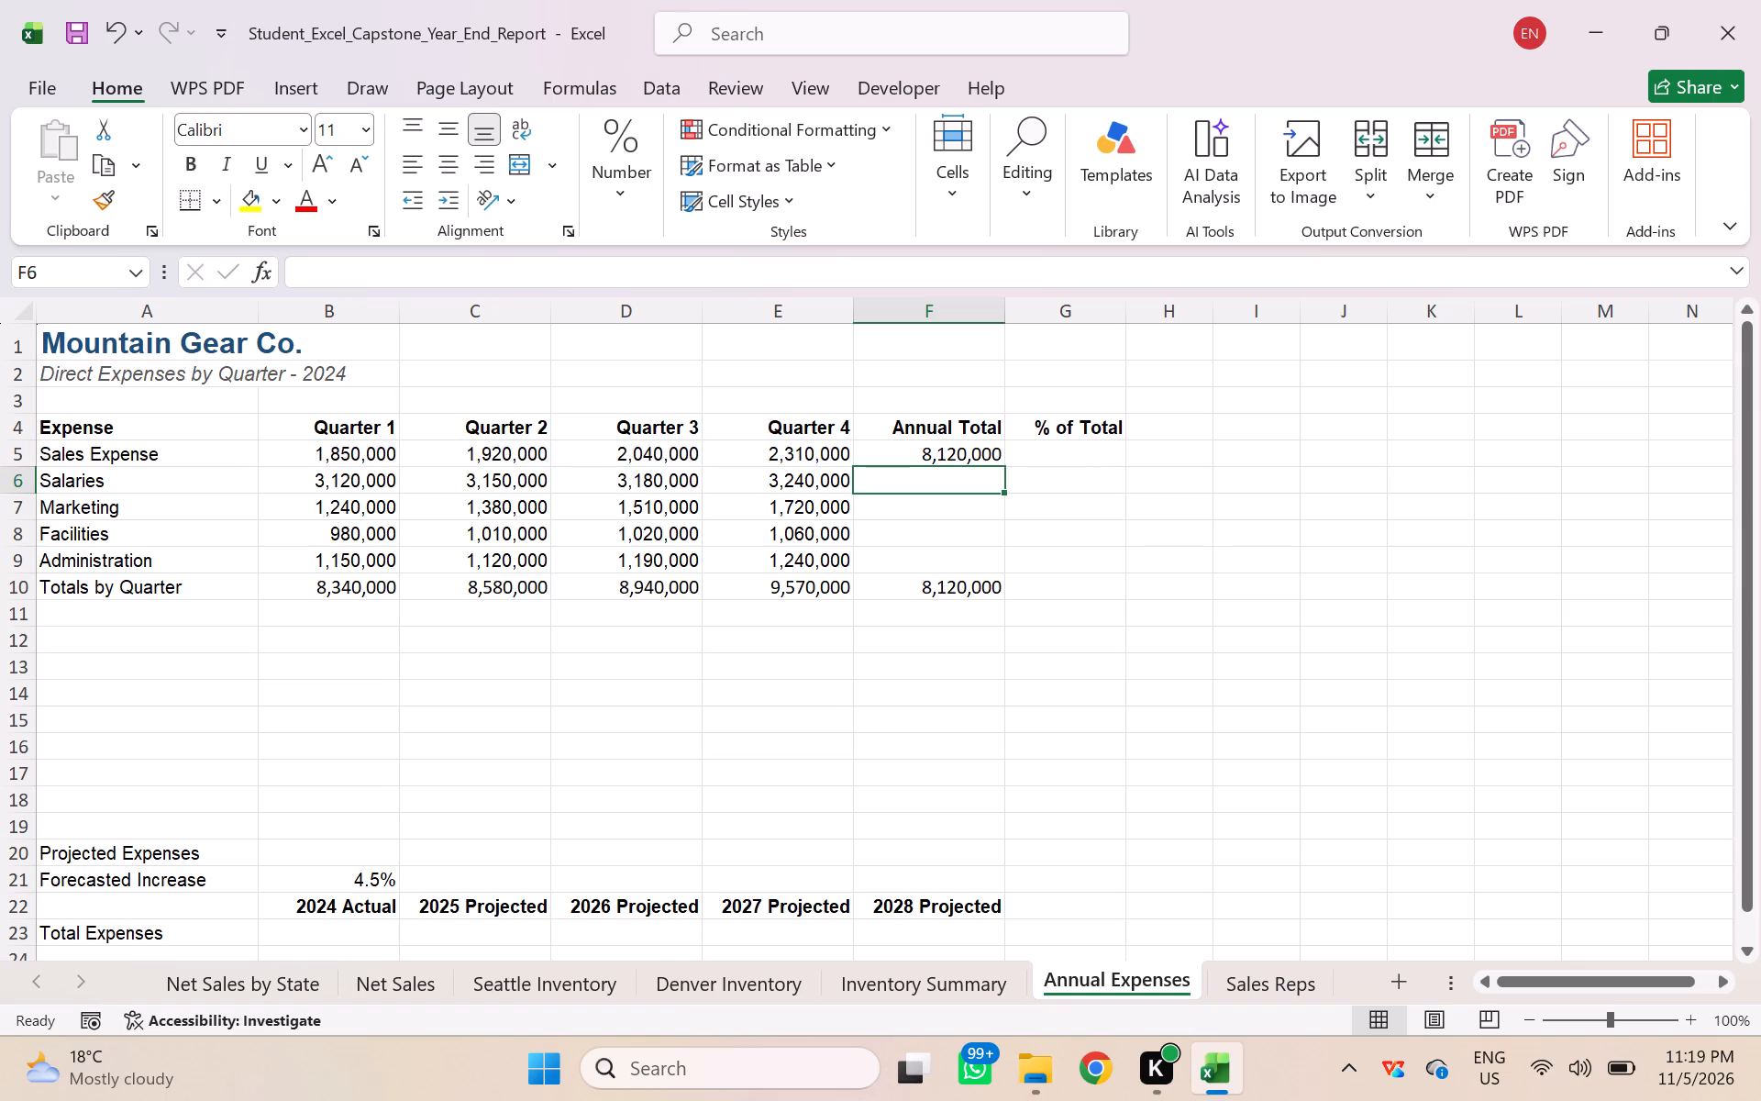
Fill the Annual Total formula from F5 down through F9.
click(917, 450)
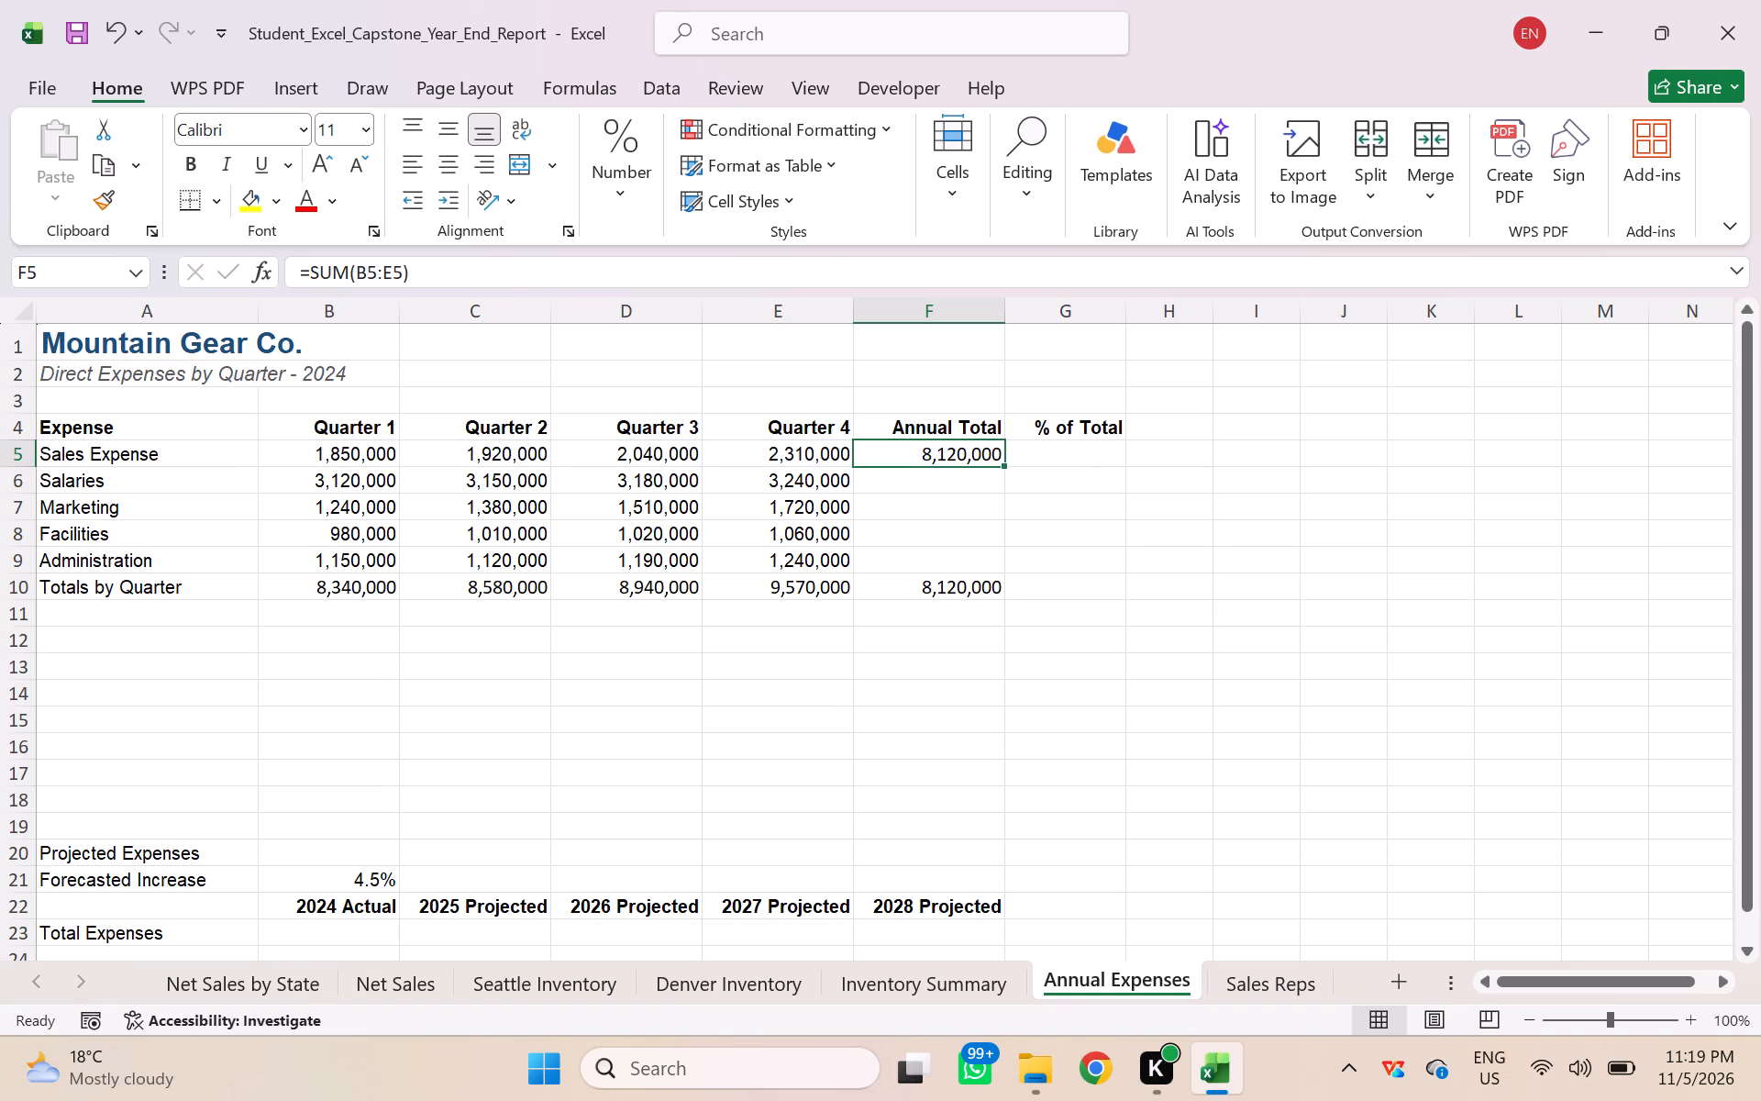
drag(1001, 465, 1012, 555)
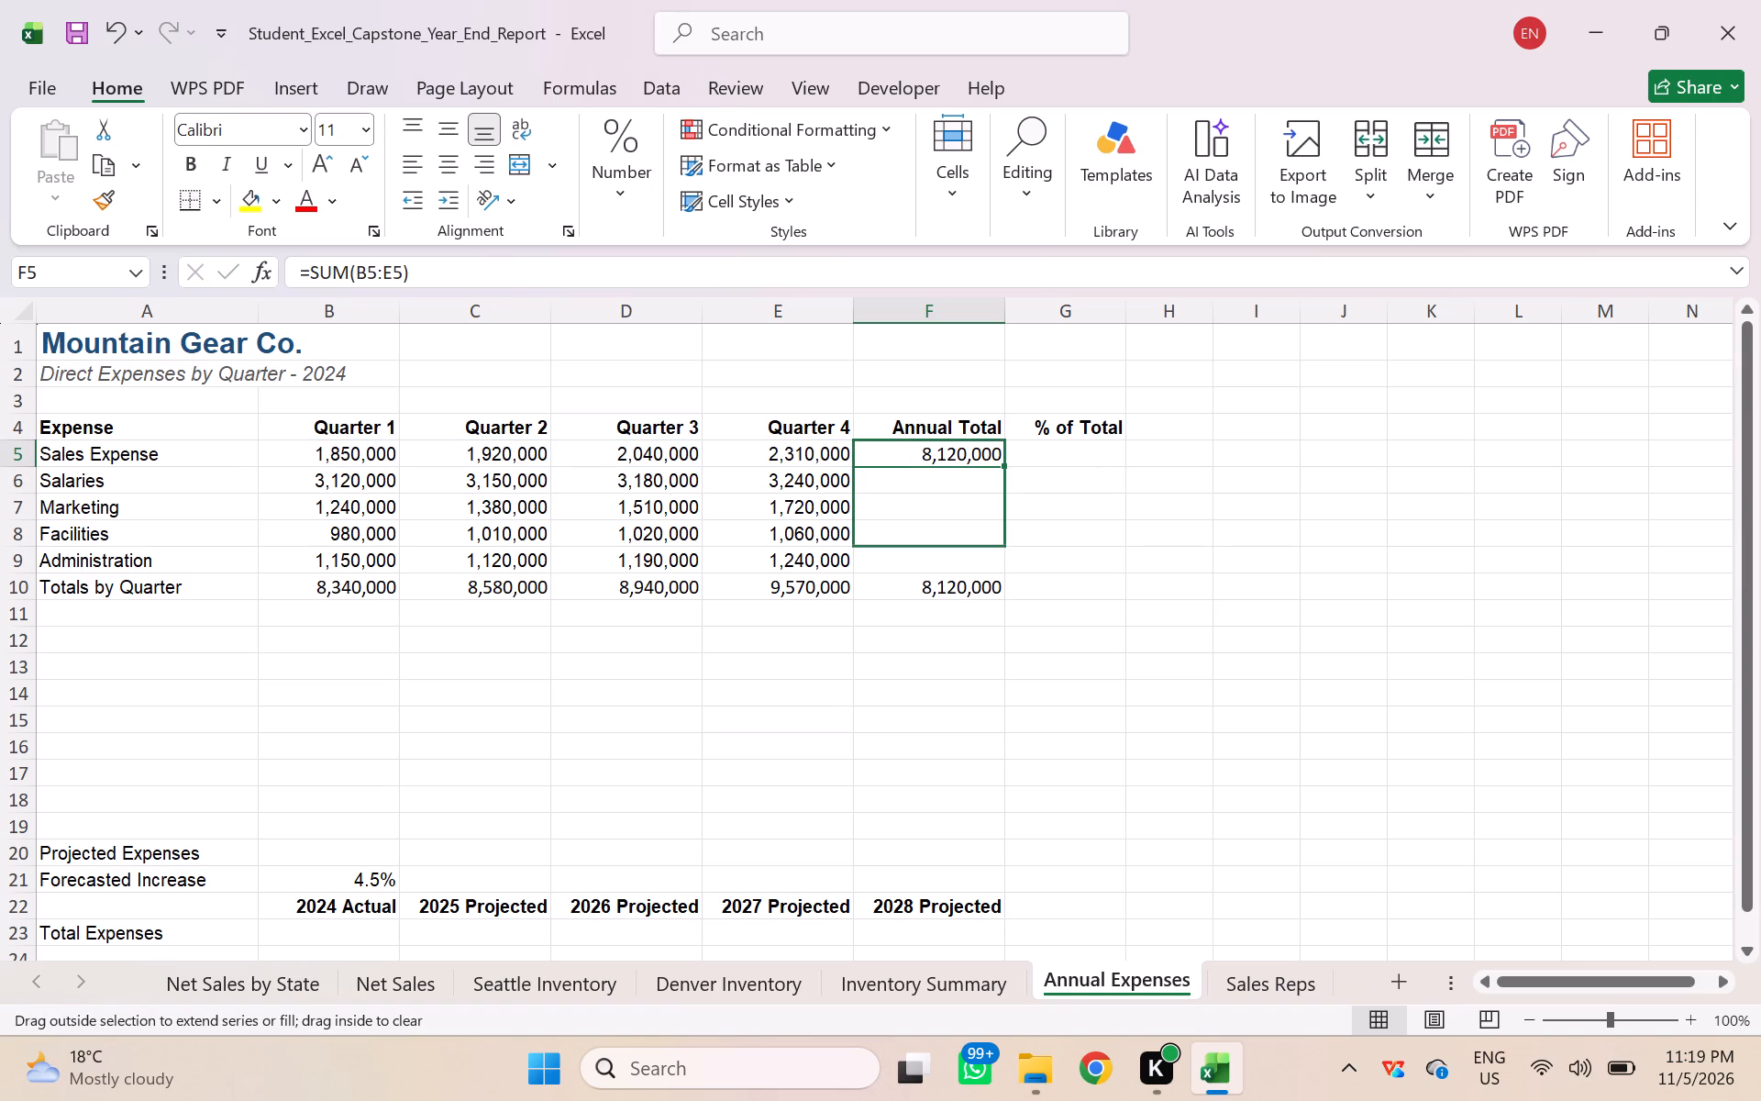
drag(1012, 555, 1013, 567)
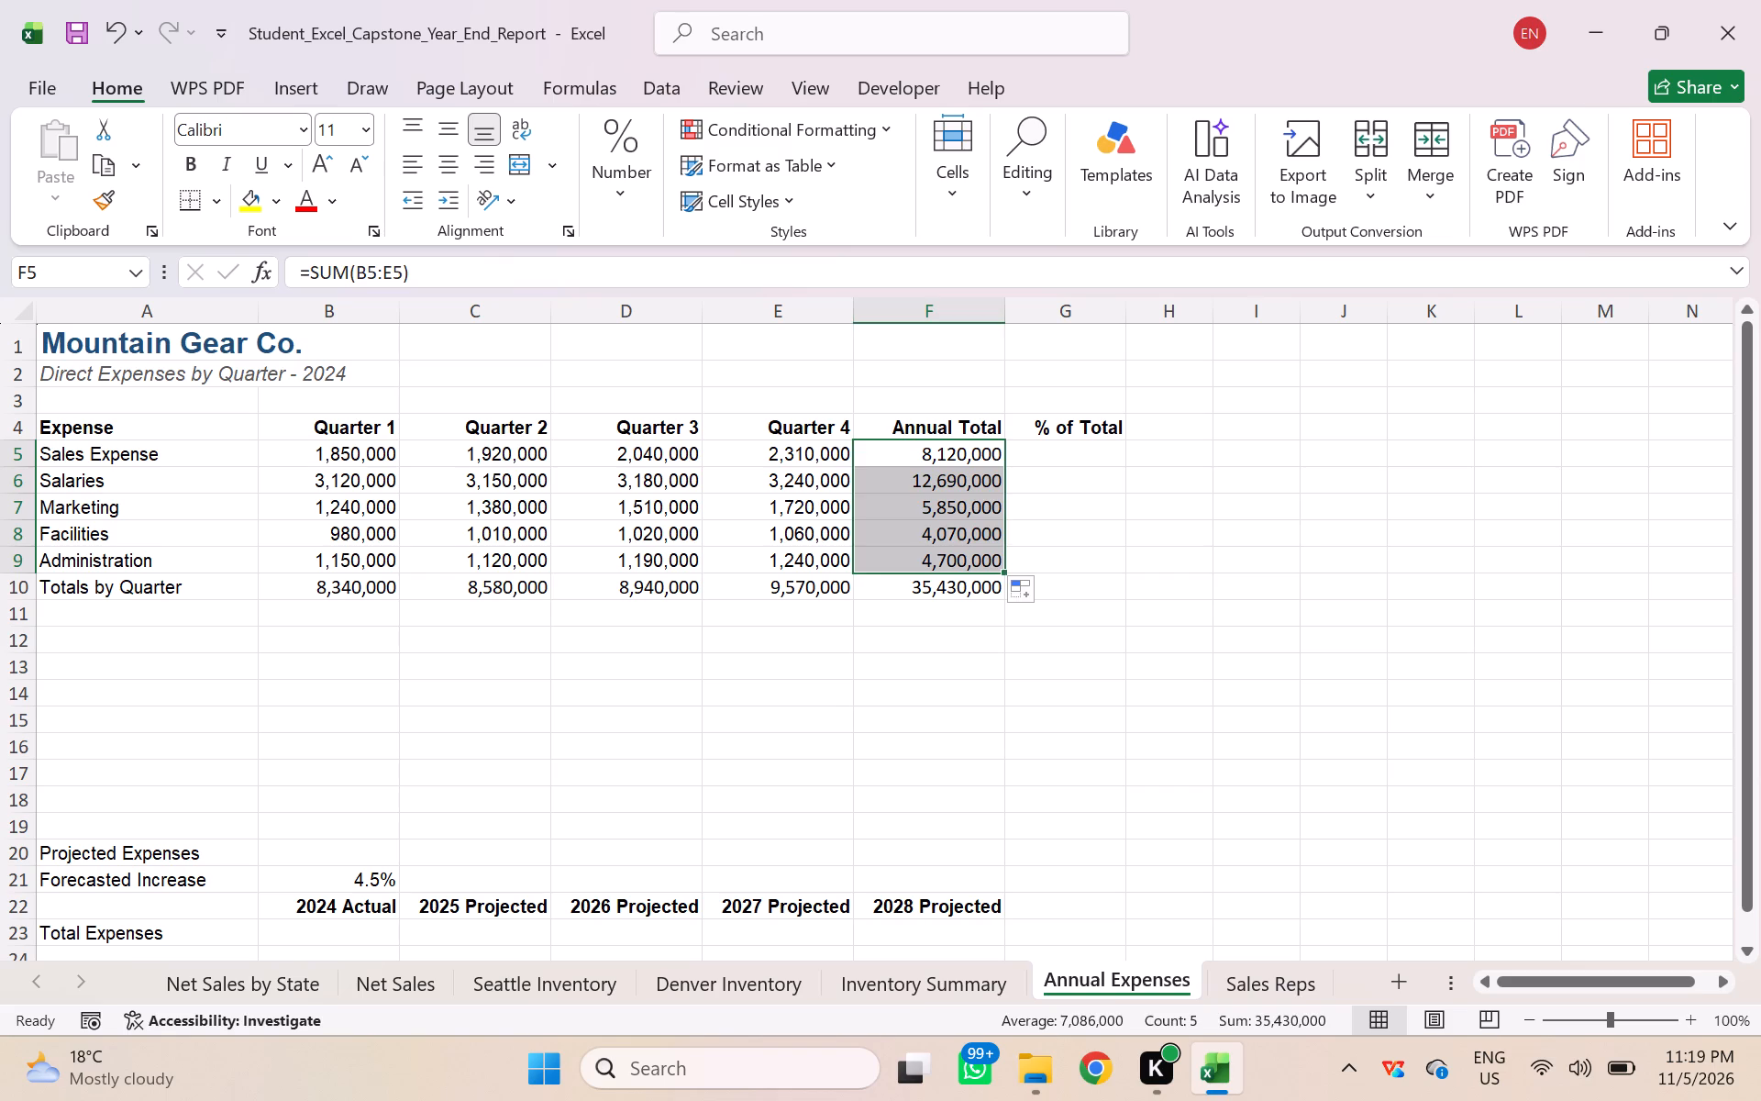
click(1231, 557)
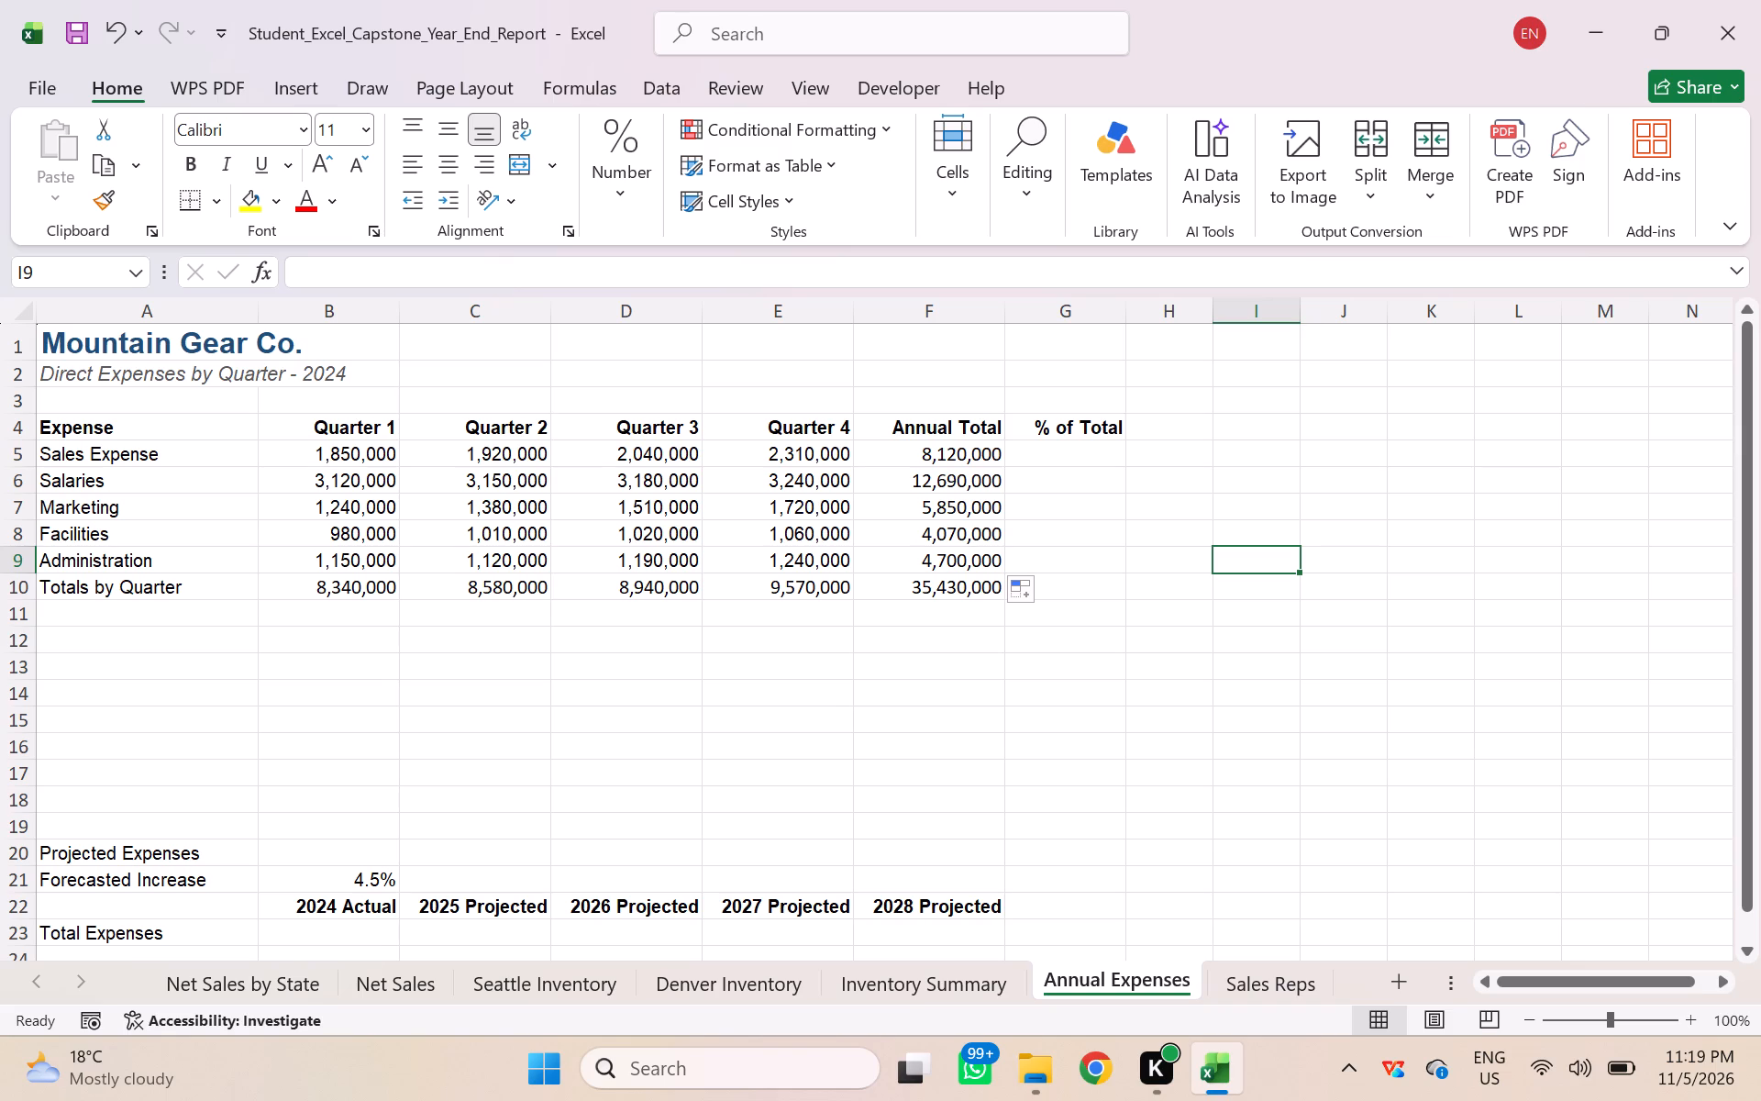
Apply the Total cell style to the Totals by Quarter values in B10:F10.
drag(327, 587, 855, 594)
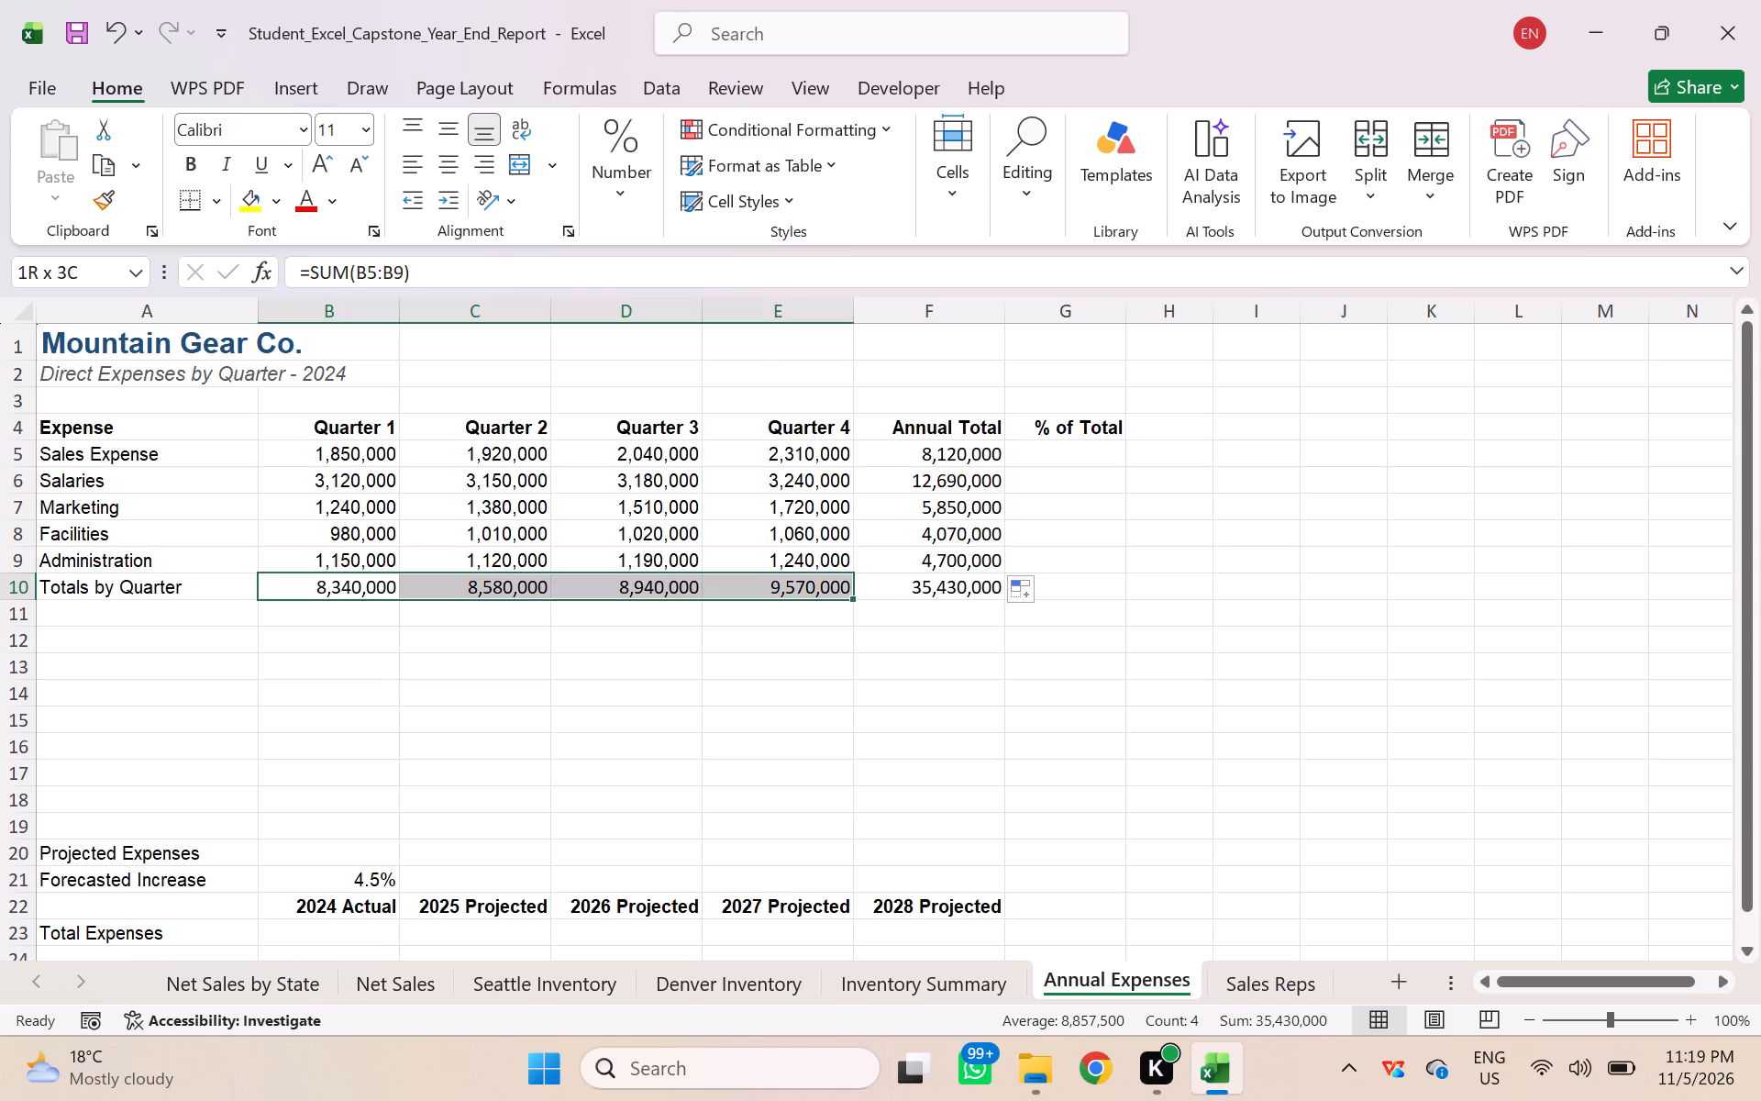
drag(855, 594, 871, 594)
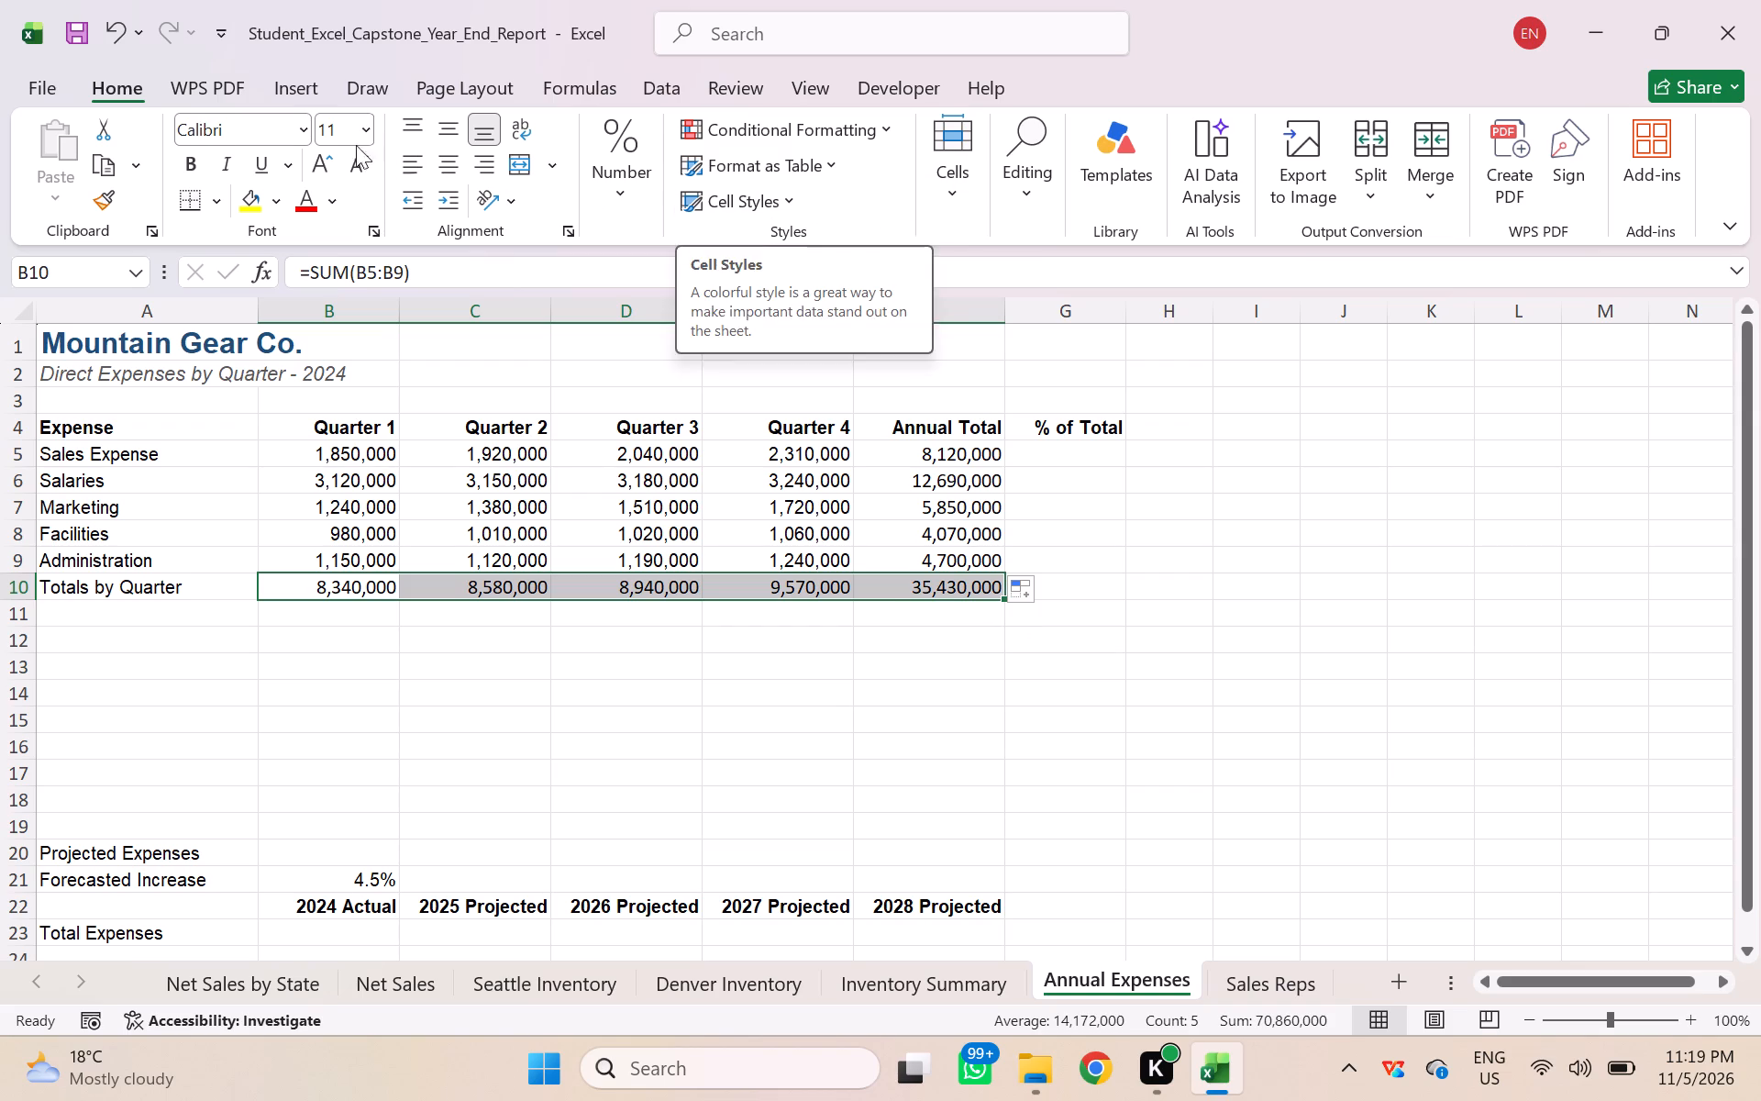
click(122, 90)
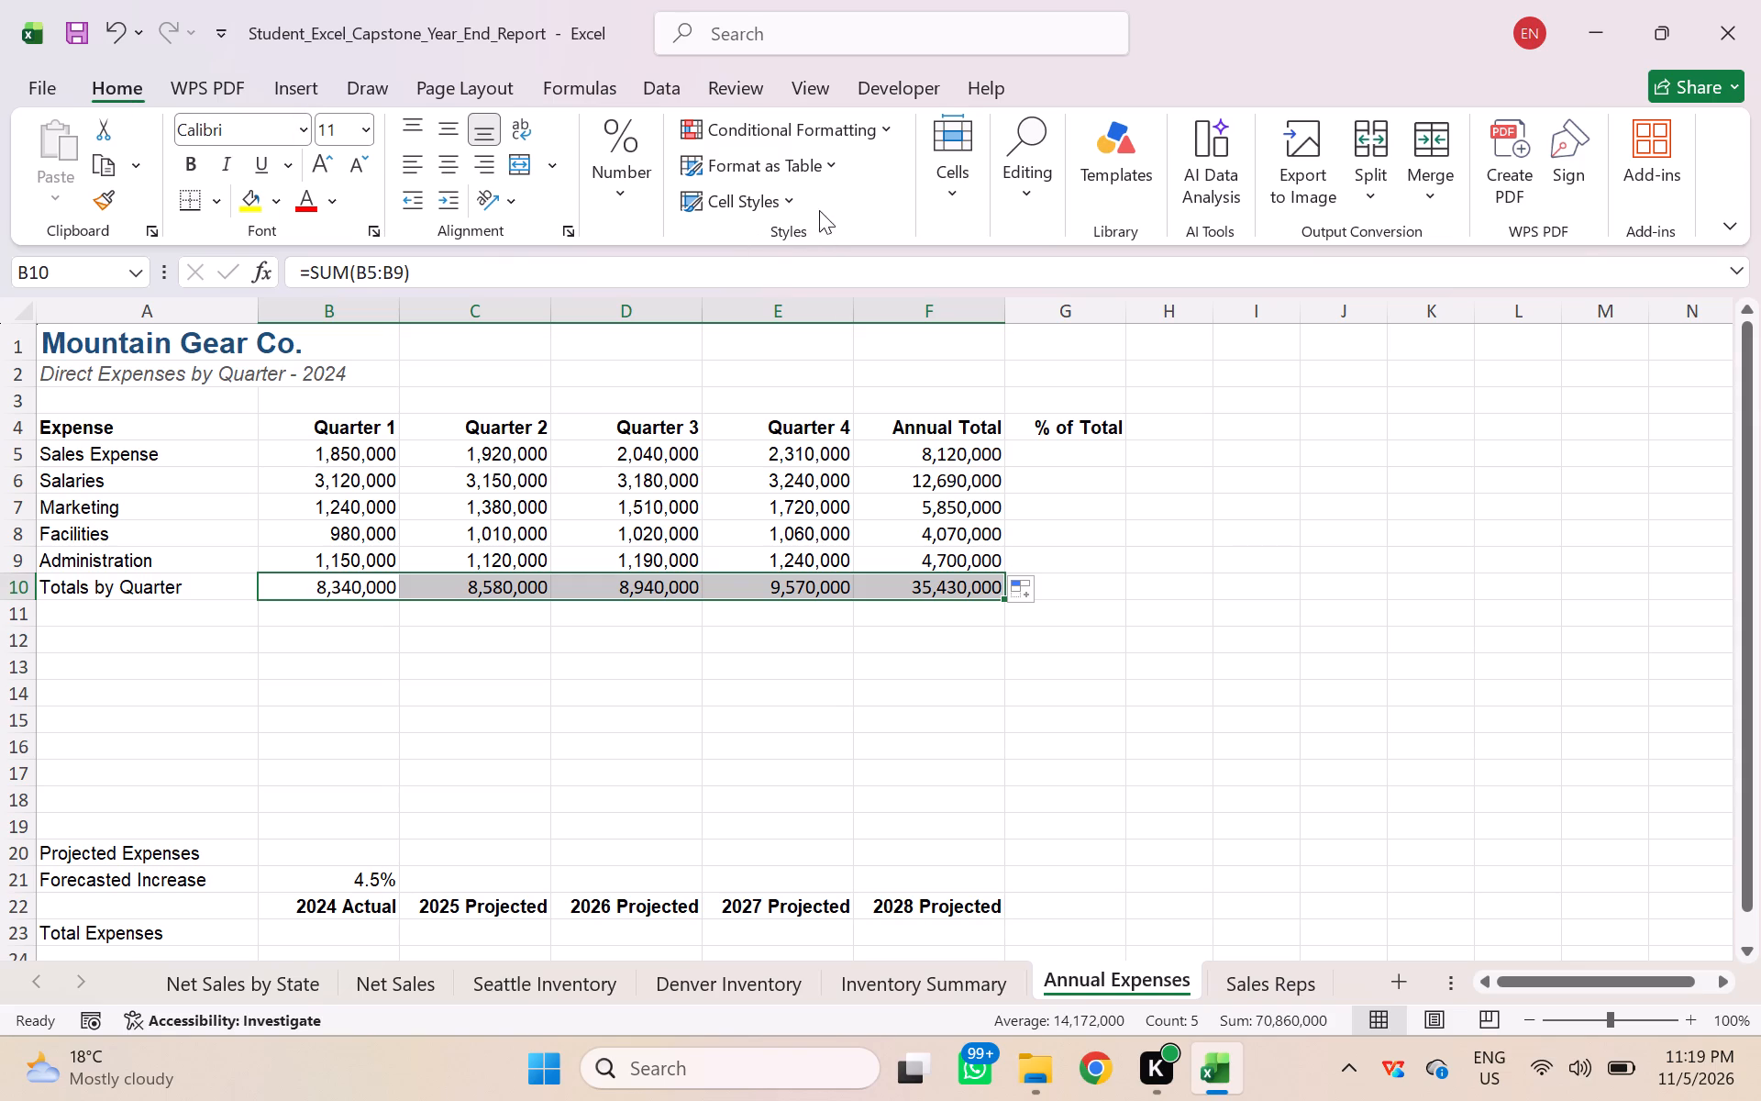
click(791, 198)
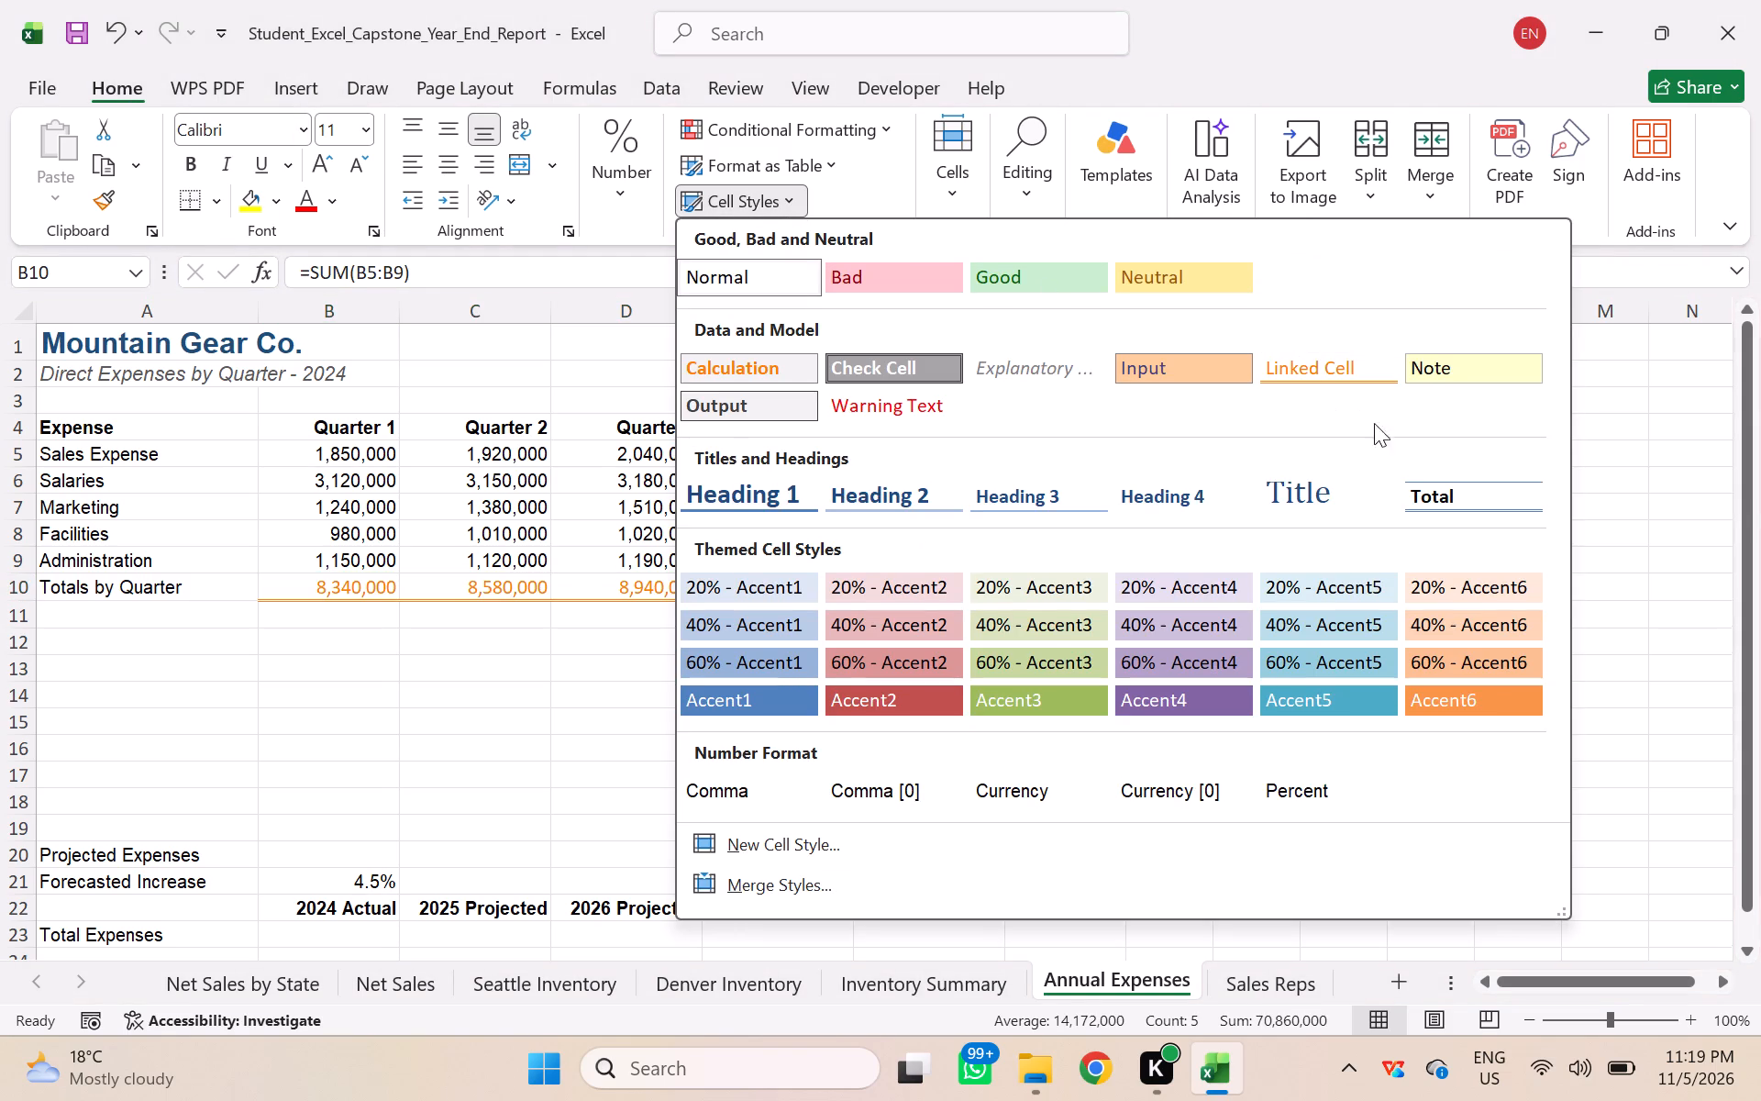
click(1490, 495)
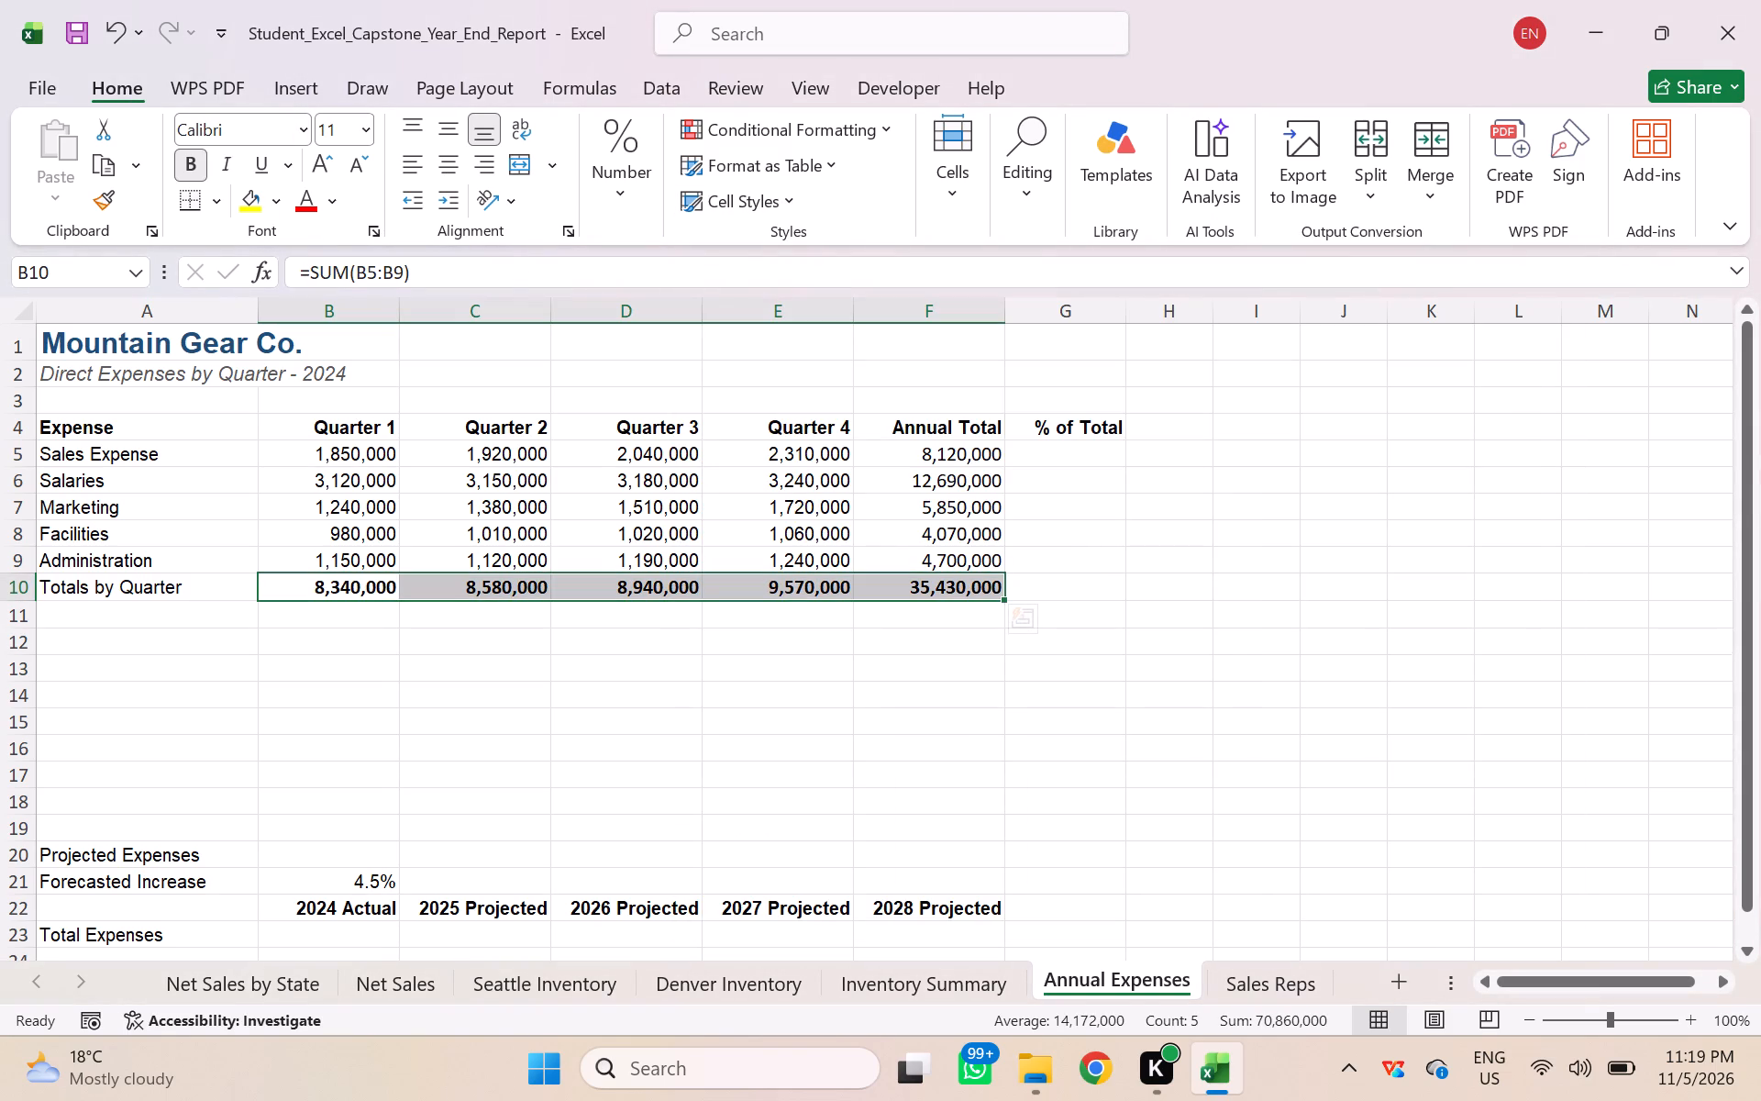
click(1246, 486)
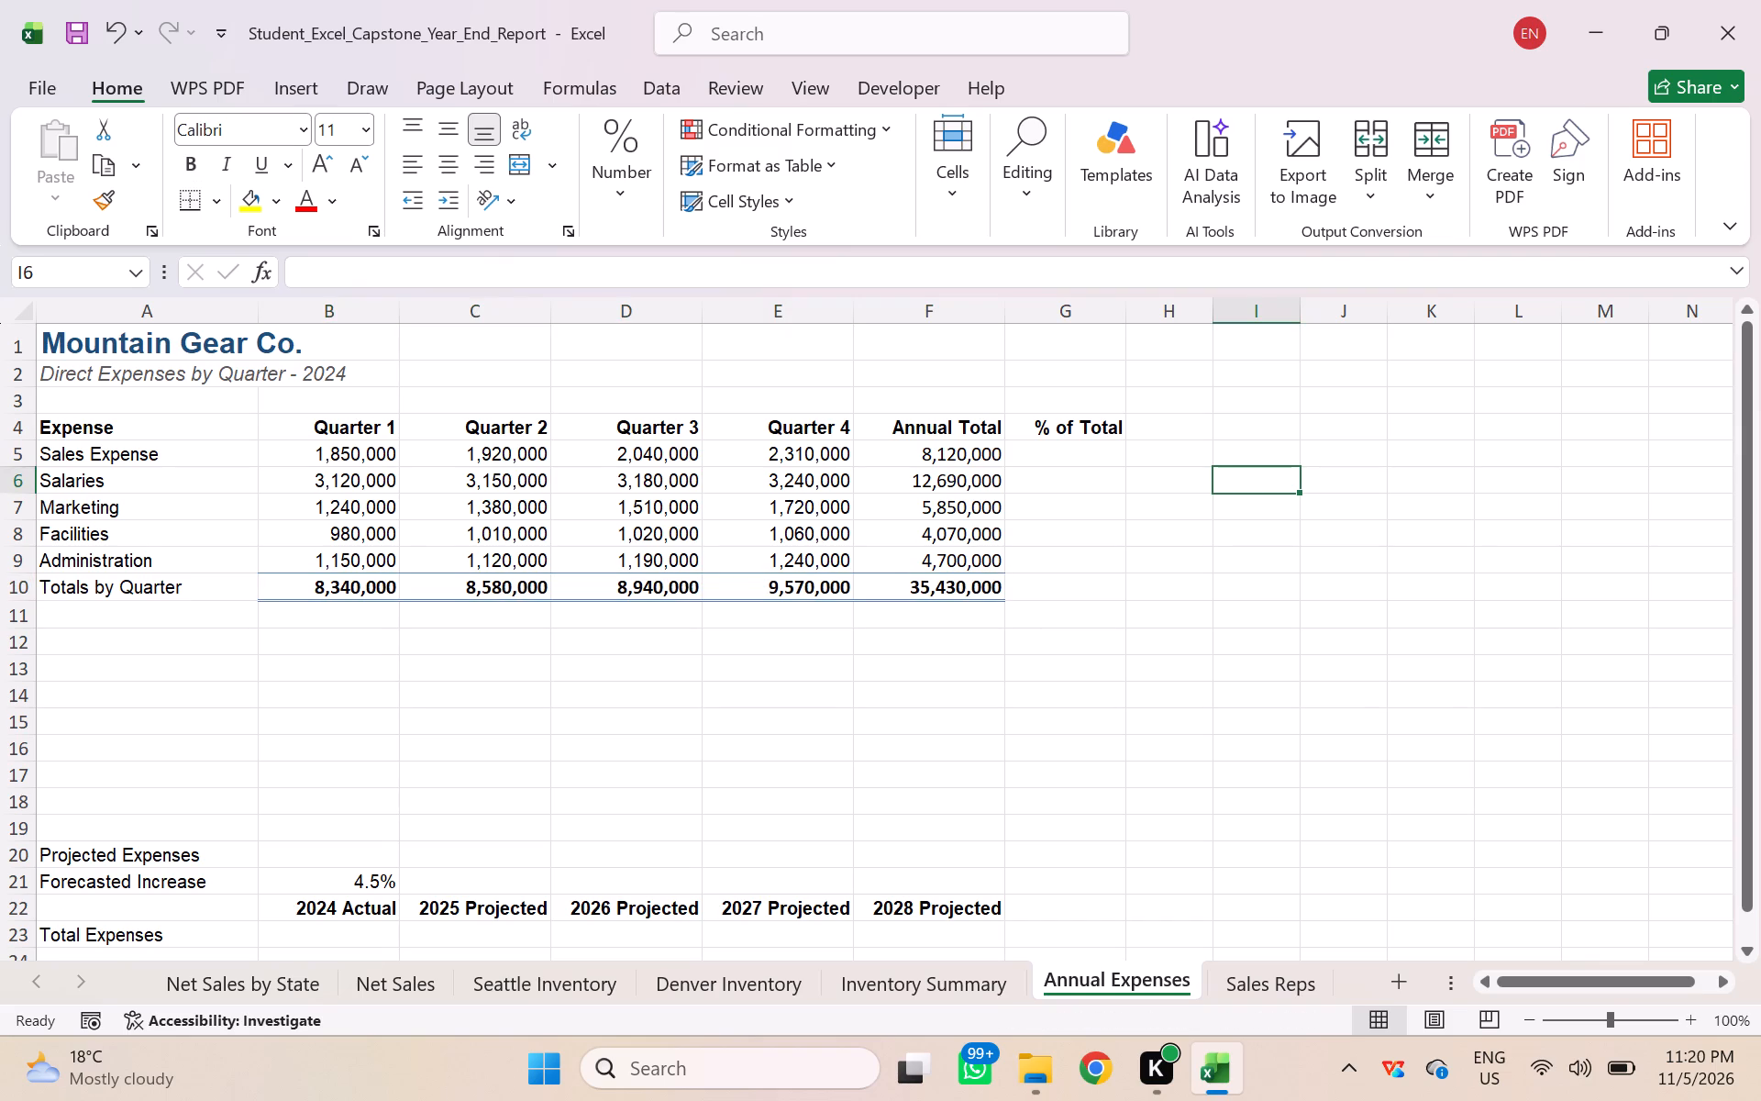
Apply the Heading 4 cell style to the column headings in B4:G4 and center them horizontally.
drag(338, 425, 708, 429)
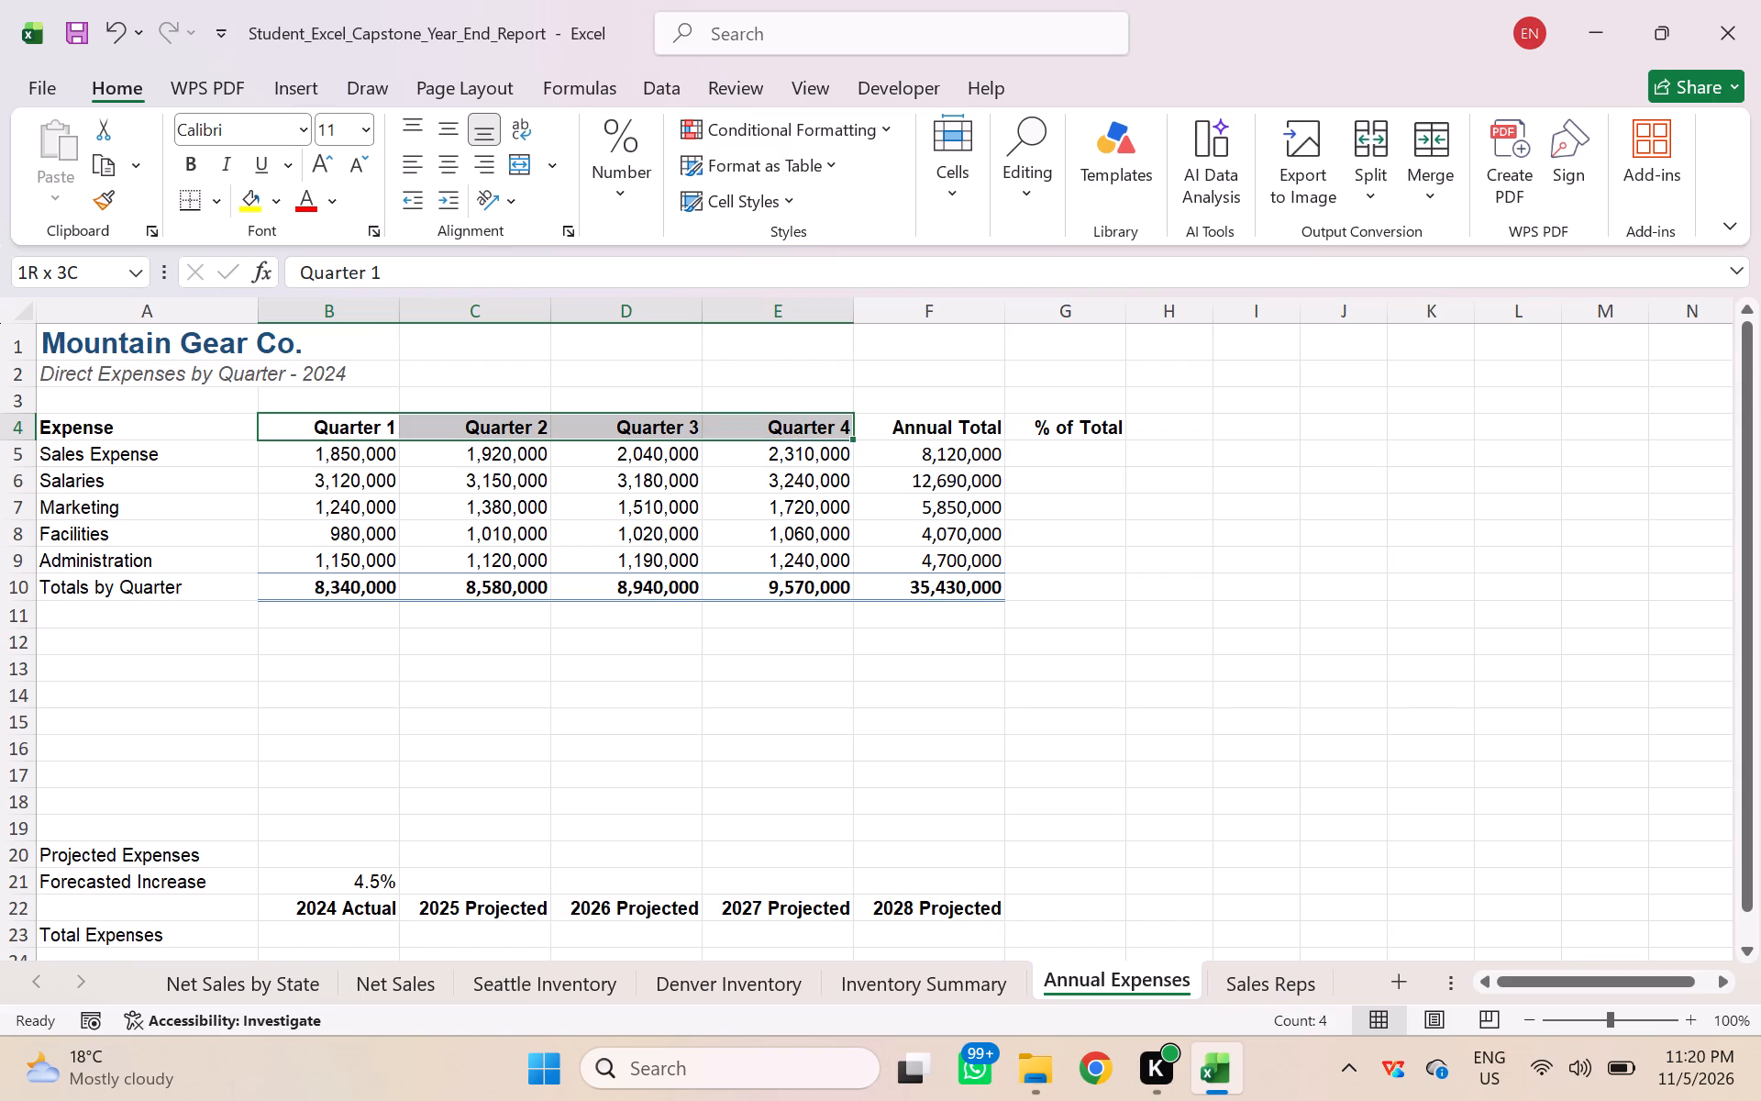
drag(708, 429, 1020, 427)
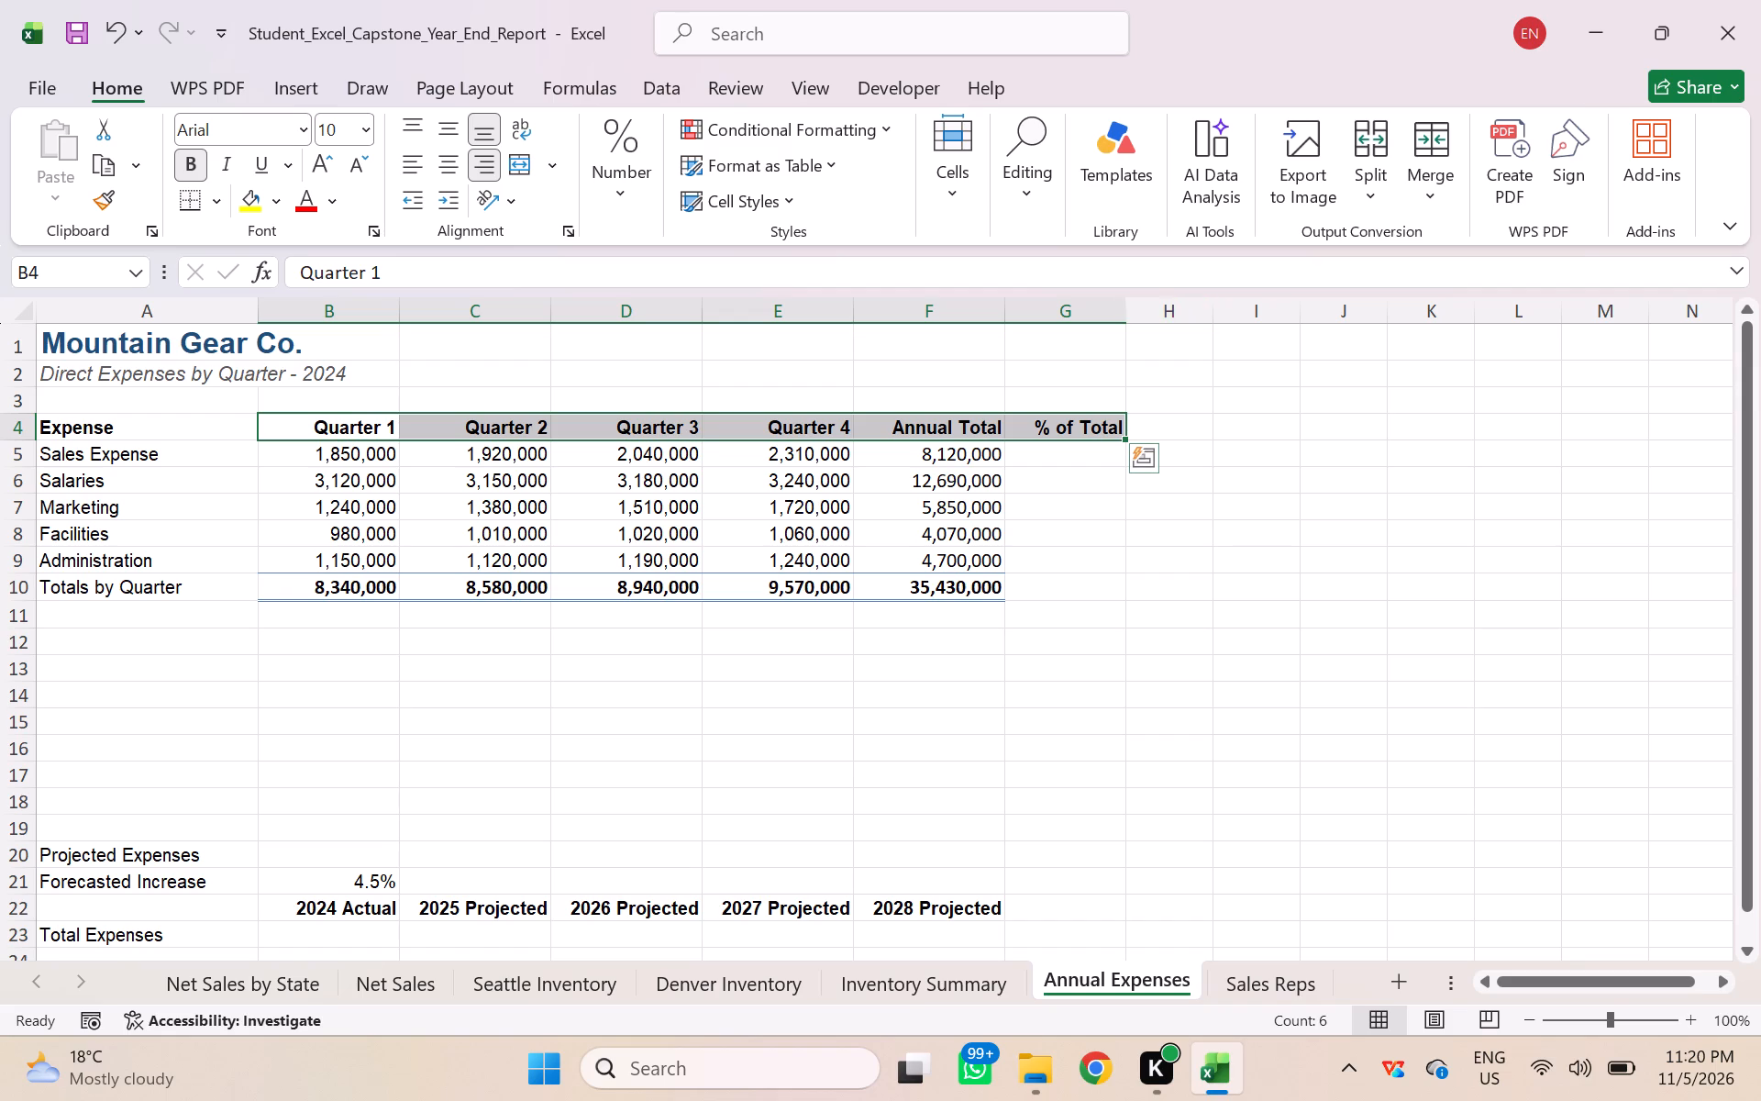
click(793, 196)
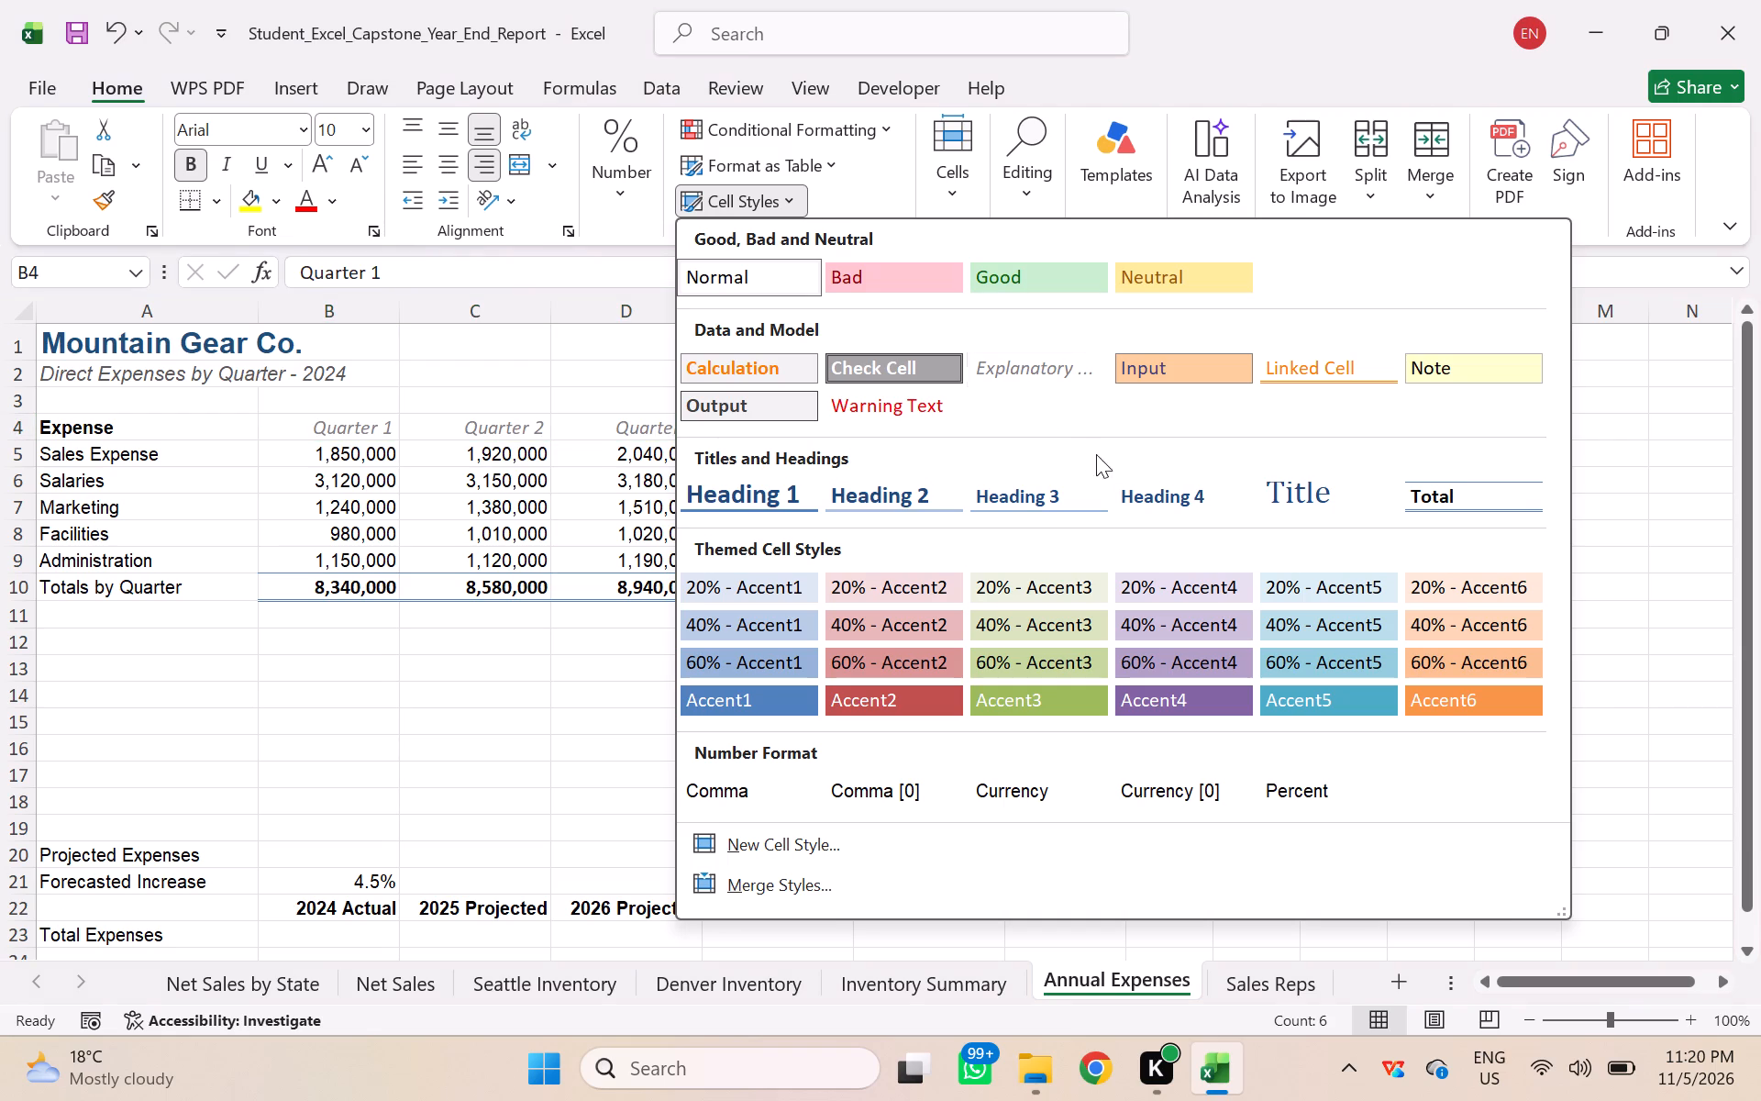
click(1173, 491)
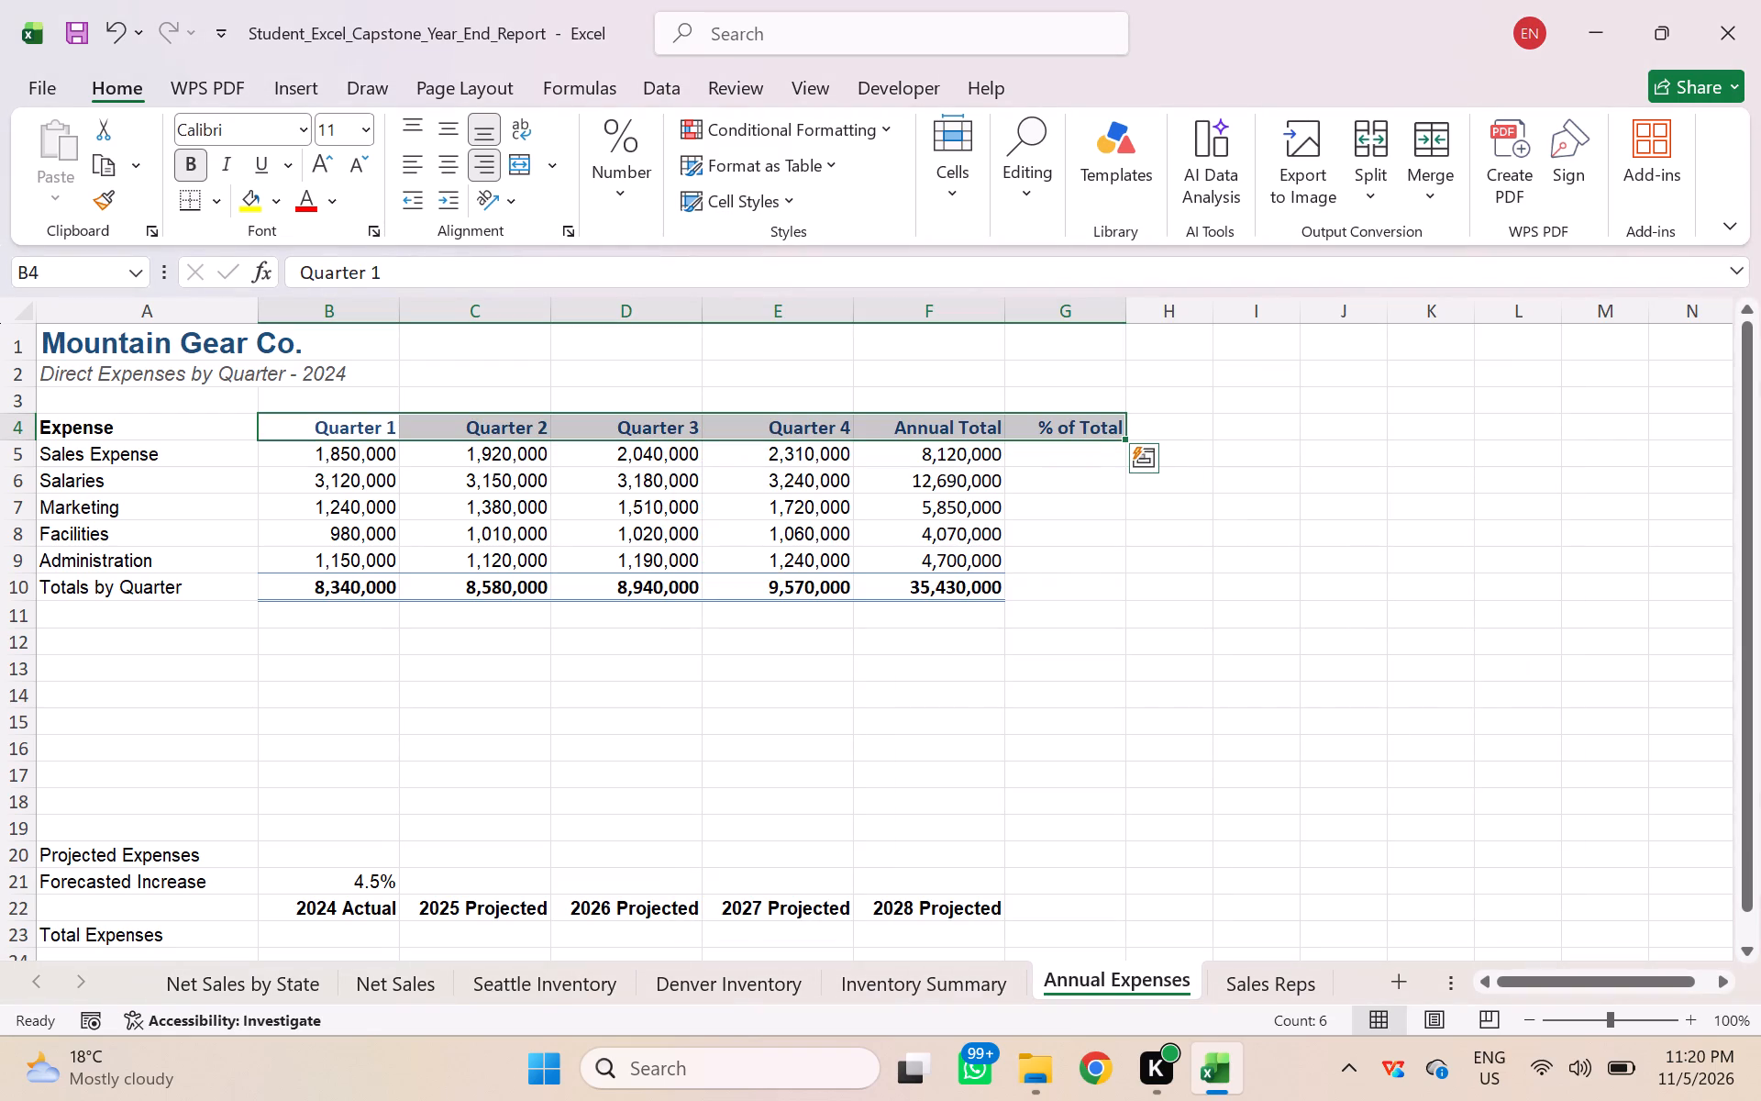
click(447, 169)
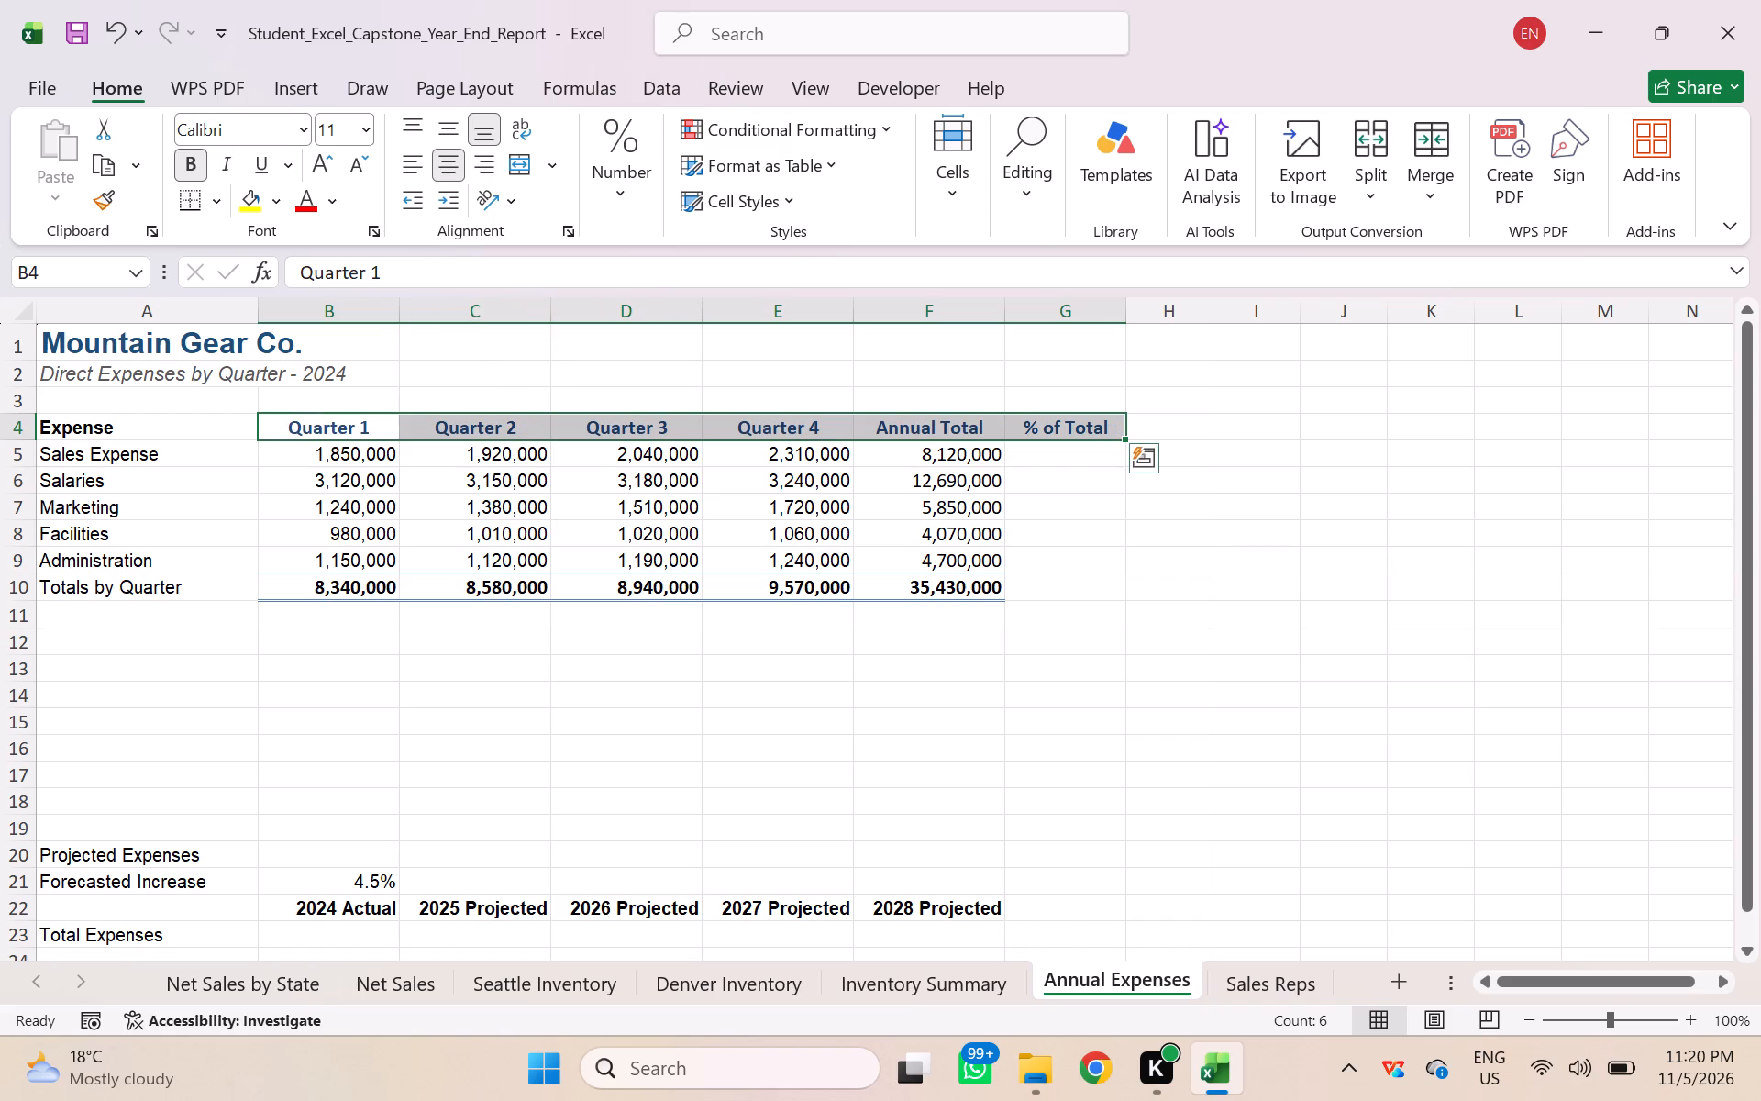
click(1281, 562)
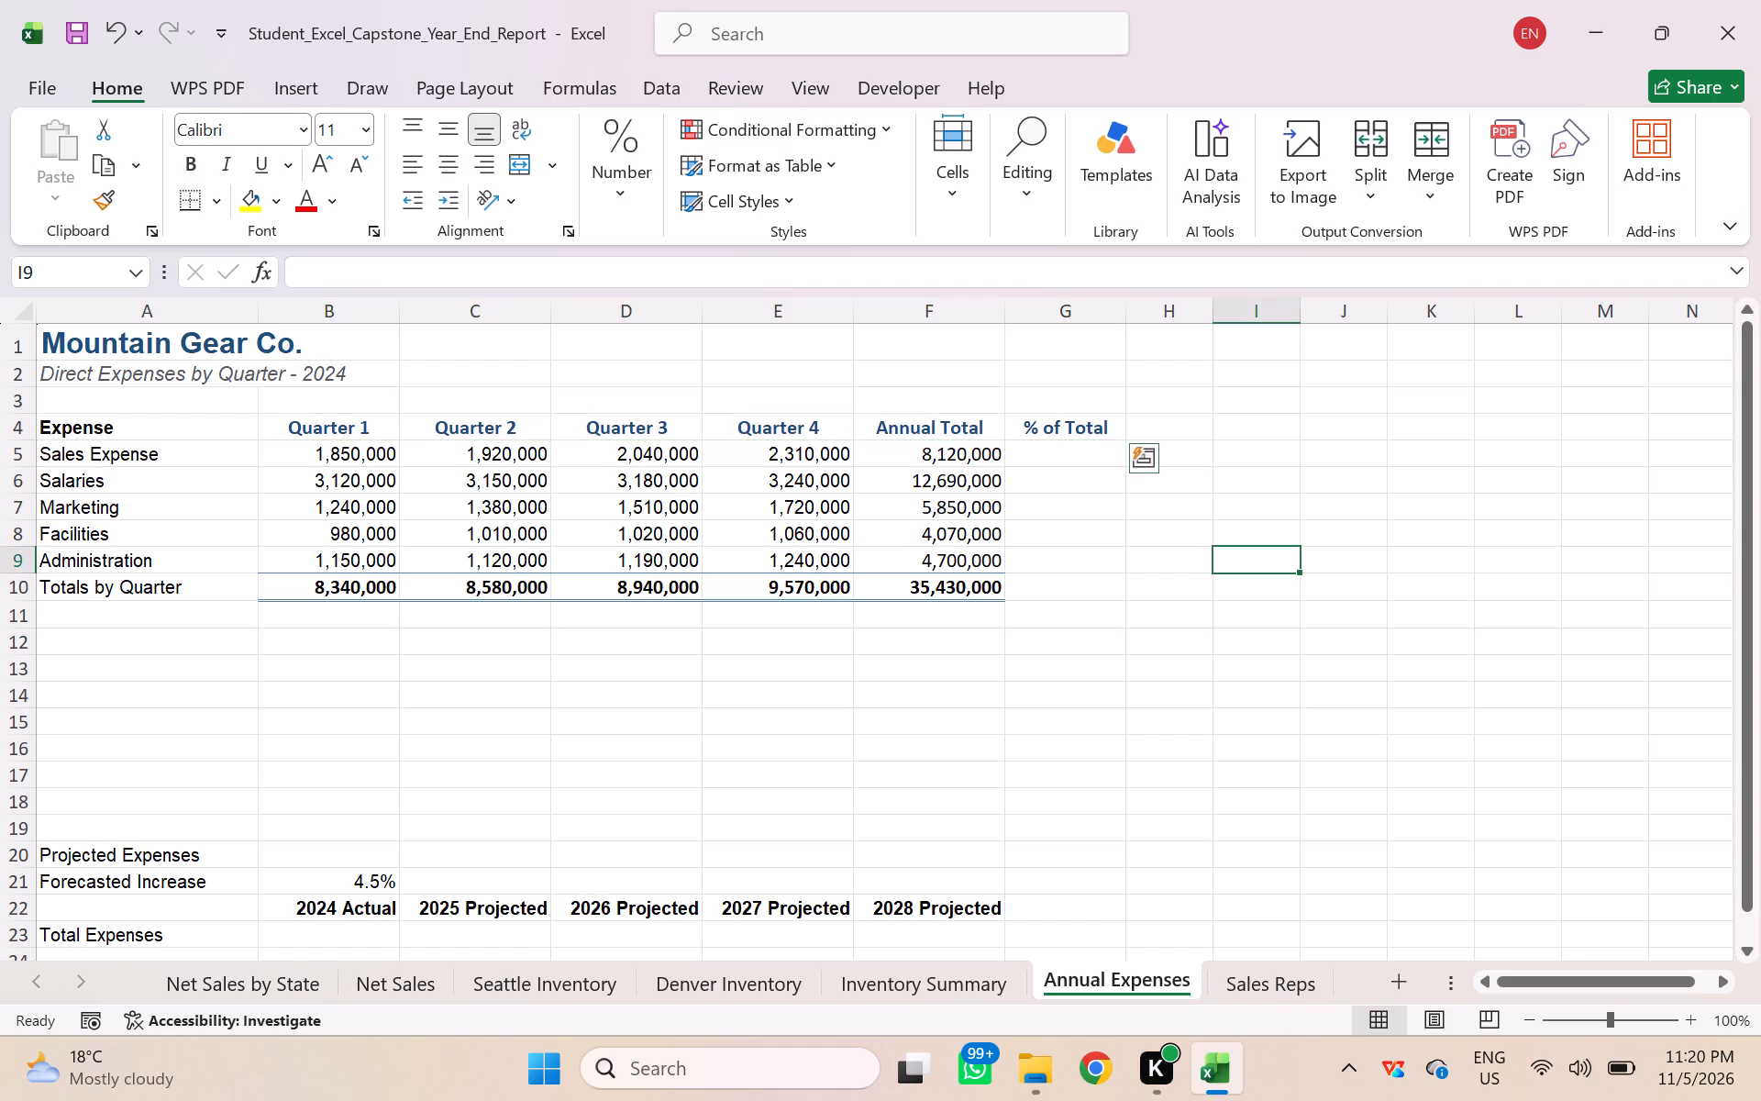
Format the annual totals in F6:F9 with the comma number style and no decimal places.
click(923, 455)
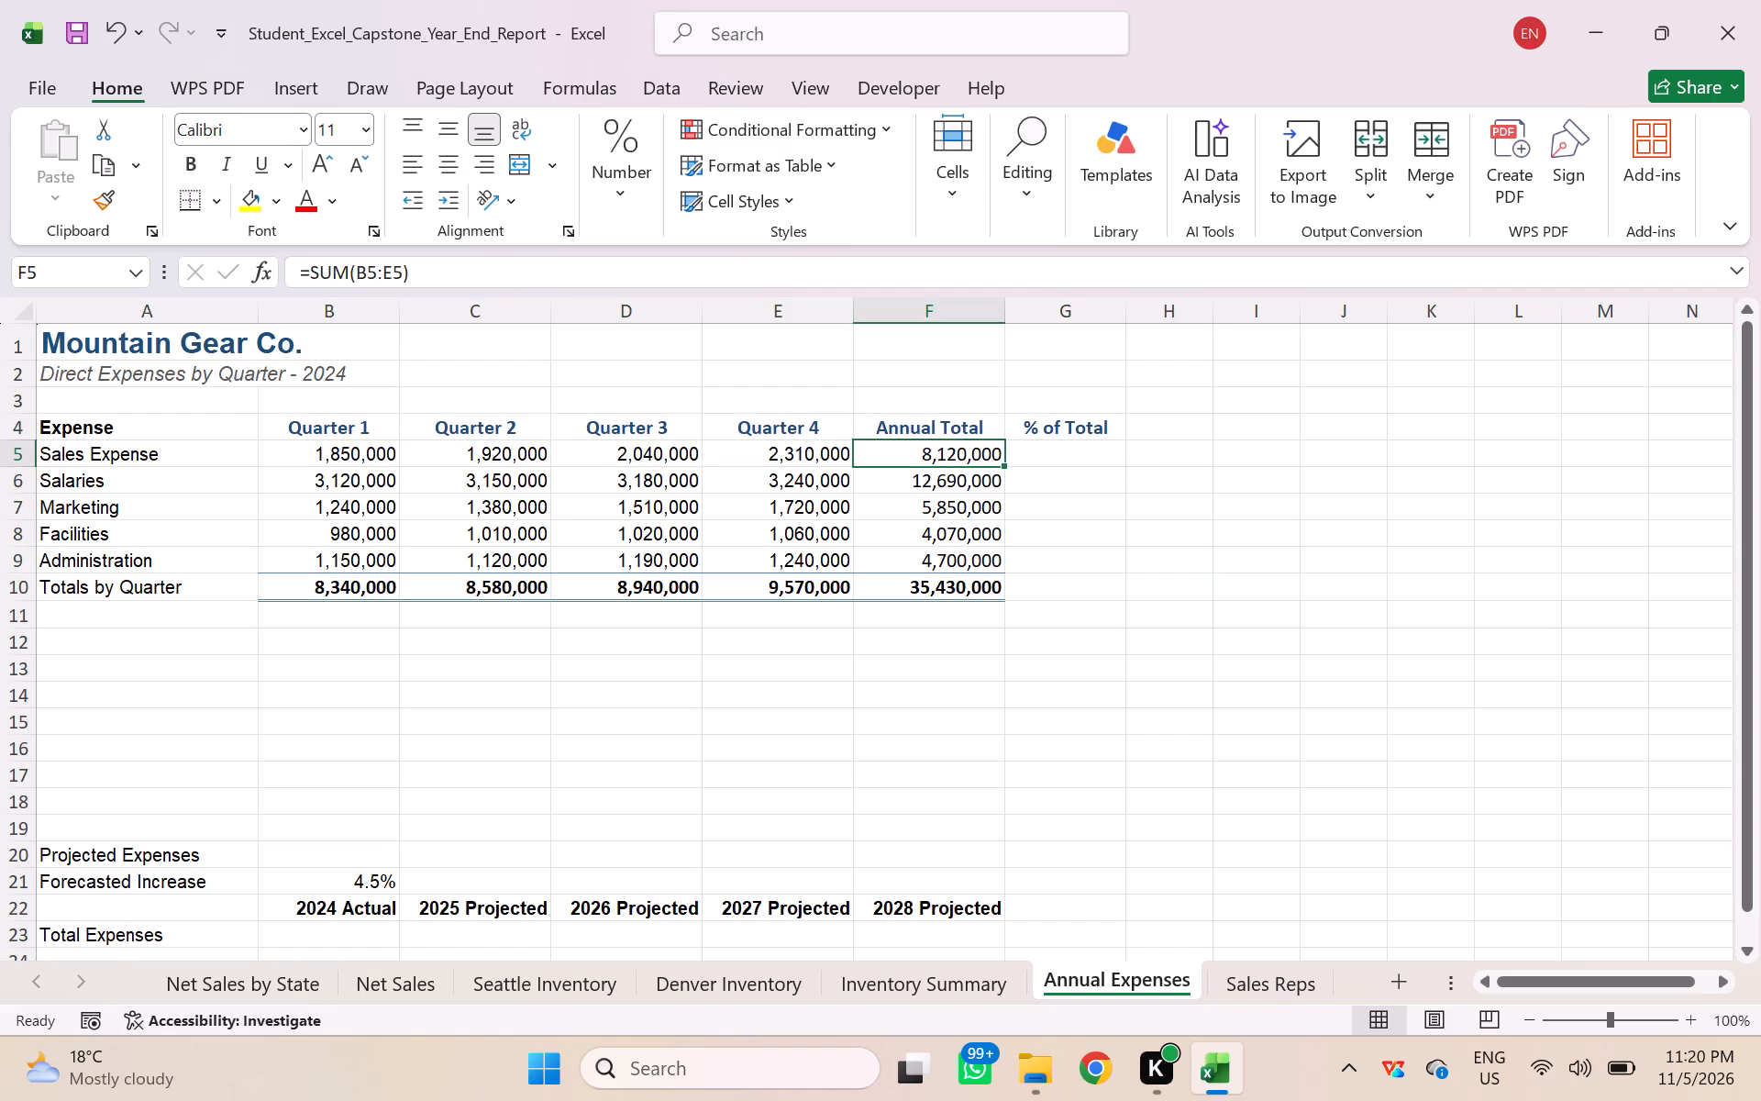
click(937, 489)
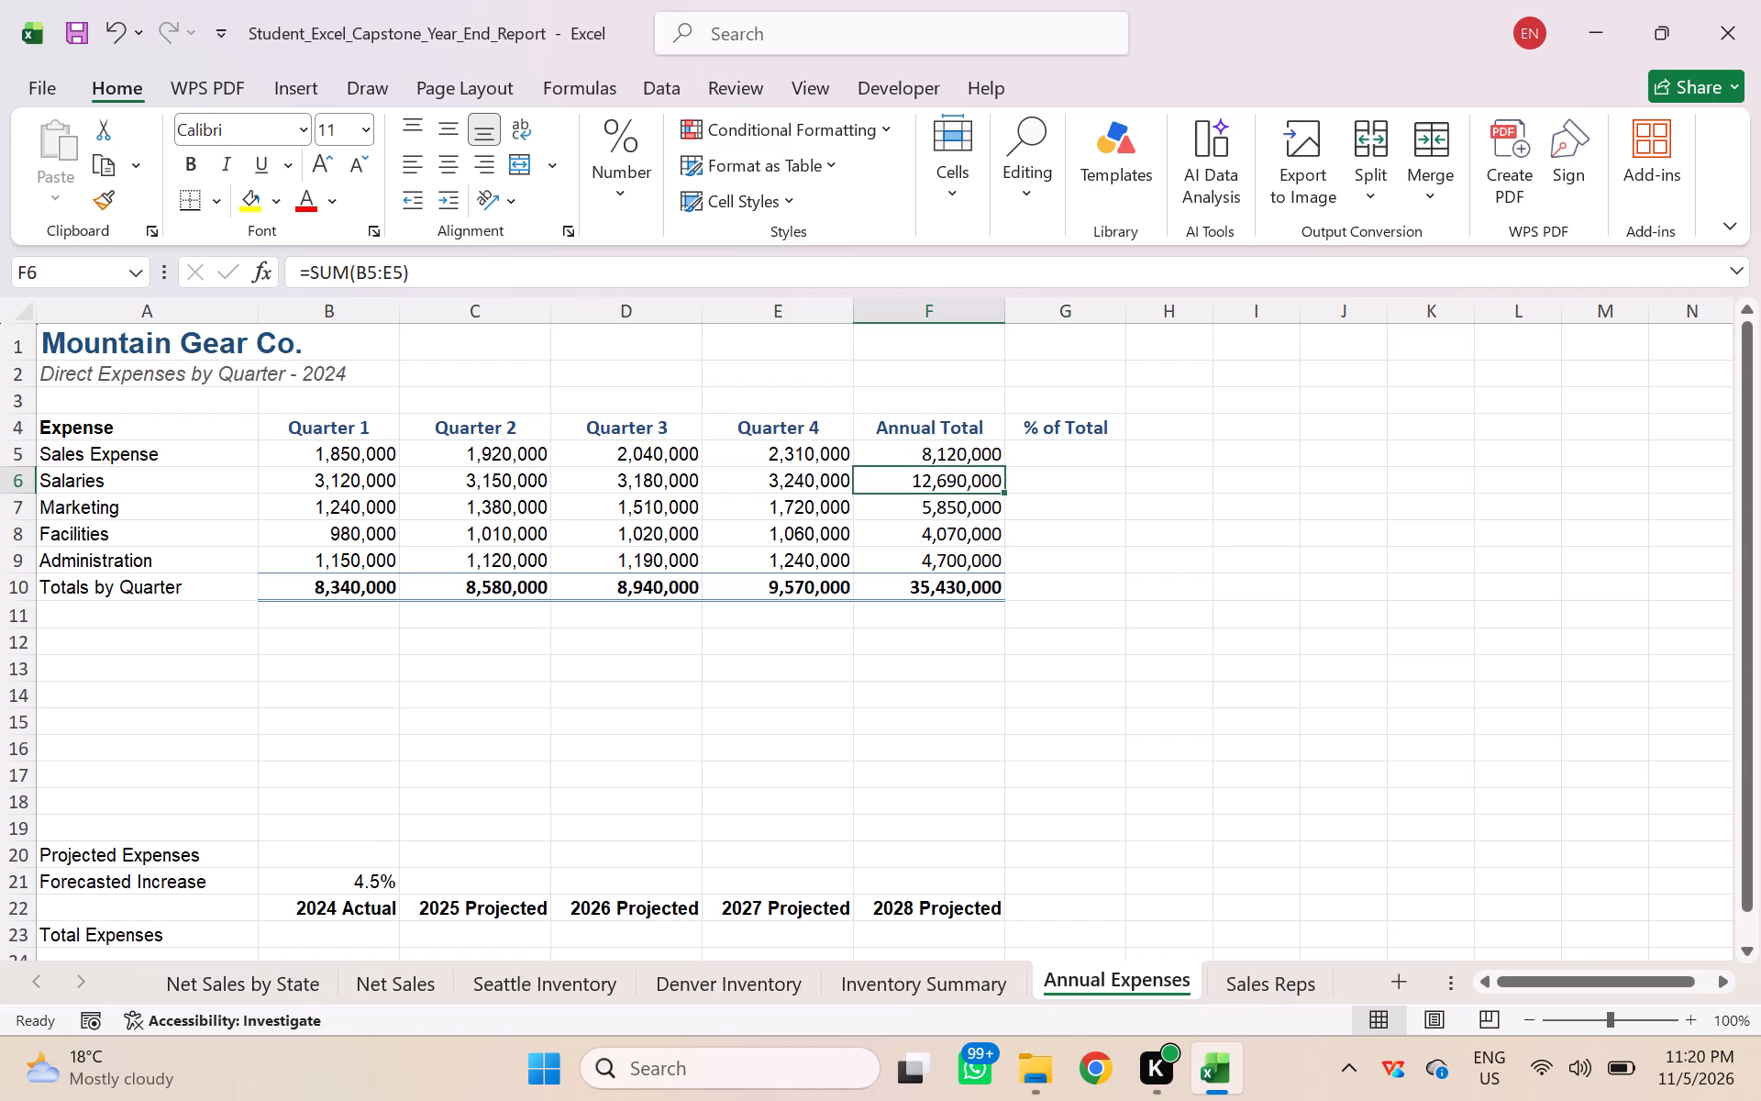
drag(919, 481, 925, 547)
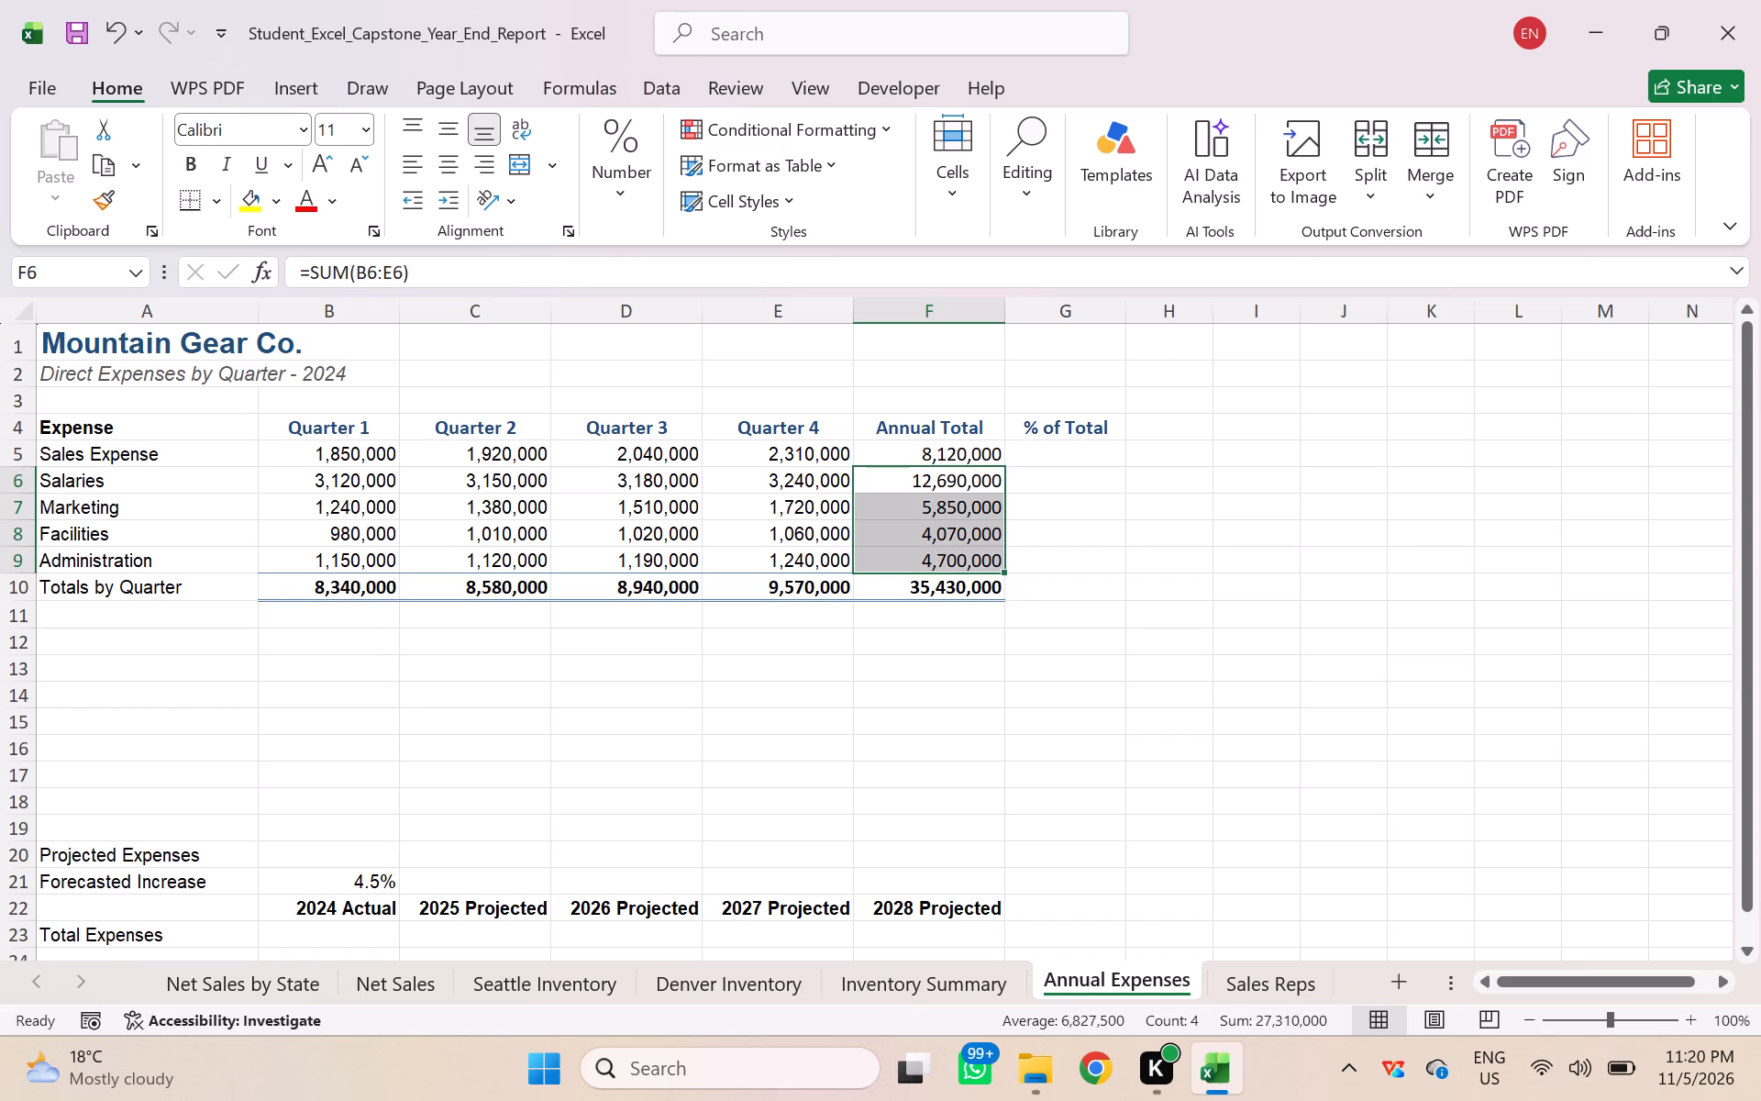
click(616, 202)
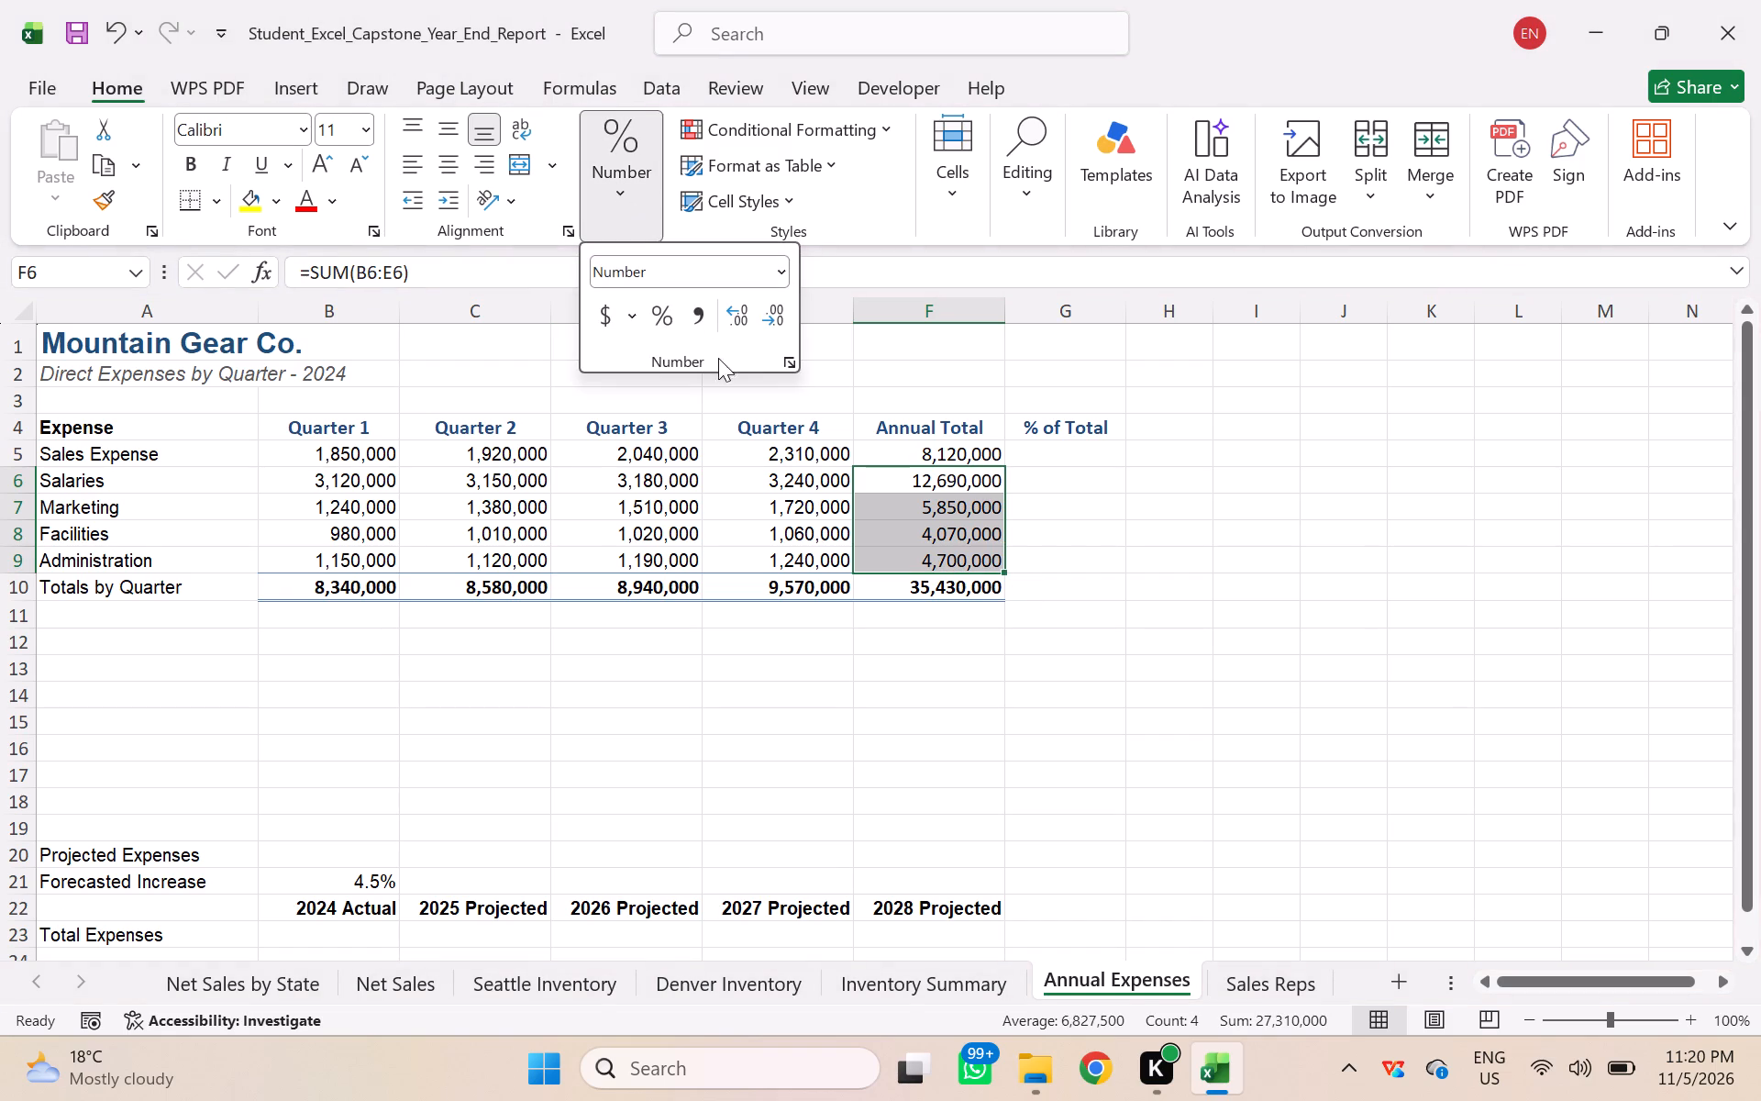
click(699, 323)
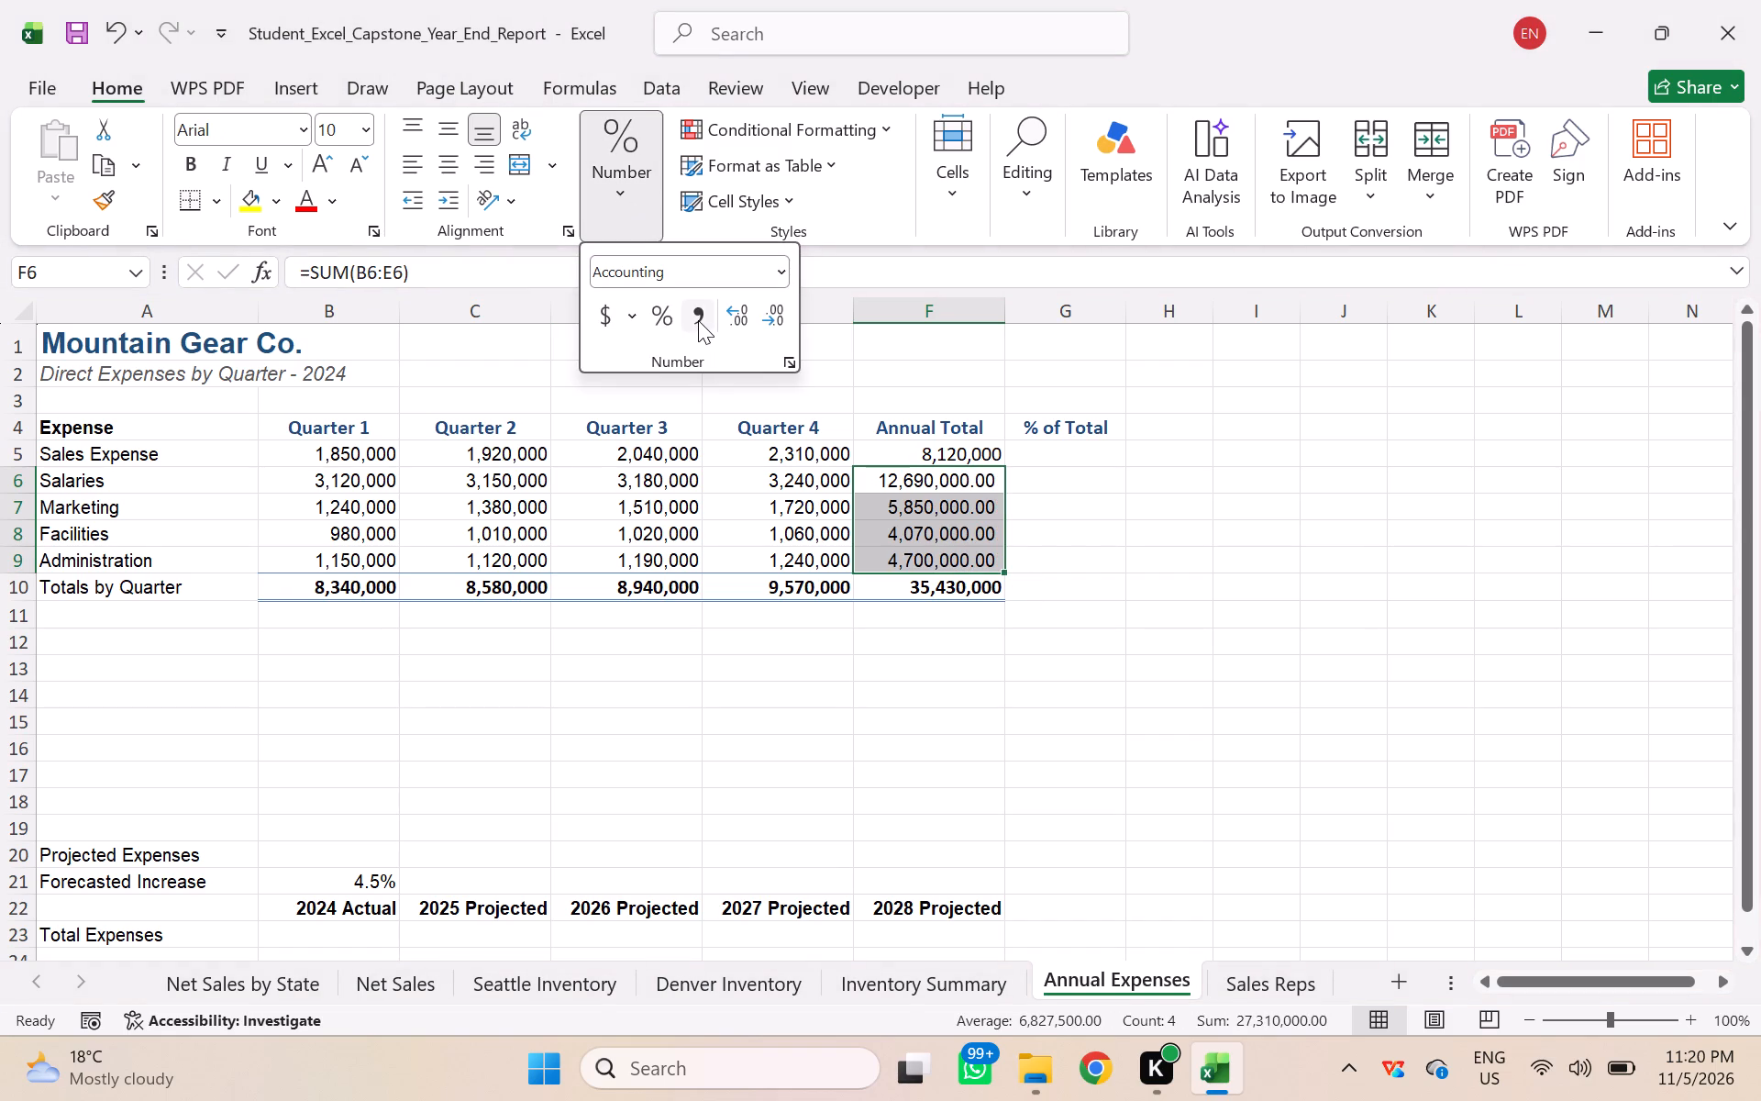
click(768, 316)
click(784, 324)
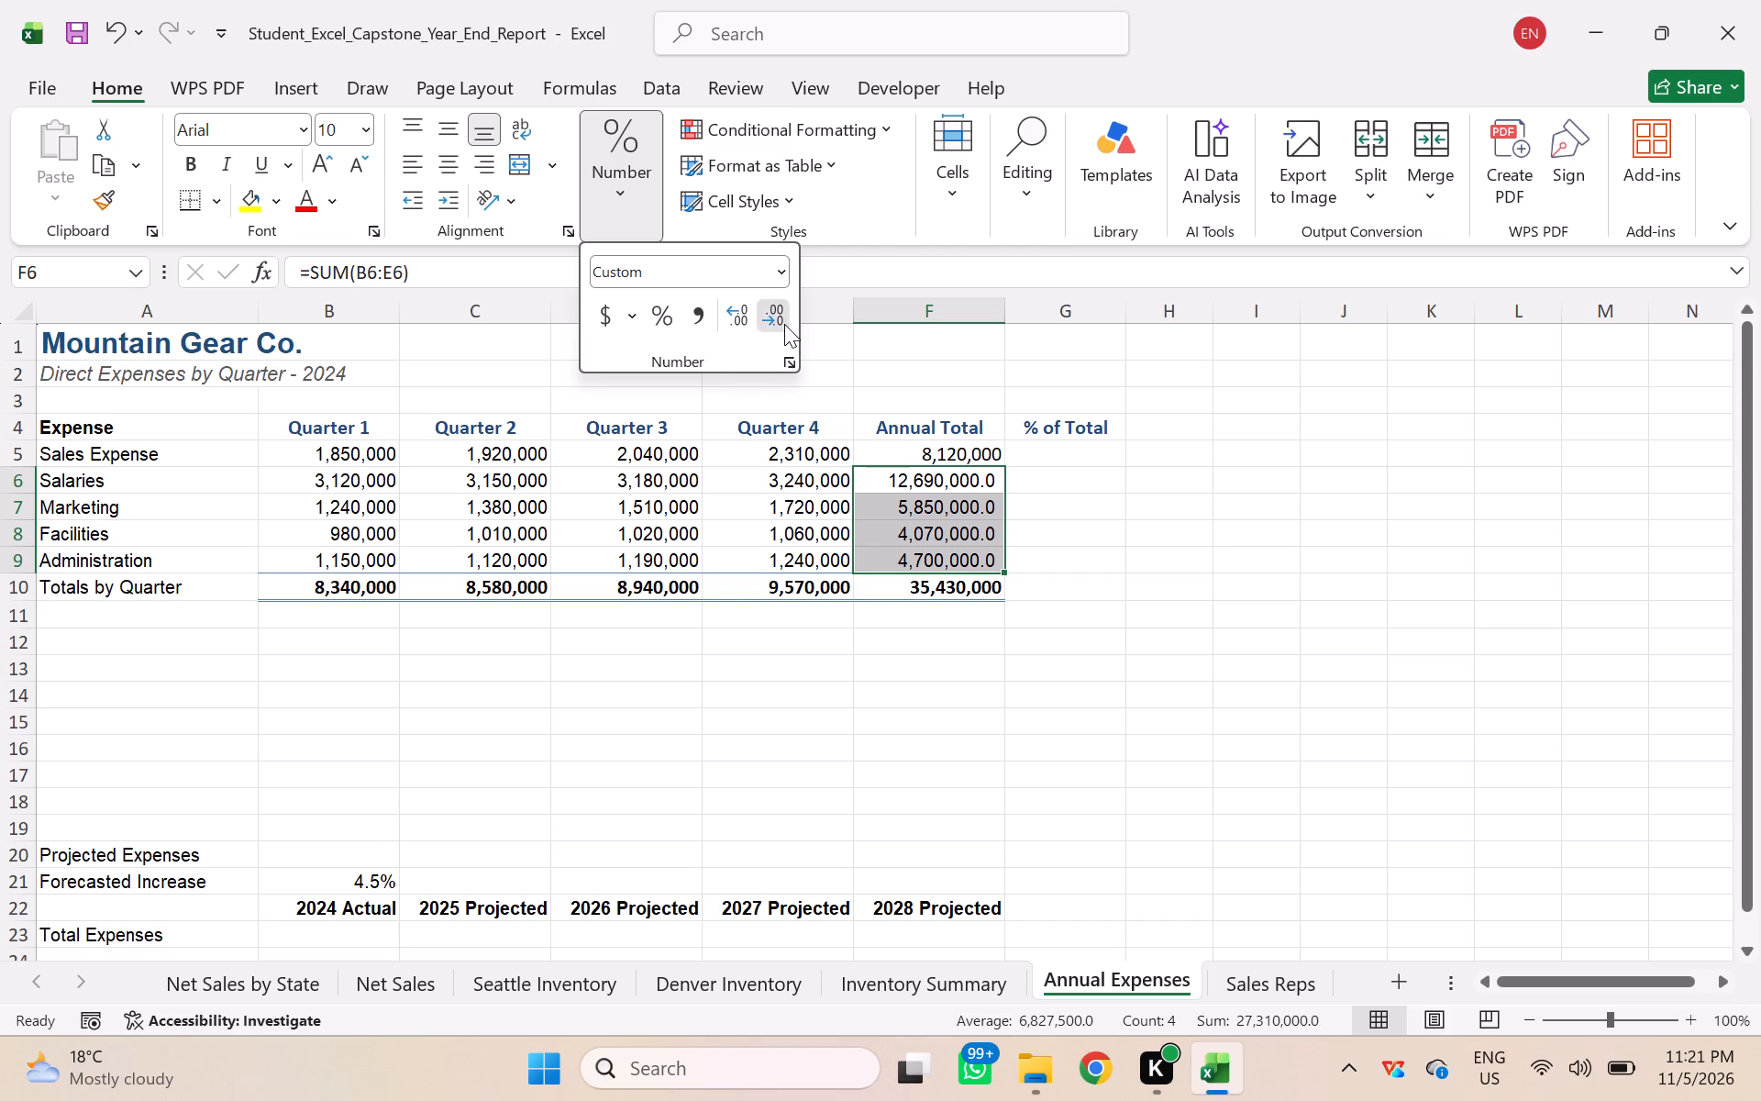
click(1168, 561)
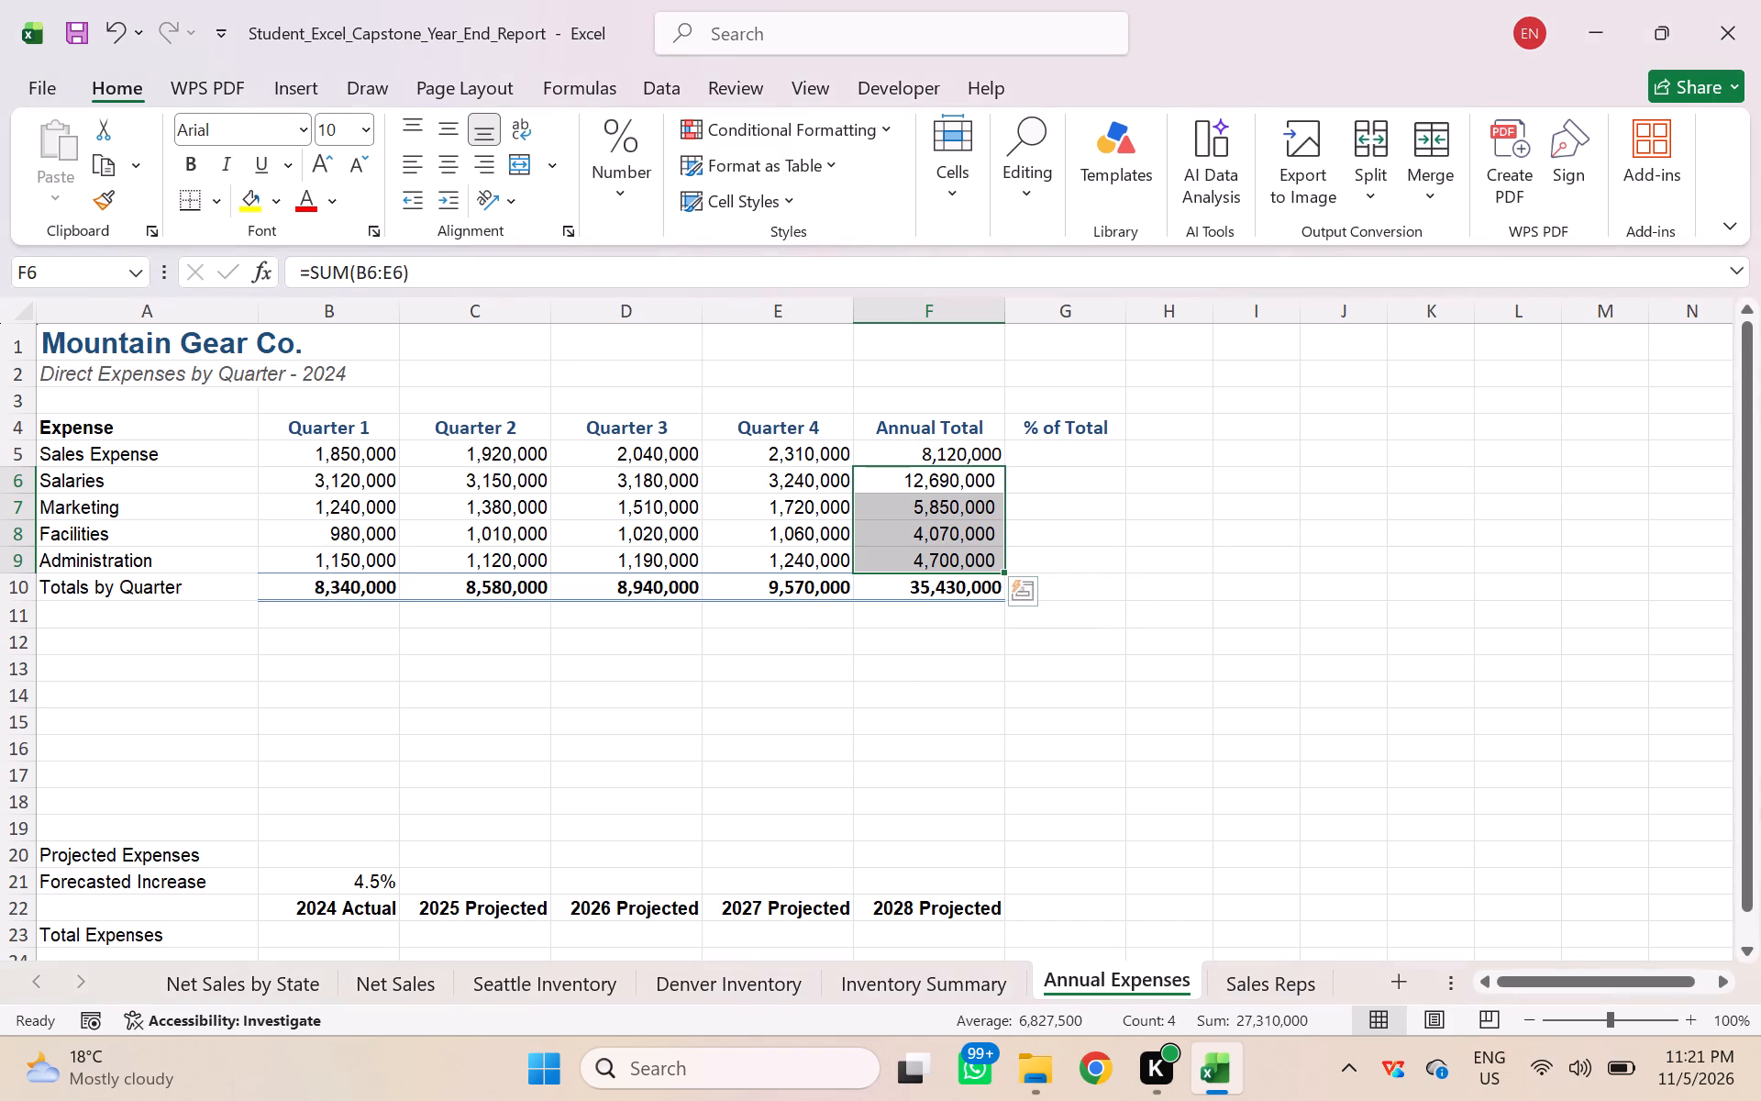
click(1257, 550)
Enter the formula =F5/$F$10 in G5 to calculate Sales Expense's share of the annual total.
click(1049, 459)
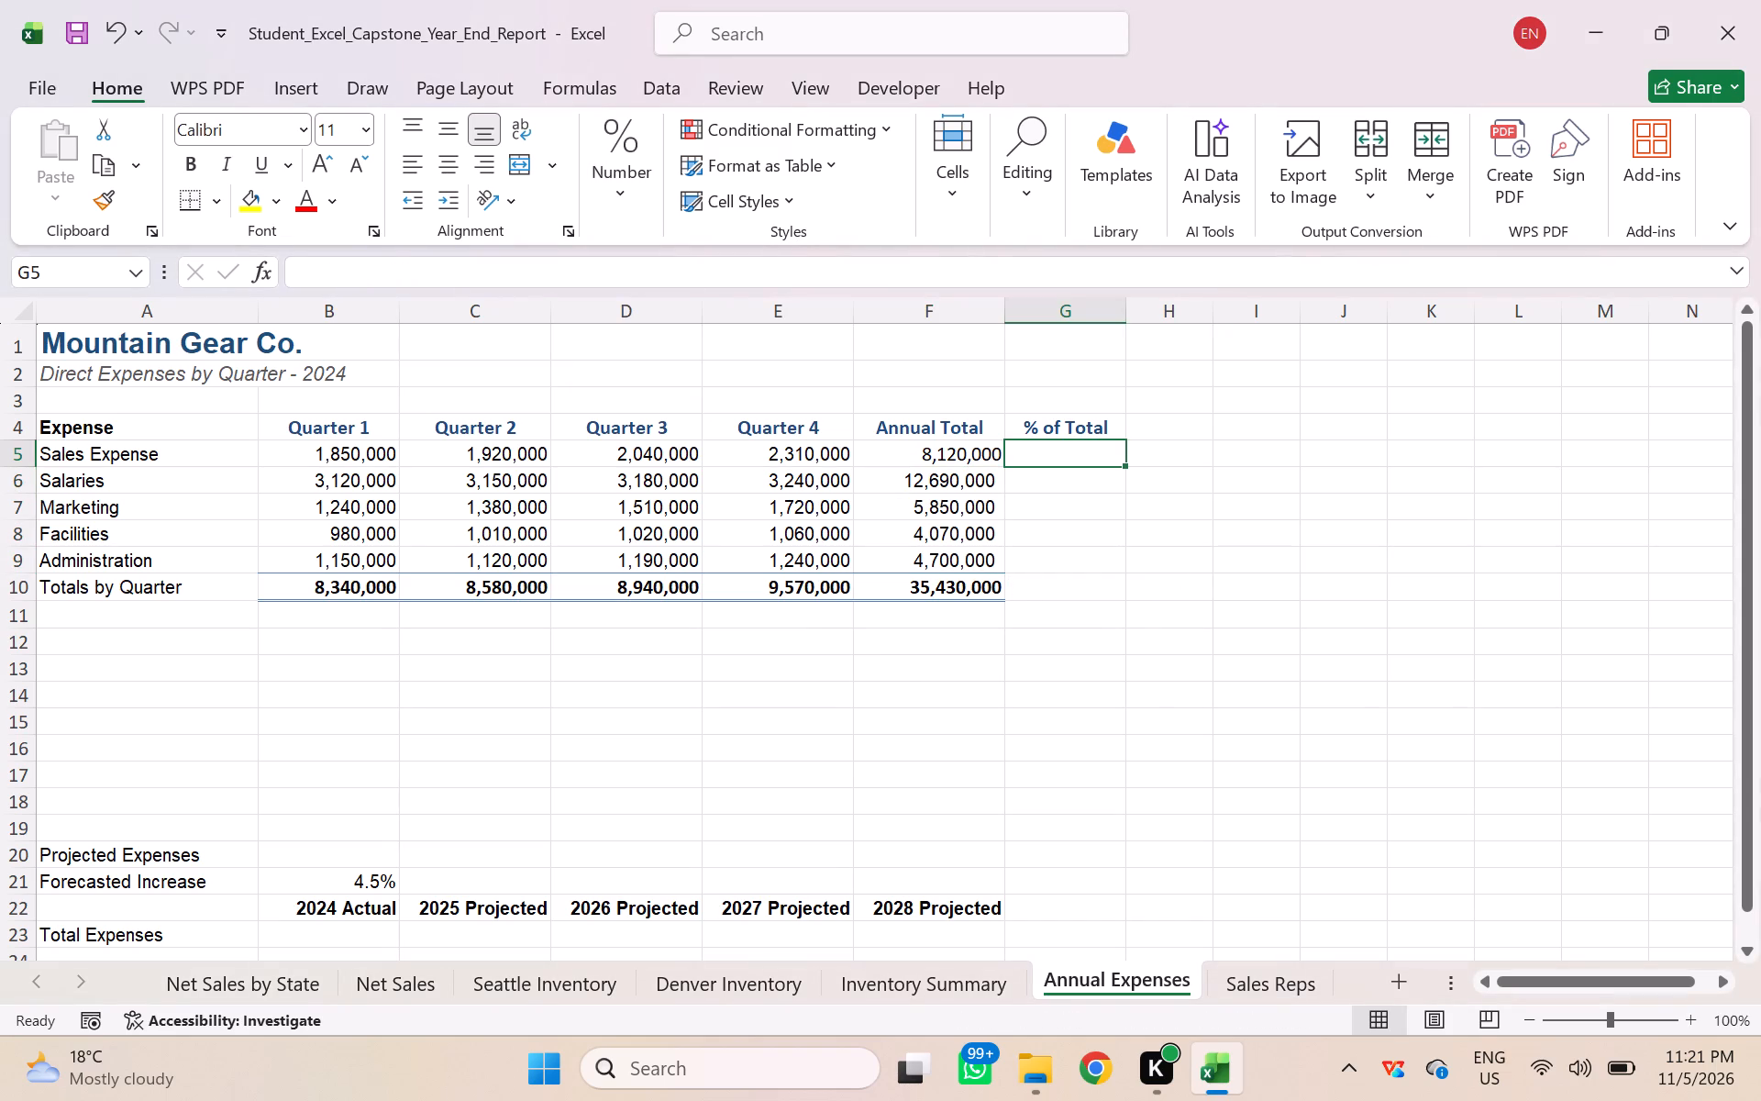
key(equal)
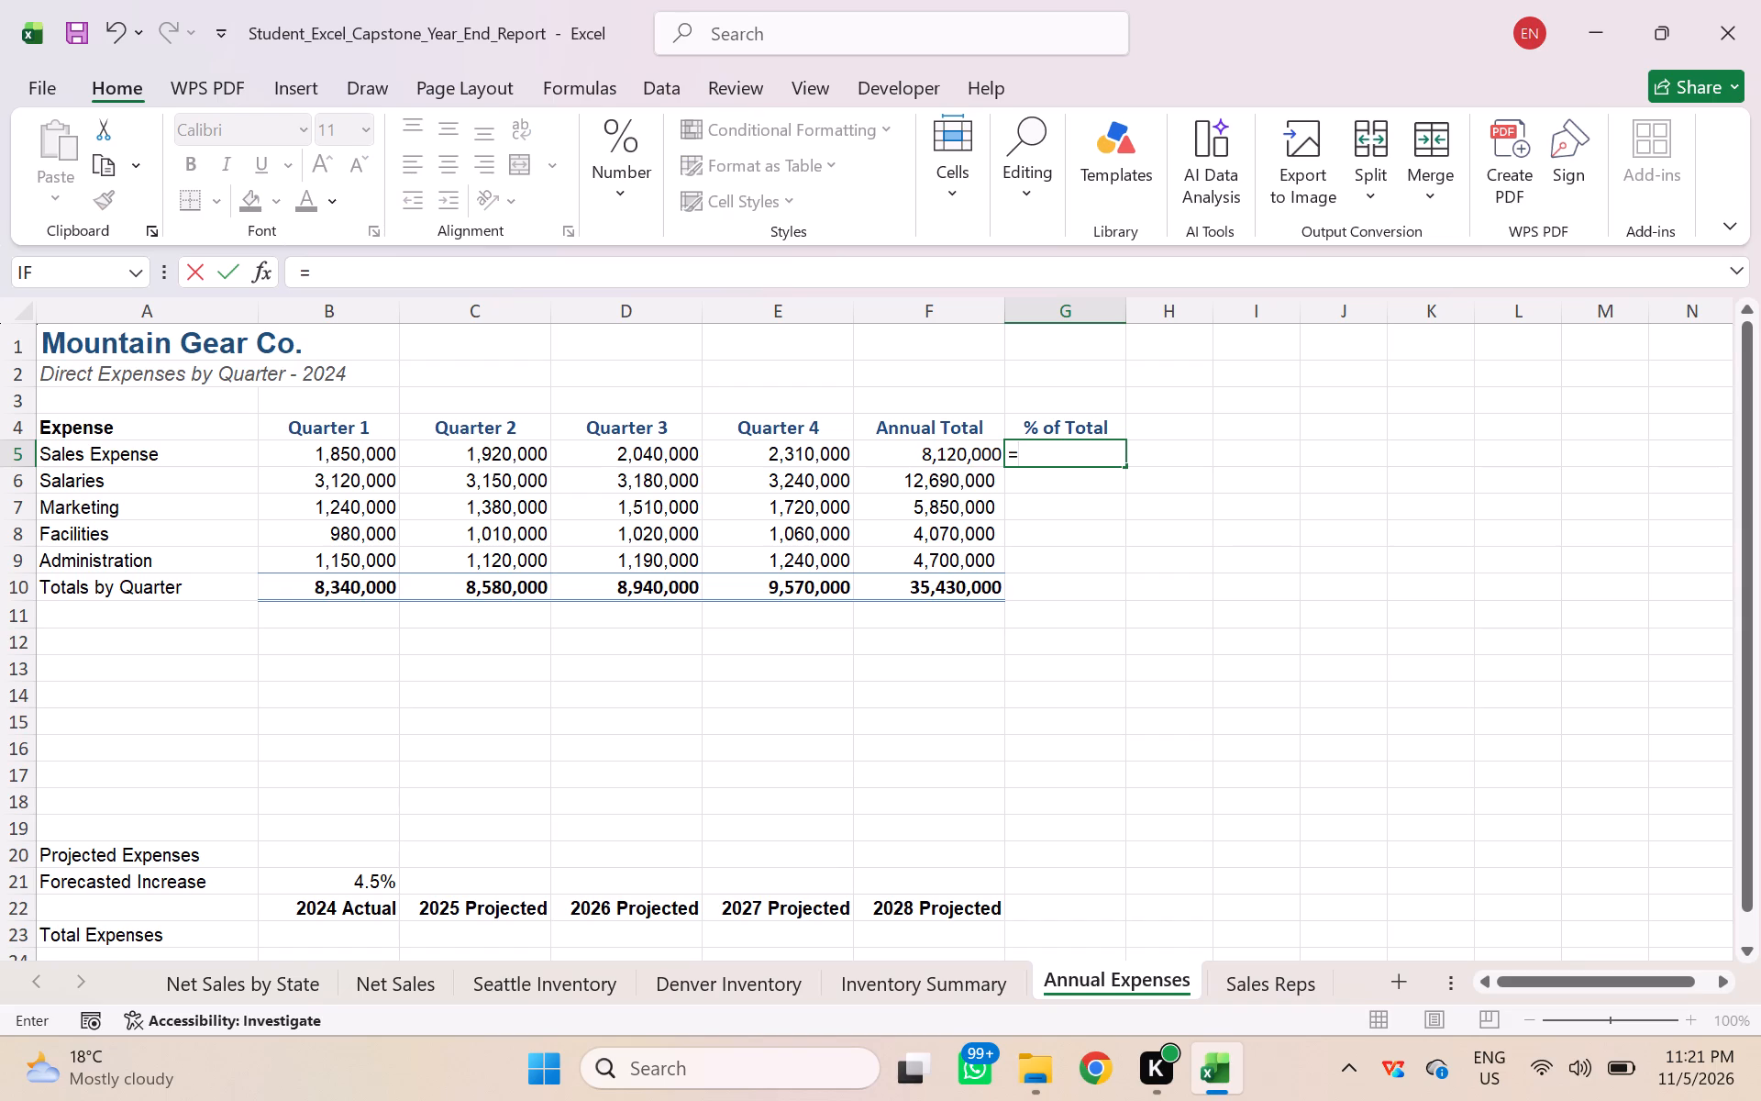
click(965, 458)
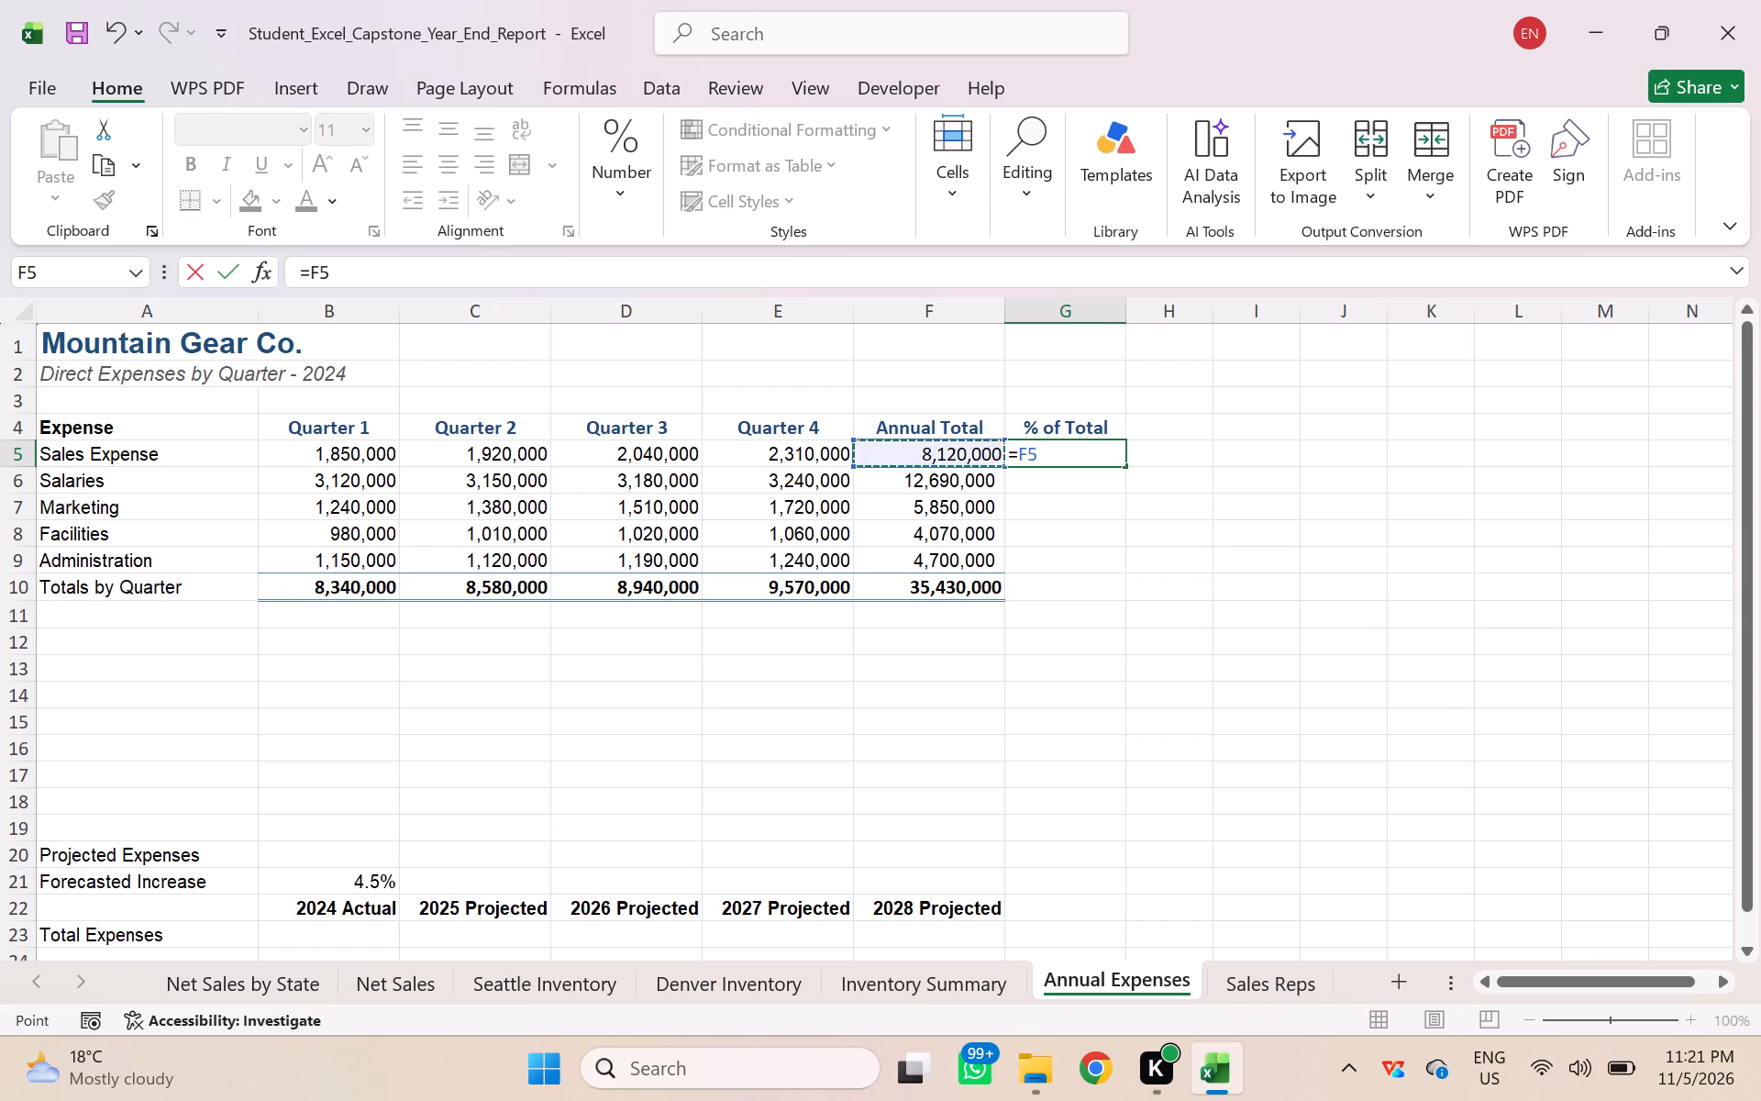
key(slash)
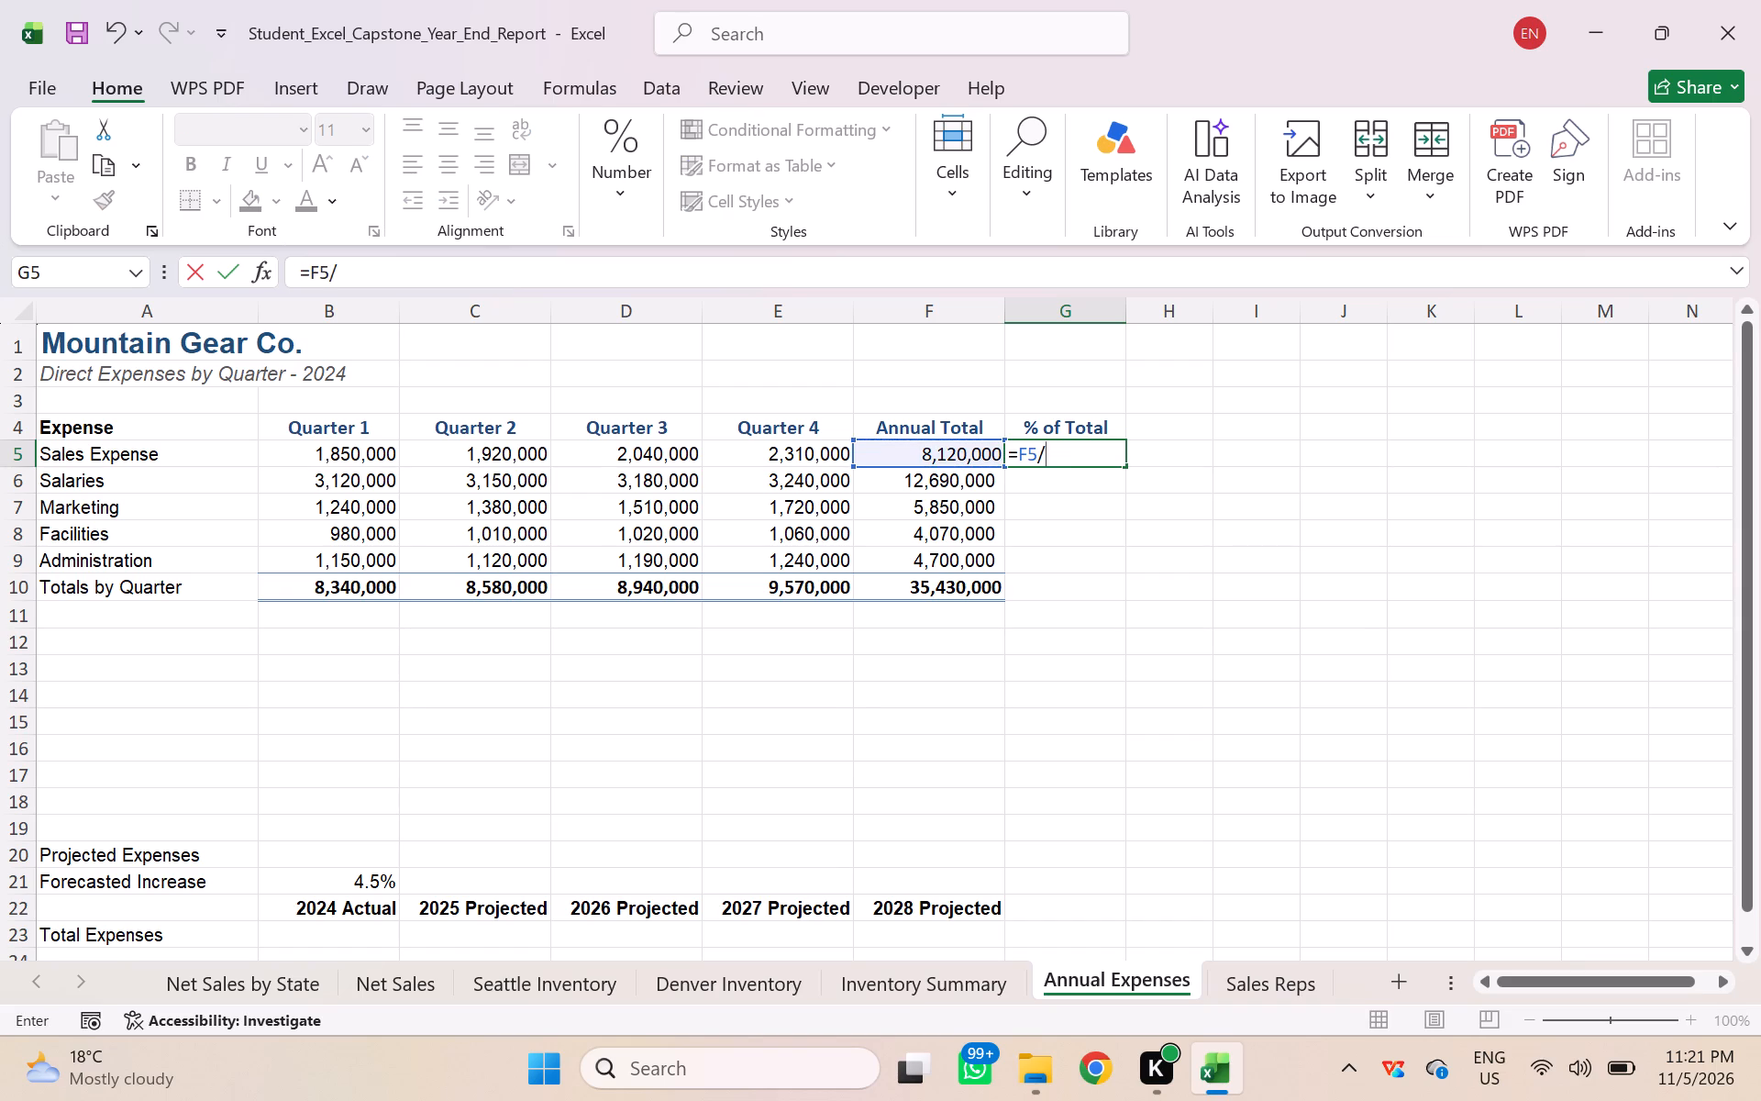
key(shift+dollar)
key(f)
key(shift+dollar)
key(1)
key(0)
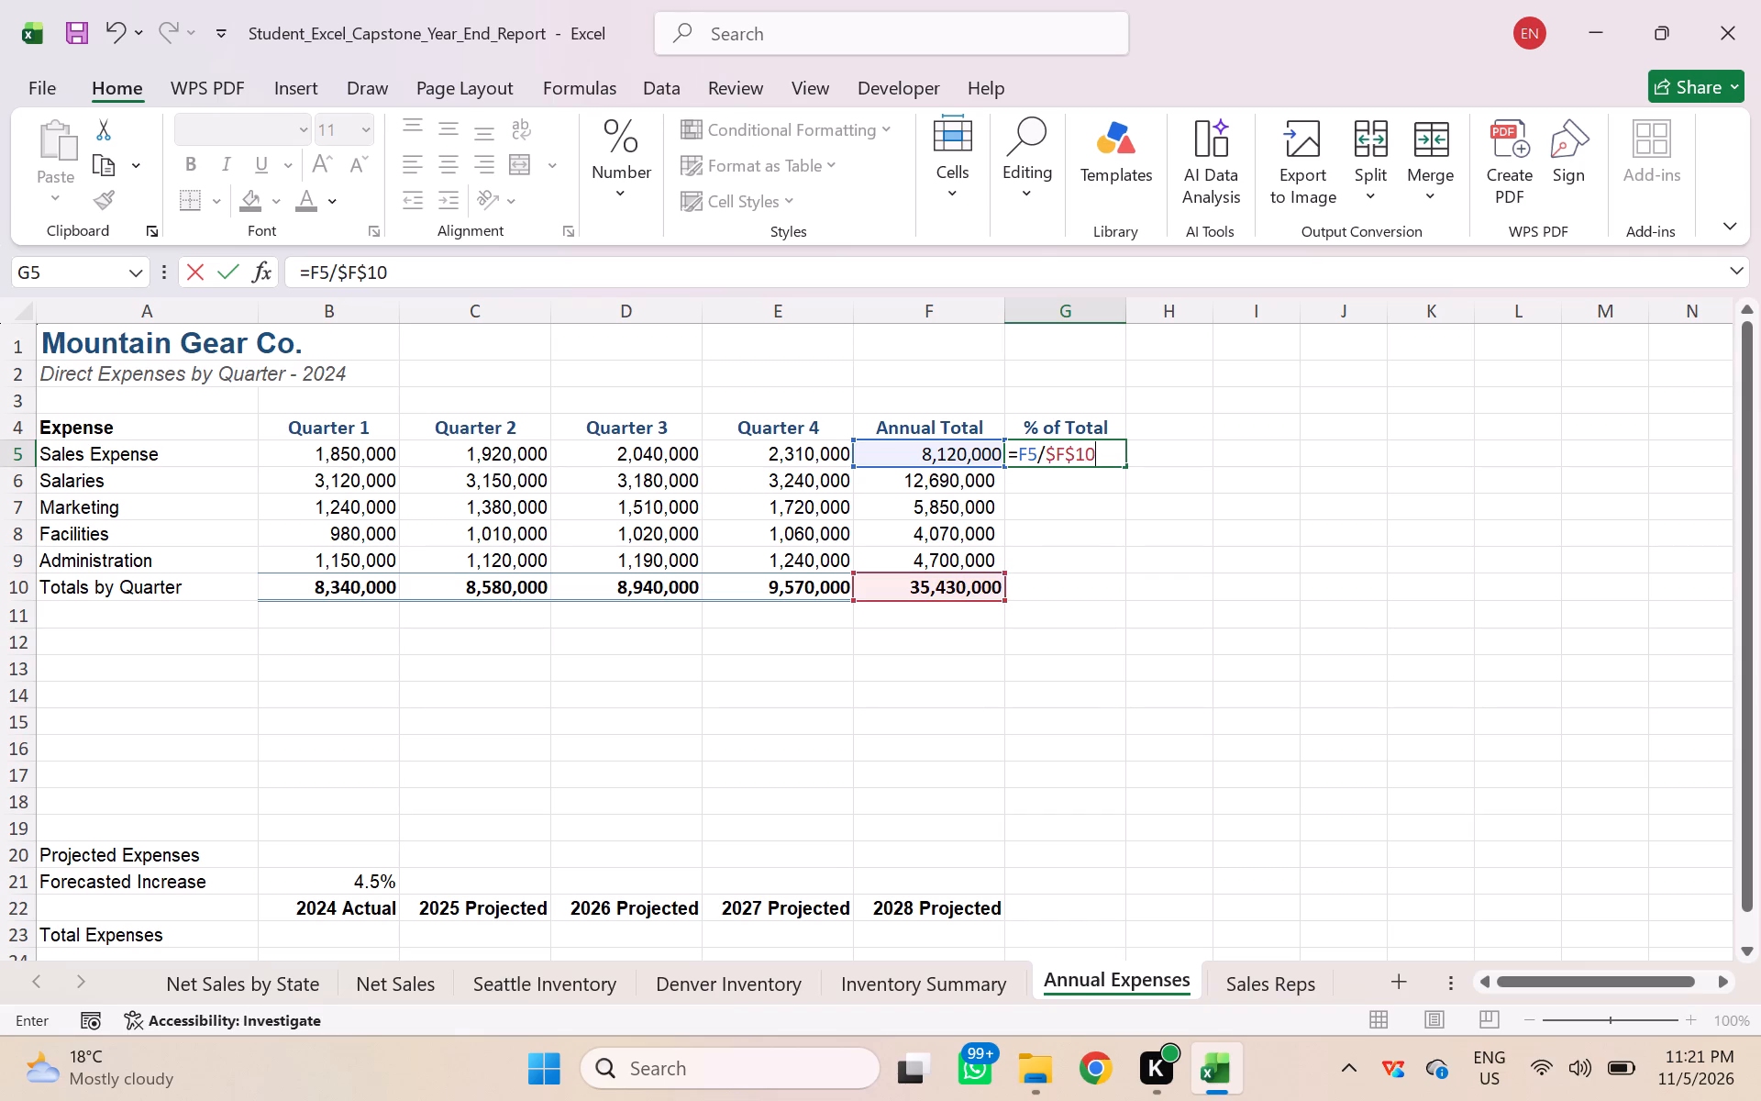
key(Return)
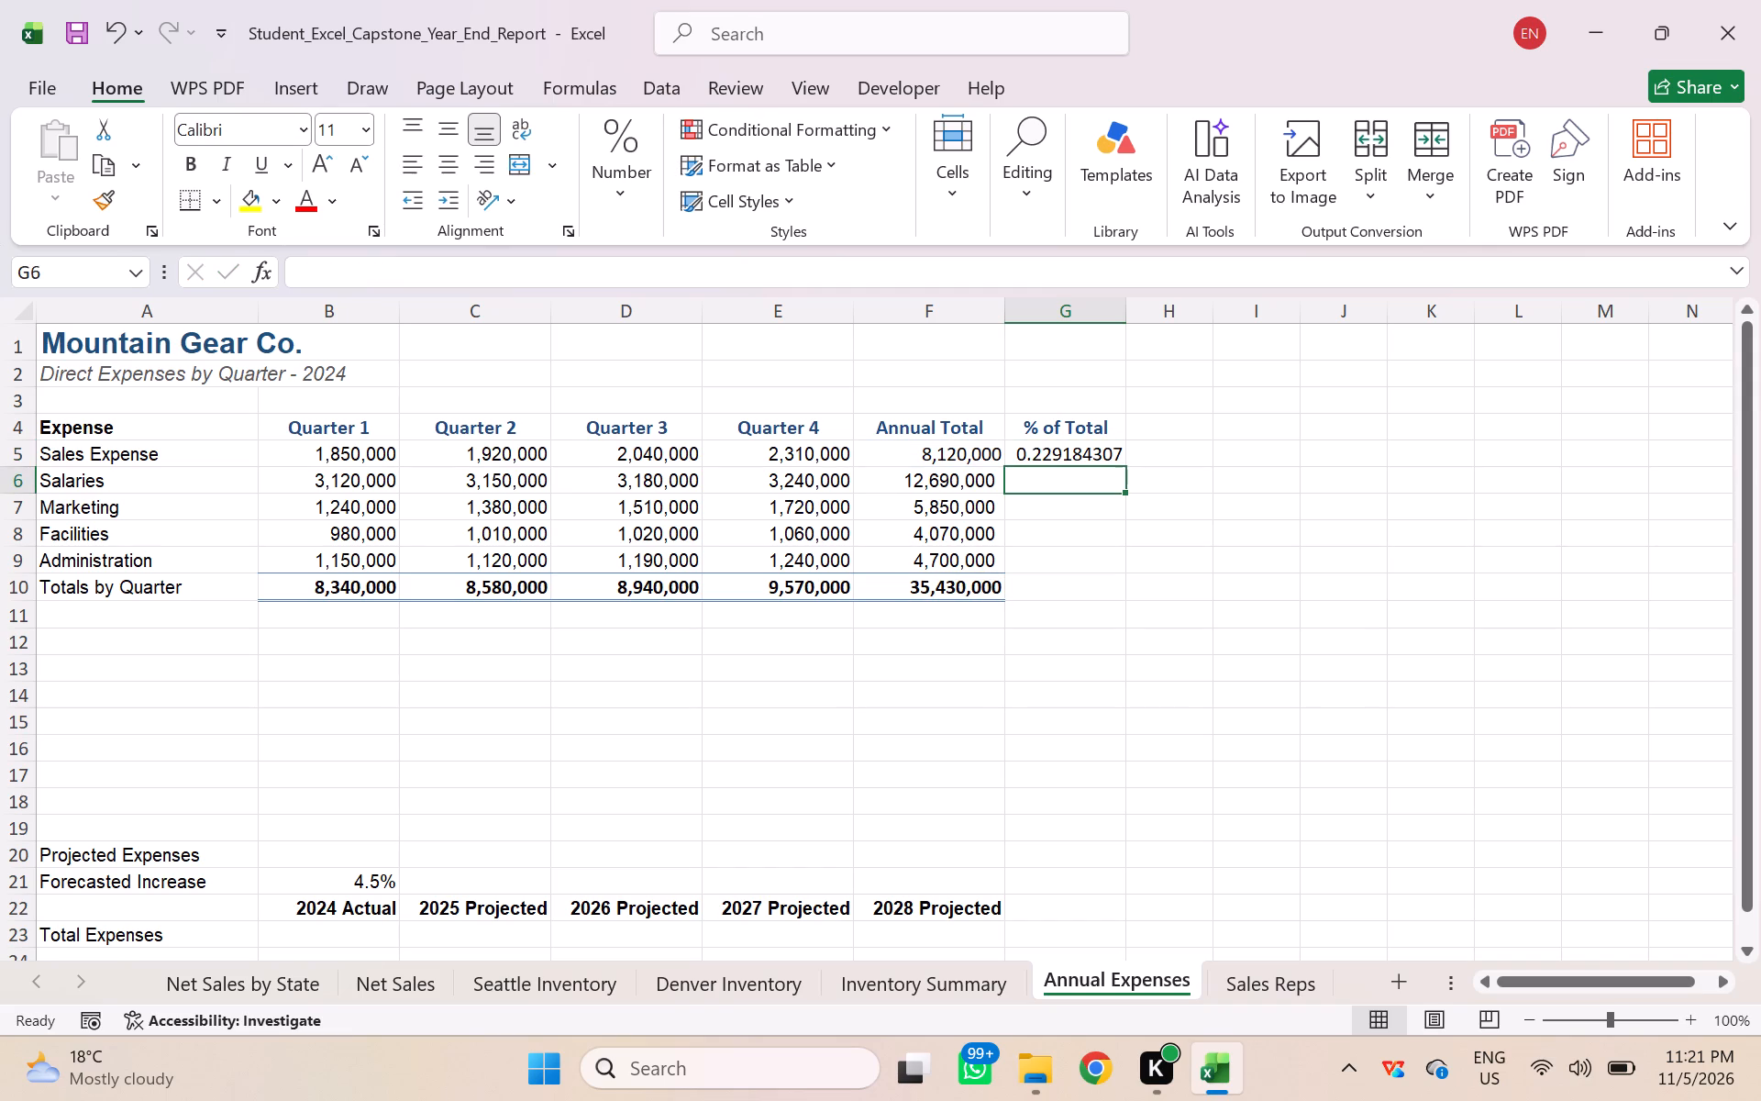
Format the % of Total value in G5 as a percentage with one decimal place.
click(1067, 451)
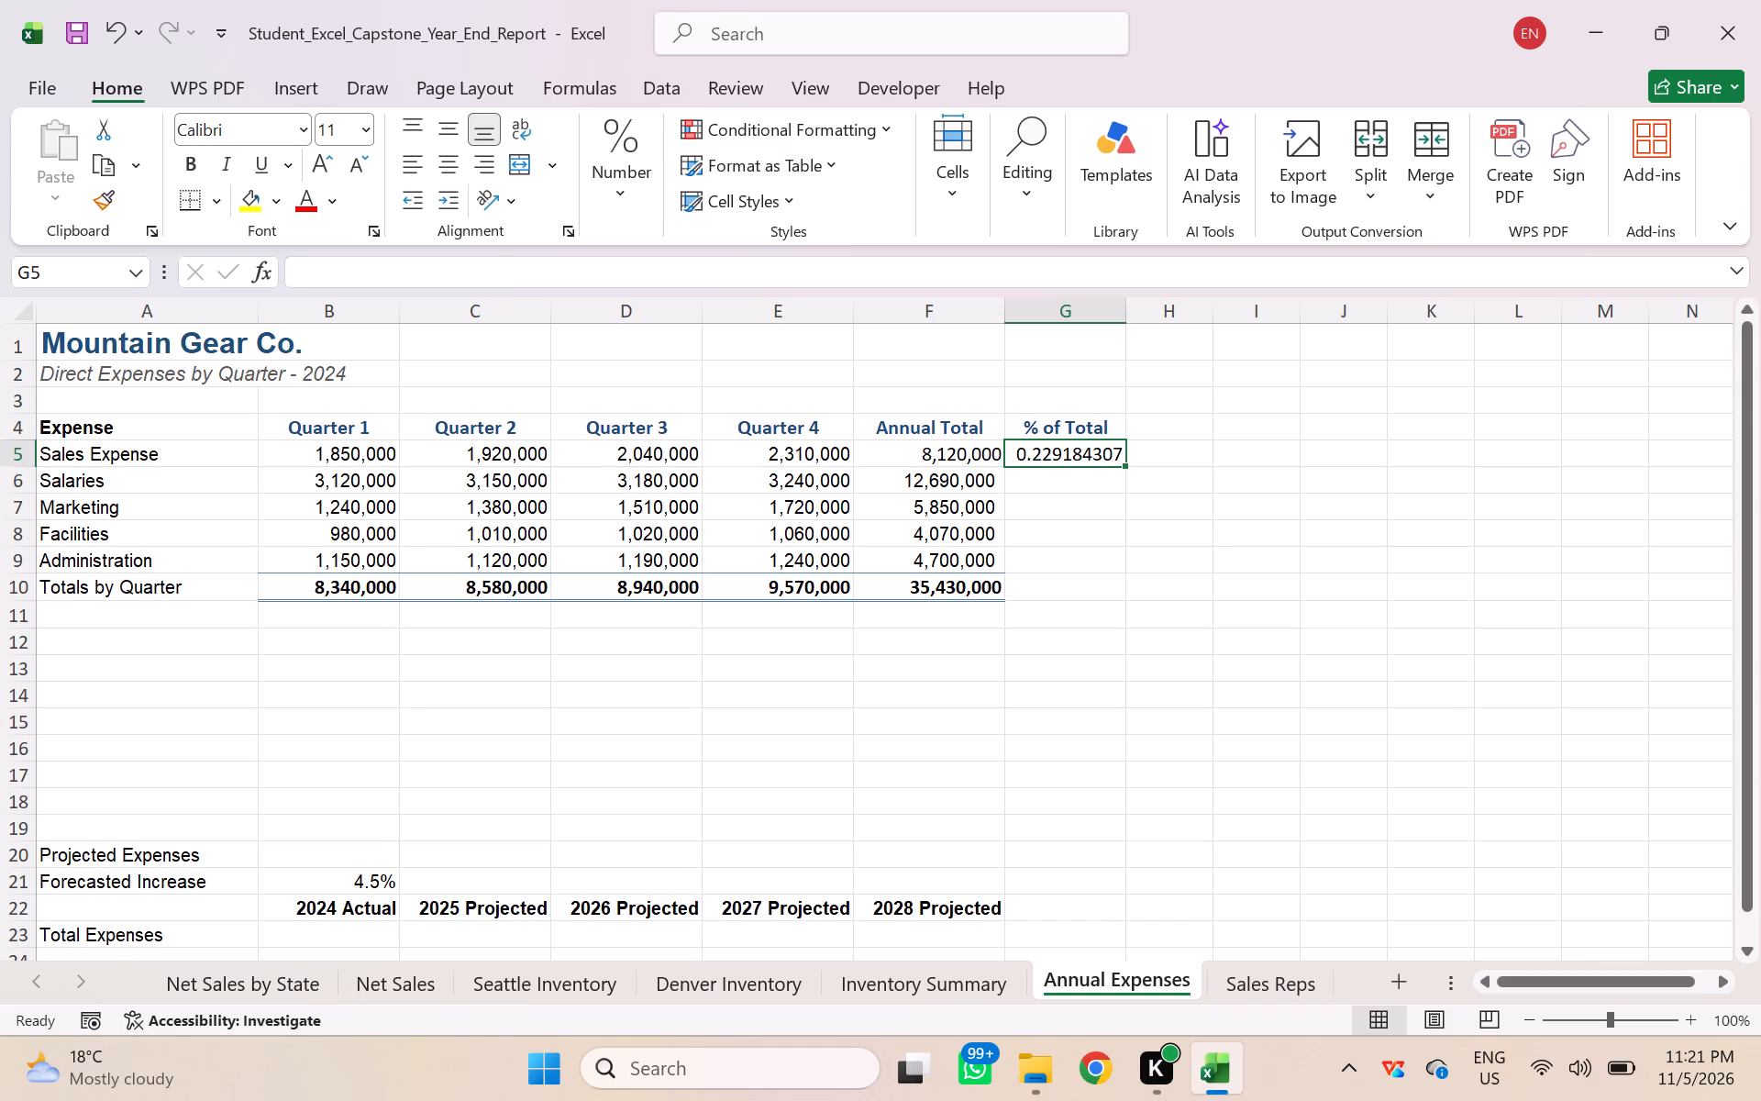
click(618, 203)
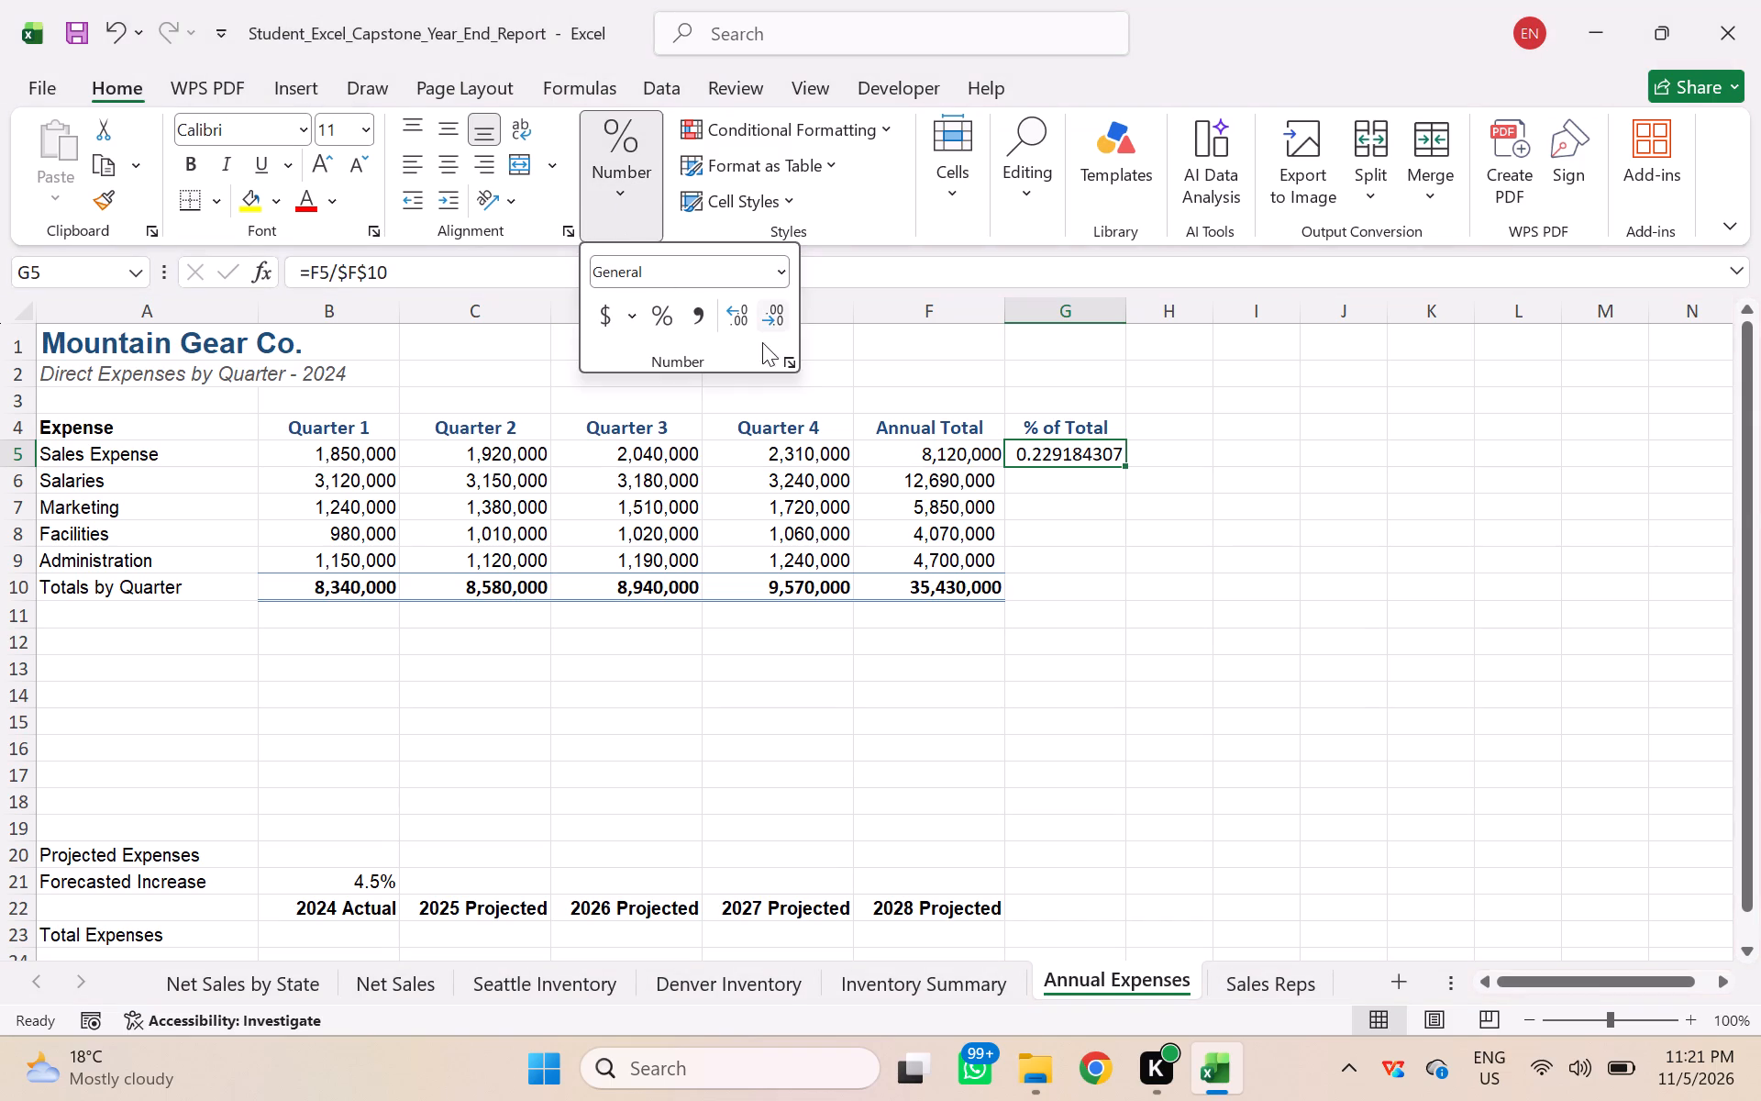
click(788, 363)
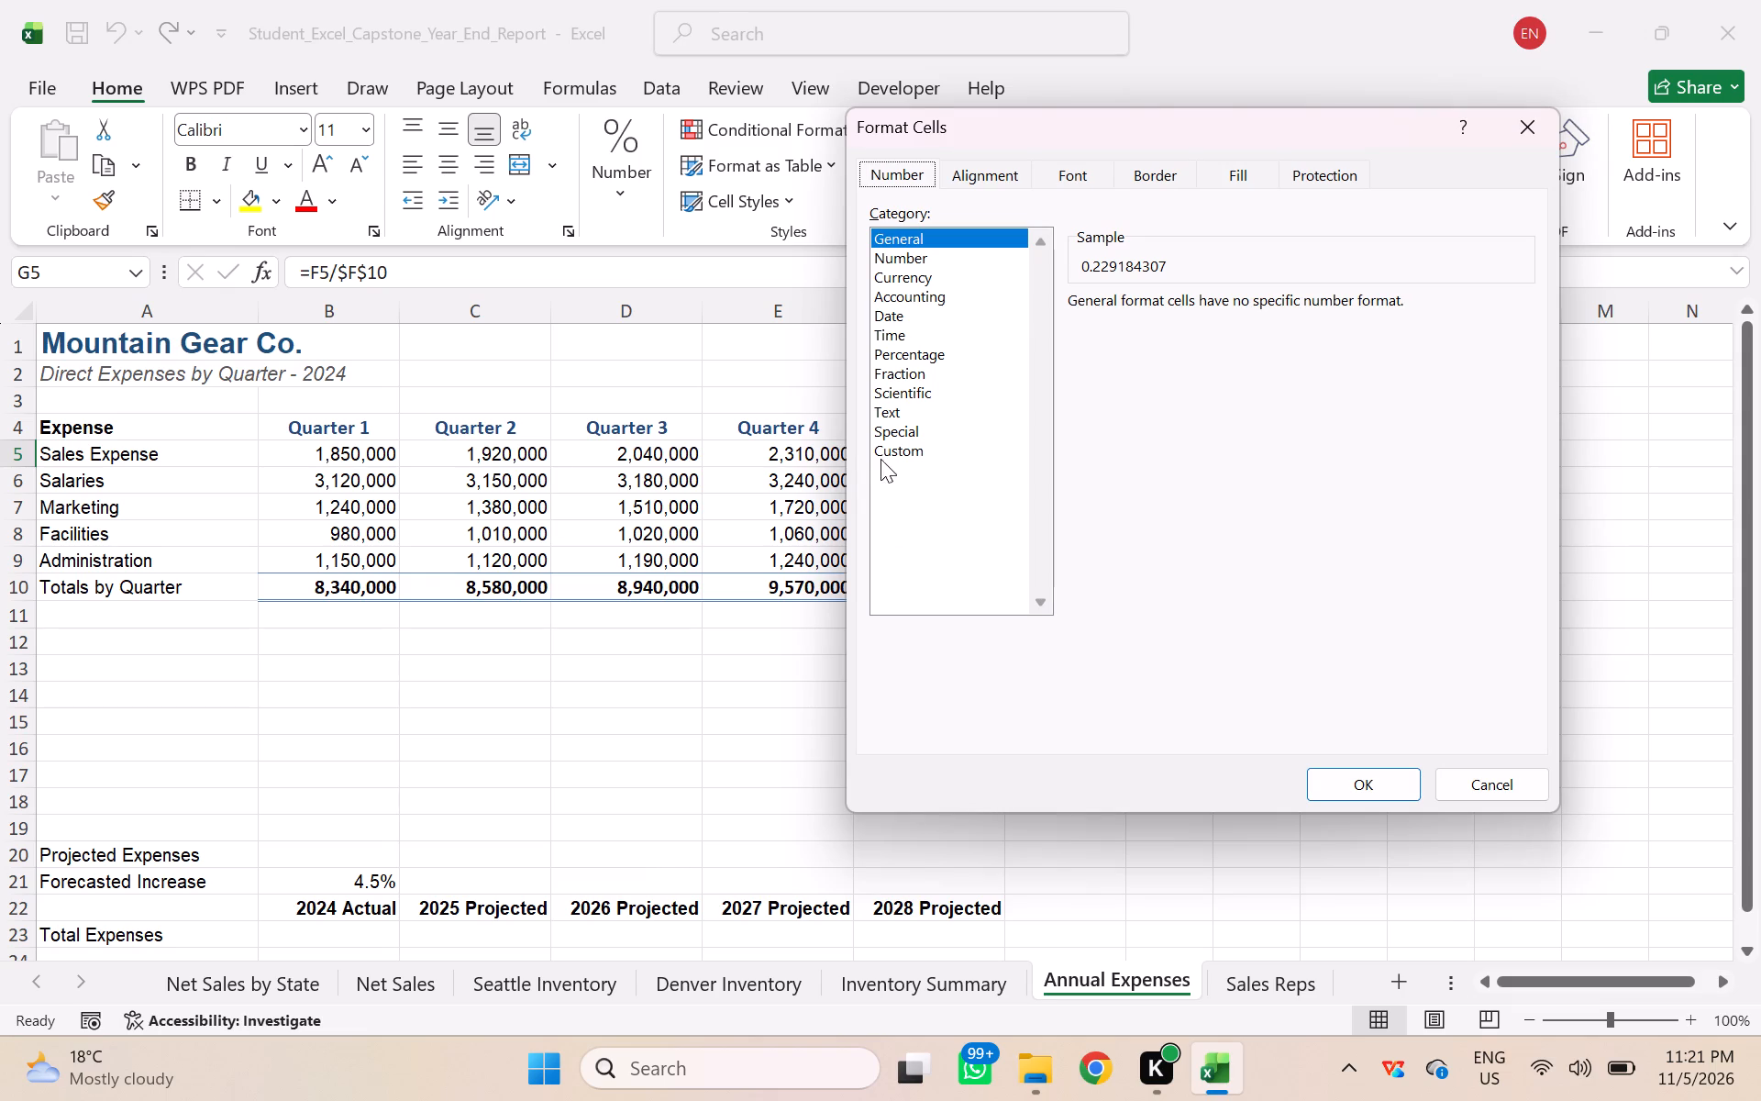
click(911, 346)
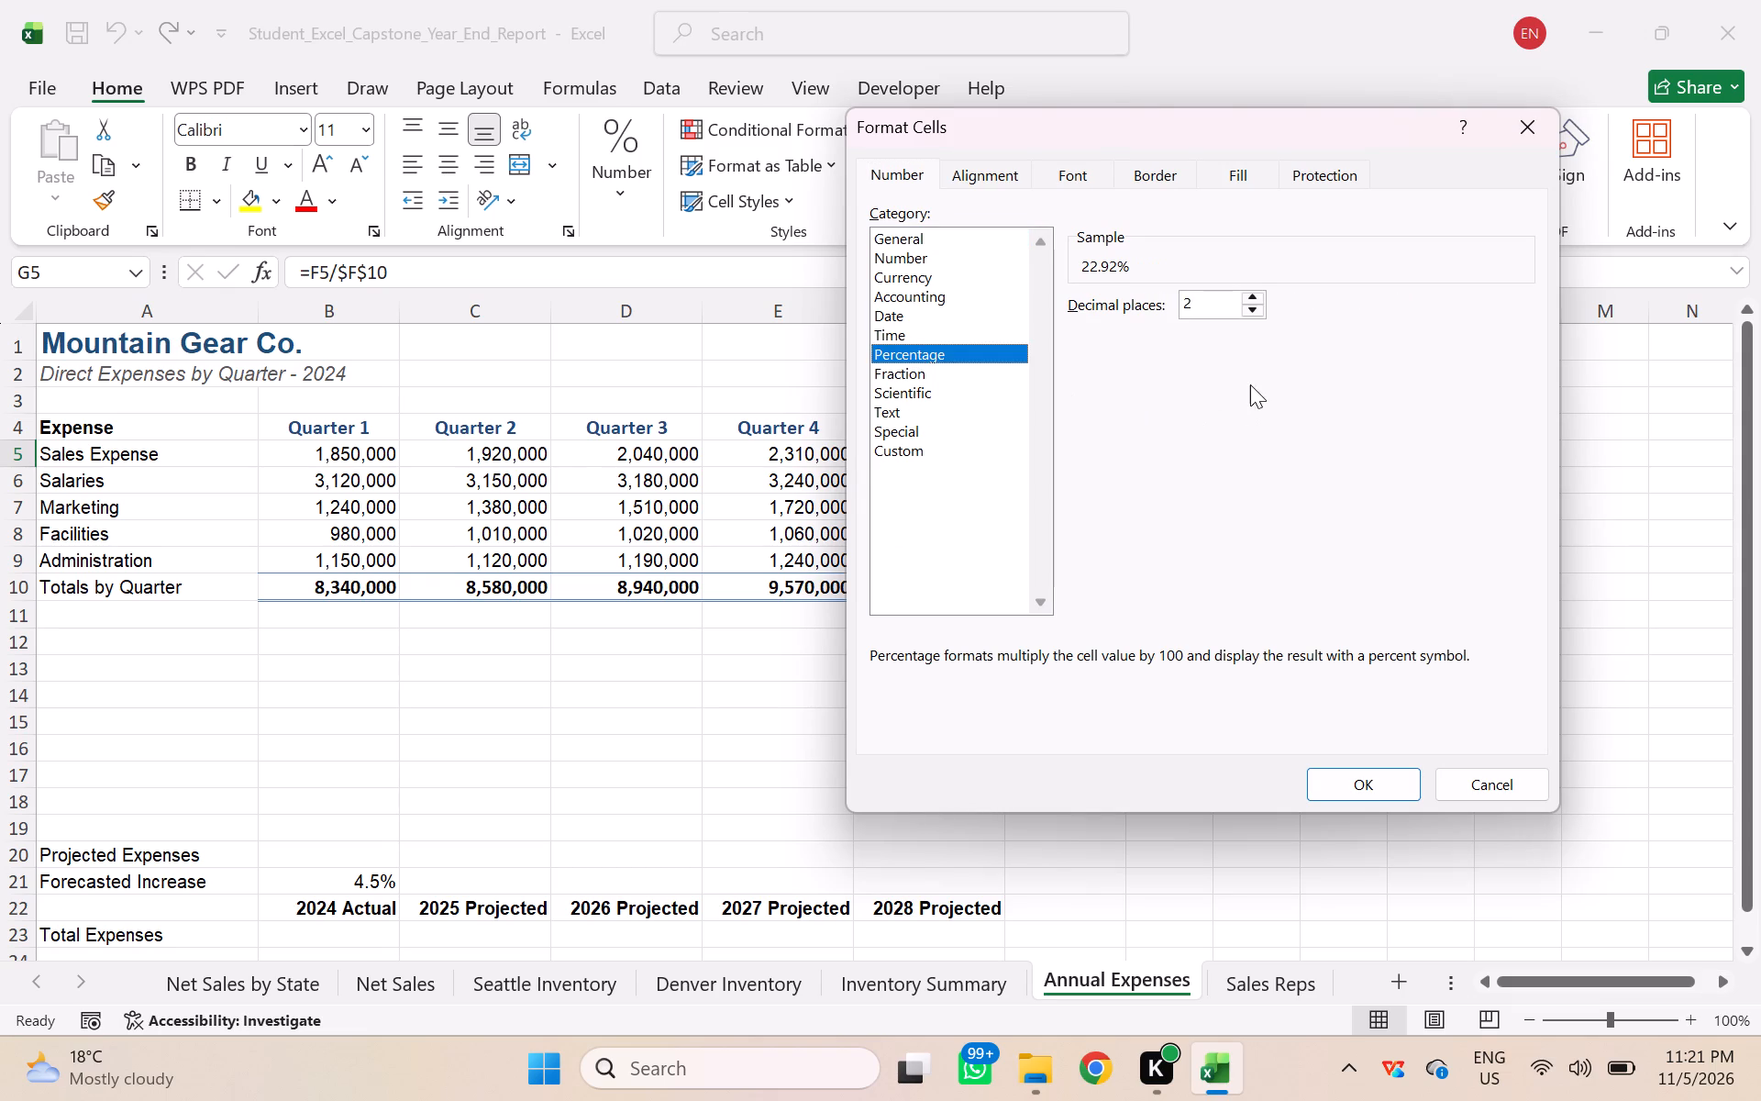
click(1252, 309)
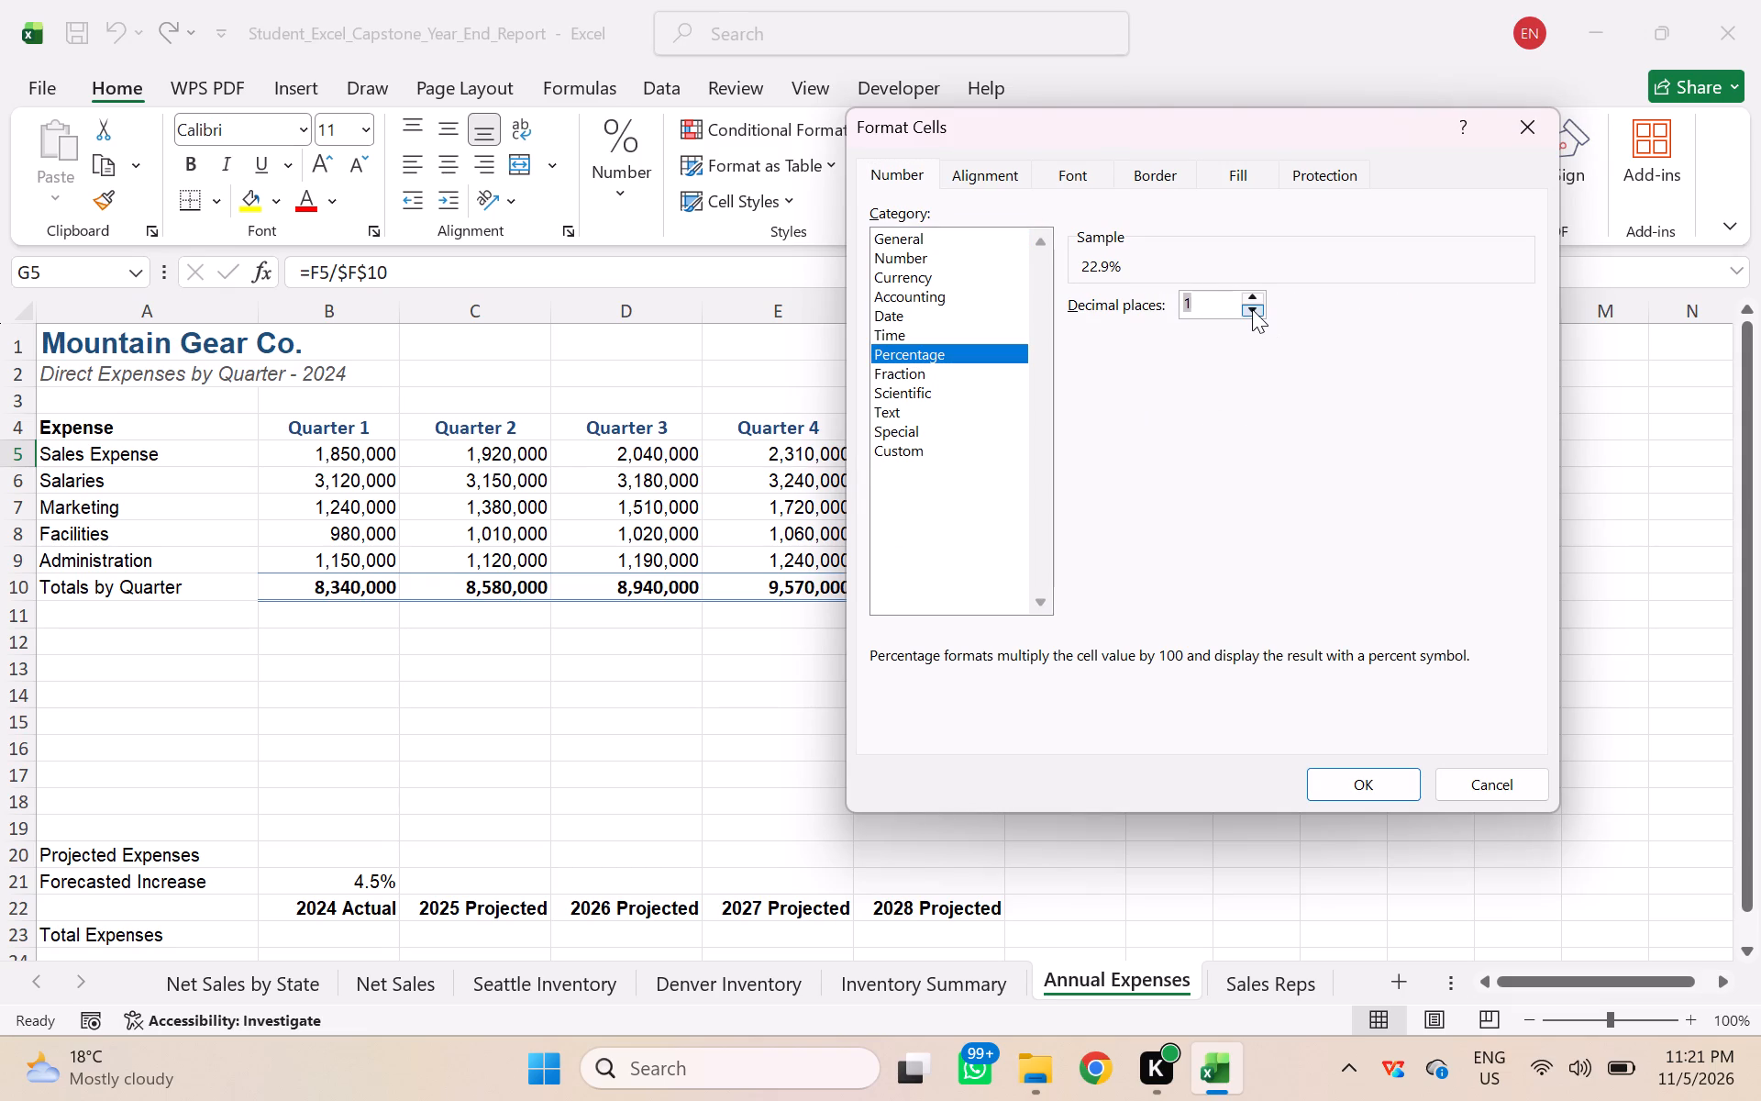
click(1359, 789)
click(1245, 615)
Fill the % of Total formula from G5 down through G9.
click(1096, 460)
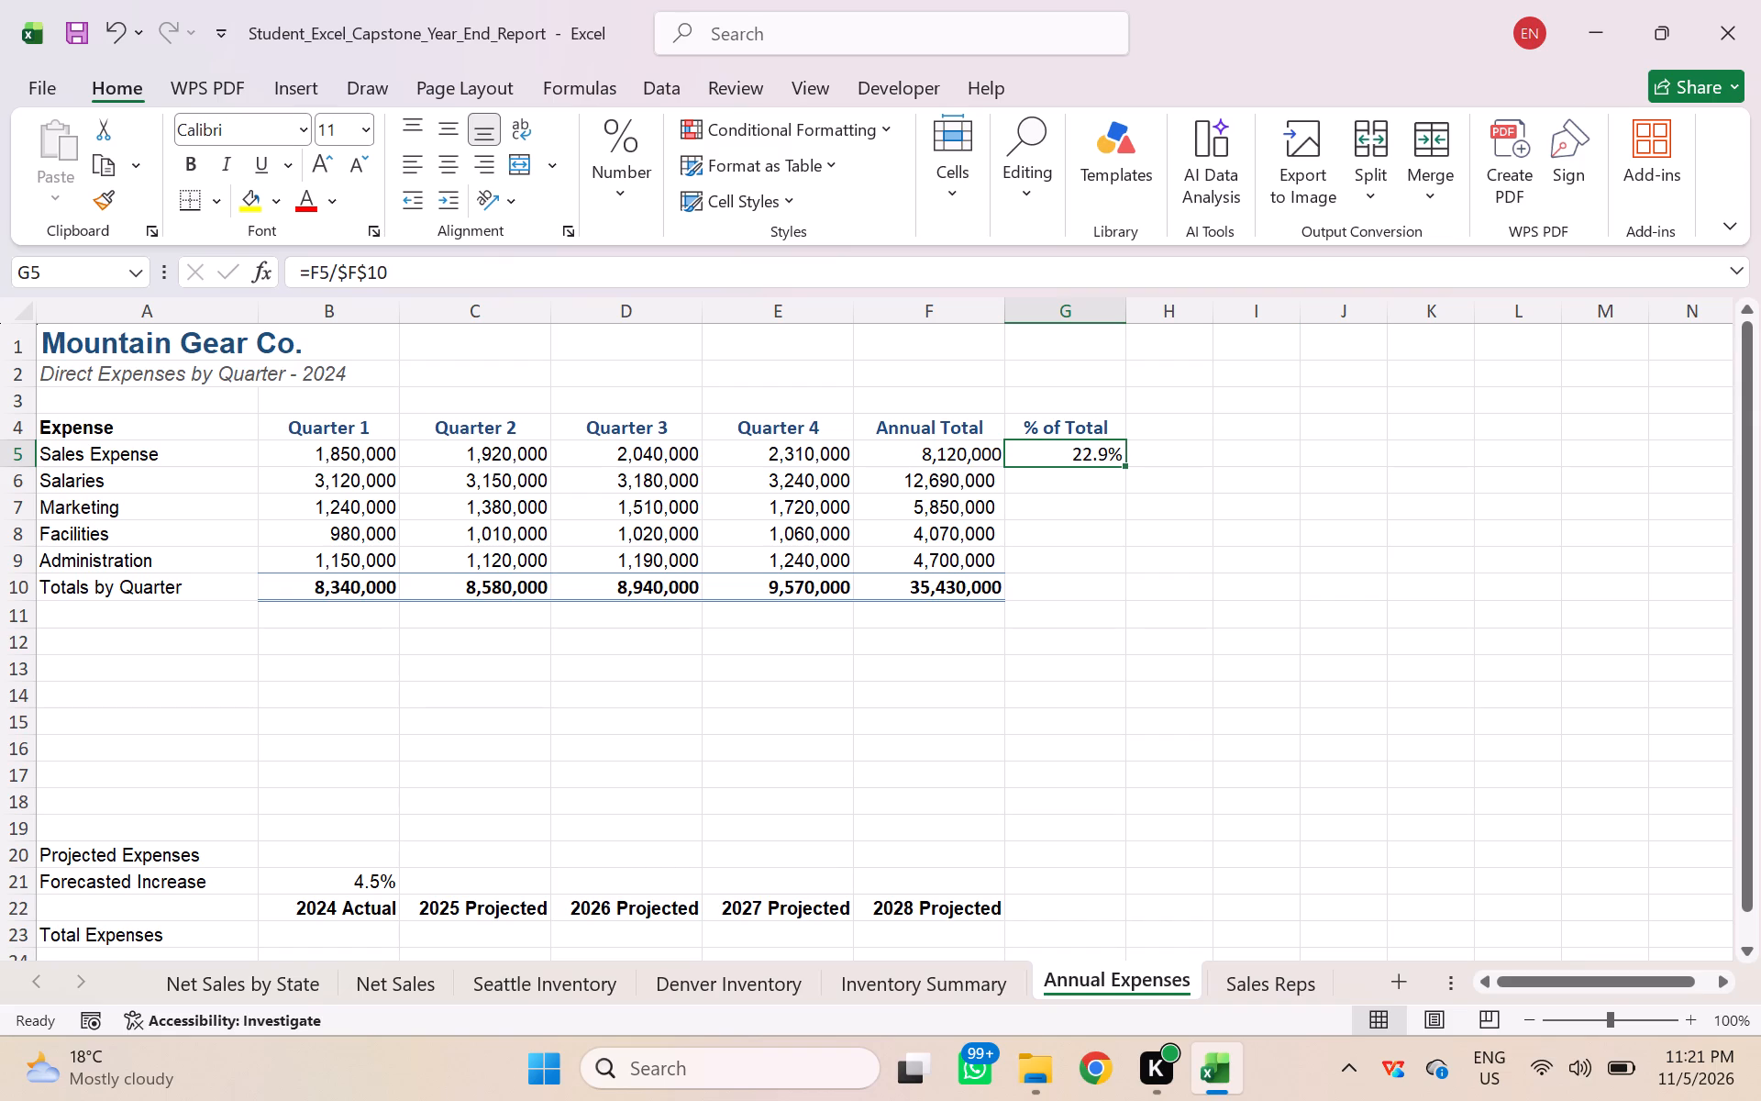
drag(1124, 462, 1126, 549)
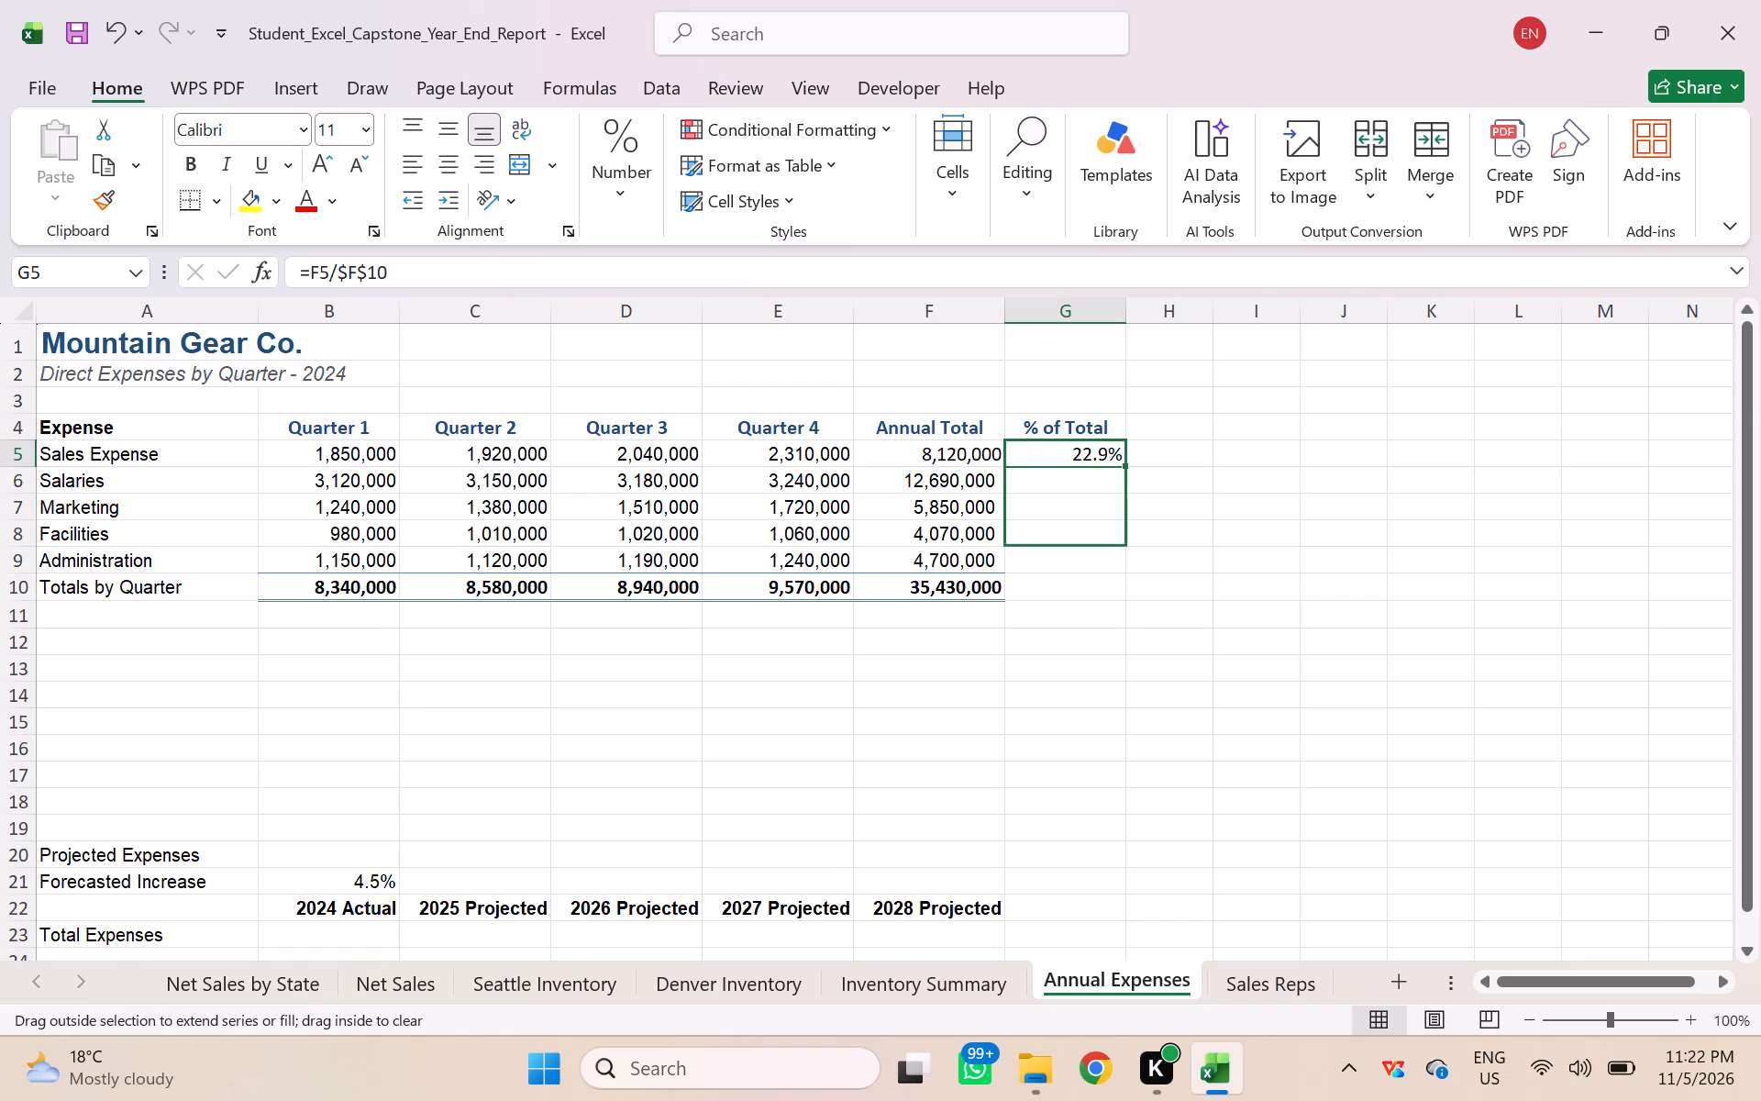
drag(1126, 549, 1131, 564)
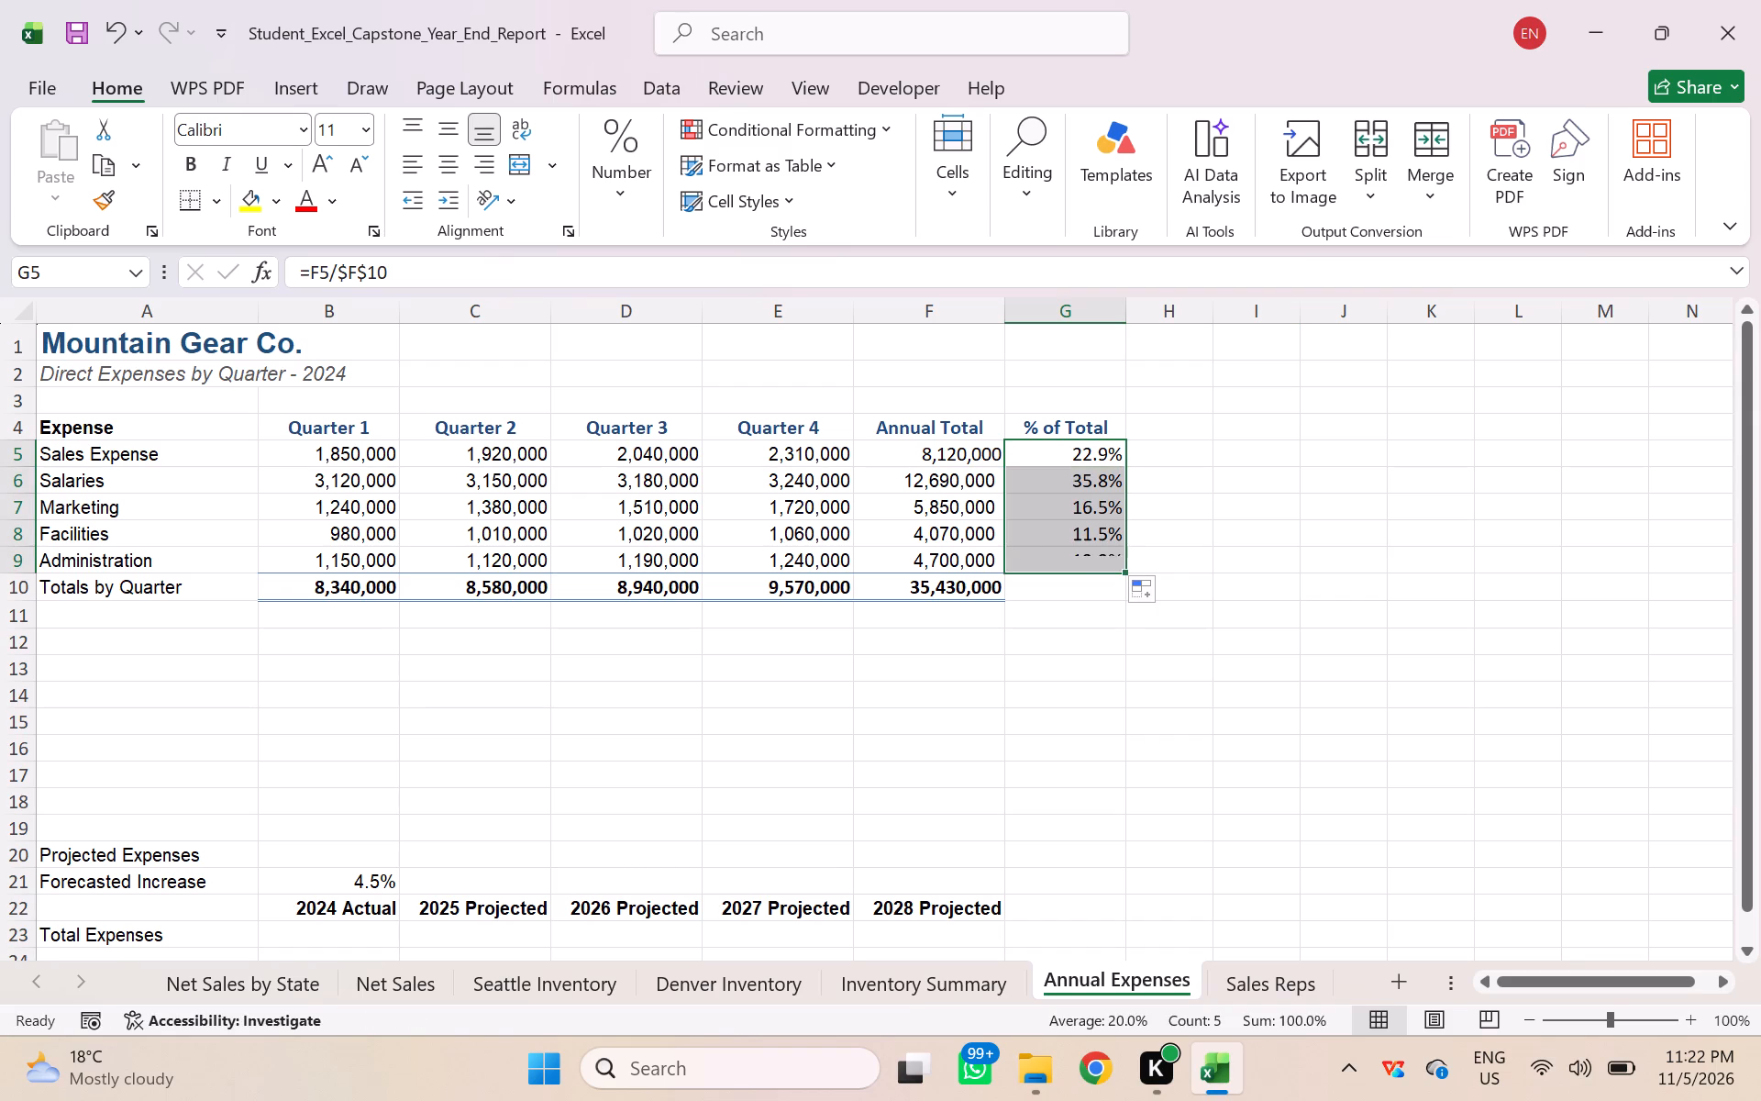
click(1260, 490)
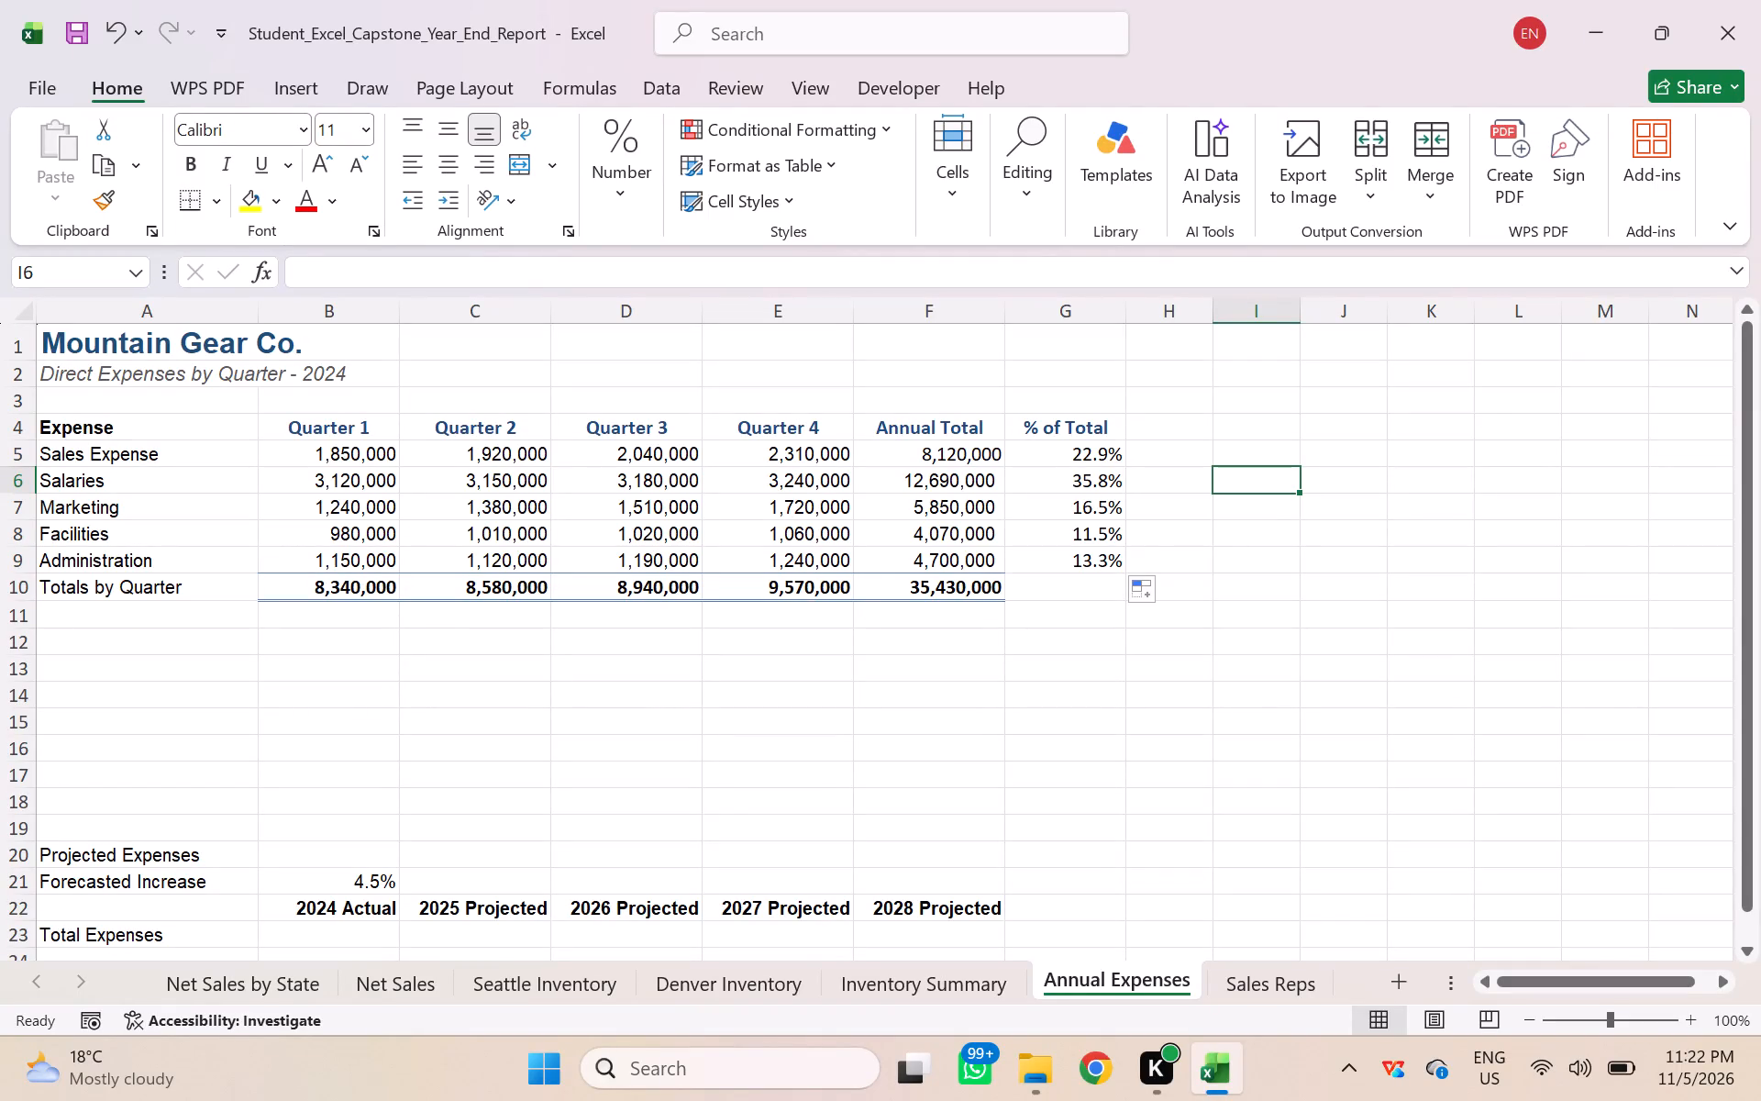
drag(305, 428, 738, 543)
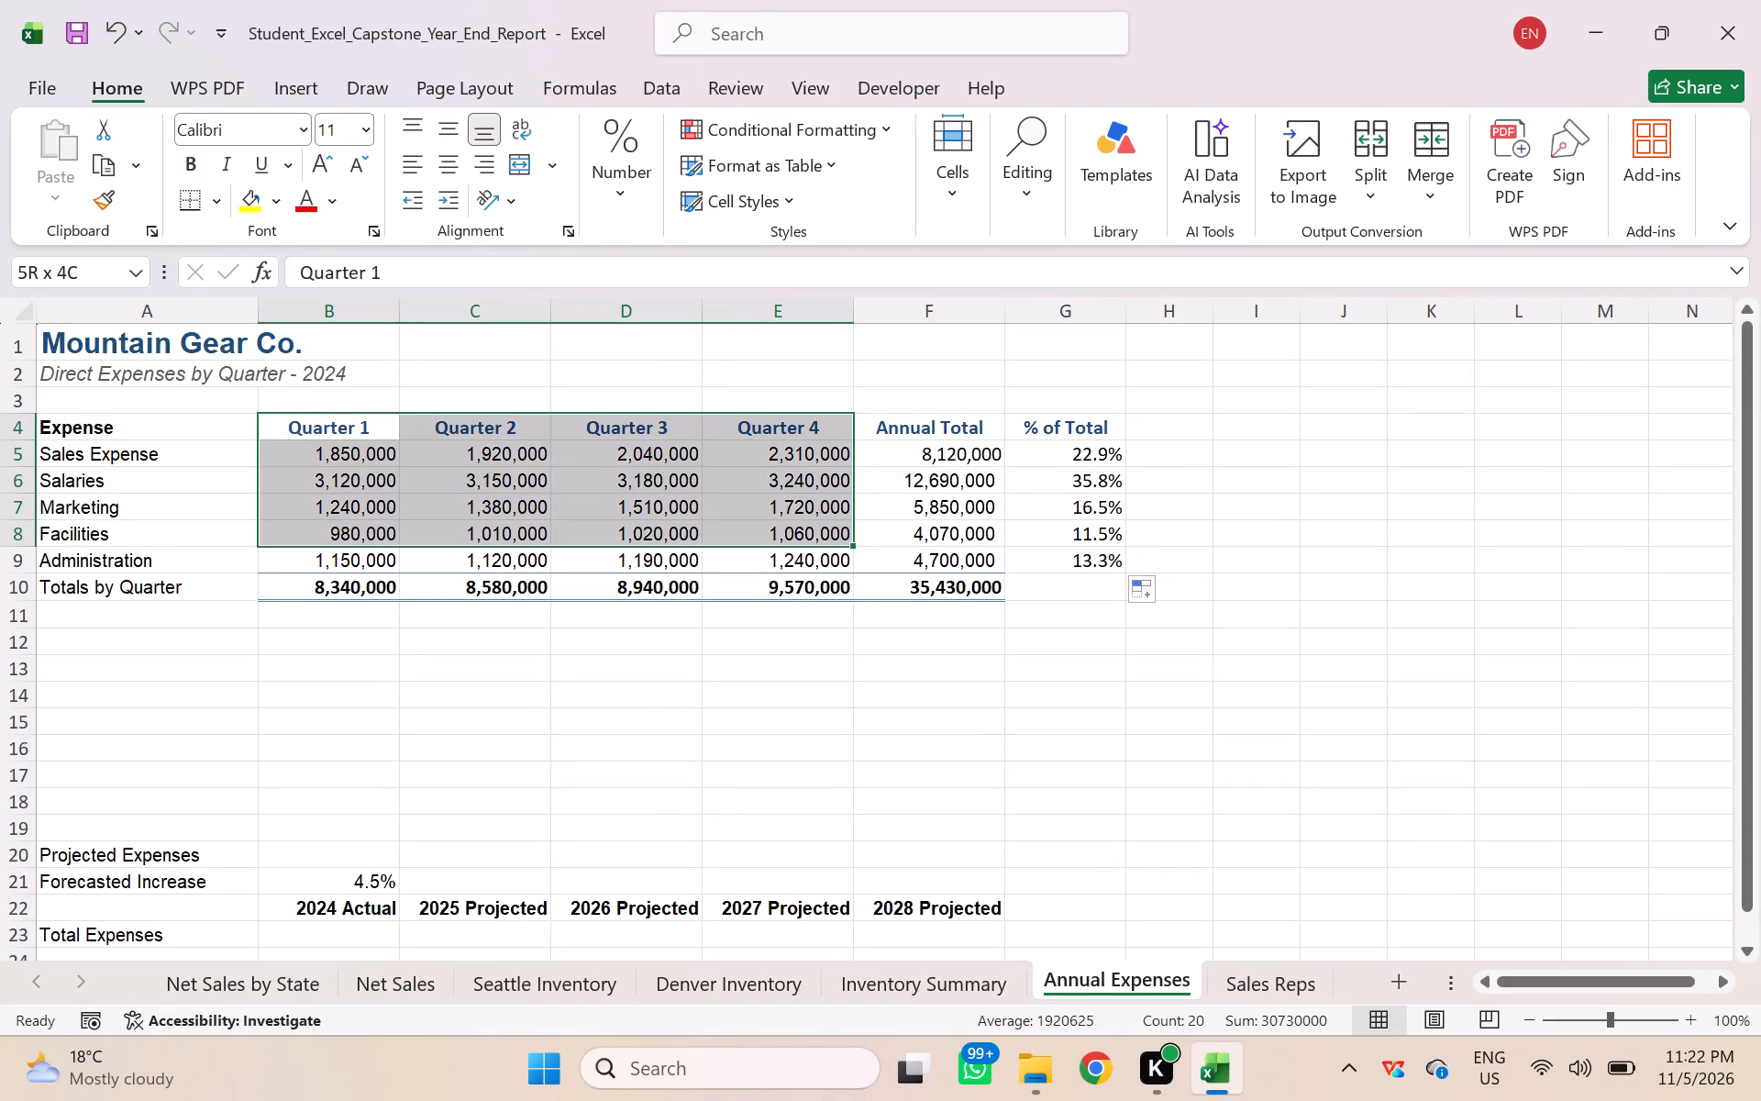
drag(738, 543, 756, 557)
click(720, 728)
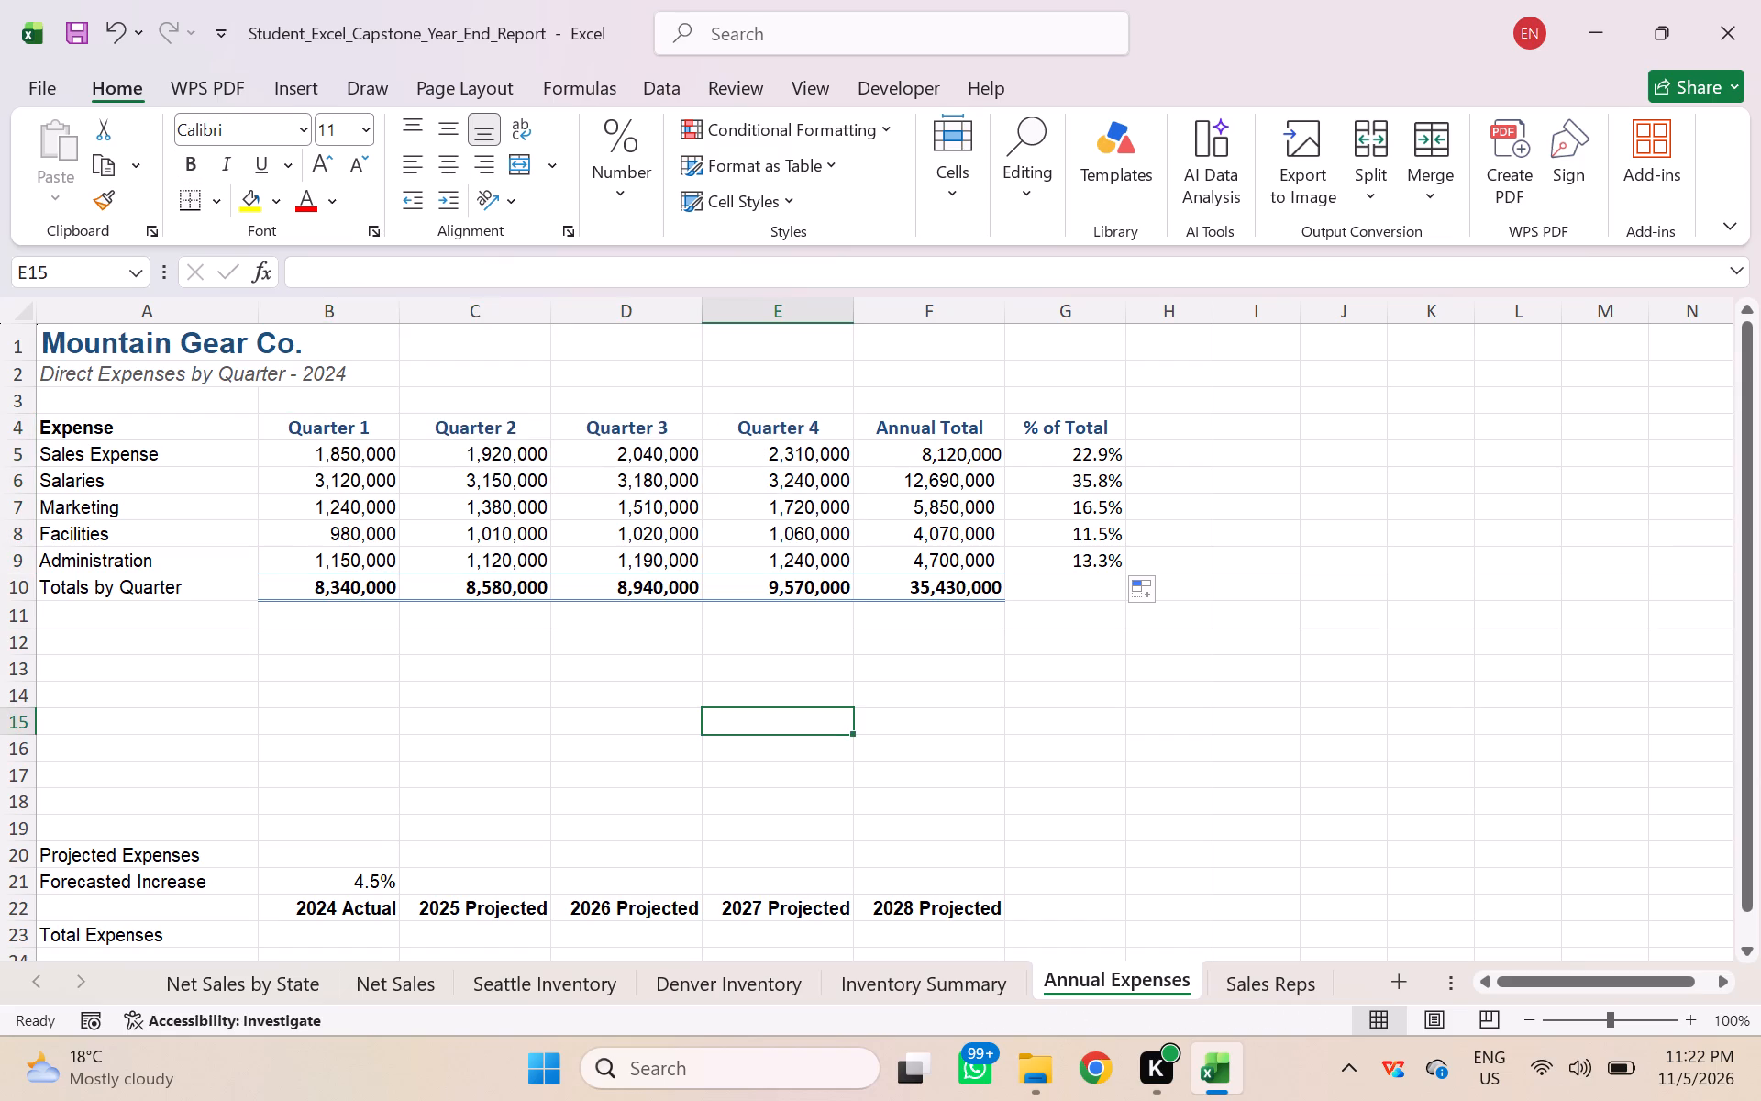
Insert a 2-D Line with Markers chart from the quarter headings B4:E4 and the quarterly totals B10:E10.
drag(316, 433, 745, 437)
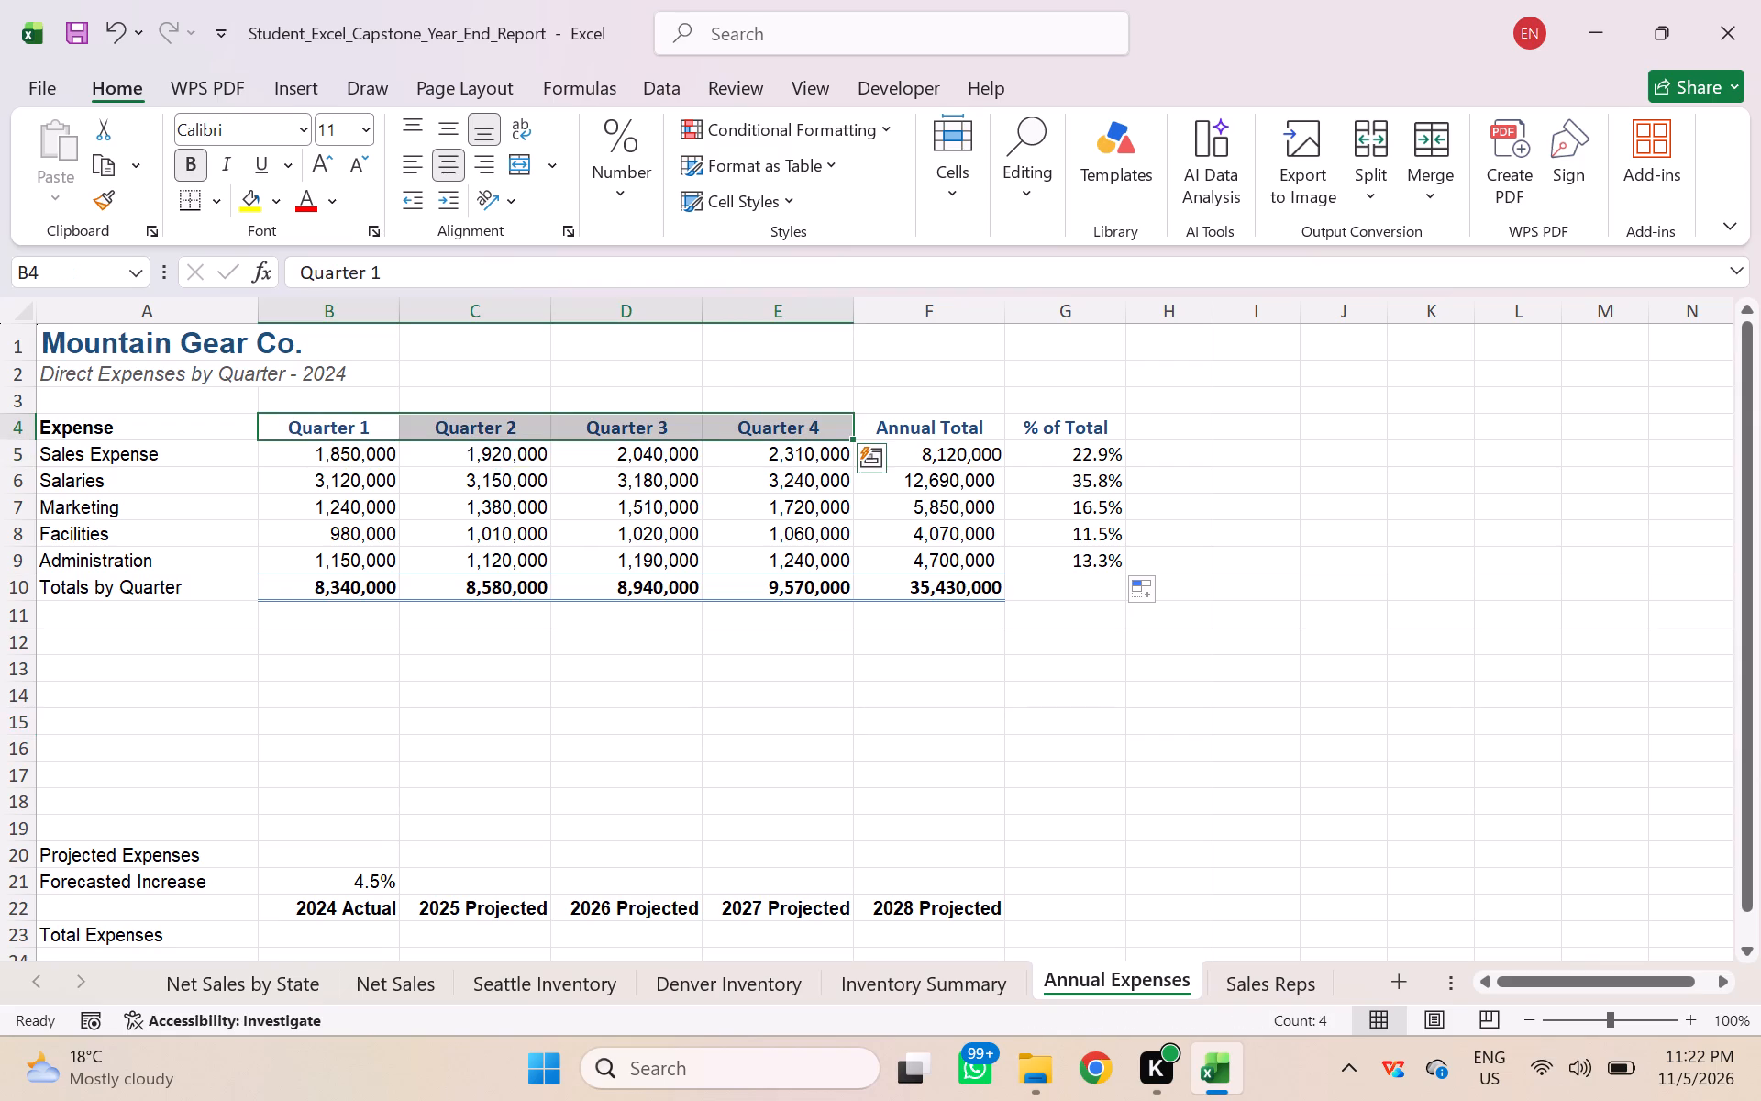
ctrl+drag(338, 586, 679, 591)
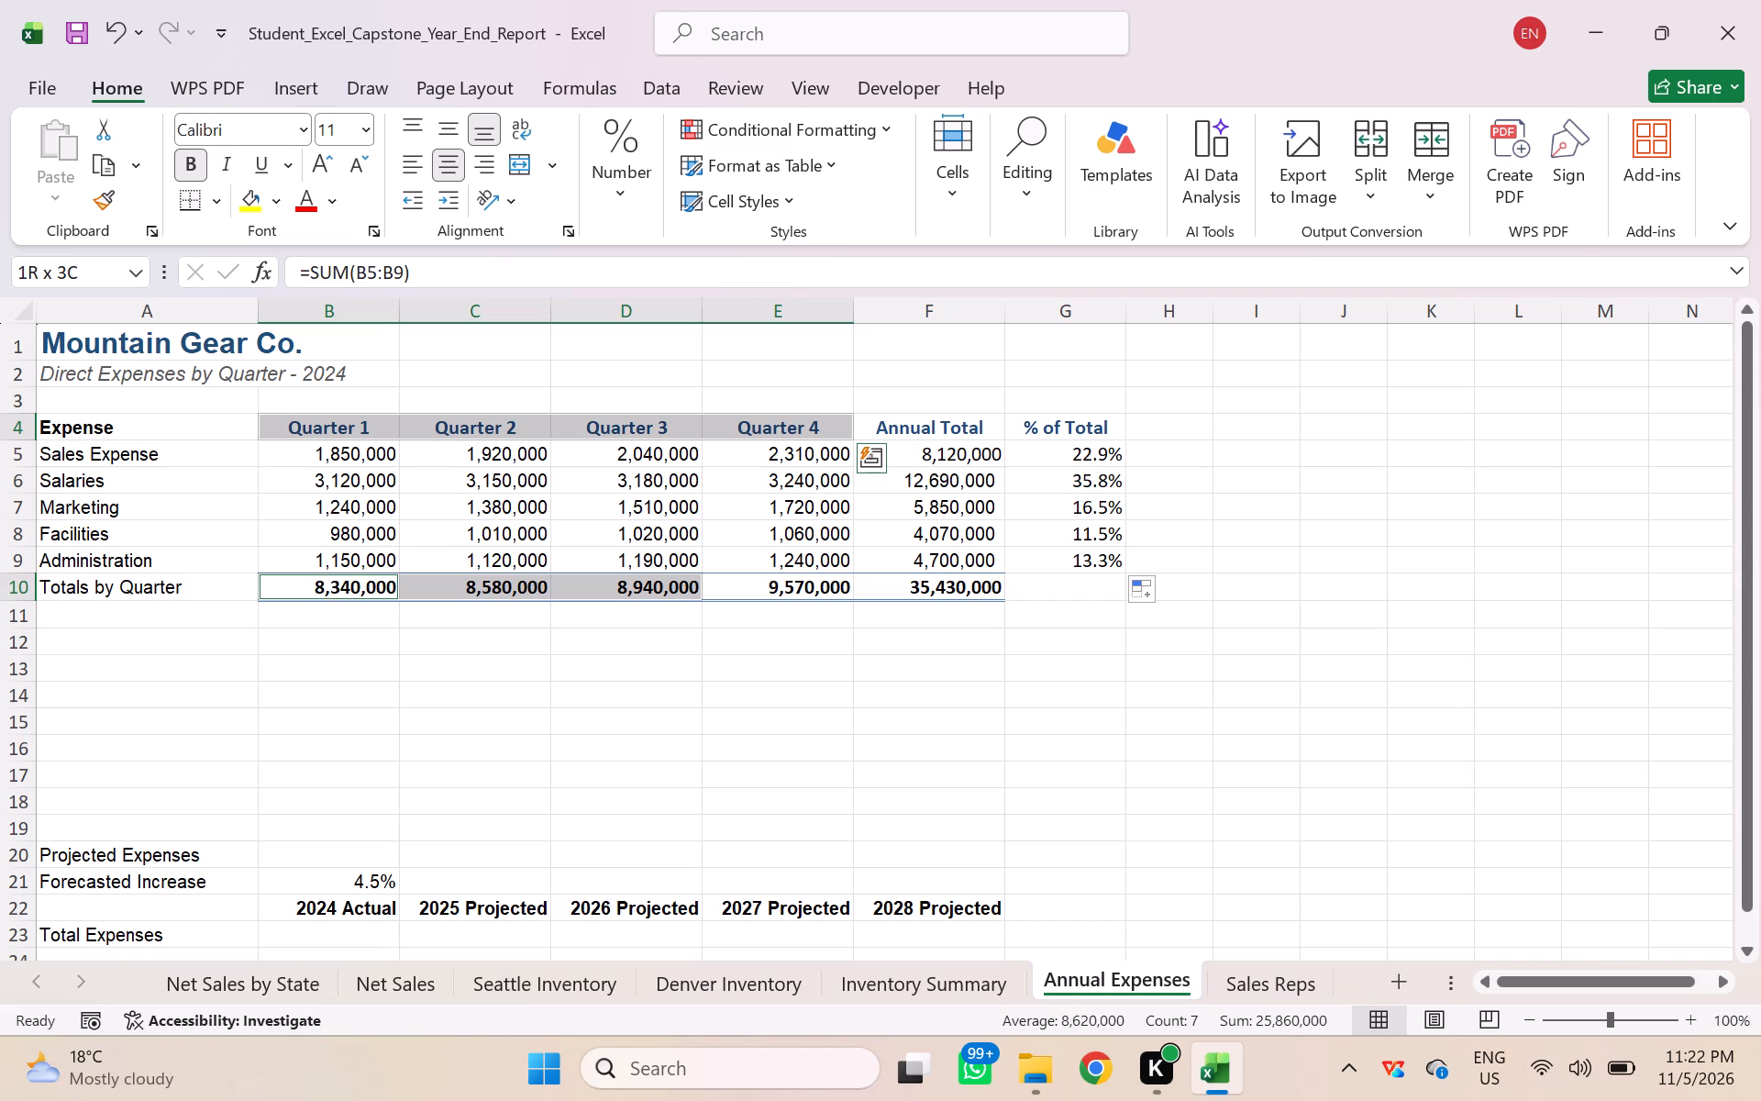
ctrl+drag(679, 591, 759, 590)
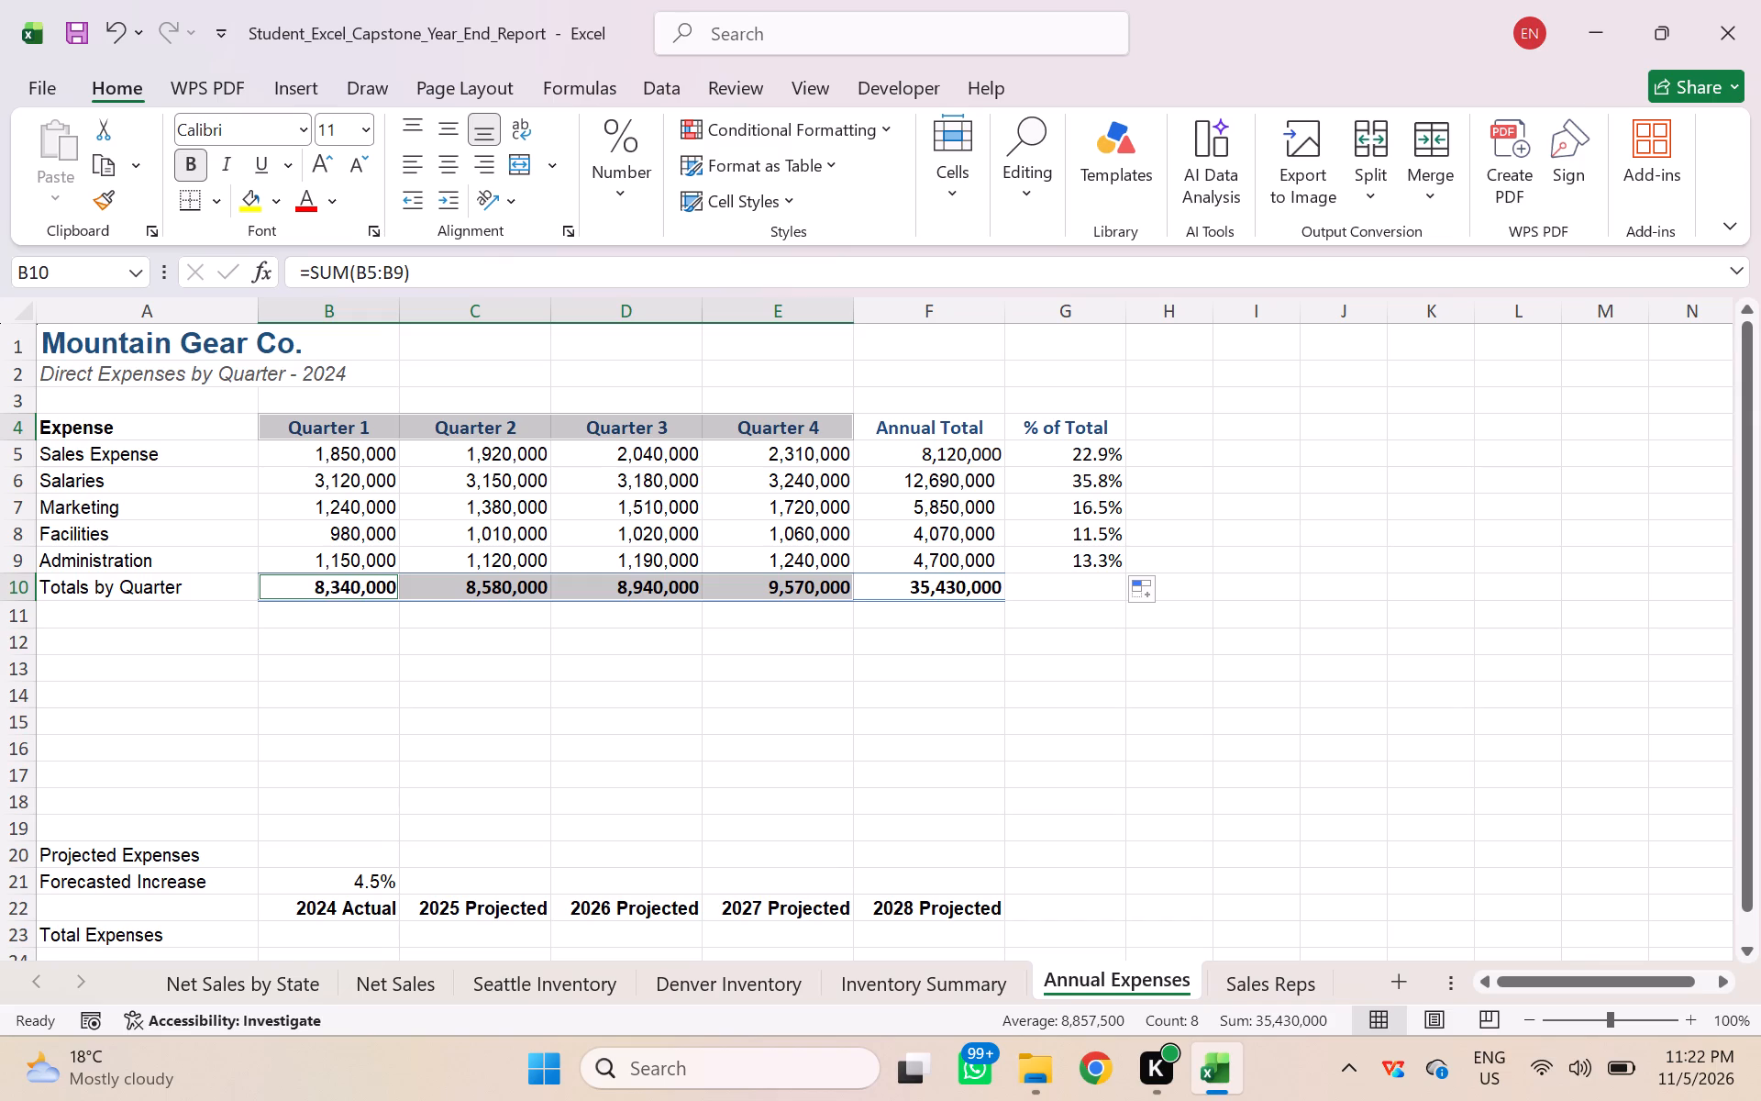
click(293, 90)
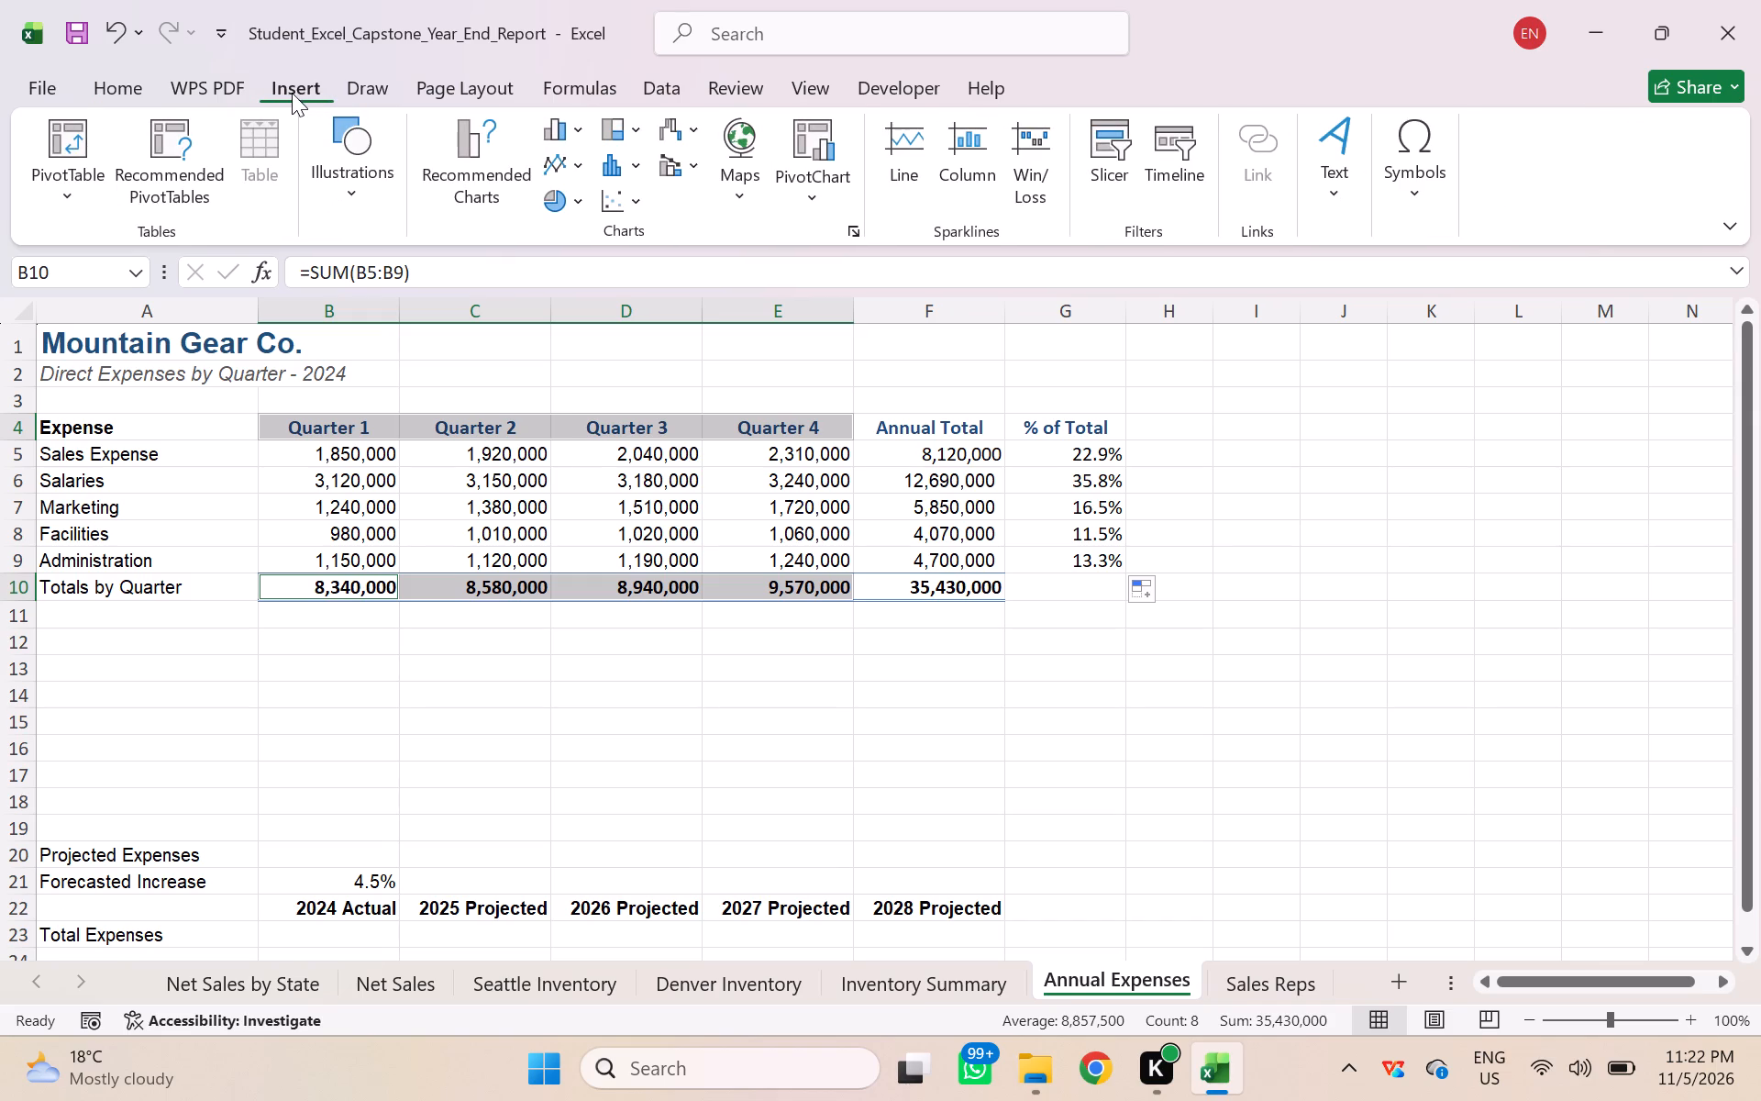
click(577, 162)
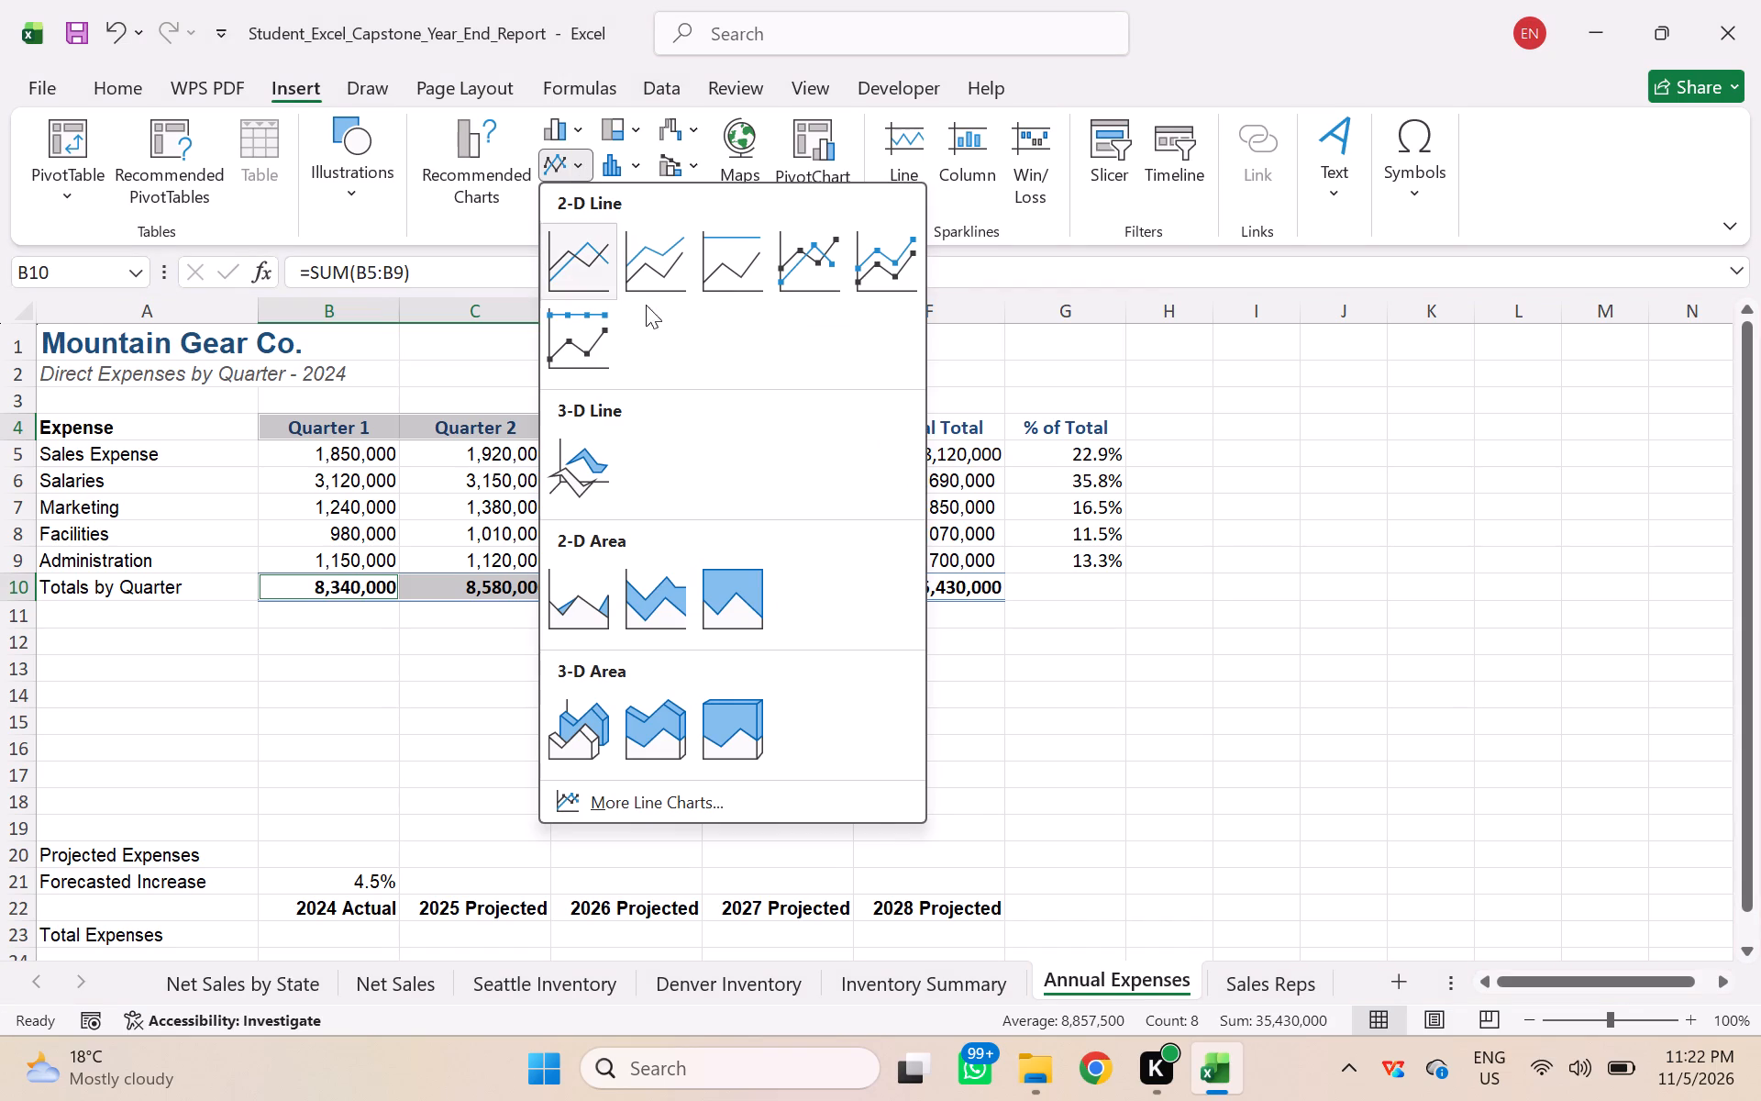
click(828, 279)
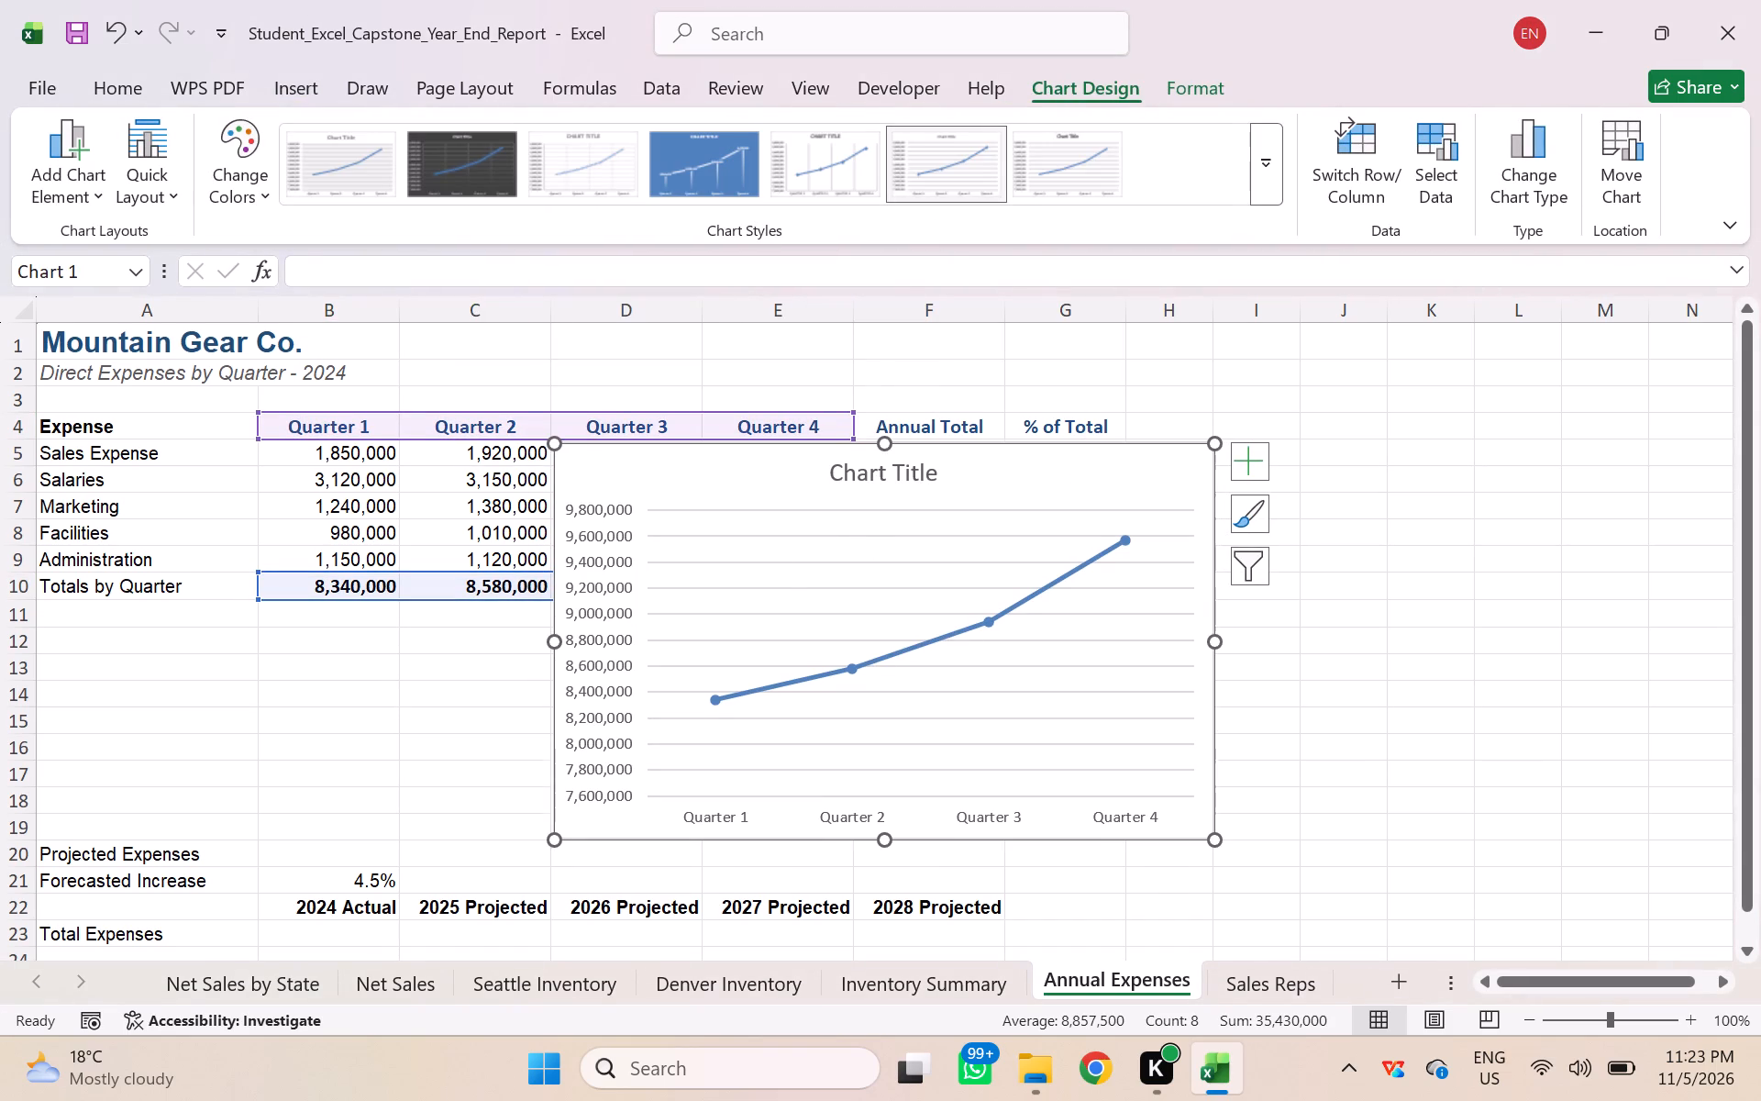
Move the line chart below the expense table so its top edge sits in row 12, starting in column A.
drag(1050, 464, 681, 640)
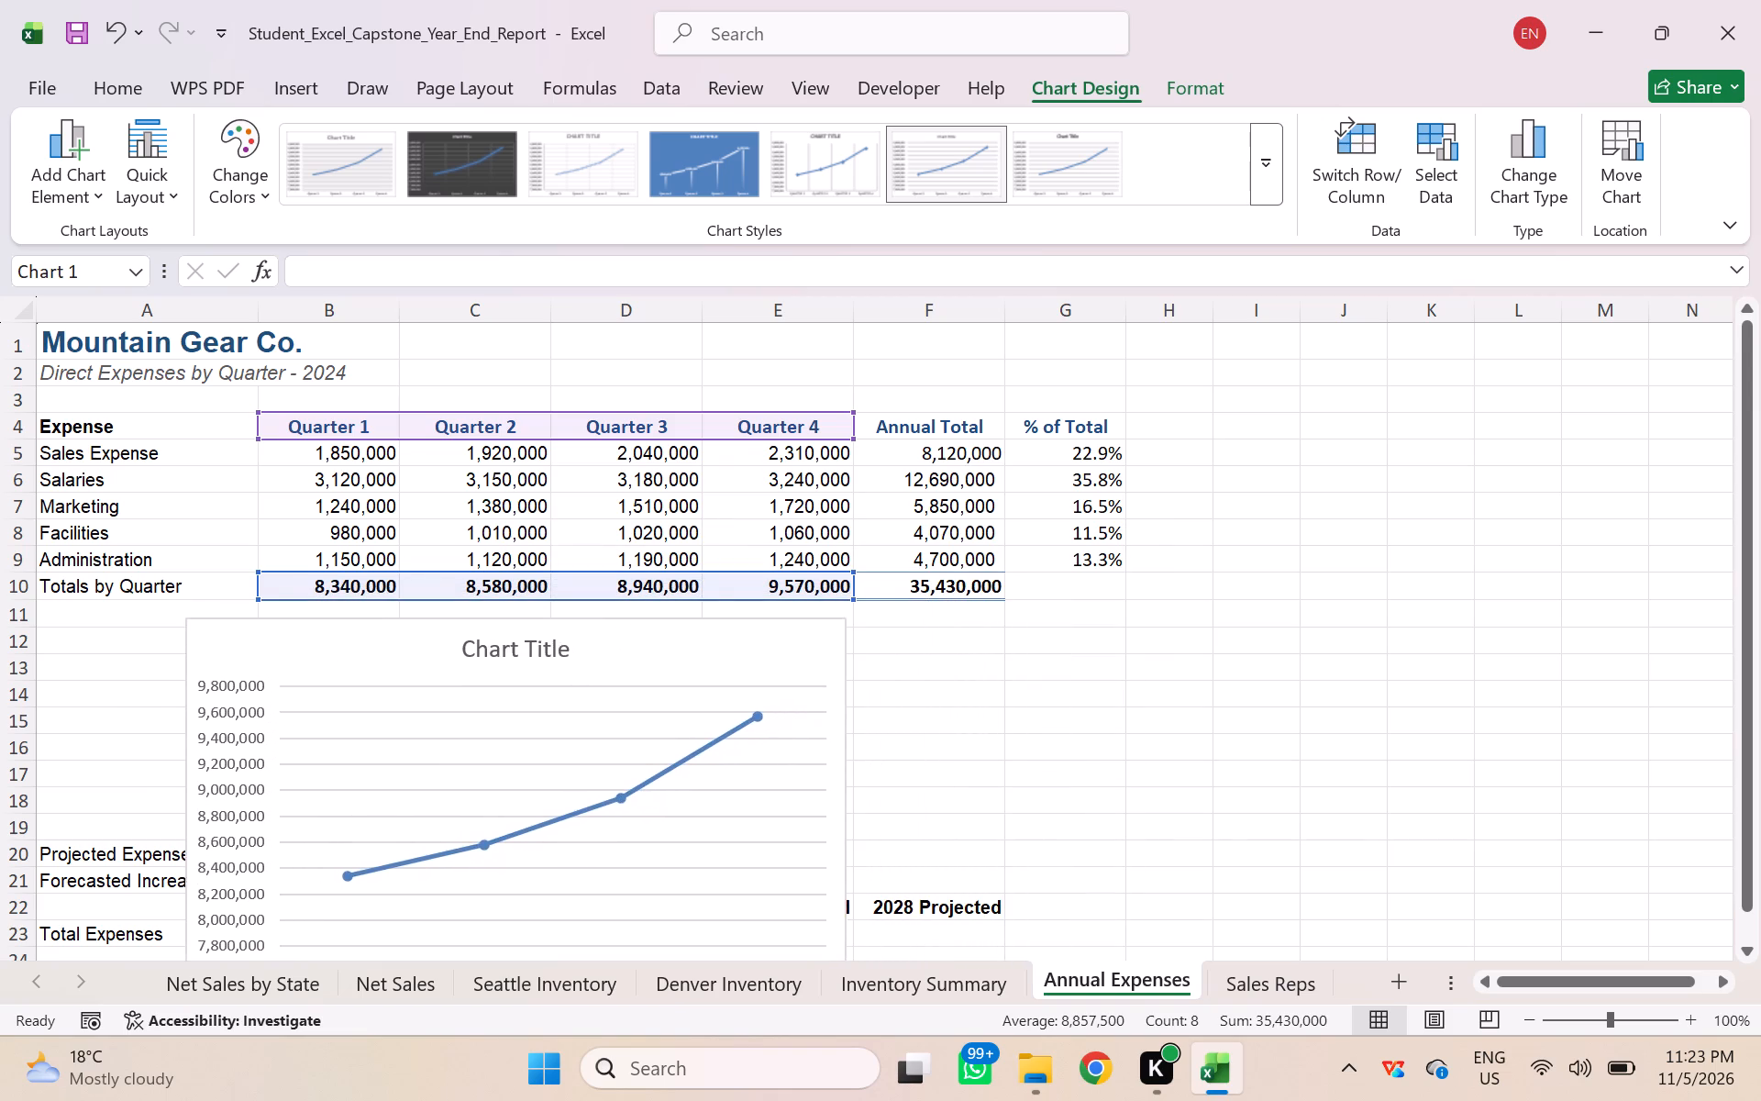
drag(681, 640, 605, 650)
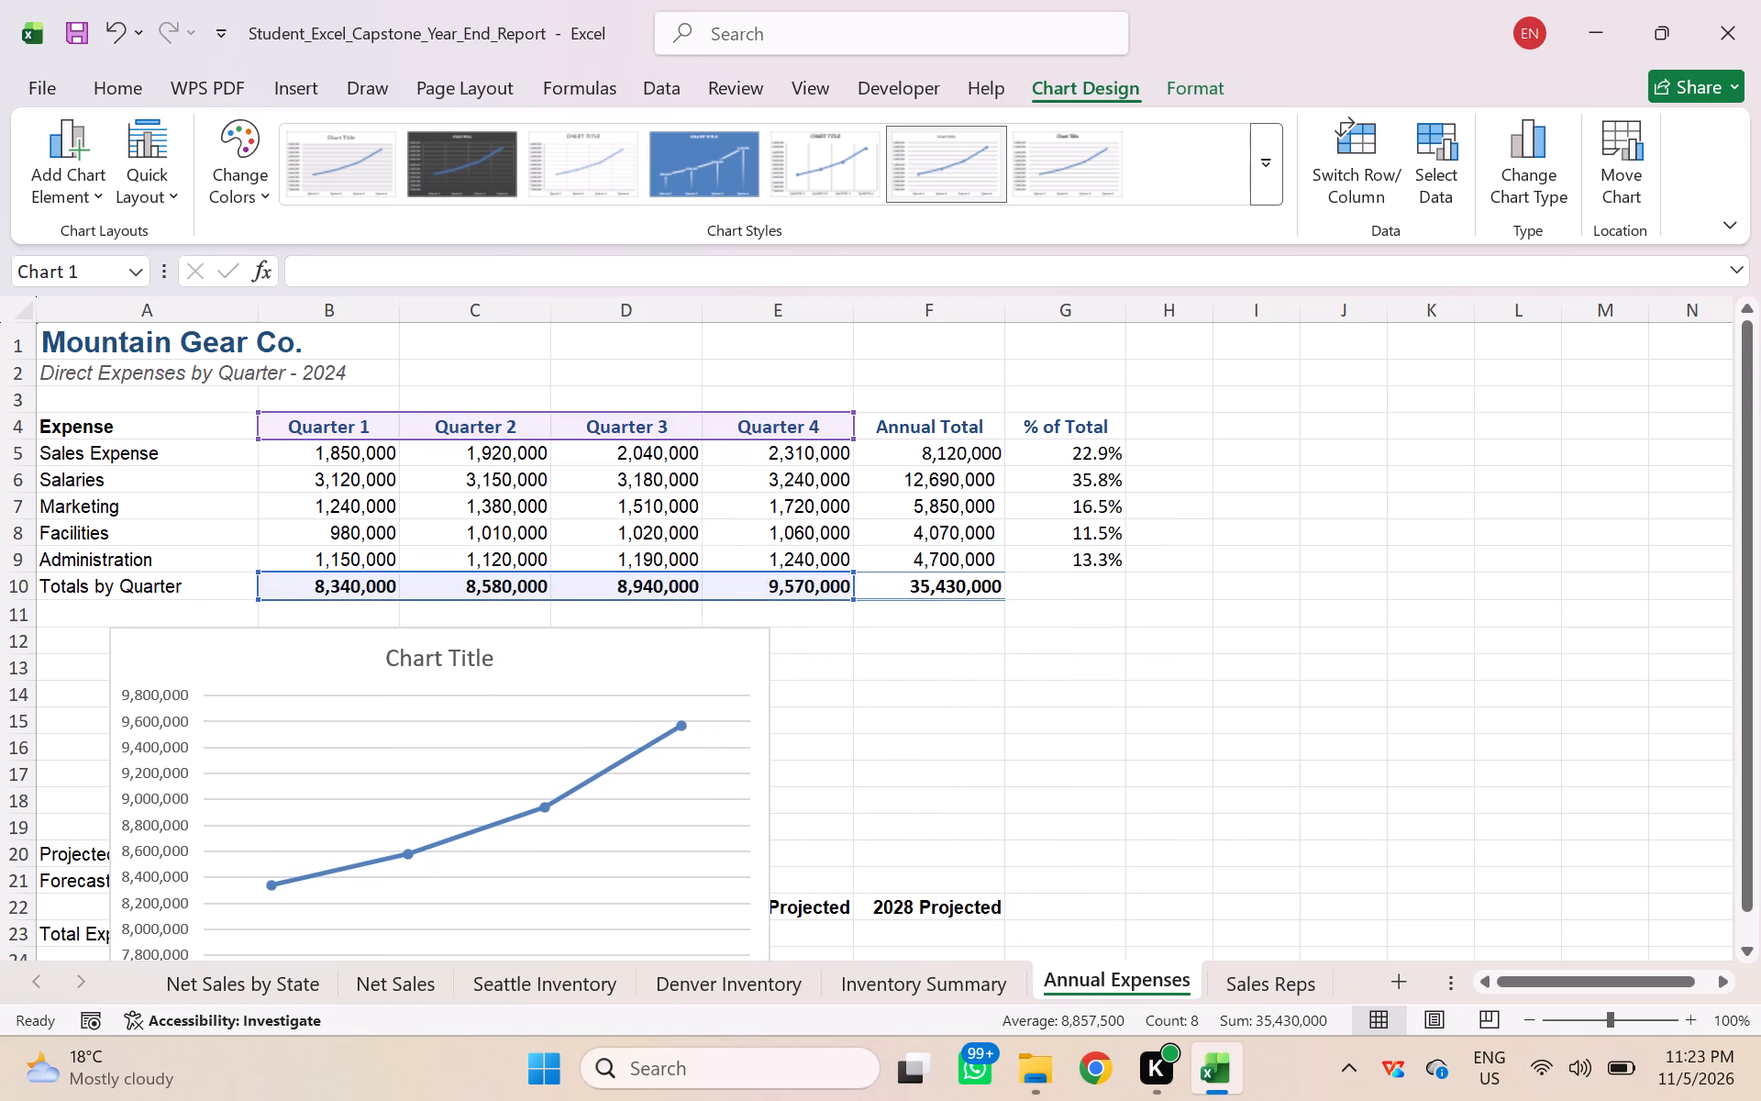
drag(605, 650, 567, 658)
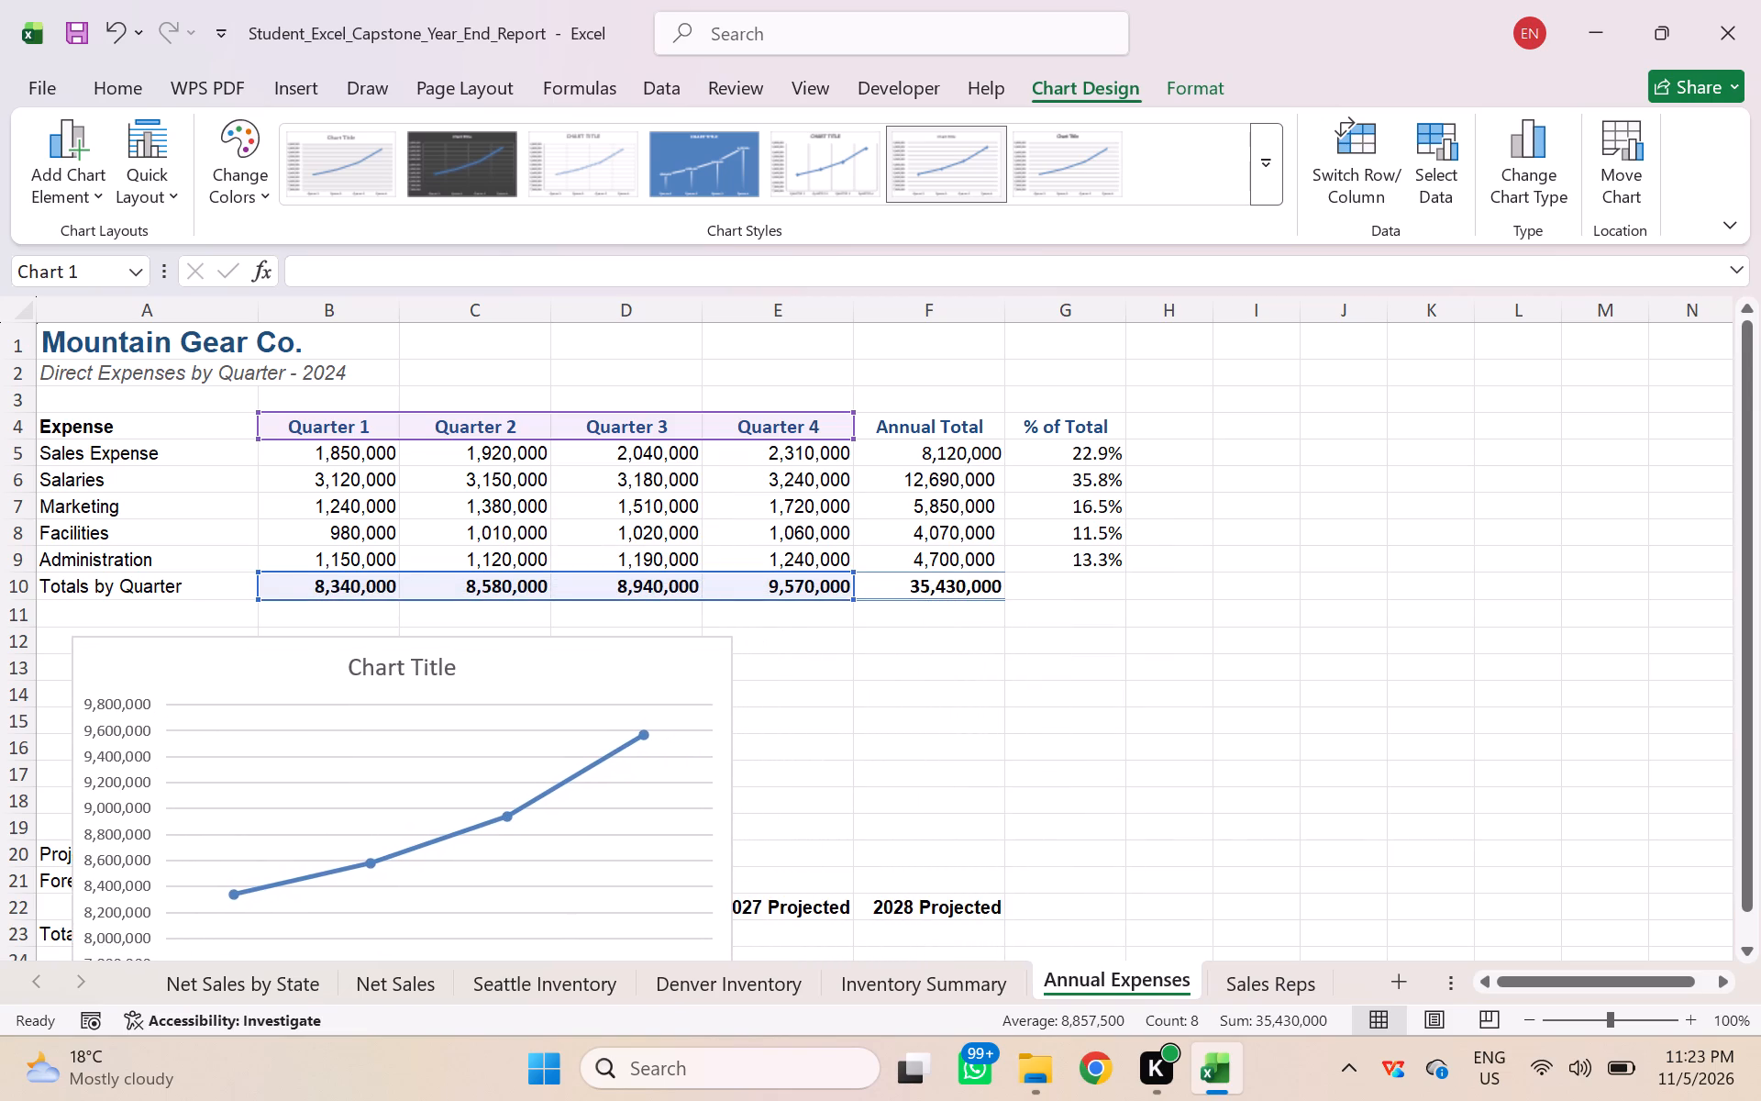
drag(567, 658, 561, 656)
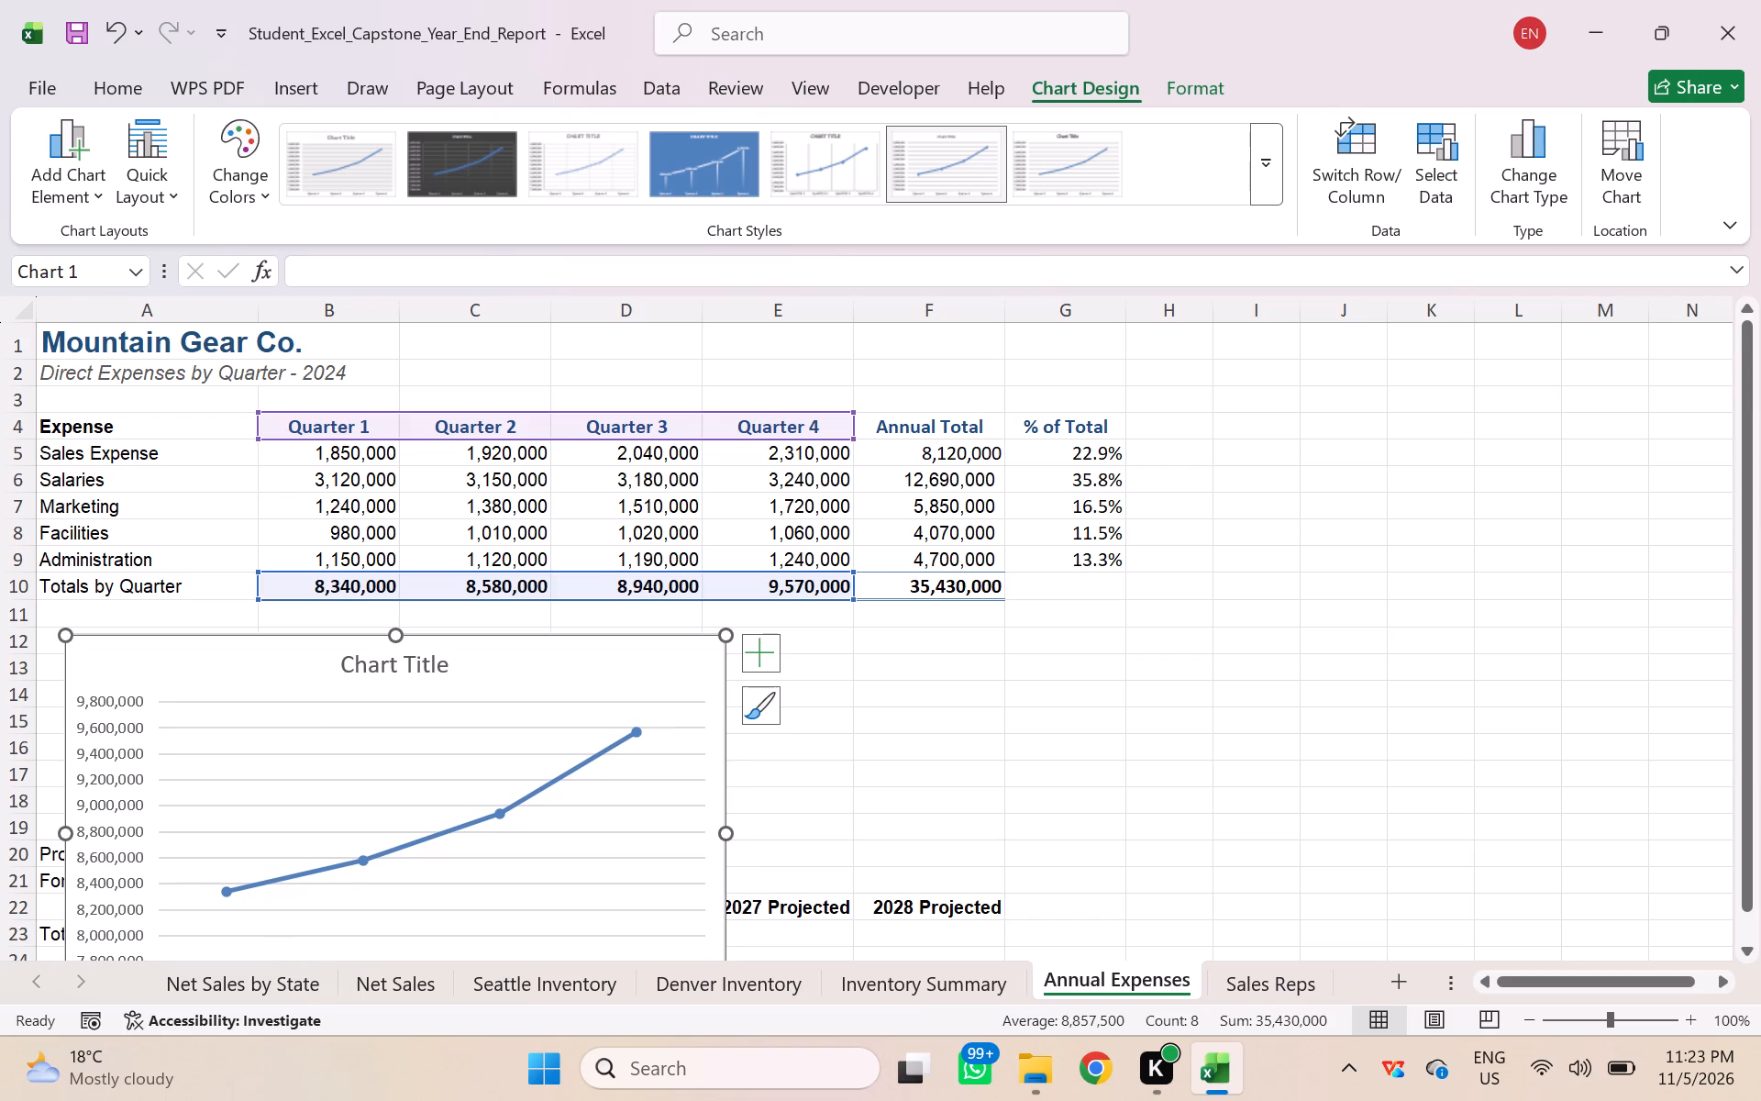
Set the line chart's size to 1.75" high and 8" wide.
click(1199, 97)
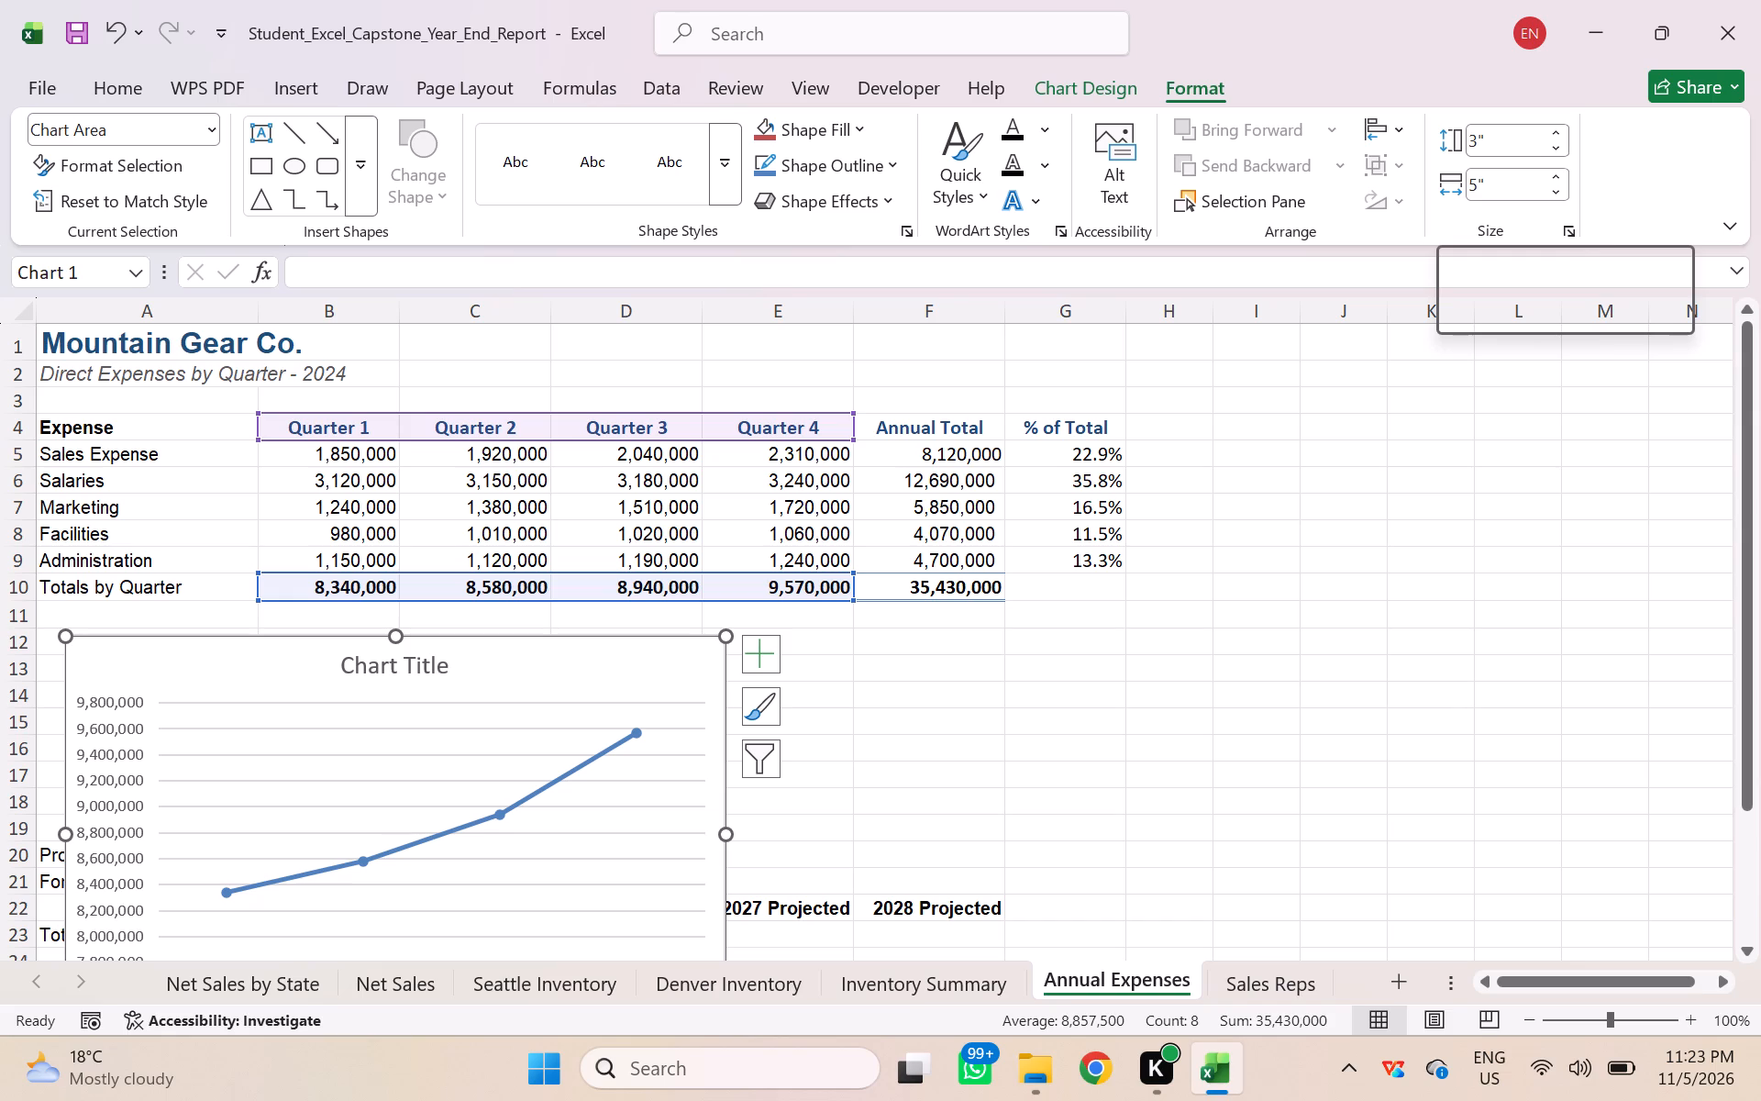
drag(1517, 141, 1493, 143)
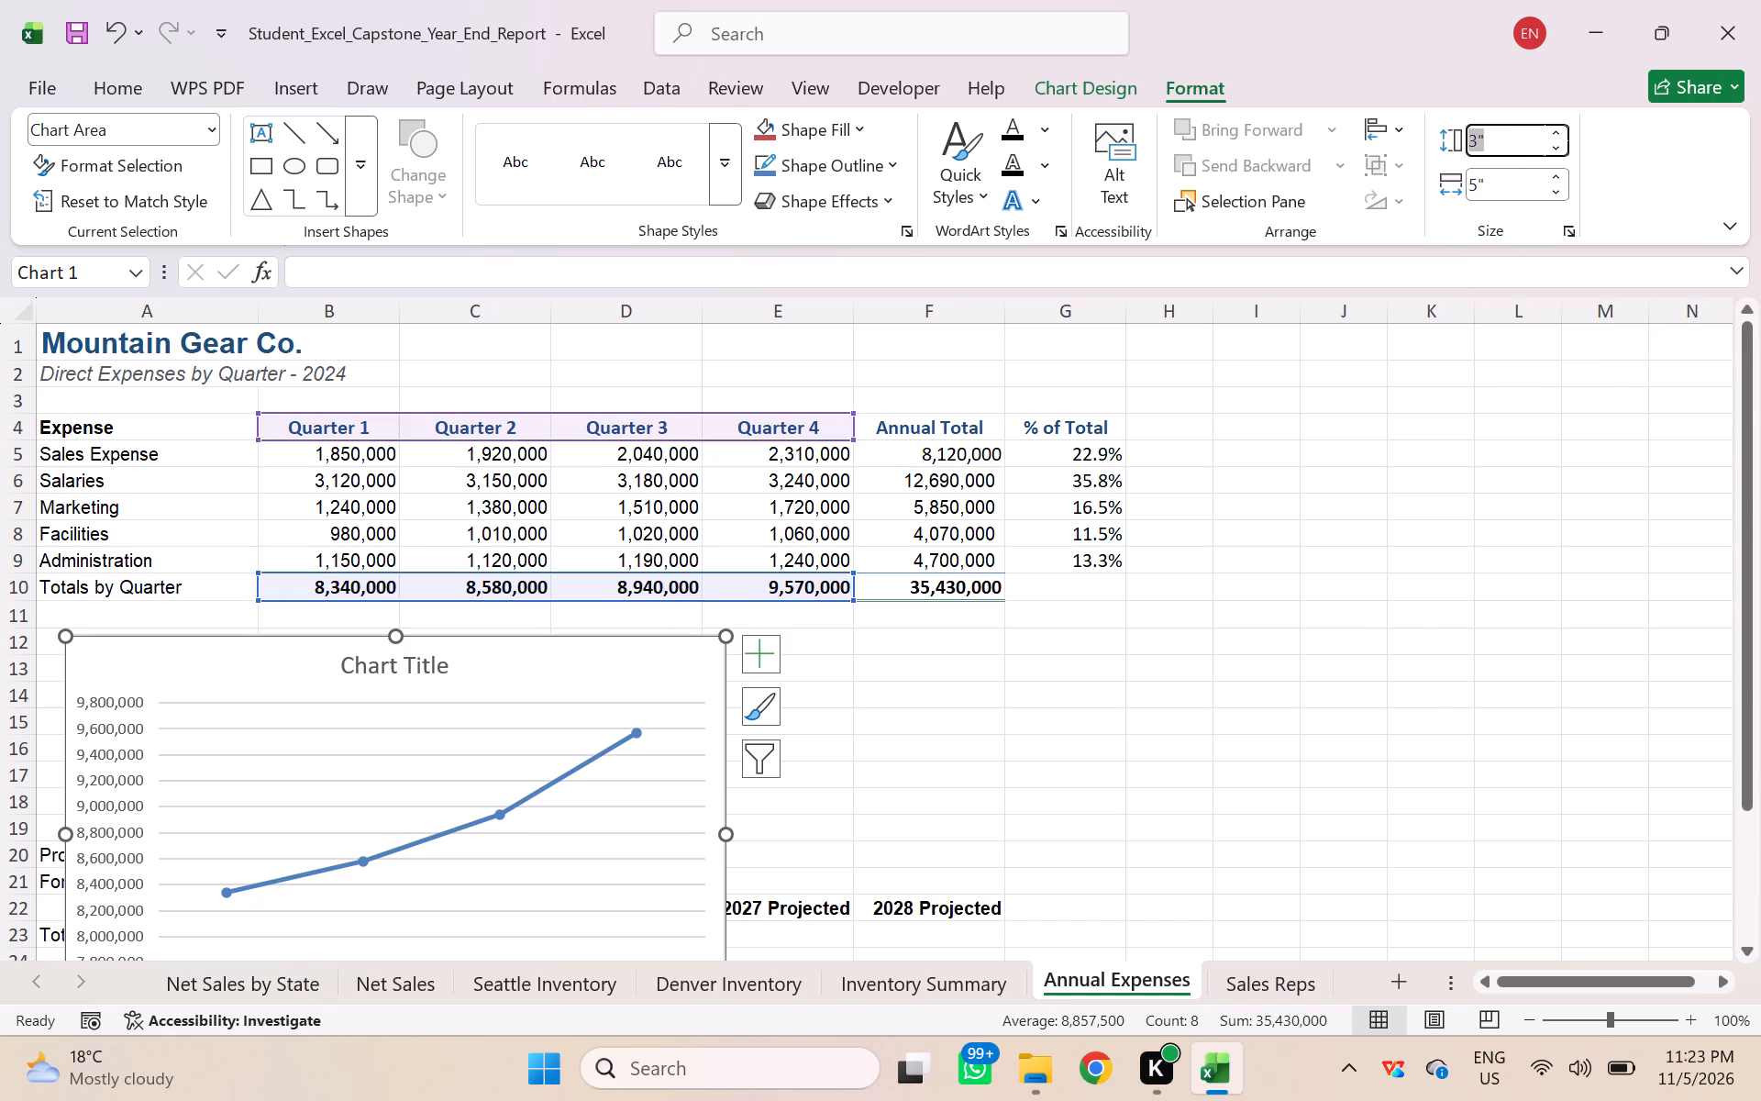
key(1)
text(.75)
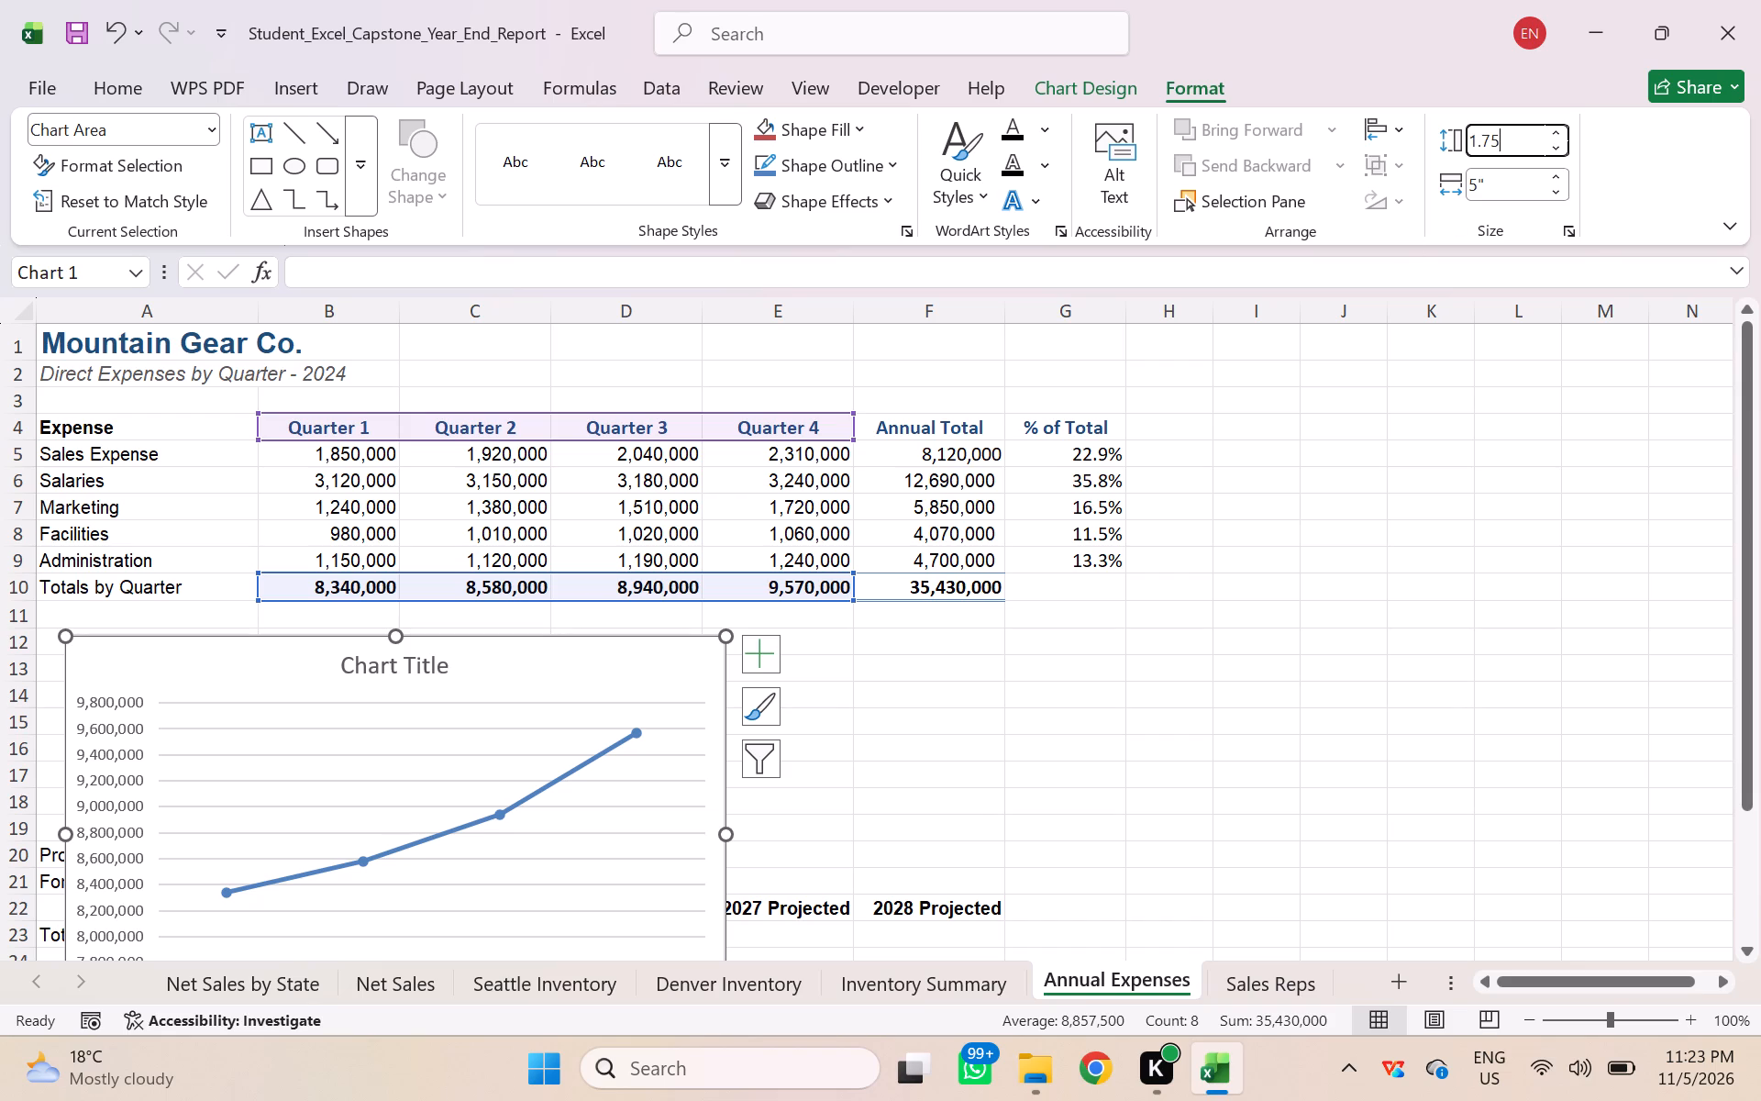
drag(1490, 178, 1469, 182)
click(1495, 182)
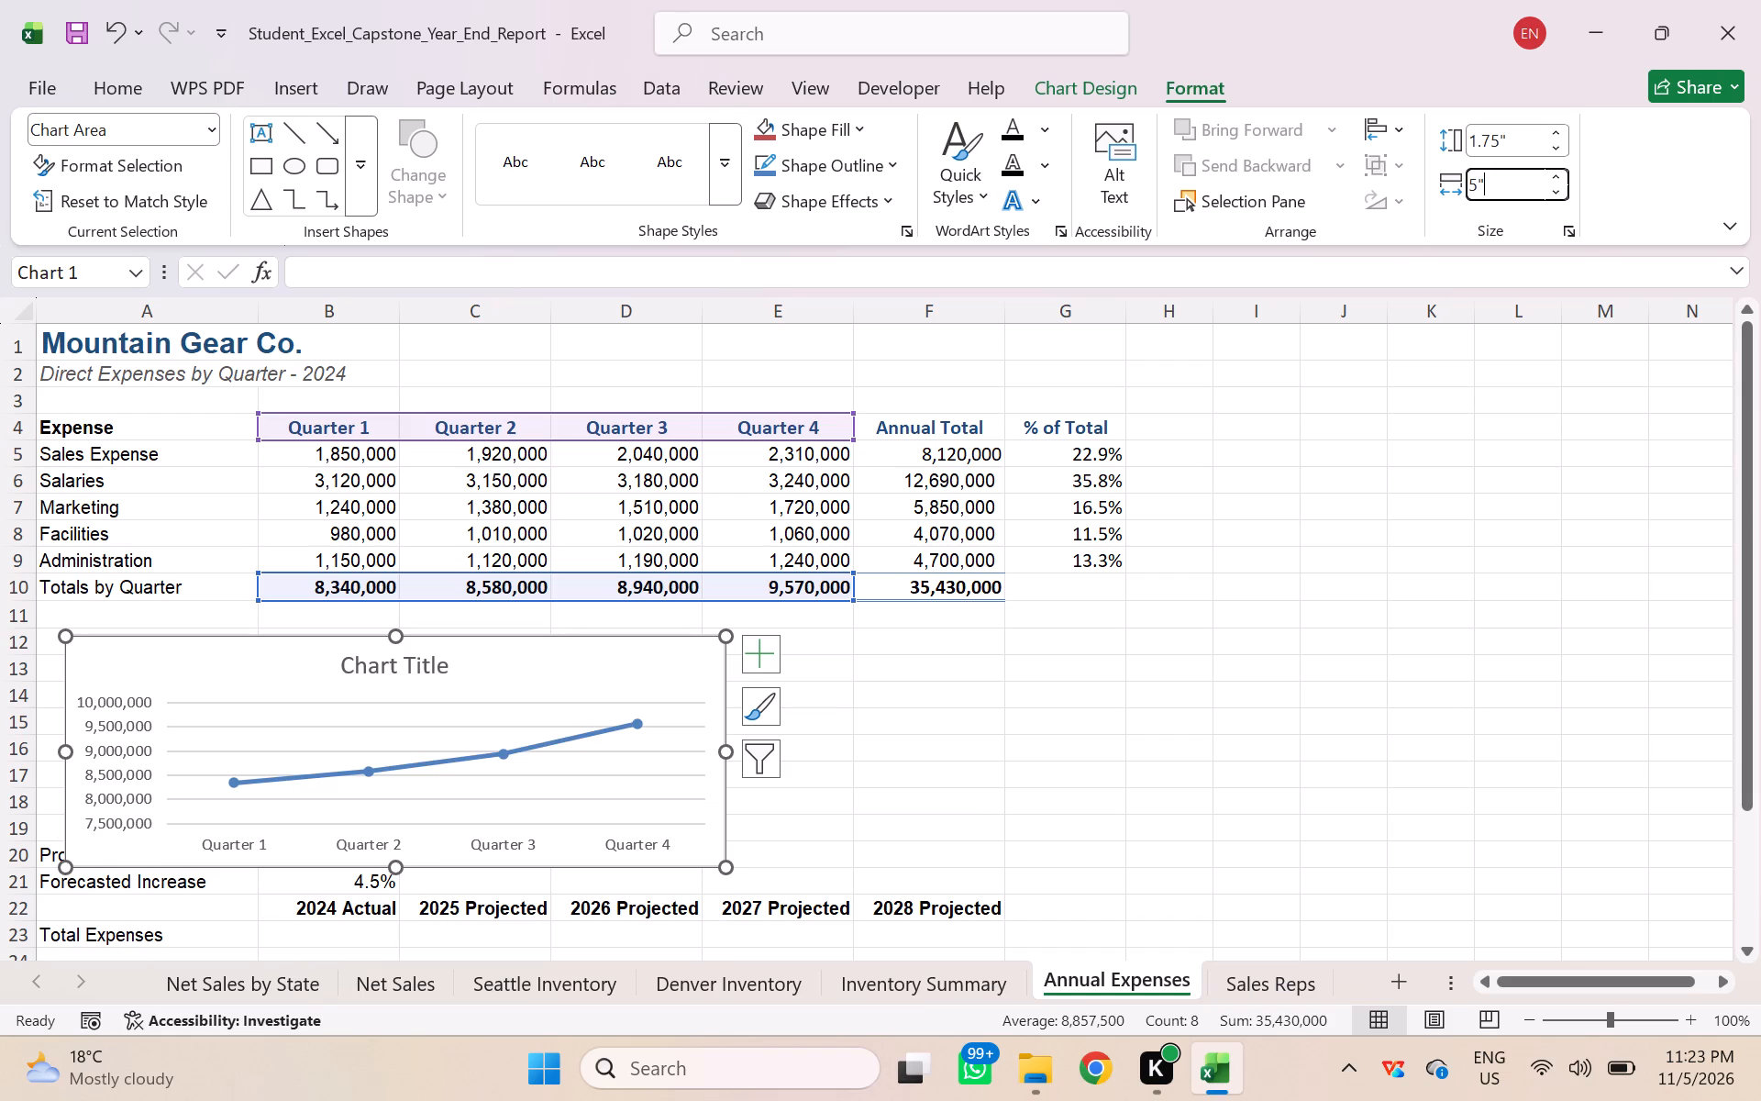
key(BackSpace)
key(BackSpace)
key(BackSpace)
key(8)
click(1525, 135)
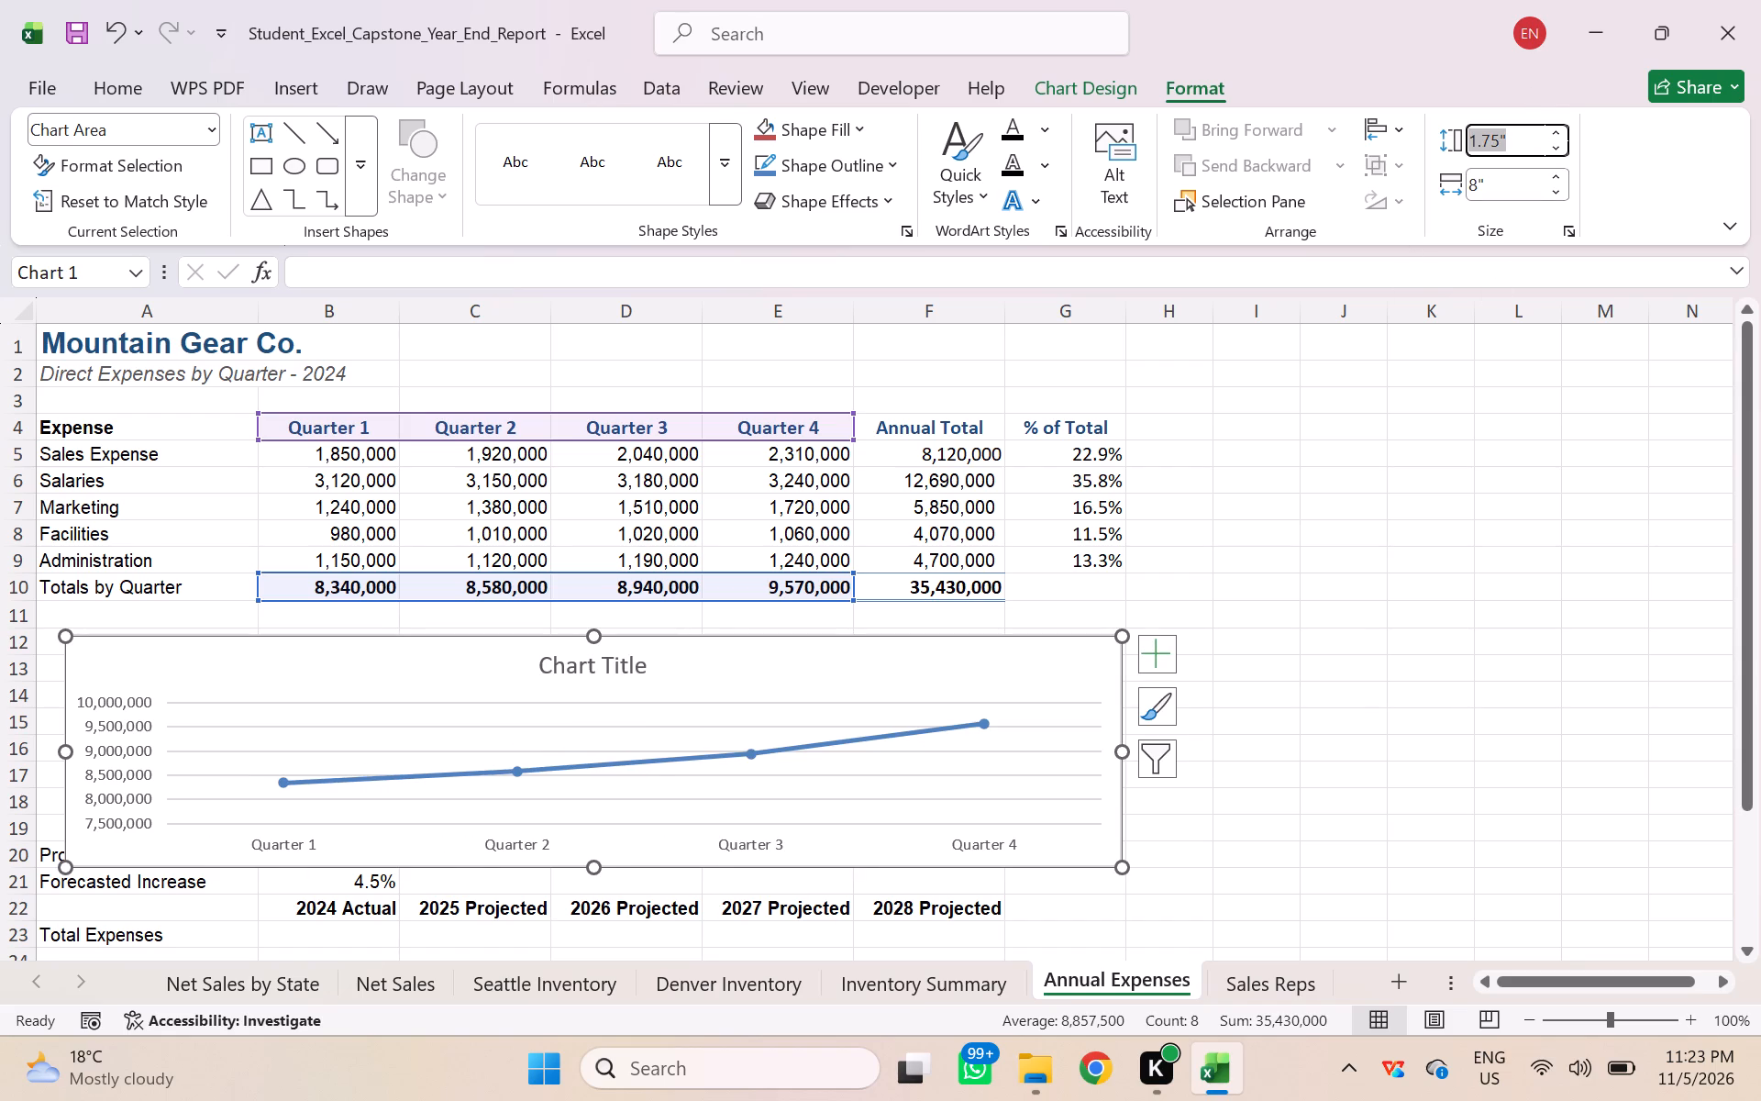
click(1451, 618)
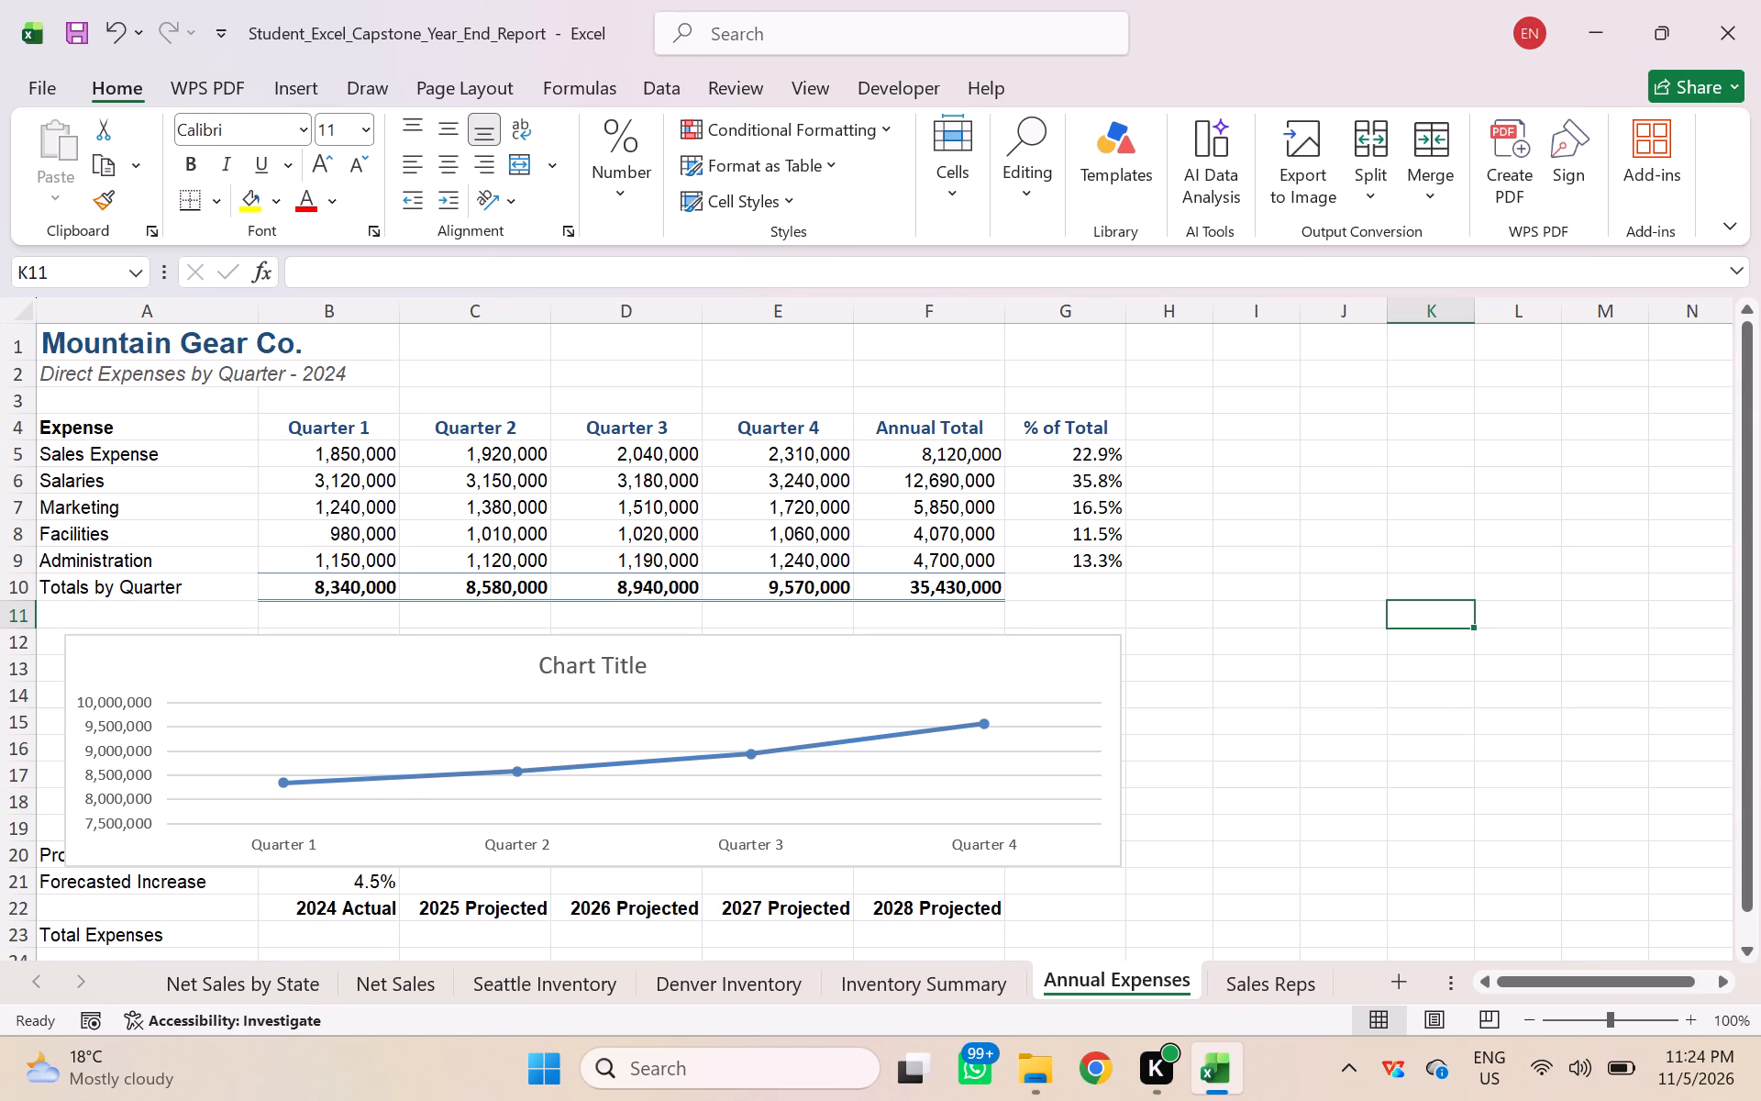
Set the minimum bound of the line chart's vertical value axis to 8000000.
click(126, 737)
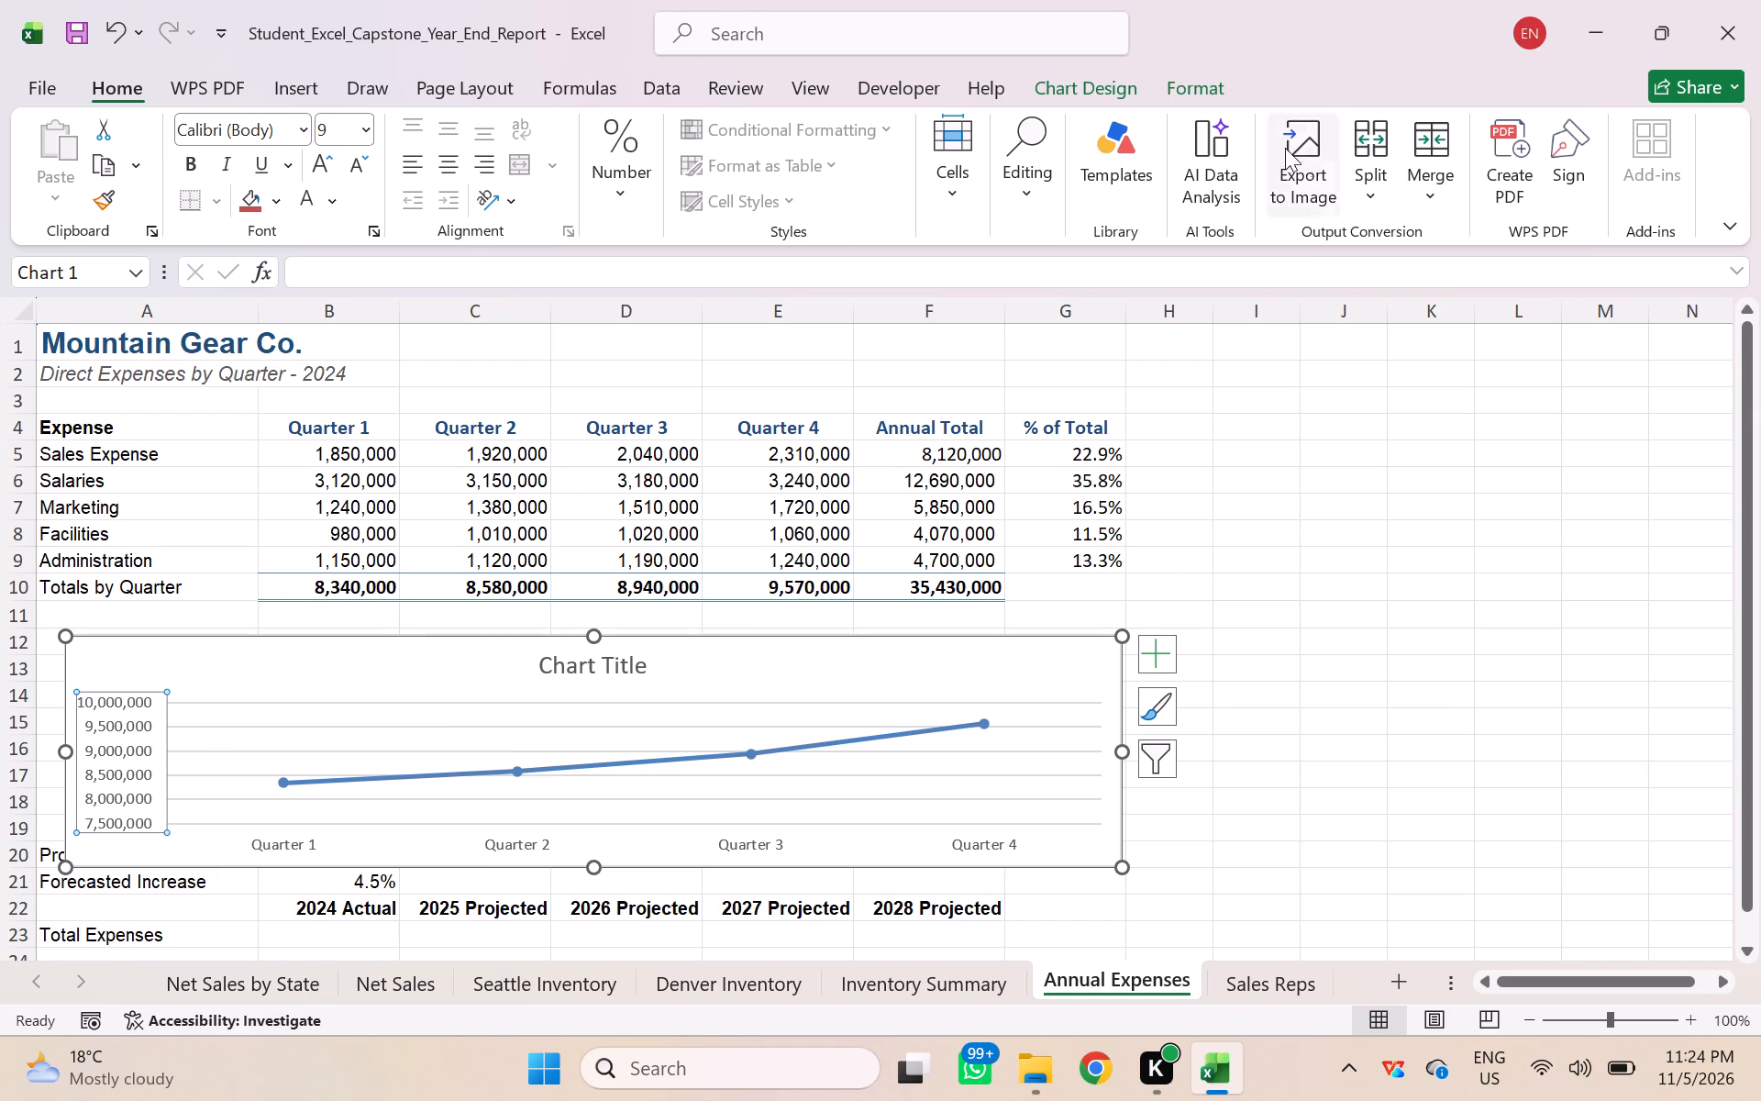
click(1133, 90)
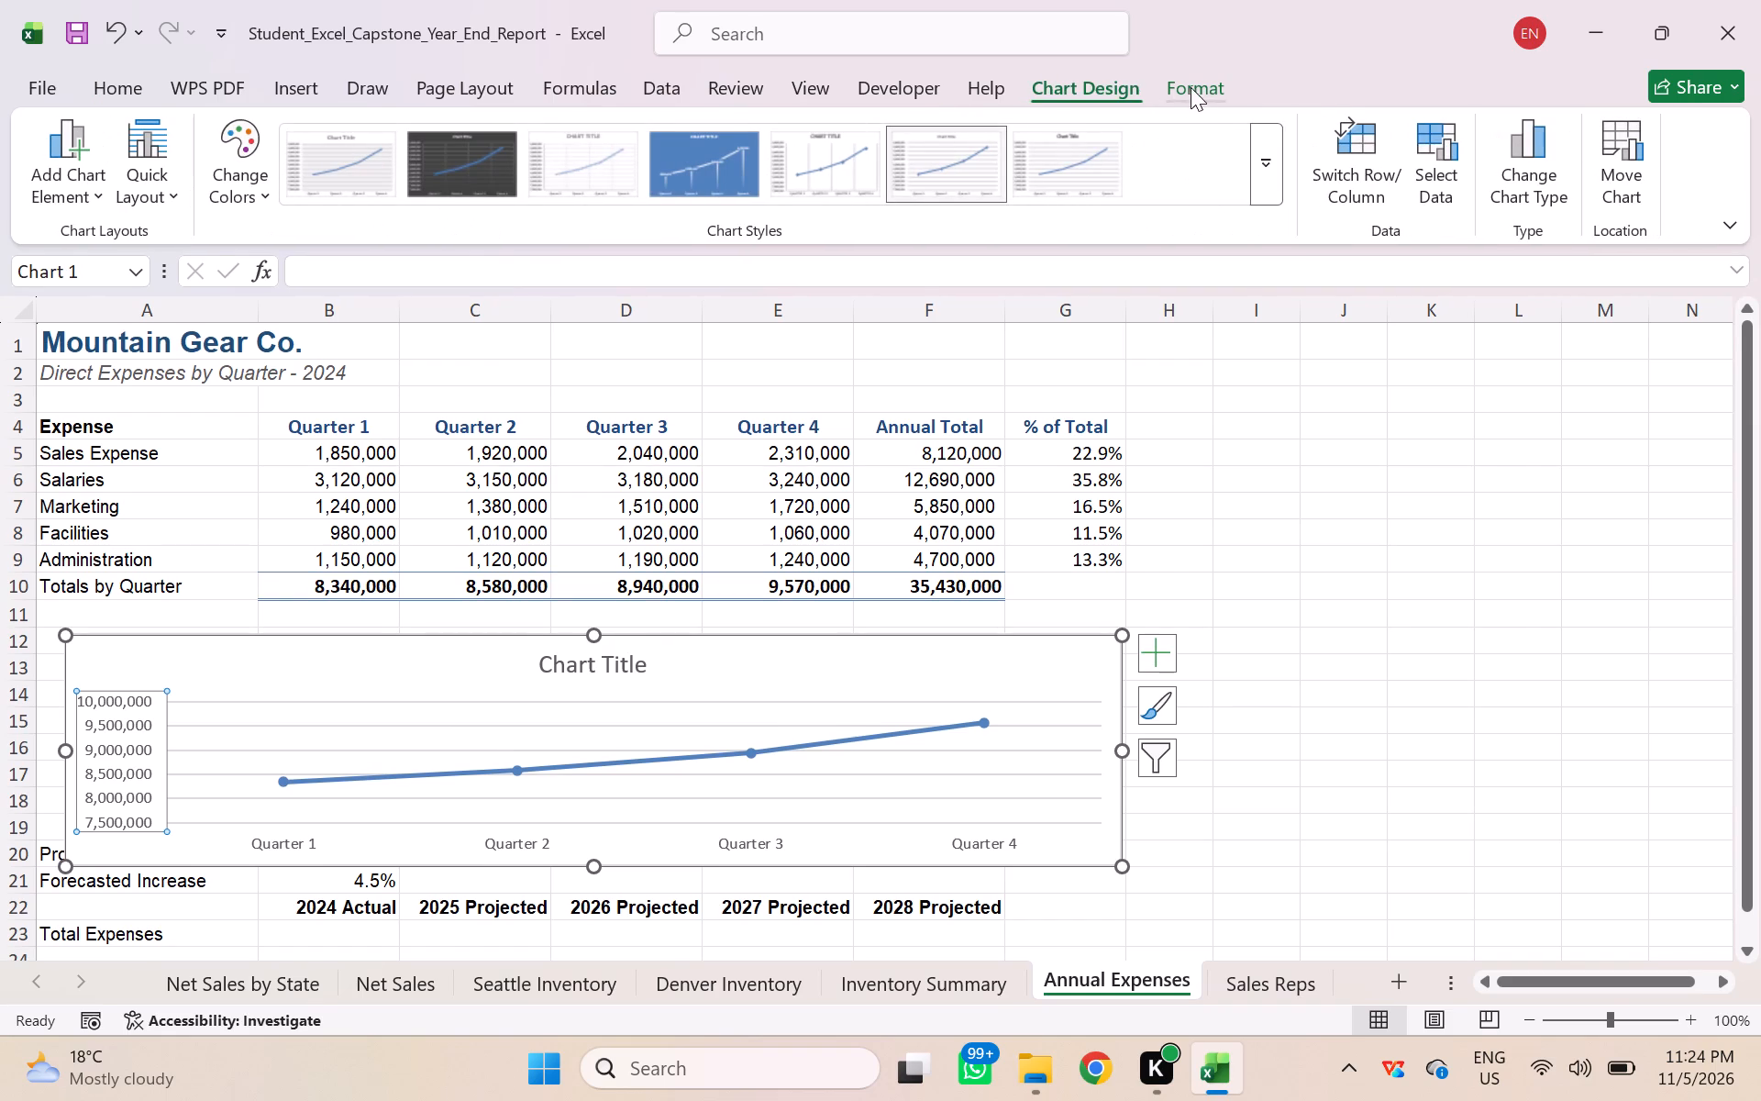
click(1196, 87)
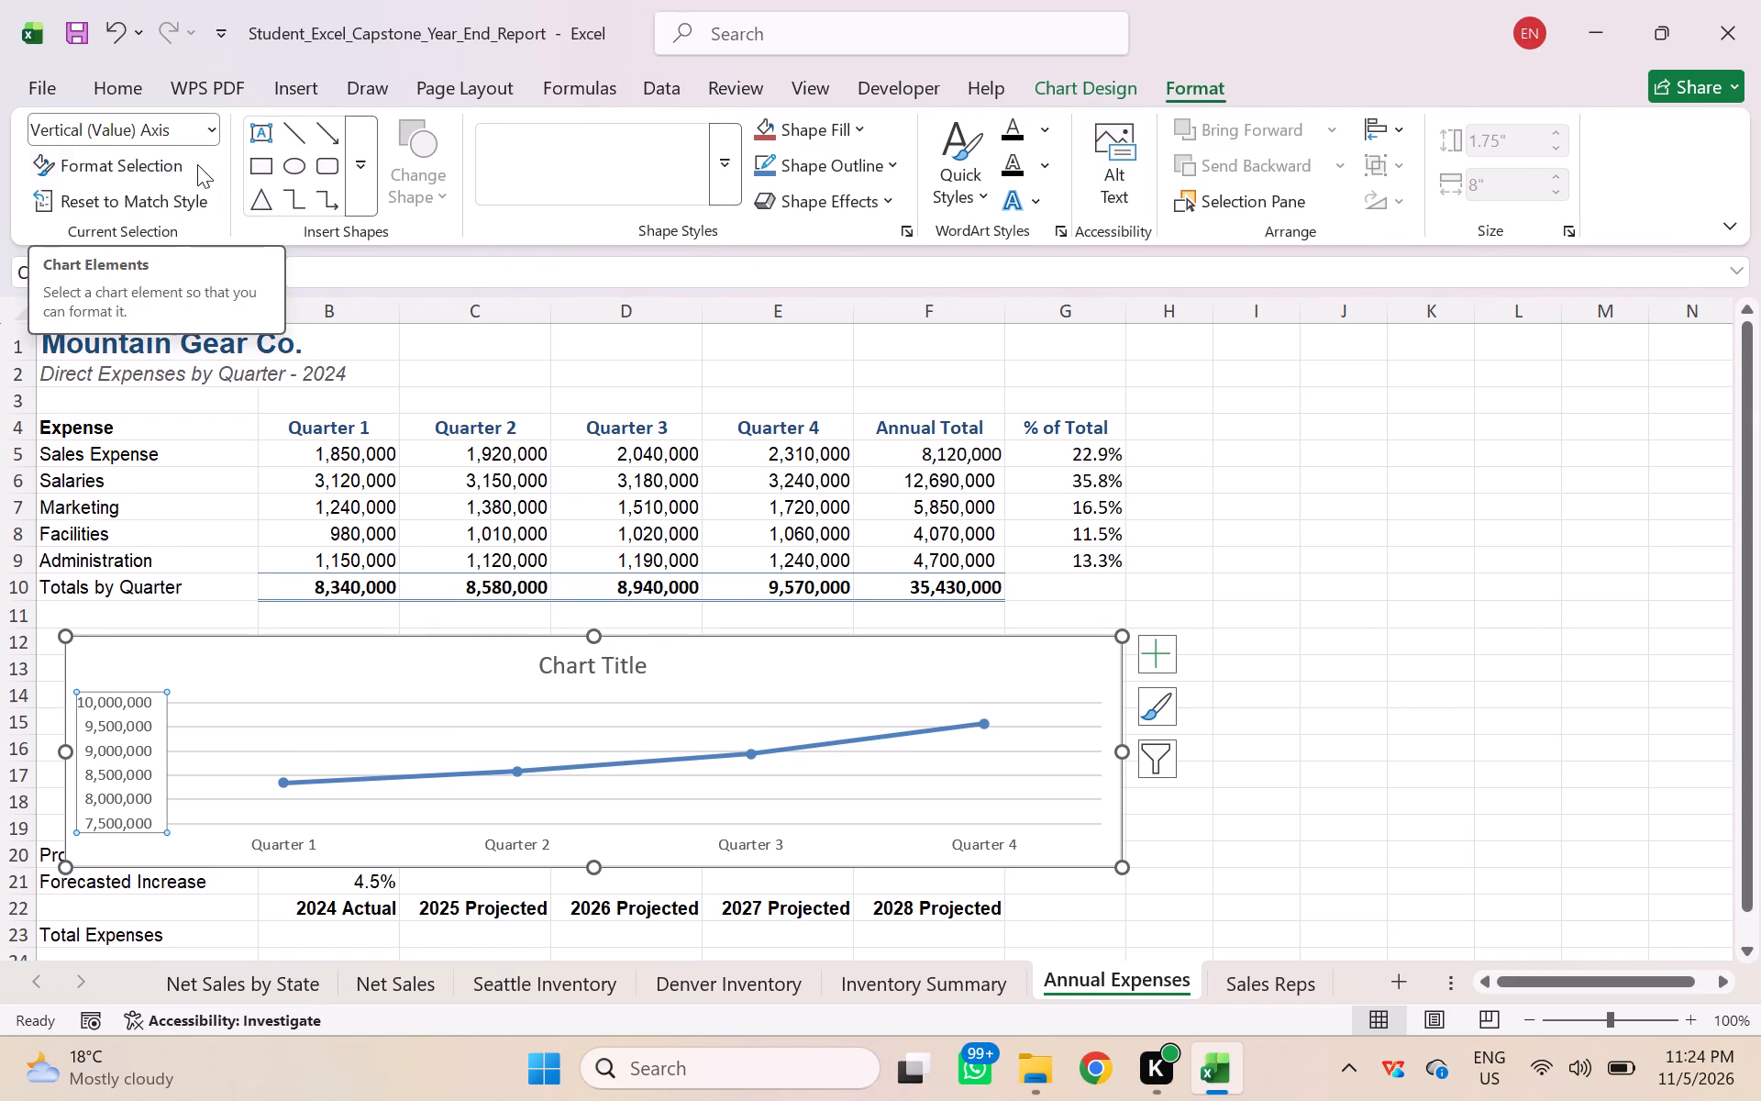
click(180, 171)
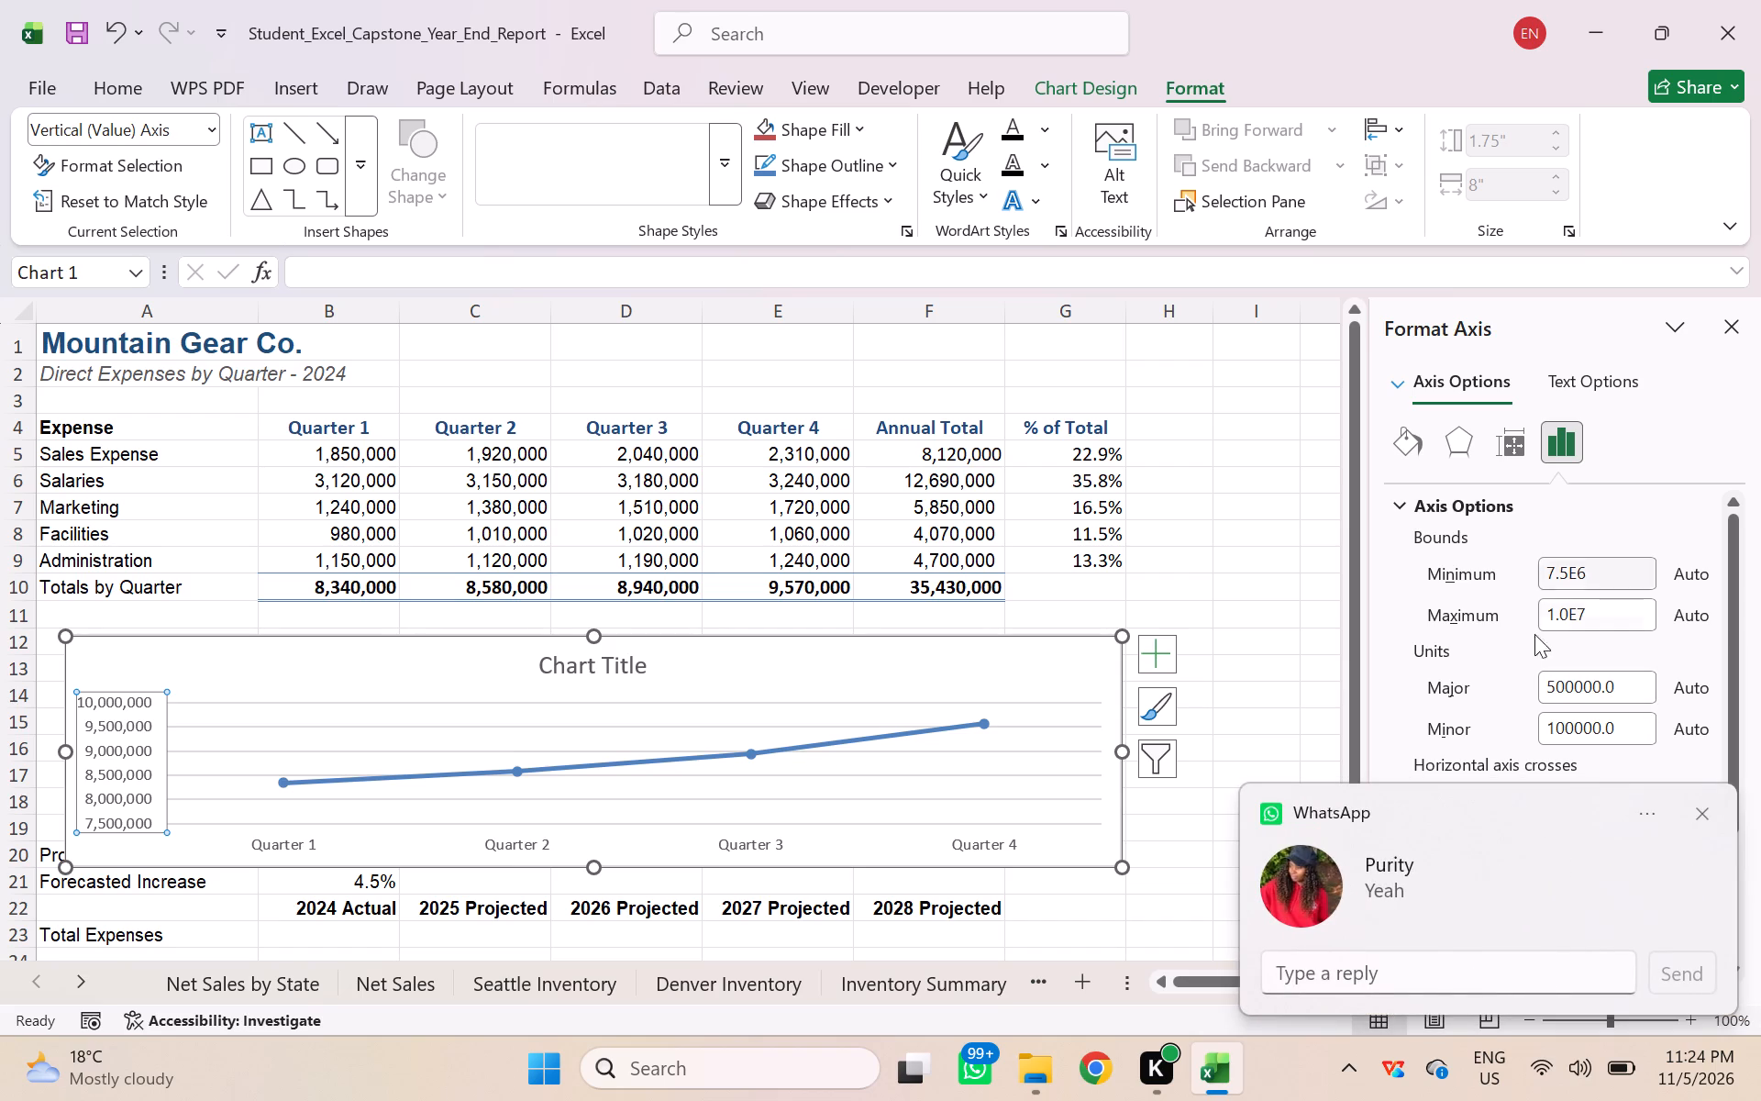
click(1704, 813)
drag(1613, 570, 1543, 575)
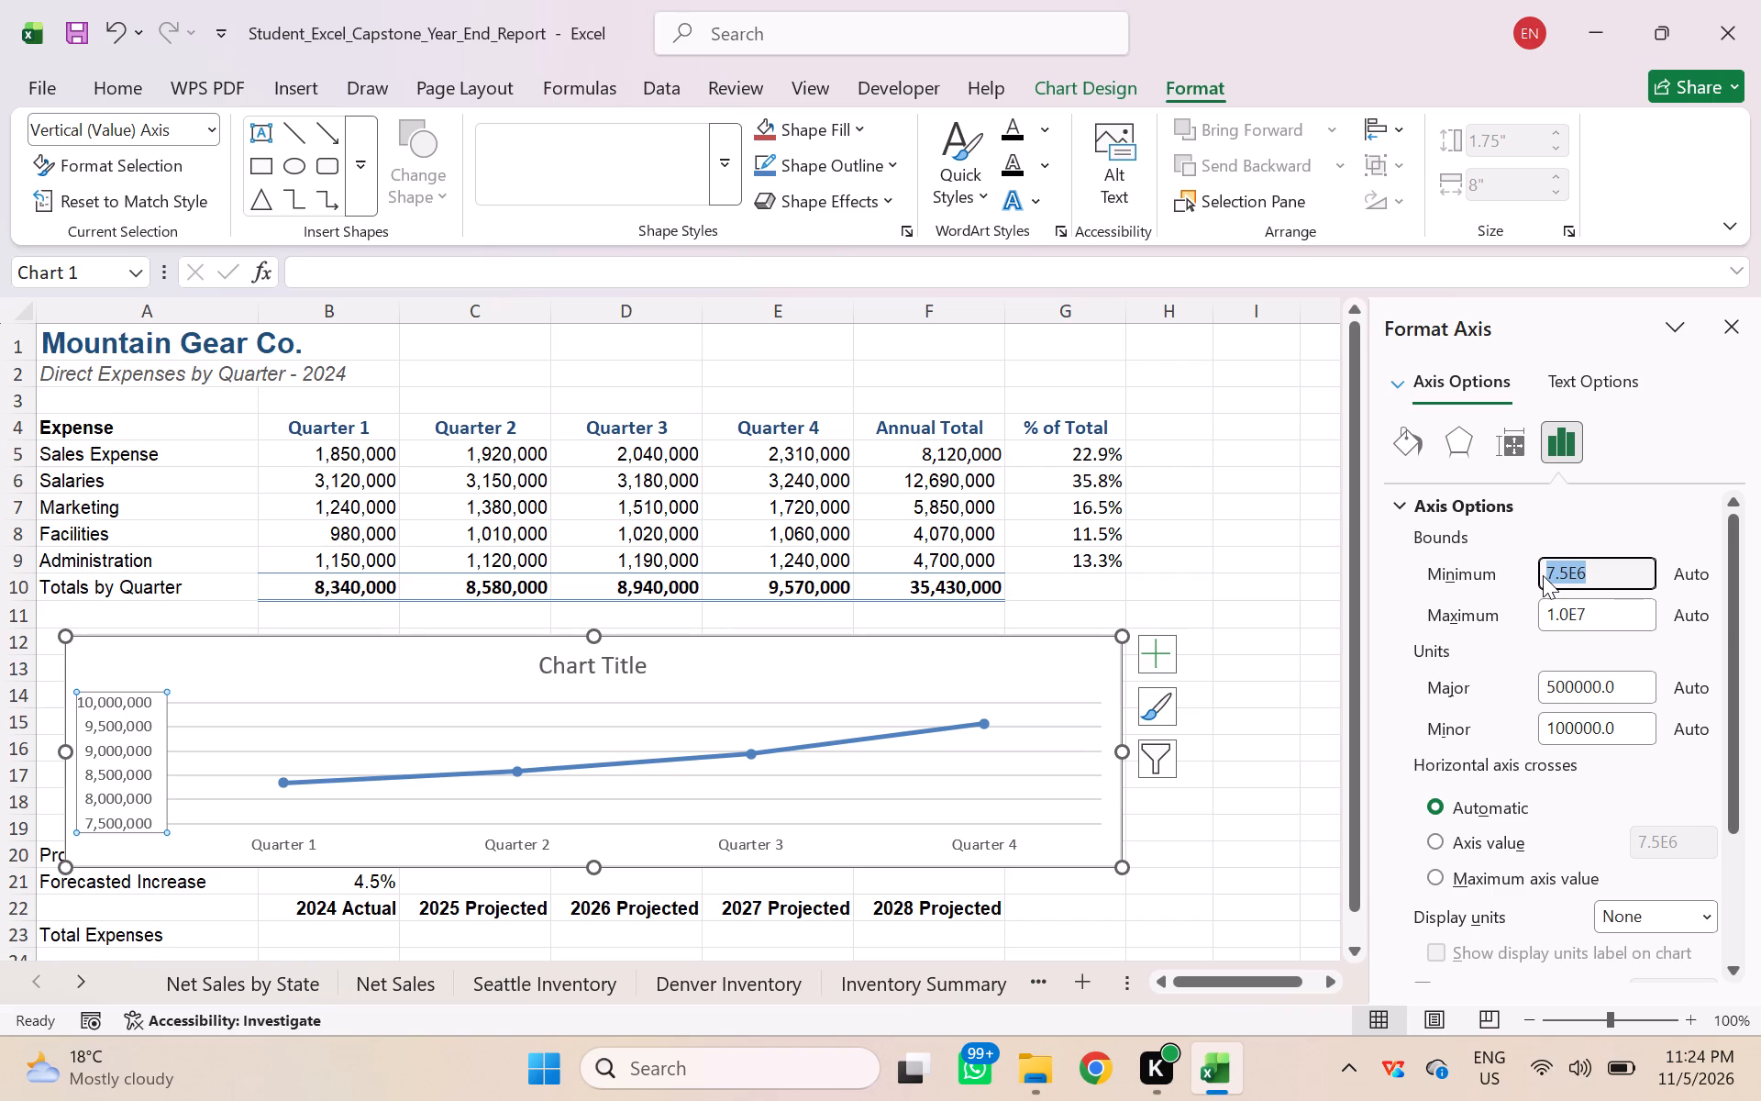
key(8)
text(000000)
Set the major unit of the line chart's vertical axis to 1000000 and finish formatting the axis.
drag(1619, 689, 1545, 711)
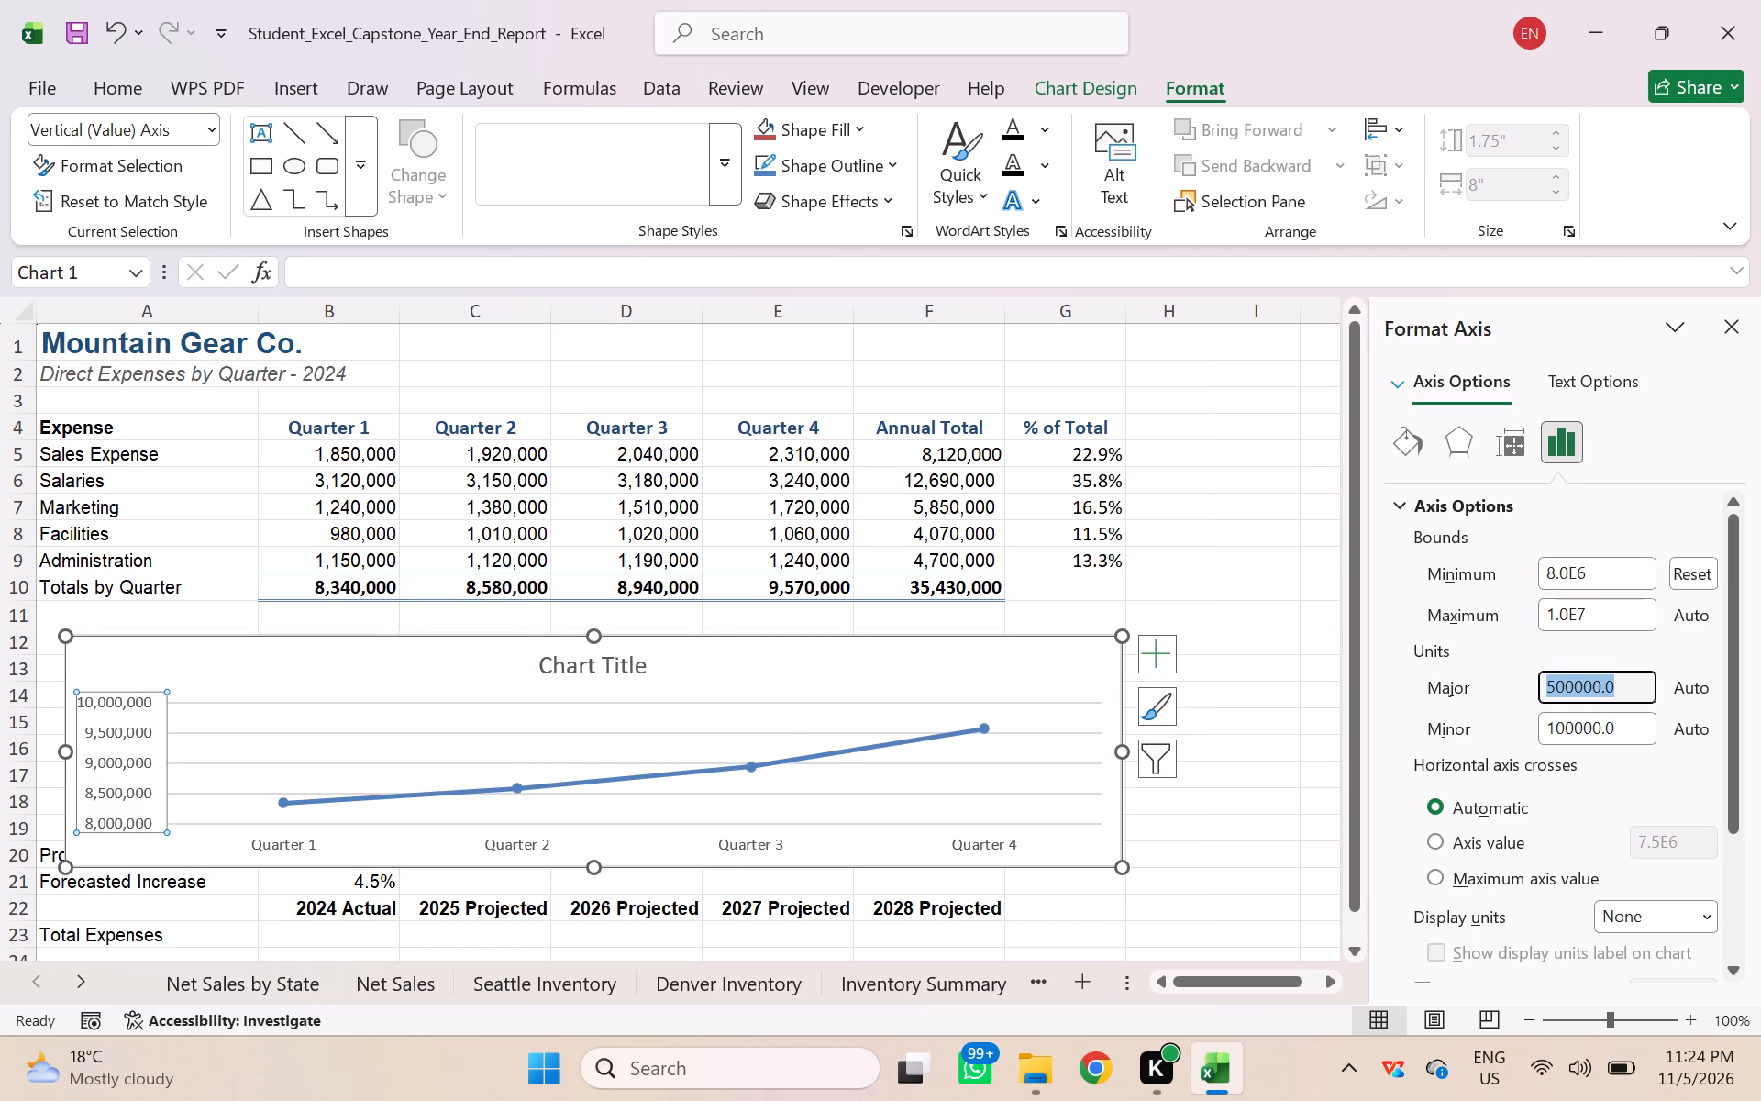
drag(1545, 711, 1544, 711)
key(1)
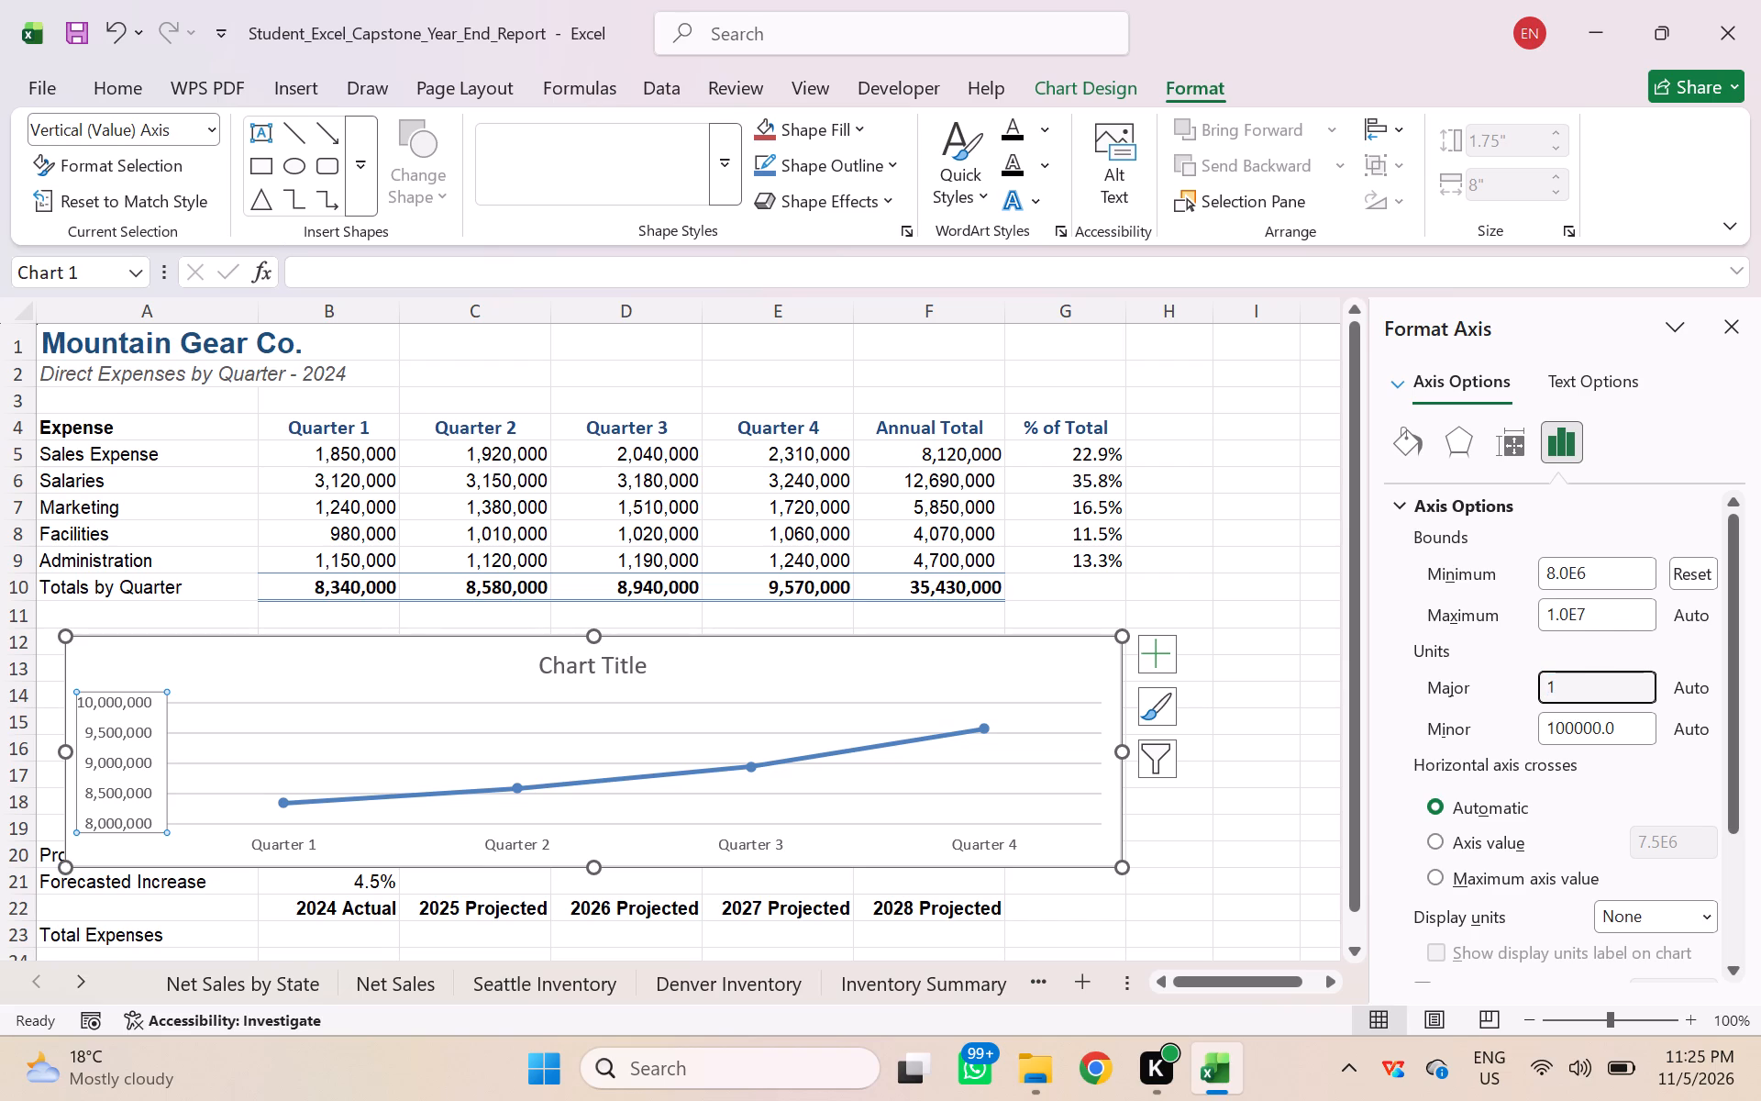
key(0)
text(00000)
click(1634, 774)
click(1645, 719)
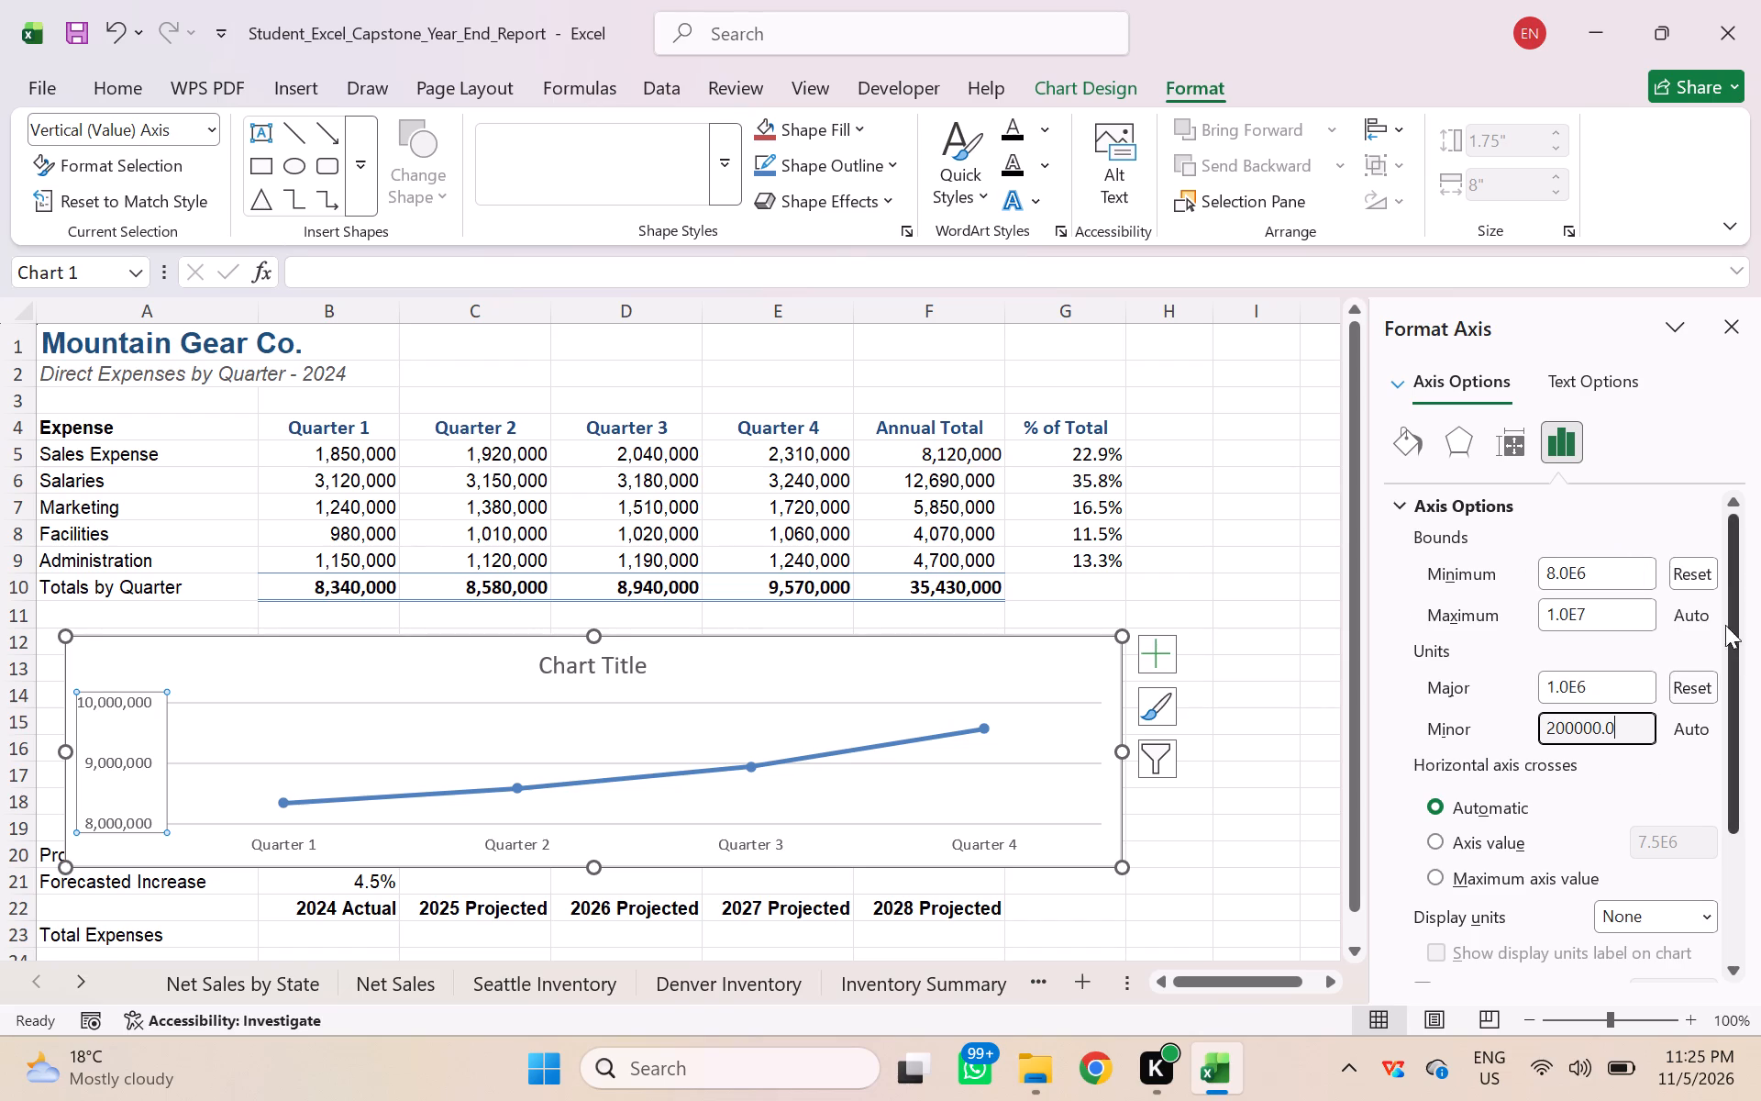
click(1738, 323)
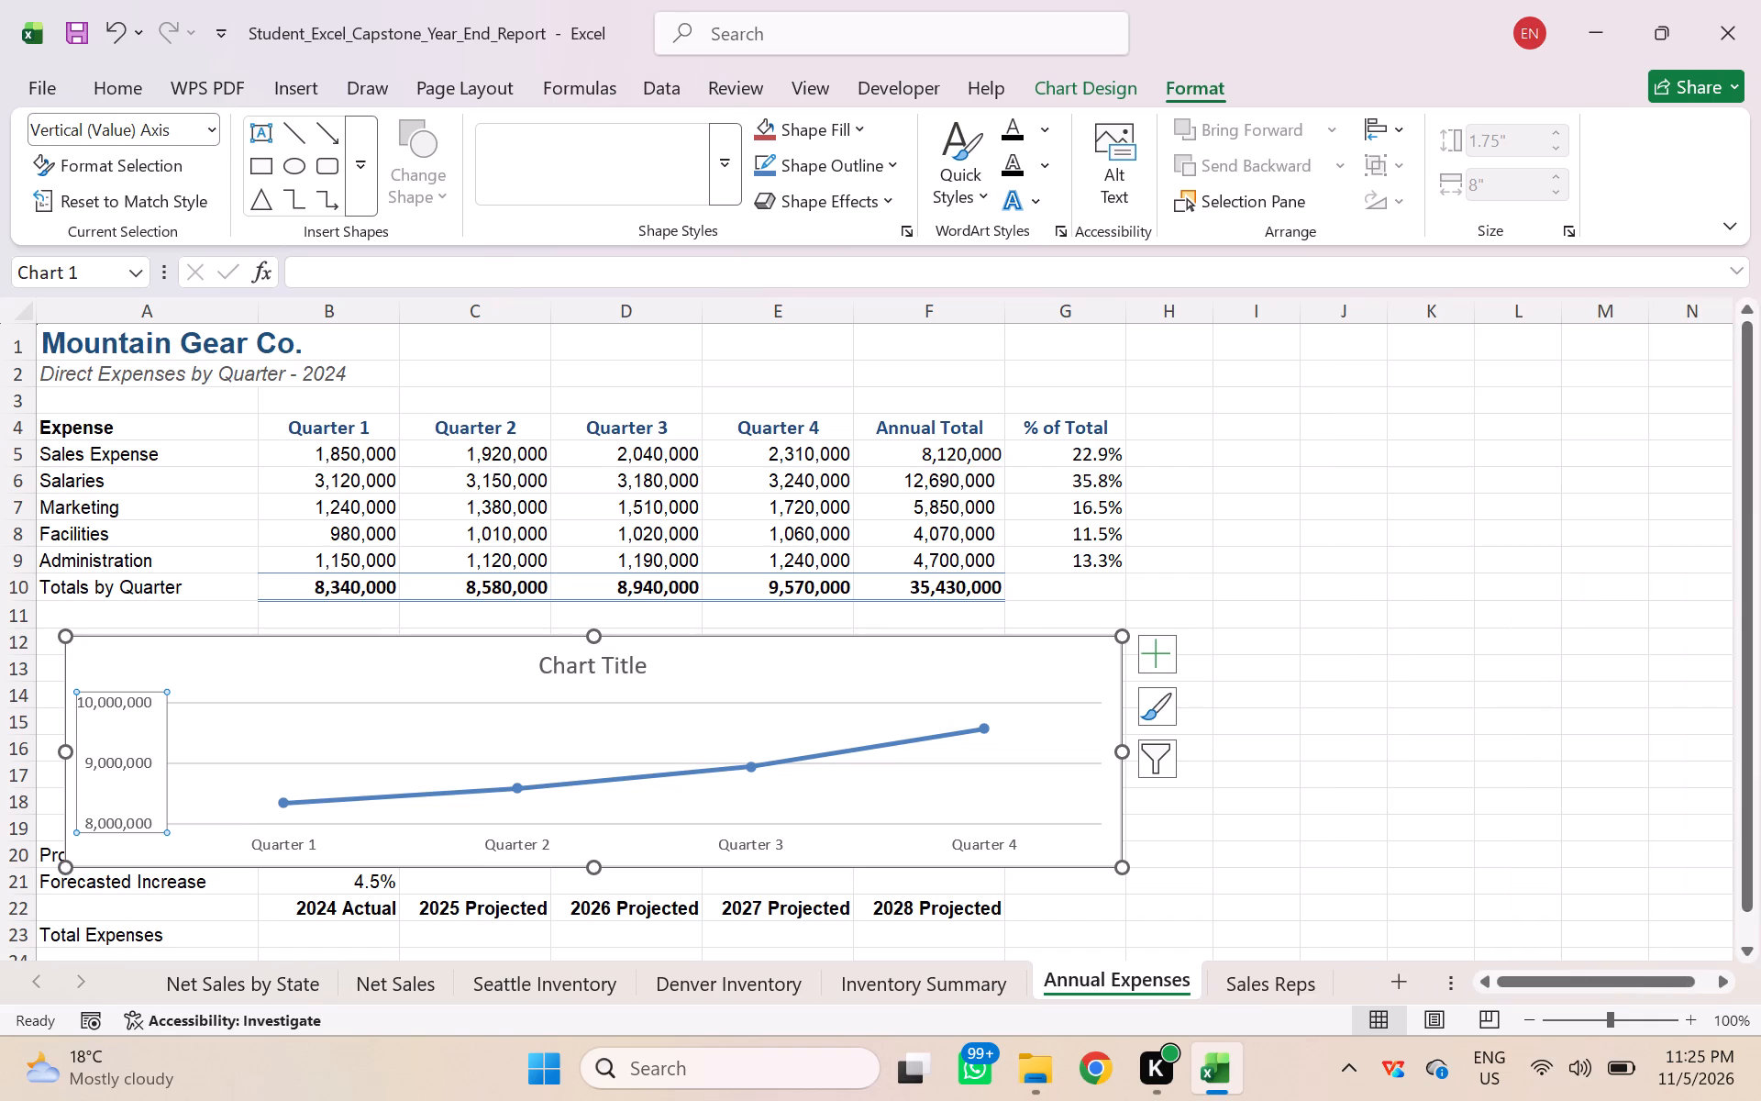
click(1657, 484)
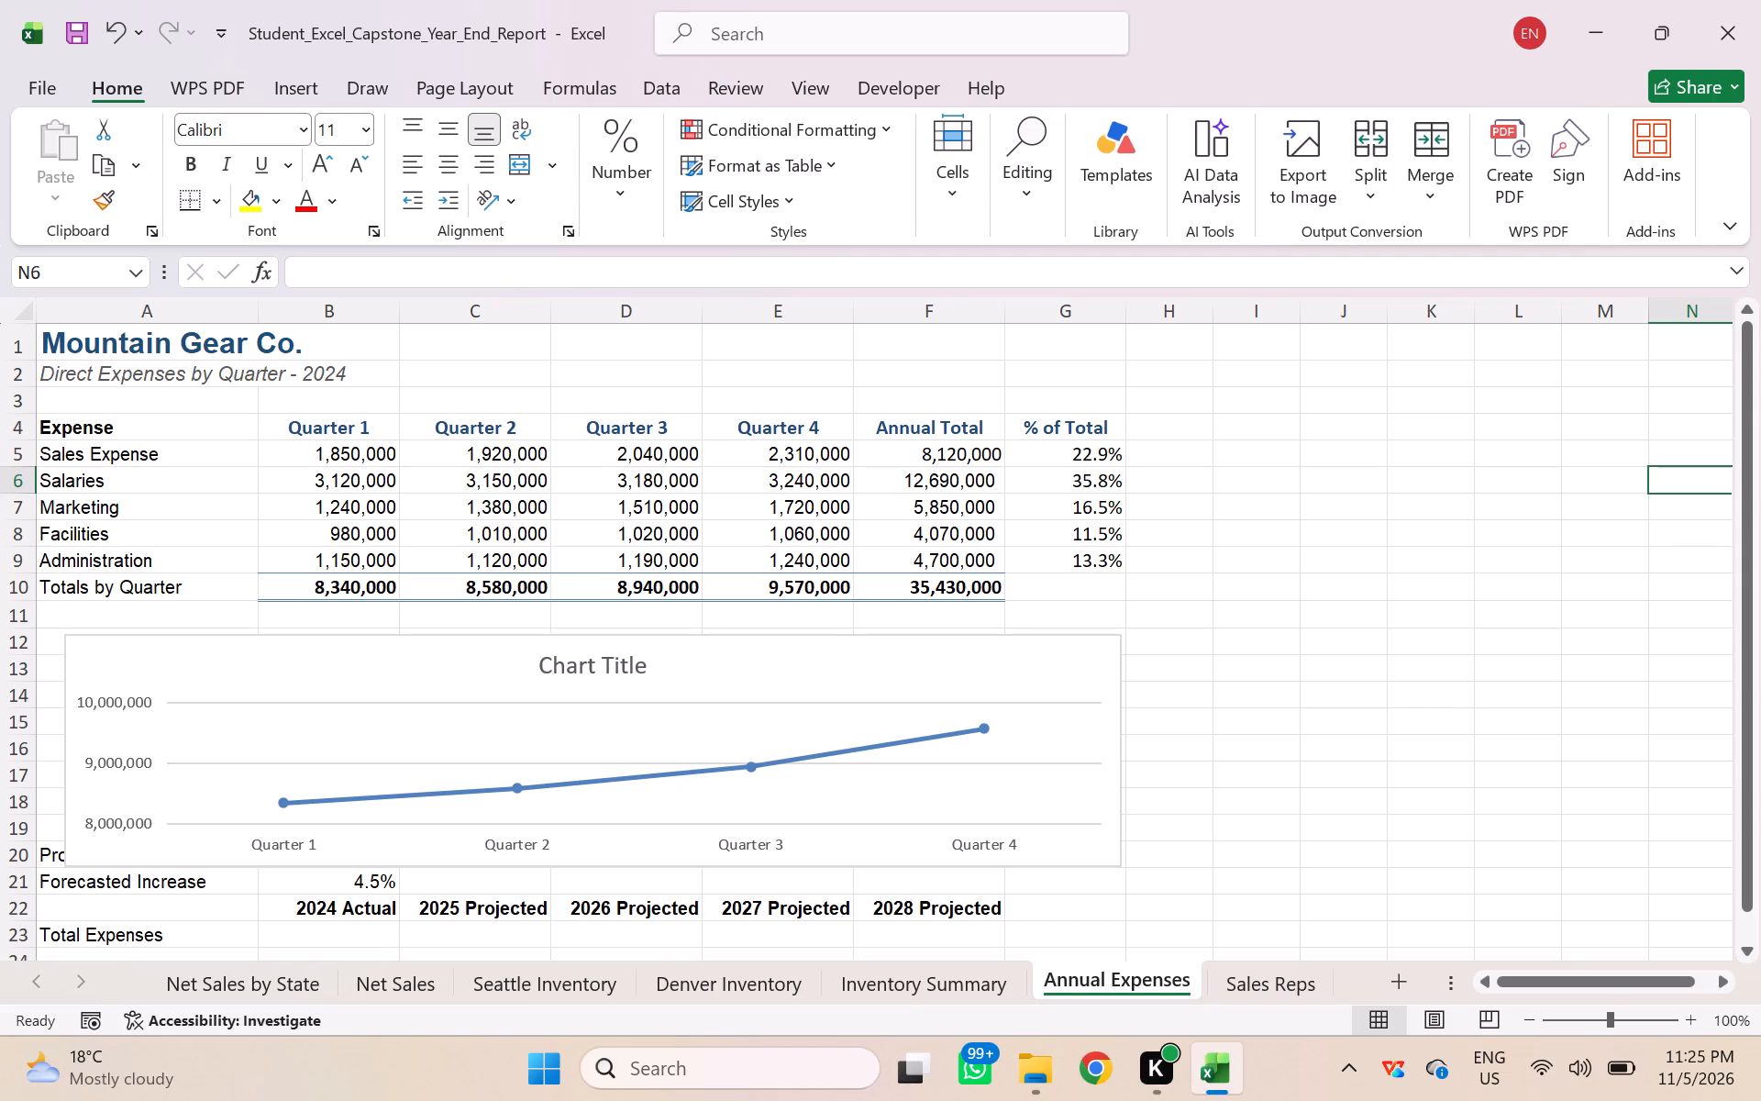
Replace the line chart's placeholder title with "Direct Expenses".
click(605, 664)
click(614, 665)
click(606, 662)
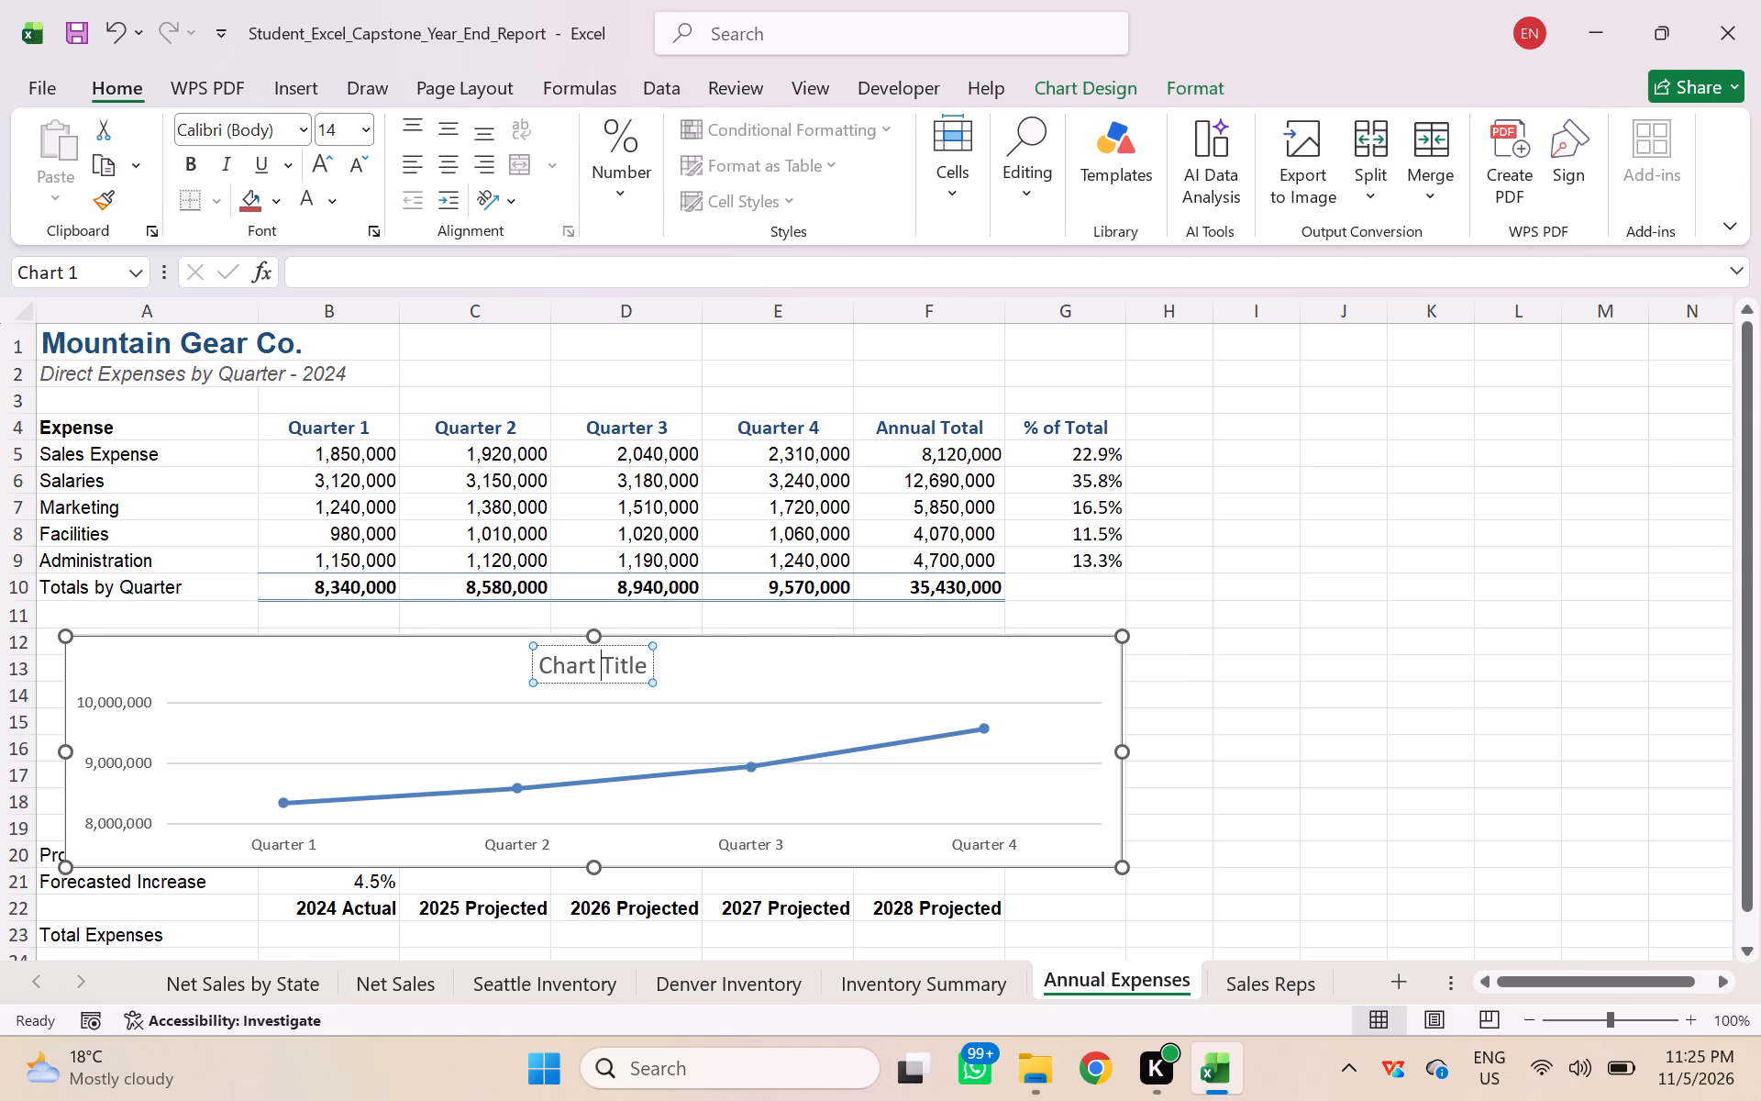
double_click(626, 662)
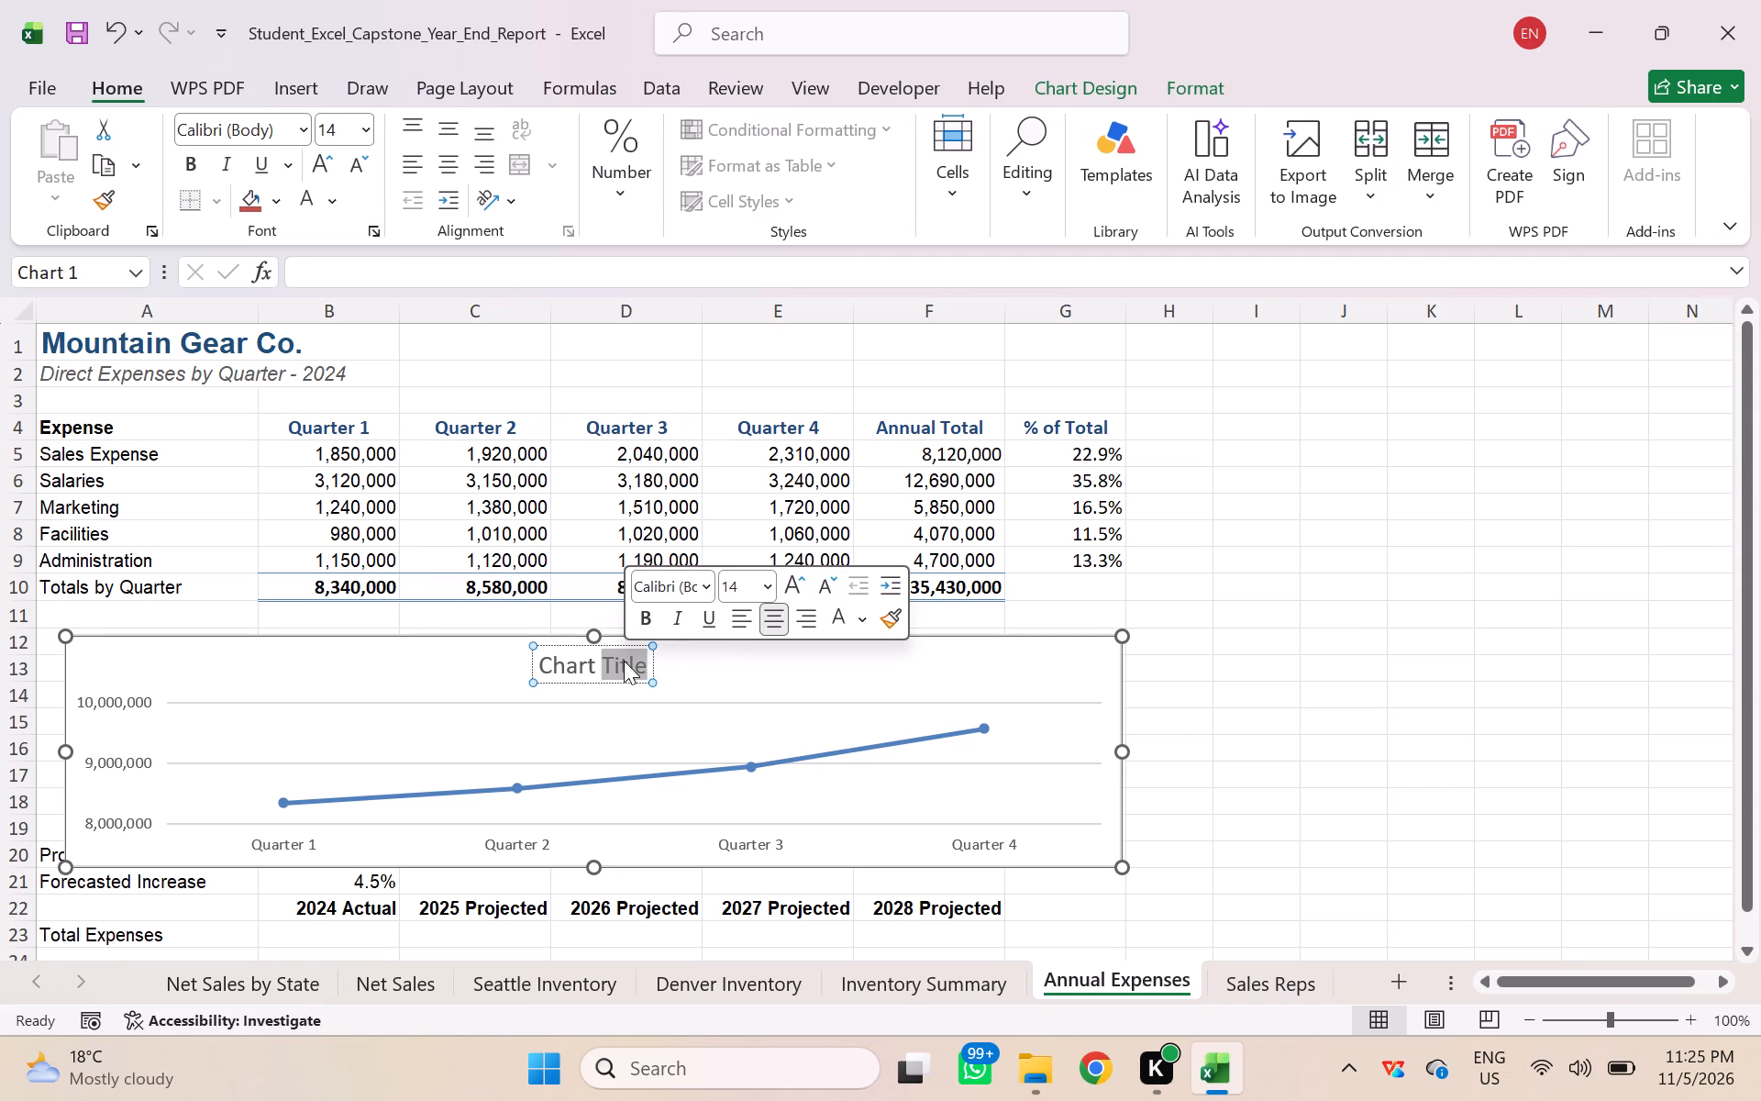
key(BackSpace)
key(BackSpace)
key(BackSpace)
key(BackSpace)
key(BackSpace)
key(BackSpace)
key(BackSpace)
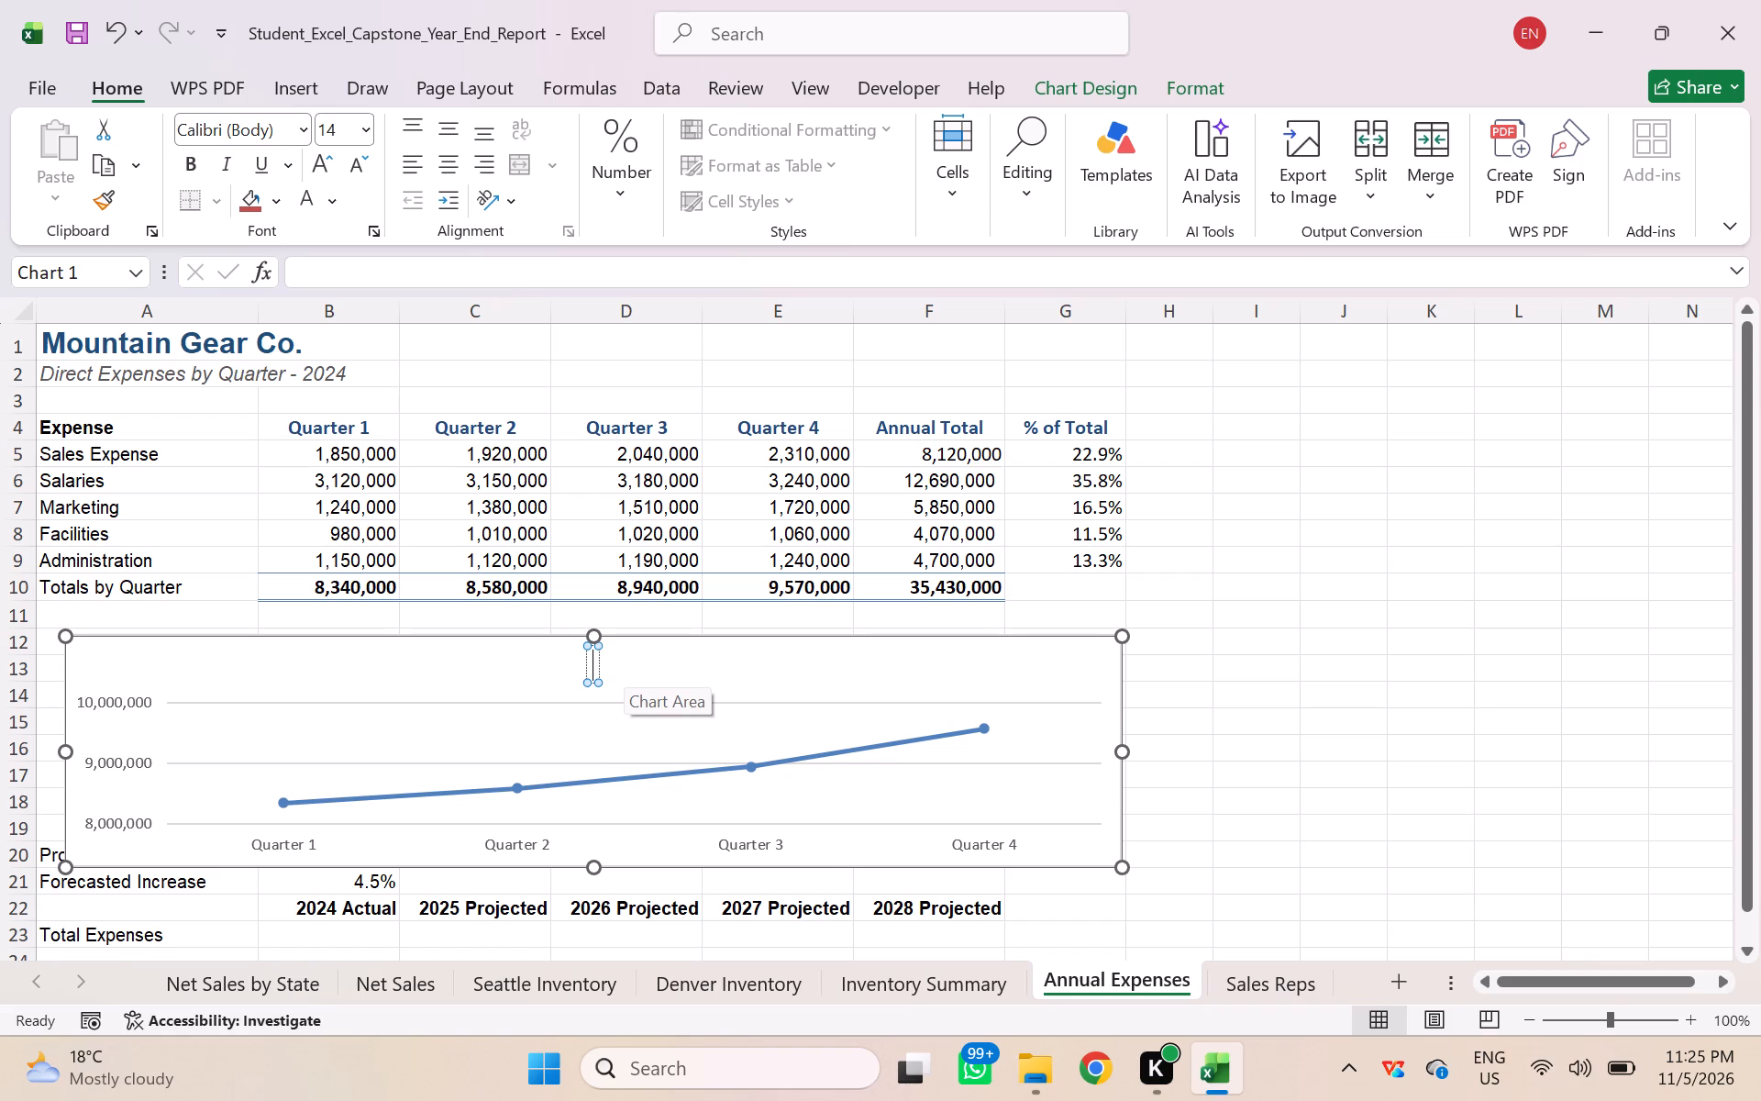
key(shift+d)
text(ire)
text(ct Expen)
text(se)
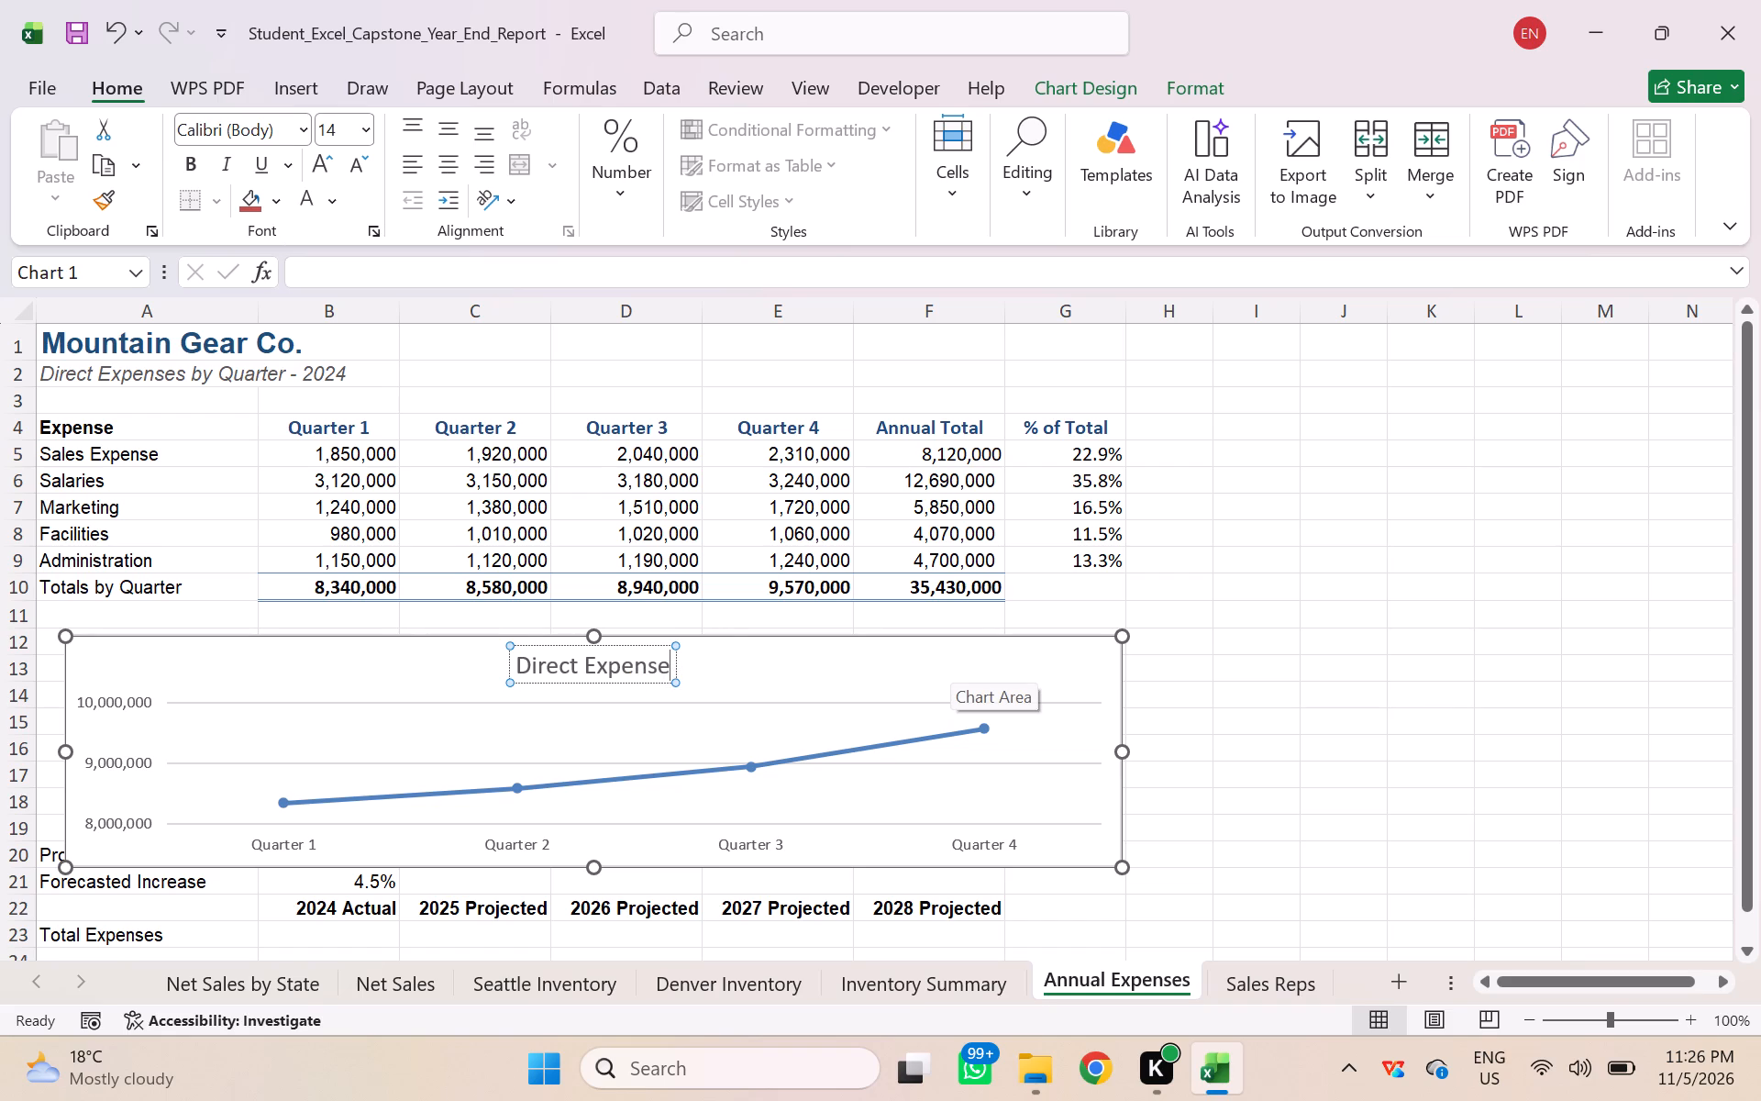
key(s)
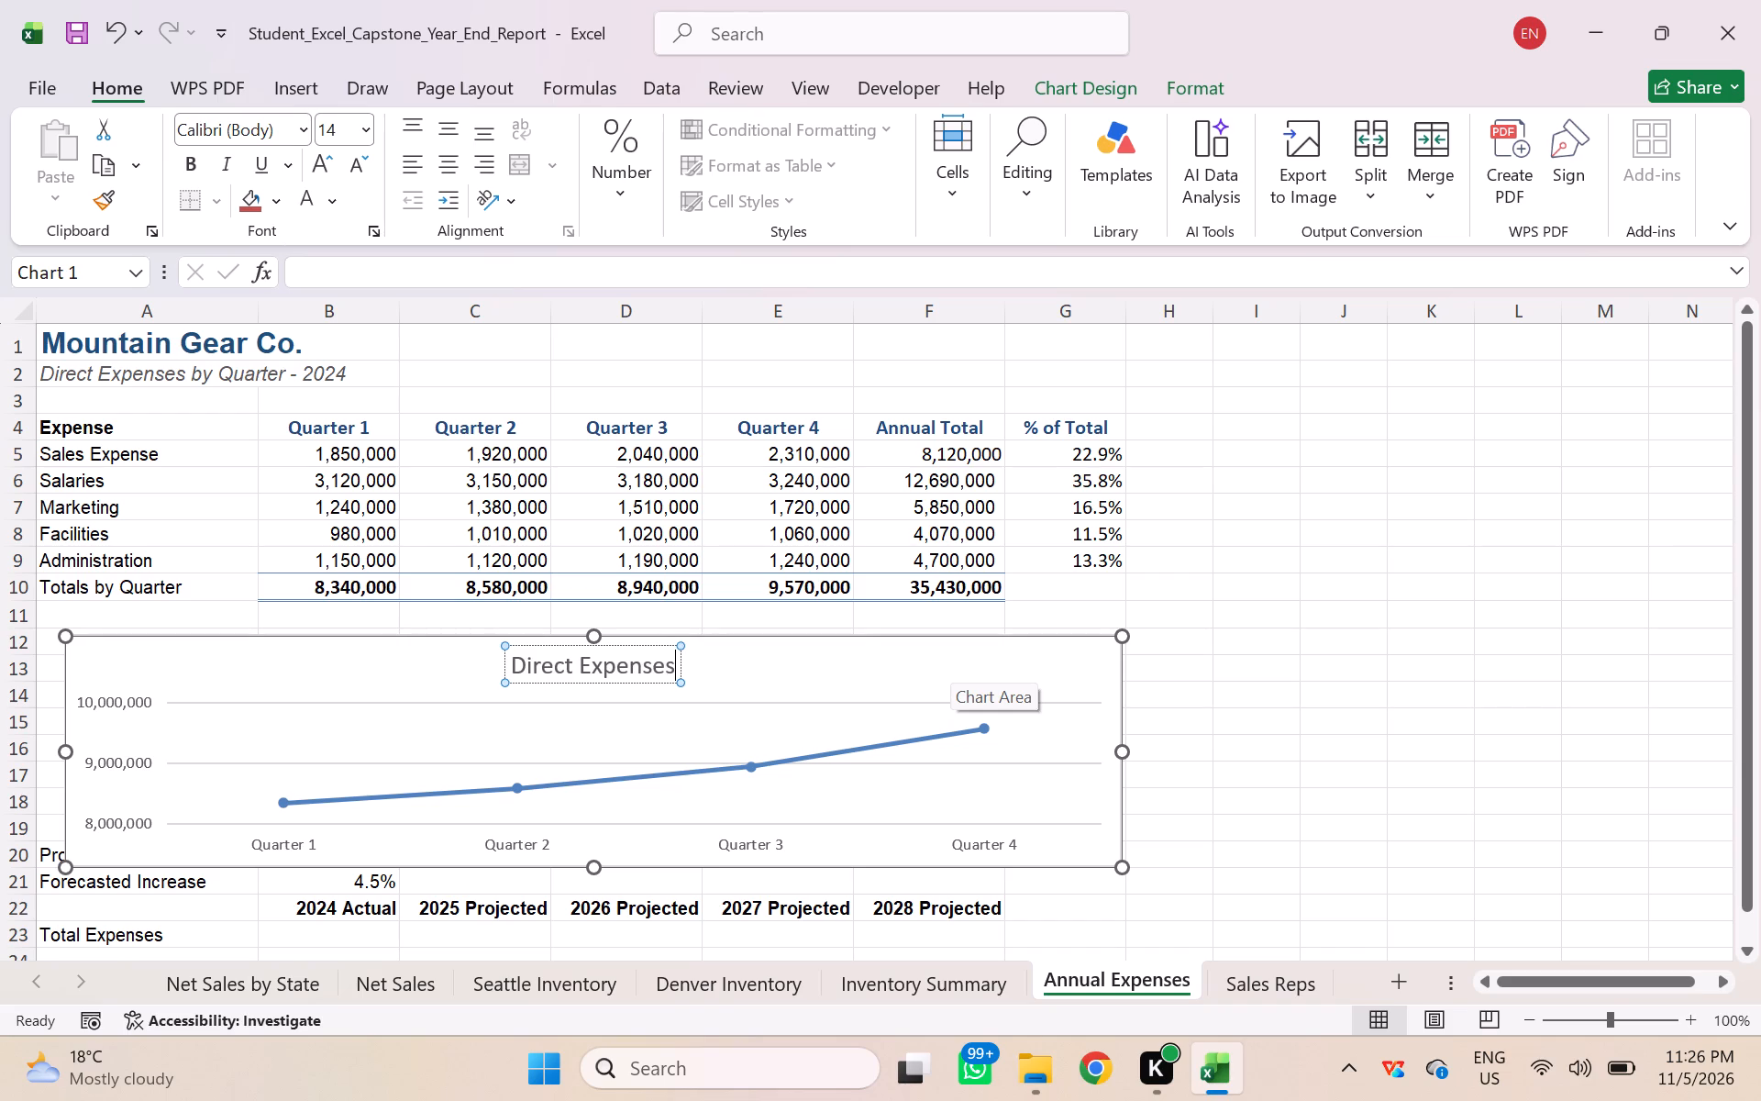
click(1415, 659)
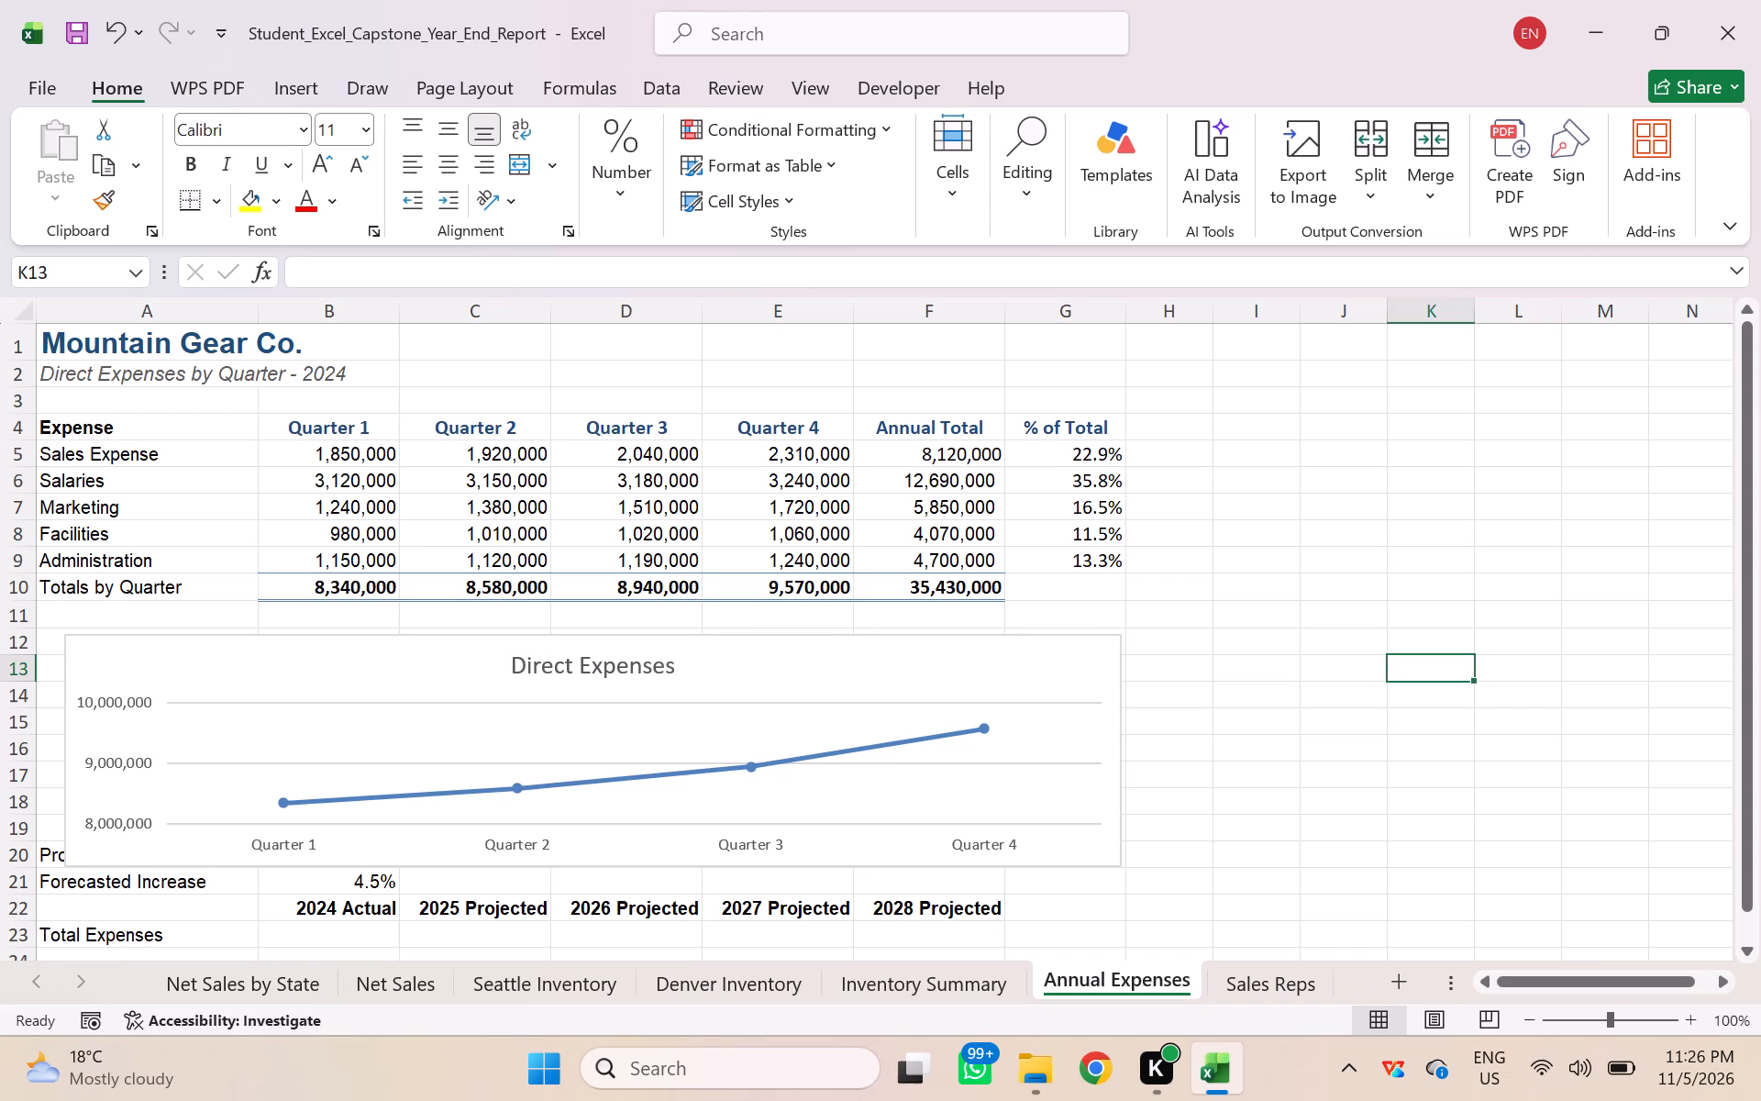
Copy the formatting of the subtitle in A2 to the Projected Expenses heading in A20 with Format Painter.
click(111, 375)
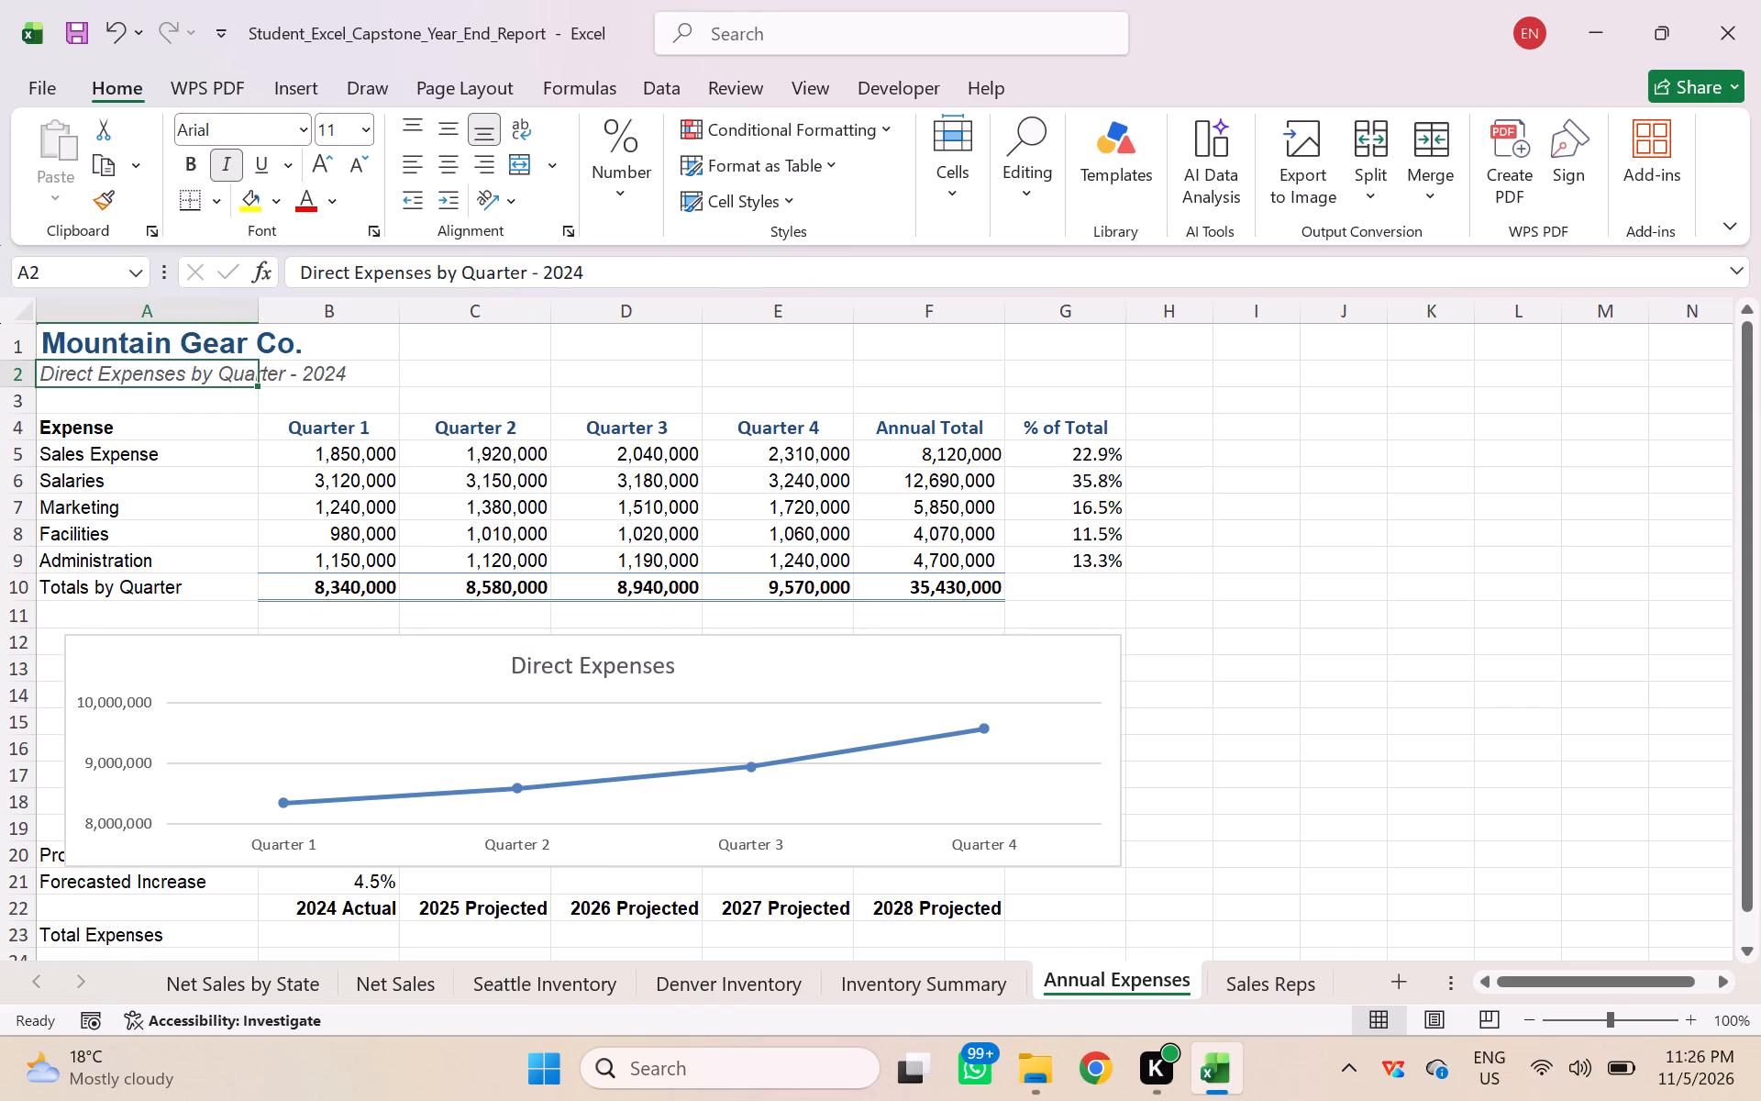
click(134, 95)
click(100, 192)
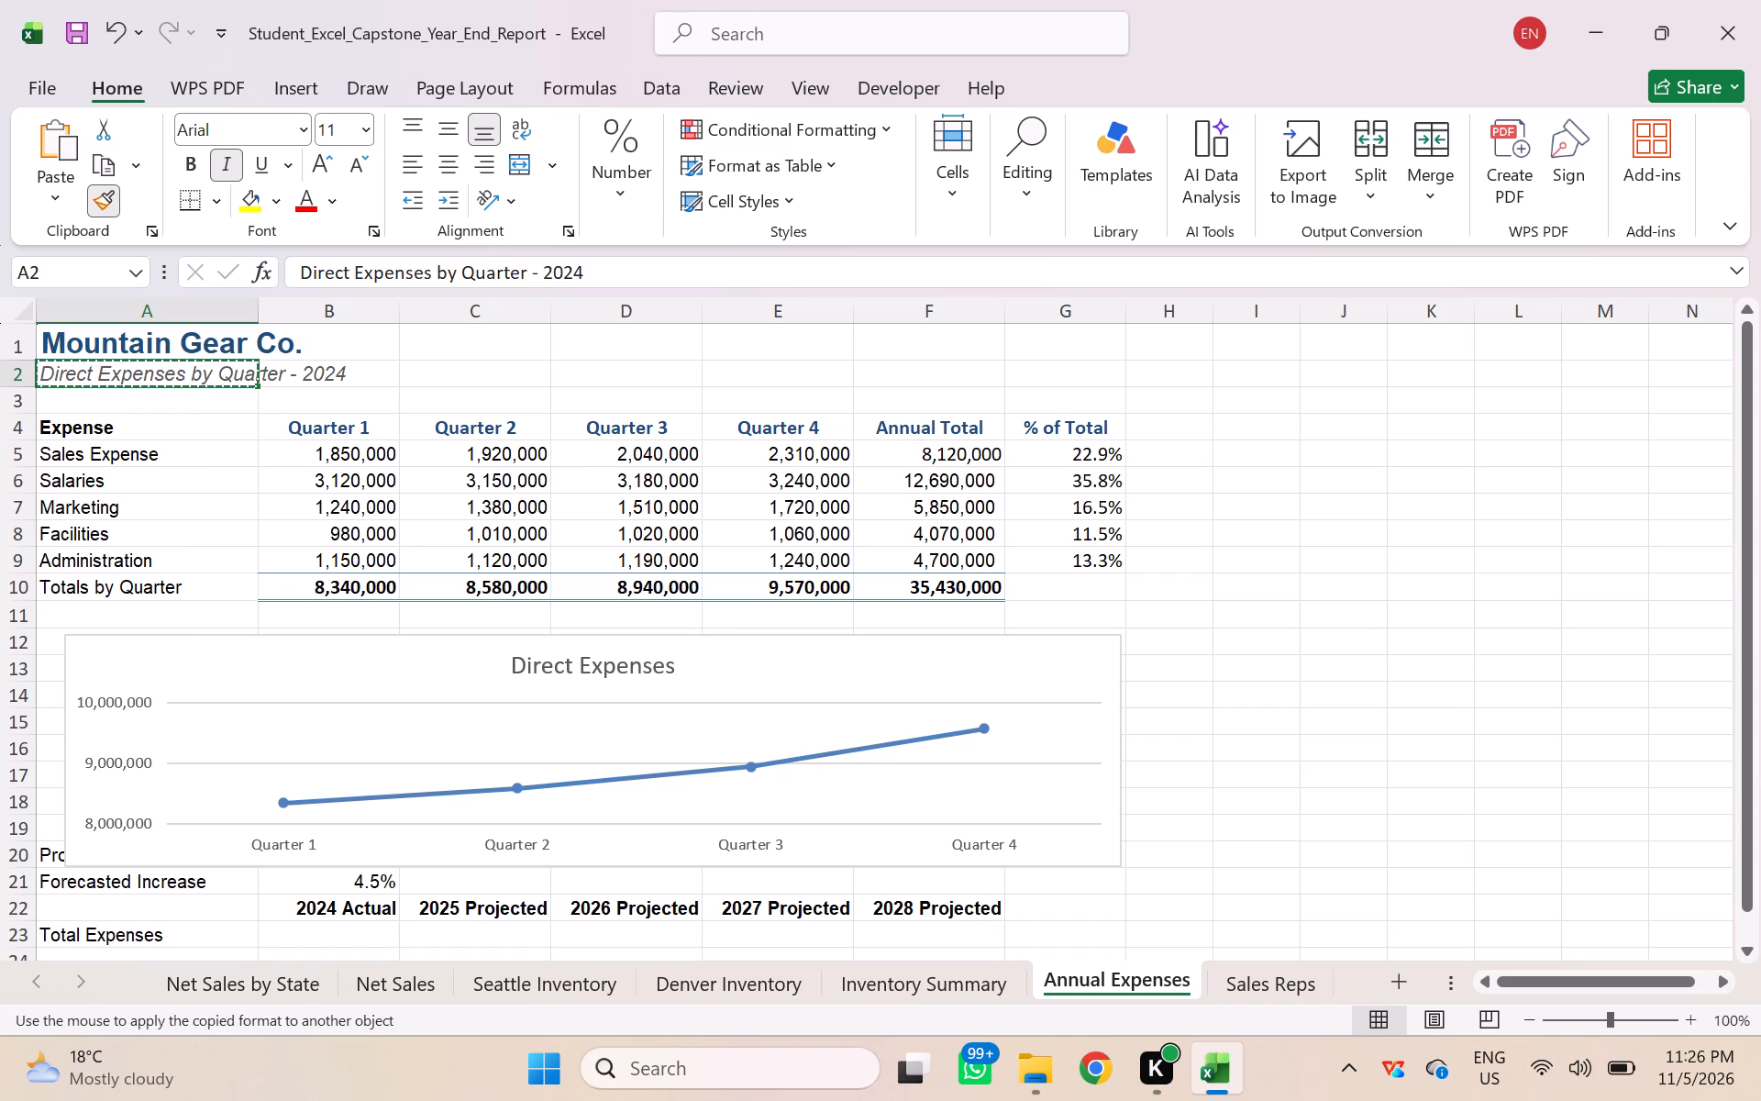
click(48, 854)
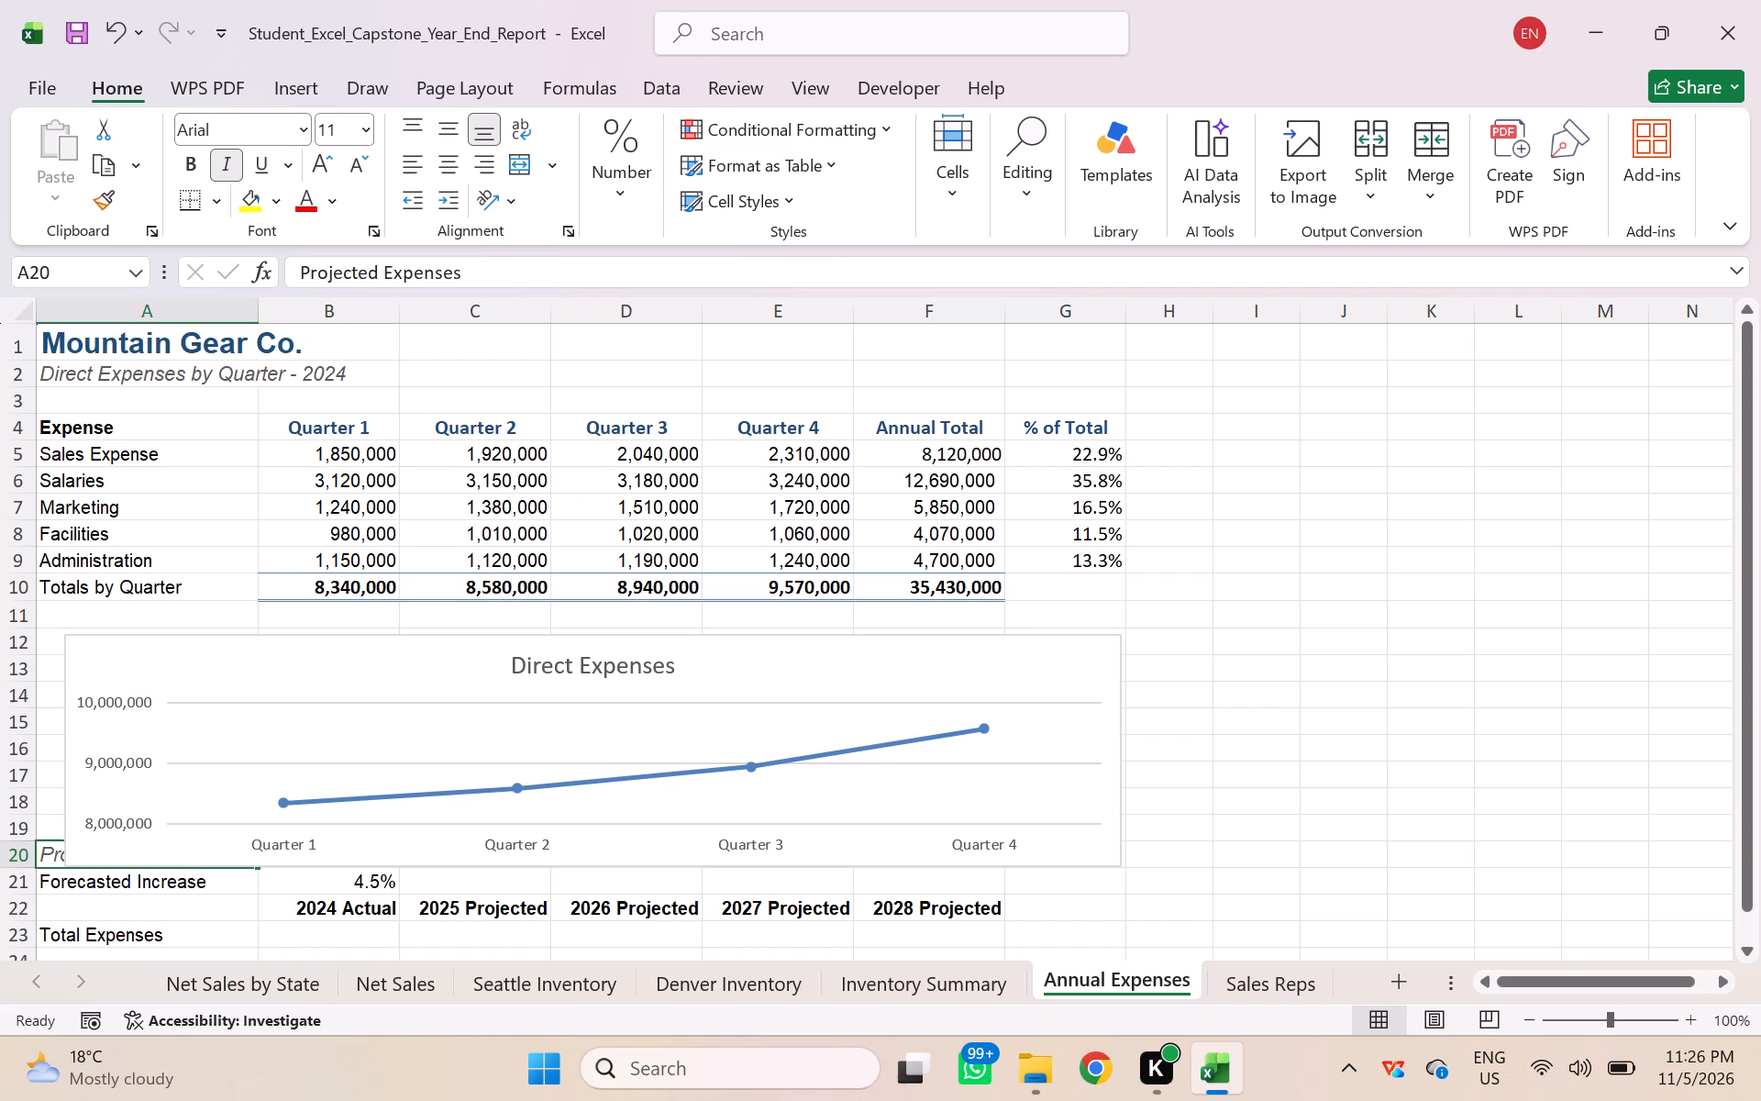
click(1215, 687)
Shorten the line chart from its bottom edge so it ends in row 19, above the Projected Expenses heading.
click(962, 661)
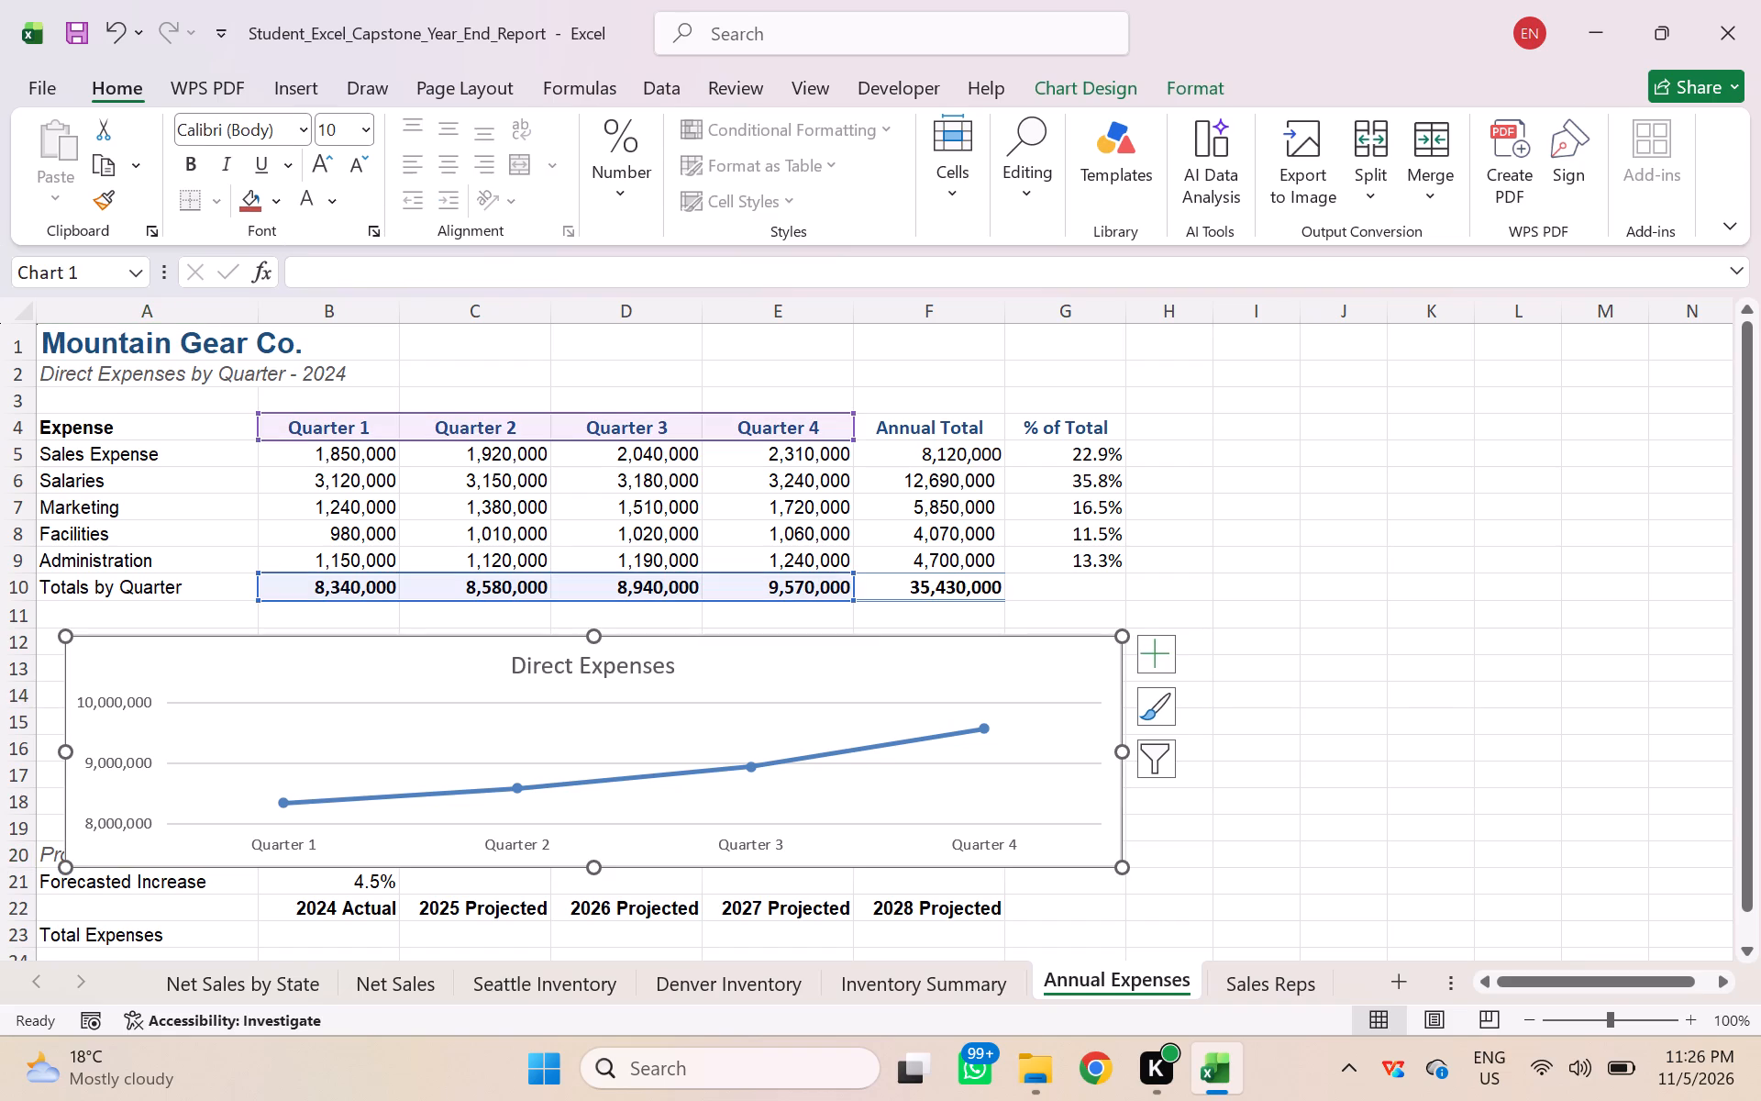
drag(595, 869, 595, 863)
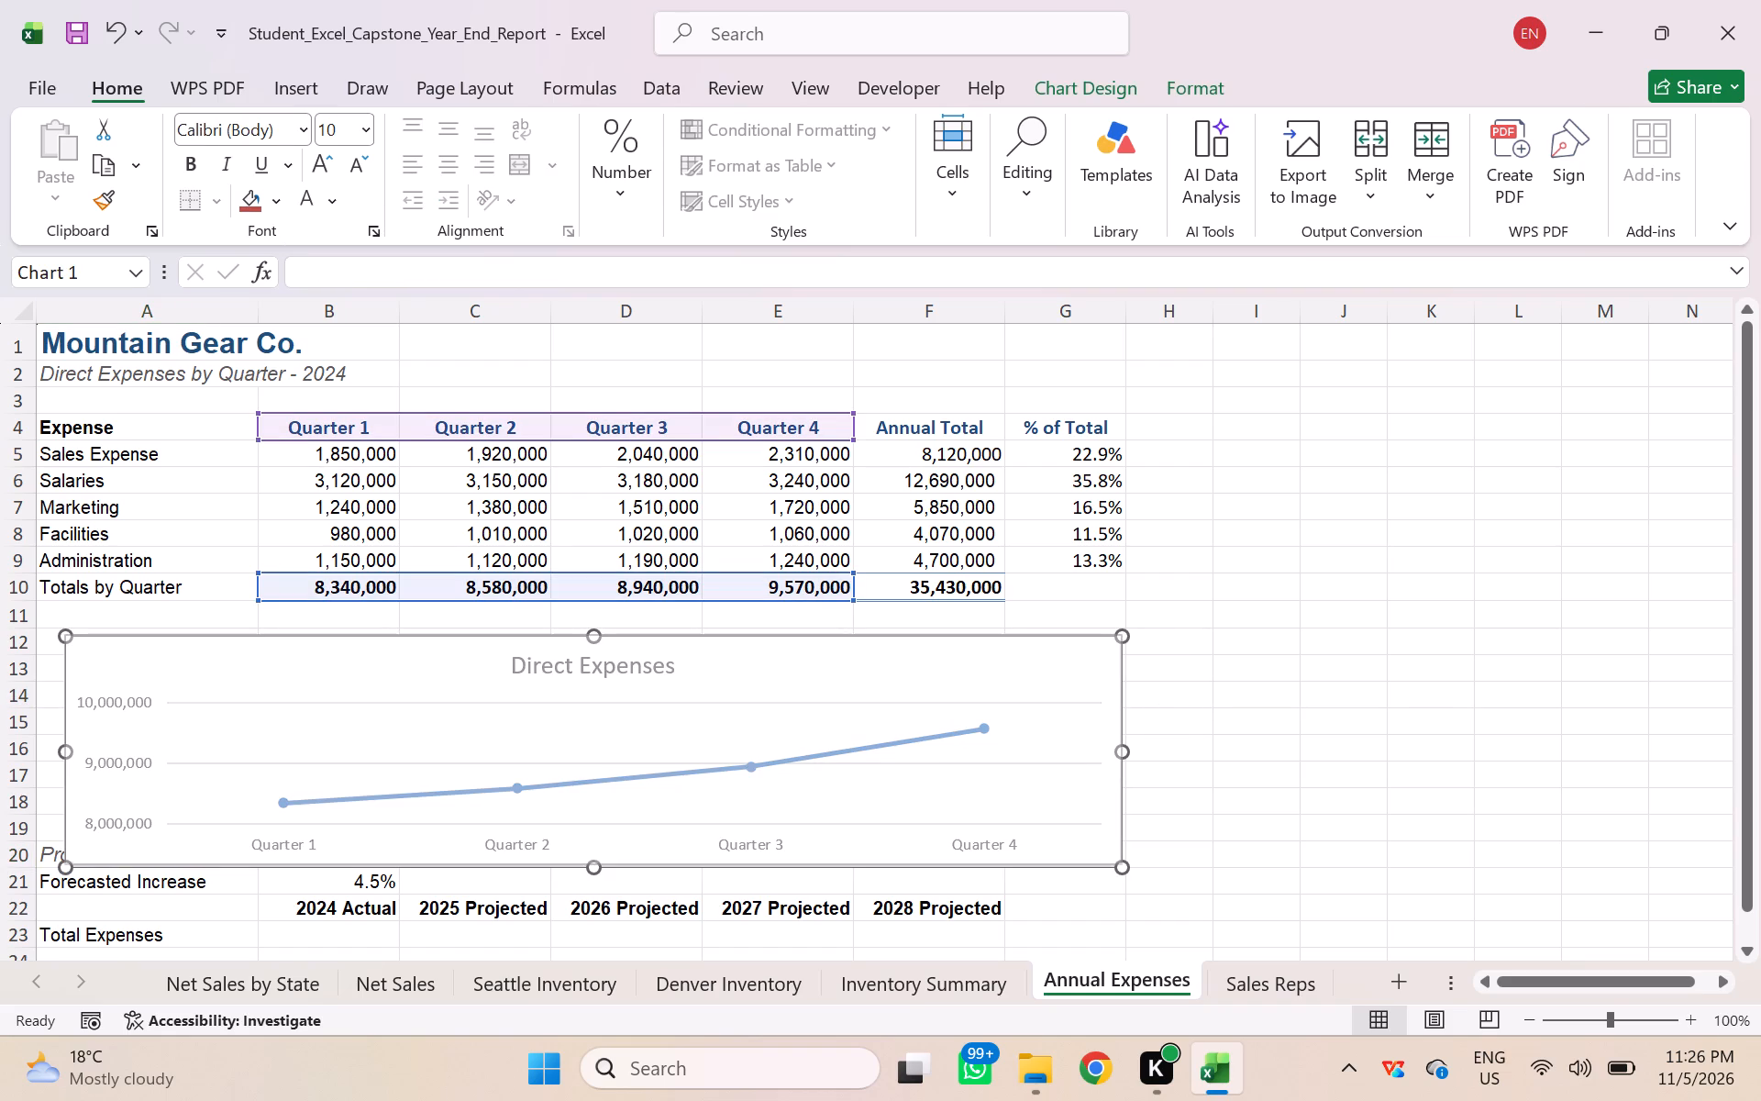
drag(595, 863, 594, 835)
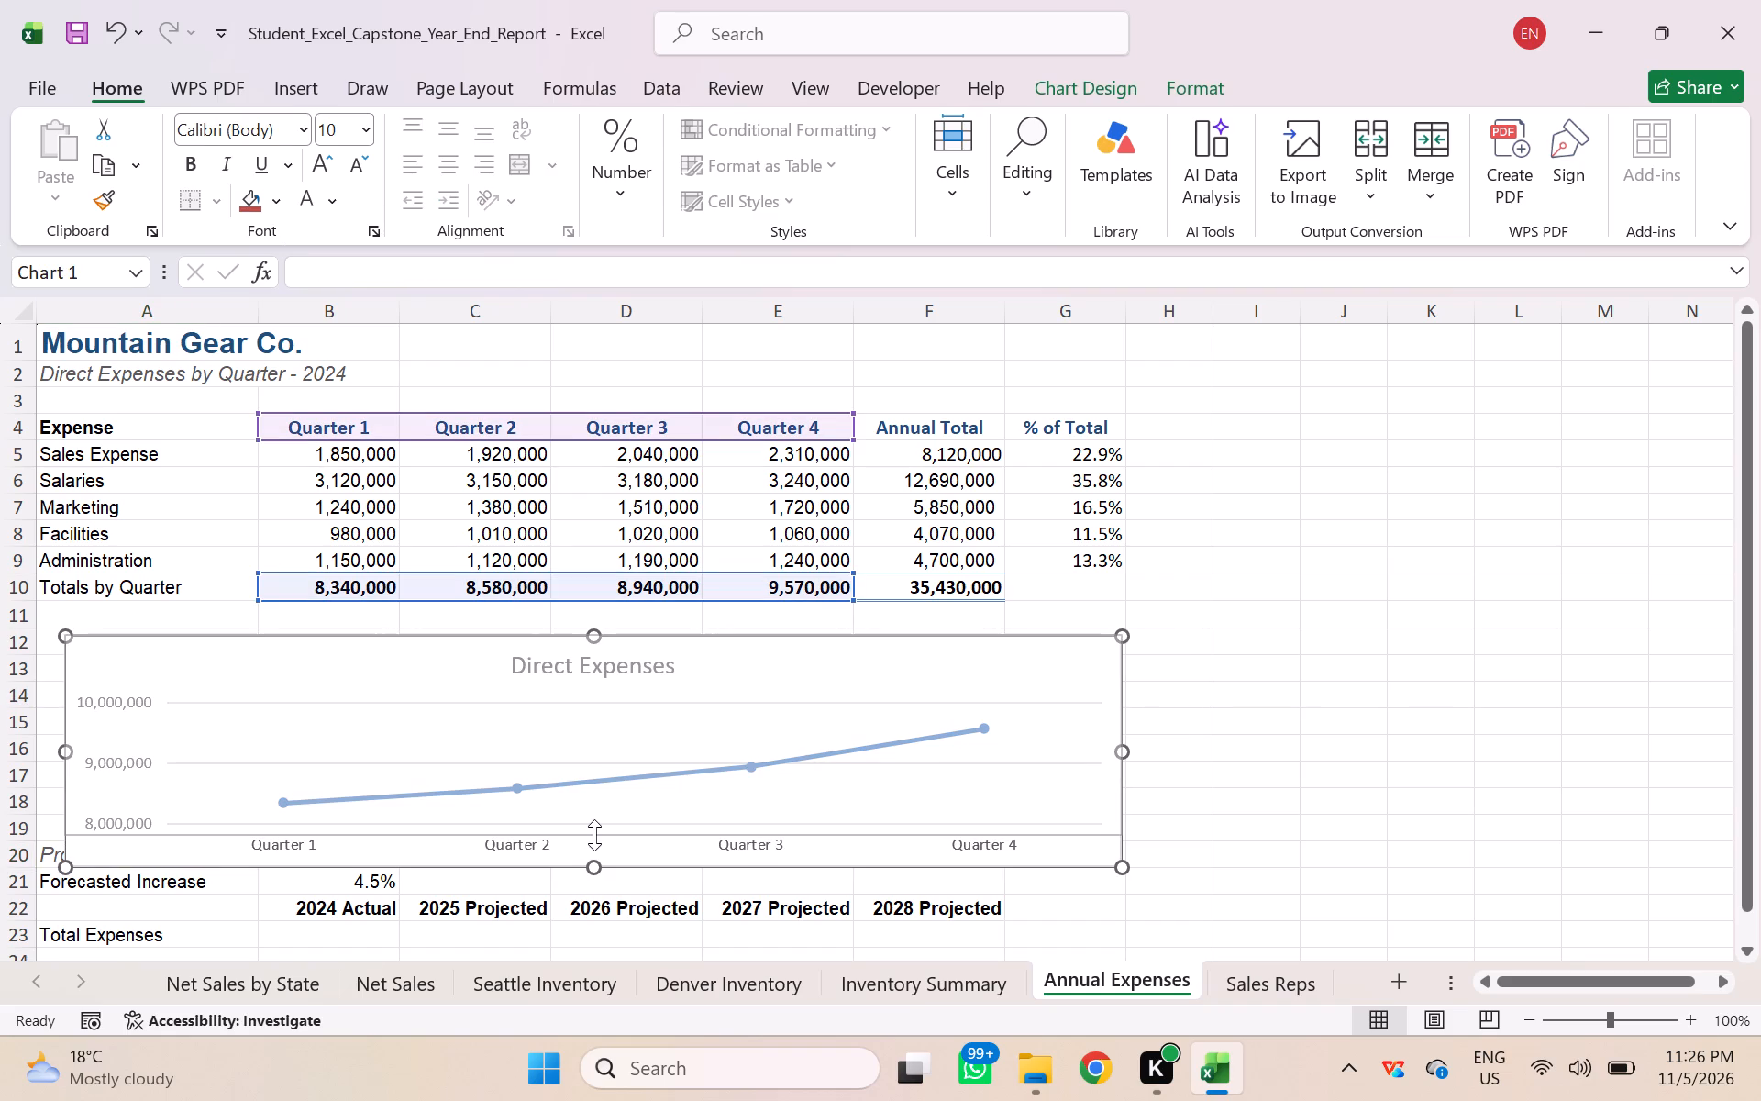
click(1357, 788)
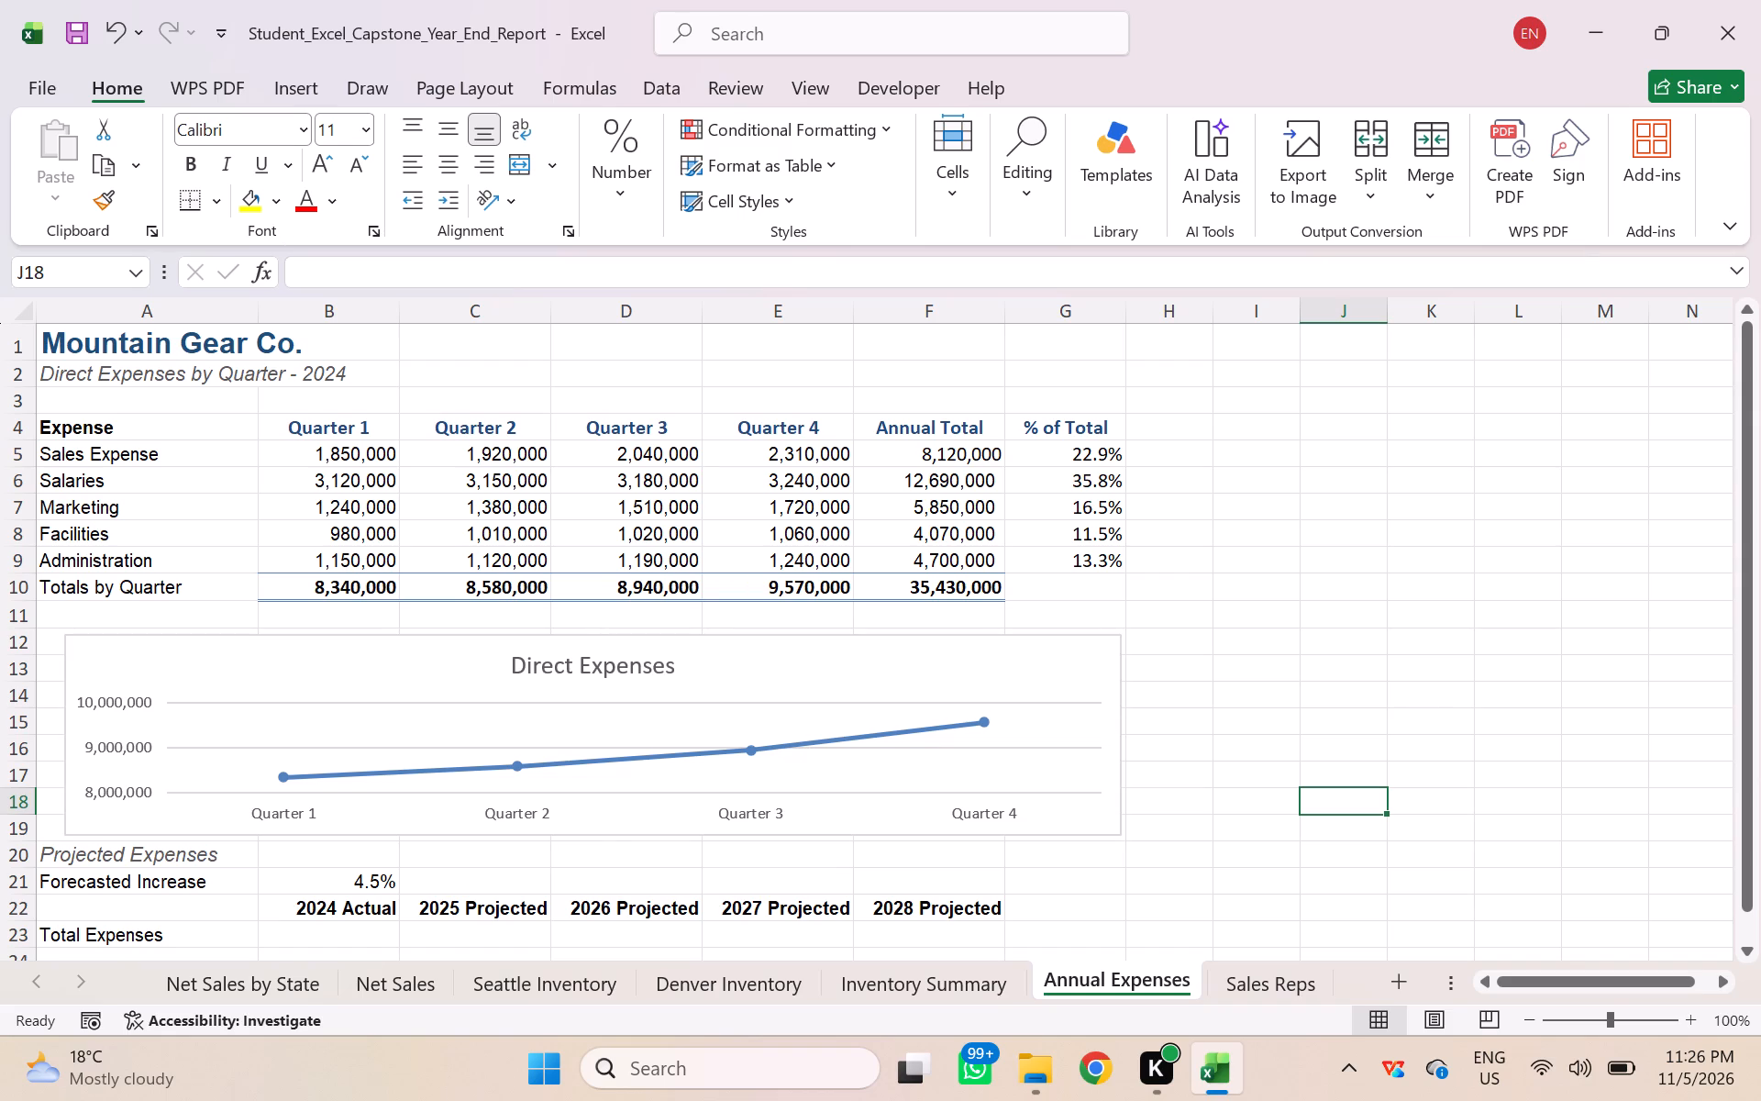
Save the workbook.
click(77, 47)
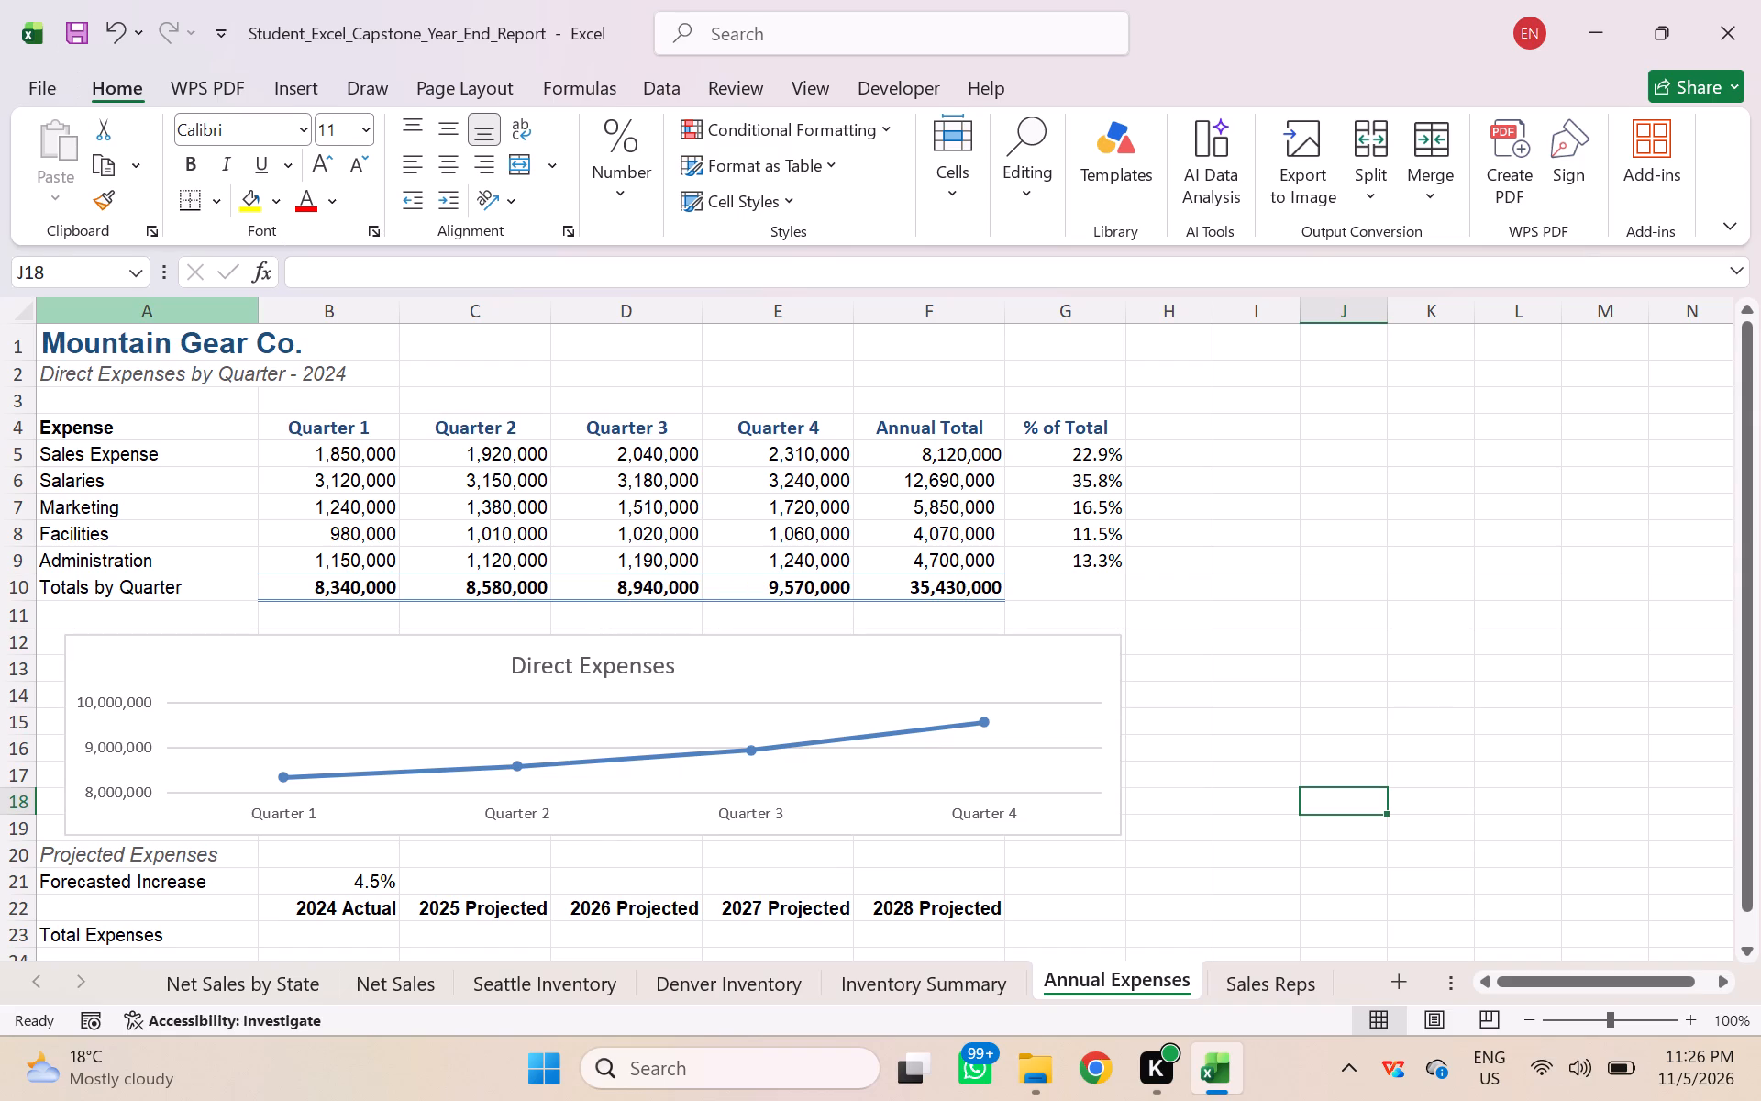
Review the Annual Expenses sheet from the quarterly expense table and line chart down to the Projected Expenses section.
scroll(1183, 573, down, 2)
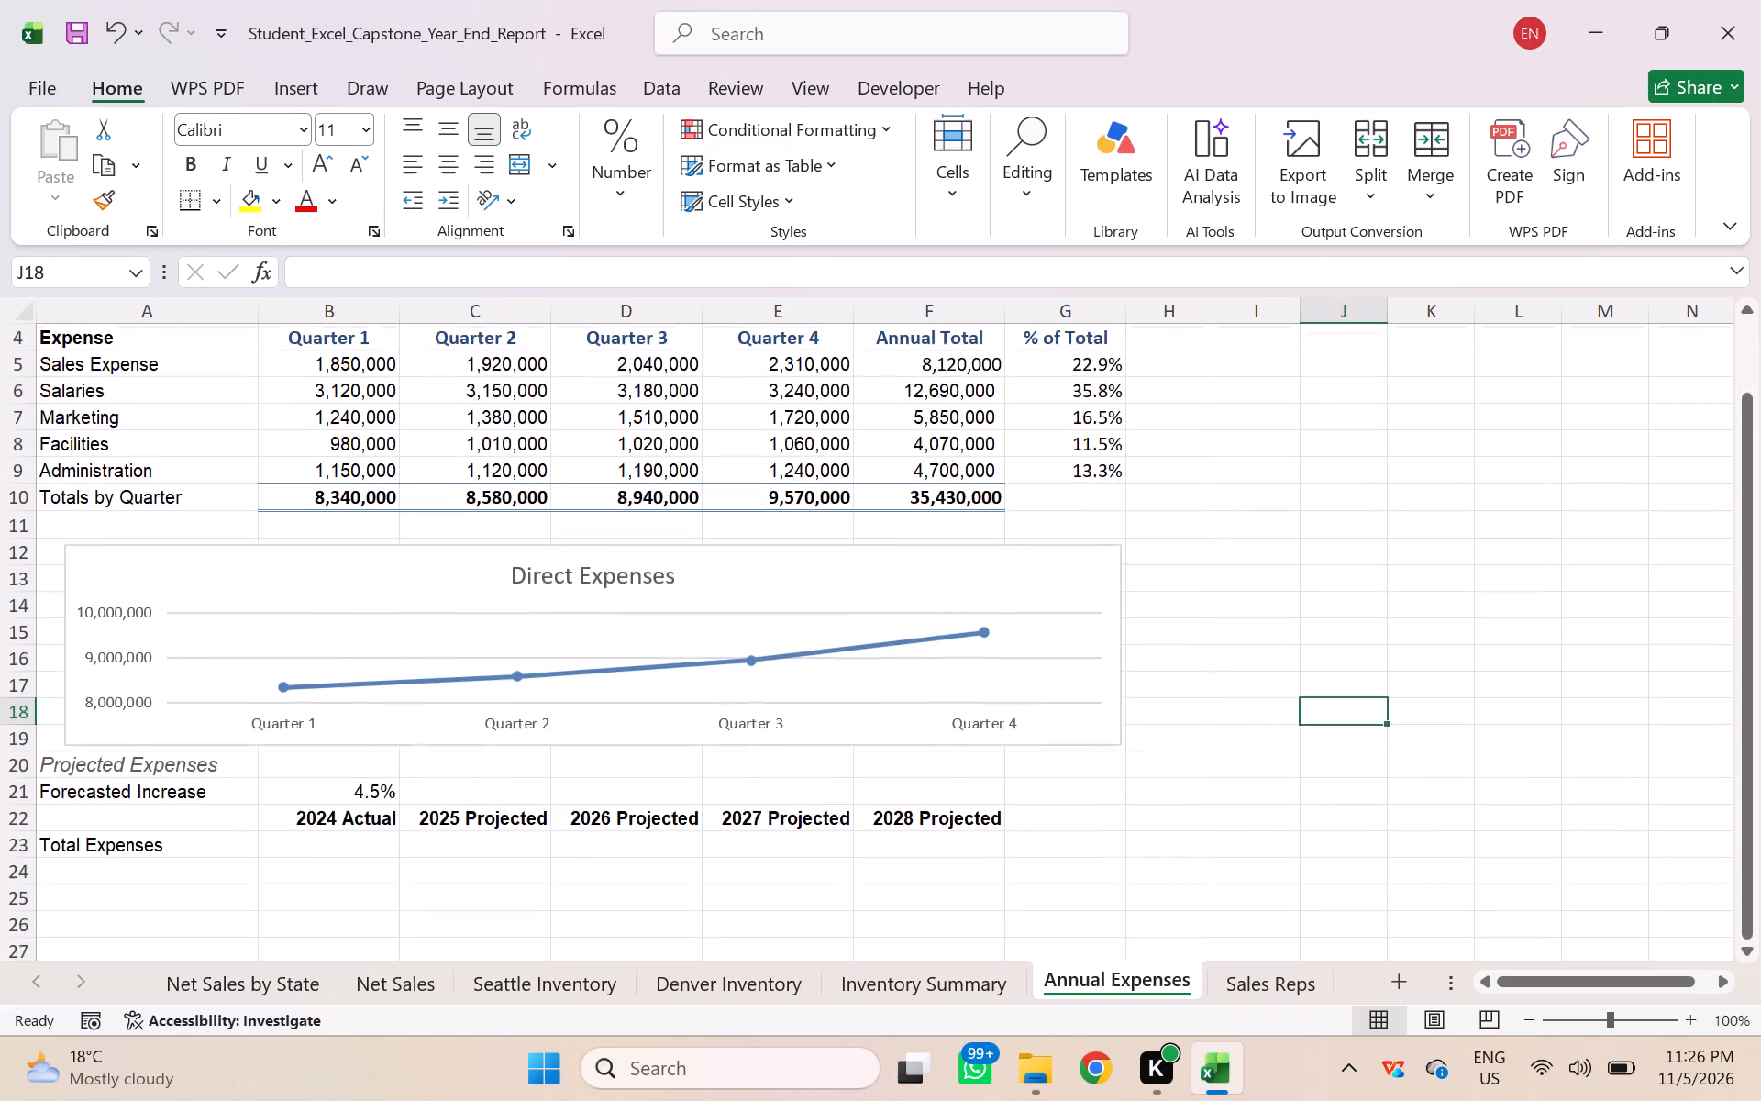
scroll(1183, 573, down, 1)
scroll(1183, 573, up, 5)
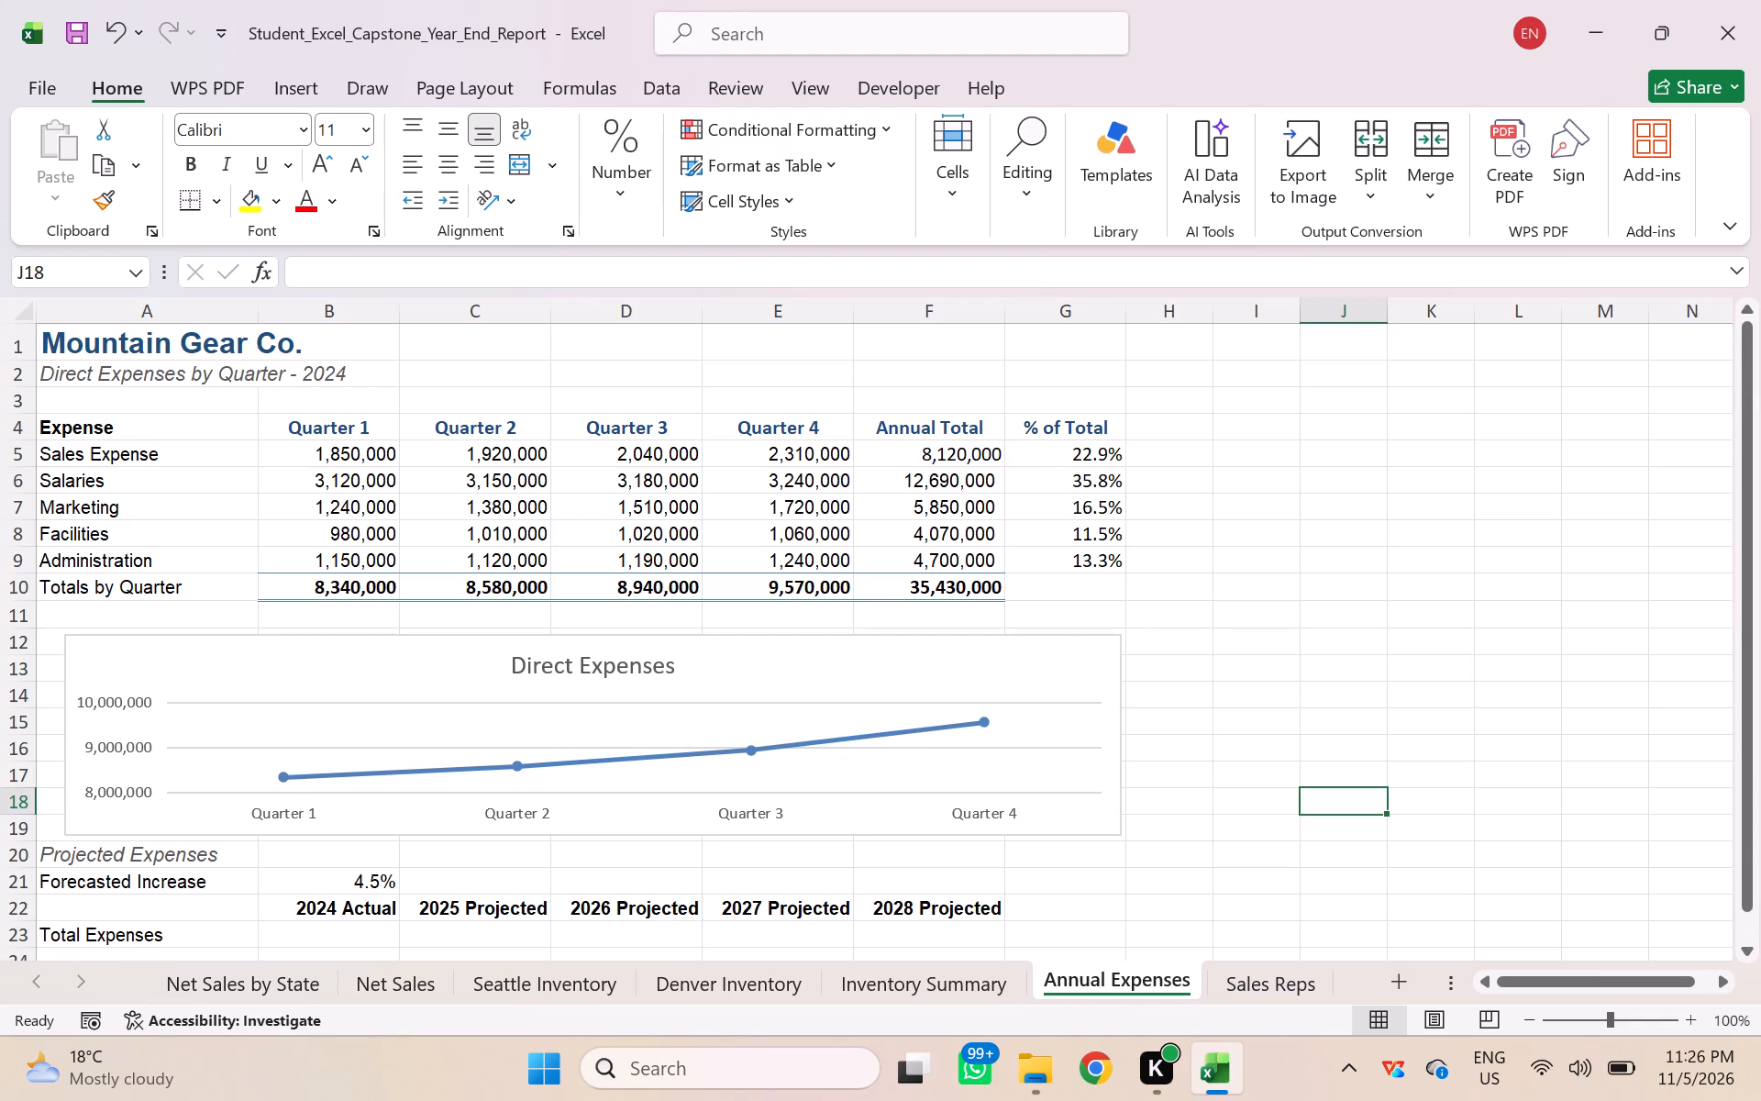
click(1244, 445)
scroll(1292, 566, down, 1)
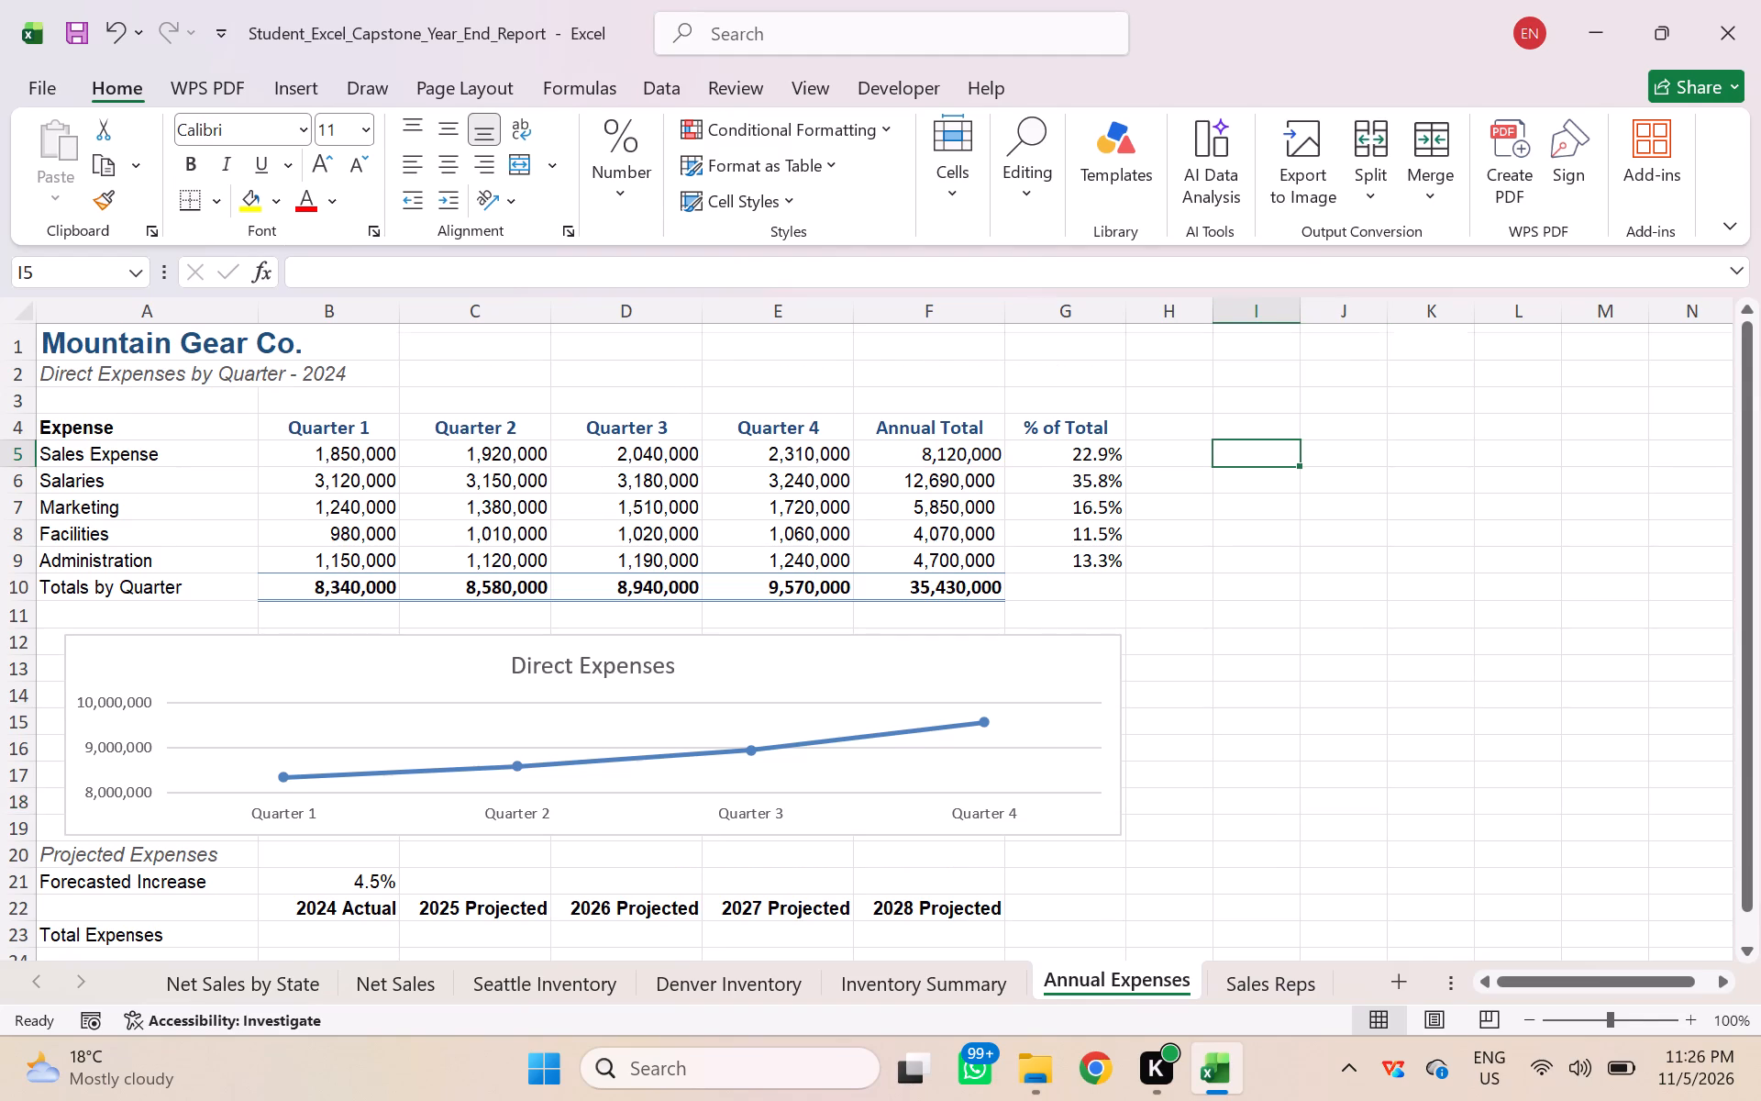
click(1284, 554)
scroll(1271, 539, down, 3)
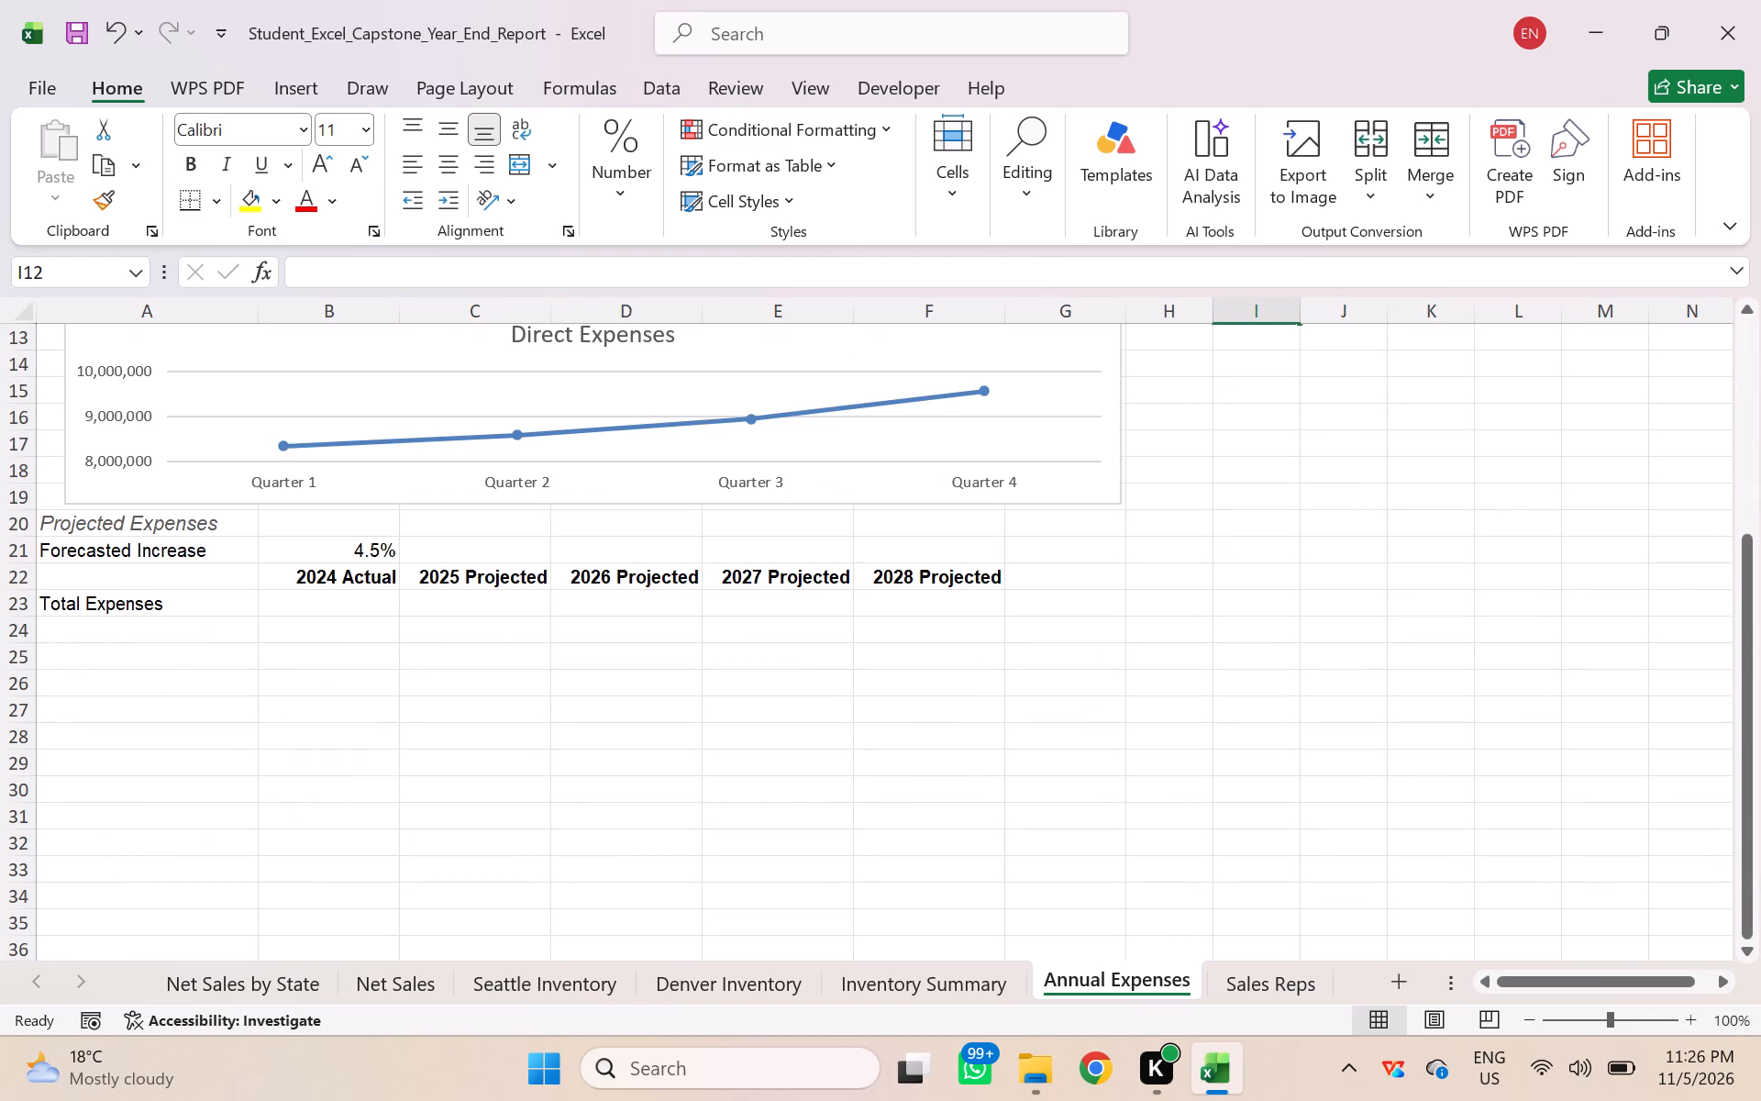
scroll(1269, 534, up, 3)
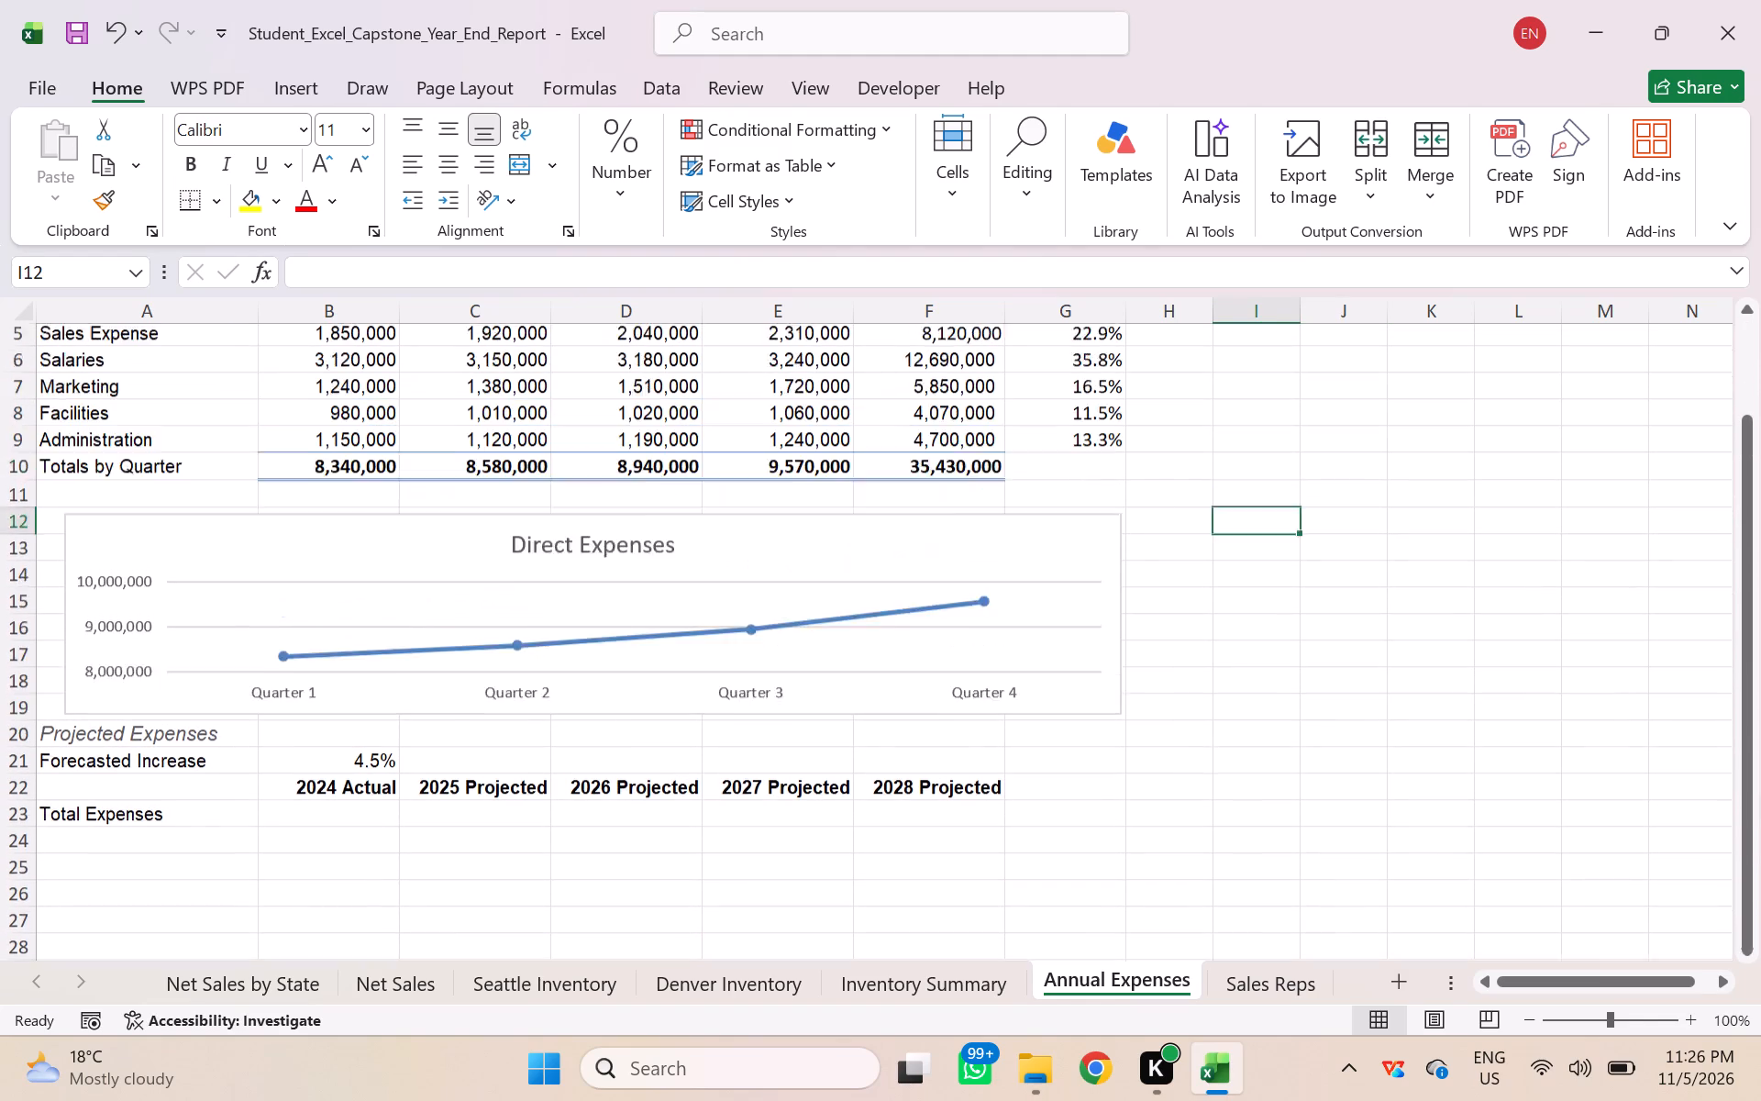
scroll(1269, 530, up, 6)
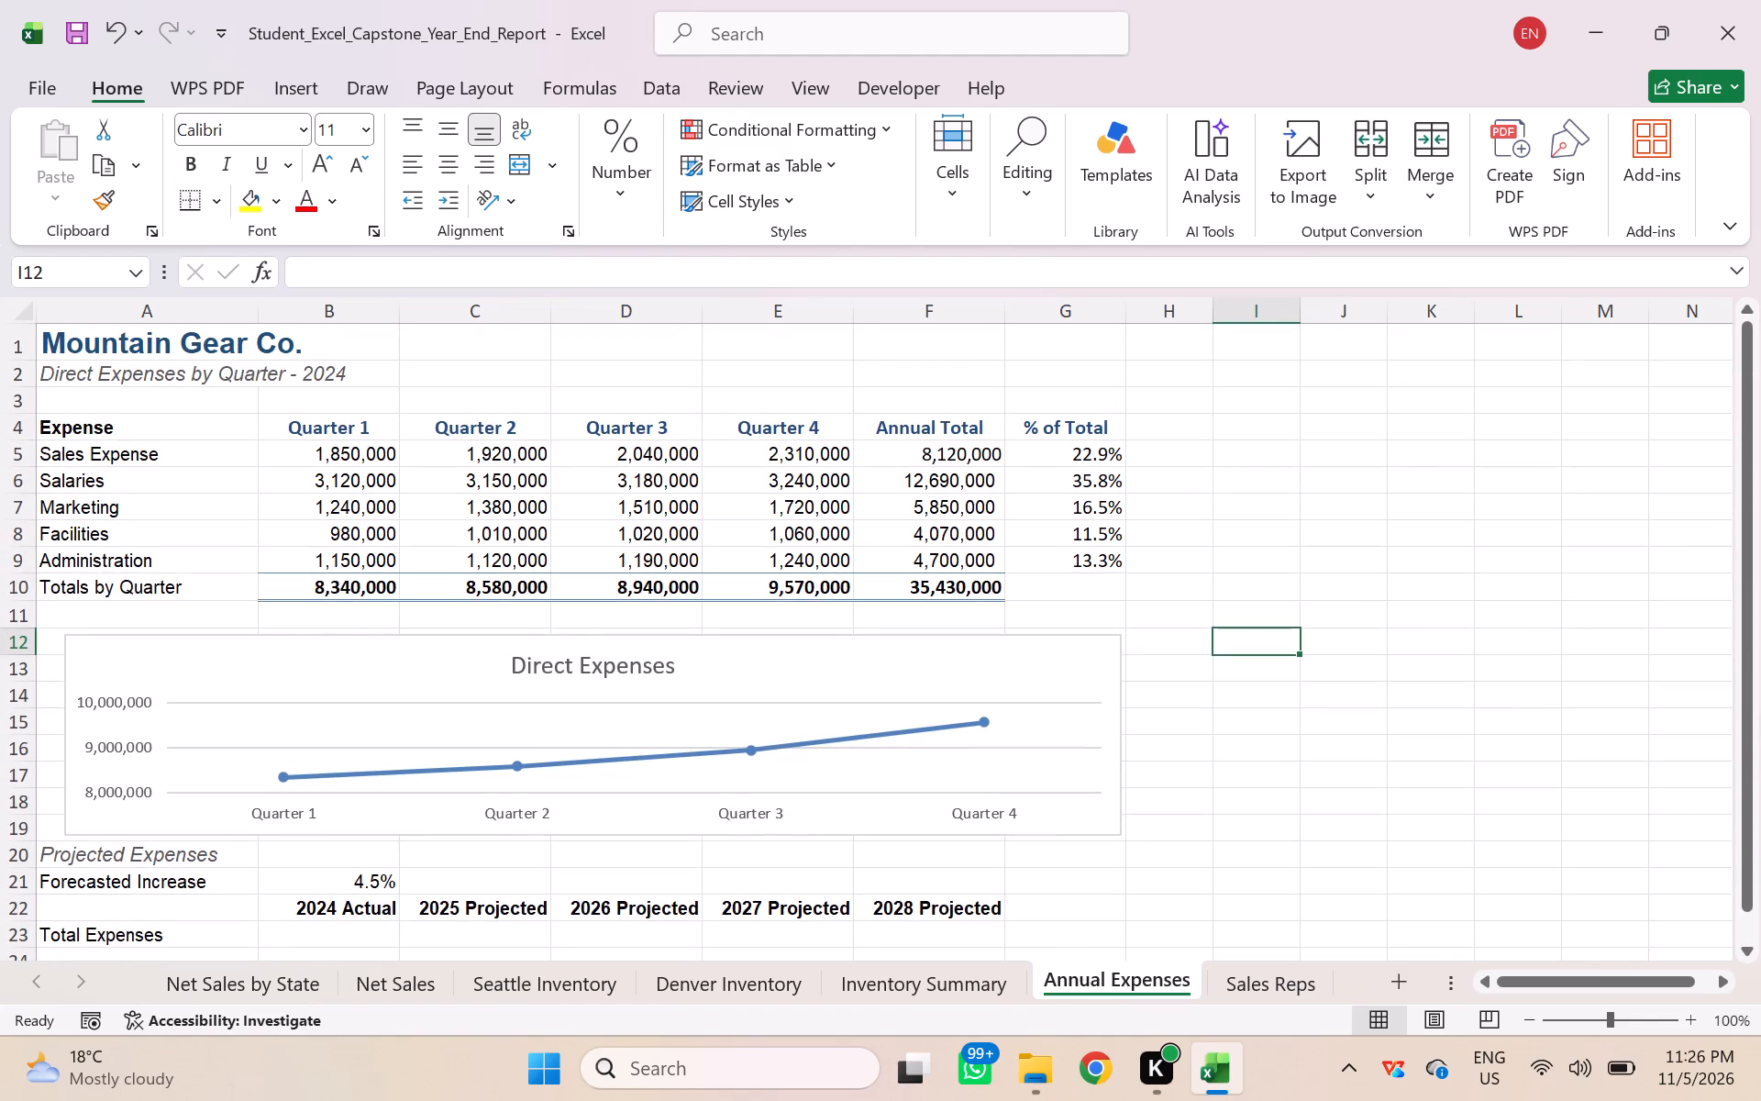
scroll(1250, 445, down, 3)
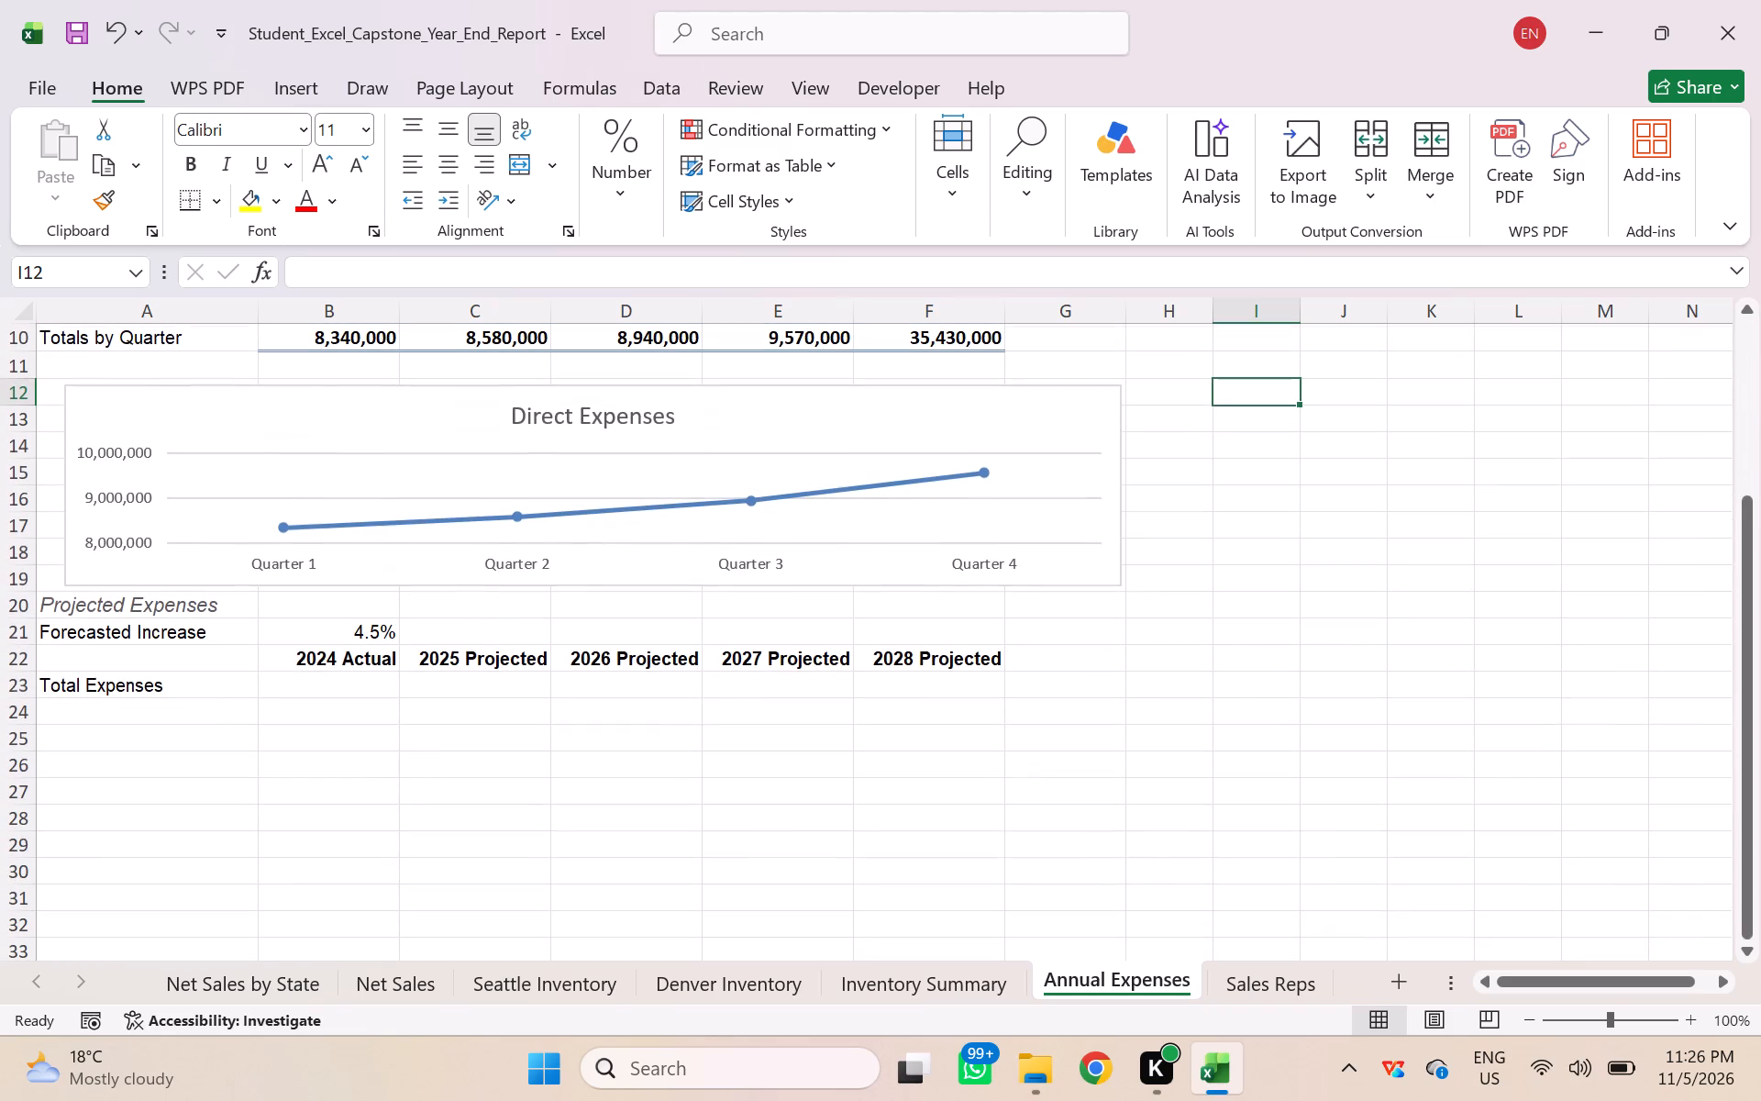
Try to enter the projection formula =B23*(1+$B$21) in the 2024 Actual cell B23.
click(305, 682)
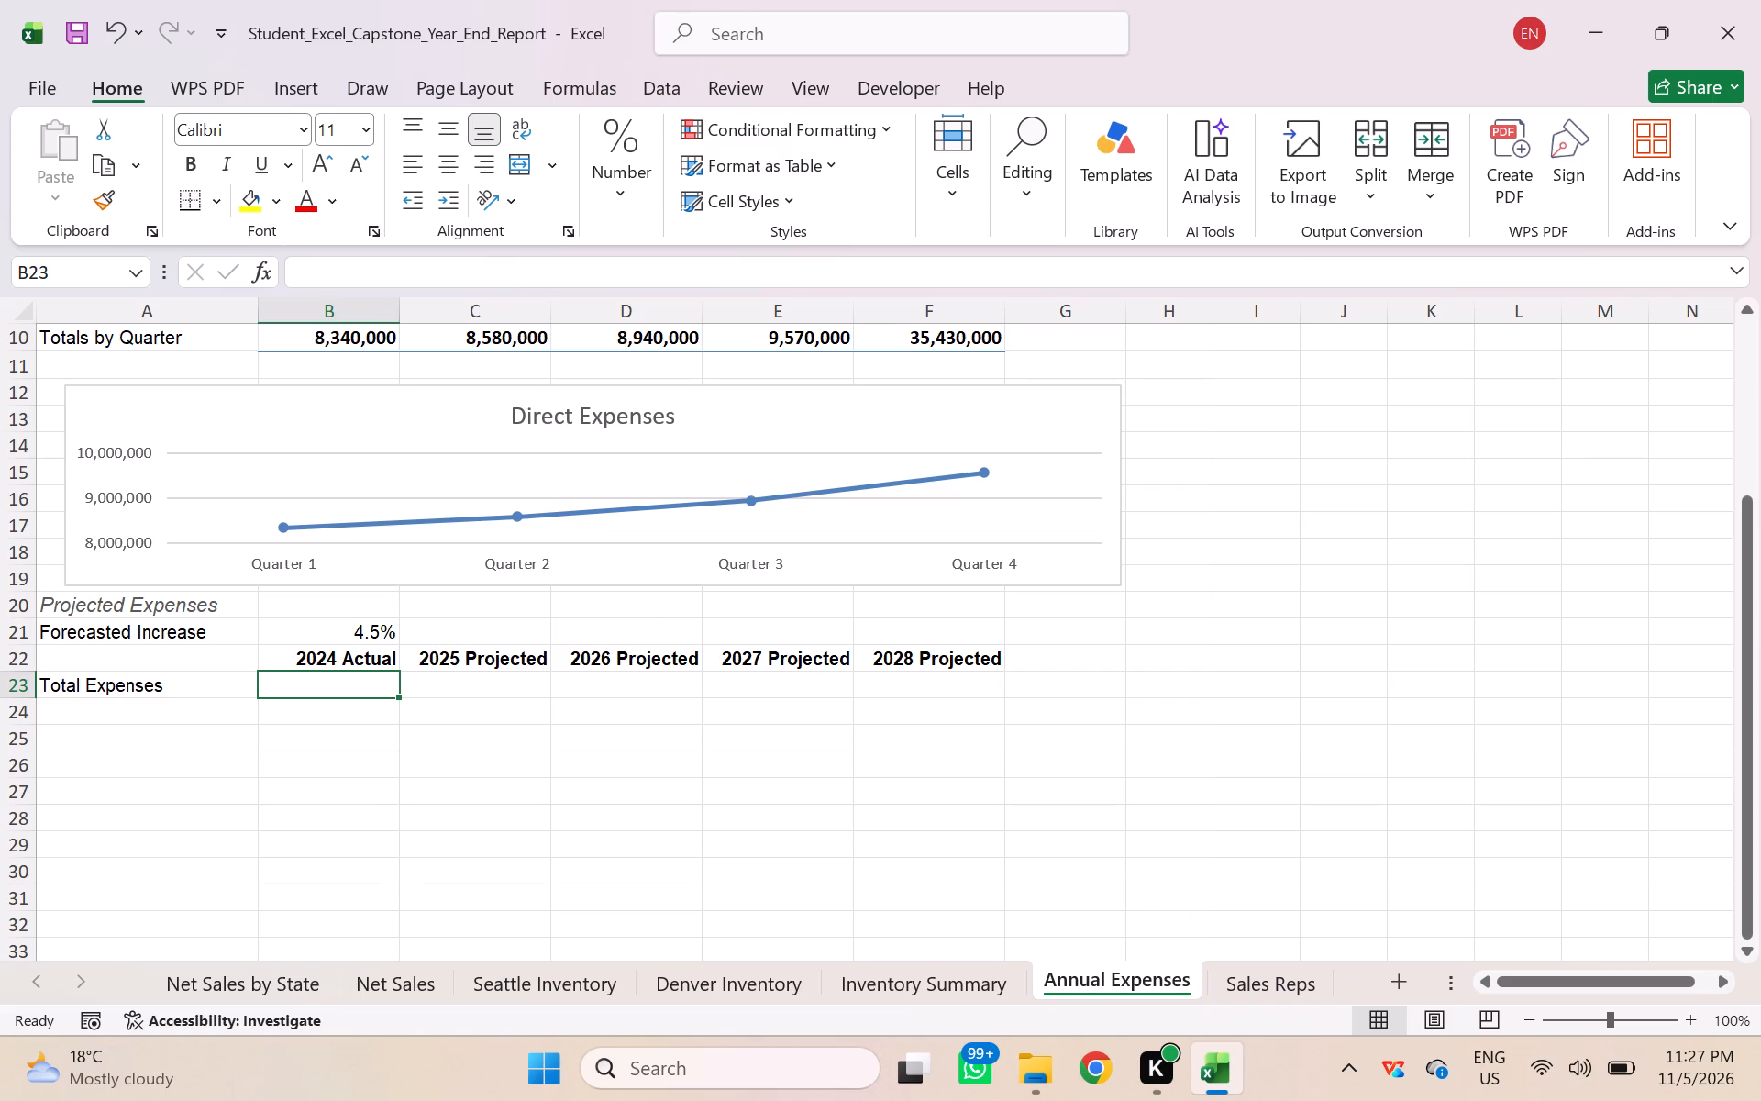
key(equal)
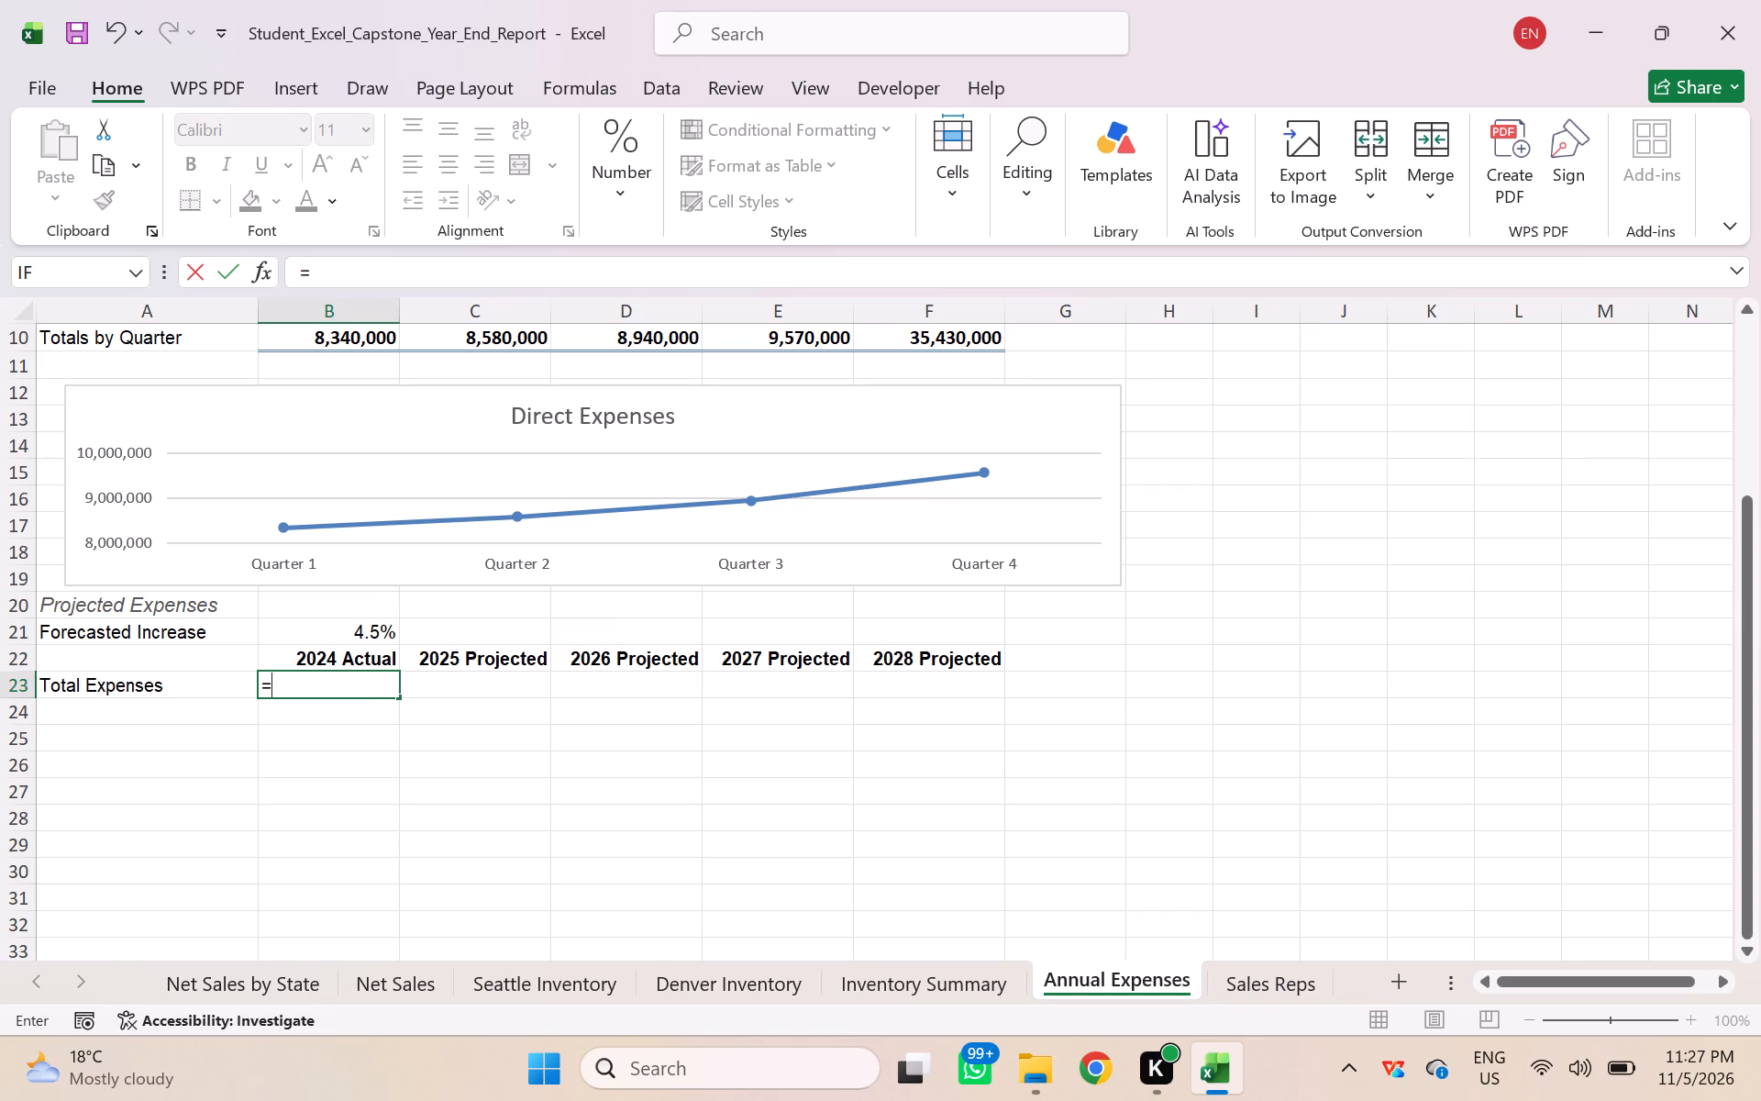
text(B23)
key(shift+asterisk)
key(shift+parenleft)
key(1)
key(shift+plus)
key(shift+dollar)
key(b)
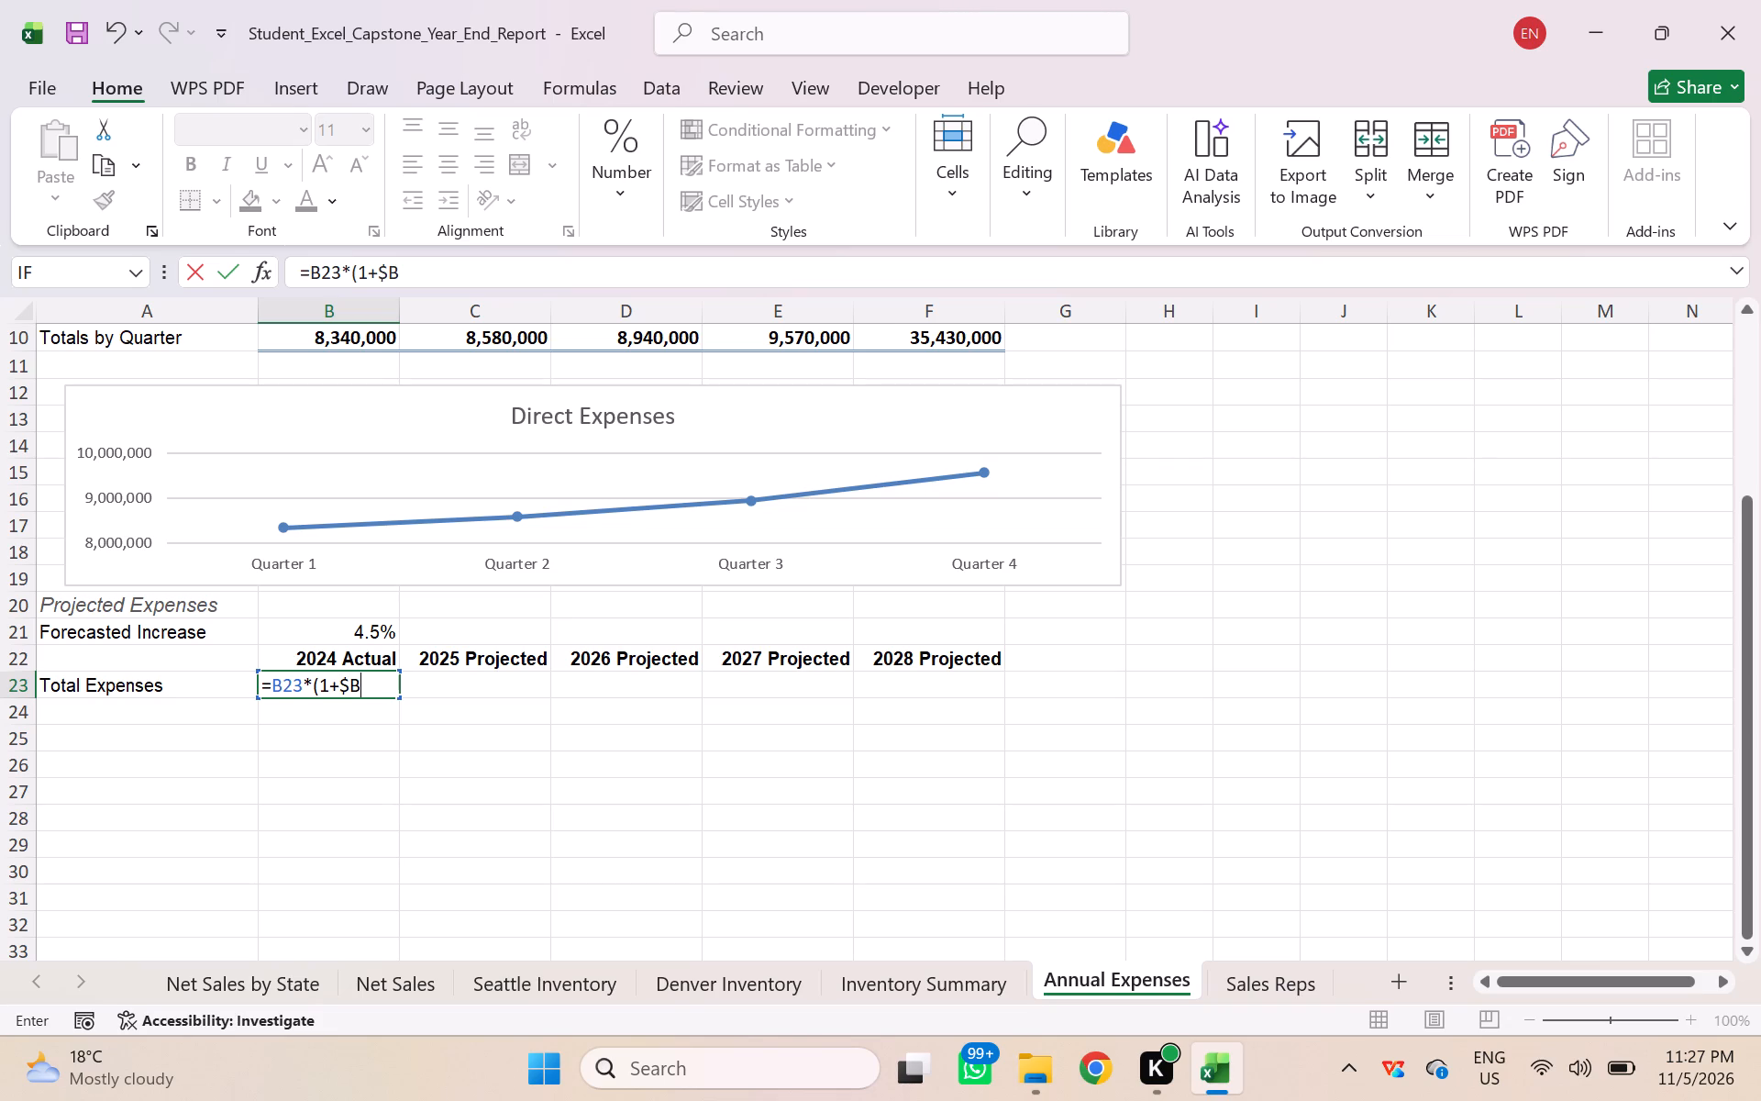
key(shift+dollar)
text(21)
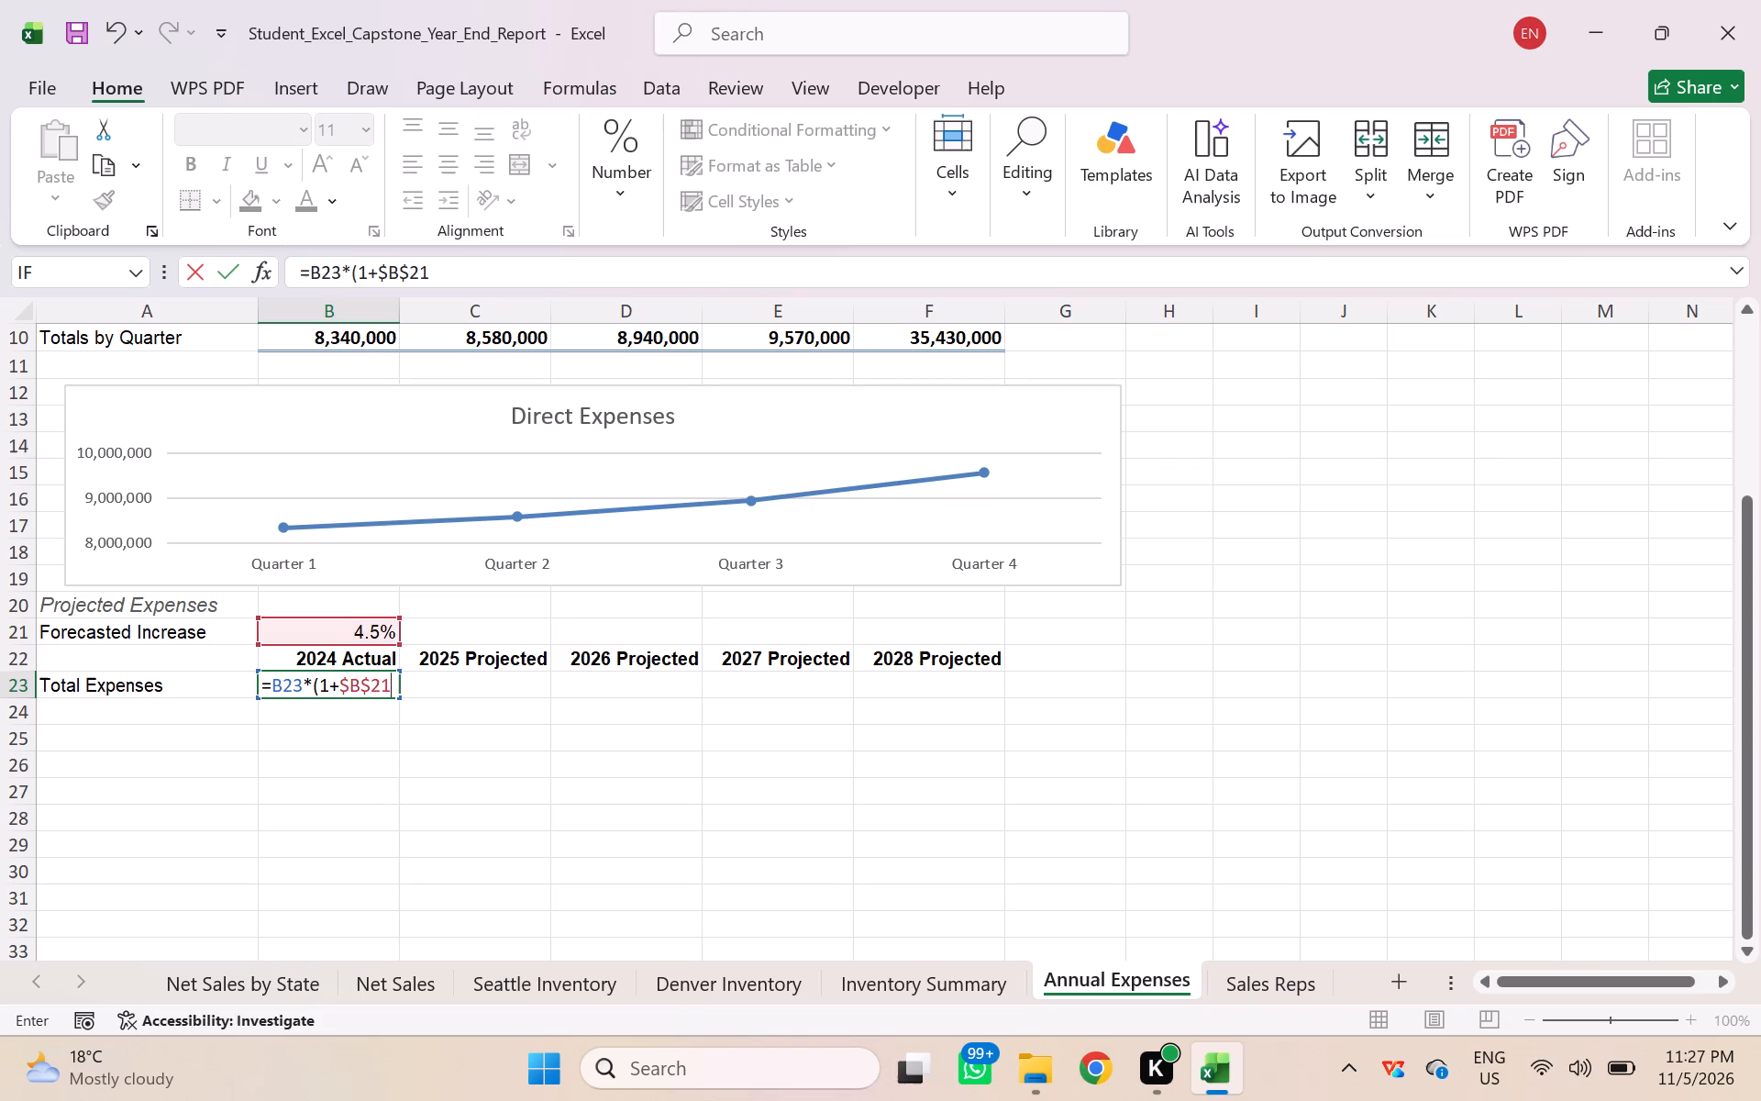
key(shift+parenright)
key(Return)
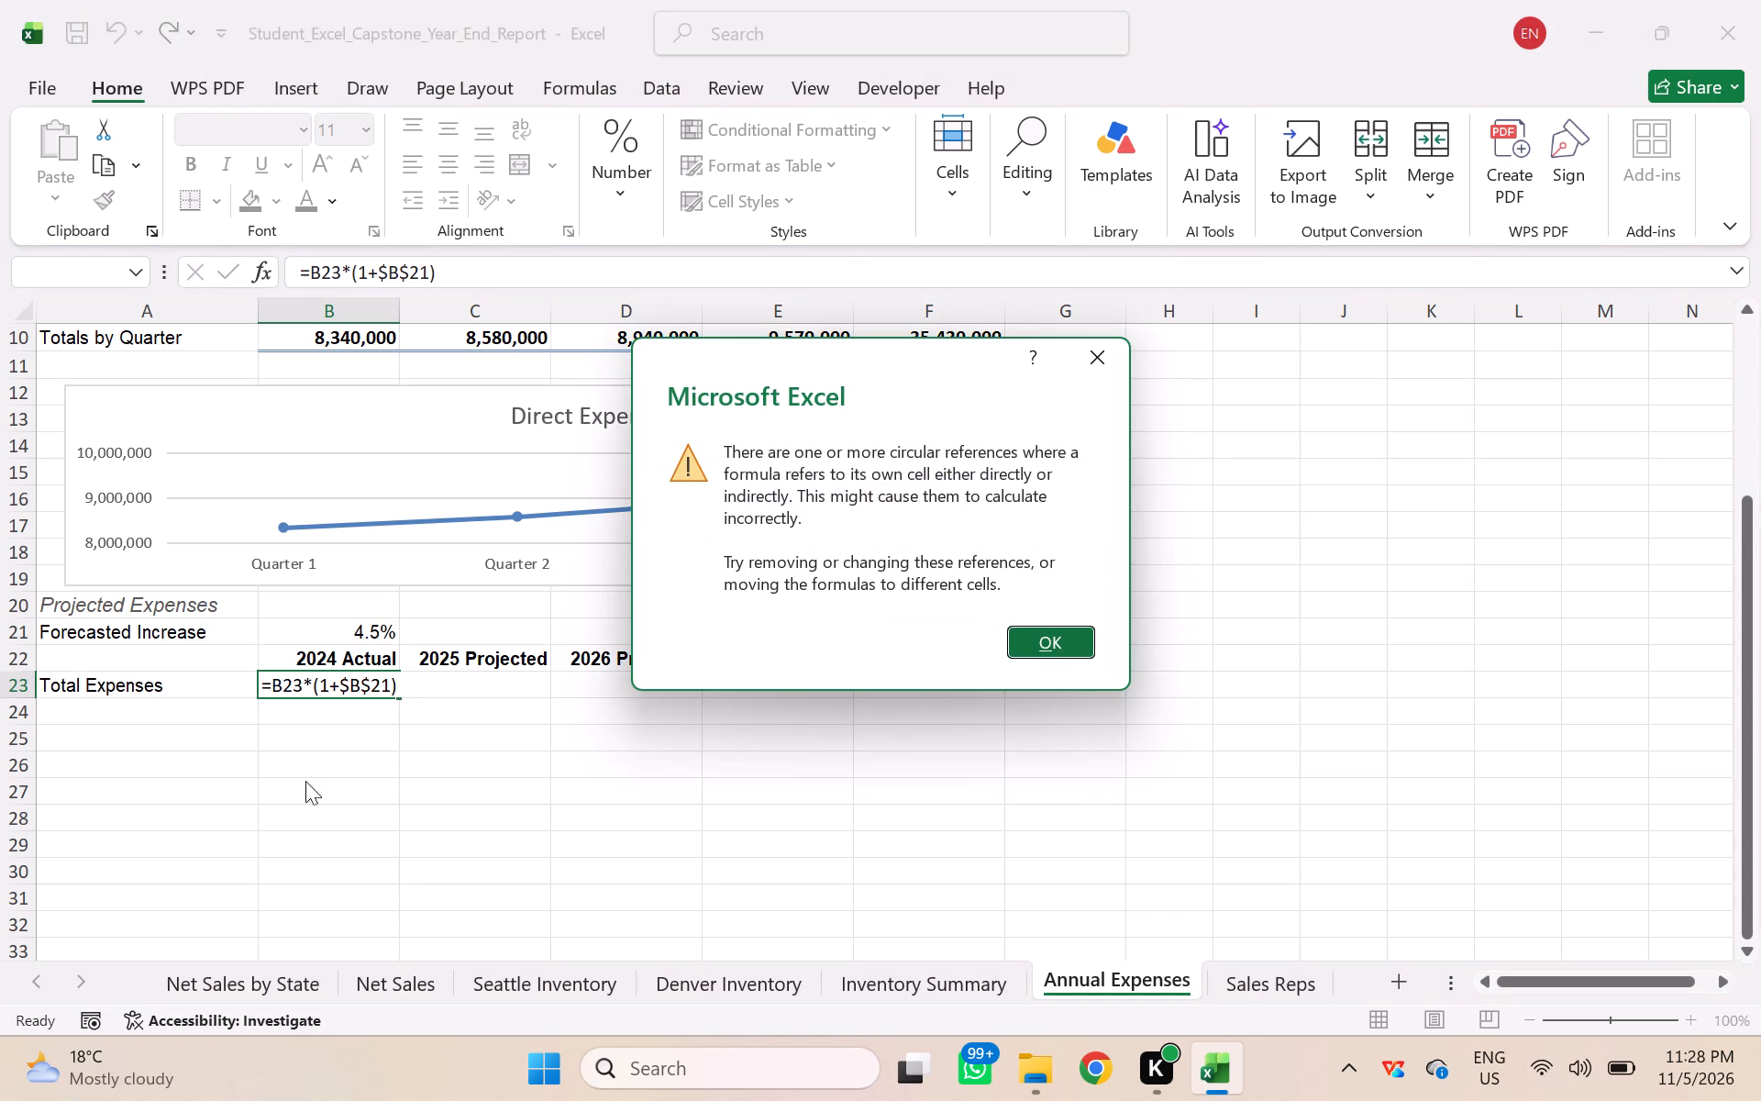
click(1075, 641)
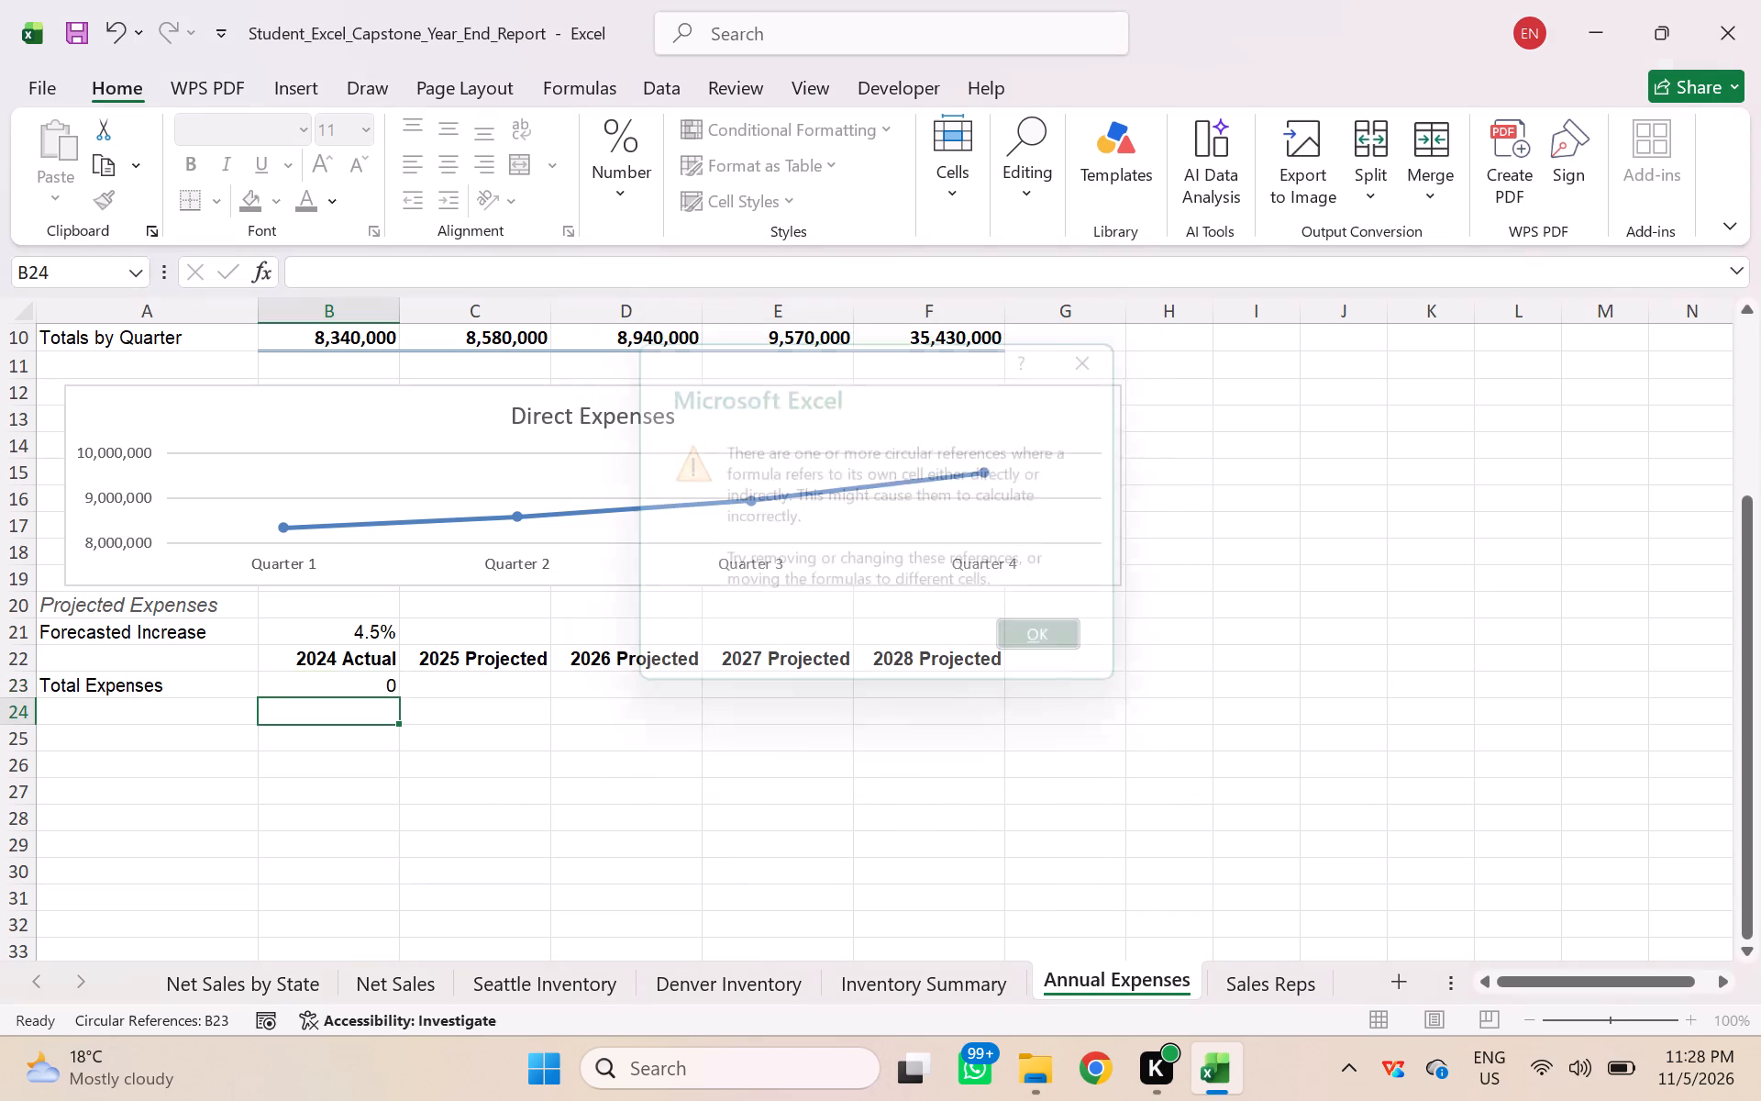
Link the 2024 Actual total expenses in B23 to the annual total with the formula =F10.
click(325, 694)
click(326, 682)
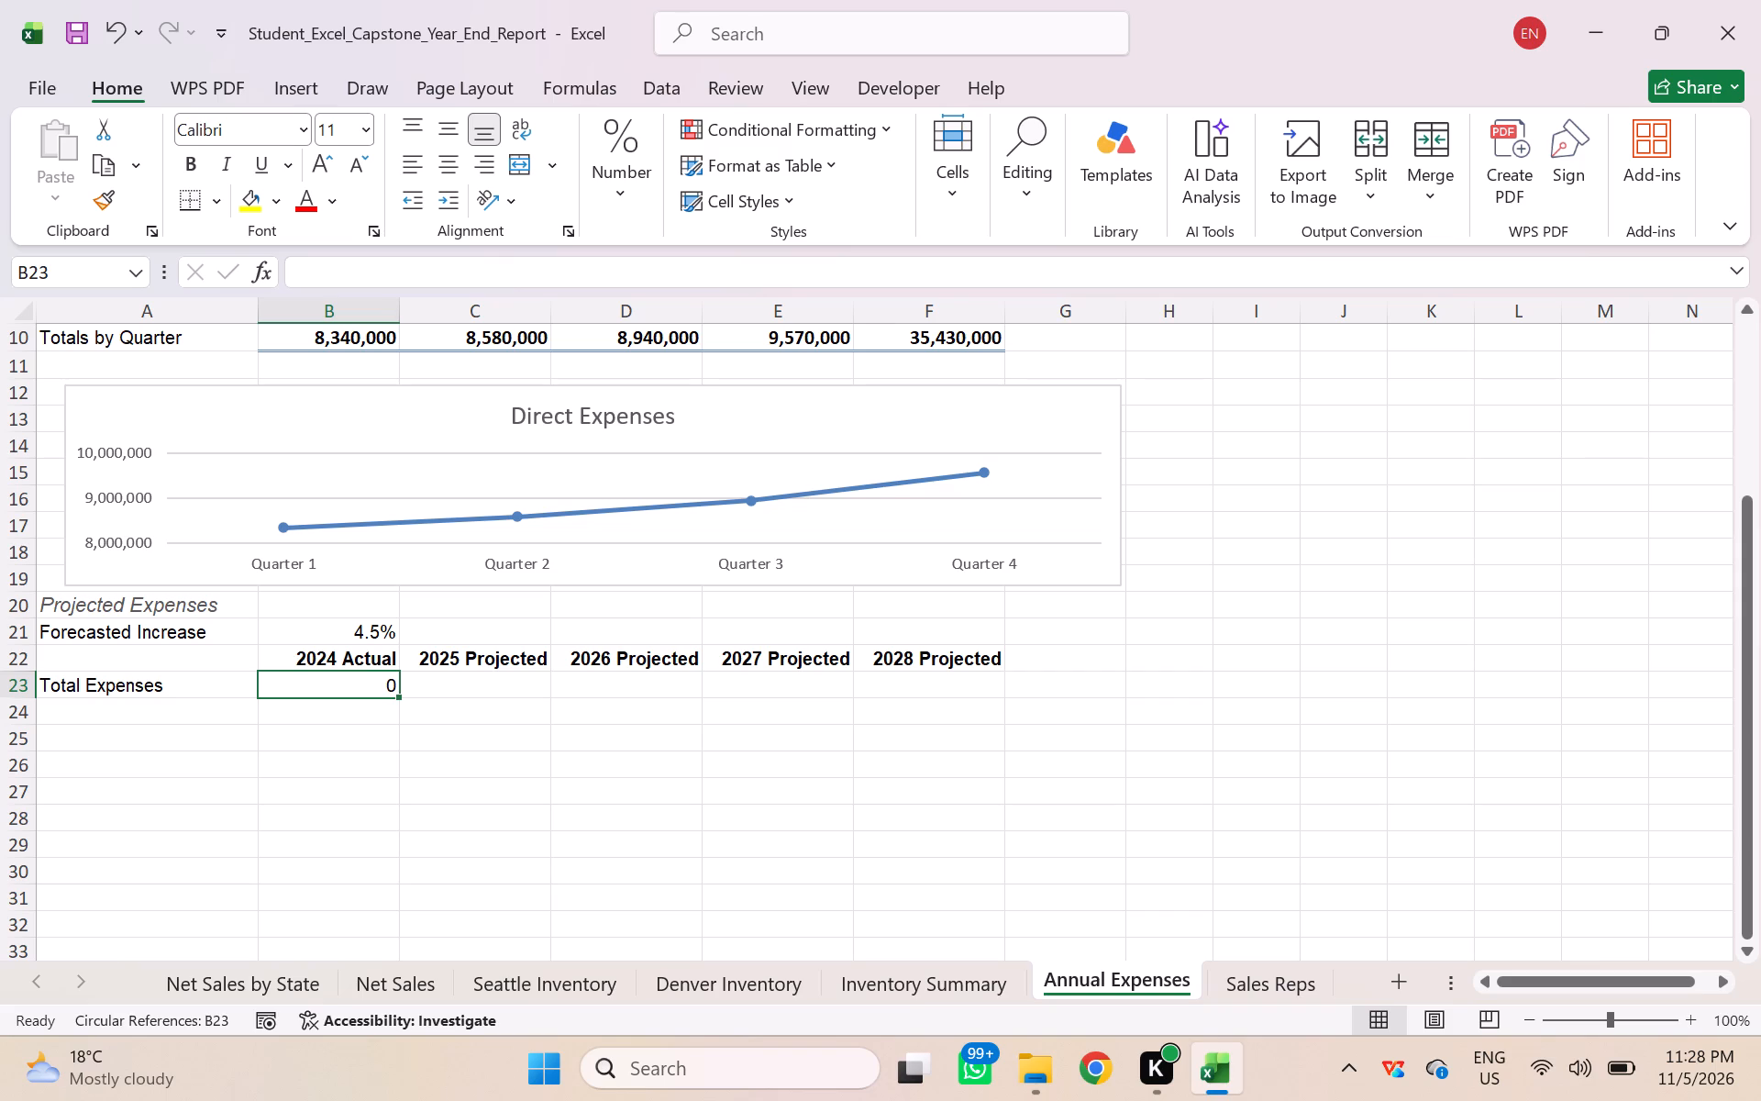
key(equal)
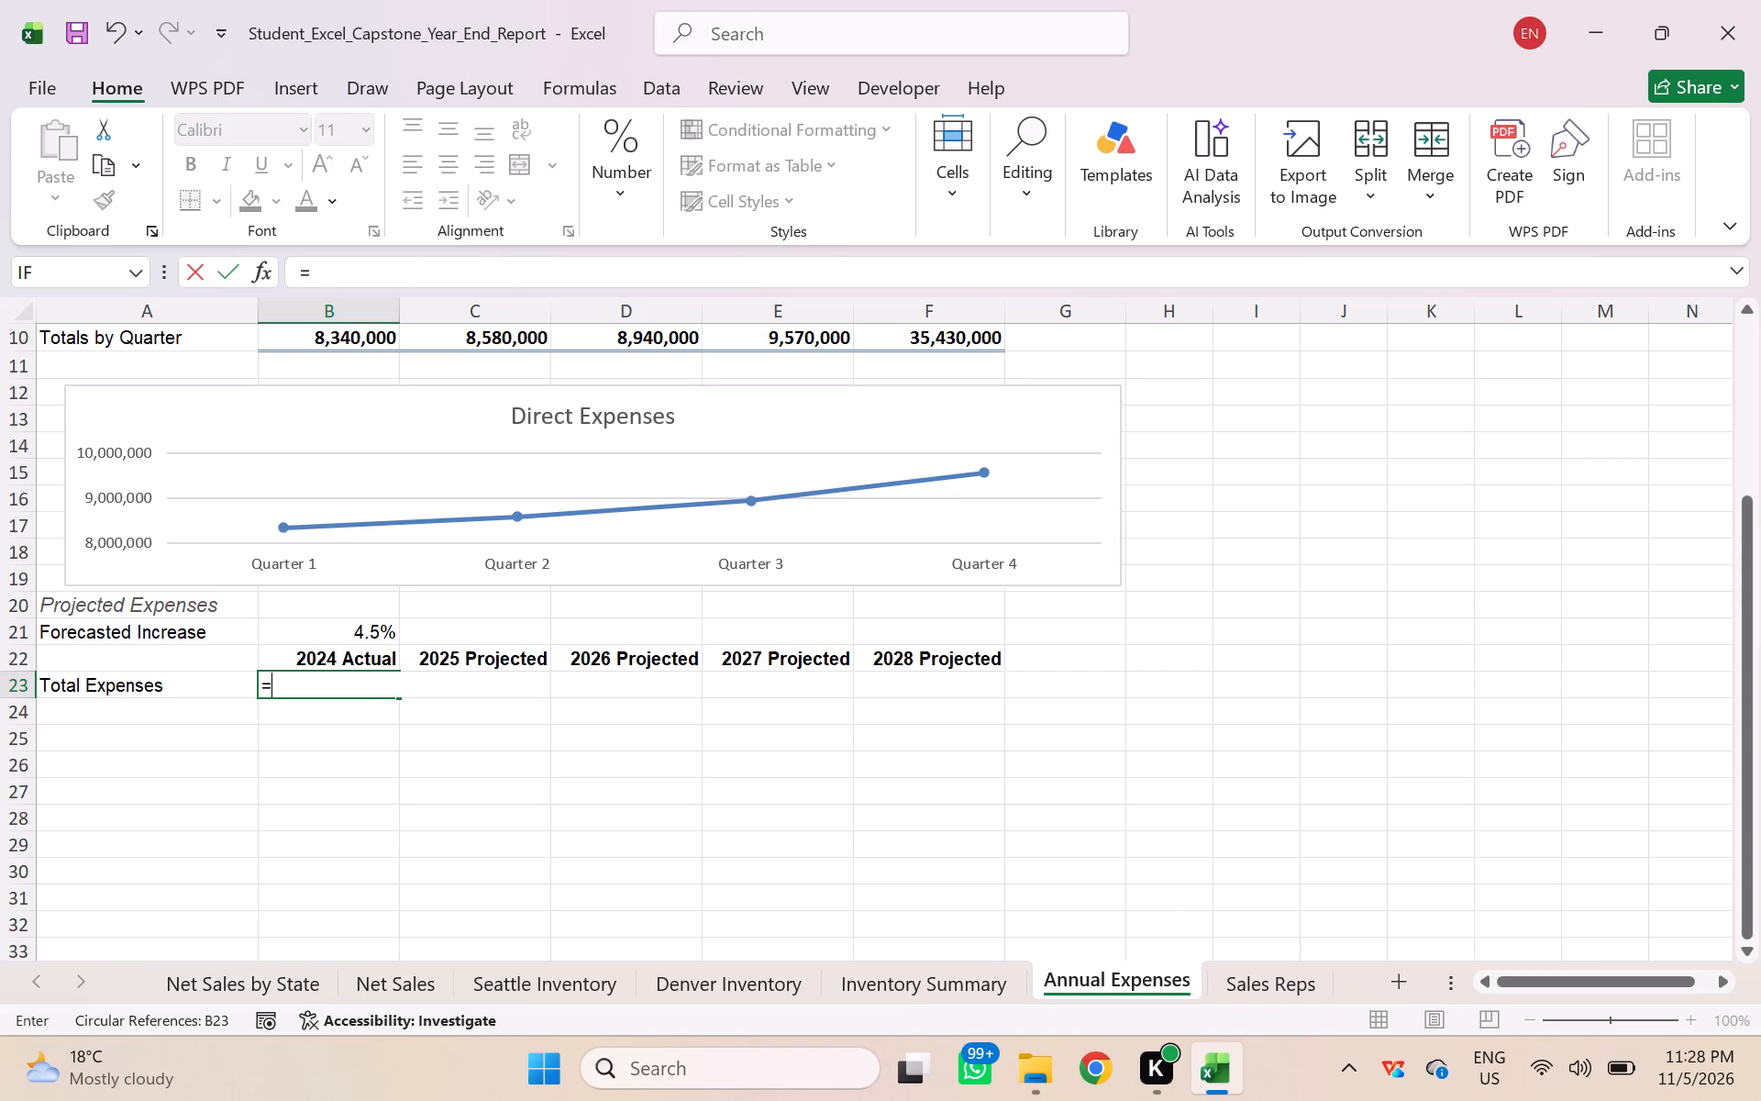
click(967, 339)
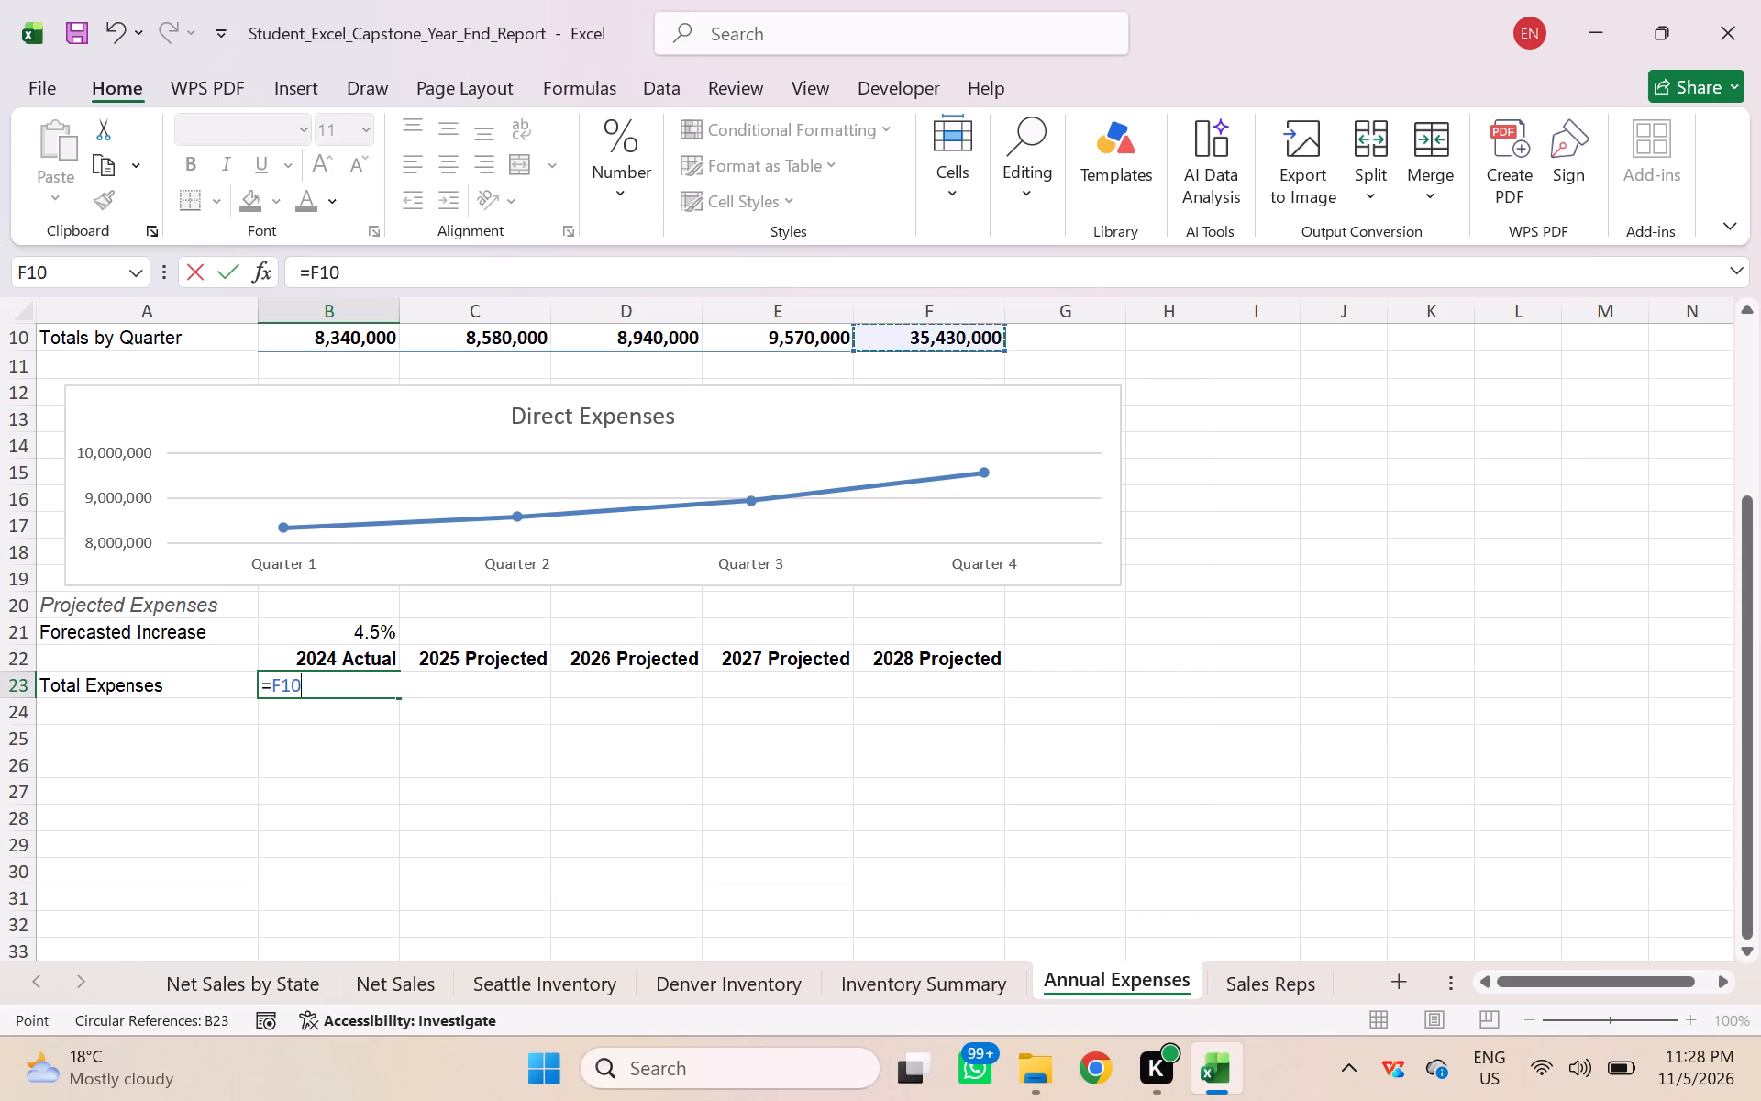
key(Return)
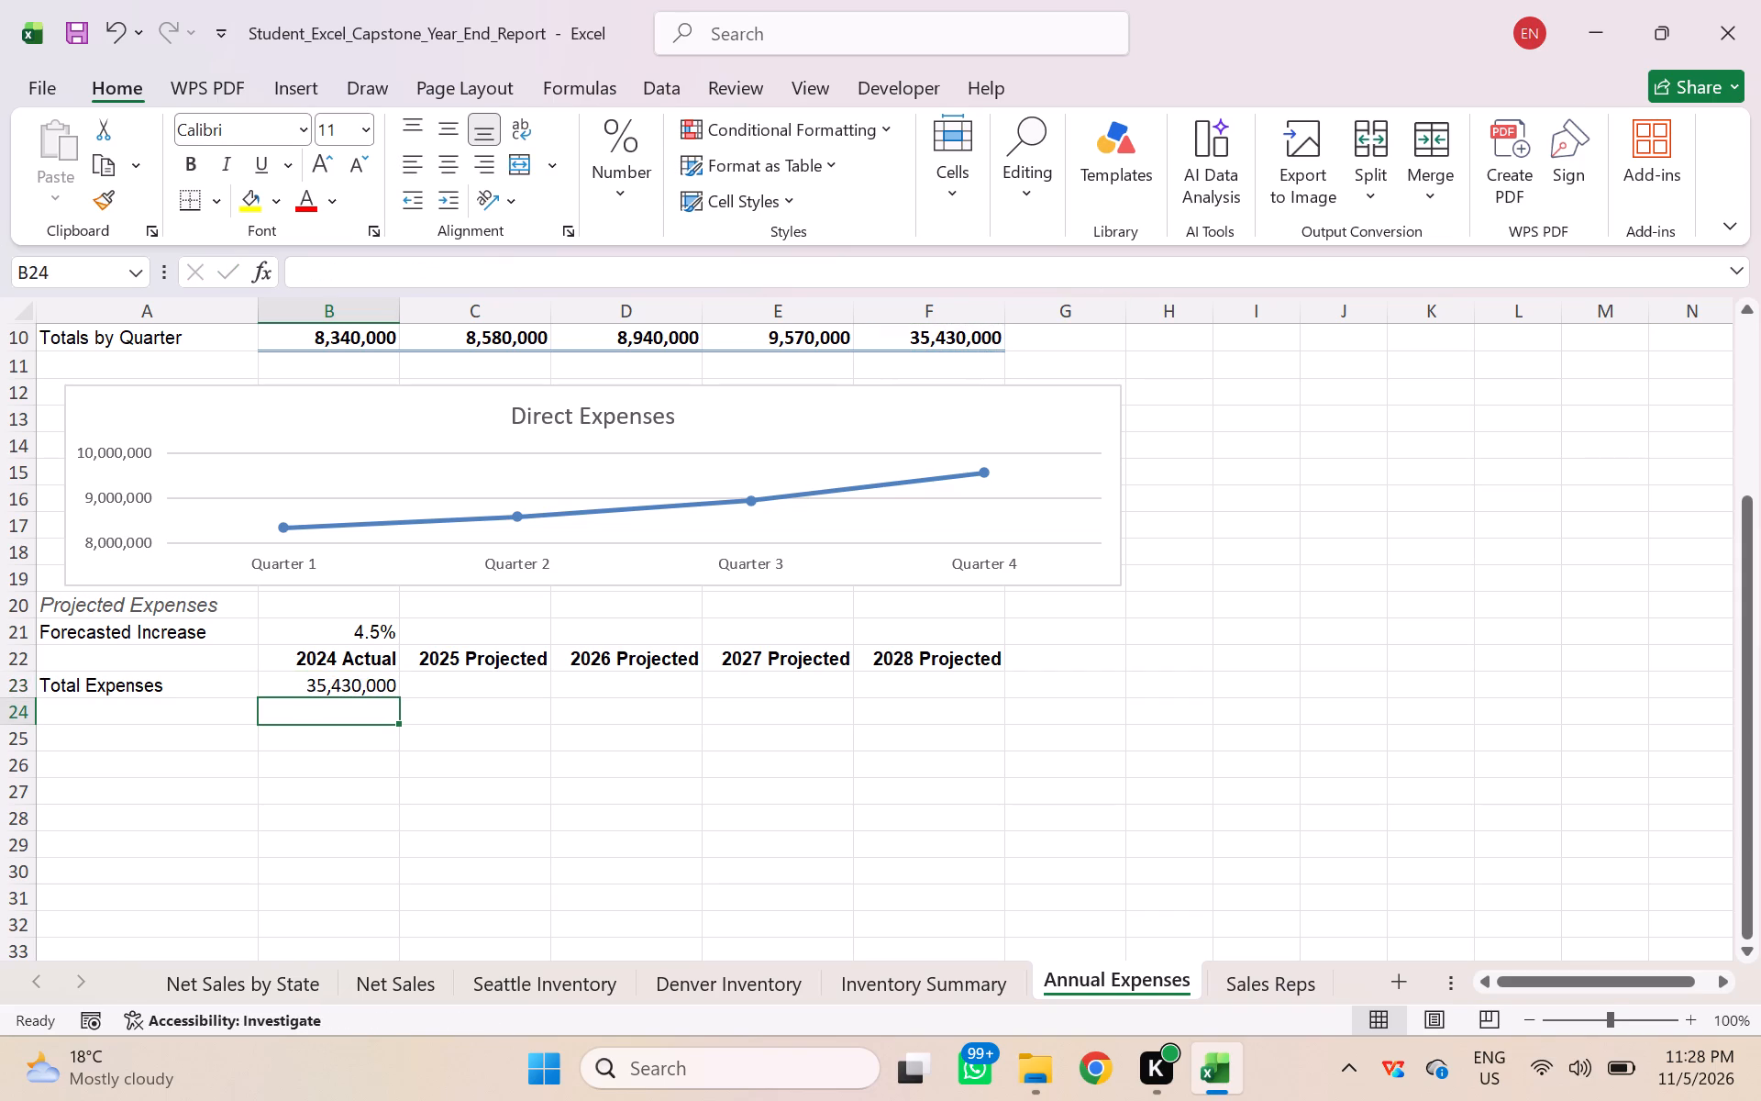
Calculate the 2025 Projected total expenses in C23 with the formula =B23*(1+$B$21).
click(460, 682)
key(equal)
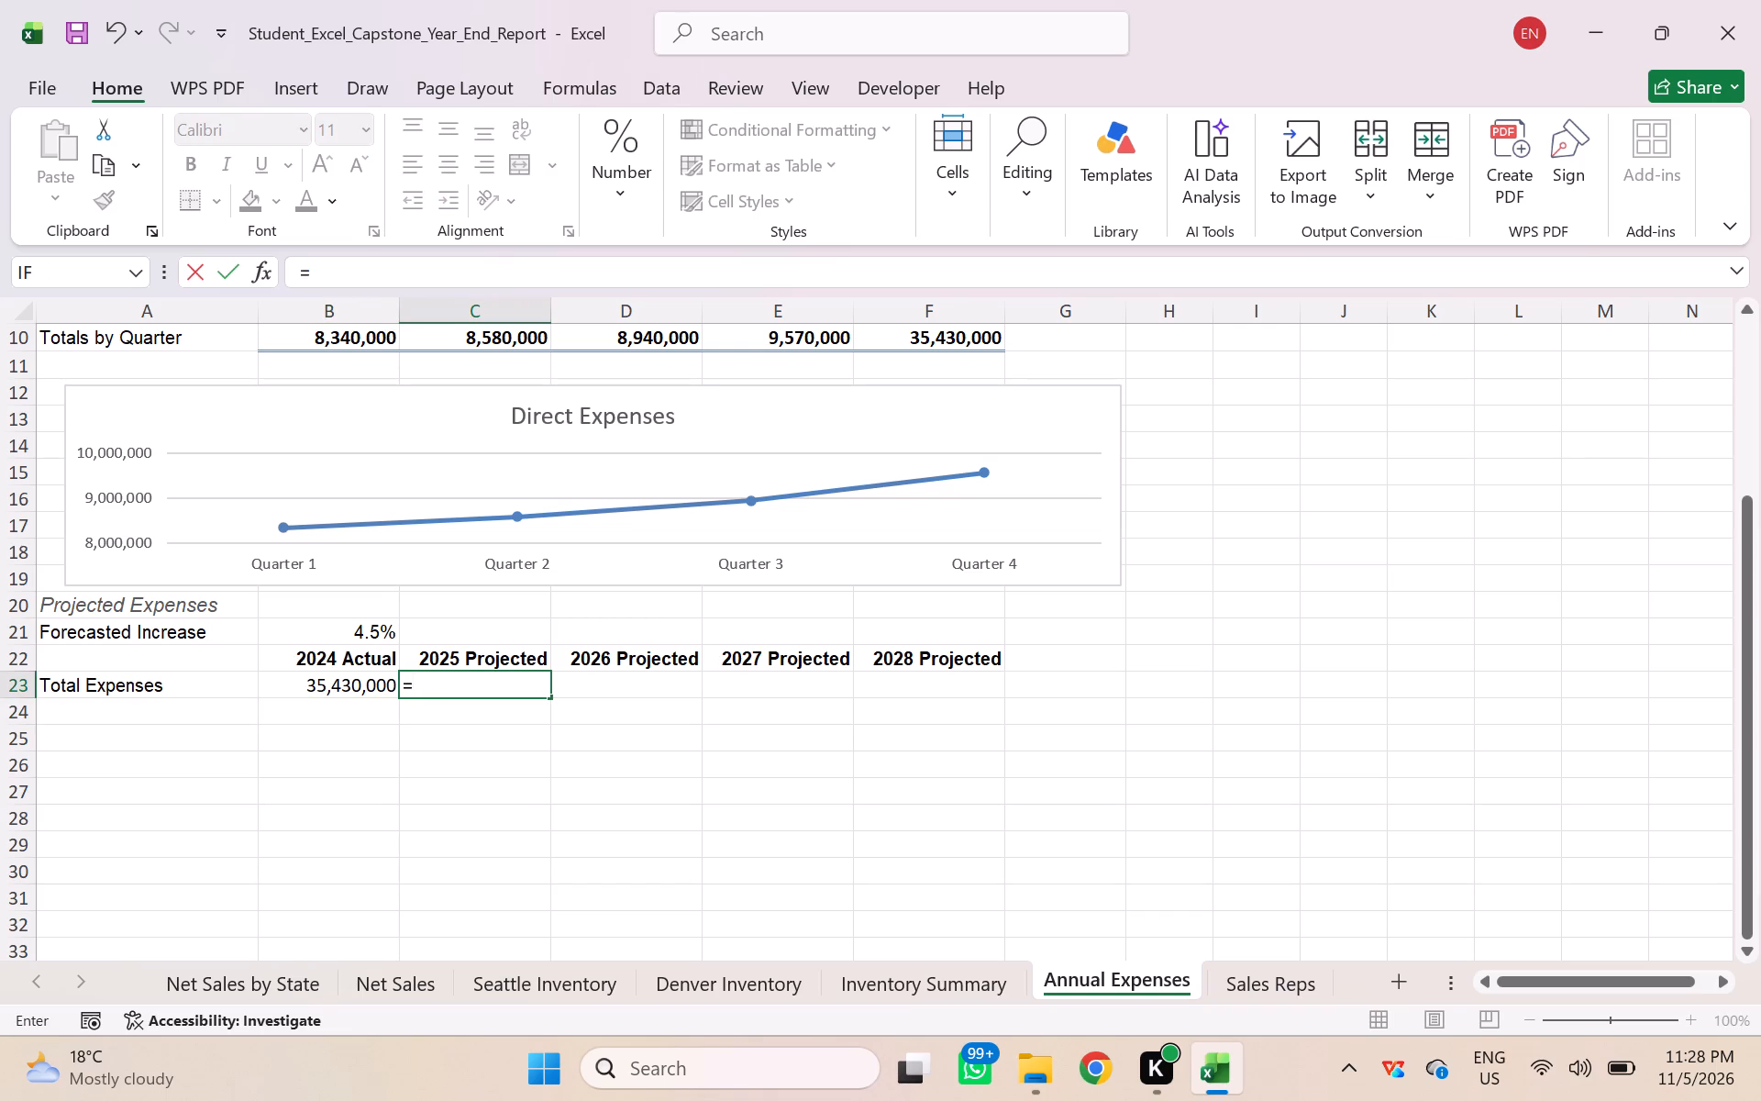
click(331, 679)
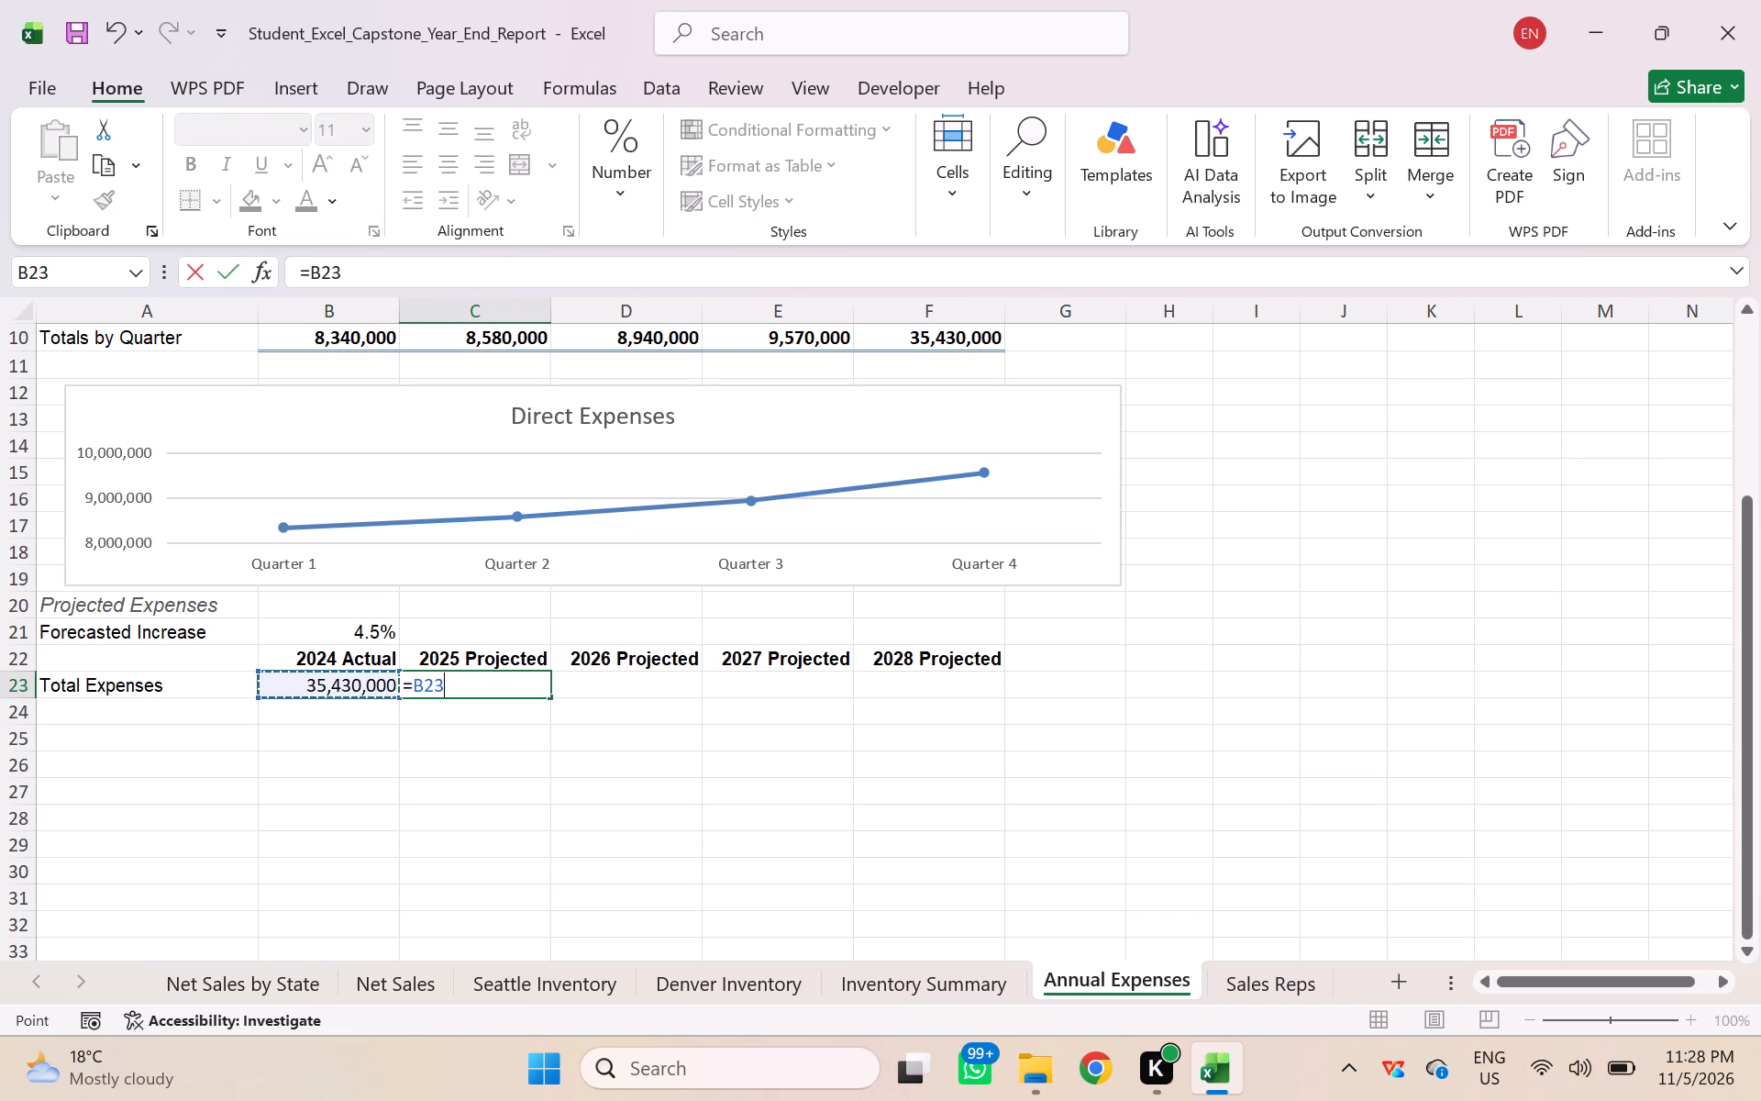
key(shift+asterisk)
key(shift+parenleft)
key(1)
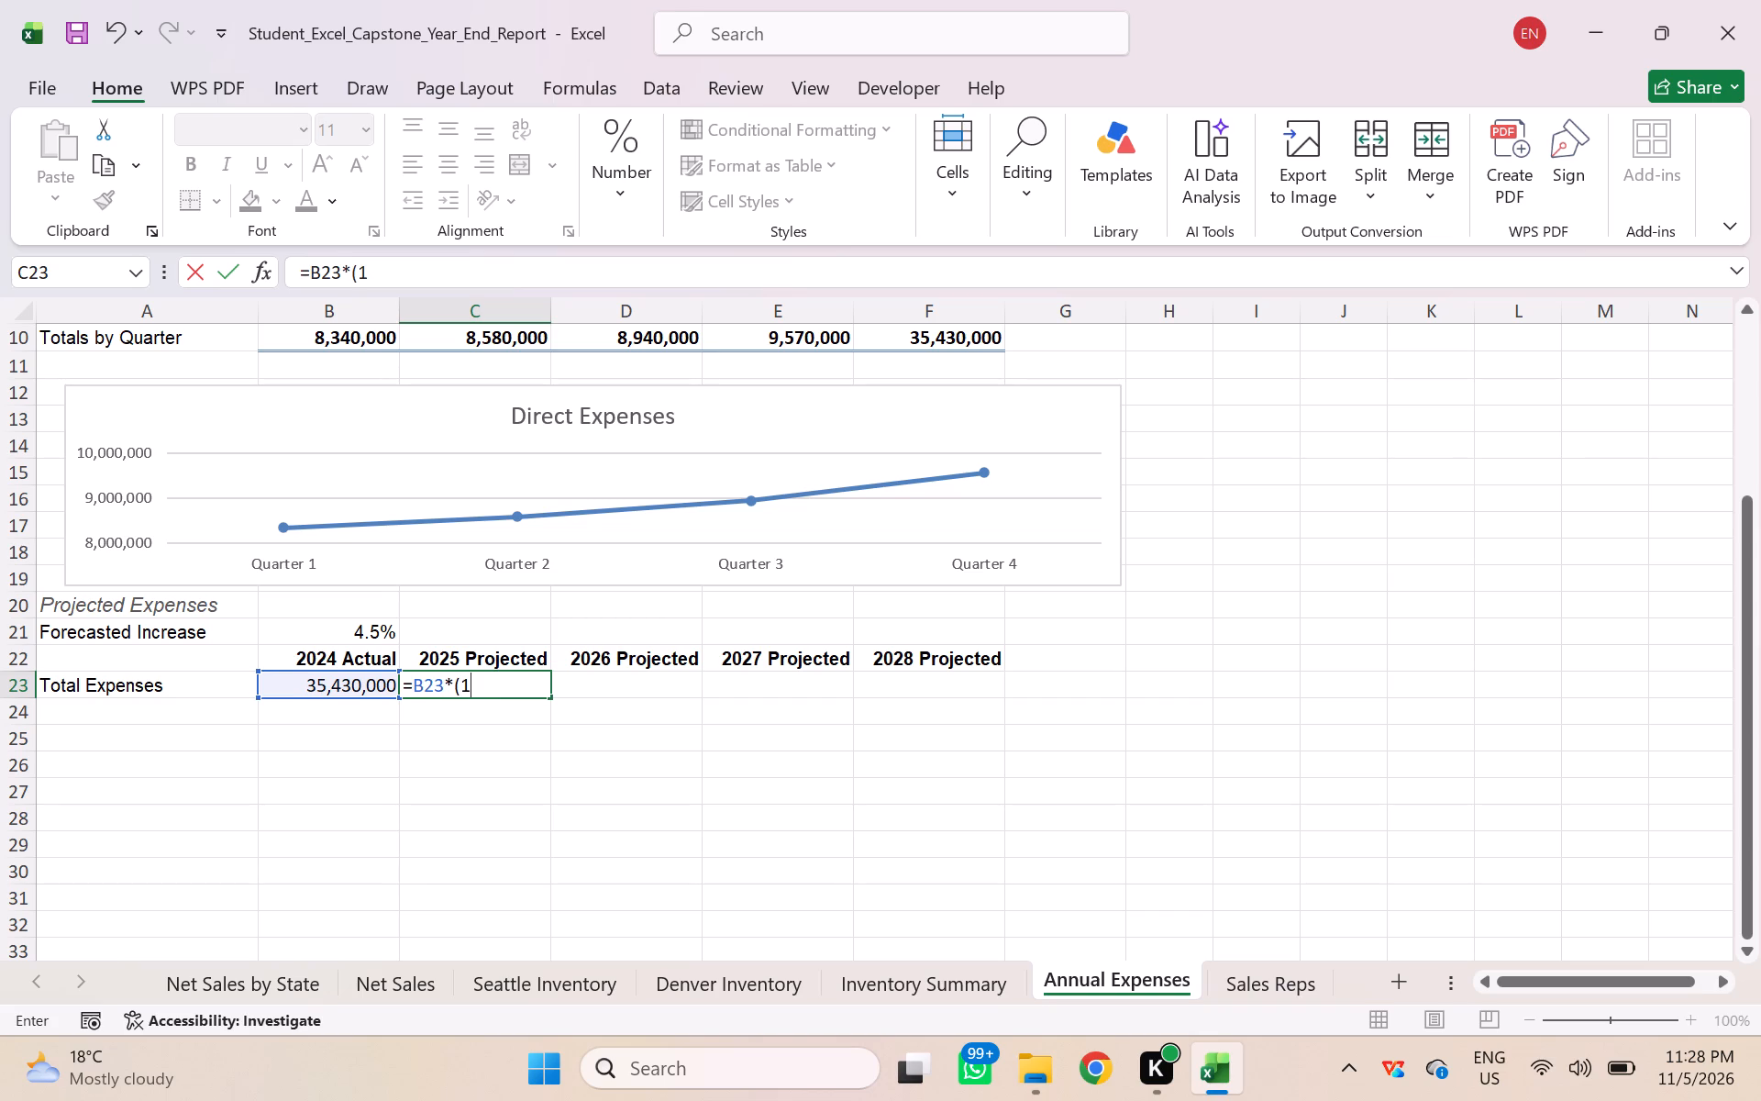
key(shift+plus)
key(shift+dollar)
key(b)
key(shift+dollar)
text(21)
key(shift+parenright)
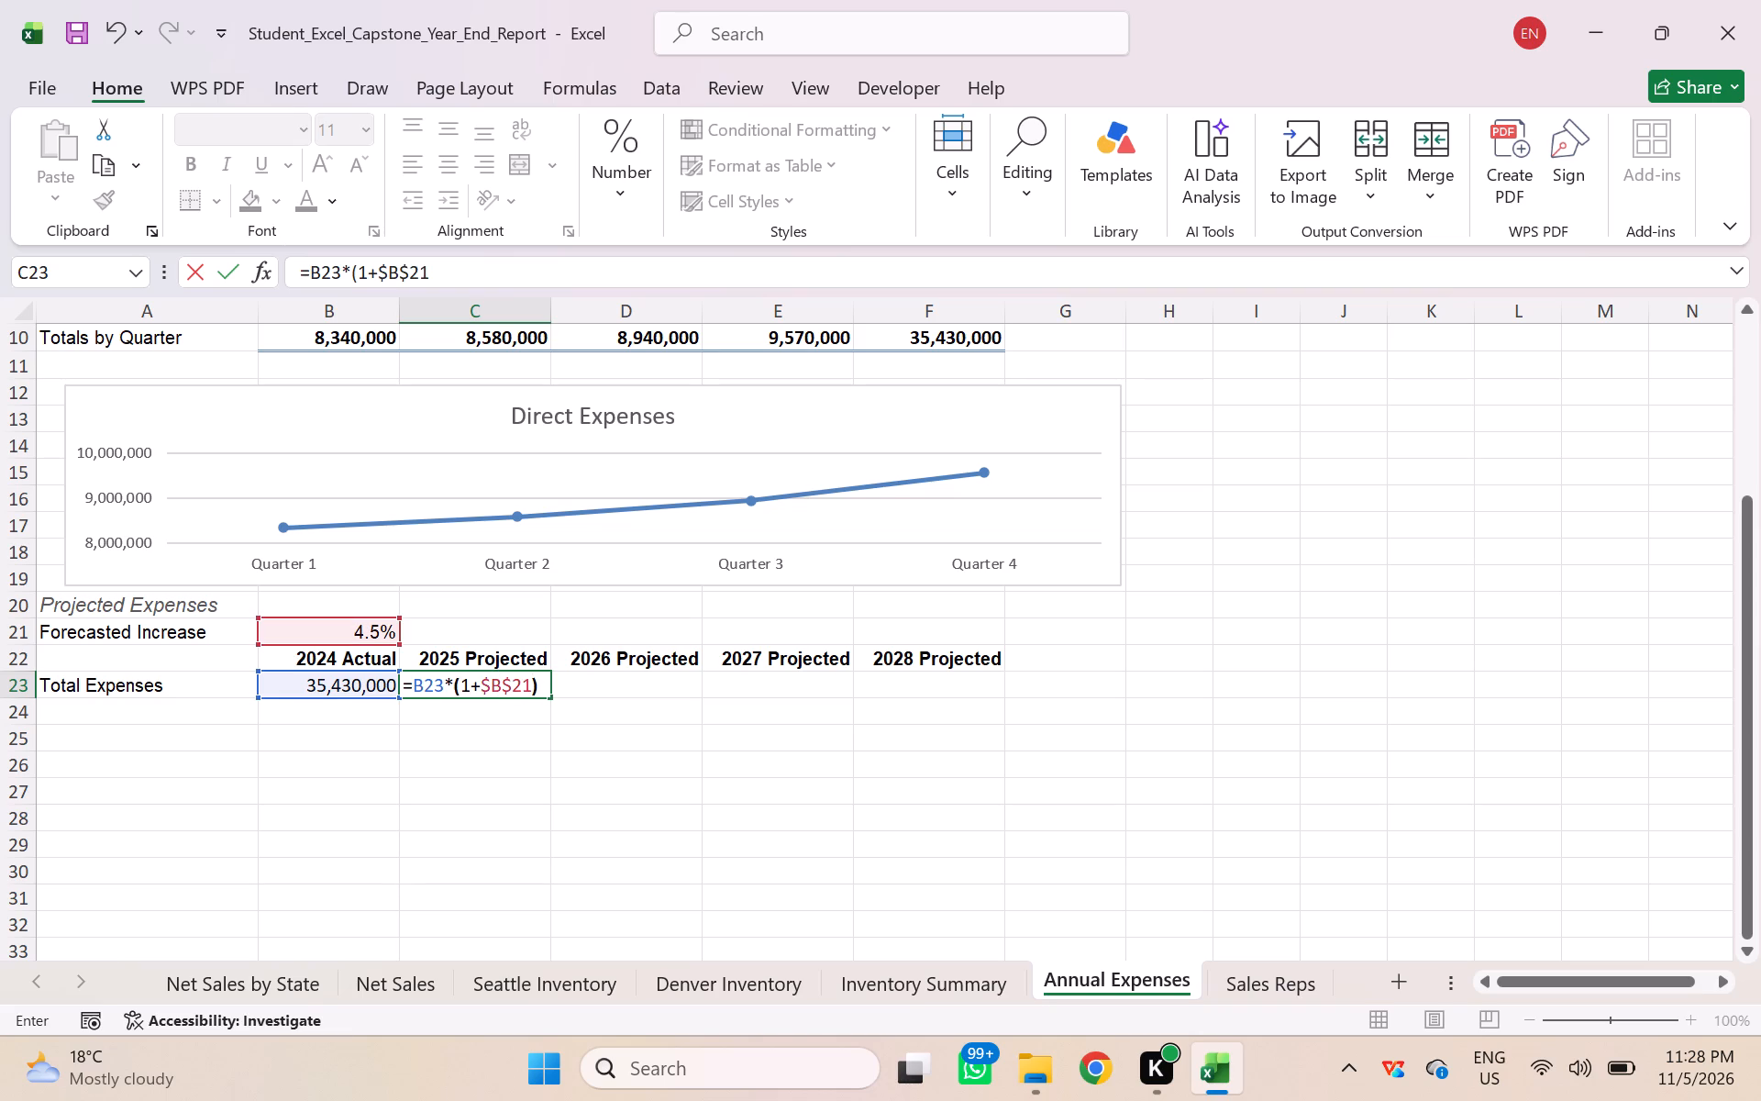
key(Return)
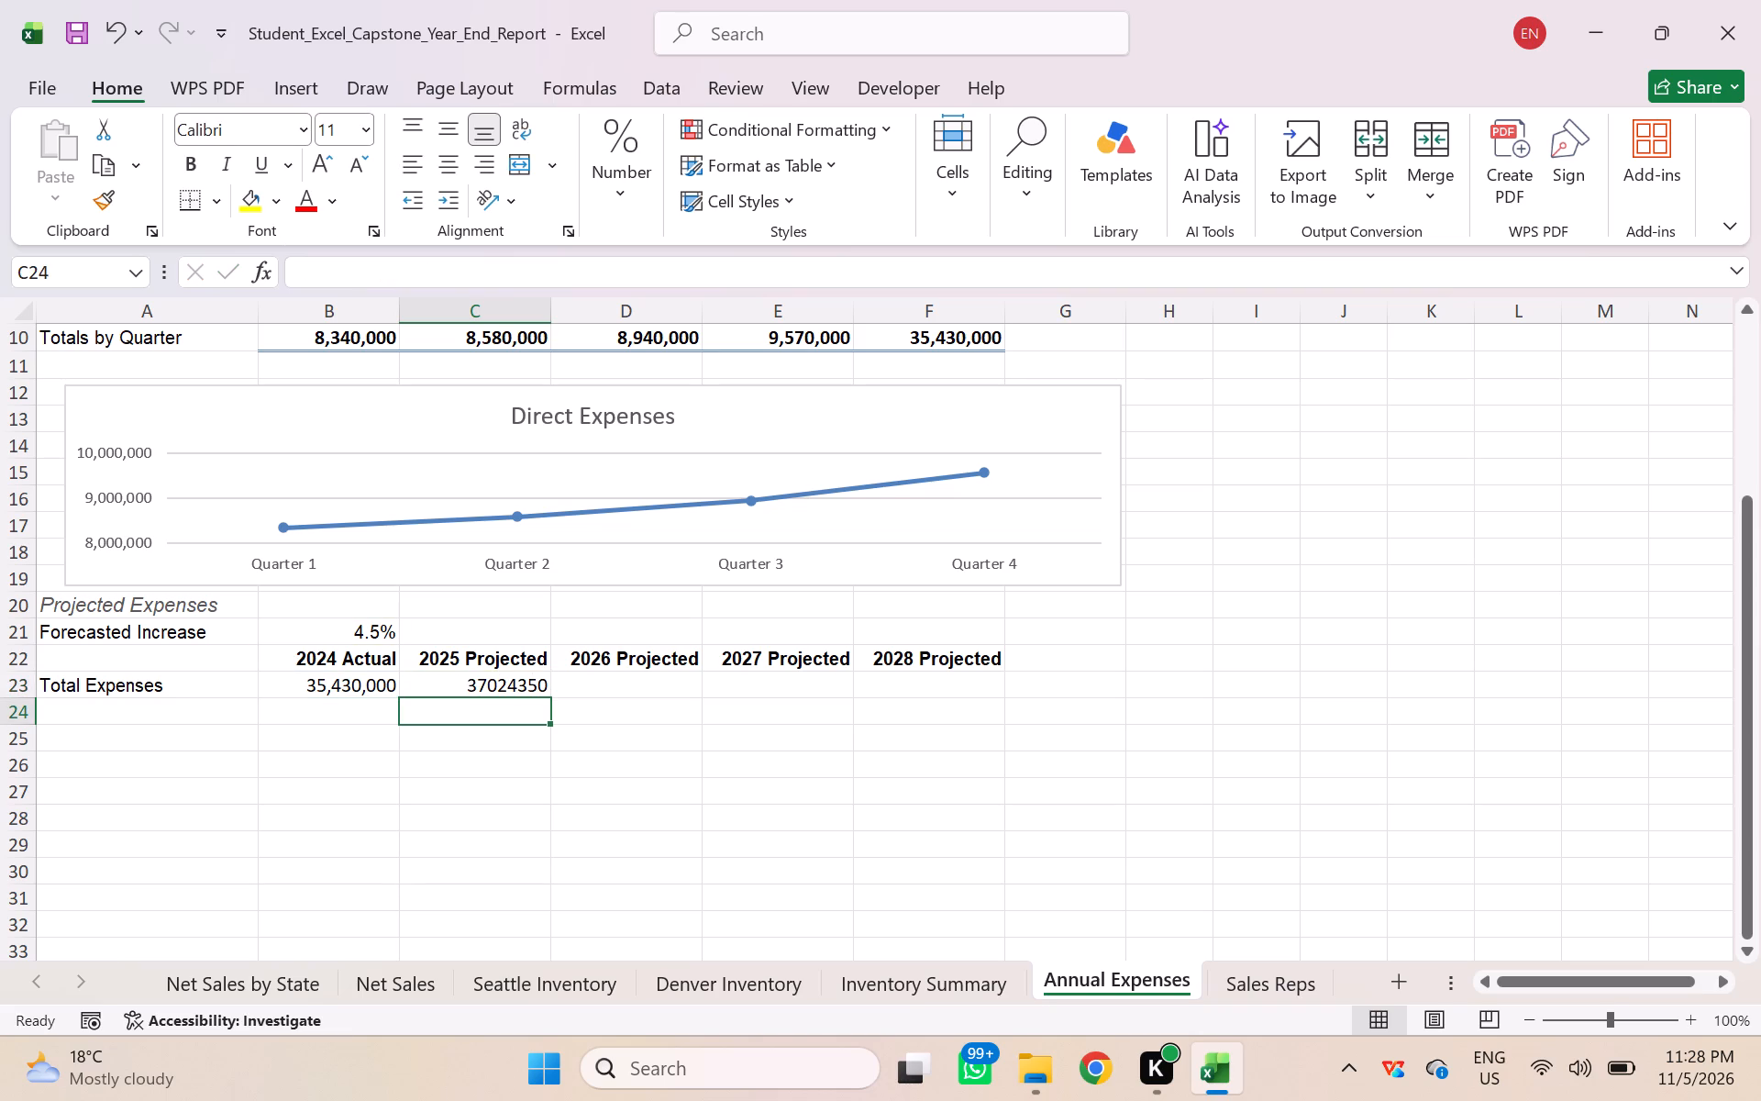
Fill the 2025 projection formula from C23 across to F23 for the 2026 to 2028 projections.
click(456, 690)
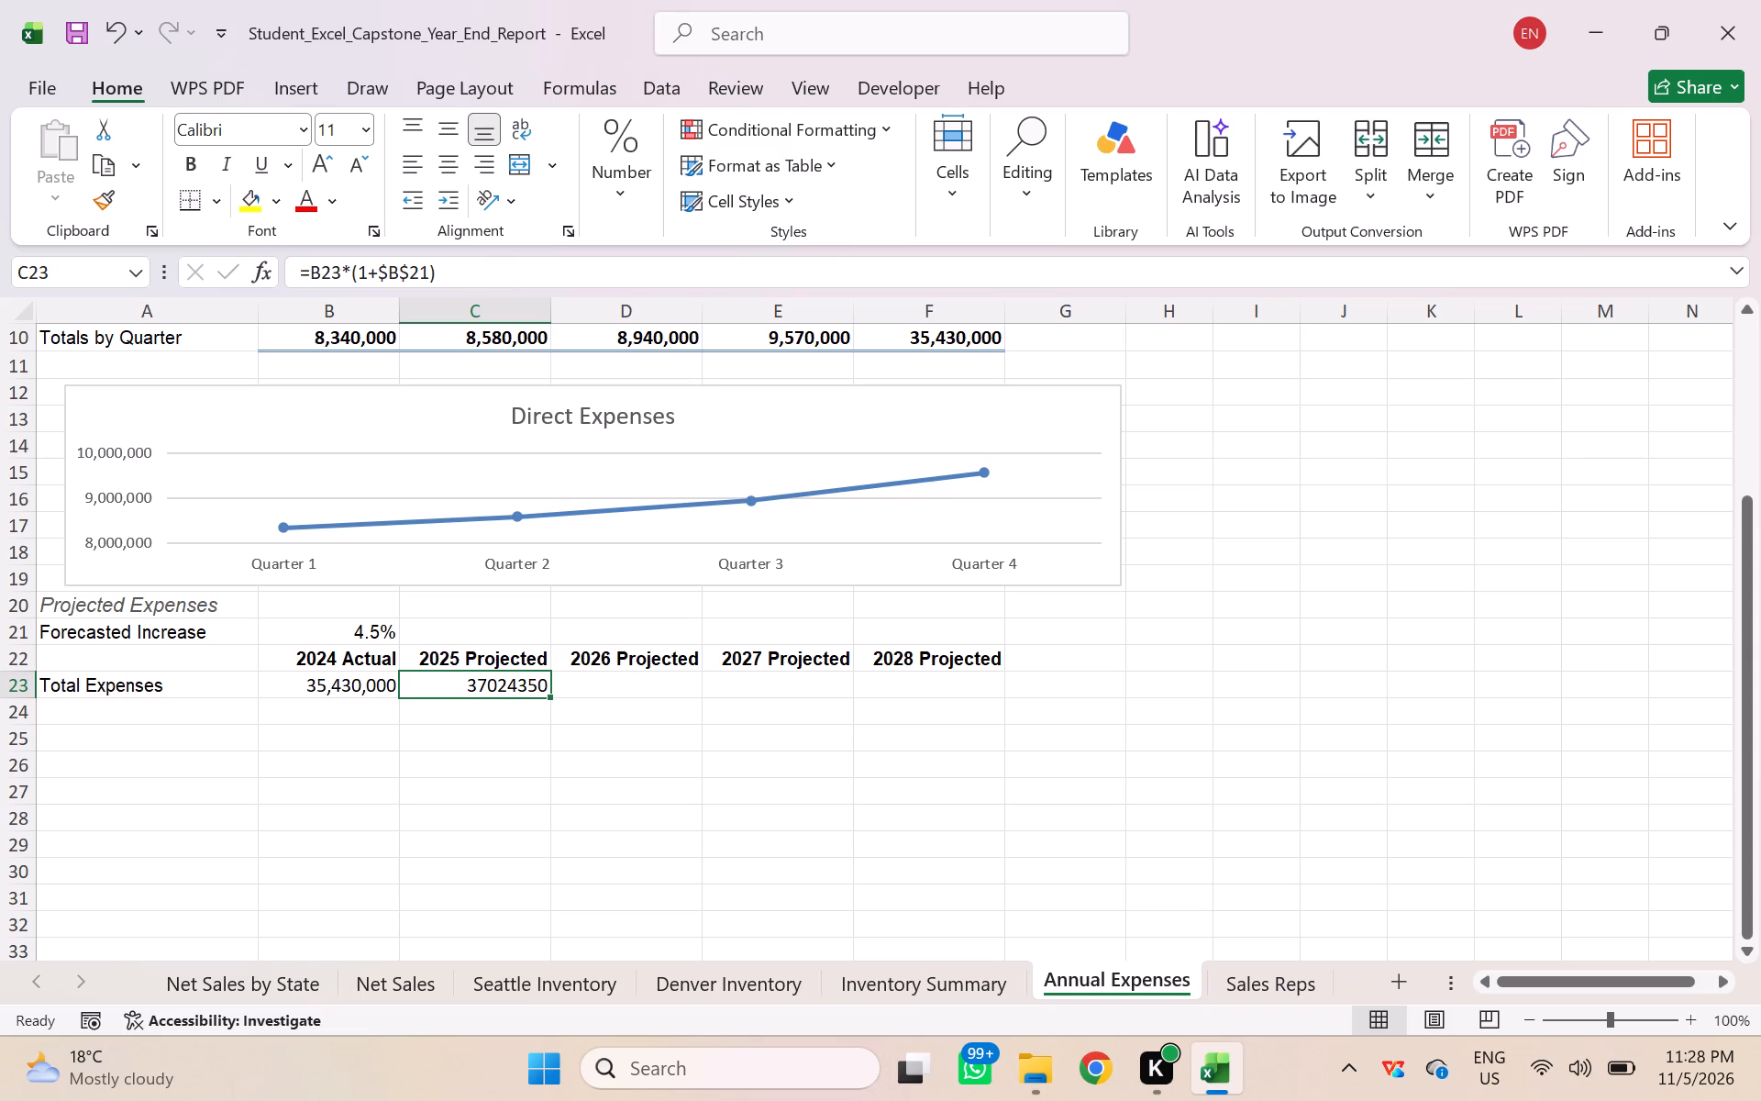
drag(550, 693, 864, 701)
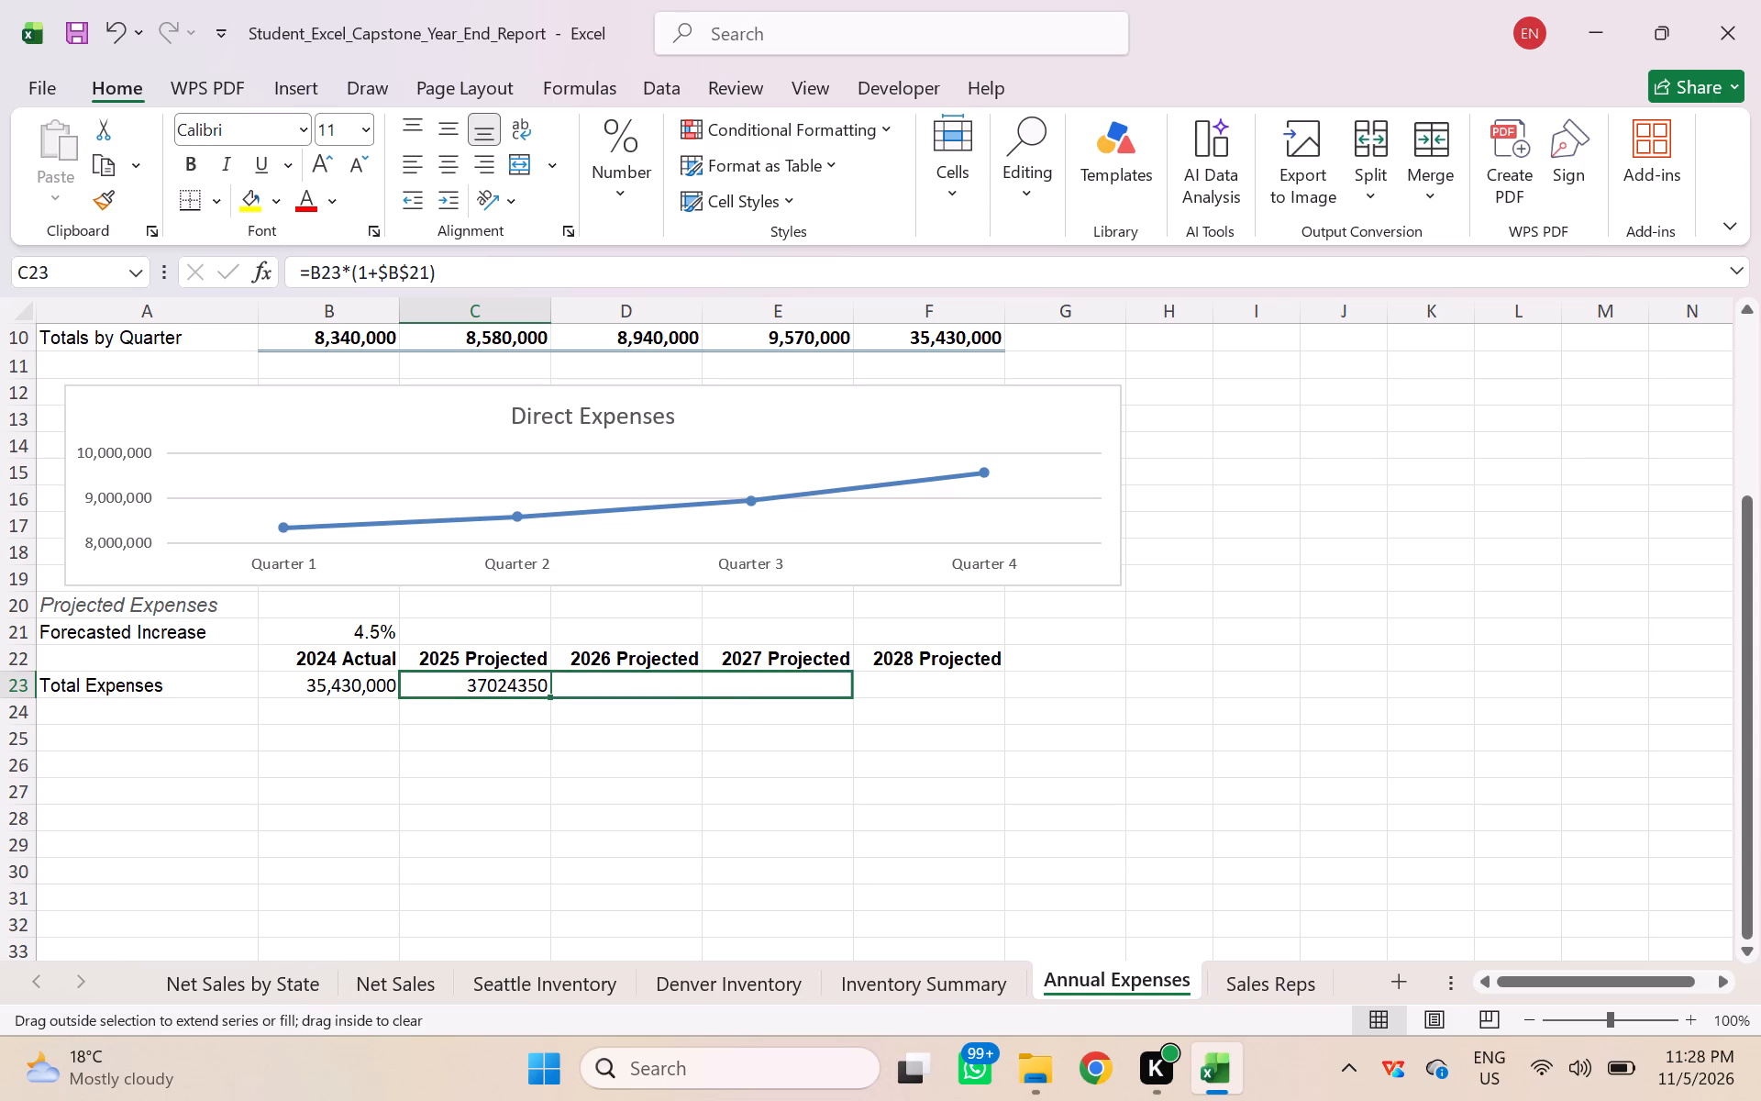
drag(864, 701, 944, 699)
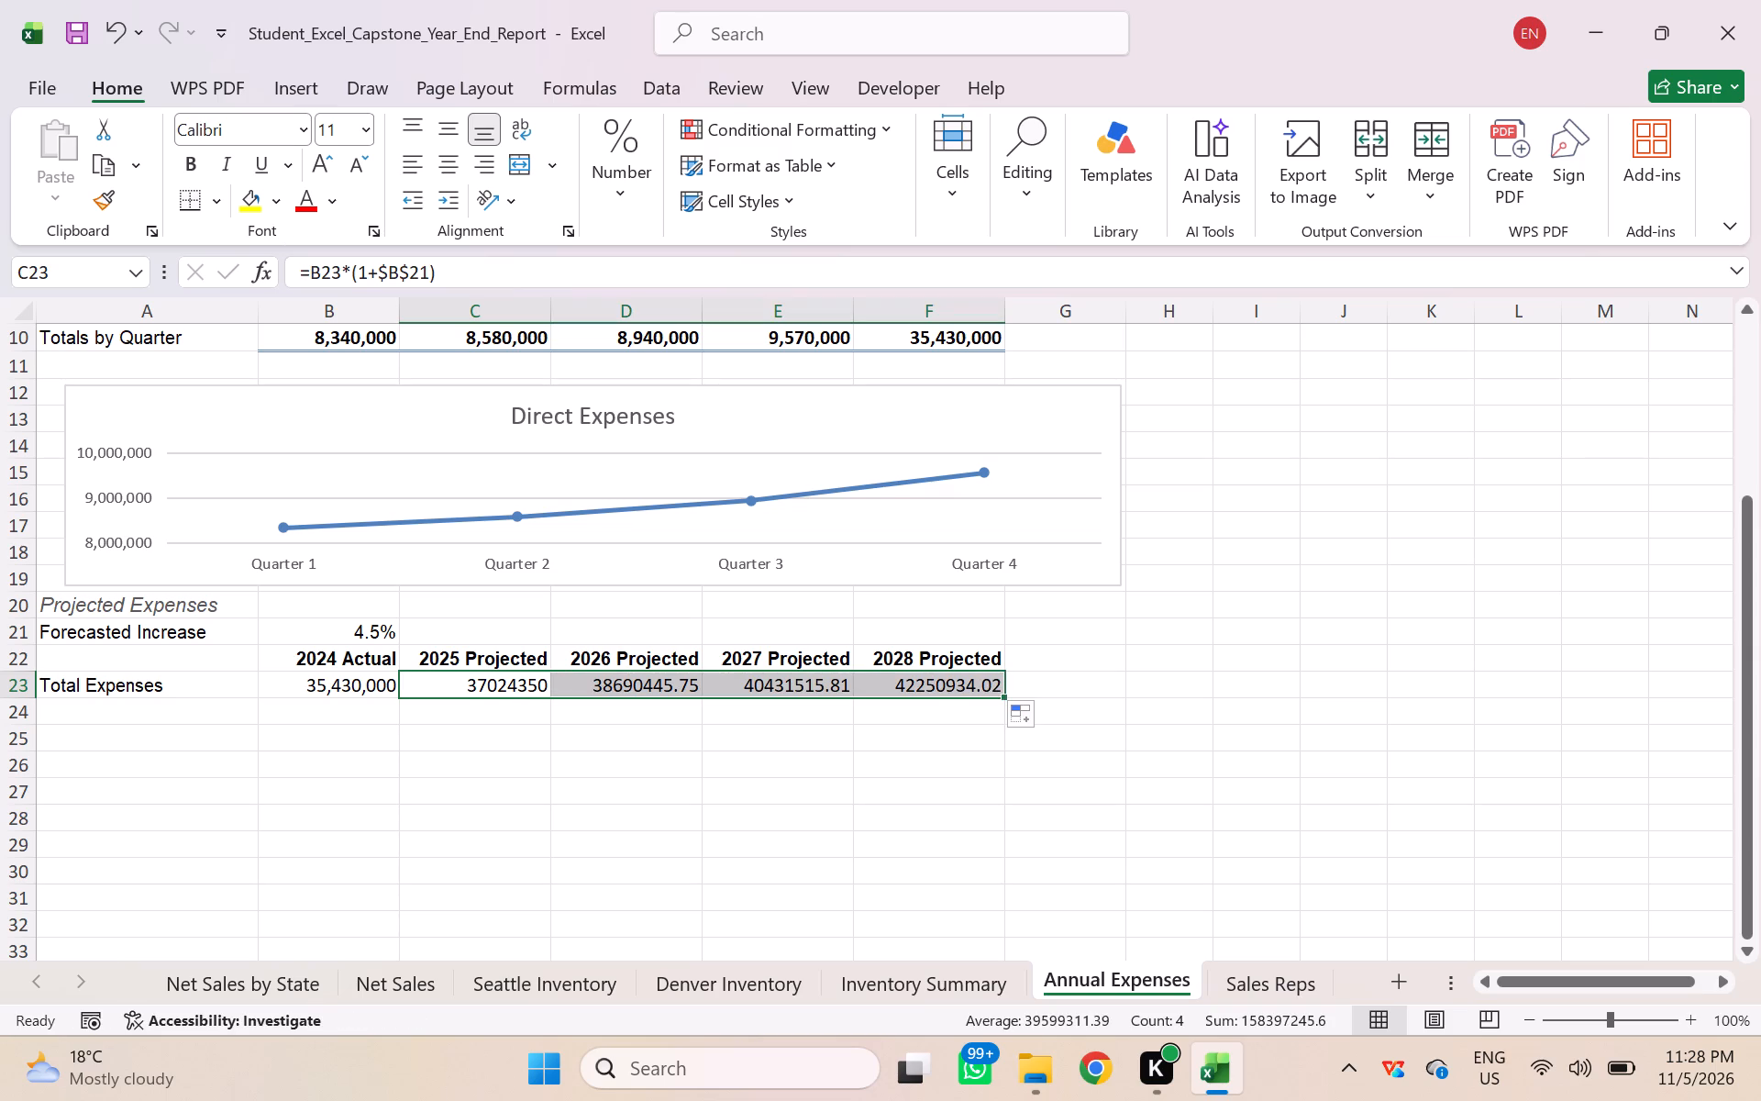
click(1369, 618)
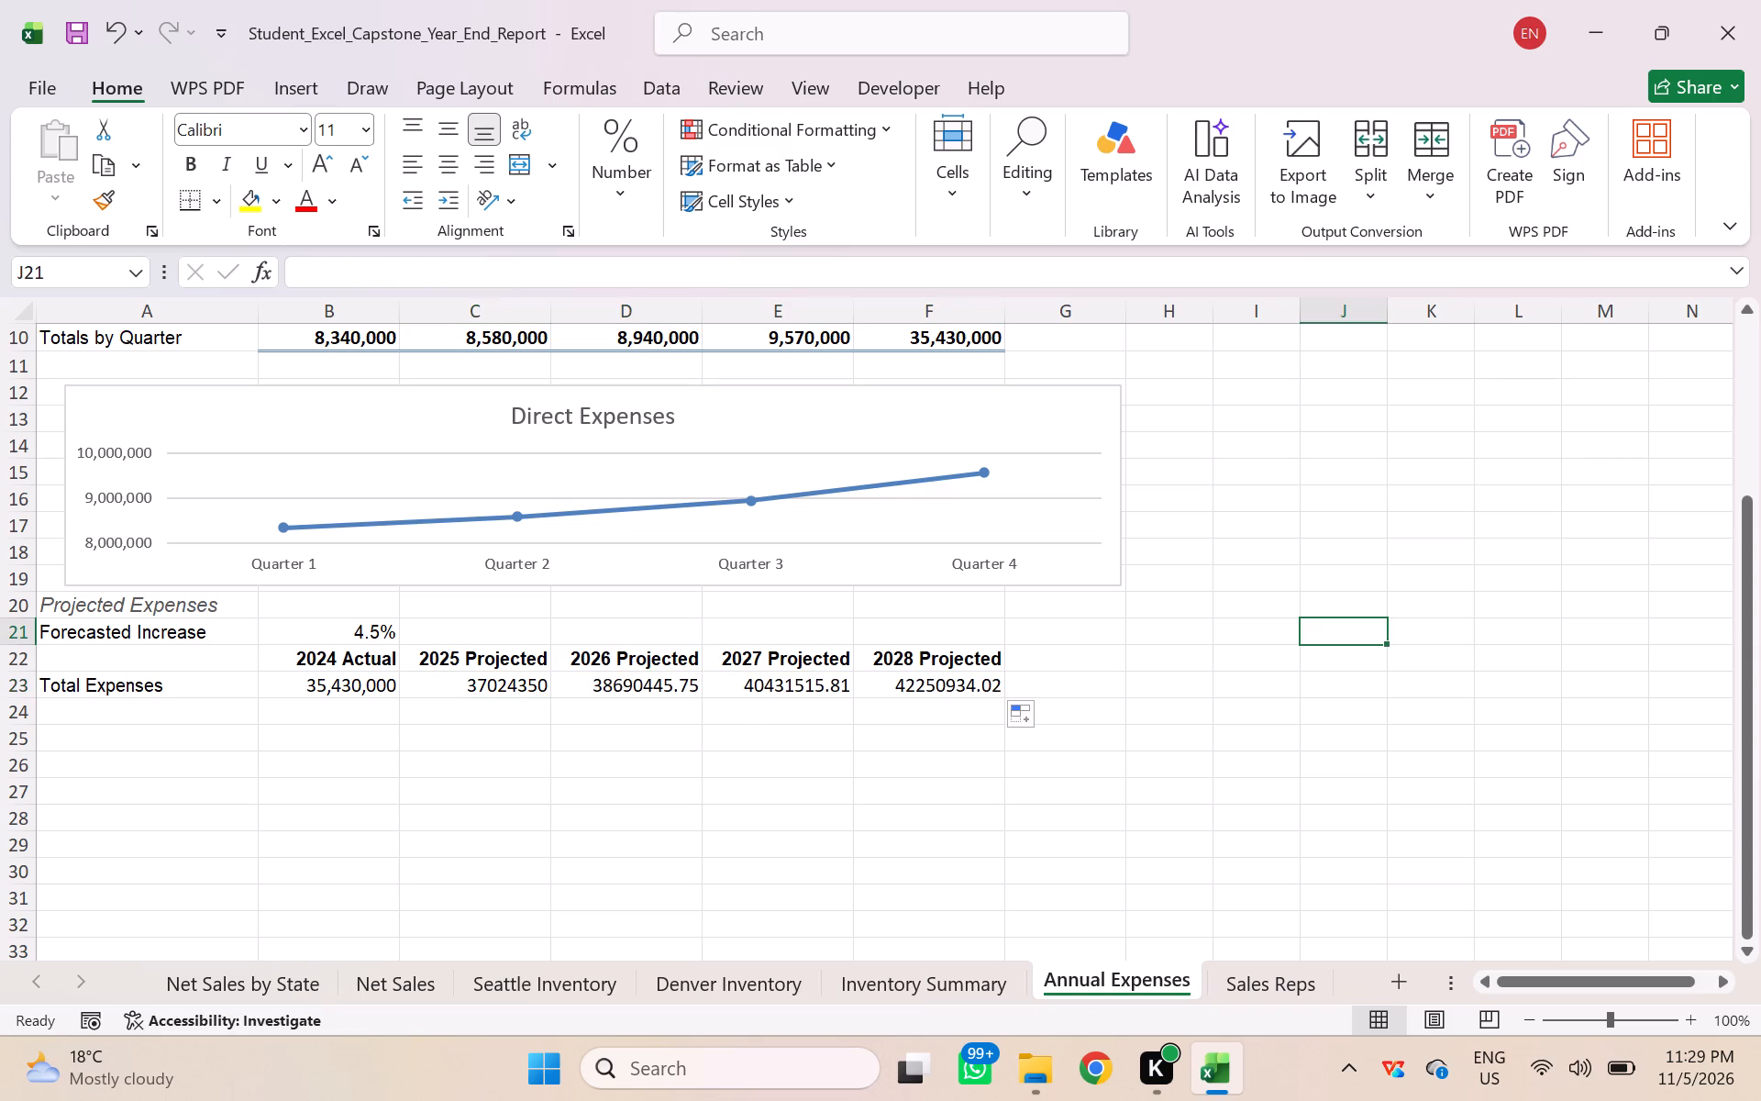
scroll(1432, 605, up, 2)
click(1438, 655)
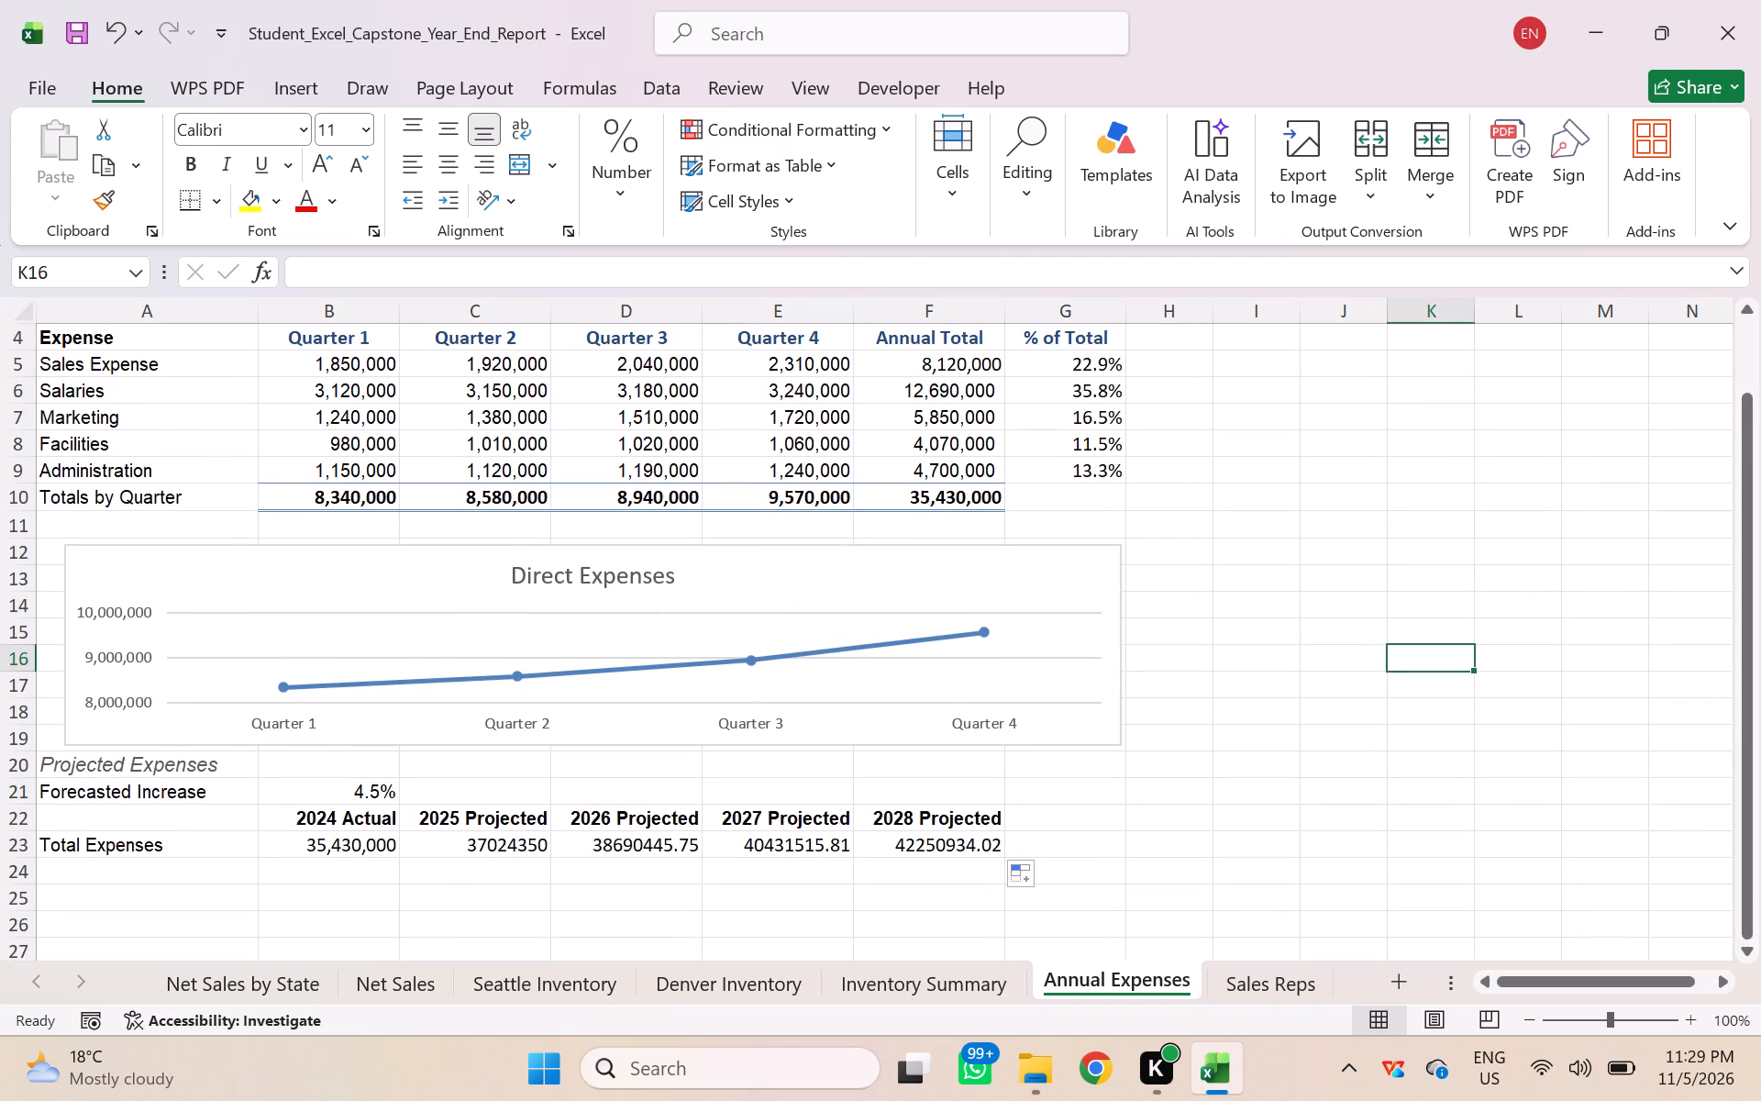
Switch to File Explorer and look through the Downloads, Documents, Desktop and Local Disk (C:) folders, returning to the workbook when done.
click(1040, 1065)
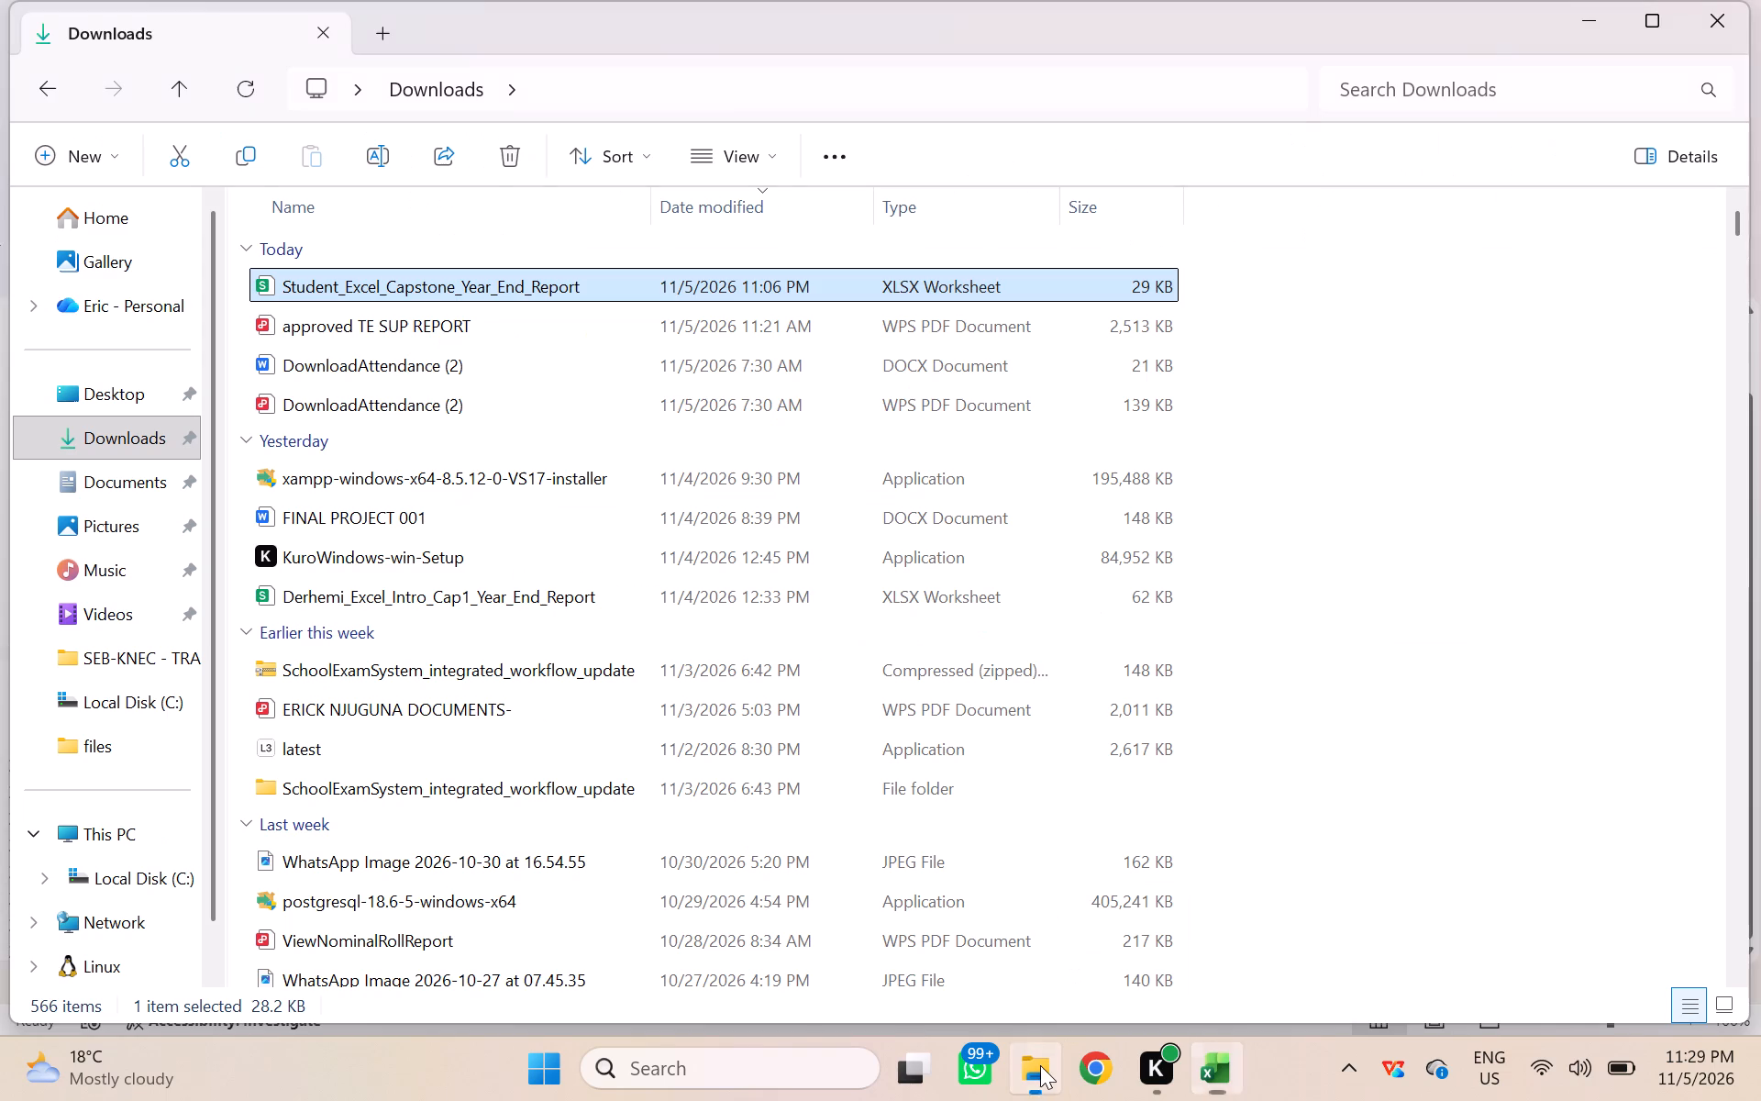
scroll(1063, 709, up, 2)
scroll(1063, 709, down, 2)
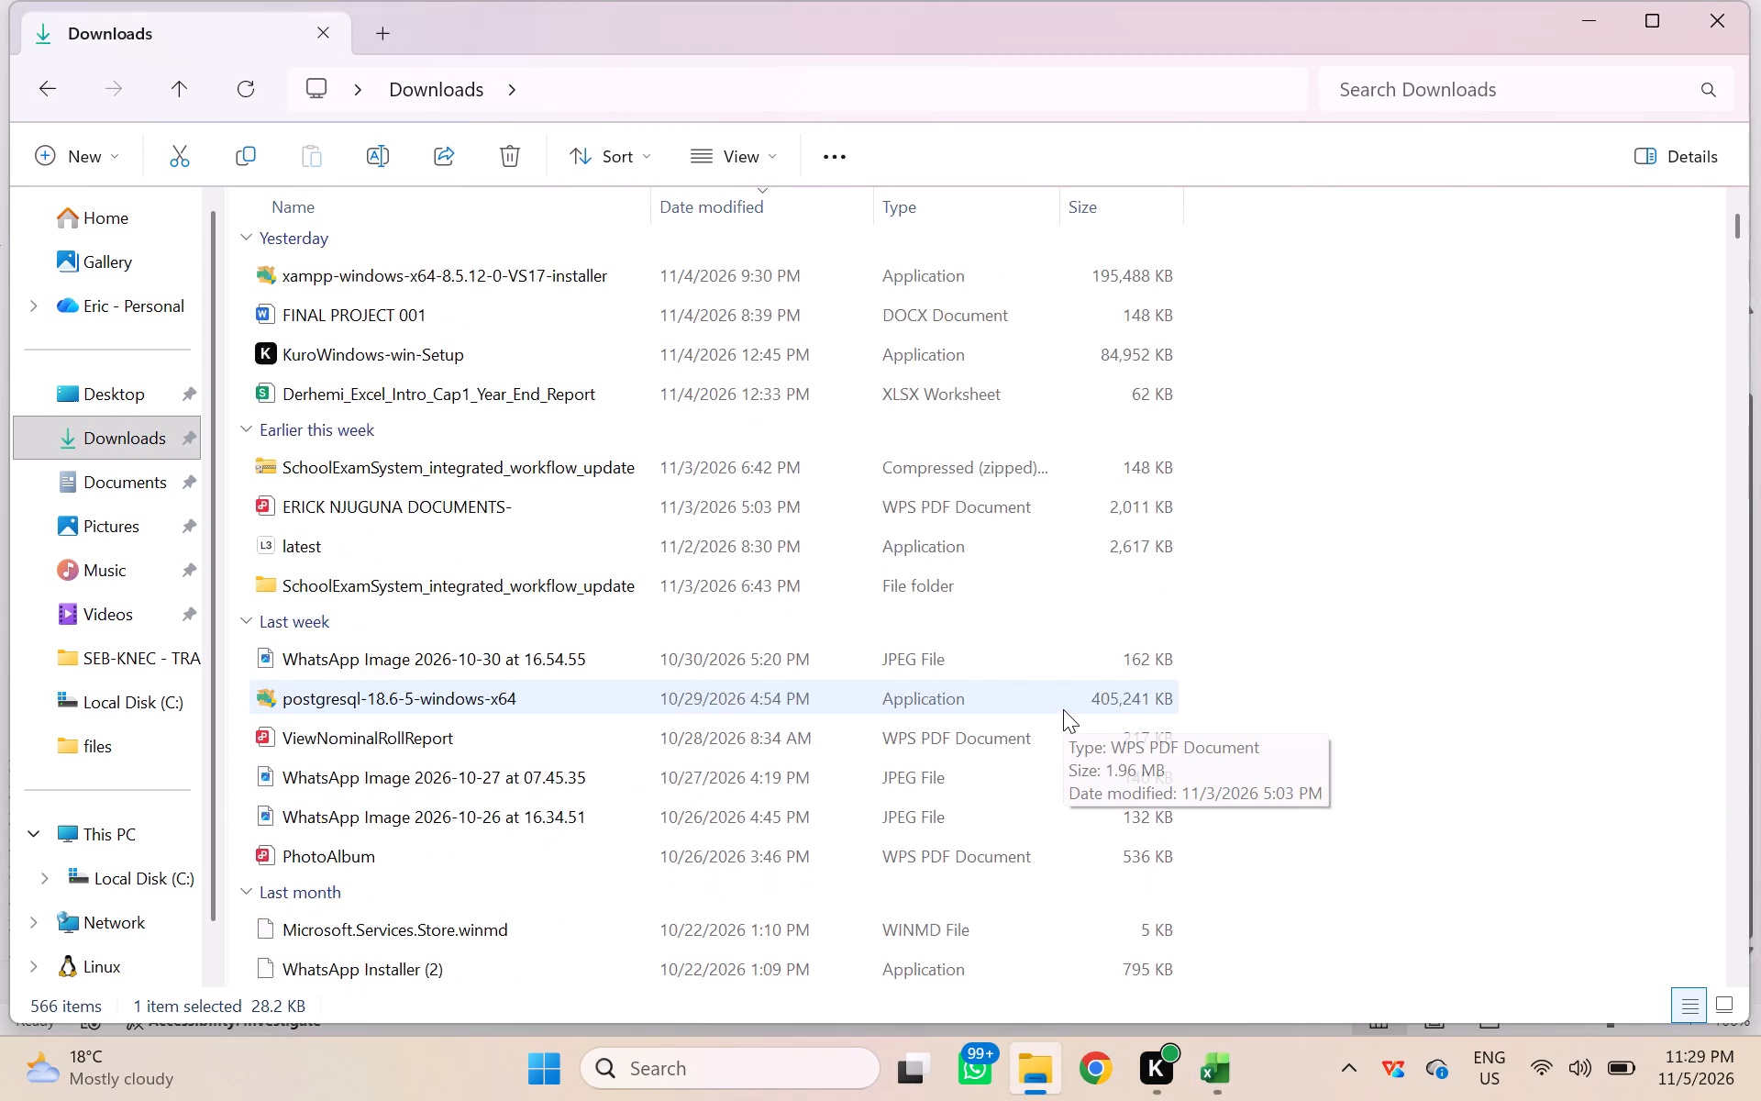
scroll(1063, 709, down, 2)
scroll(1063, 709, up, 4)
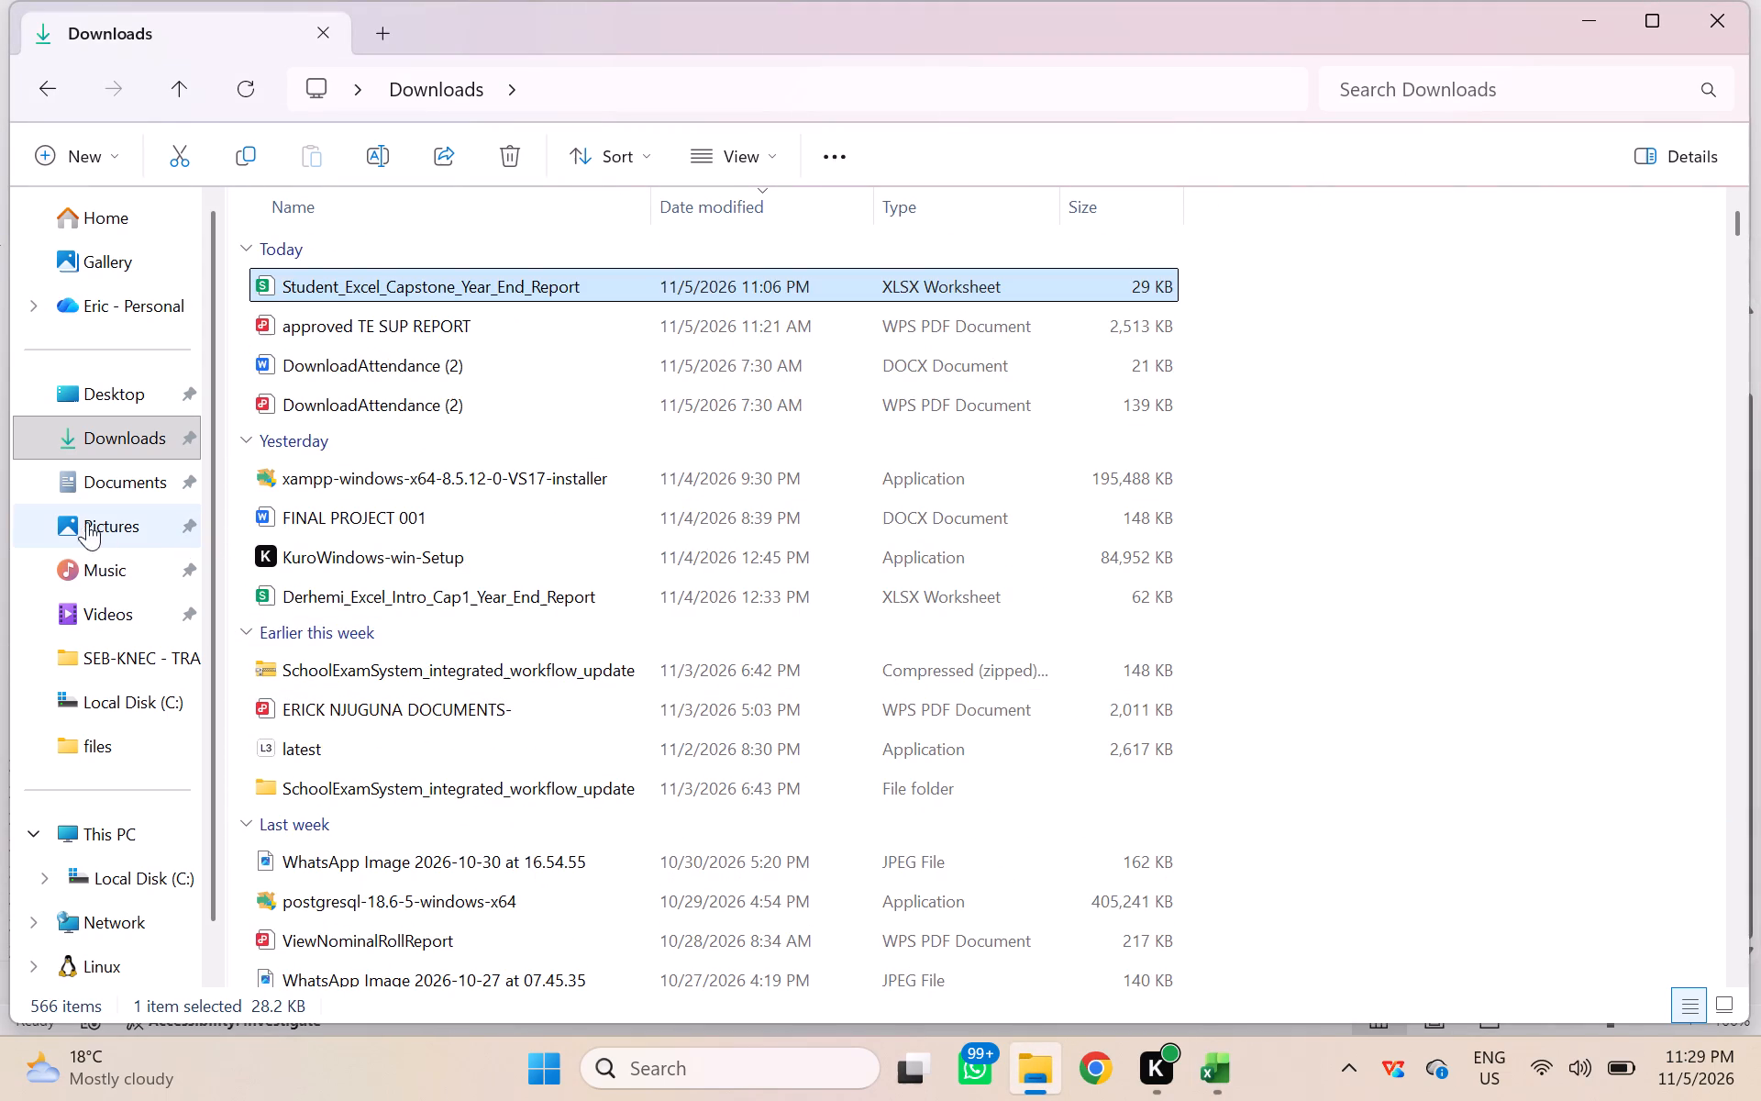
click(132, 483)
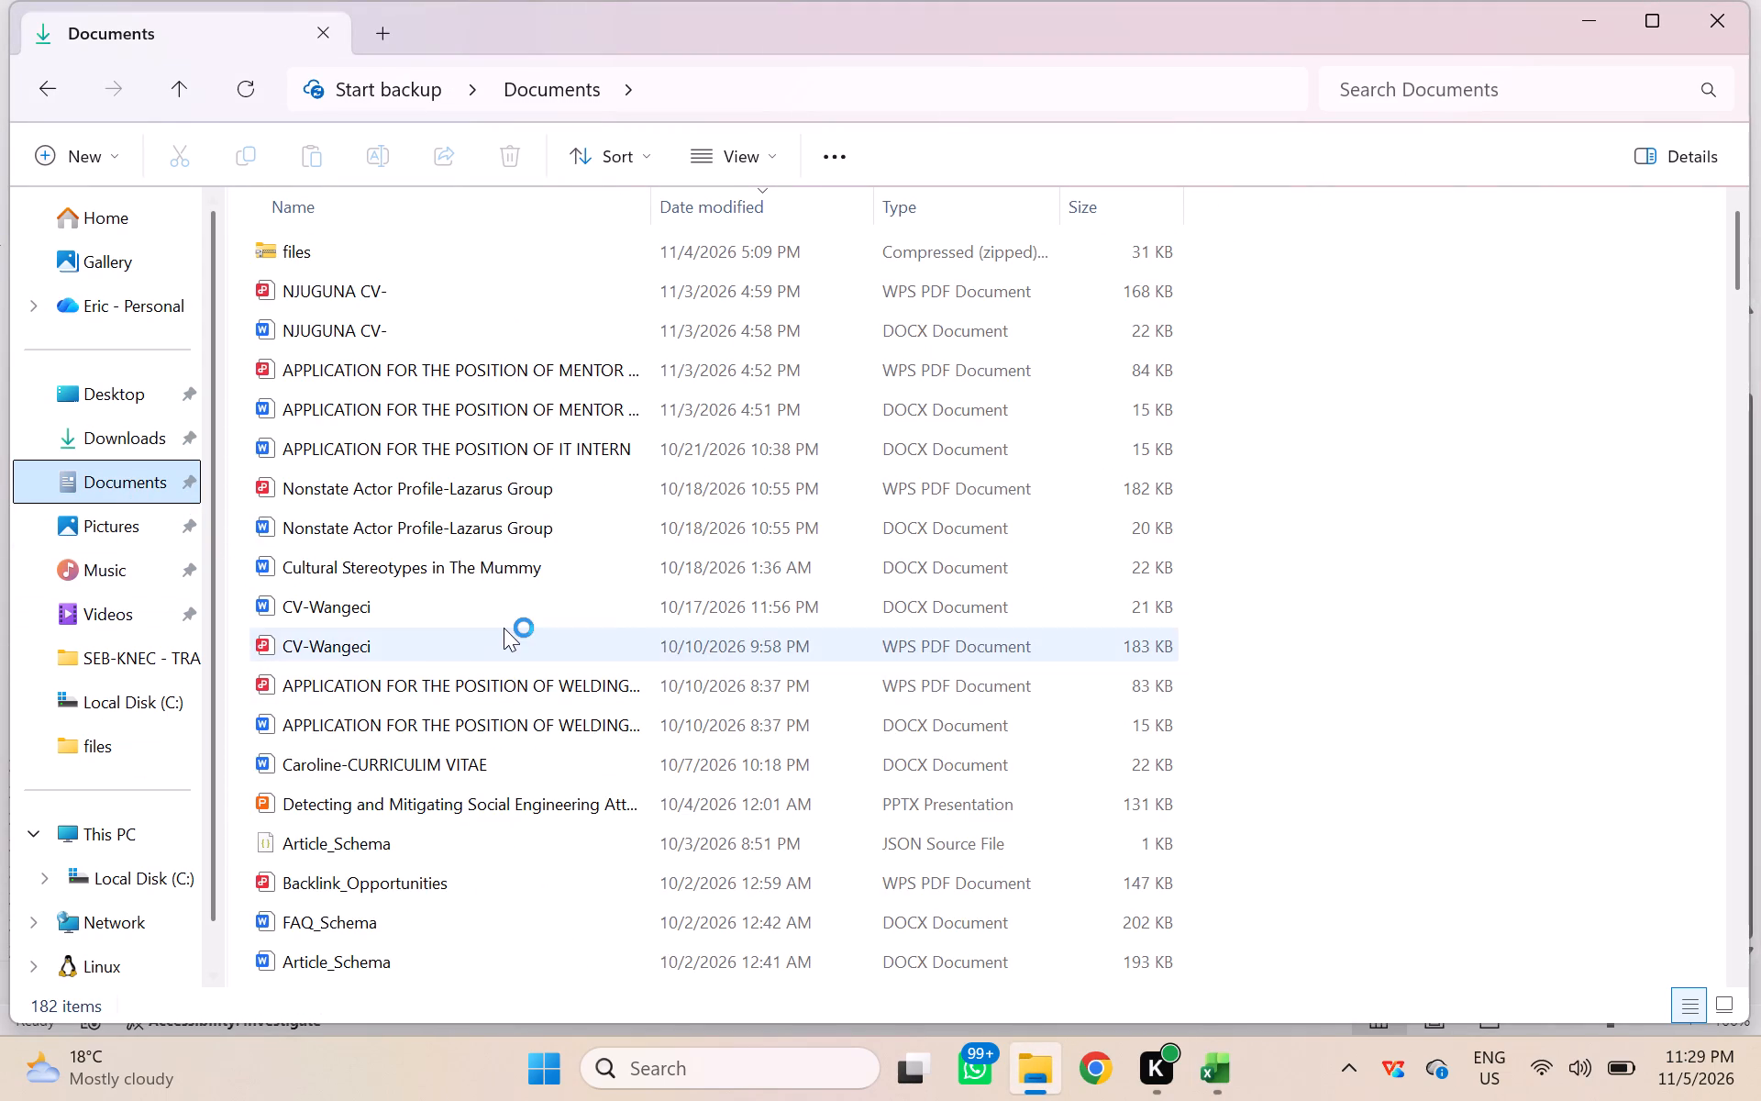
scroll(504, 627, up, 3)
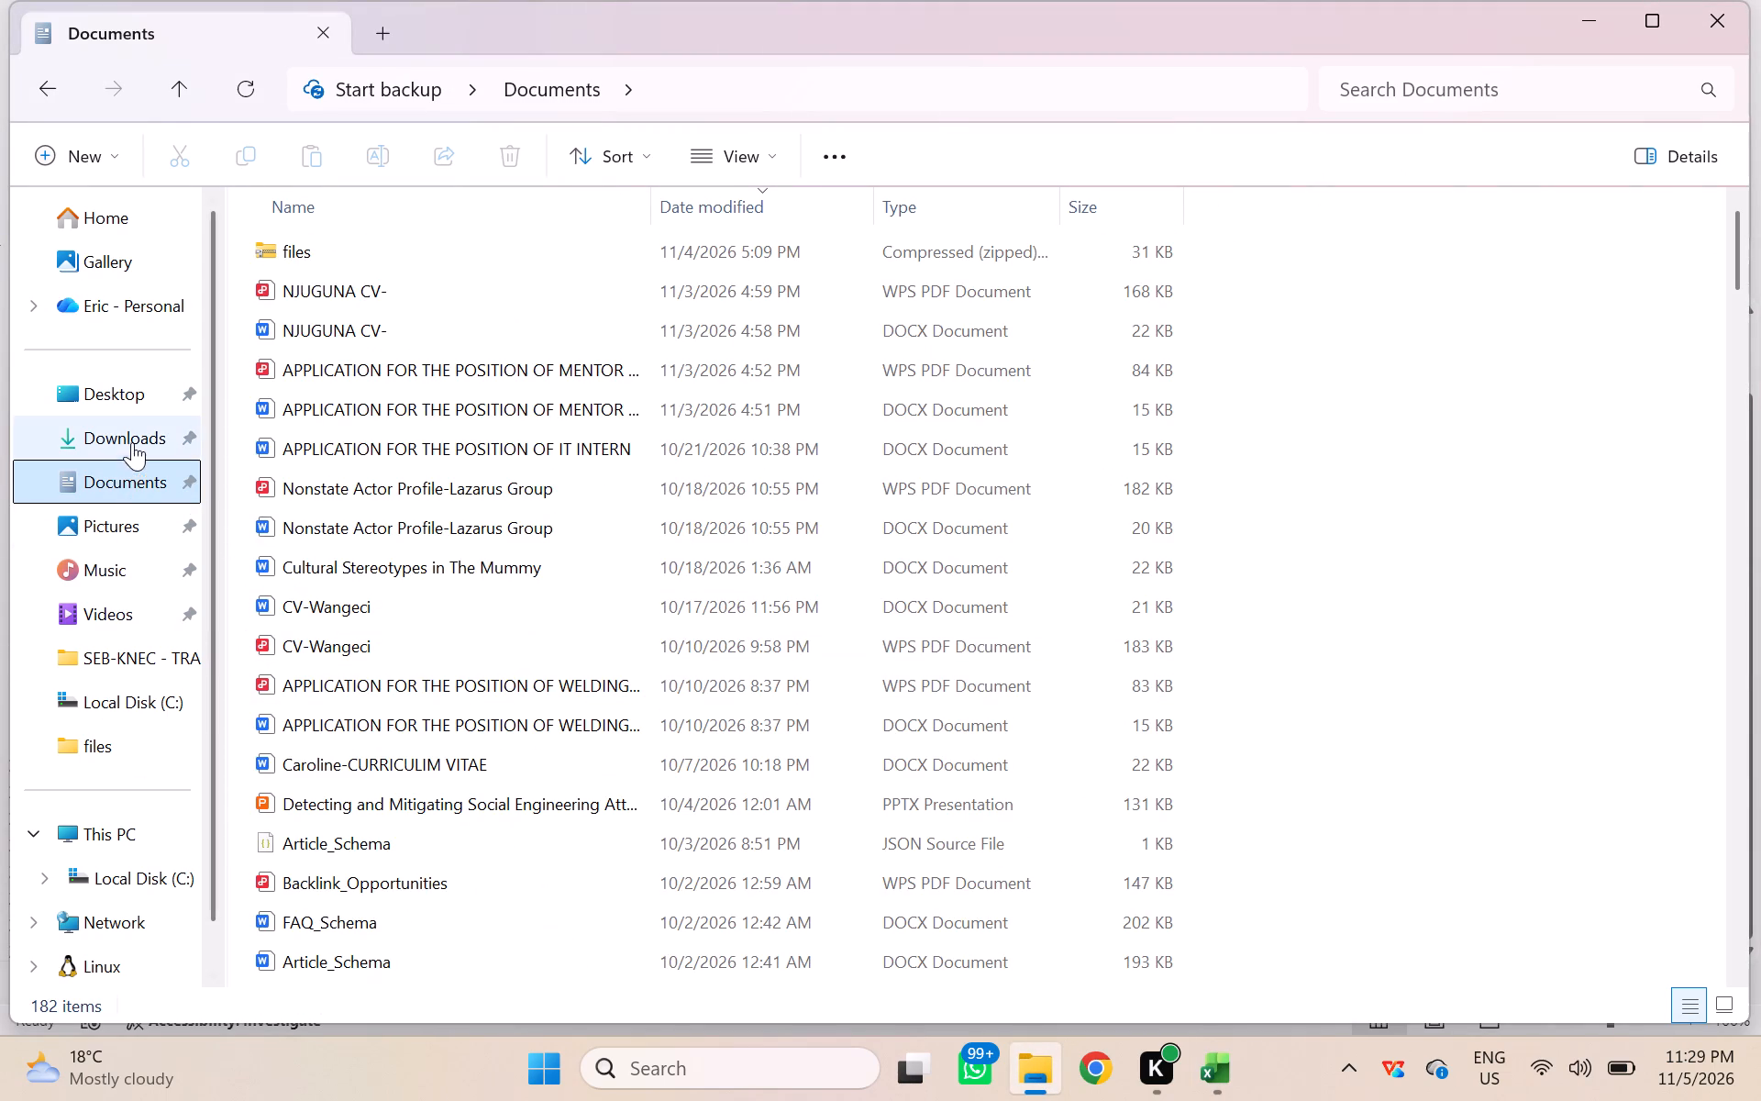
click(132, 406)
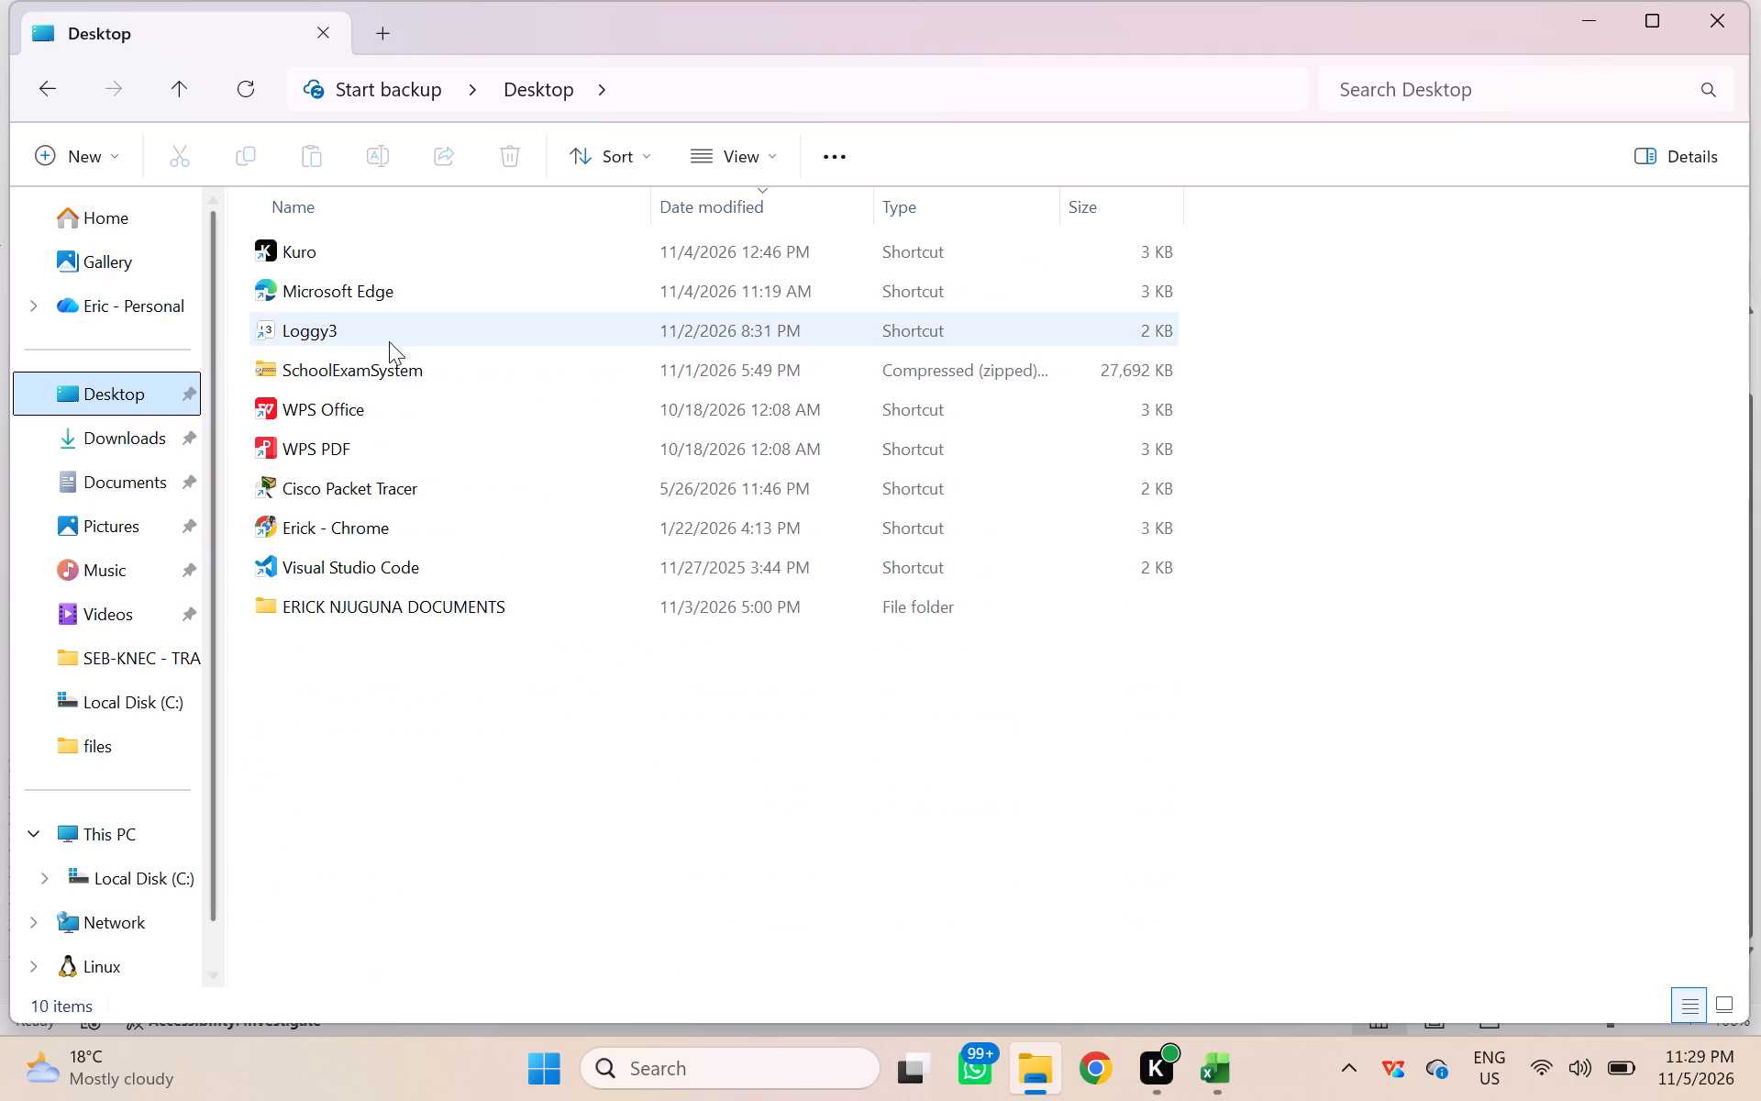
click(108, 706)
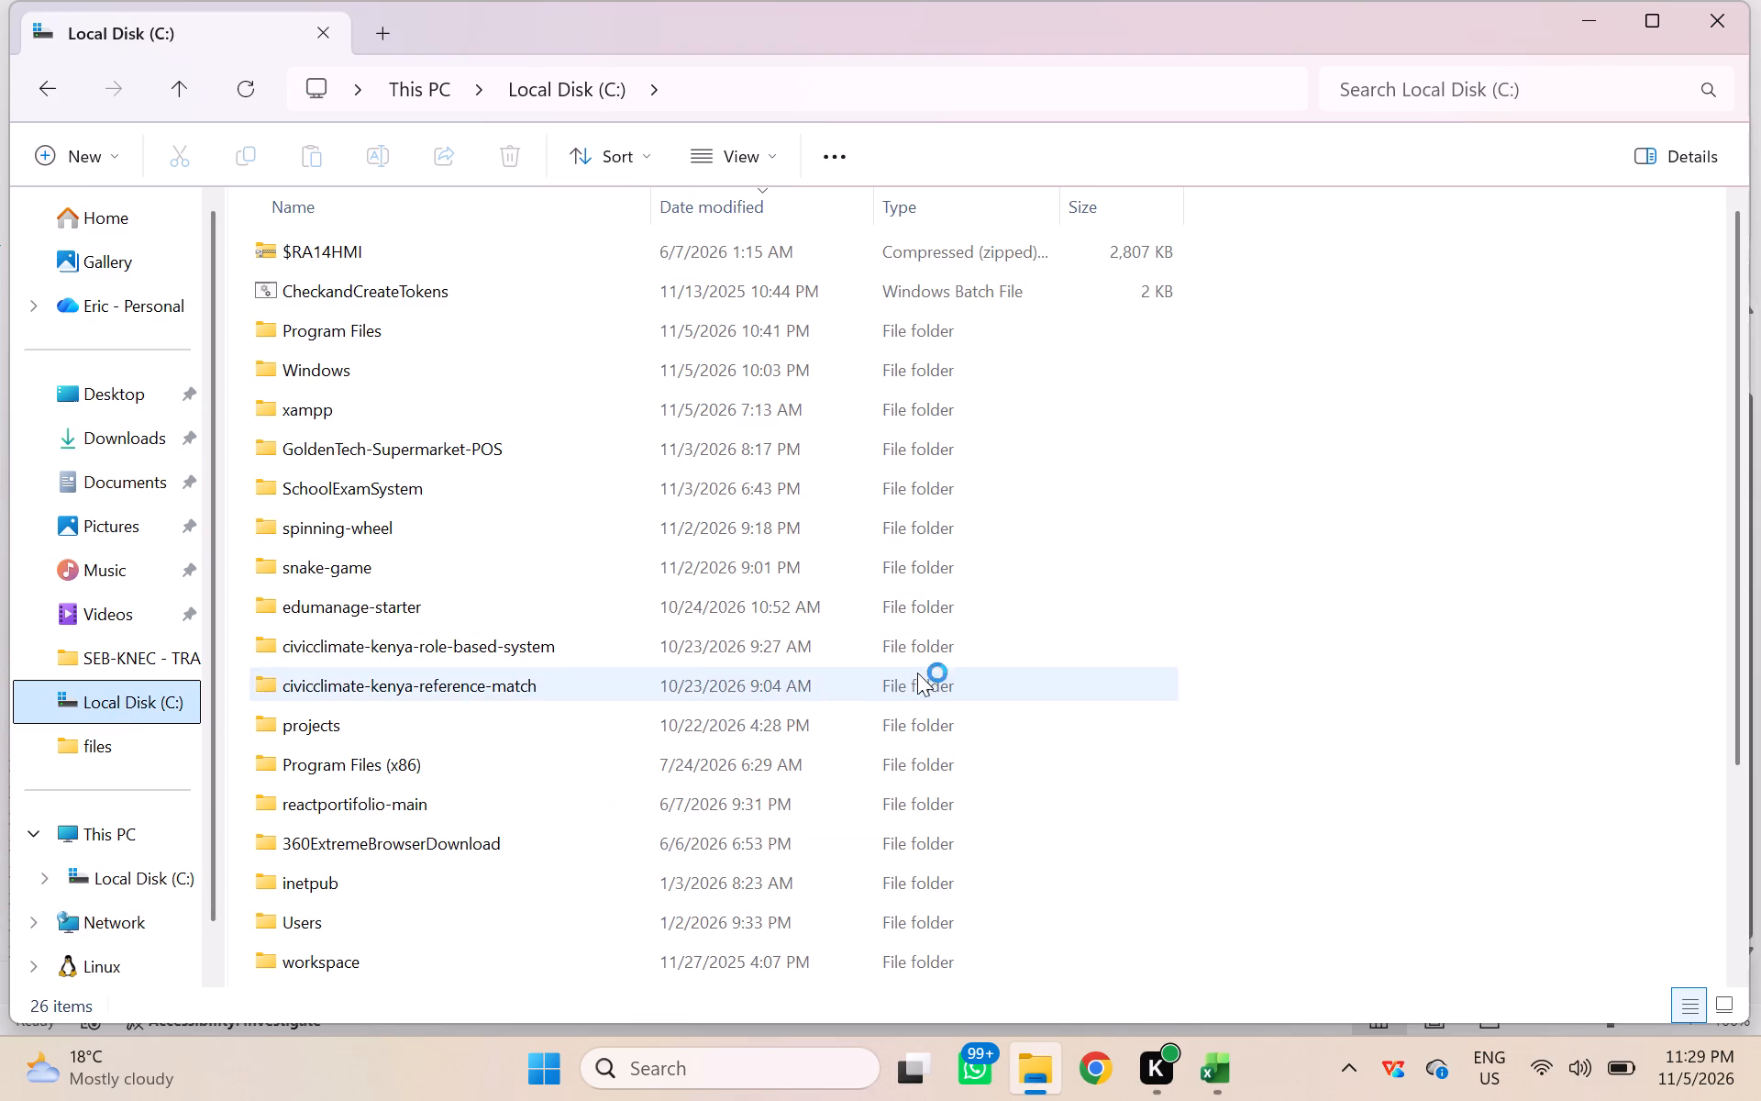
click(1580, 24)
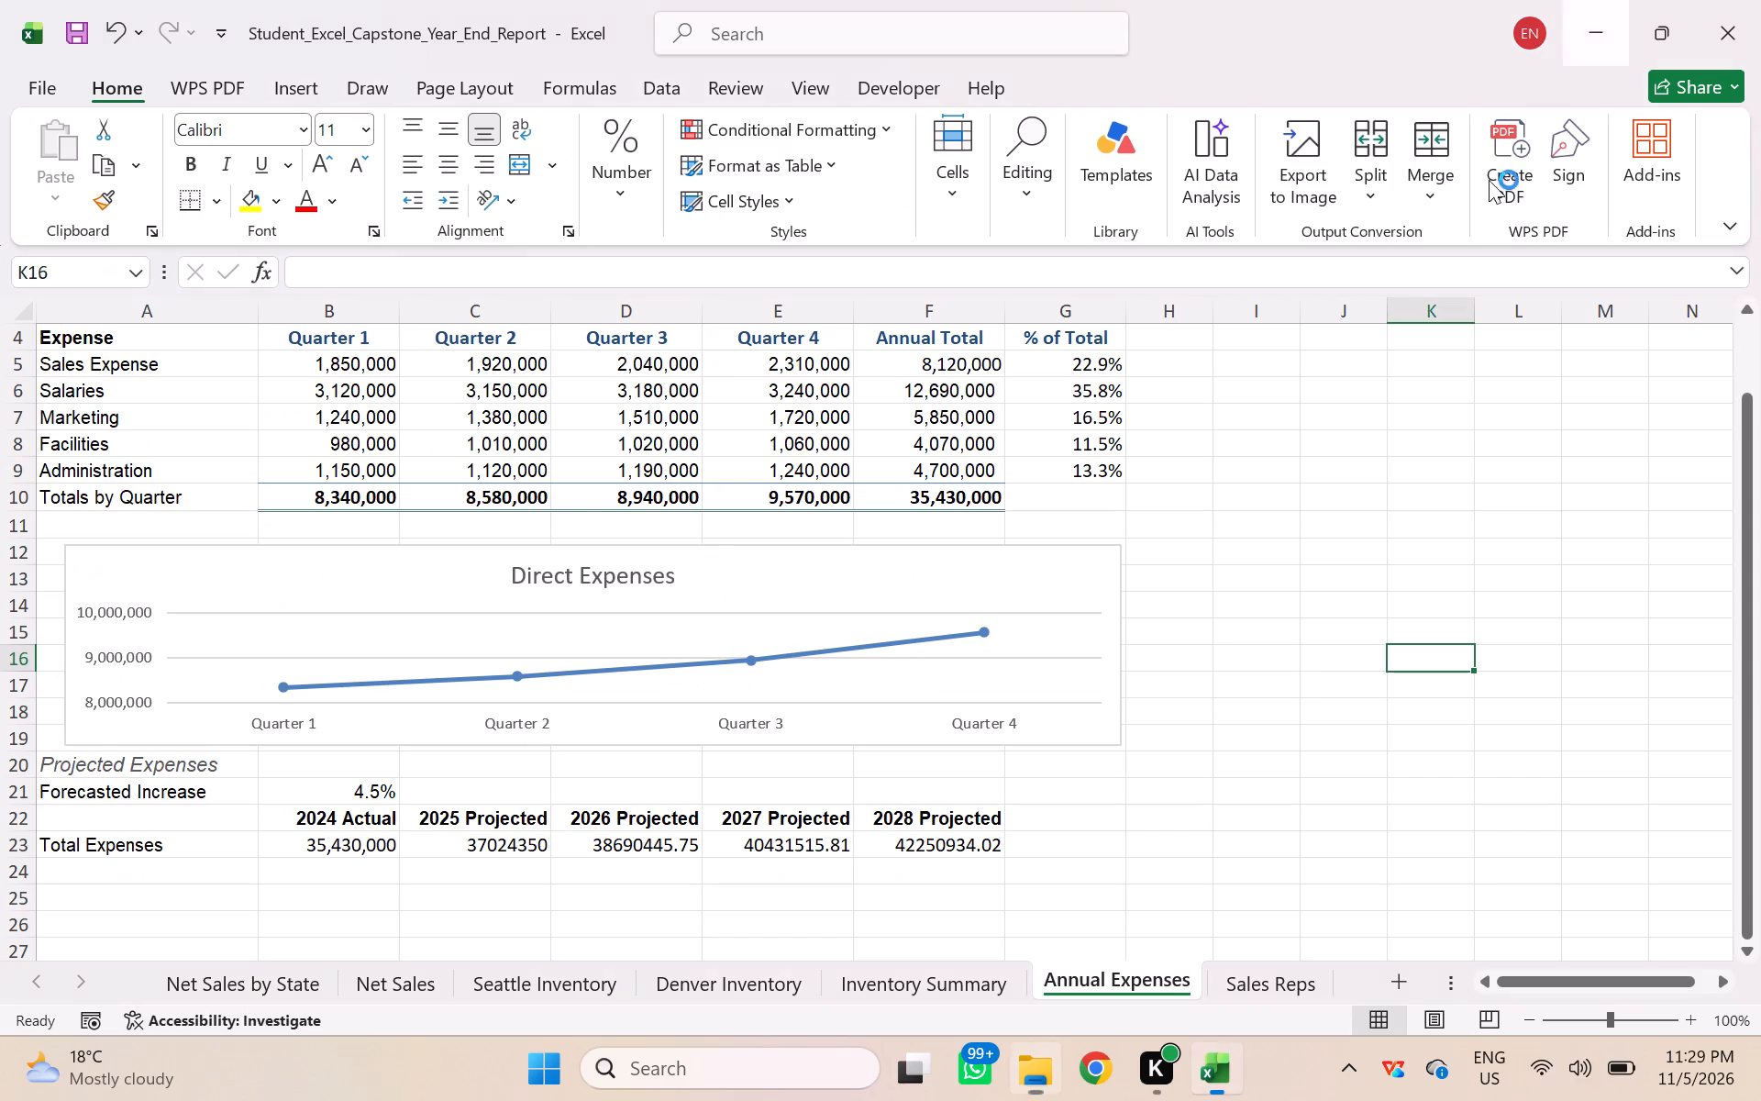
click(1255, 628)
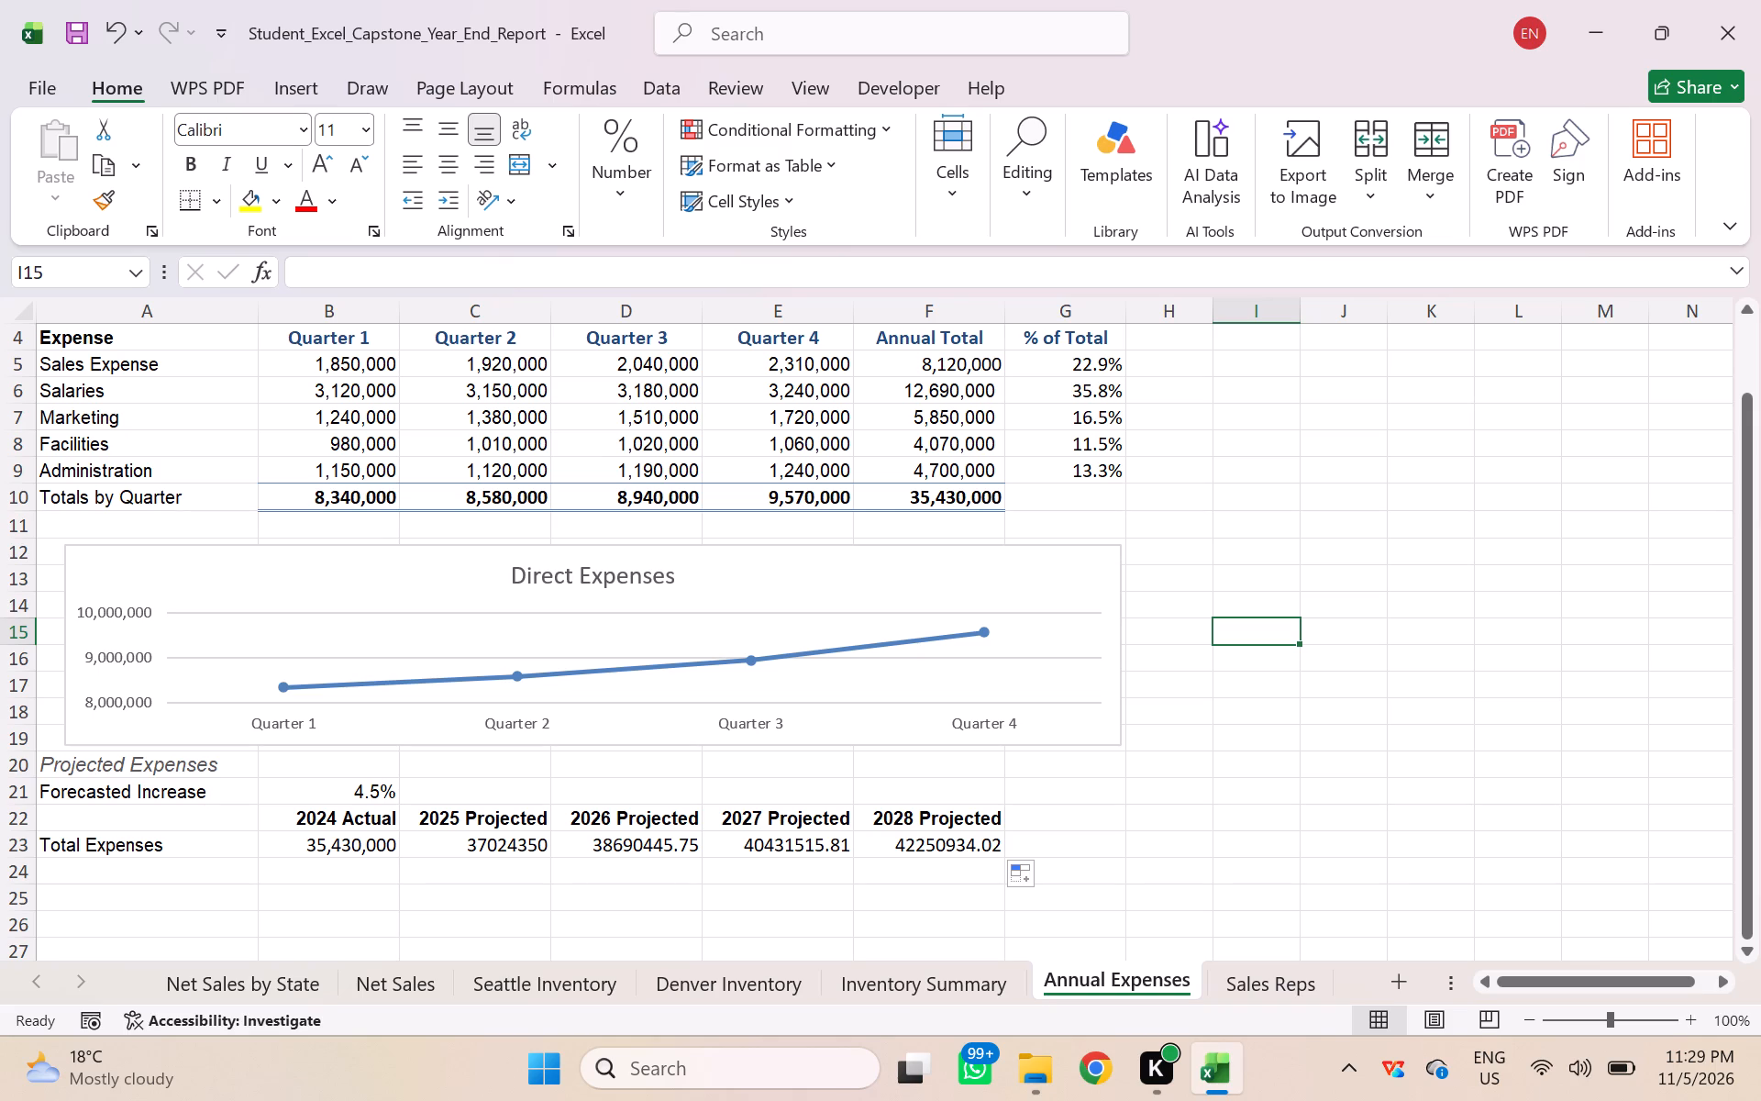
On the Sales Reps sheet, fill the Last Name column B3:B12 with the surnames from the Full Name column using Flash Fill.
click(1282, 974)
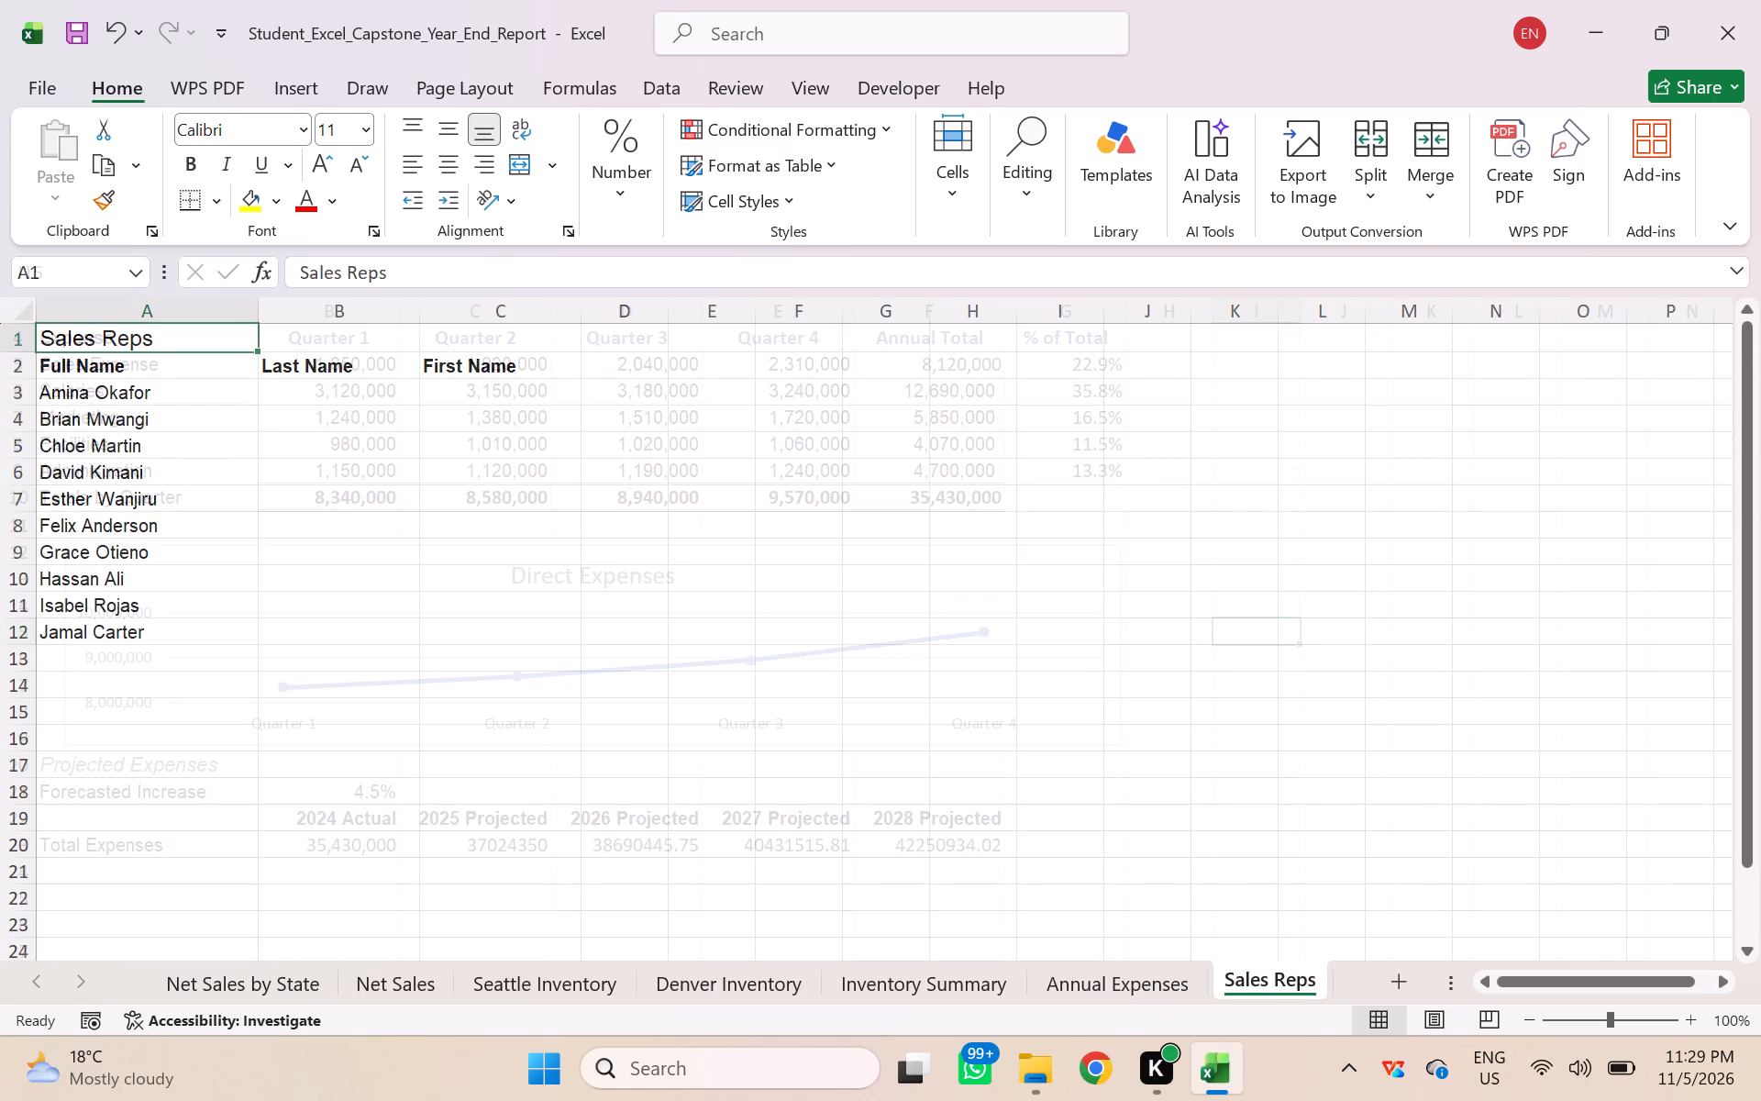
click(317, 399)
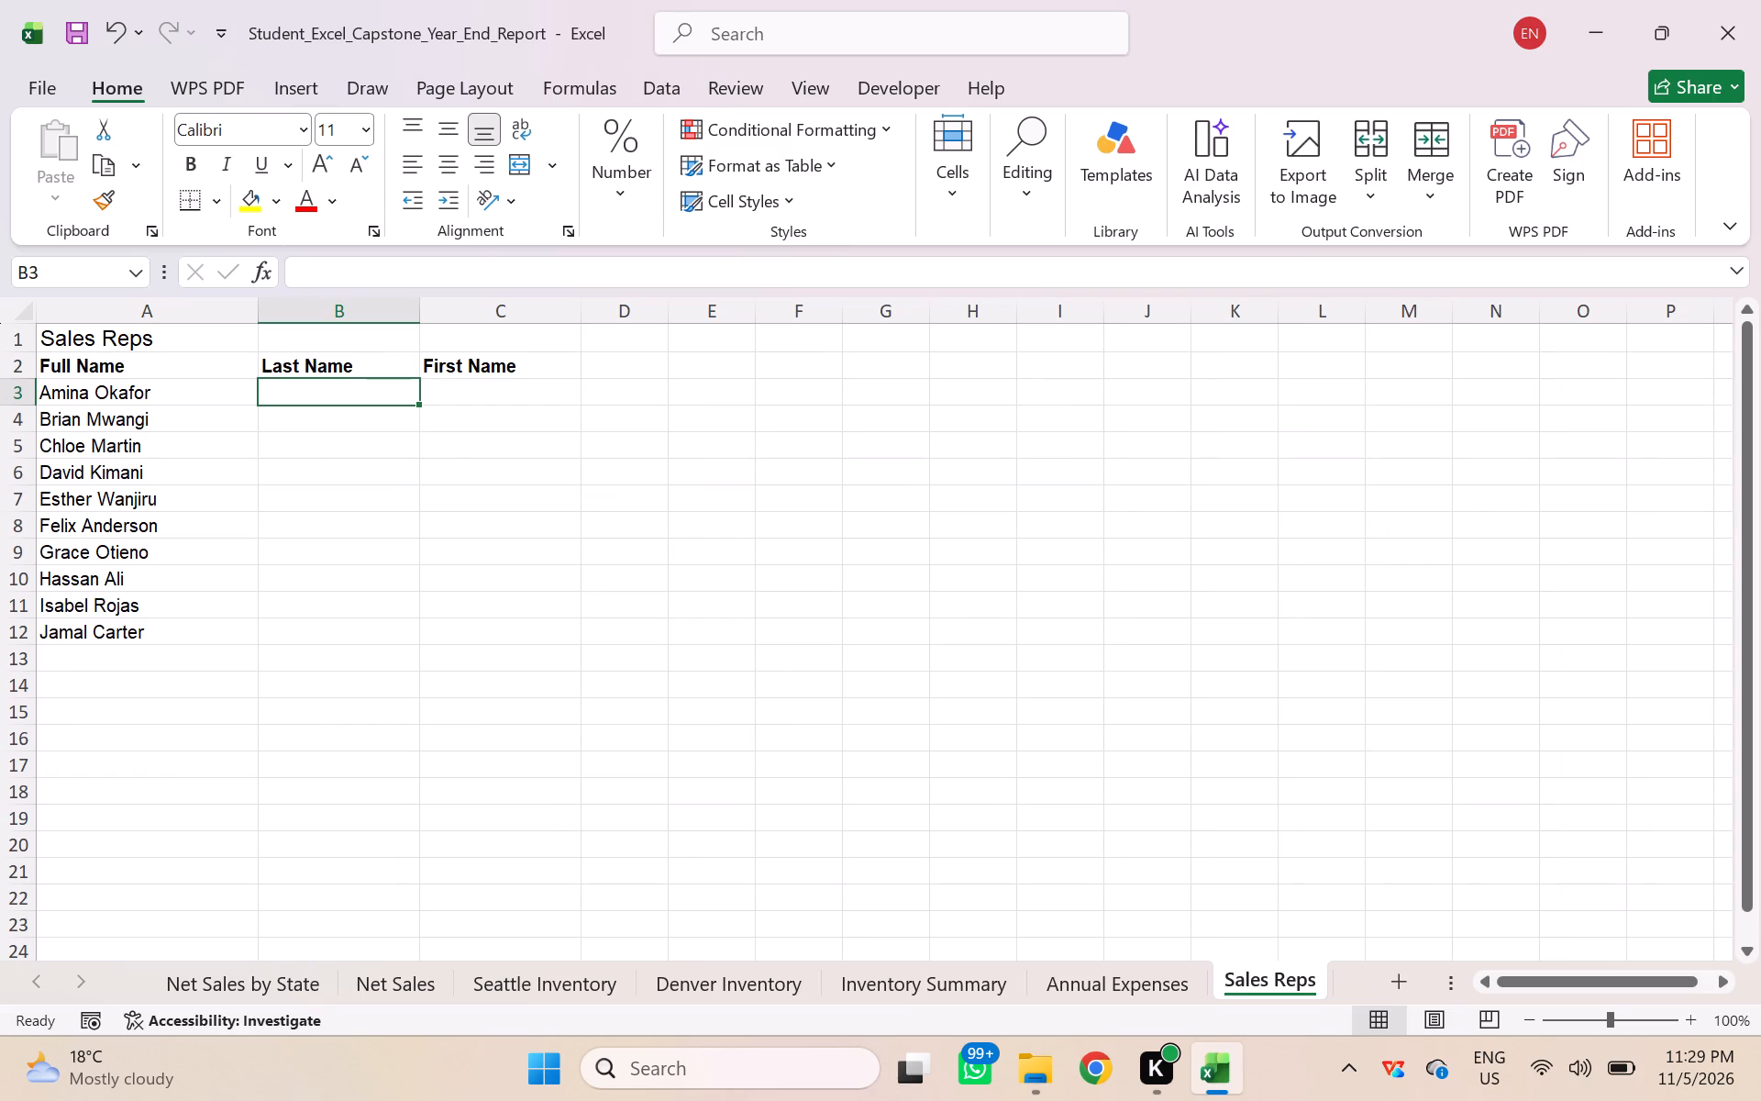
key(shift+o)
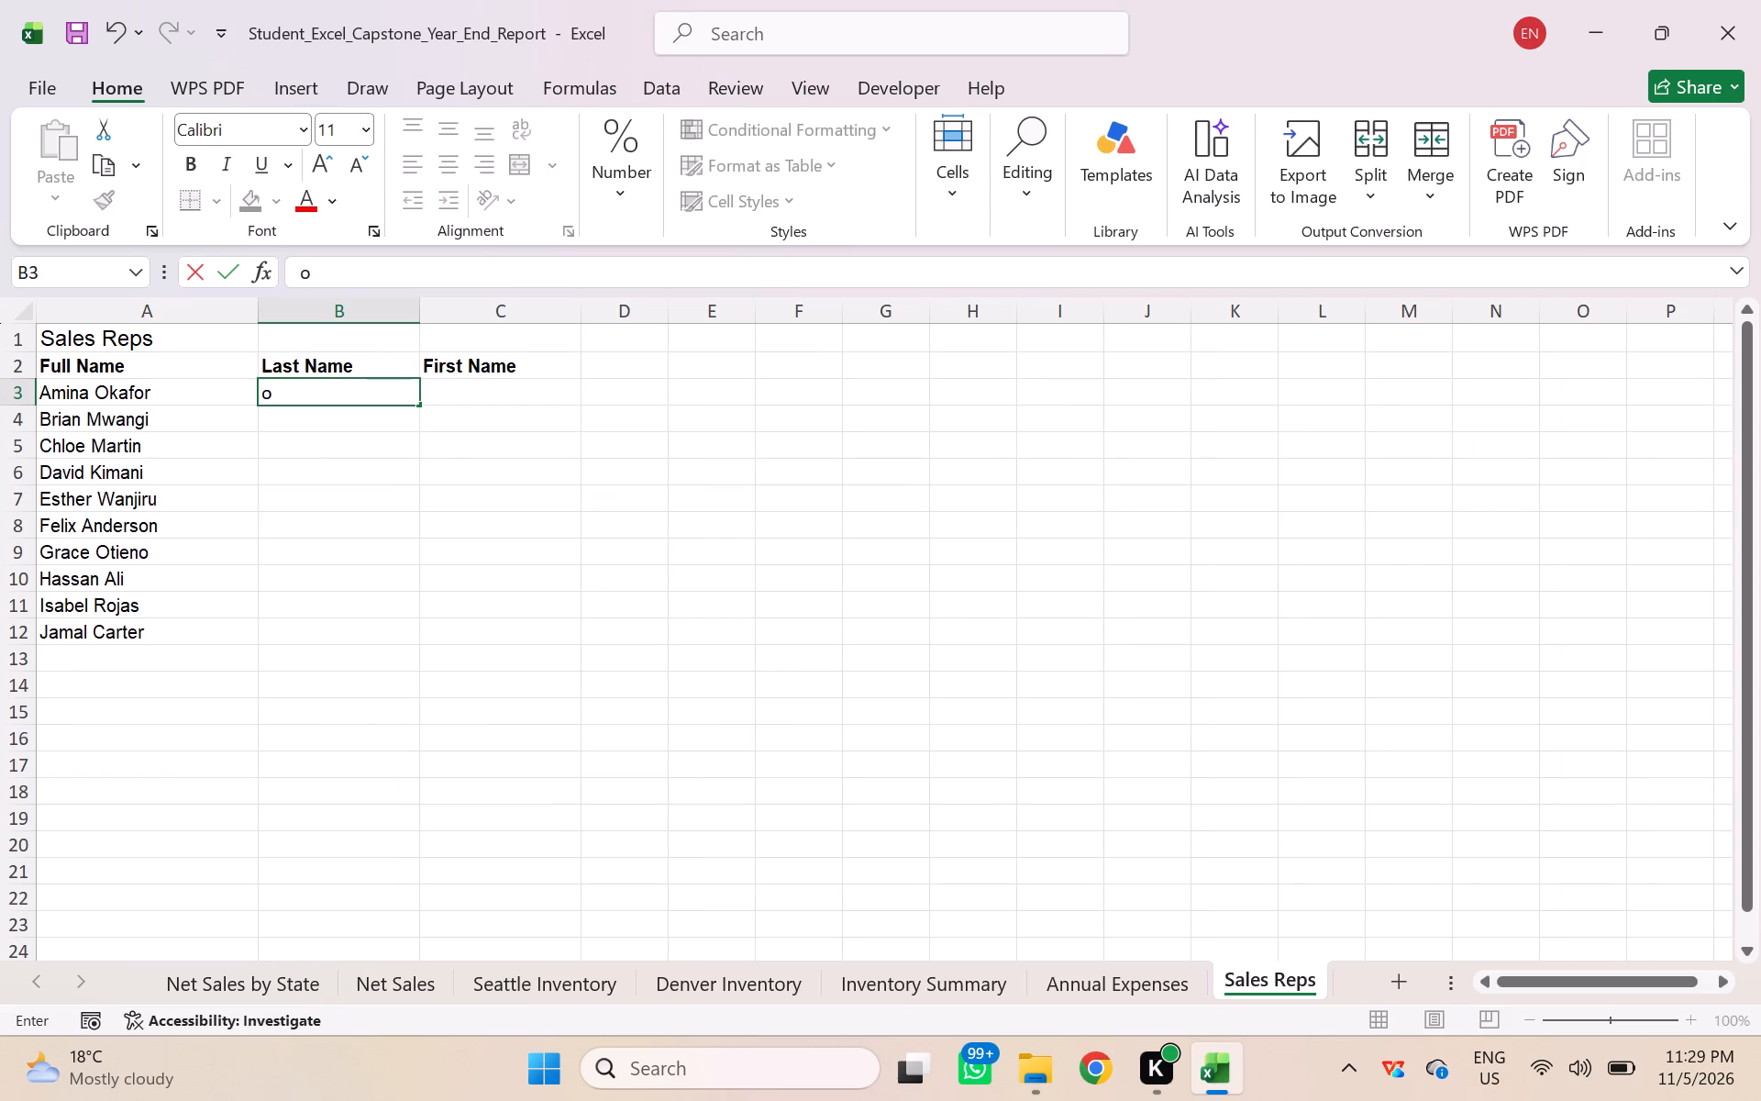
key(BackSpace)
key(shift+o)
key(k)
text(afor)
key(Return)
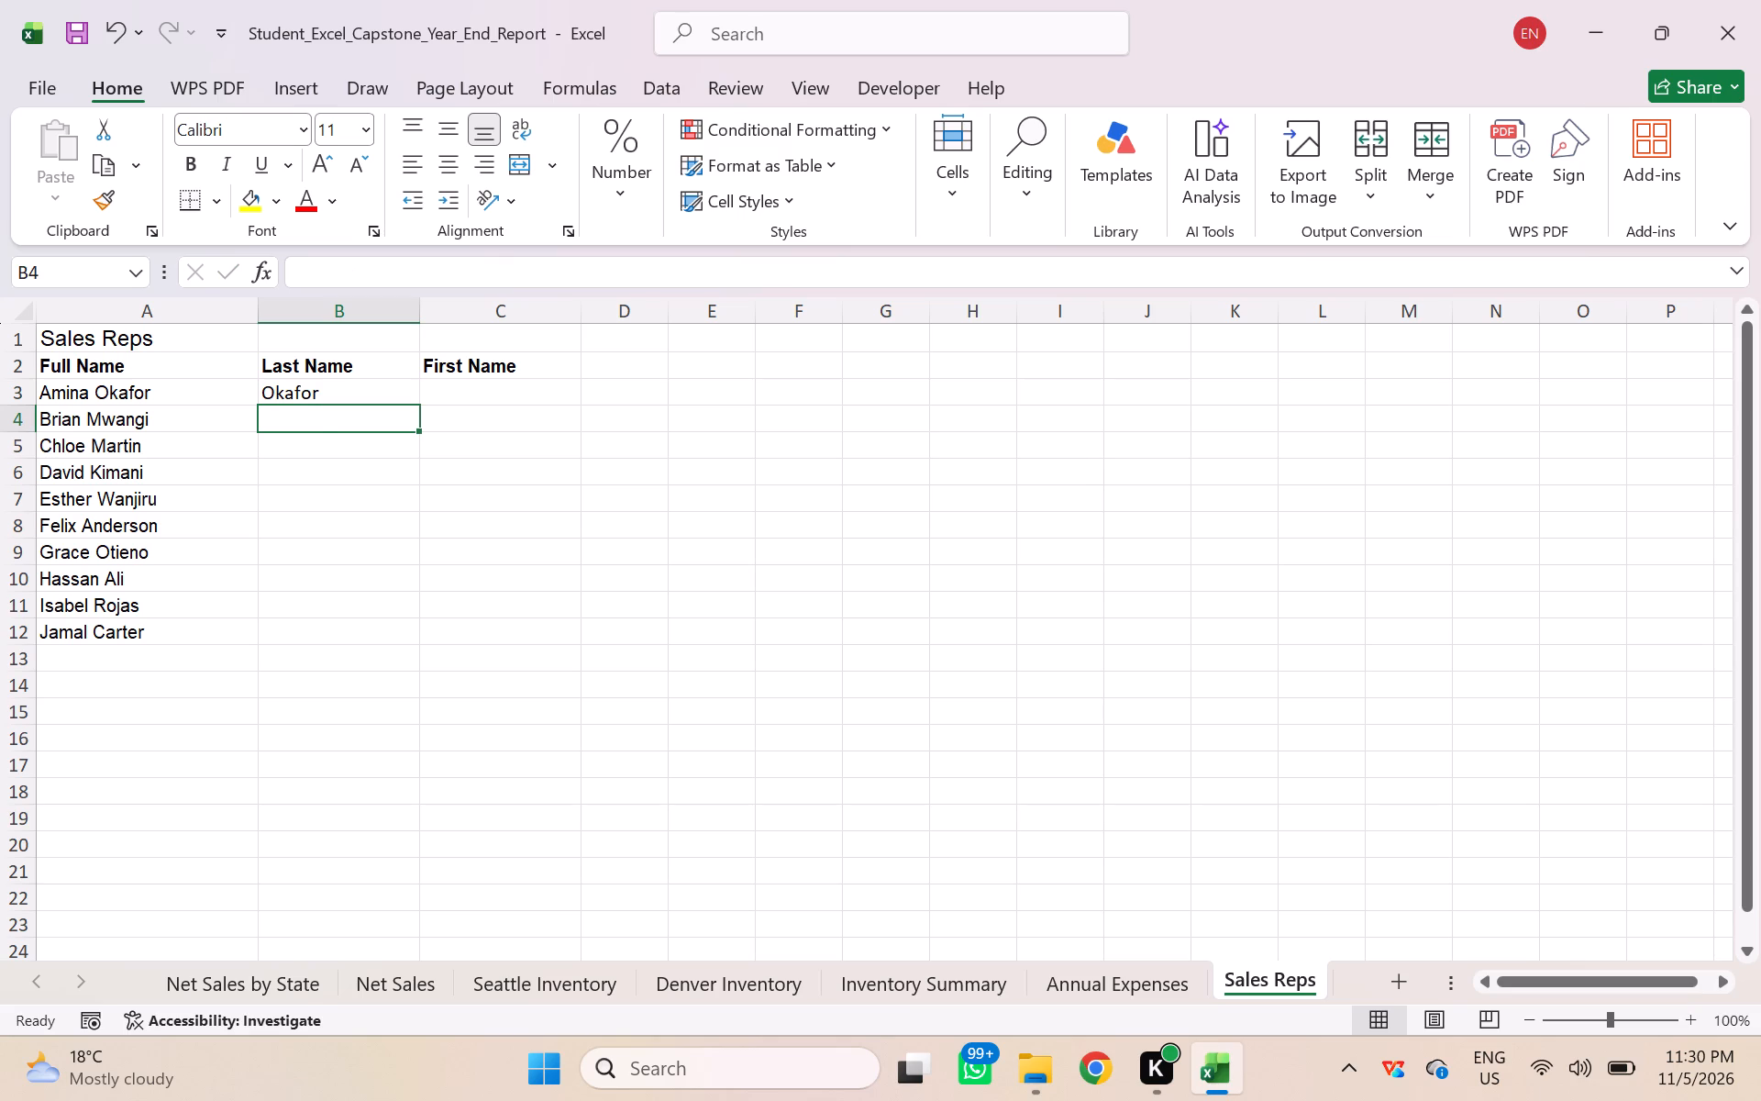
key(m)
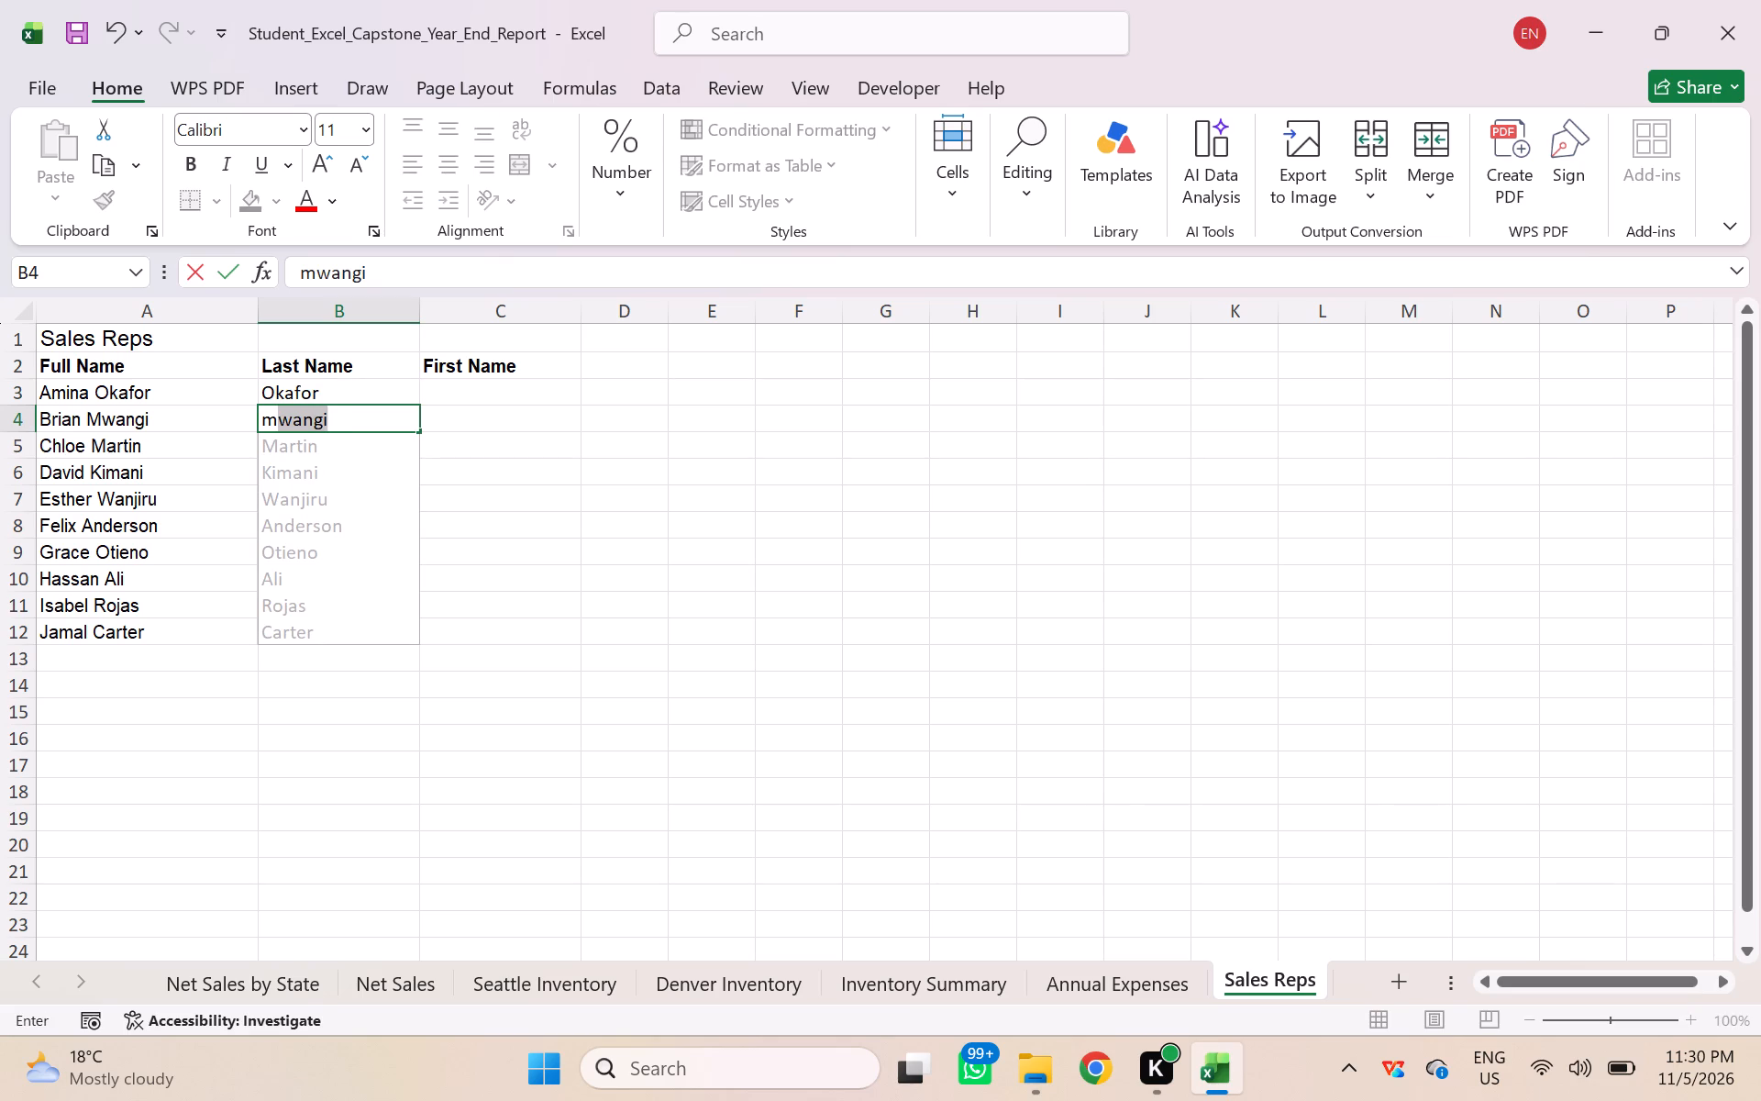
key(Return)
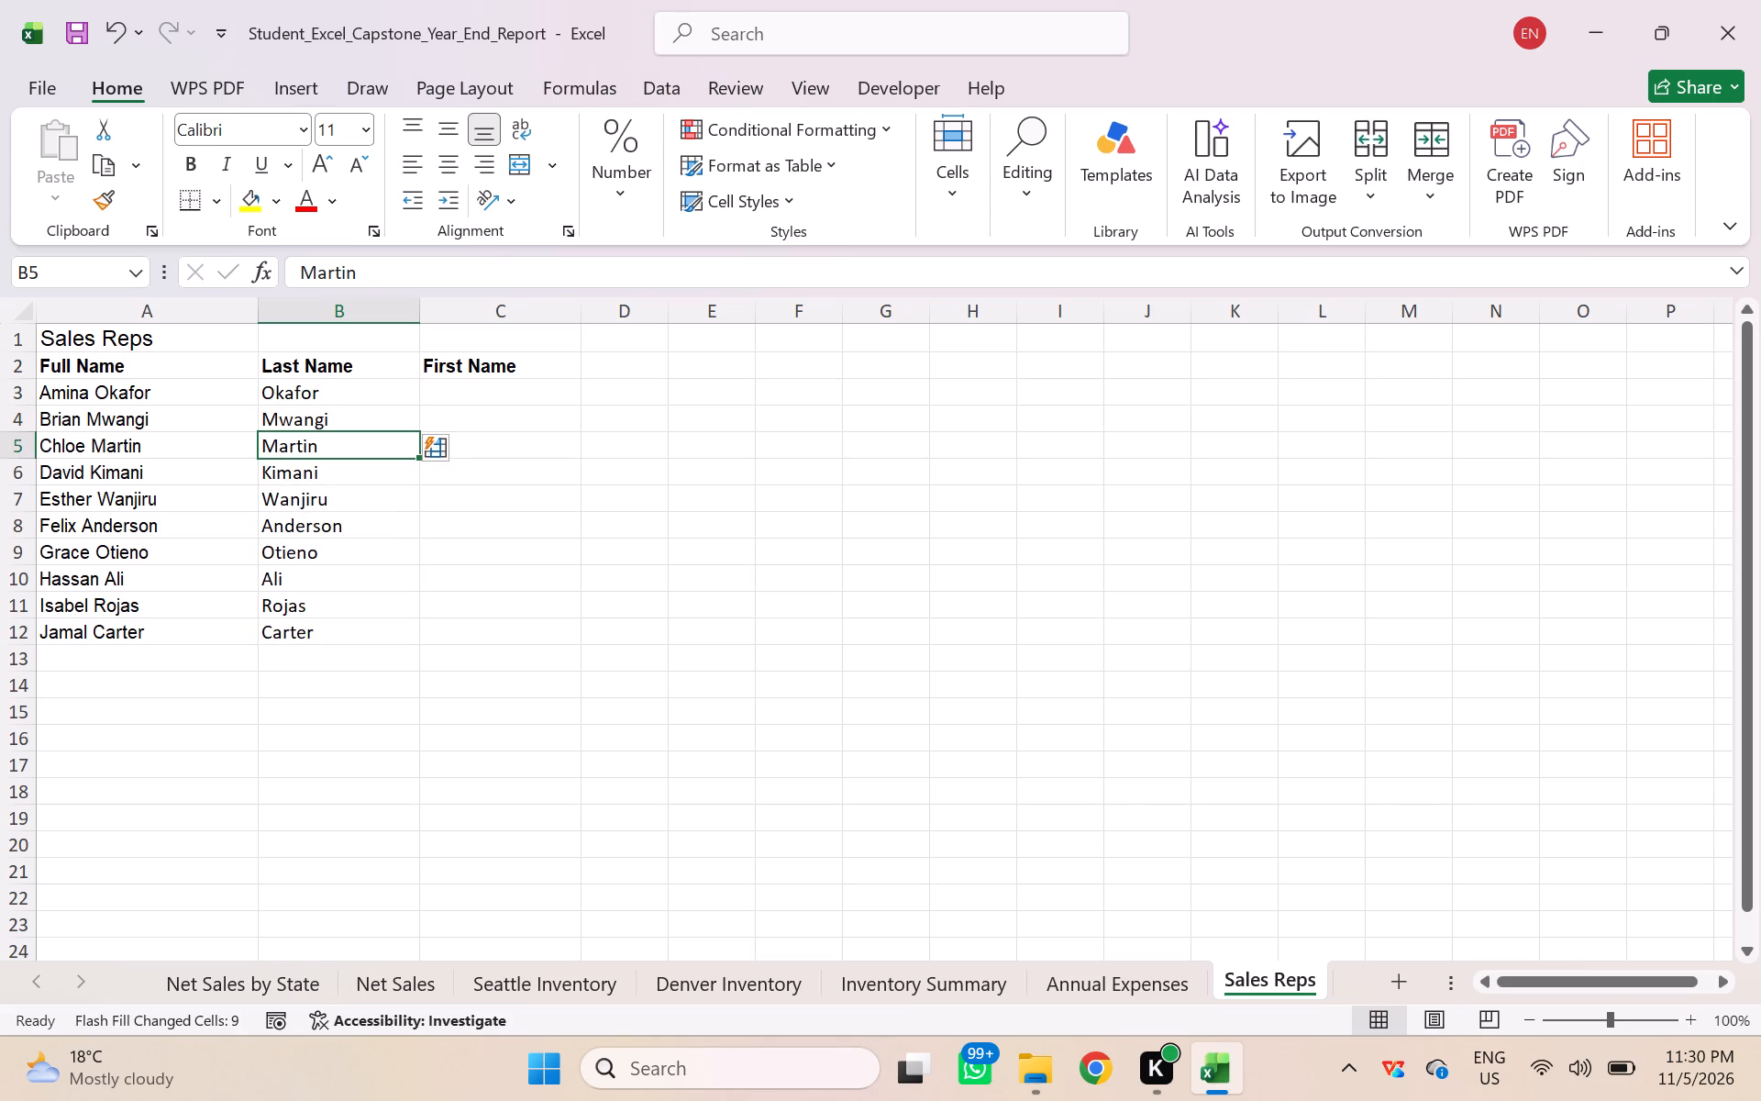
Fill the First Name column C3:C12 with the given names from the Full Name column using Flash Fill.
click(447, 395)
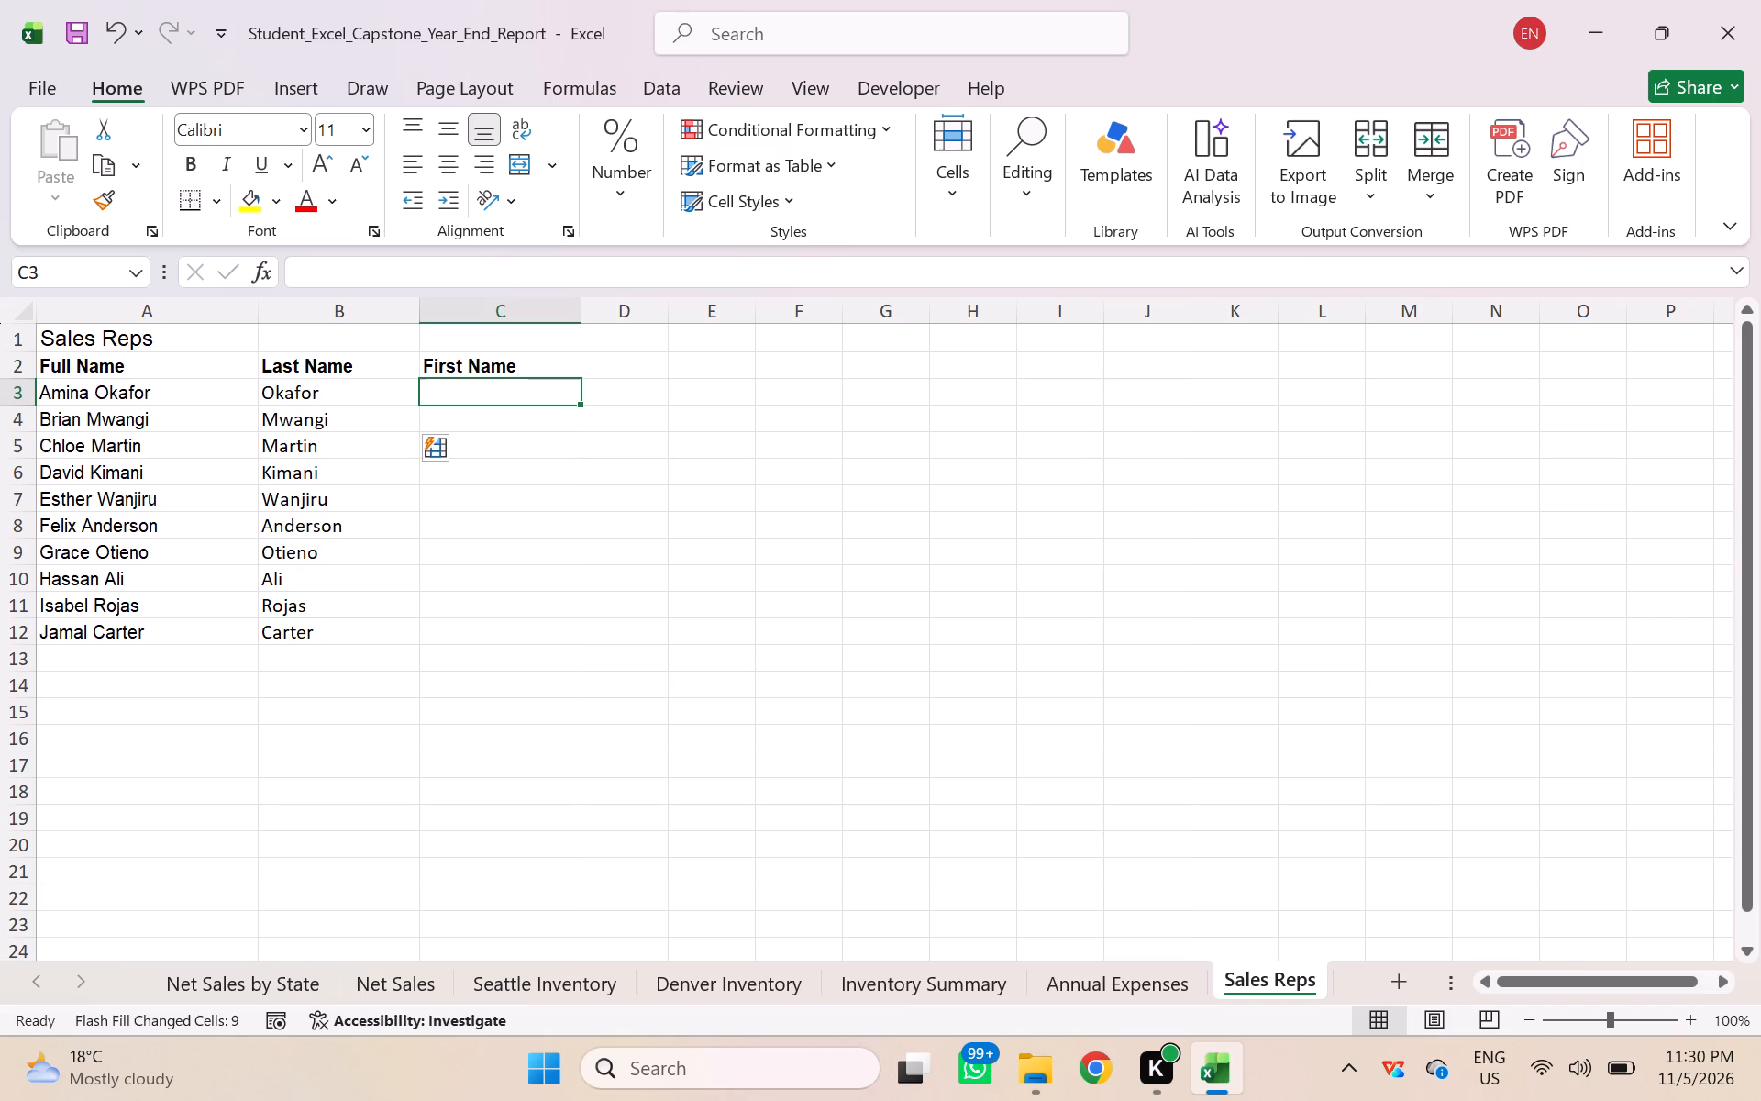
key(shift+a)
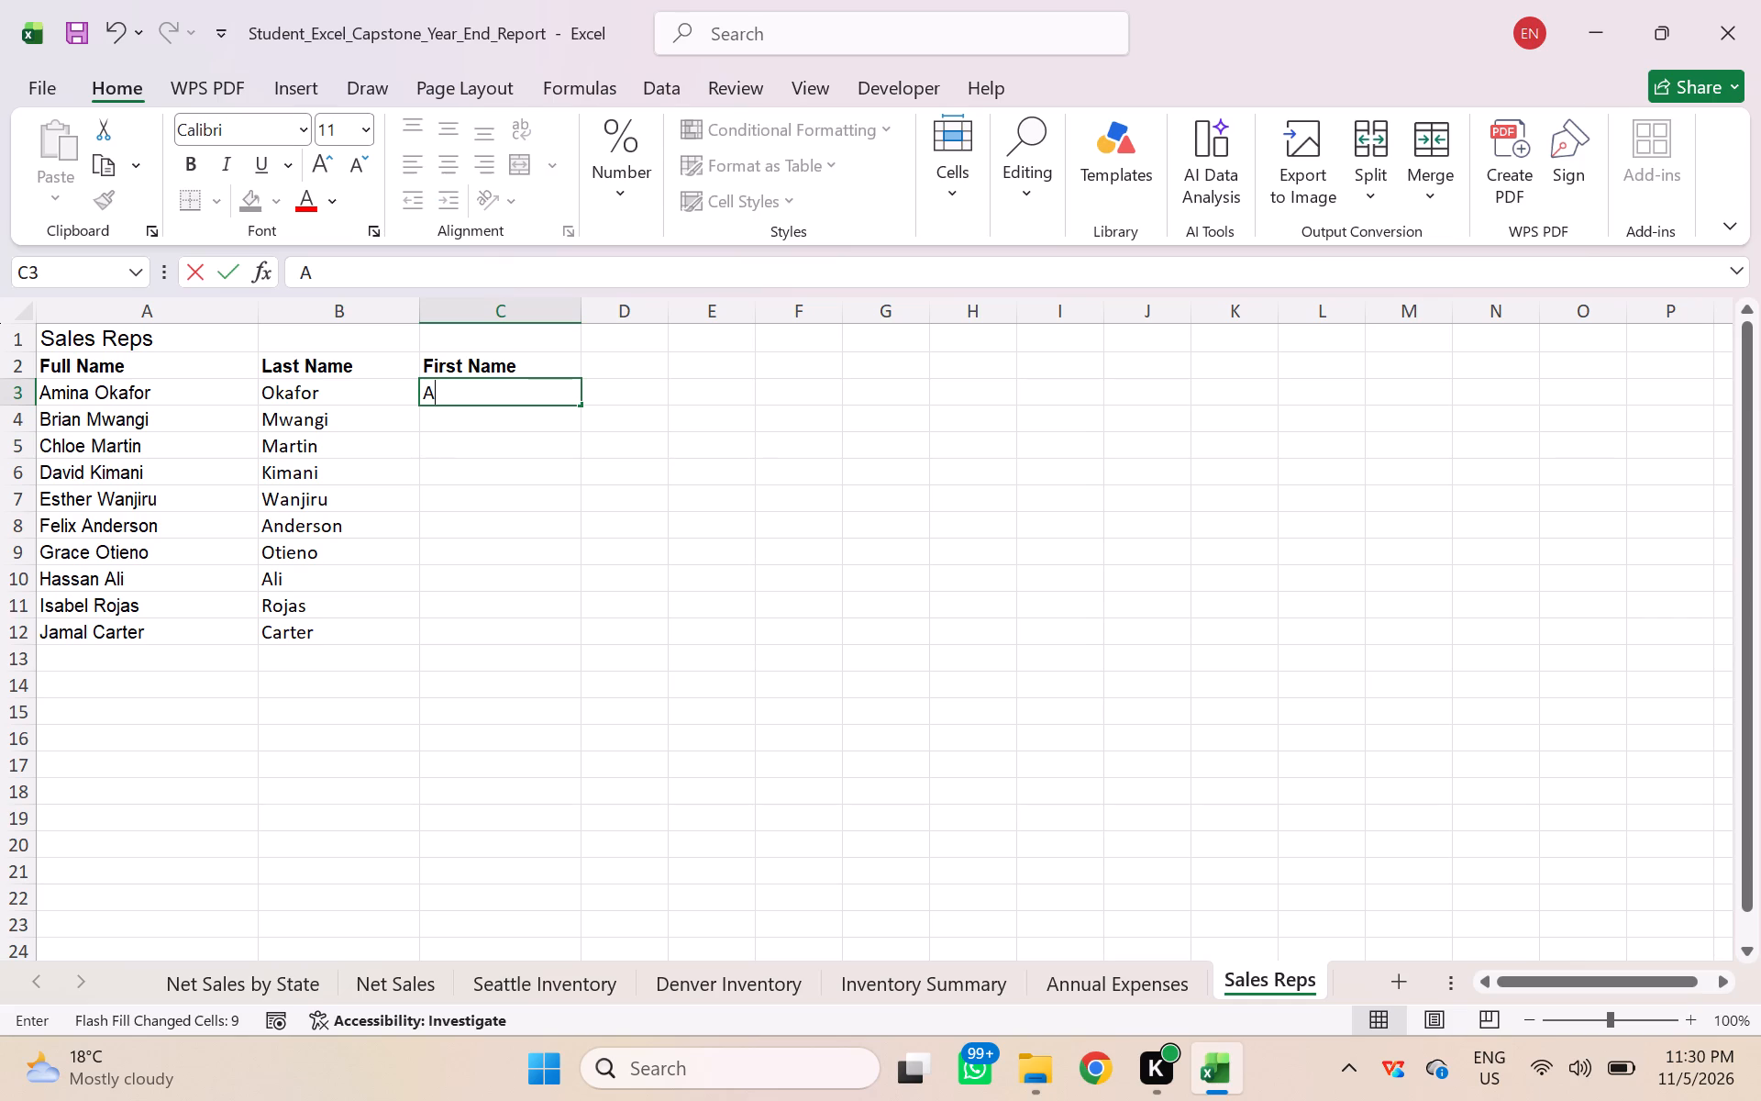
text(mina)
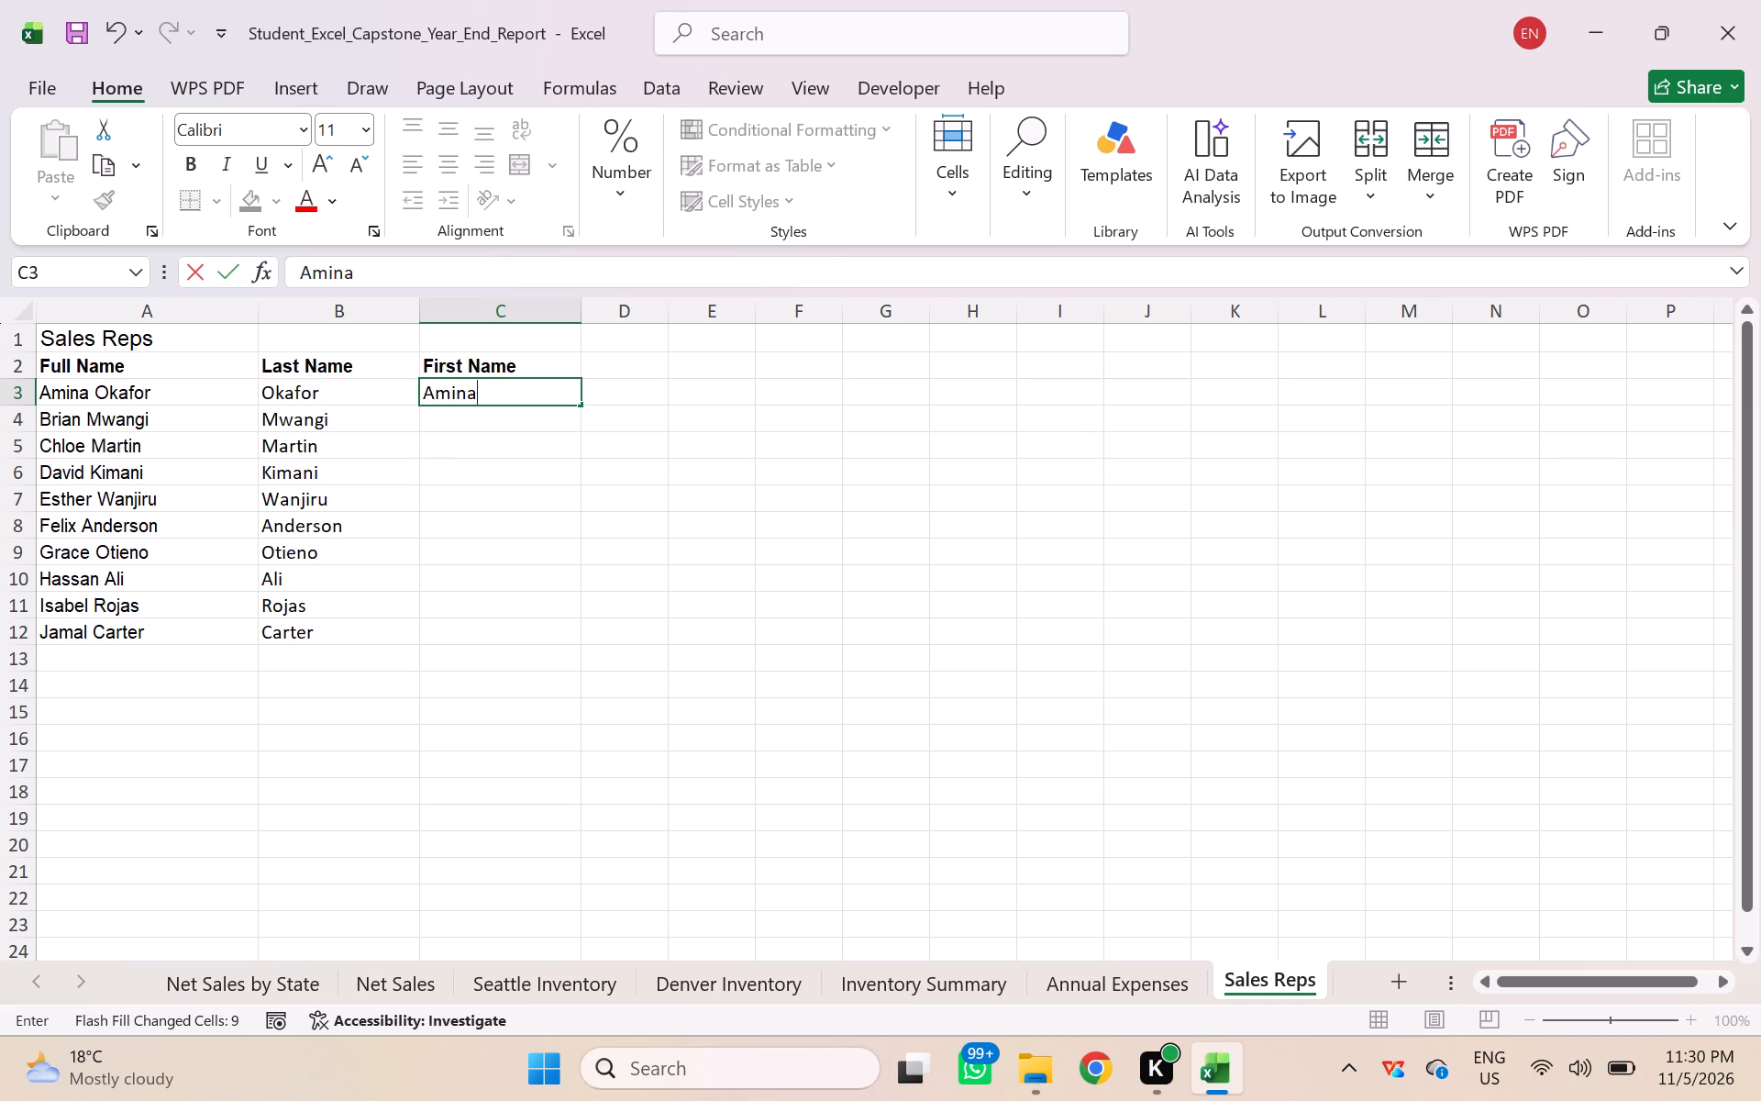
key(Return)
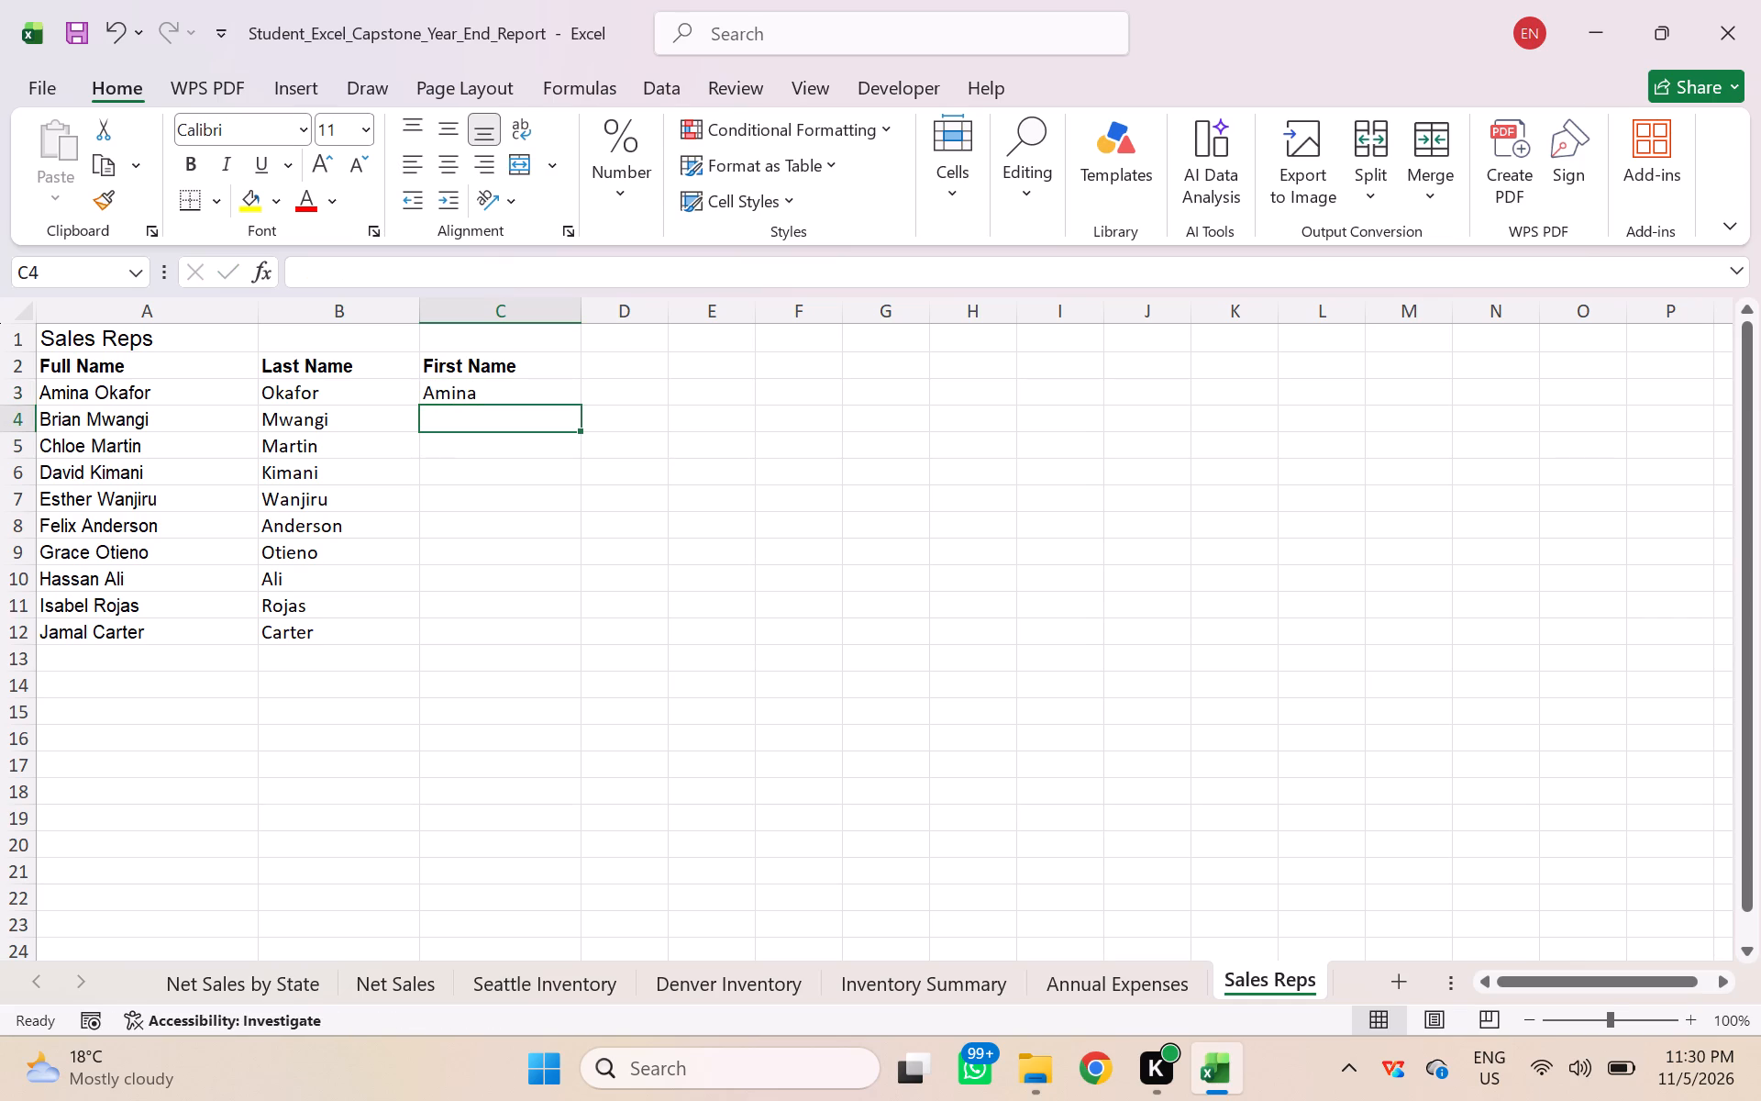
key(b)
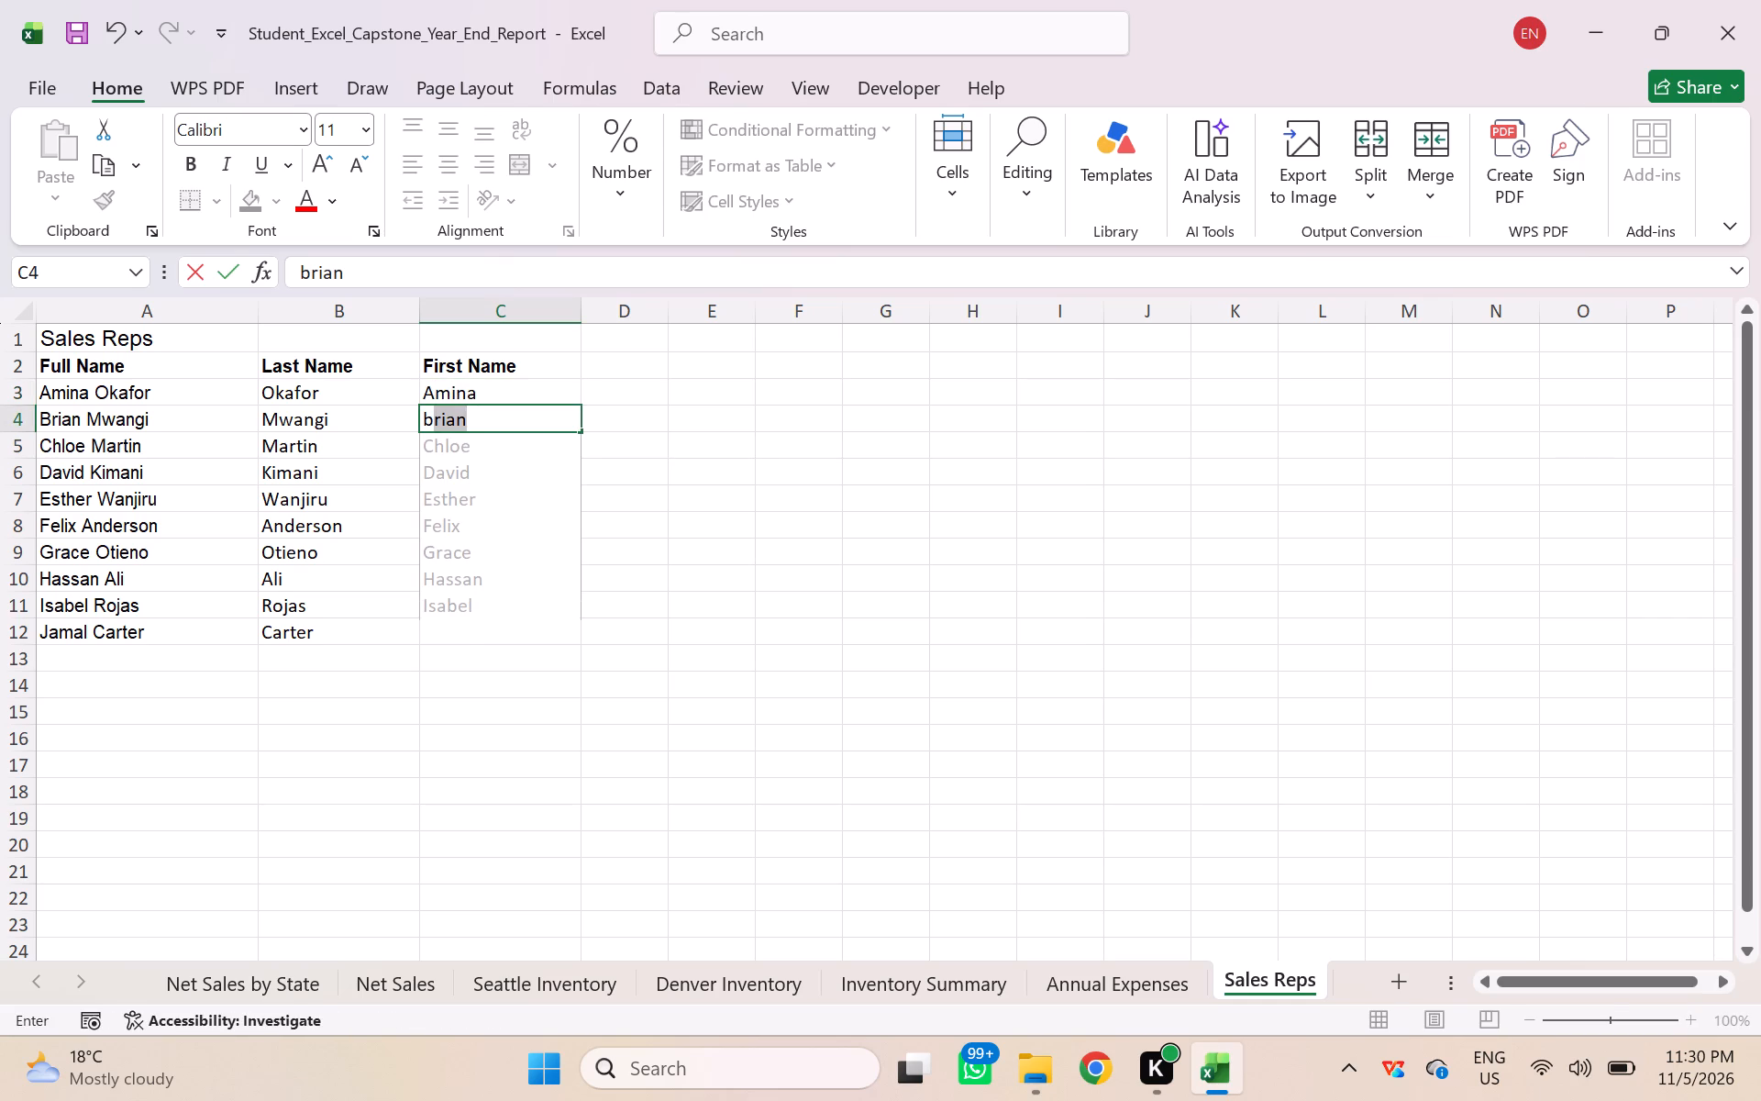
key(Return)
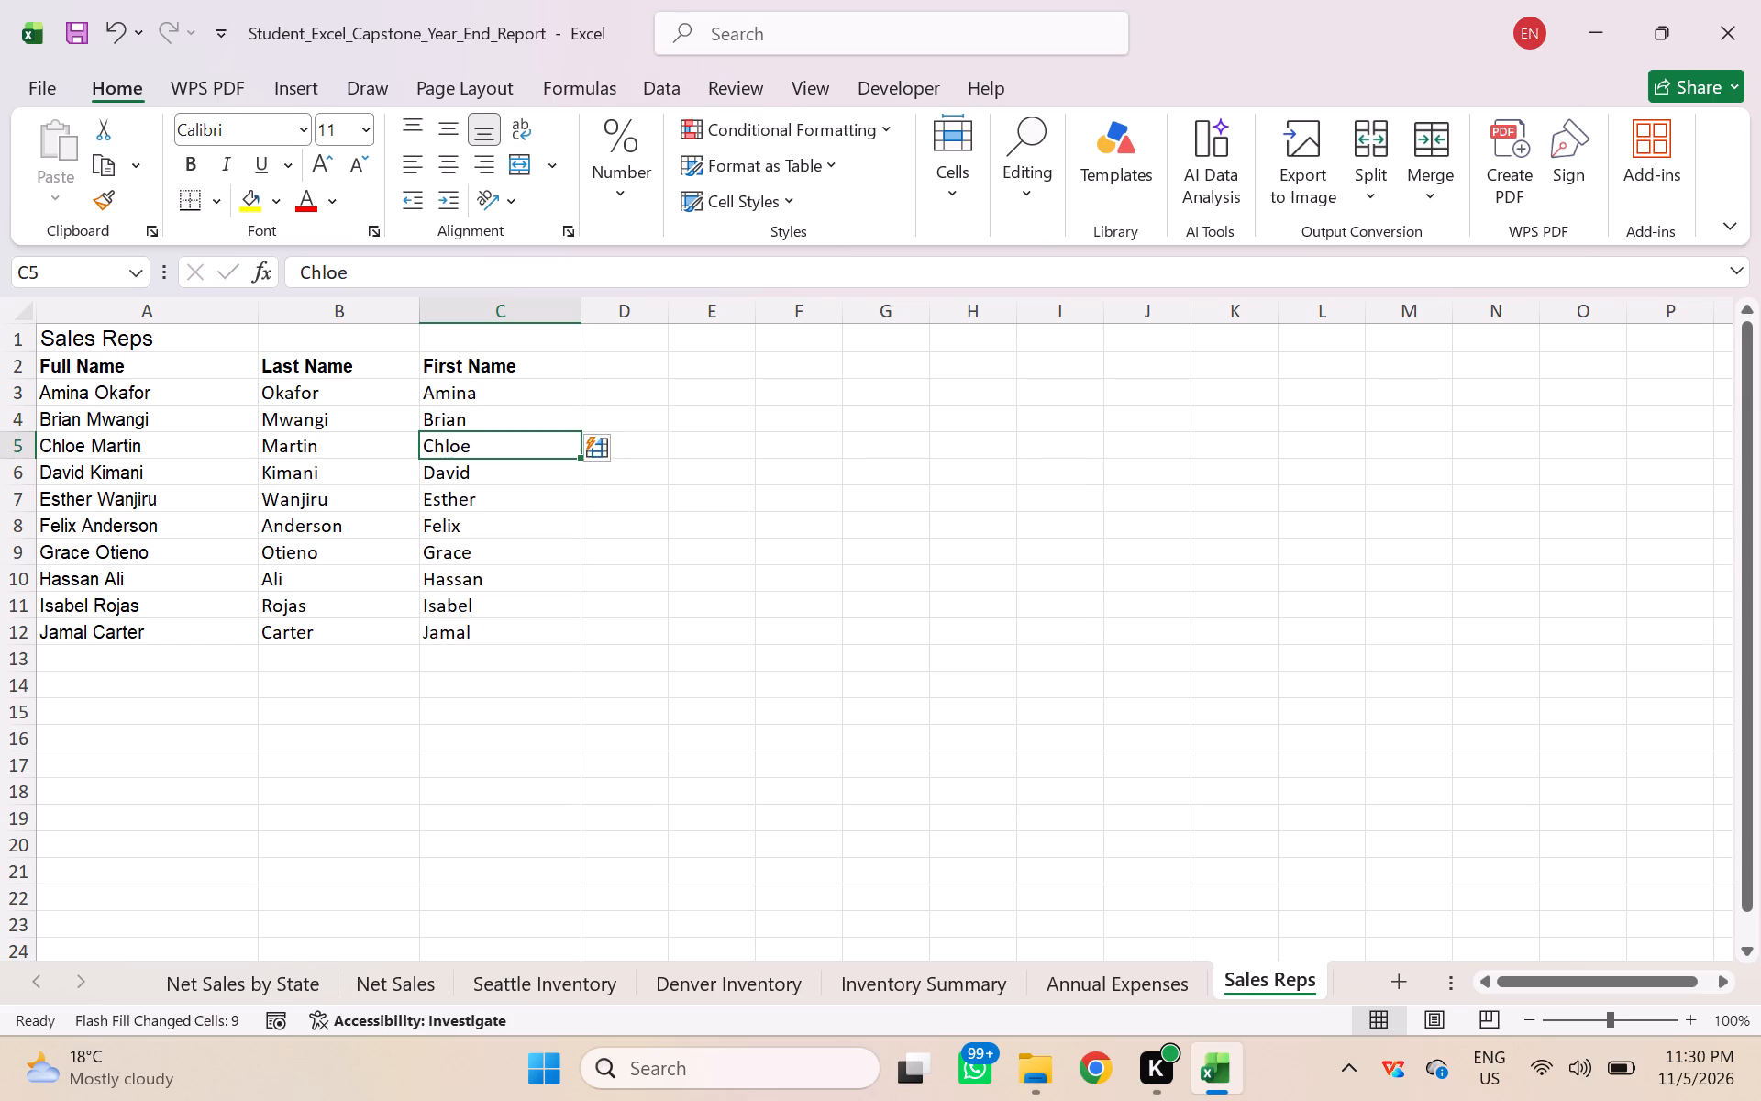
Delete the Full Name column A from the Sales Reps sheet.
click(172, 311)
right_click(177, 309)
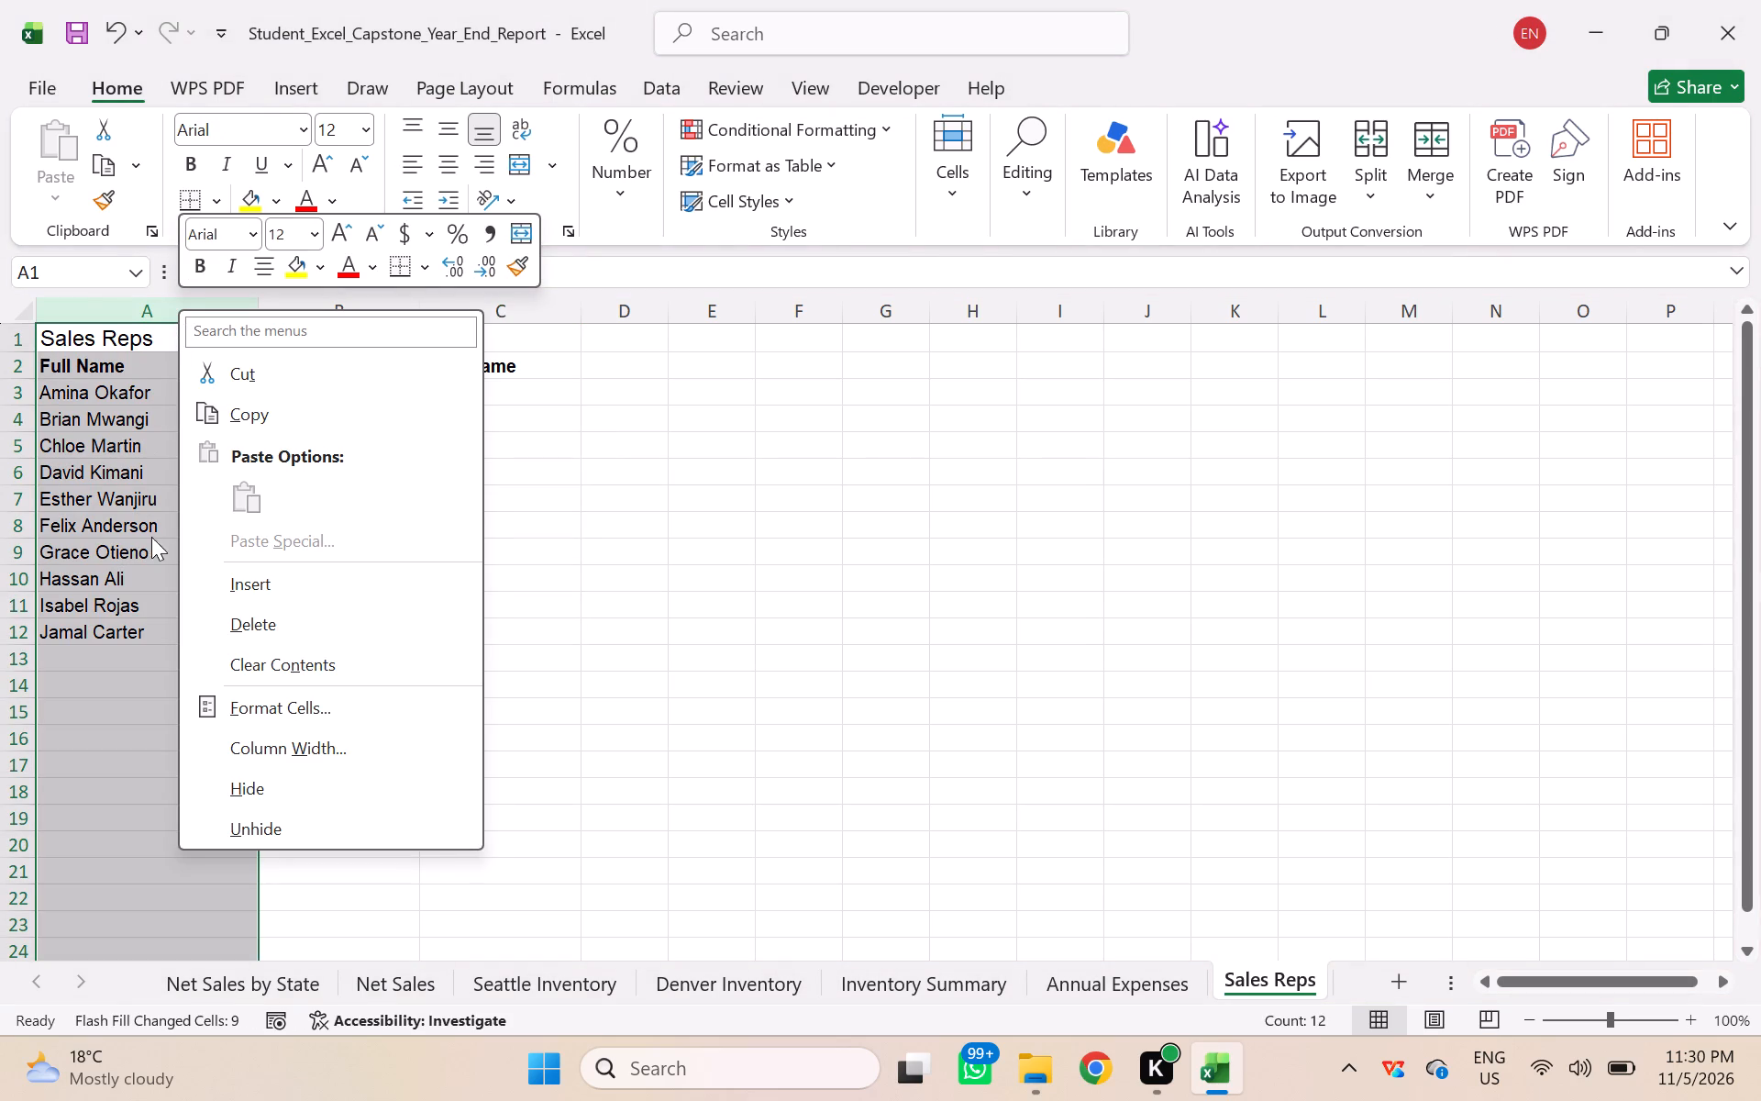
click(252, 631)
click(447, 597)
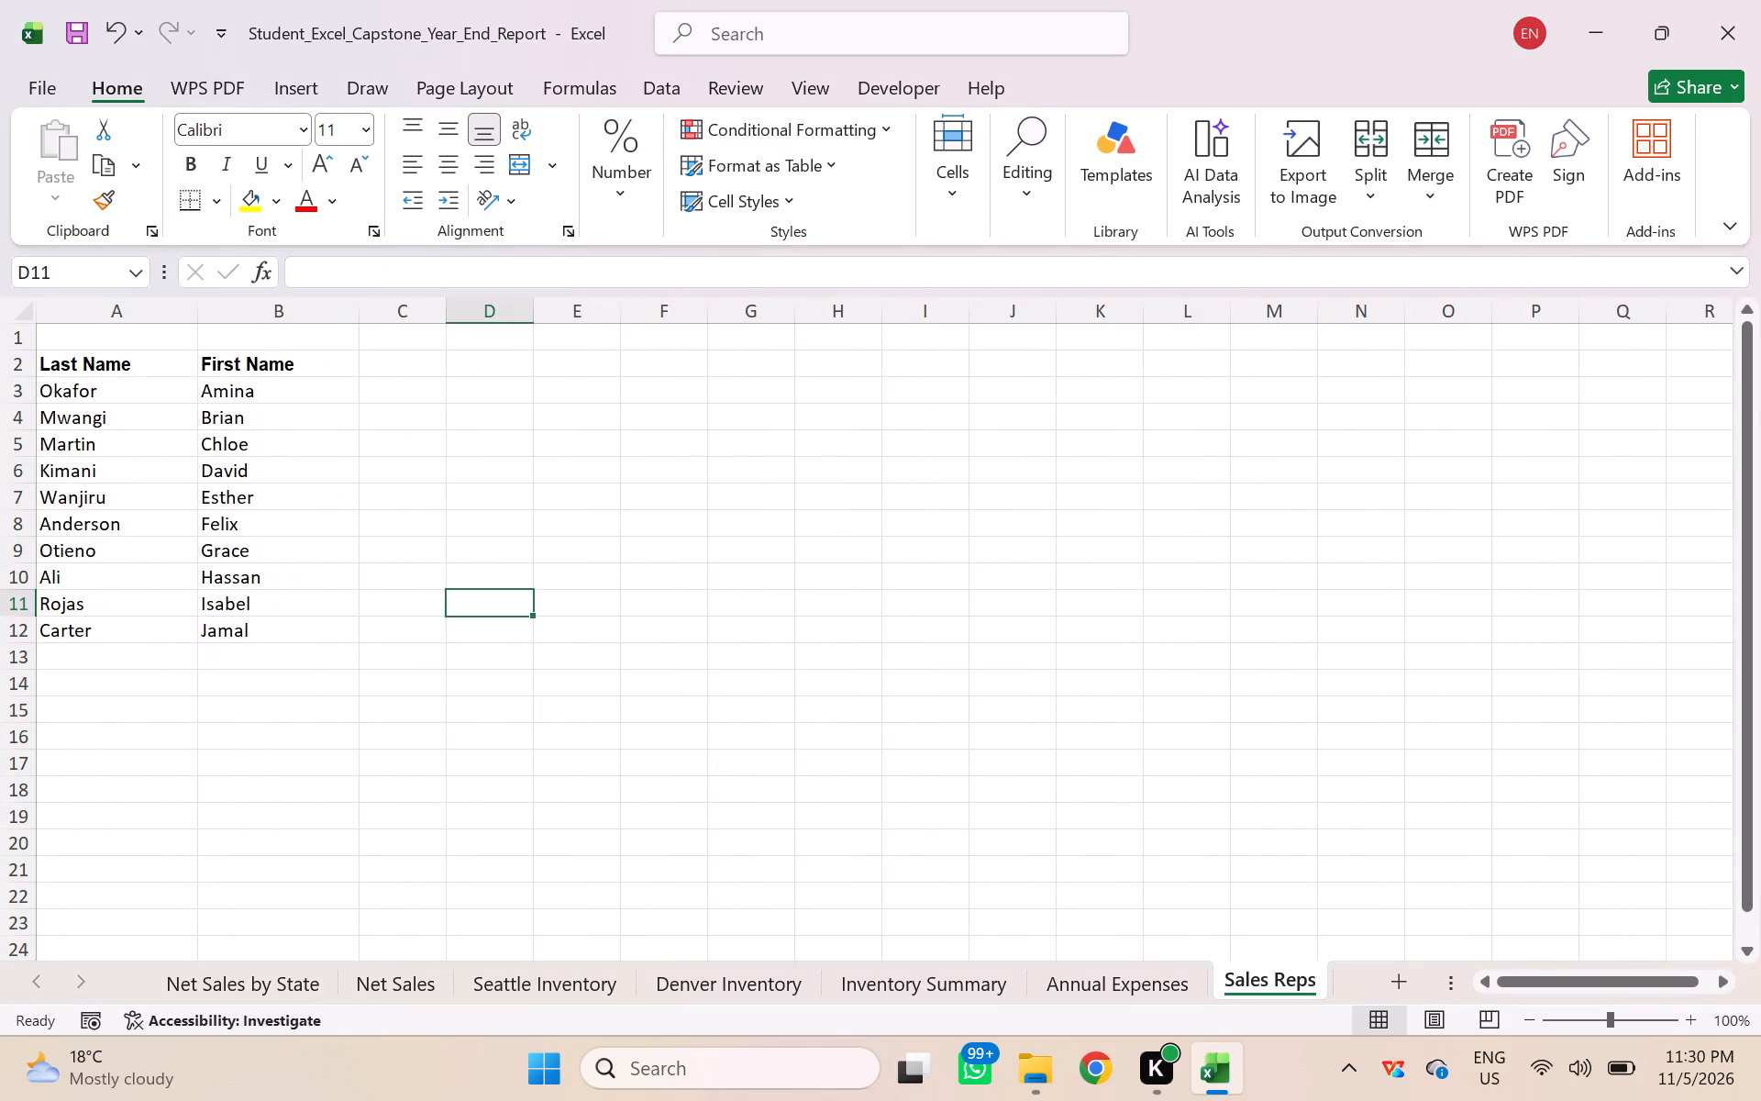
AutoFit the widths of the Last Name and First Name columns, A and B.
click(128, 312)
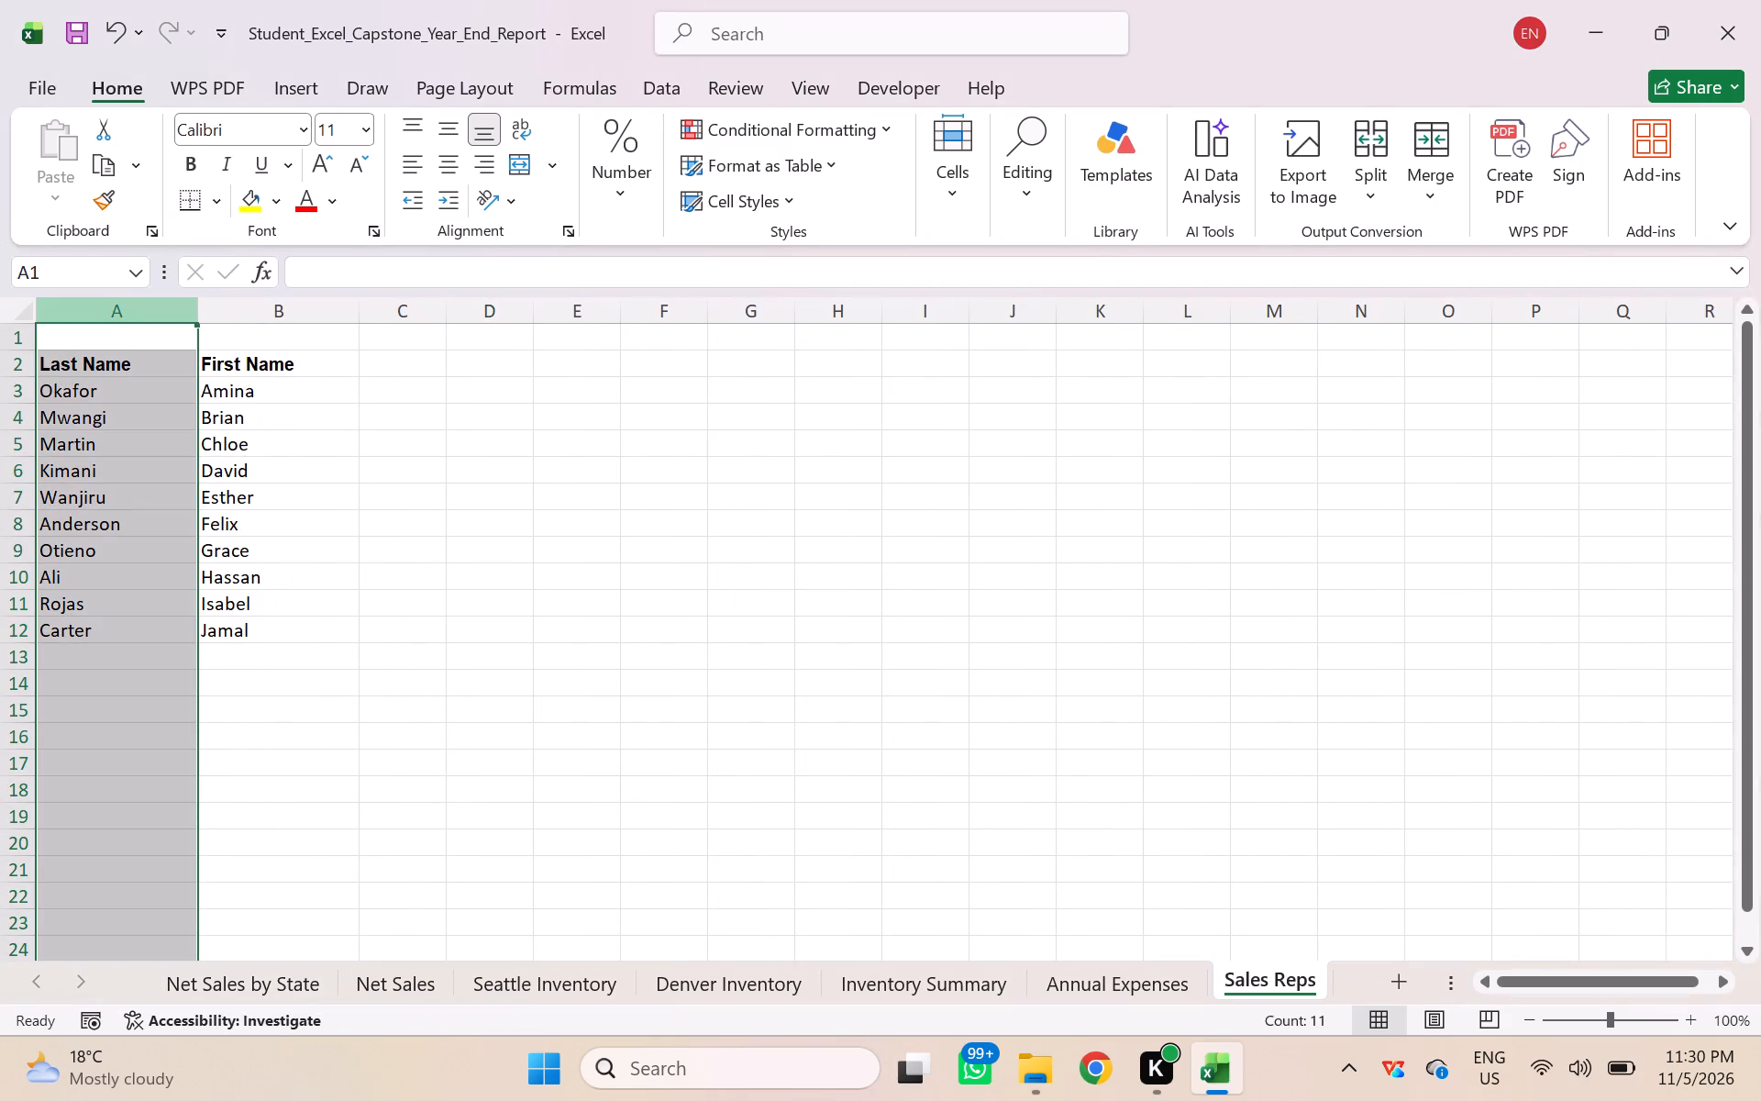
drag(130, 312, 216, 313)
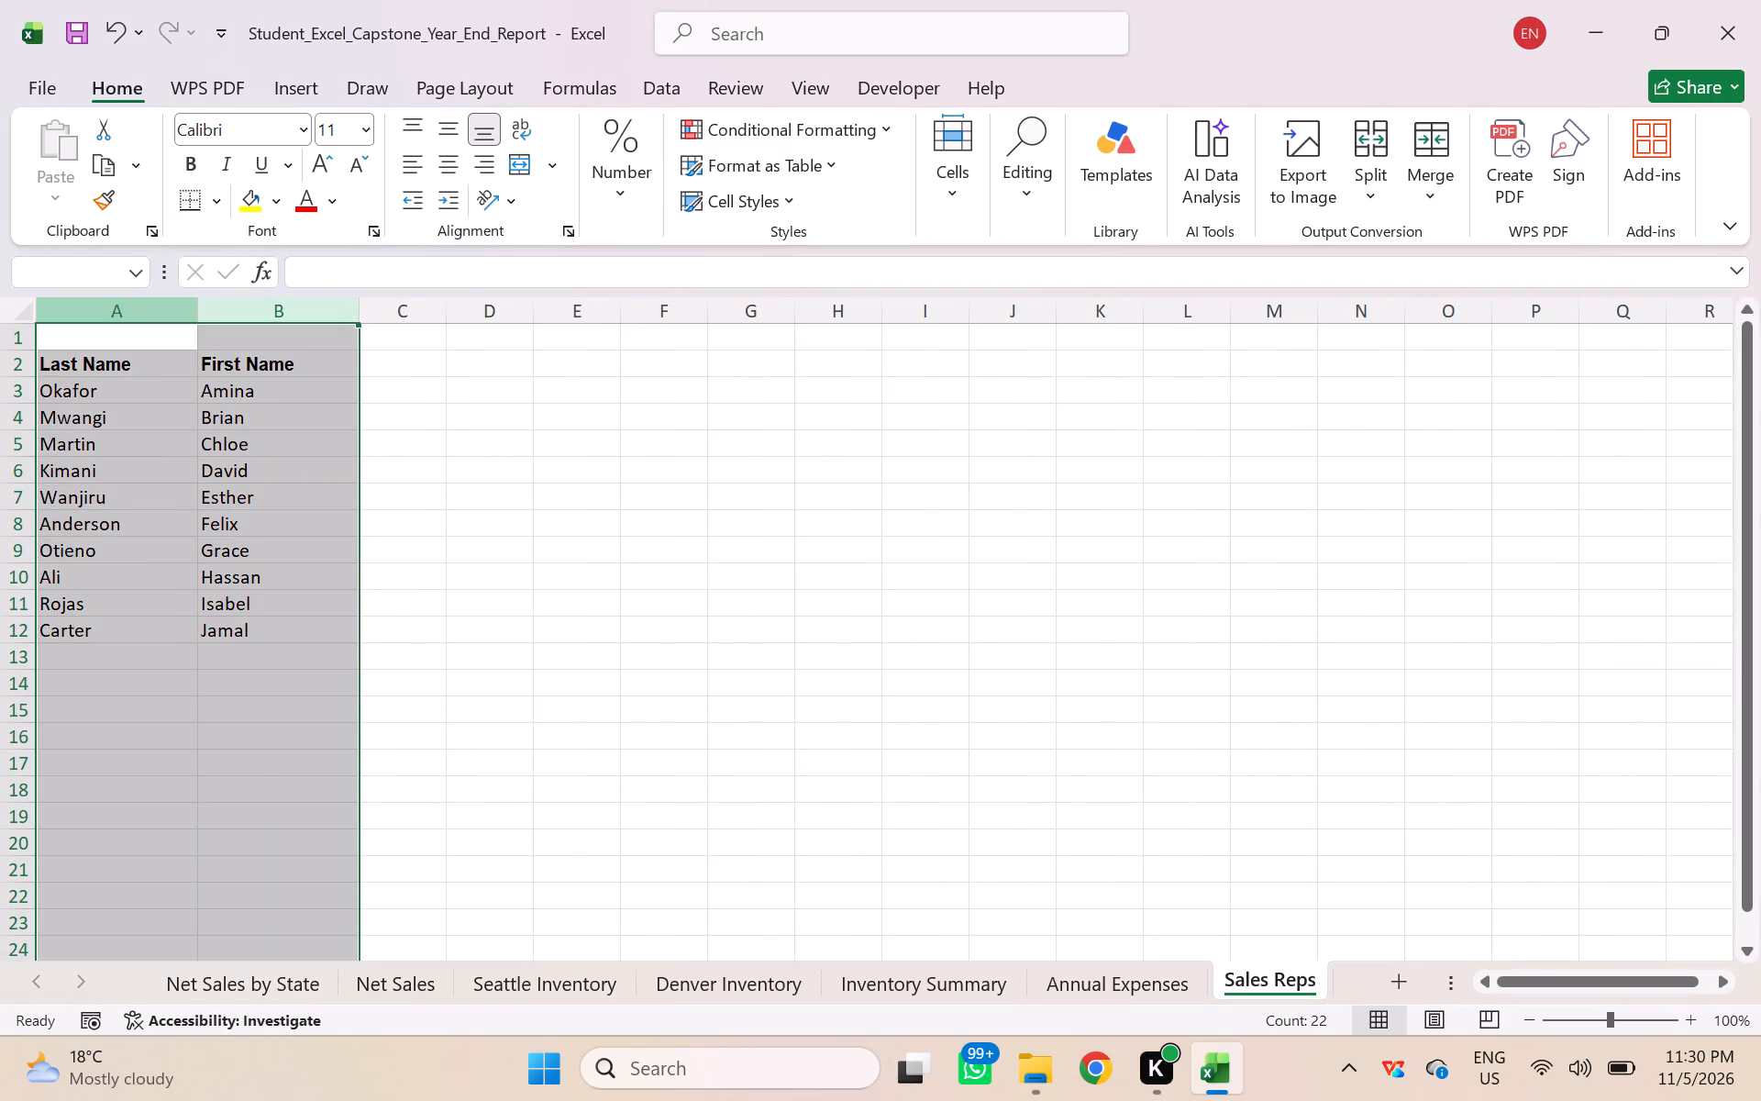
click(197, 310)
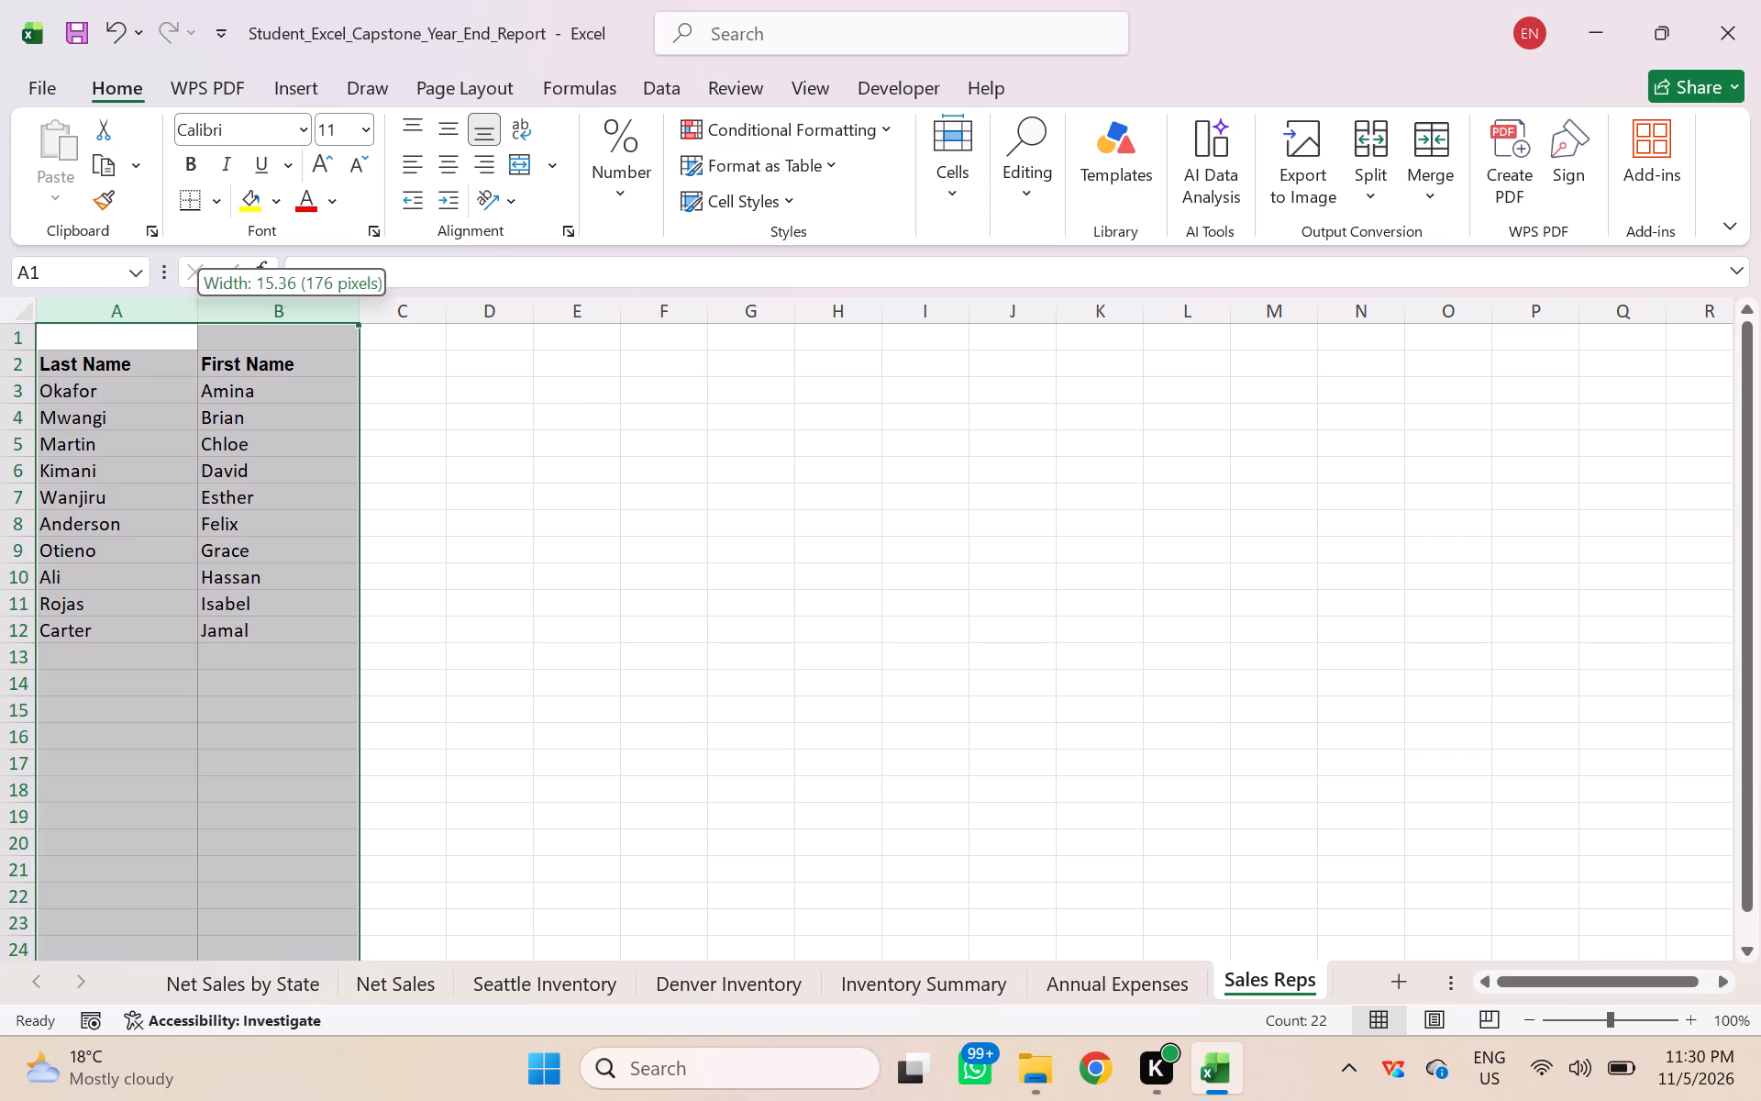
click(197, 310)
click(282, 439)
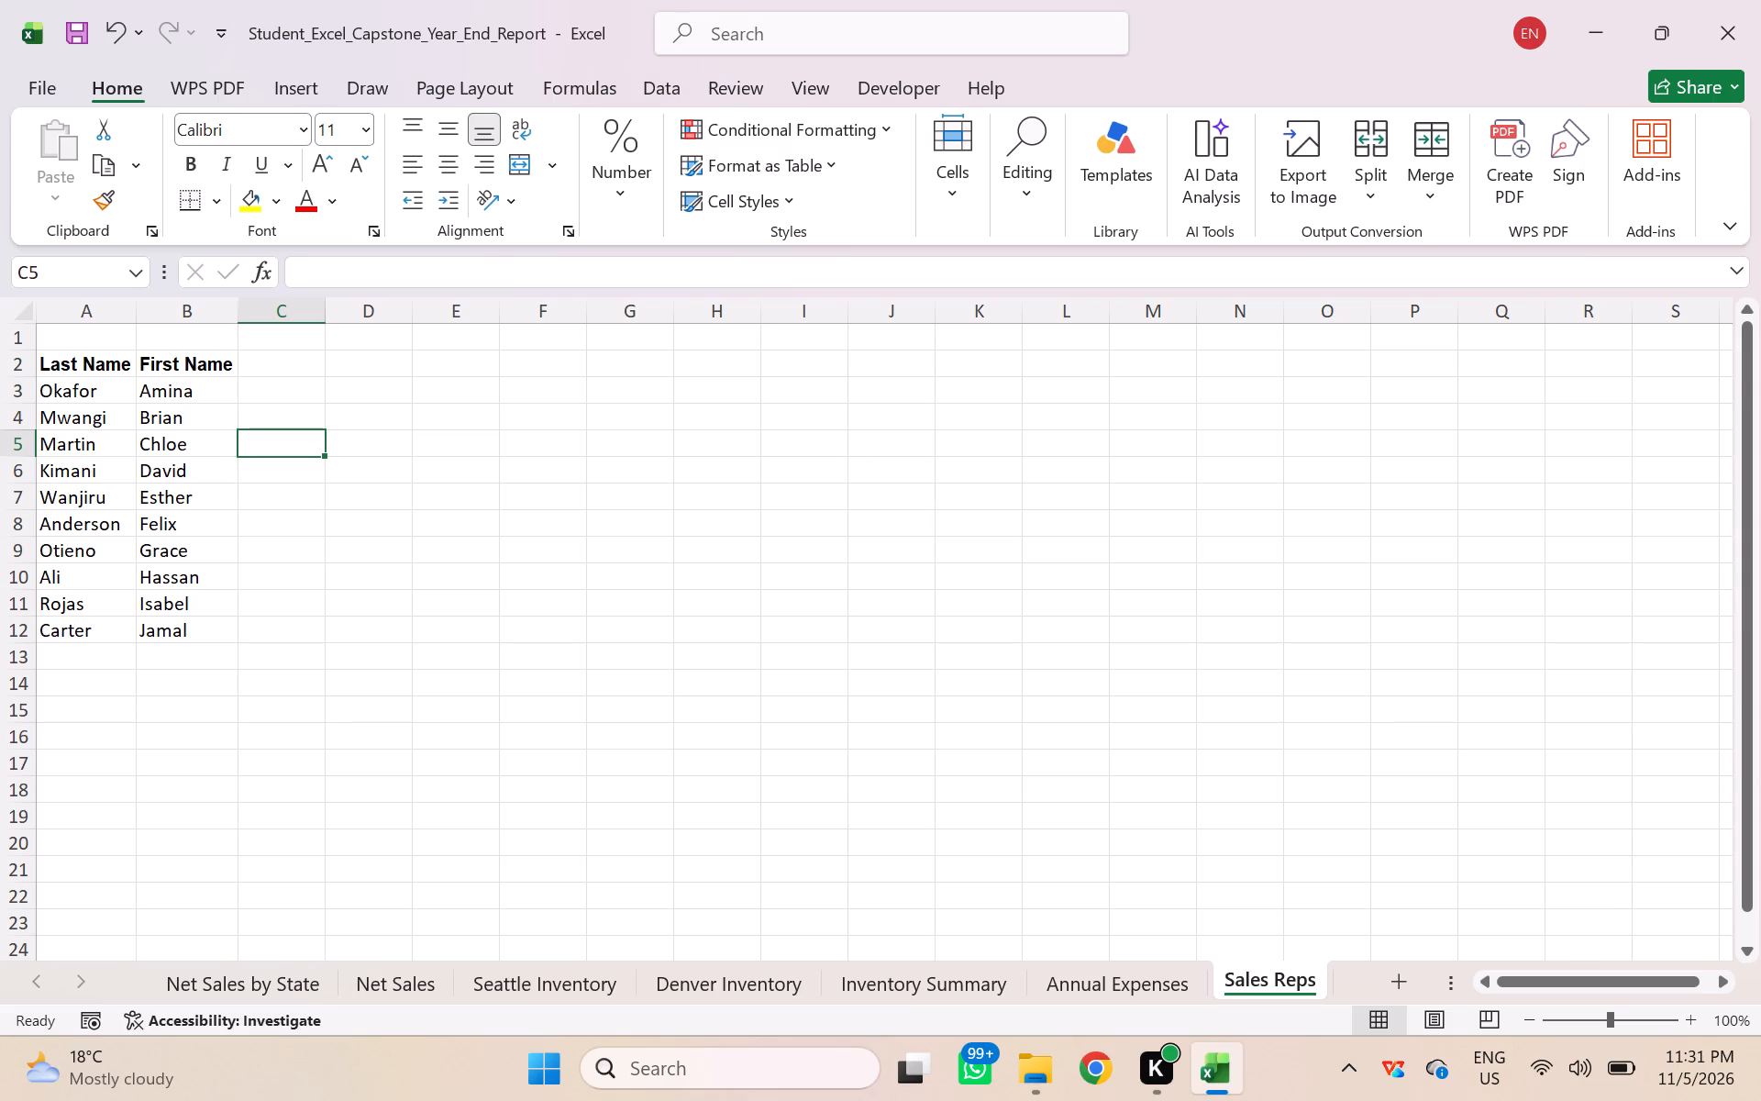
Merge and center cells A1:B1 above the Last Name and First Name headings.
drag(65, 345, 156, 342)
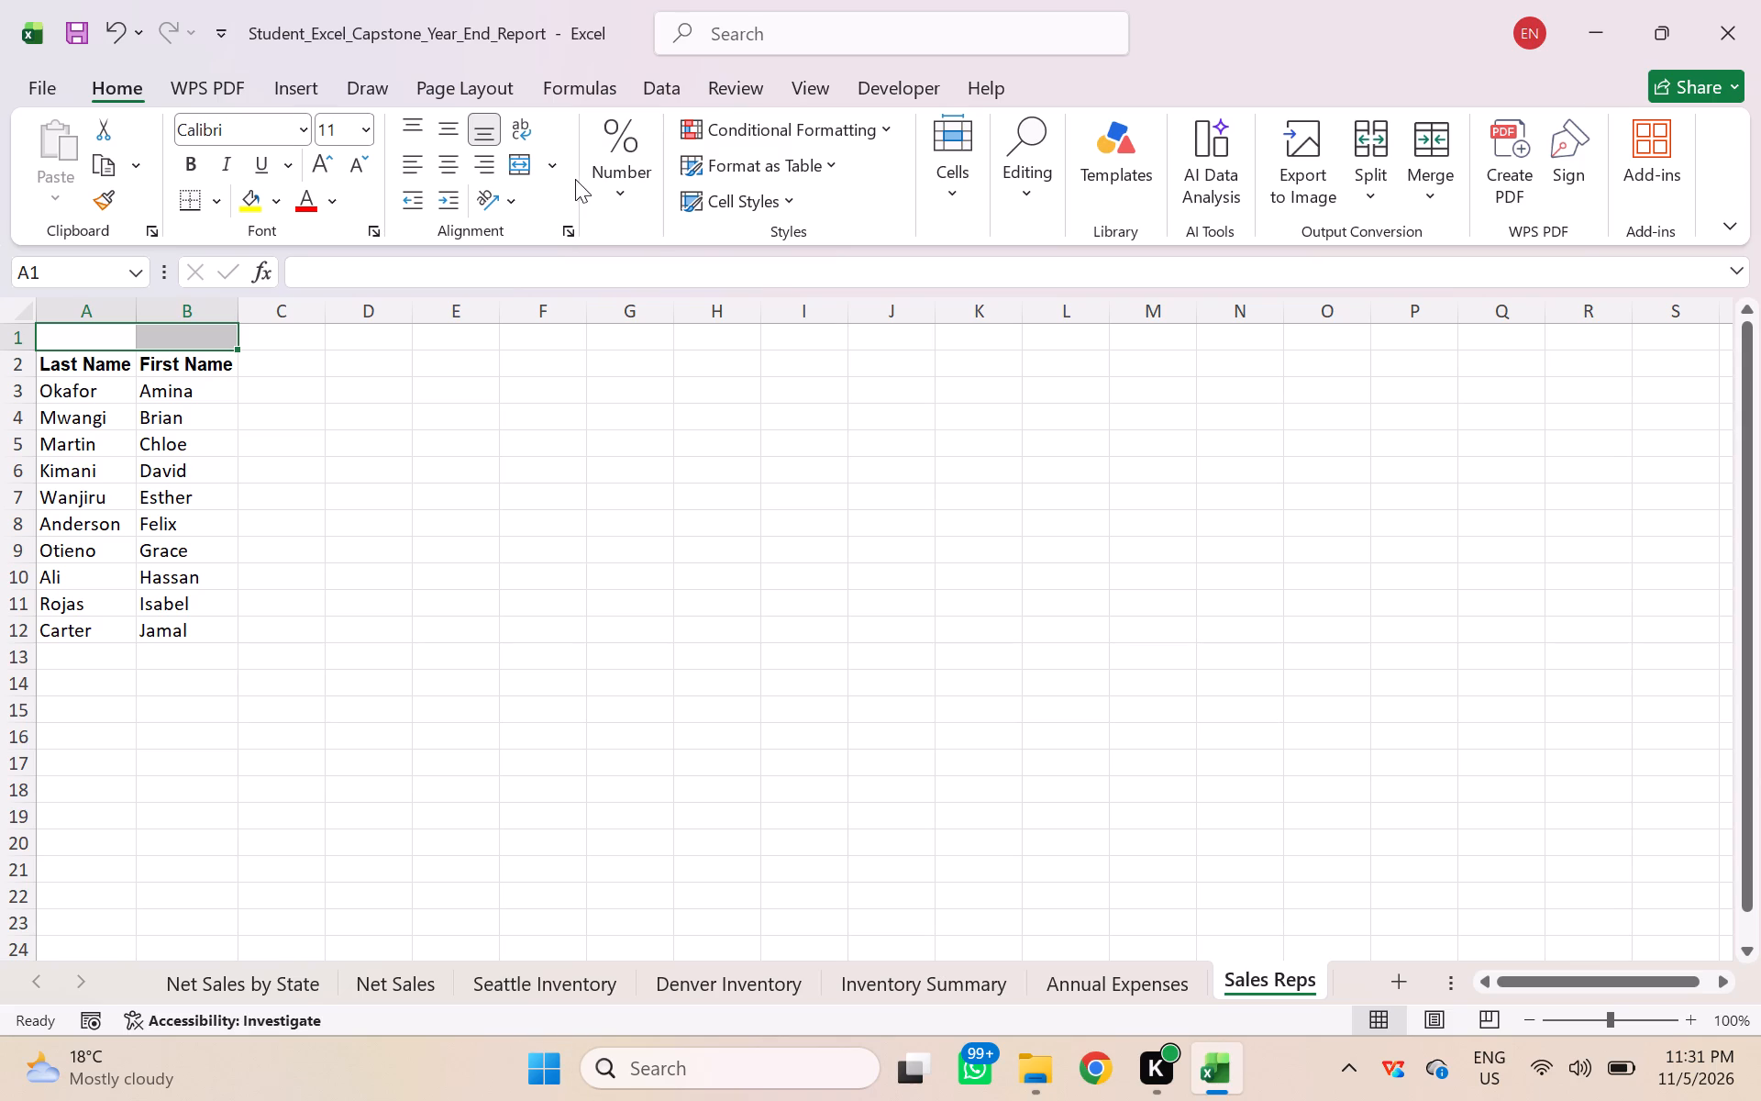
click(559, 171)
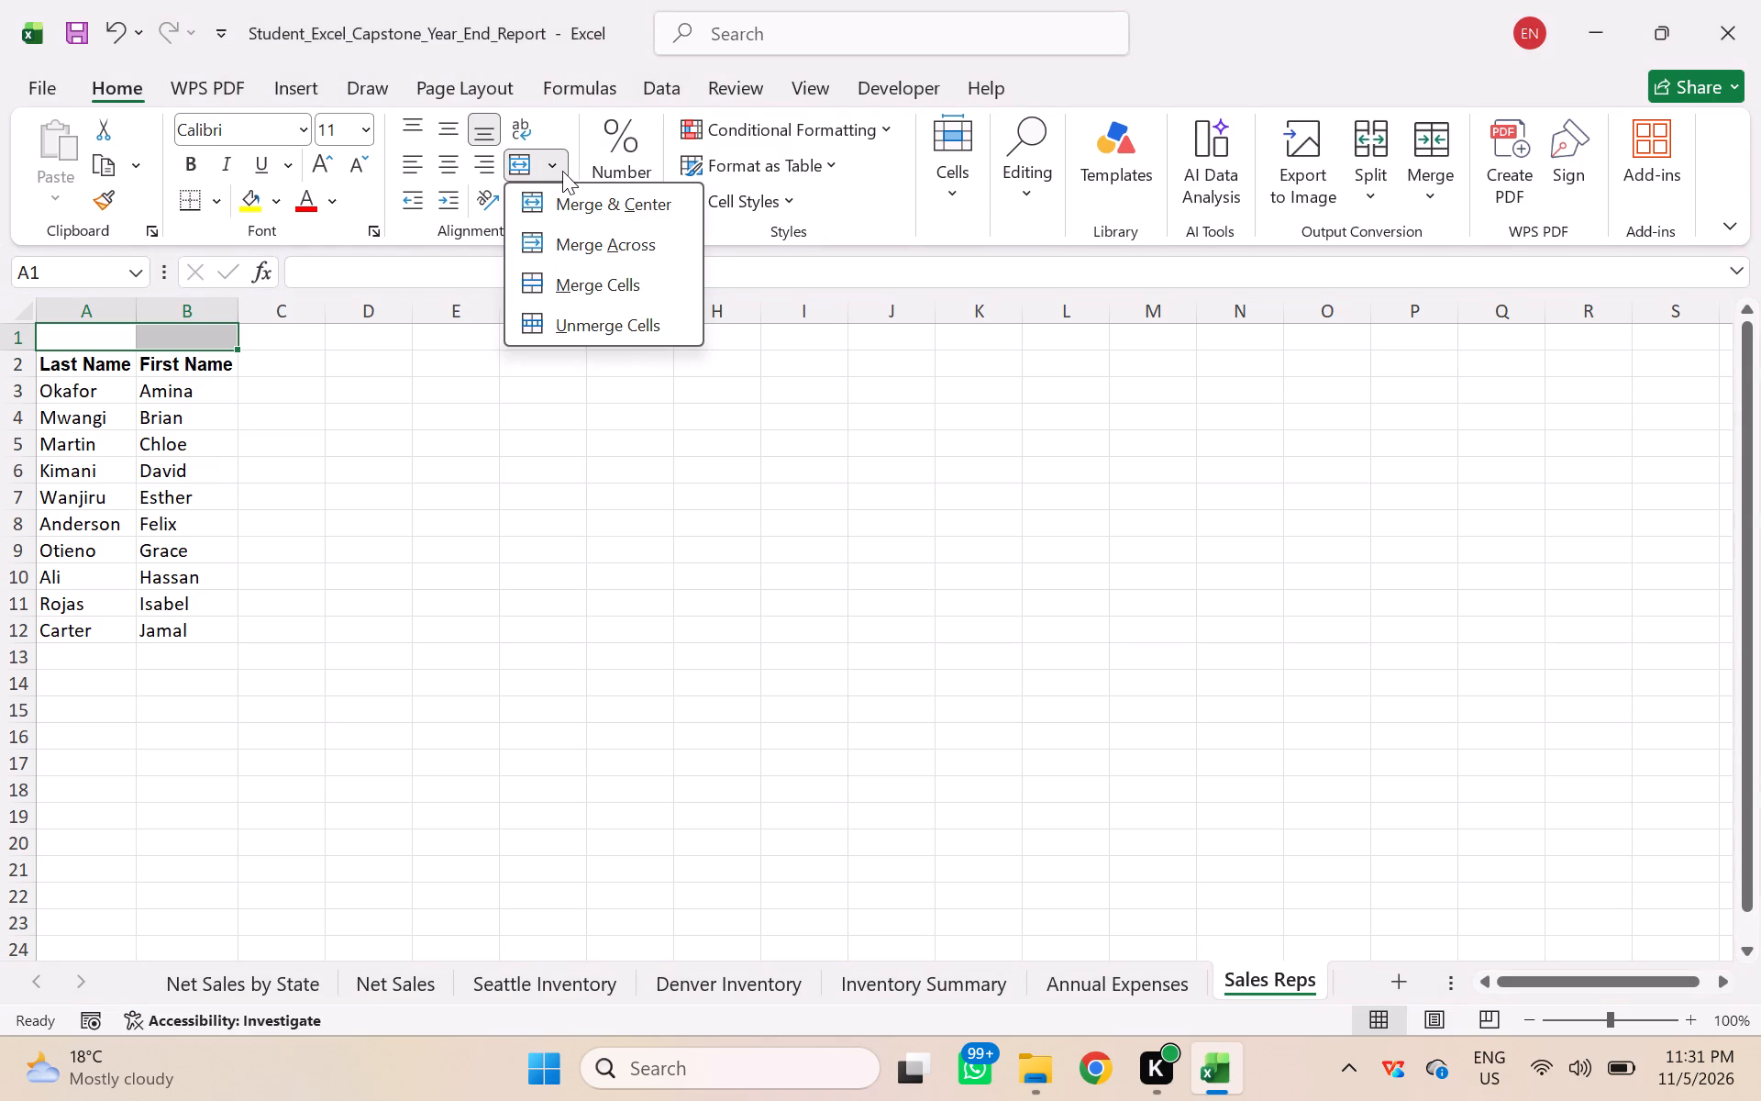
click(589, 206)
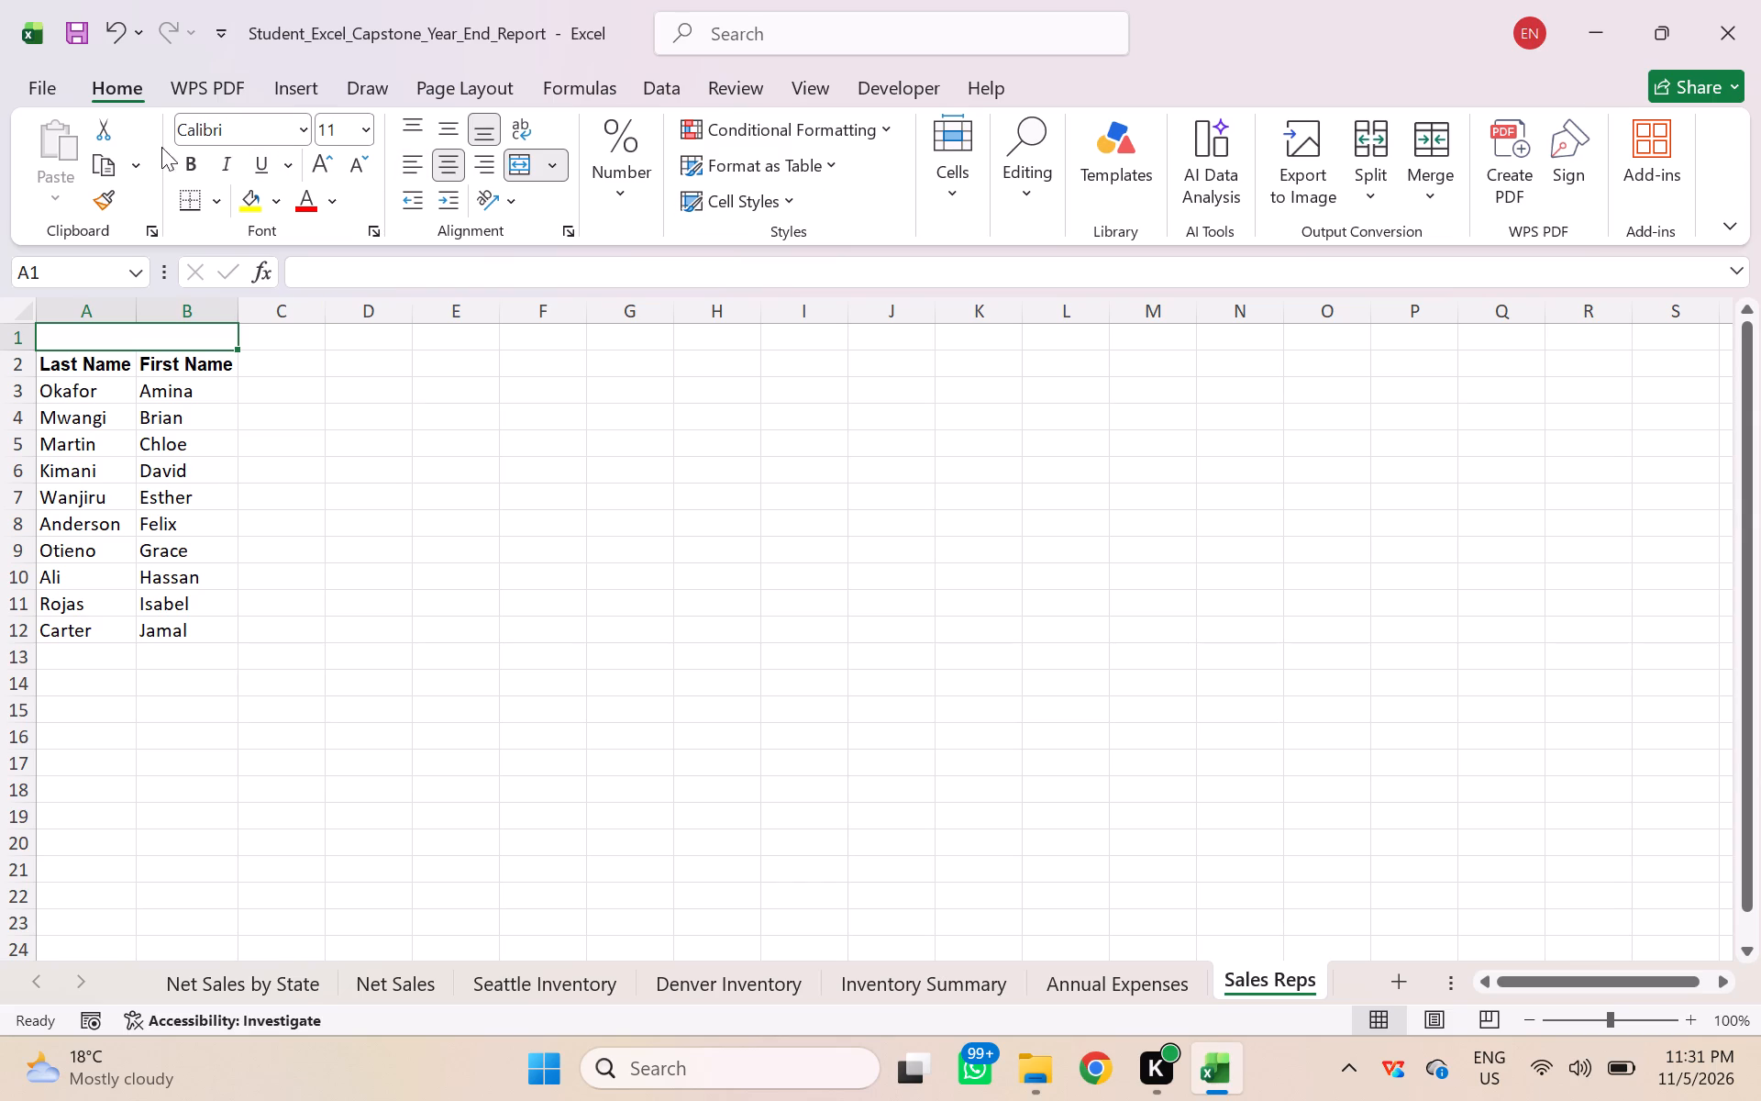
Apply the Heading 1 cell style to the merged title cell A1.
click(802, 202)
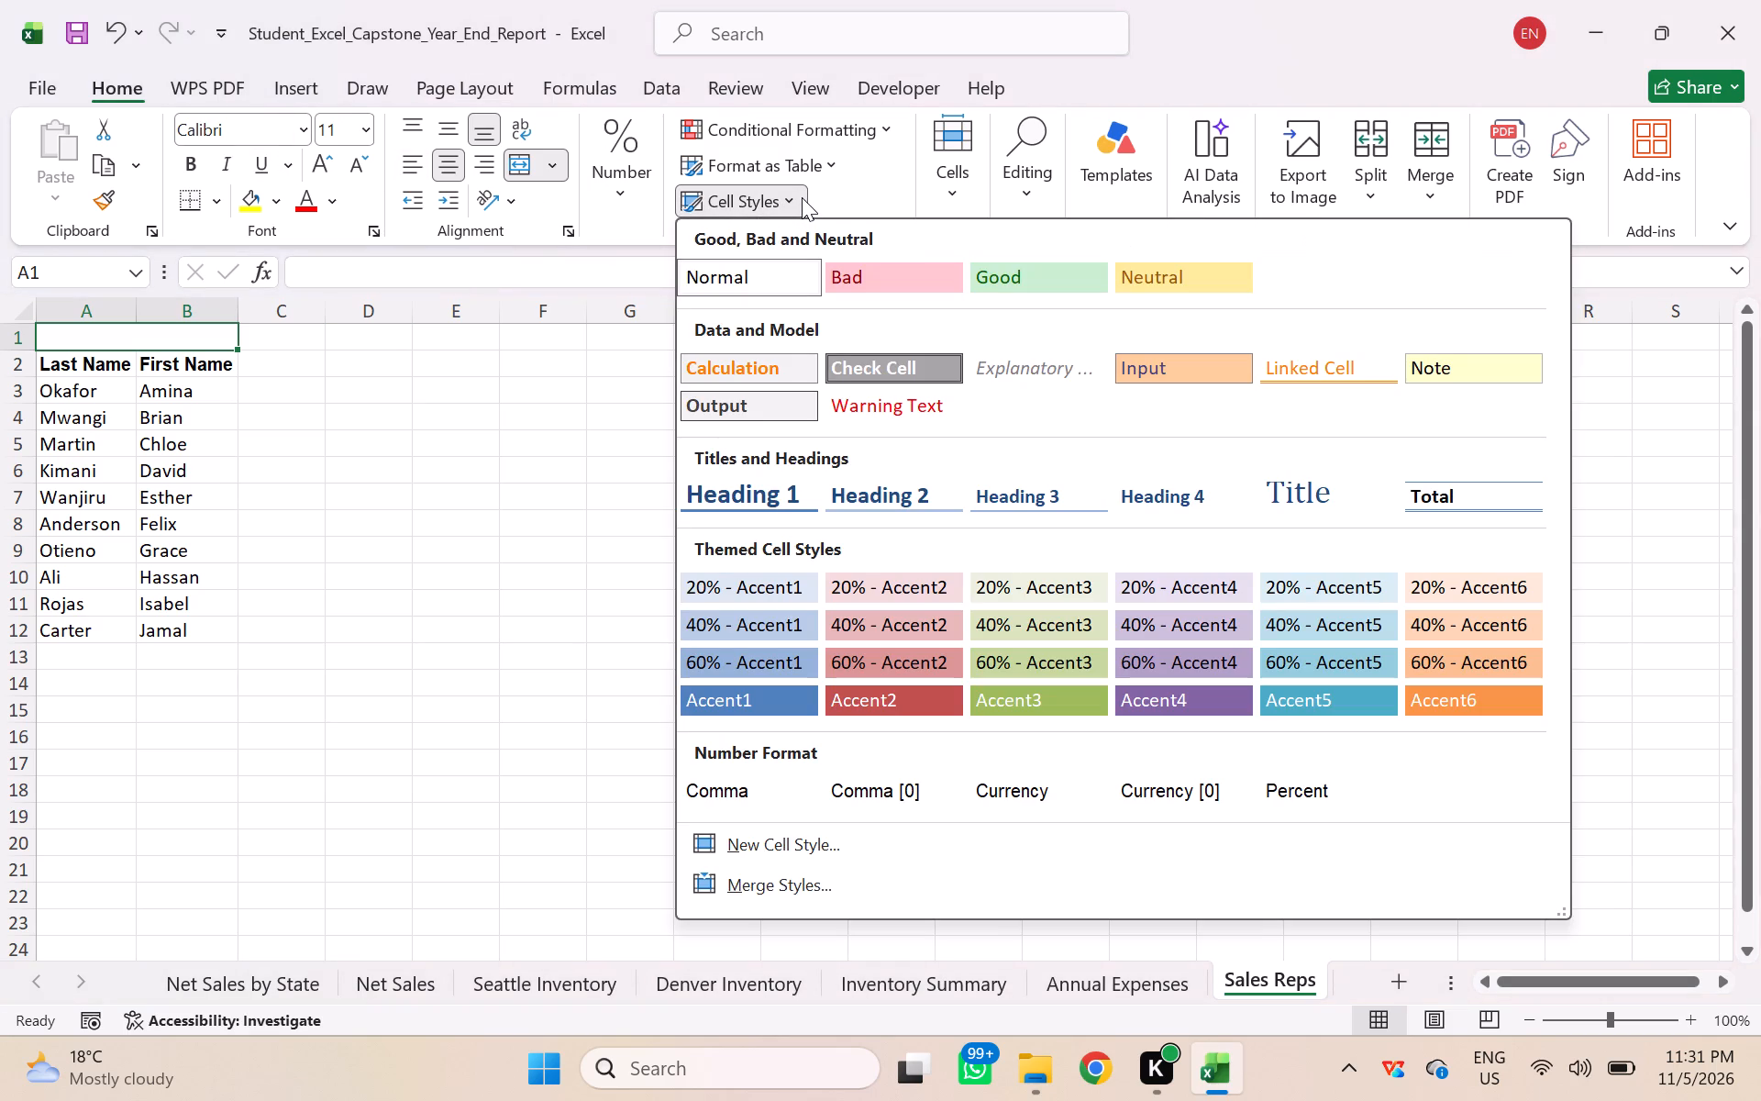
click(735, 490)
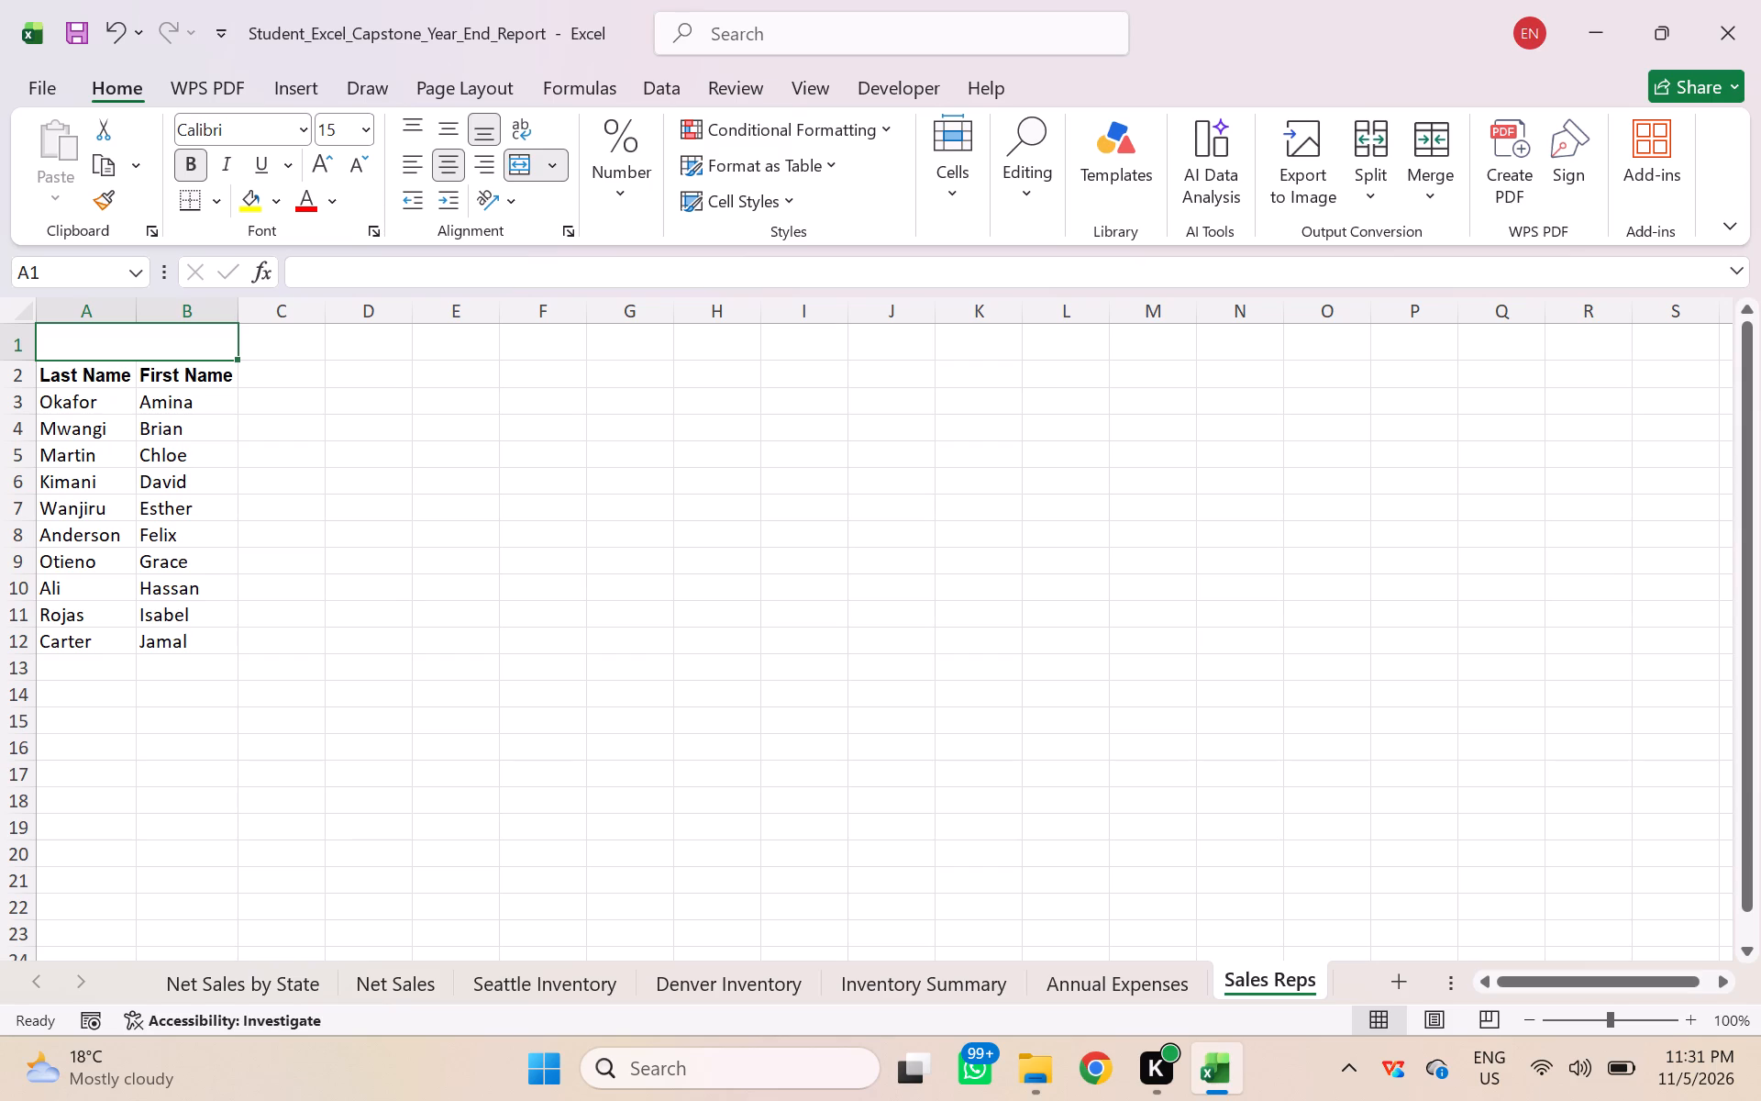
Deselect the merged title cell on the Sales Reps sheet and save the workbook.
click(435, 723)
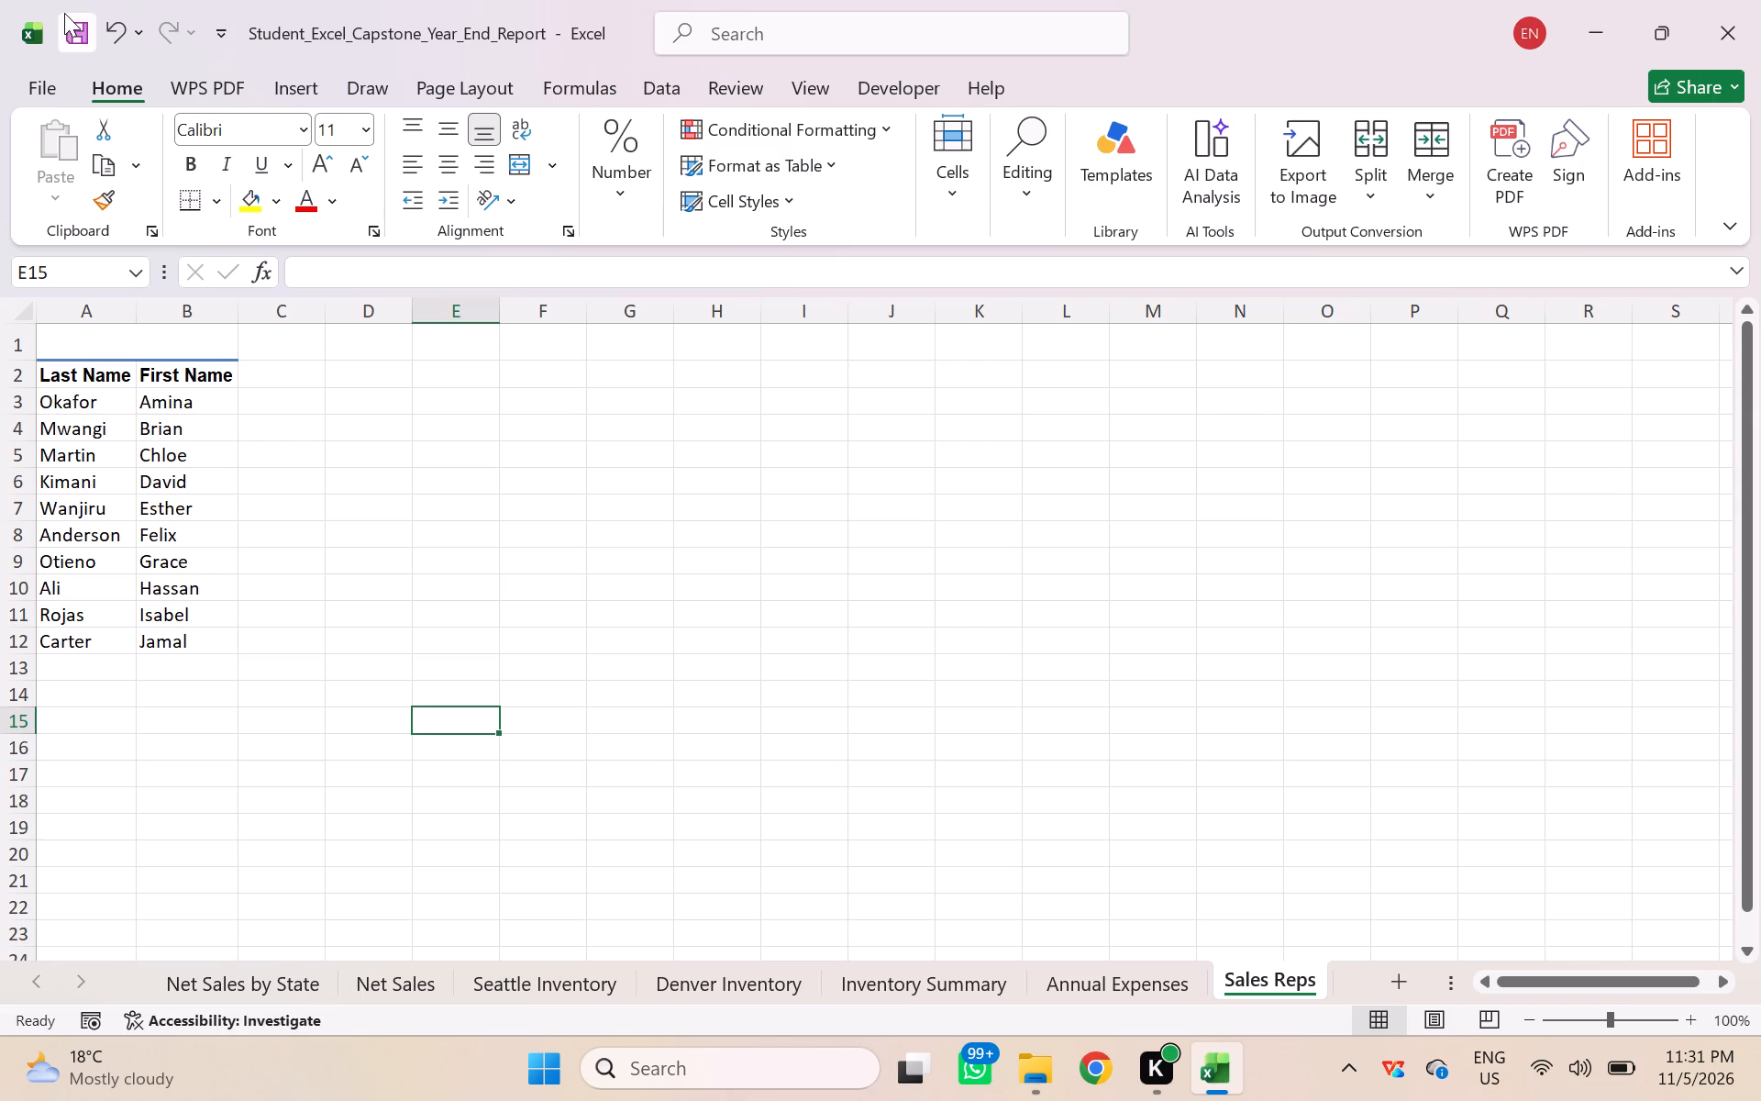
click(74, 26)
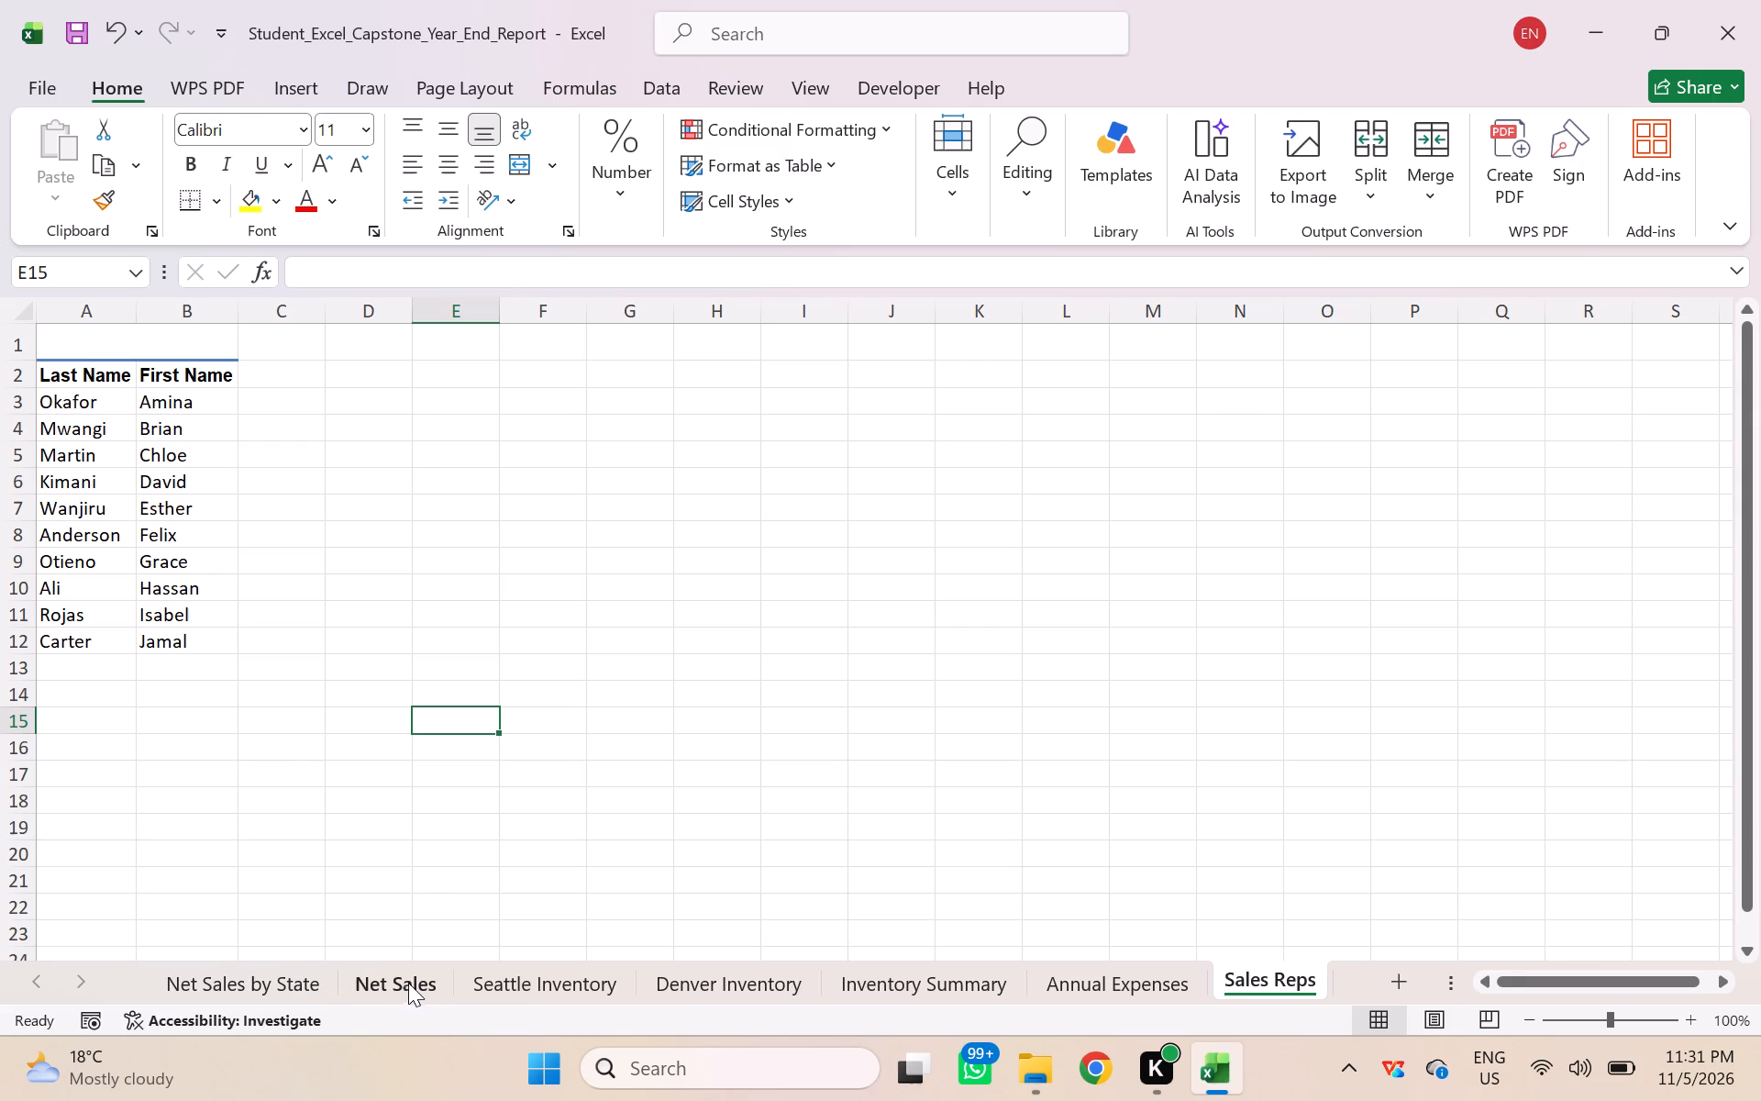
Group all worksheets starting from the Net Sales sheet and set their page orientation to Landscape.
click(407, 982)
right_click(407, 981)
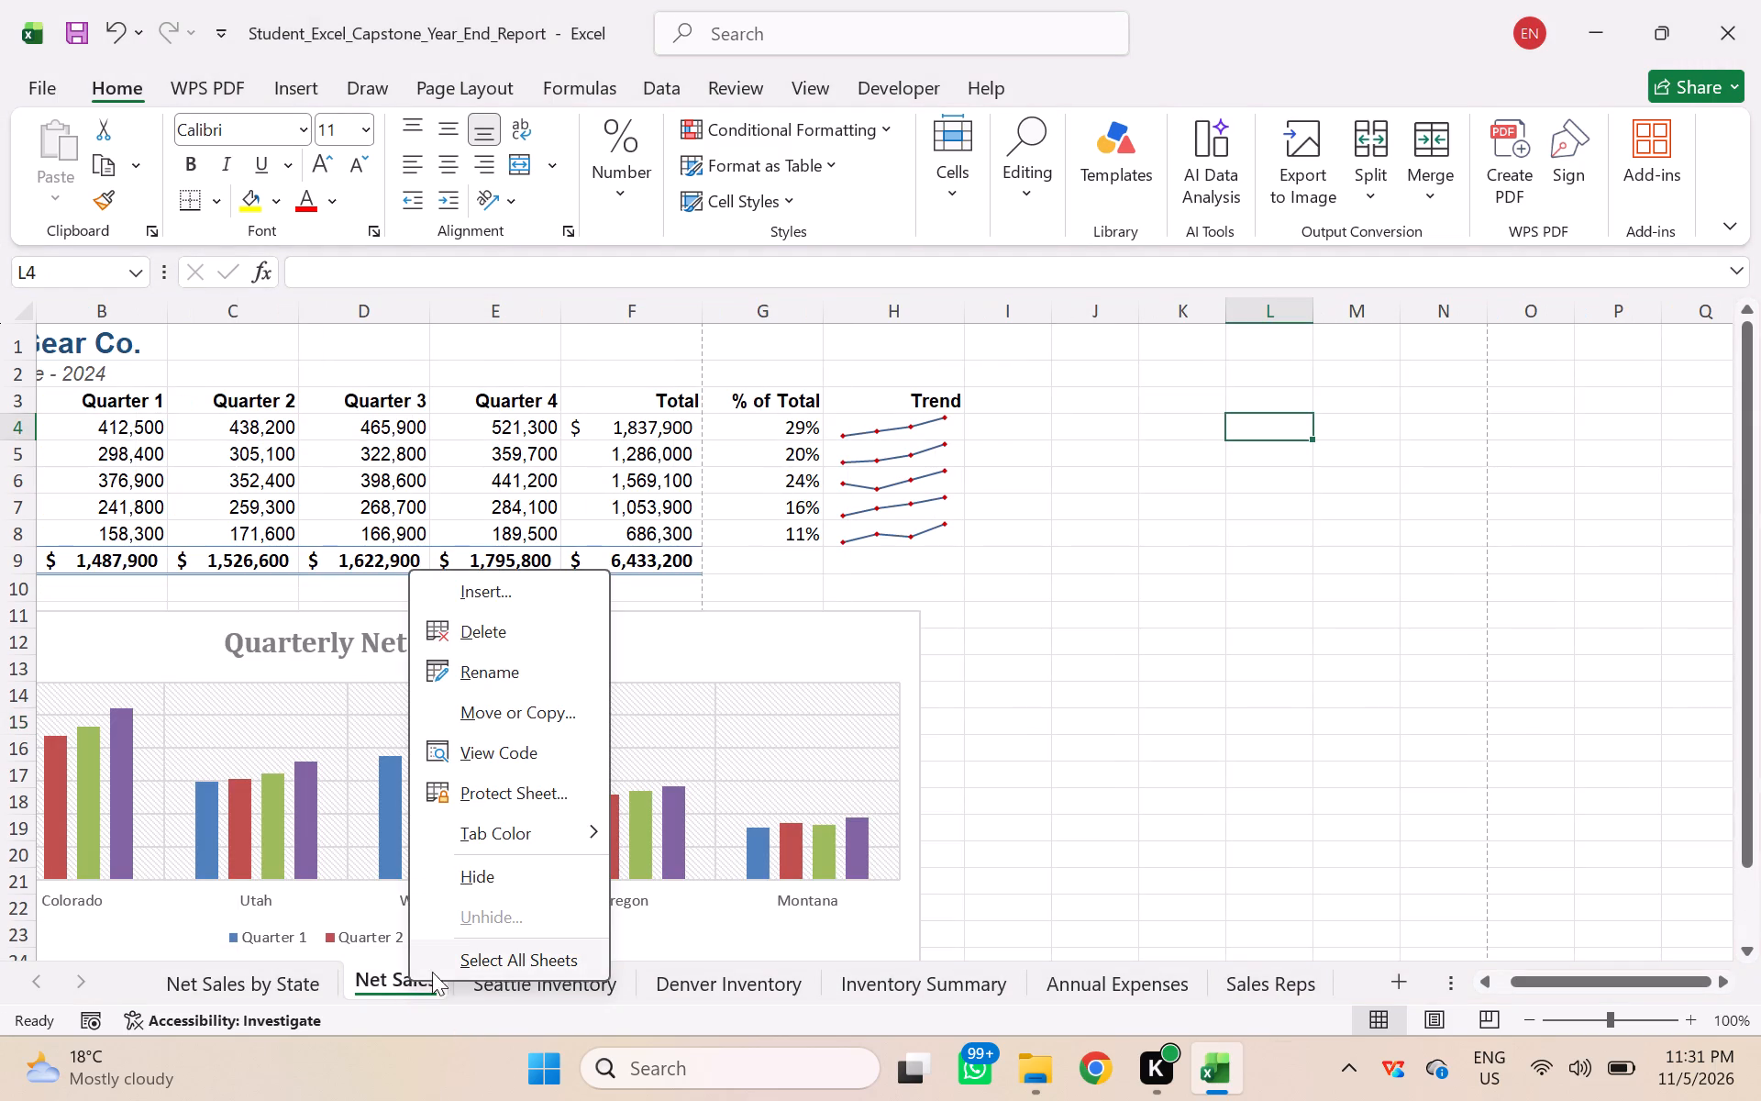
click(481, 963)
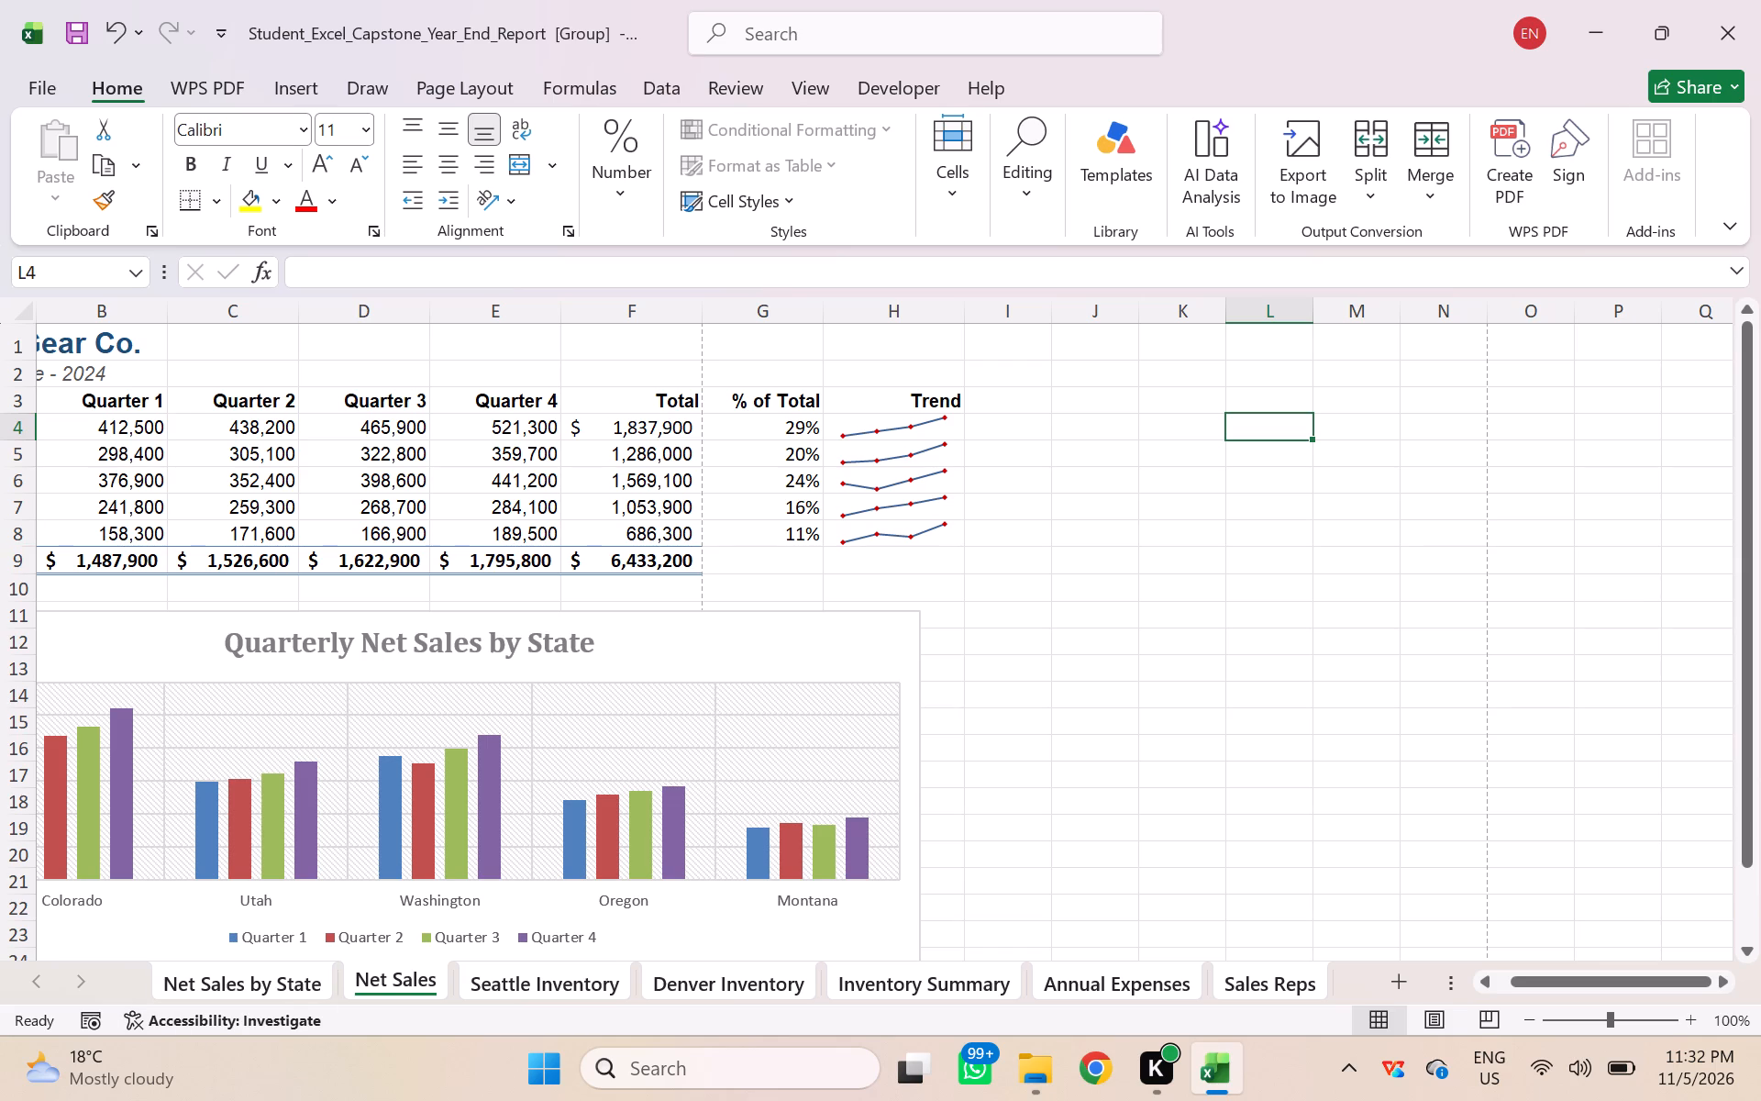
click(490, 92)
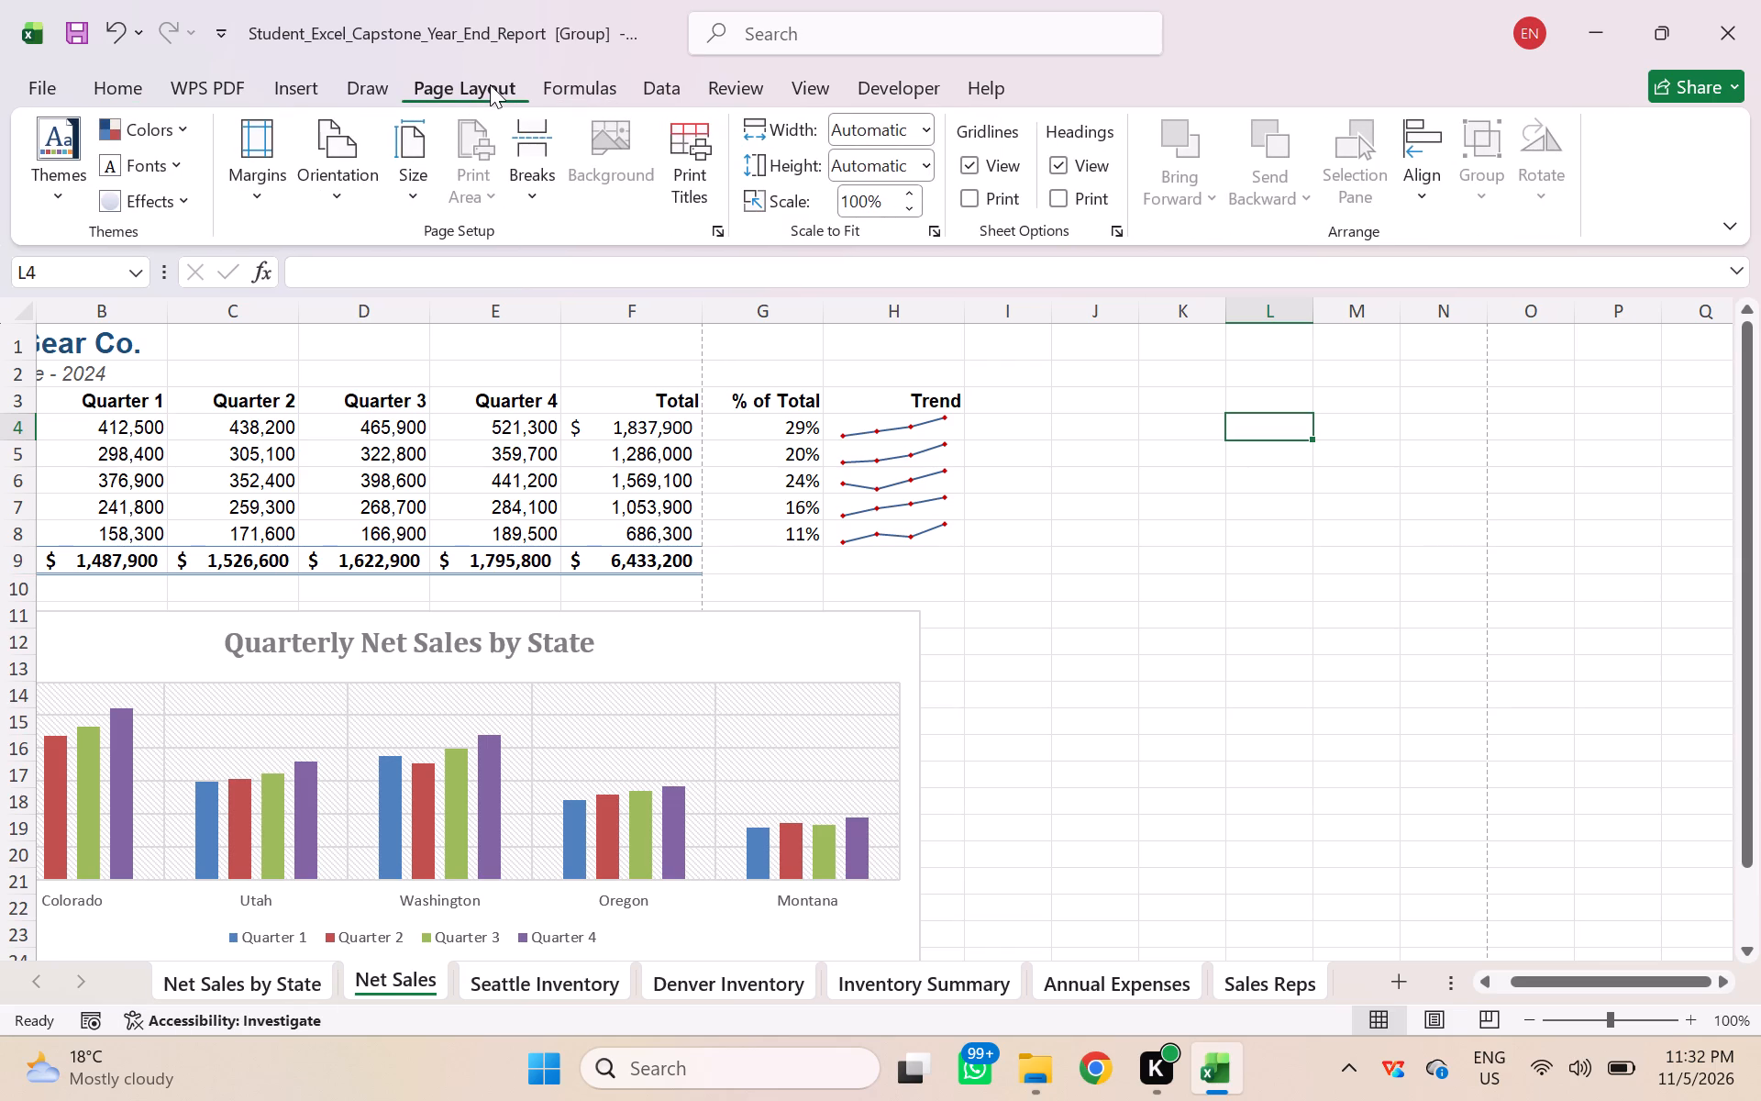
click(334, 197)
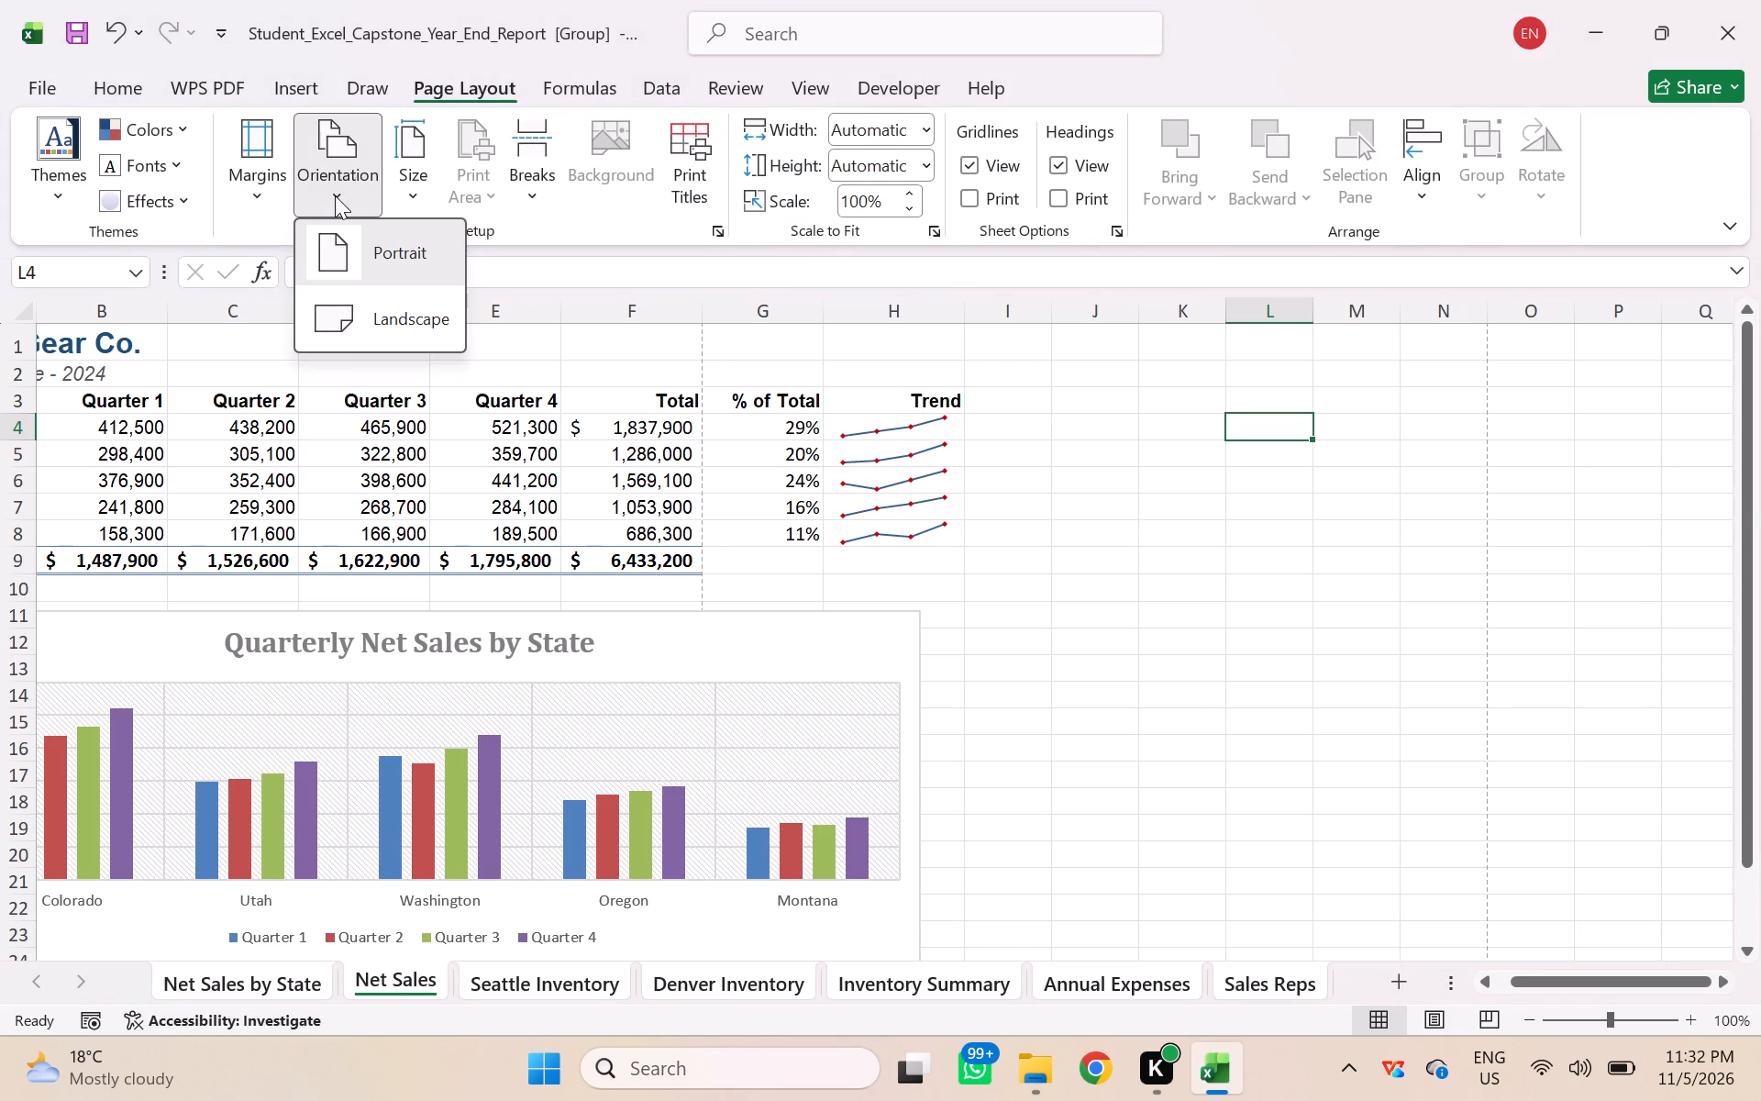
click(413, 331)
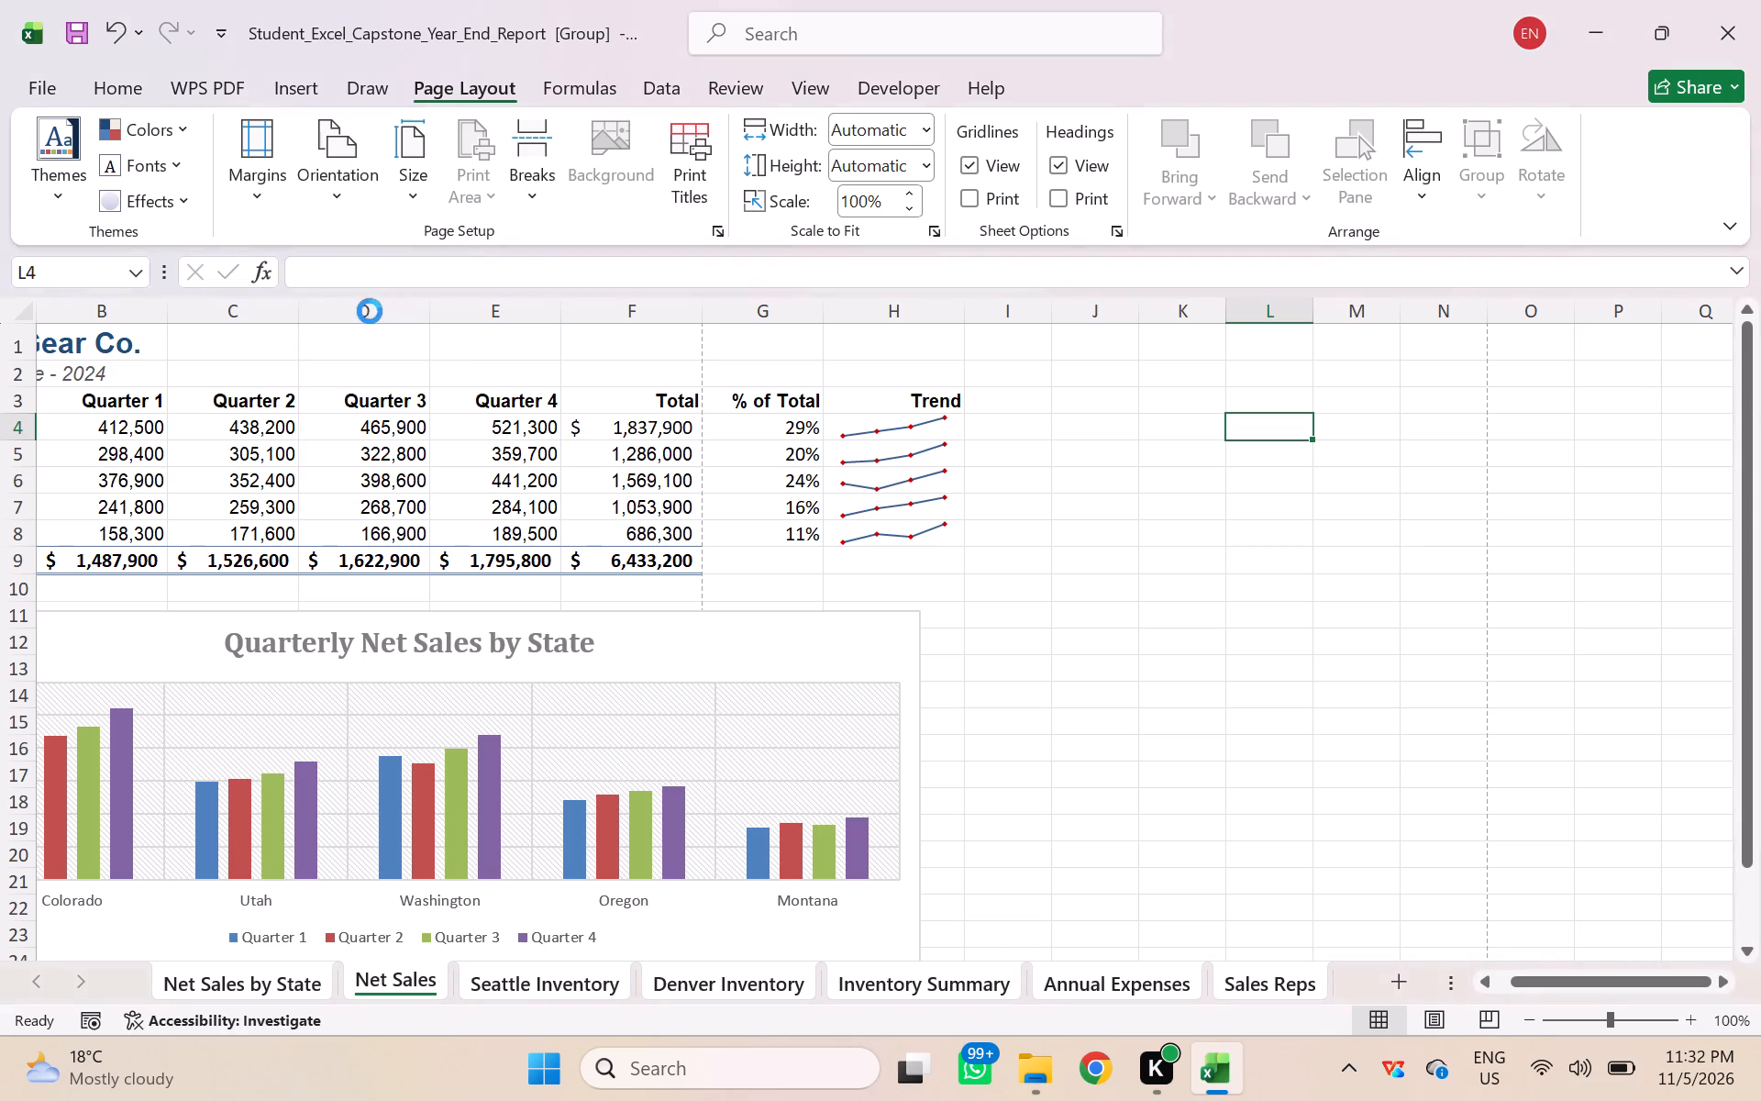
Center the grouped sheets horizontally on the page through the custom margin settings.
click(261, 194)
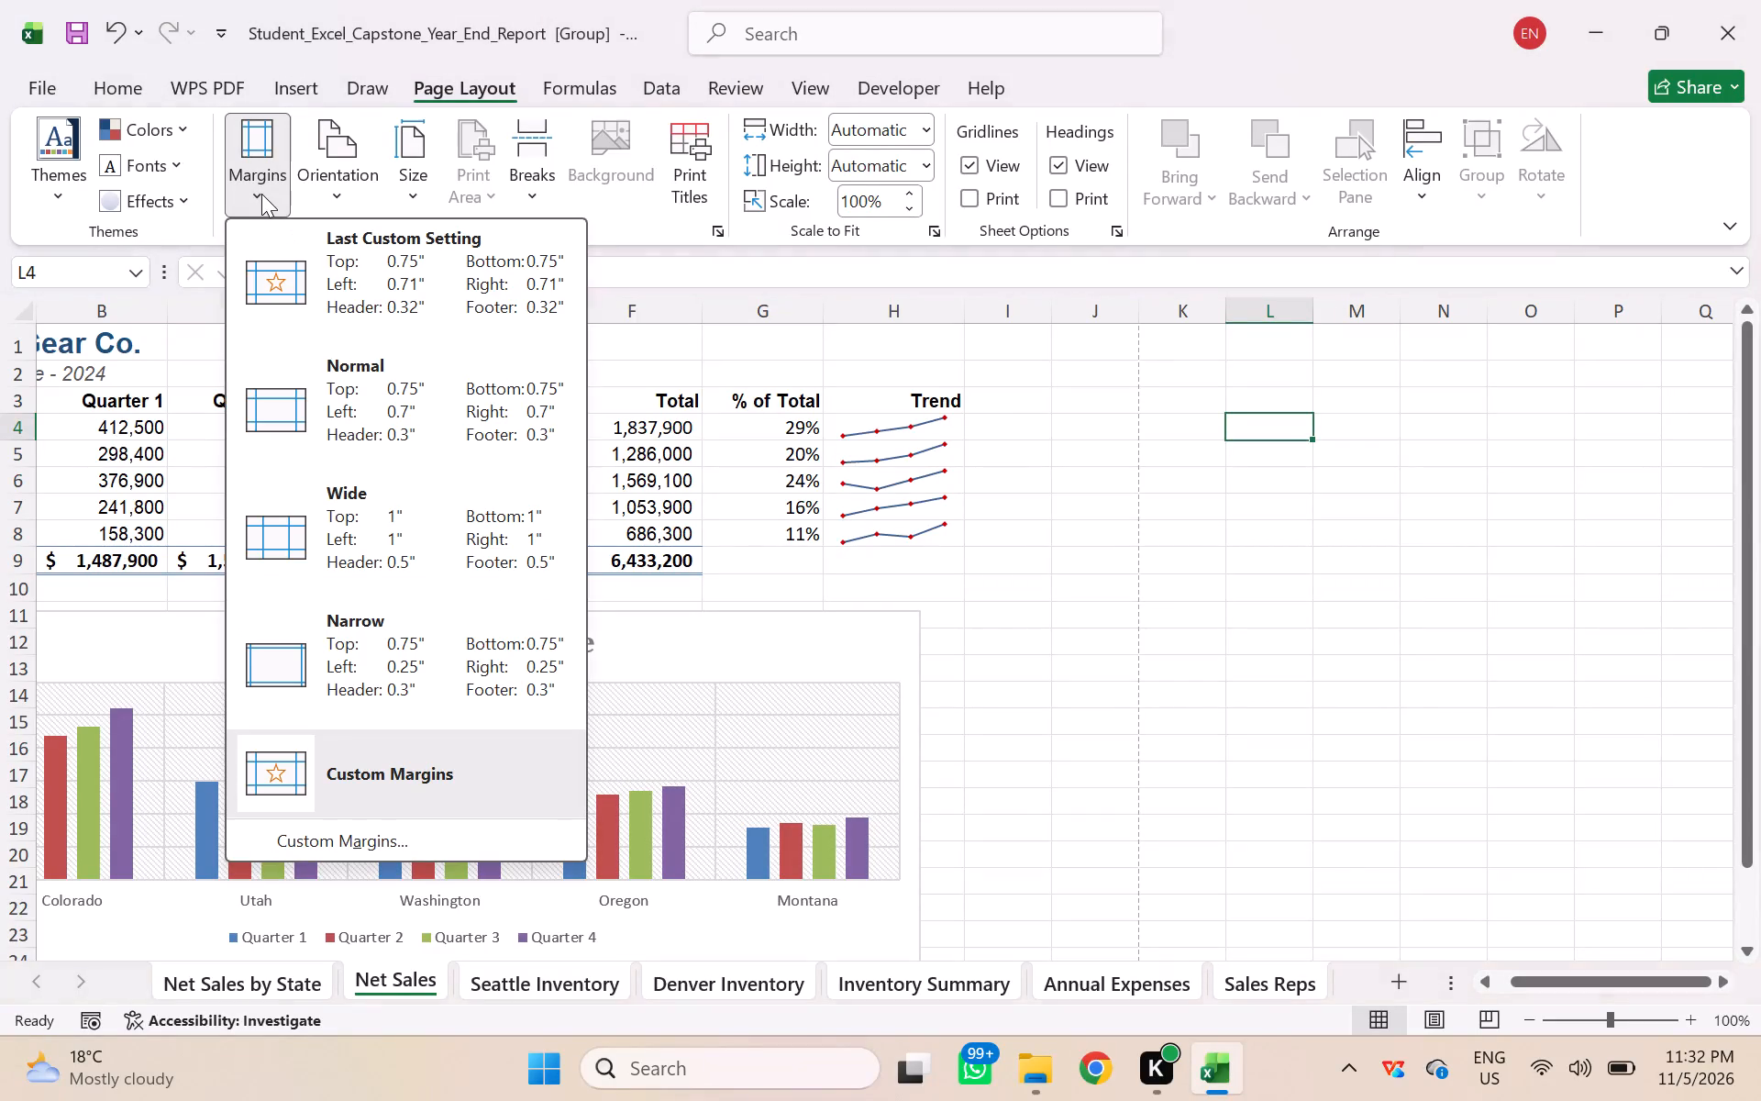
click(361, 839)
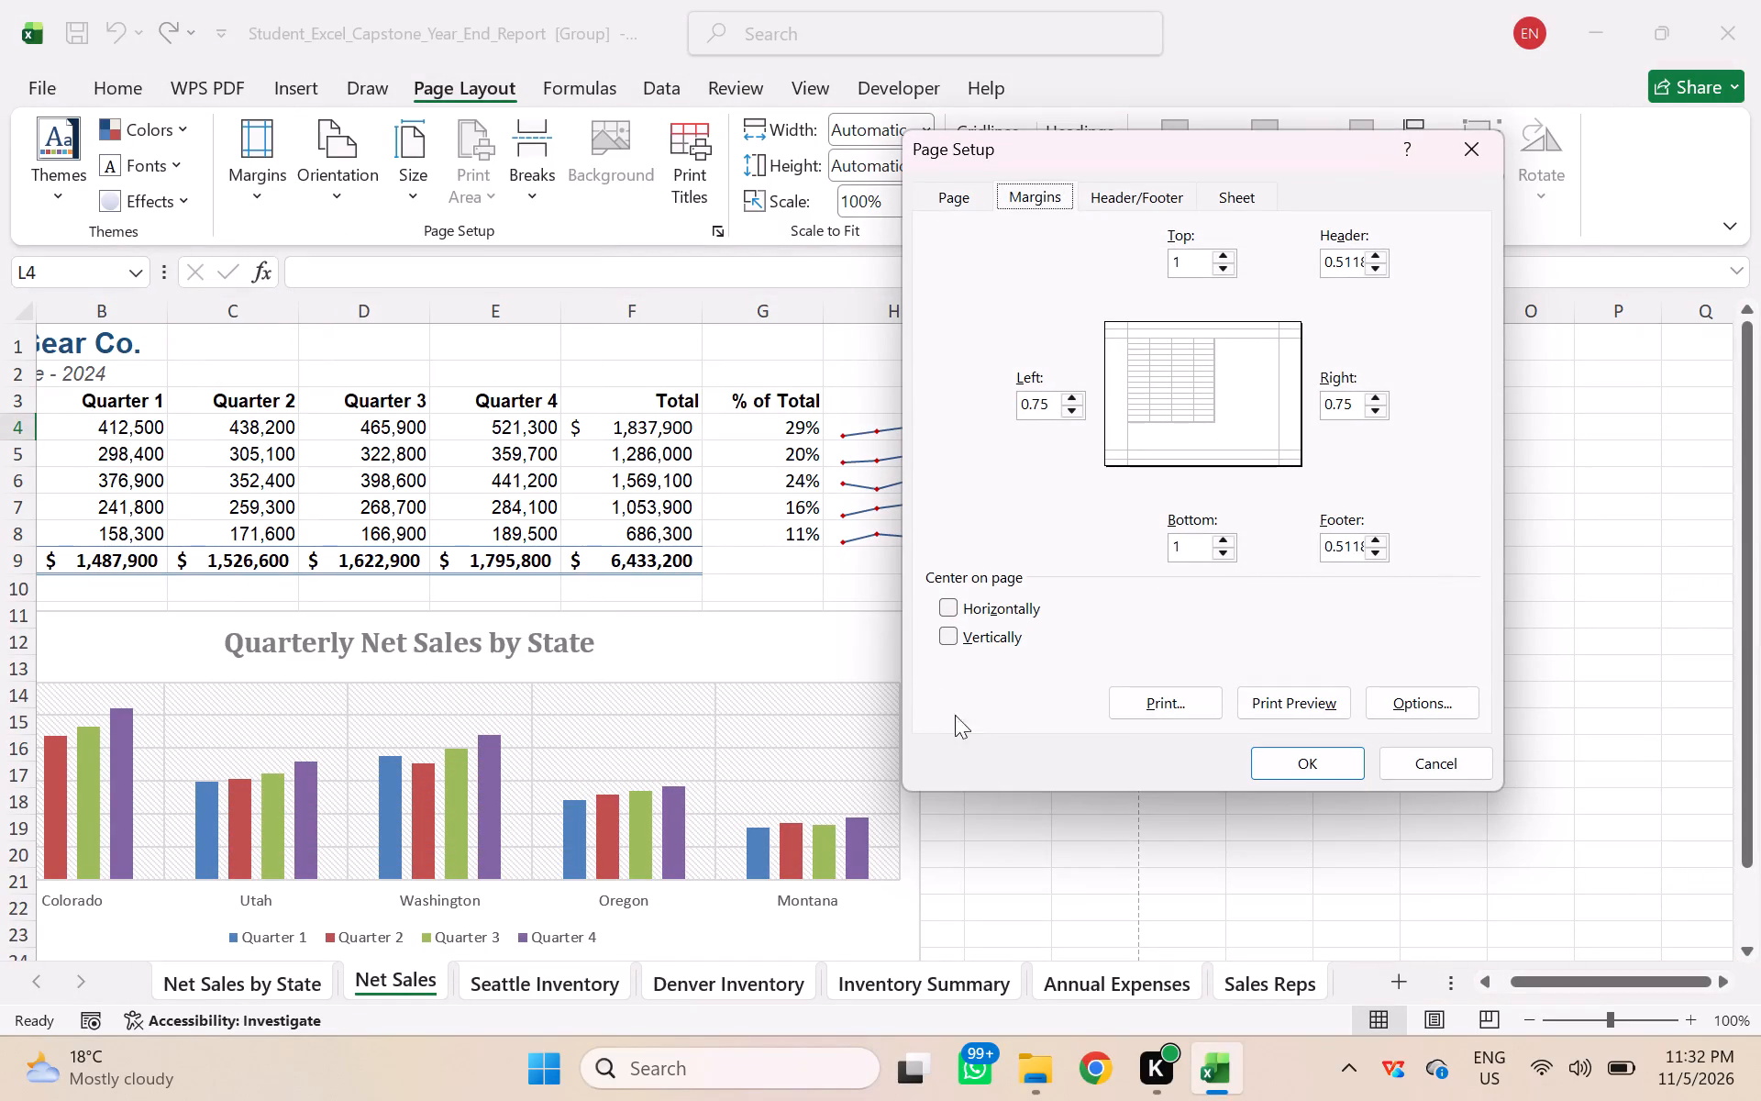
click(946, 611)
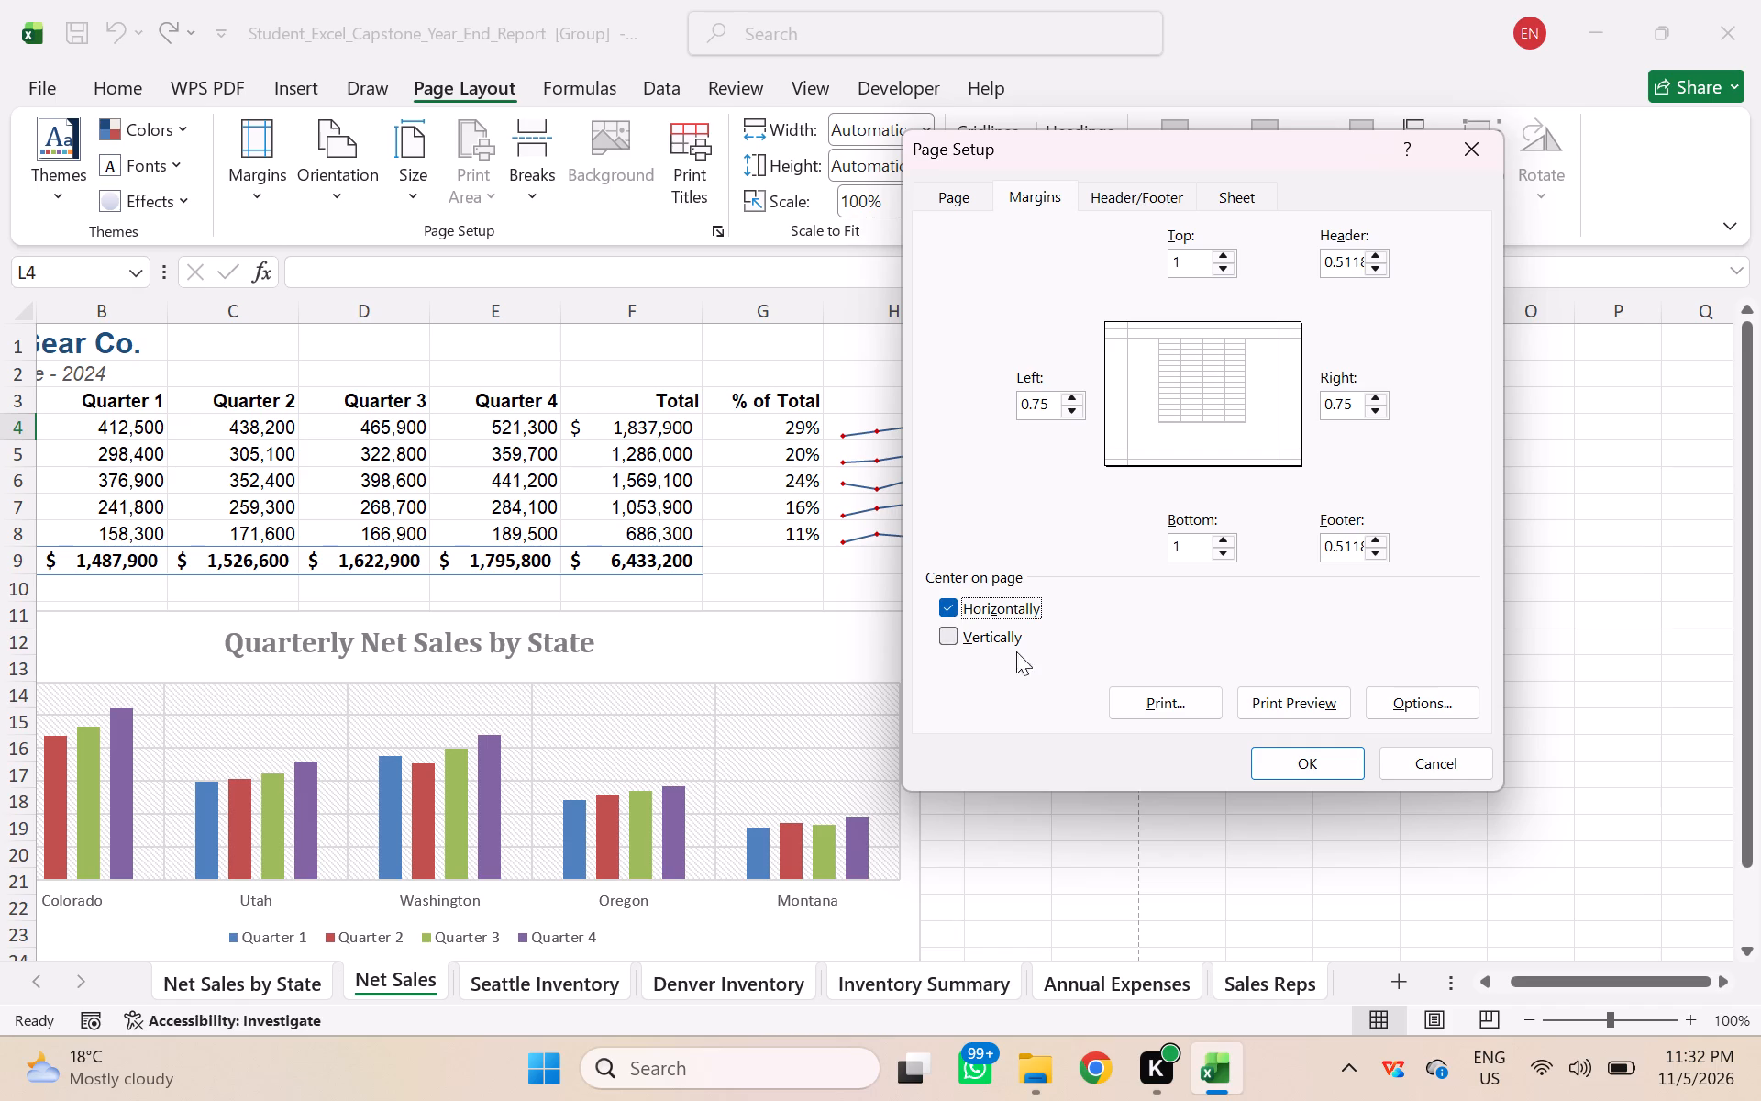
click(1324, 773)
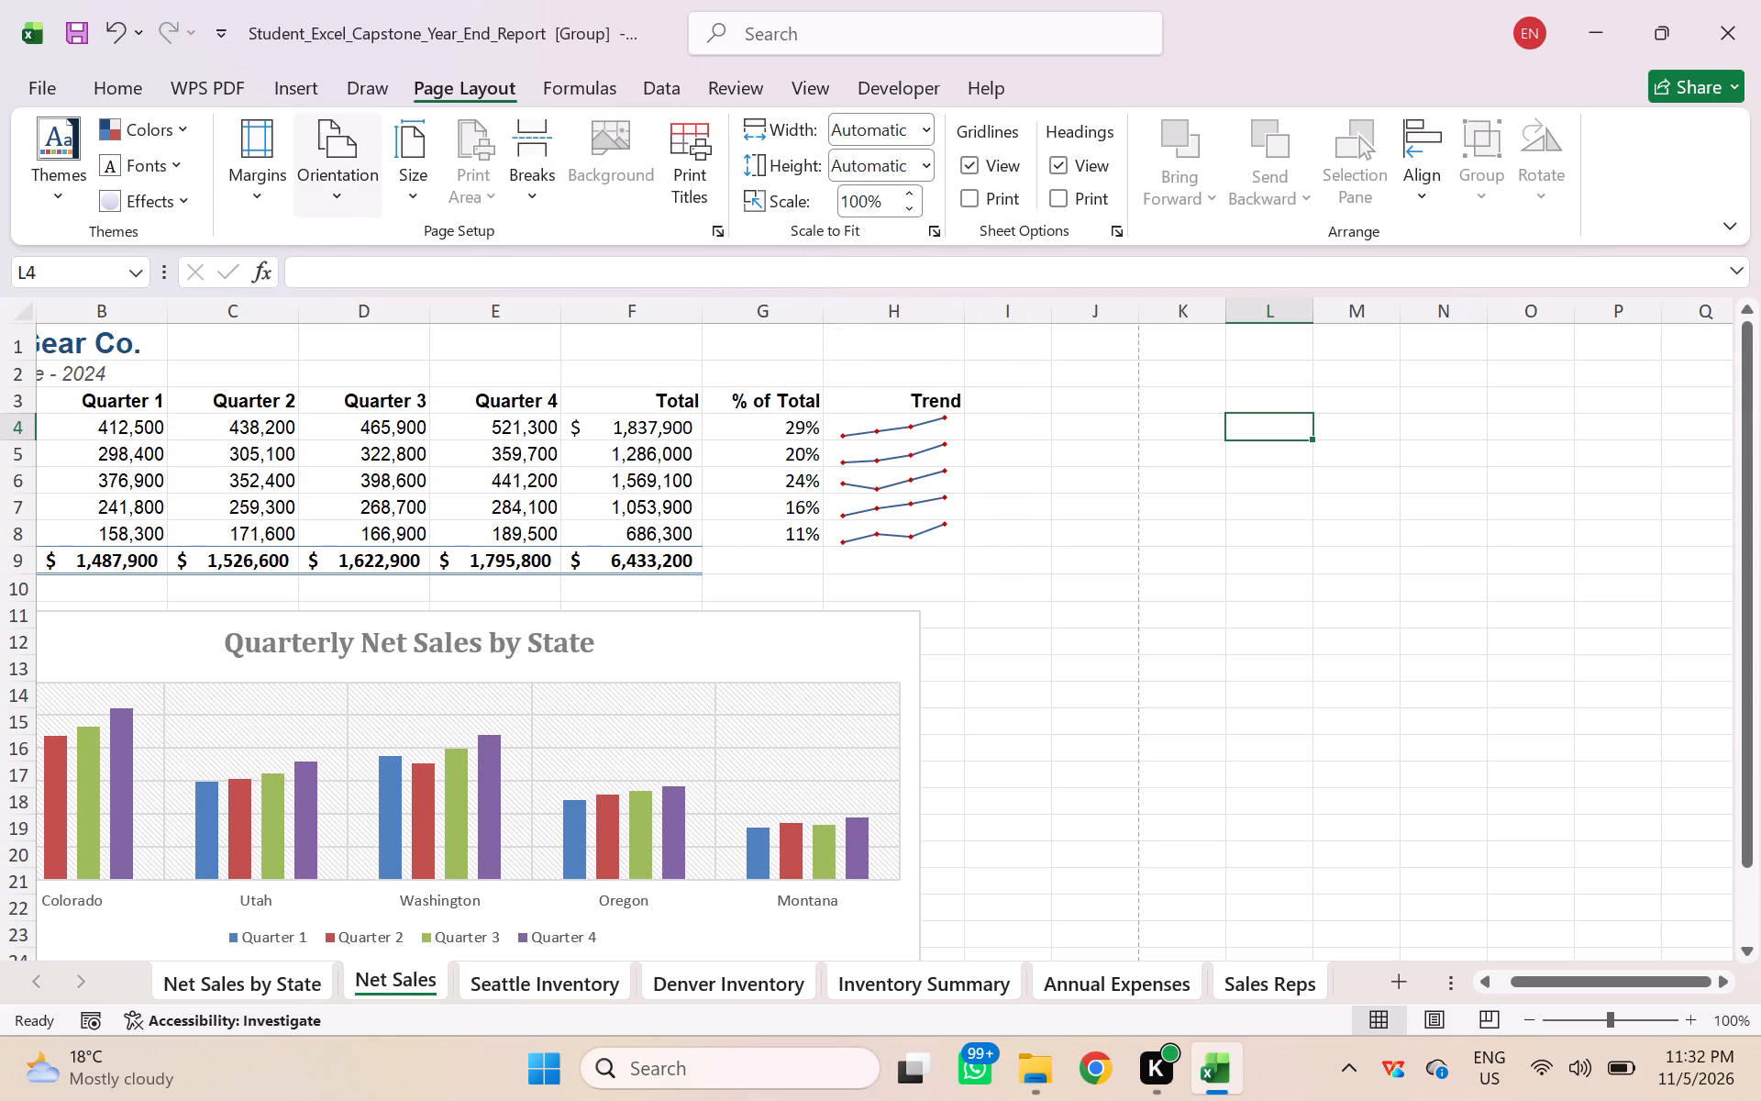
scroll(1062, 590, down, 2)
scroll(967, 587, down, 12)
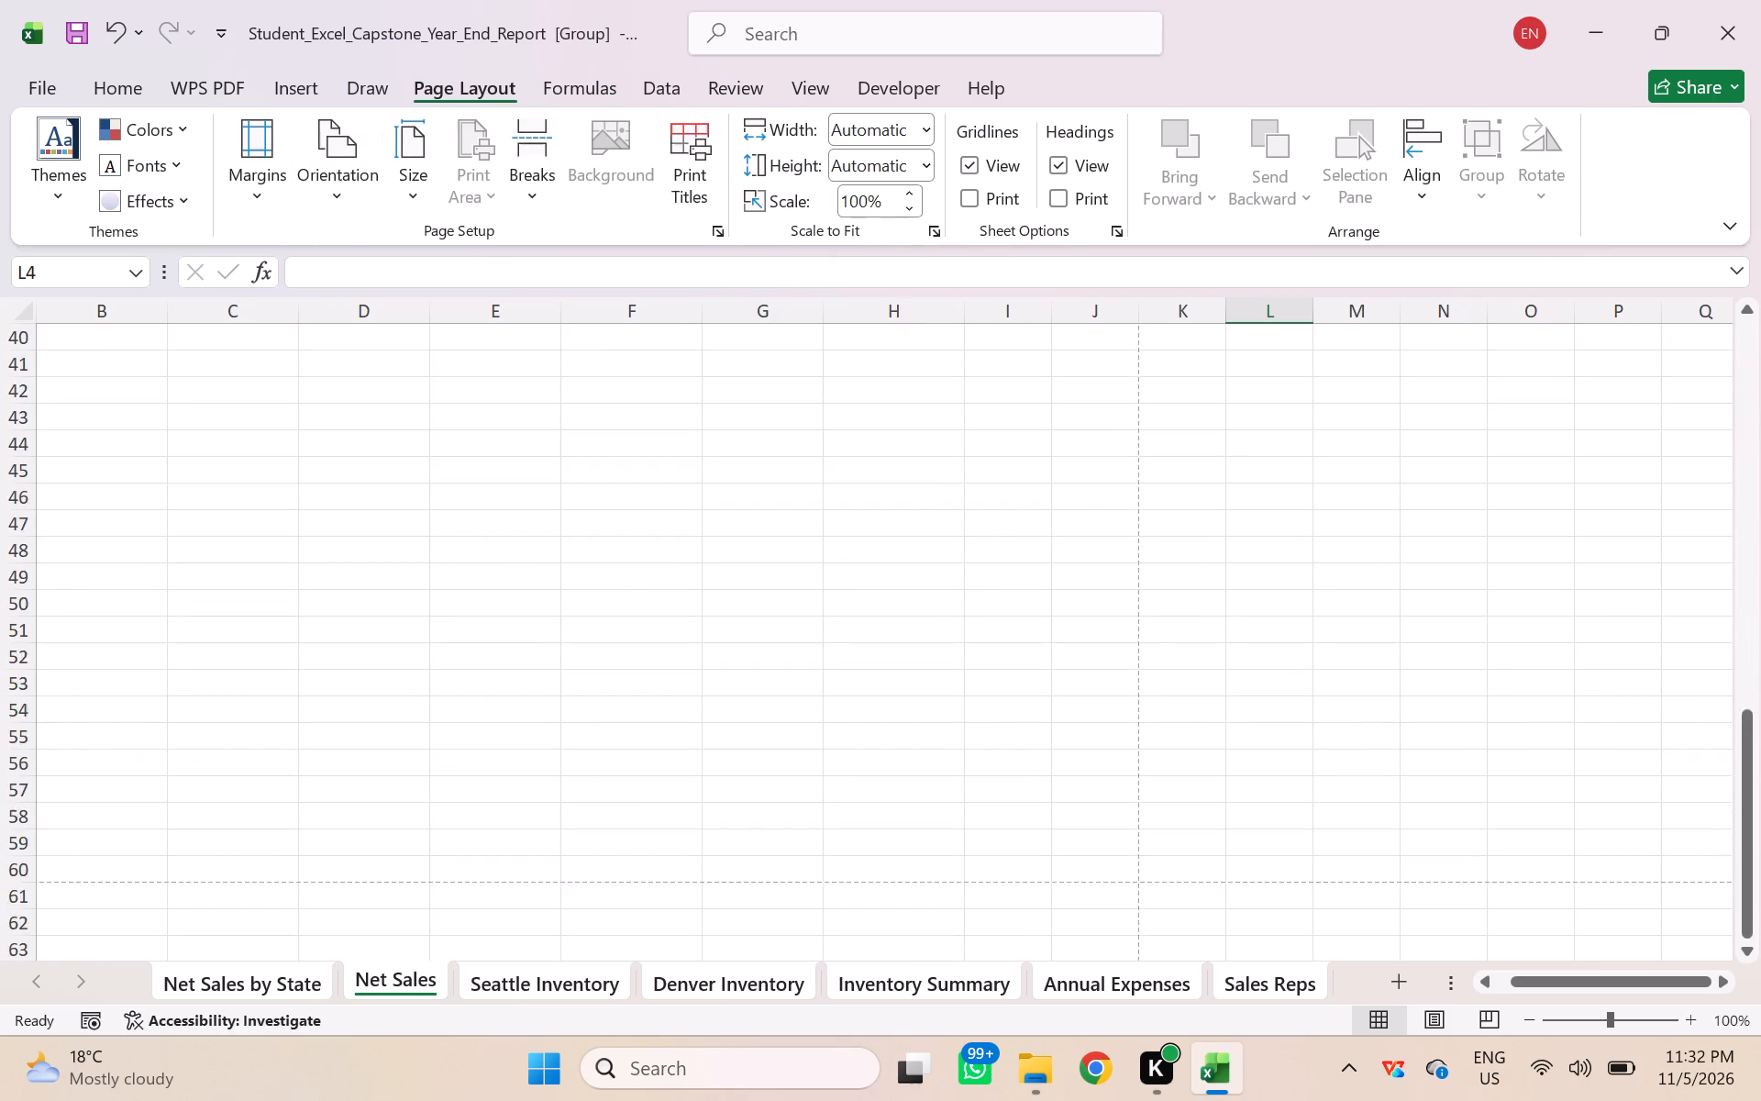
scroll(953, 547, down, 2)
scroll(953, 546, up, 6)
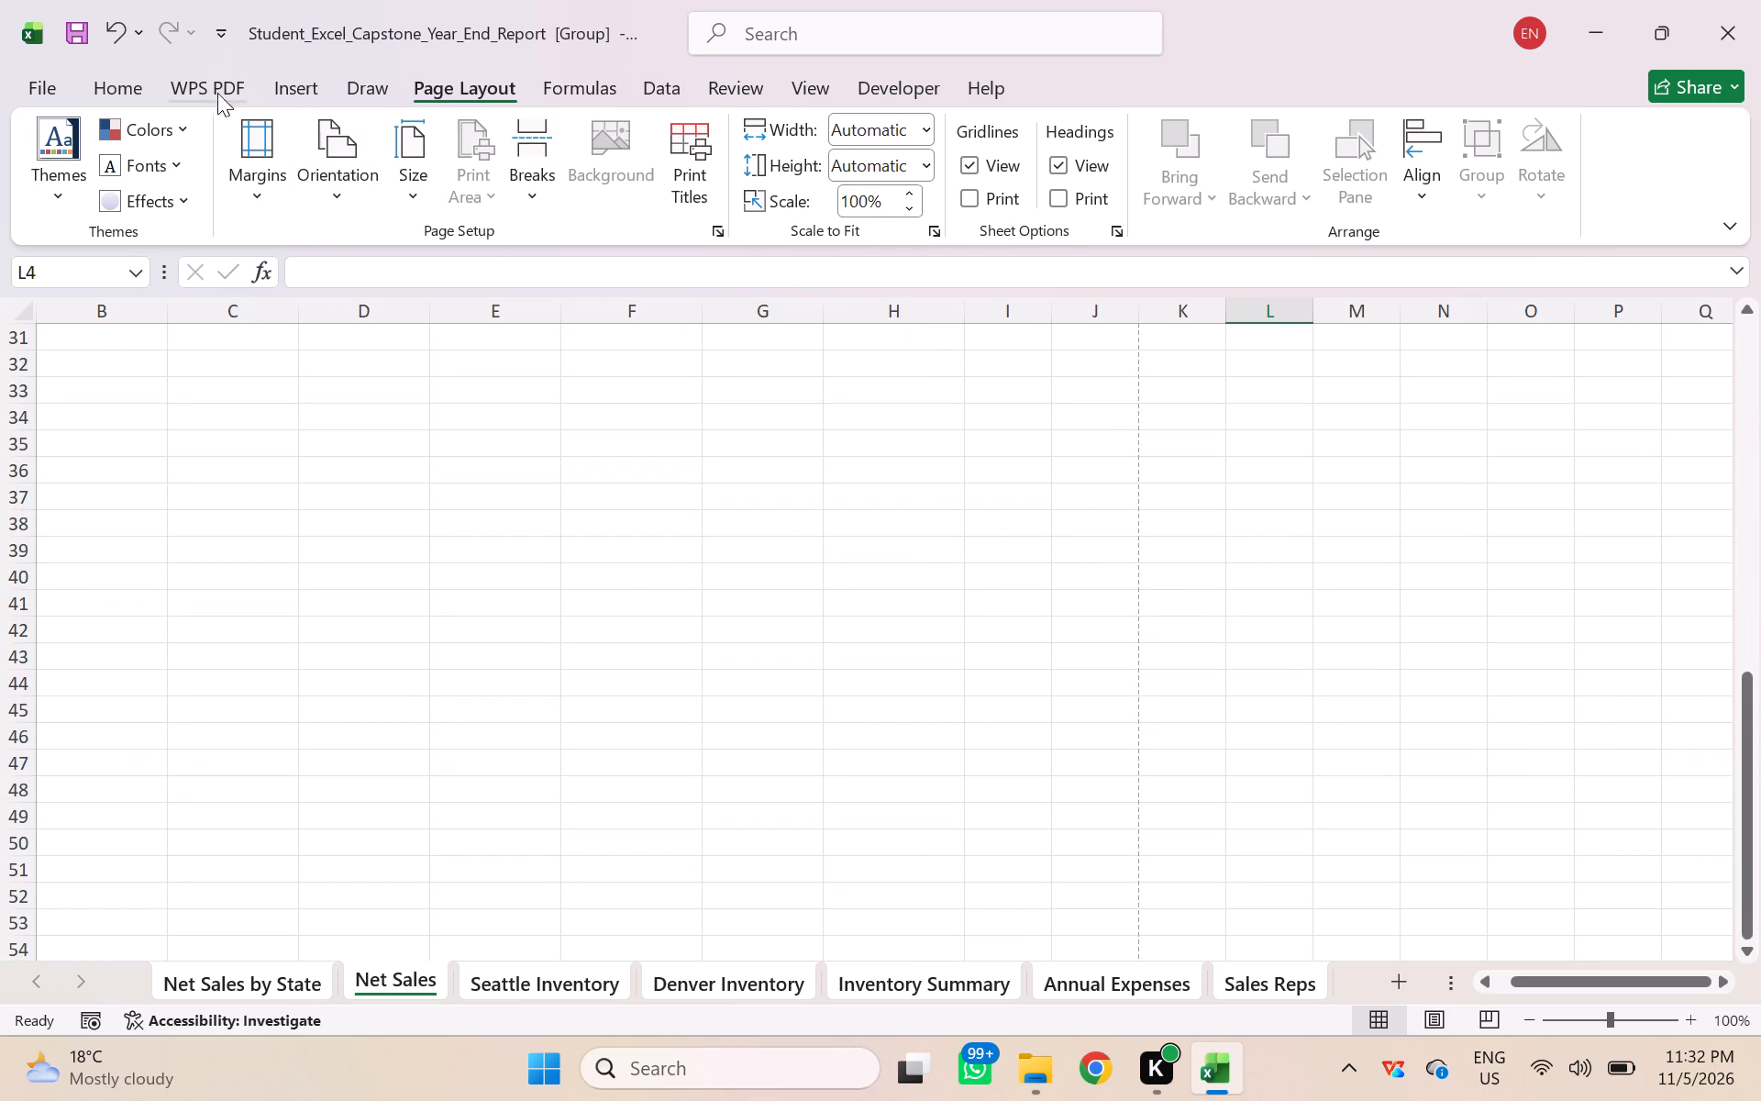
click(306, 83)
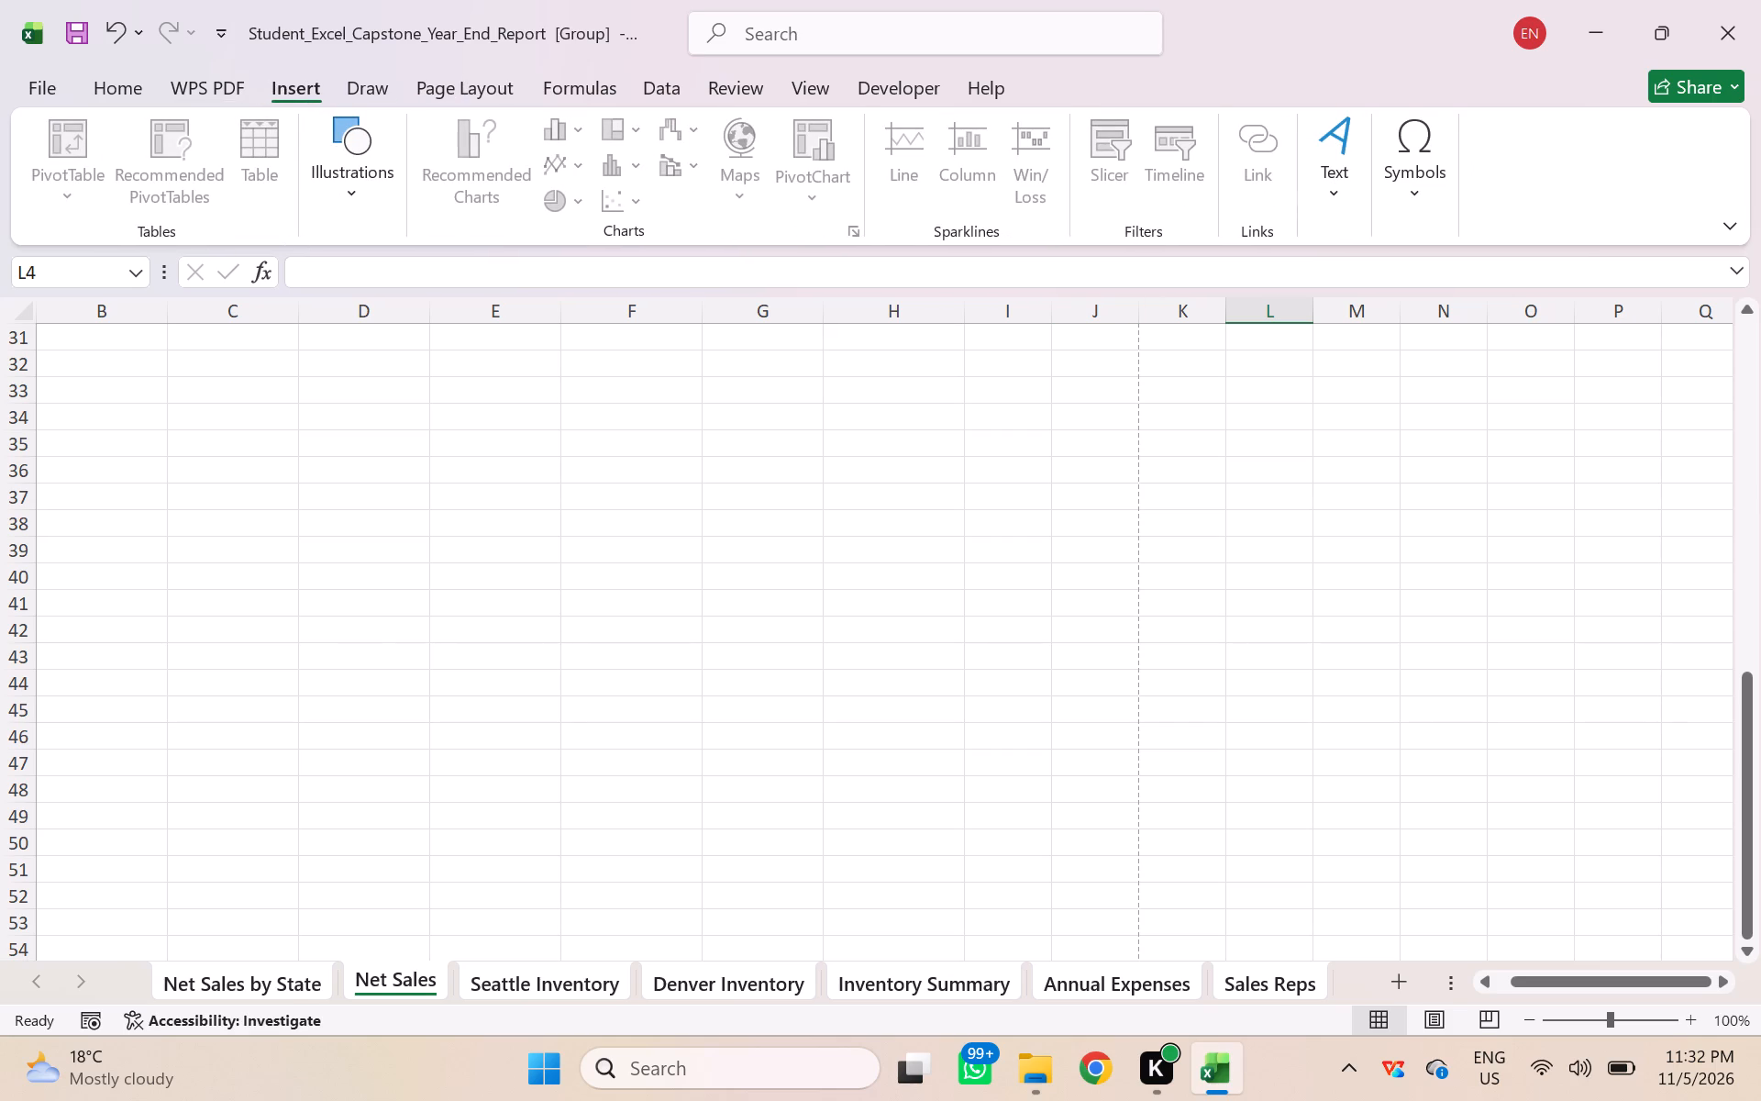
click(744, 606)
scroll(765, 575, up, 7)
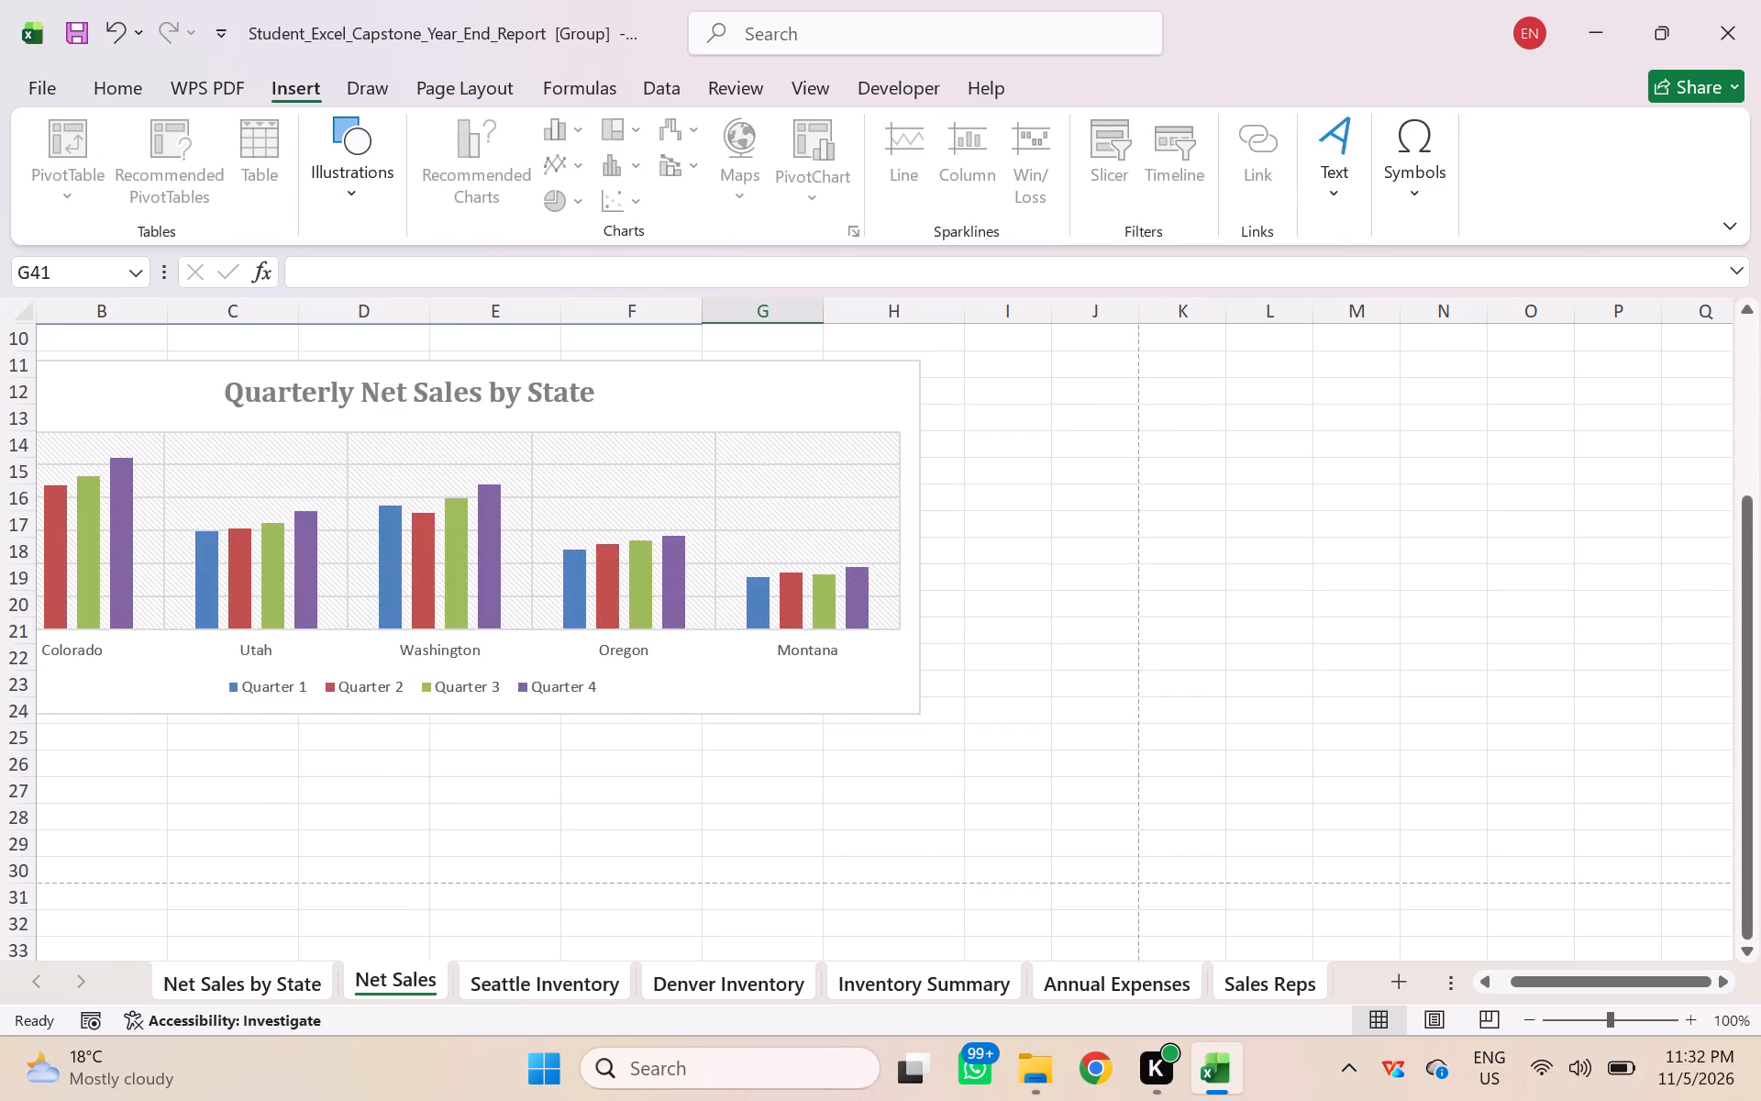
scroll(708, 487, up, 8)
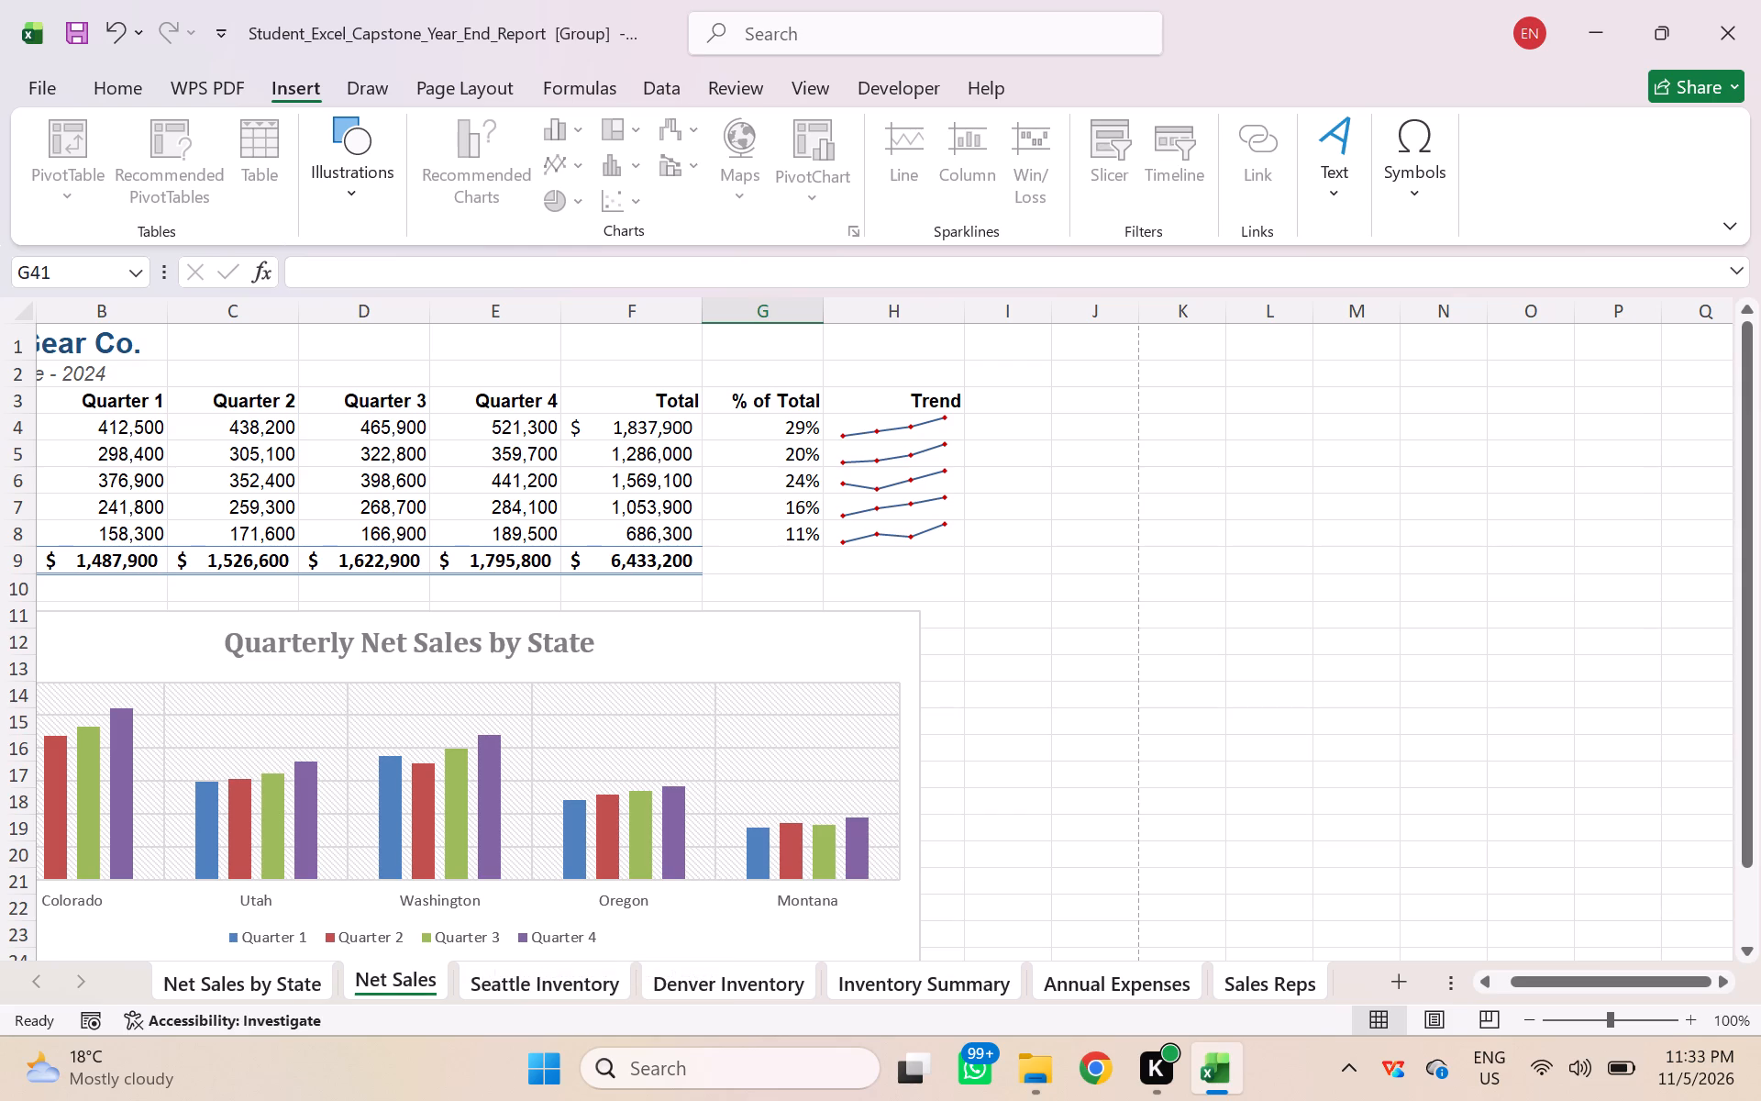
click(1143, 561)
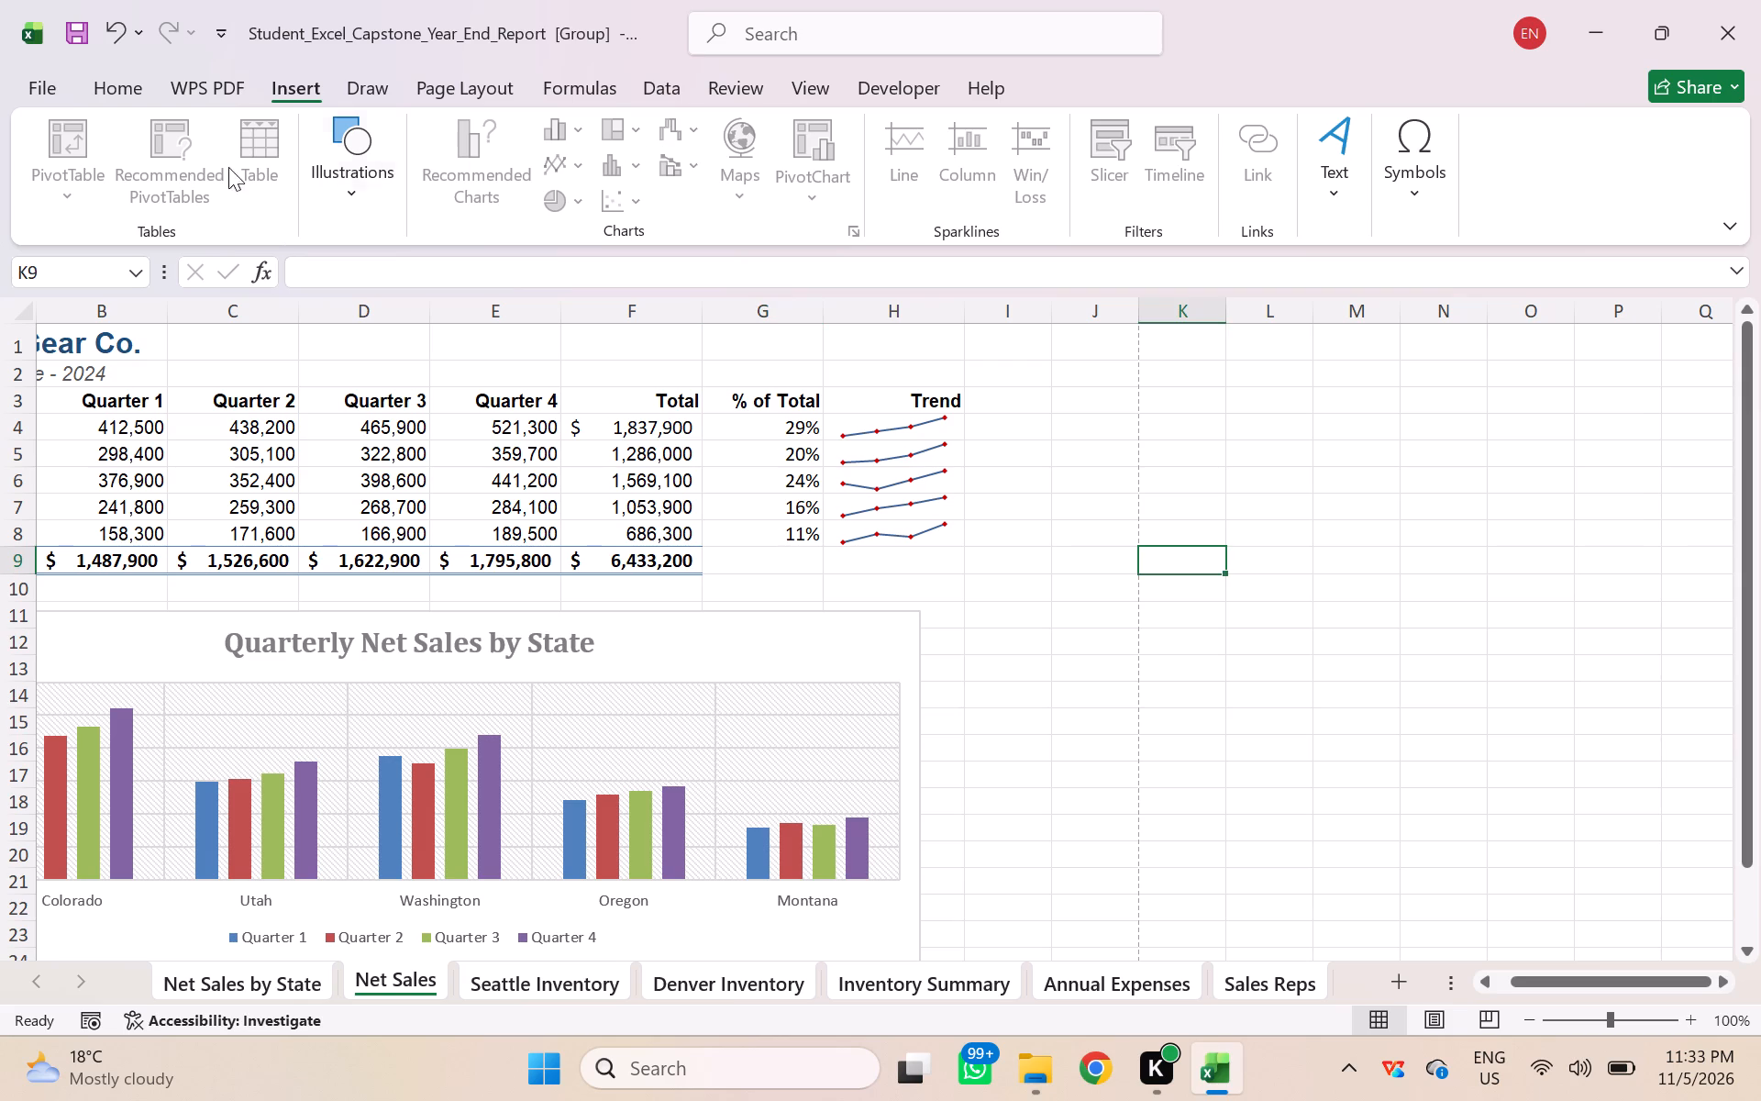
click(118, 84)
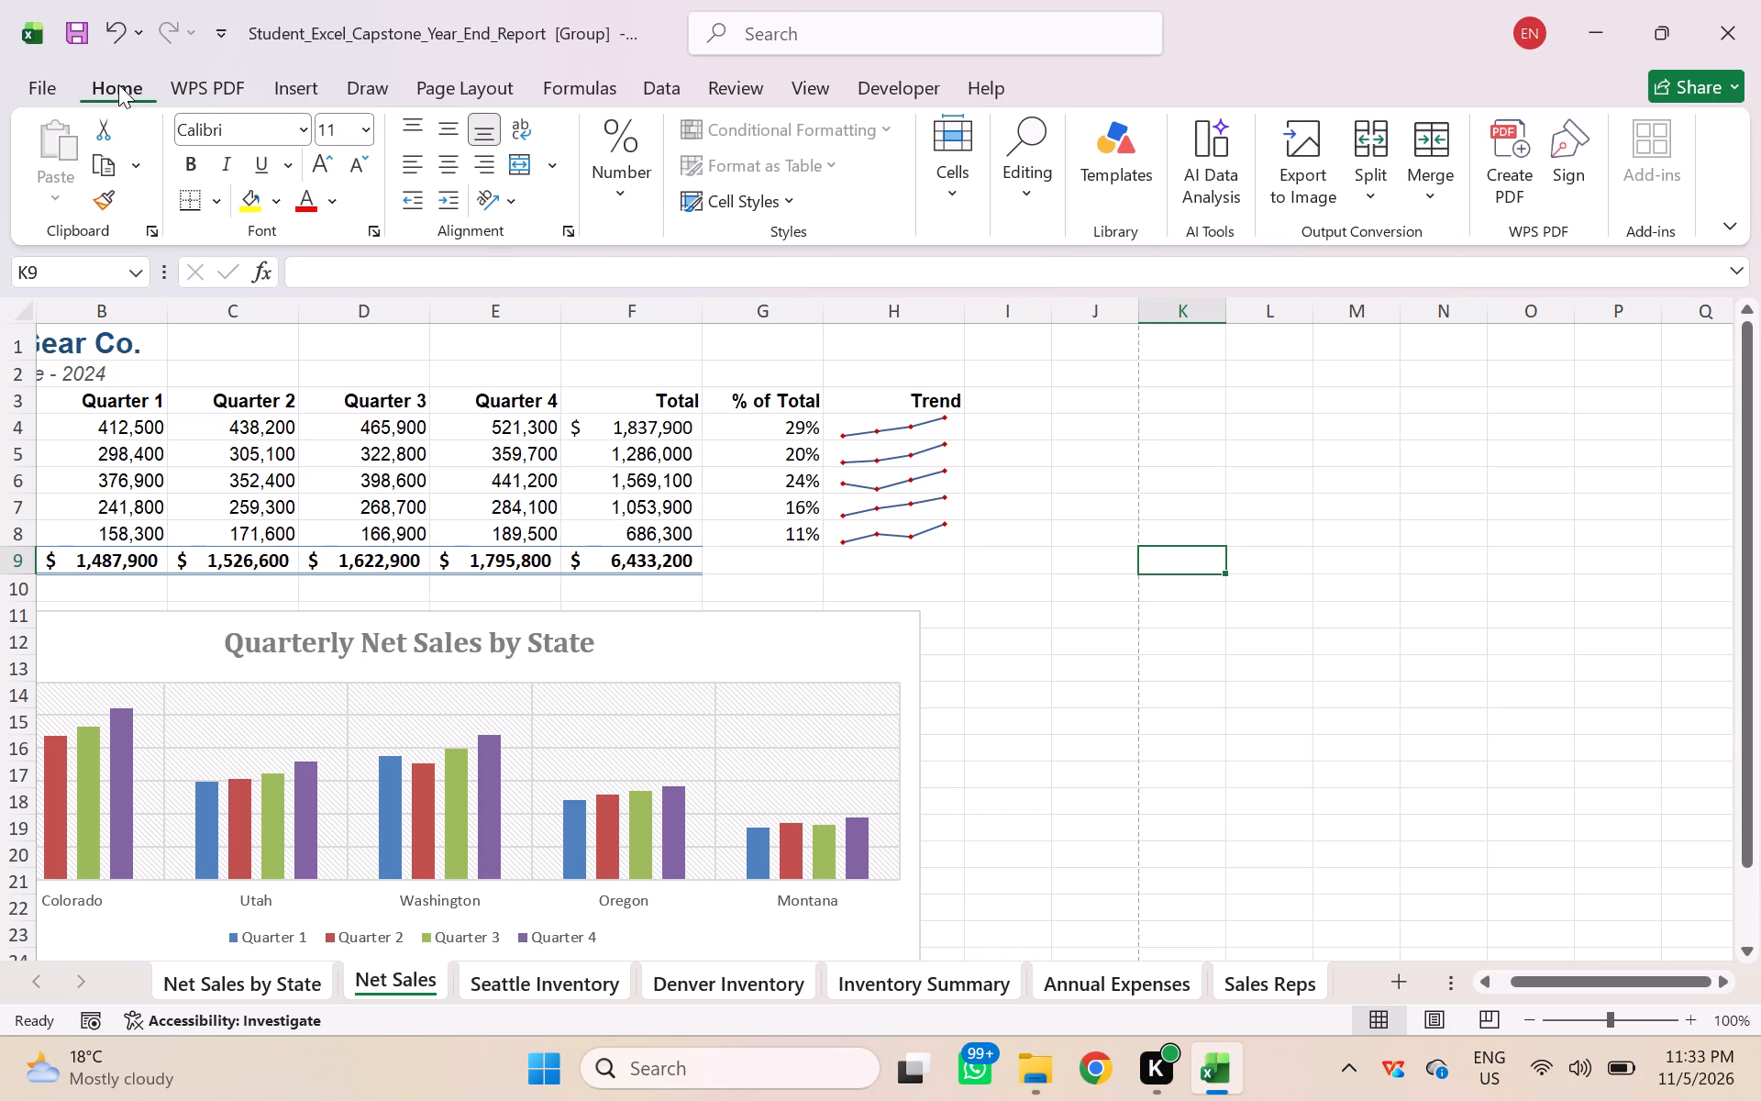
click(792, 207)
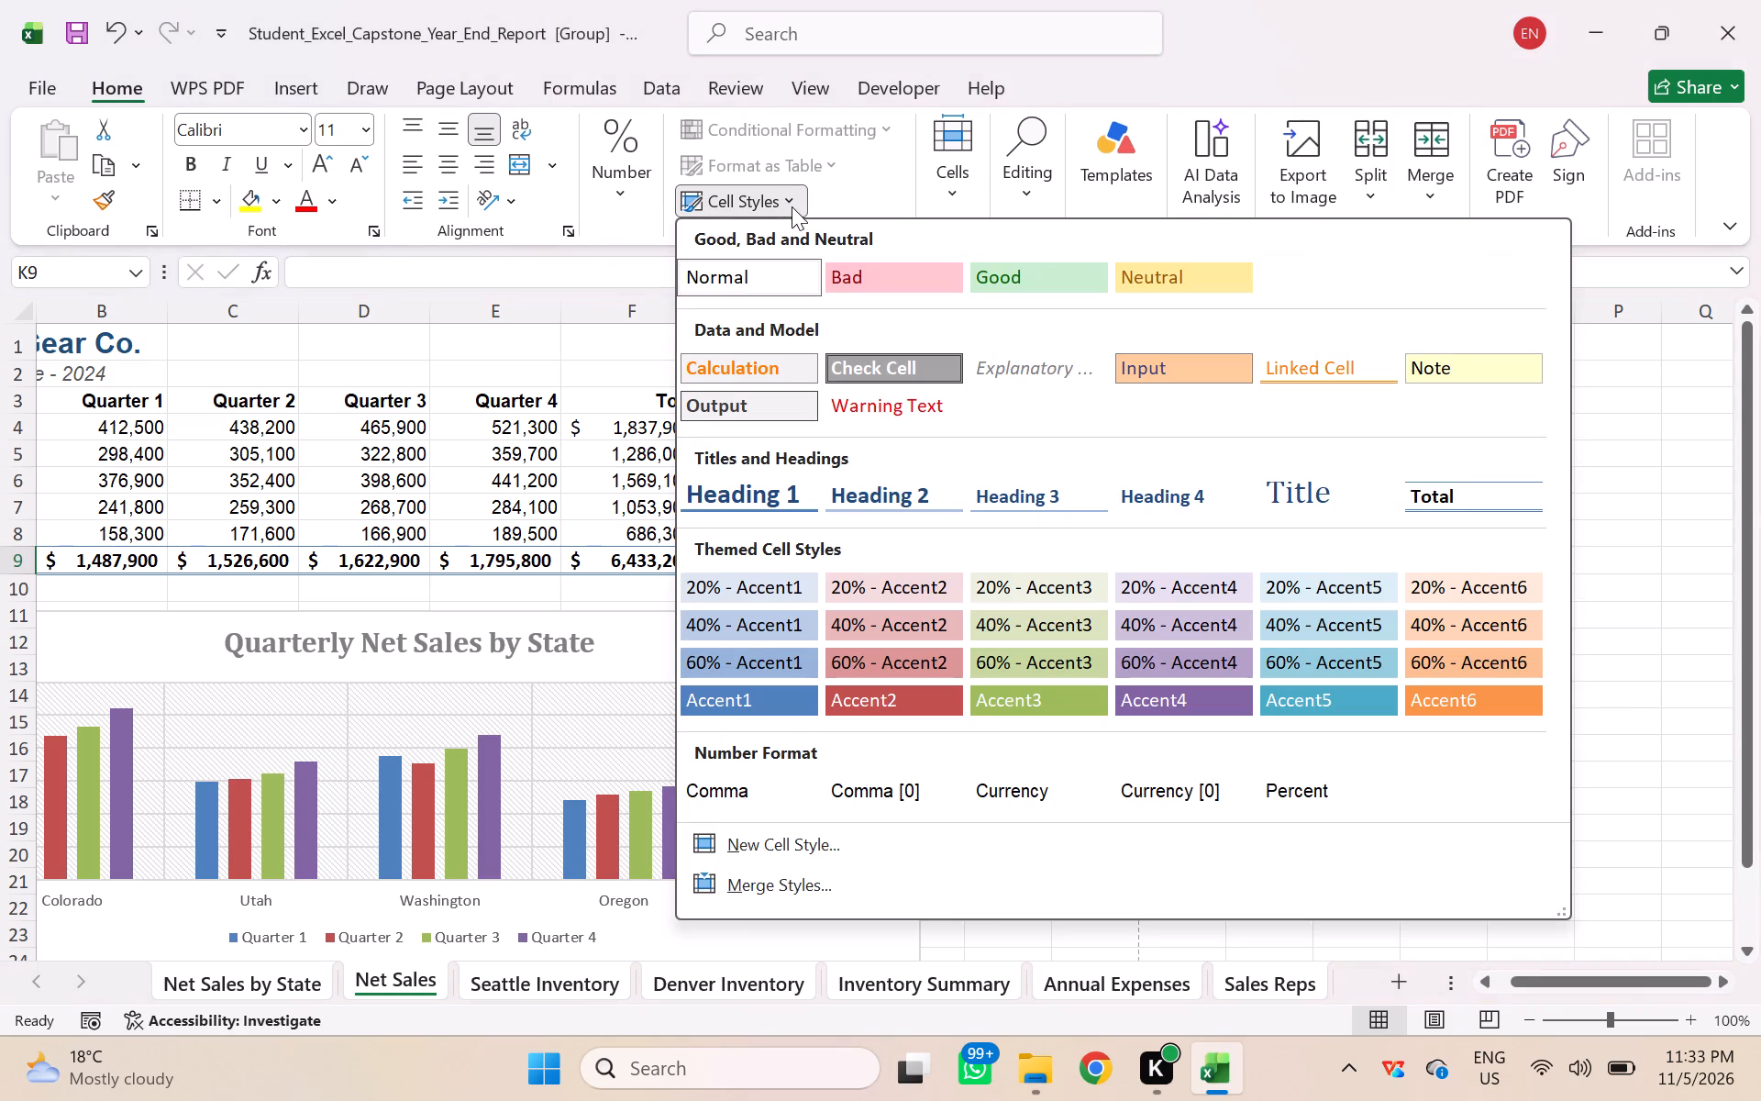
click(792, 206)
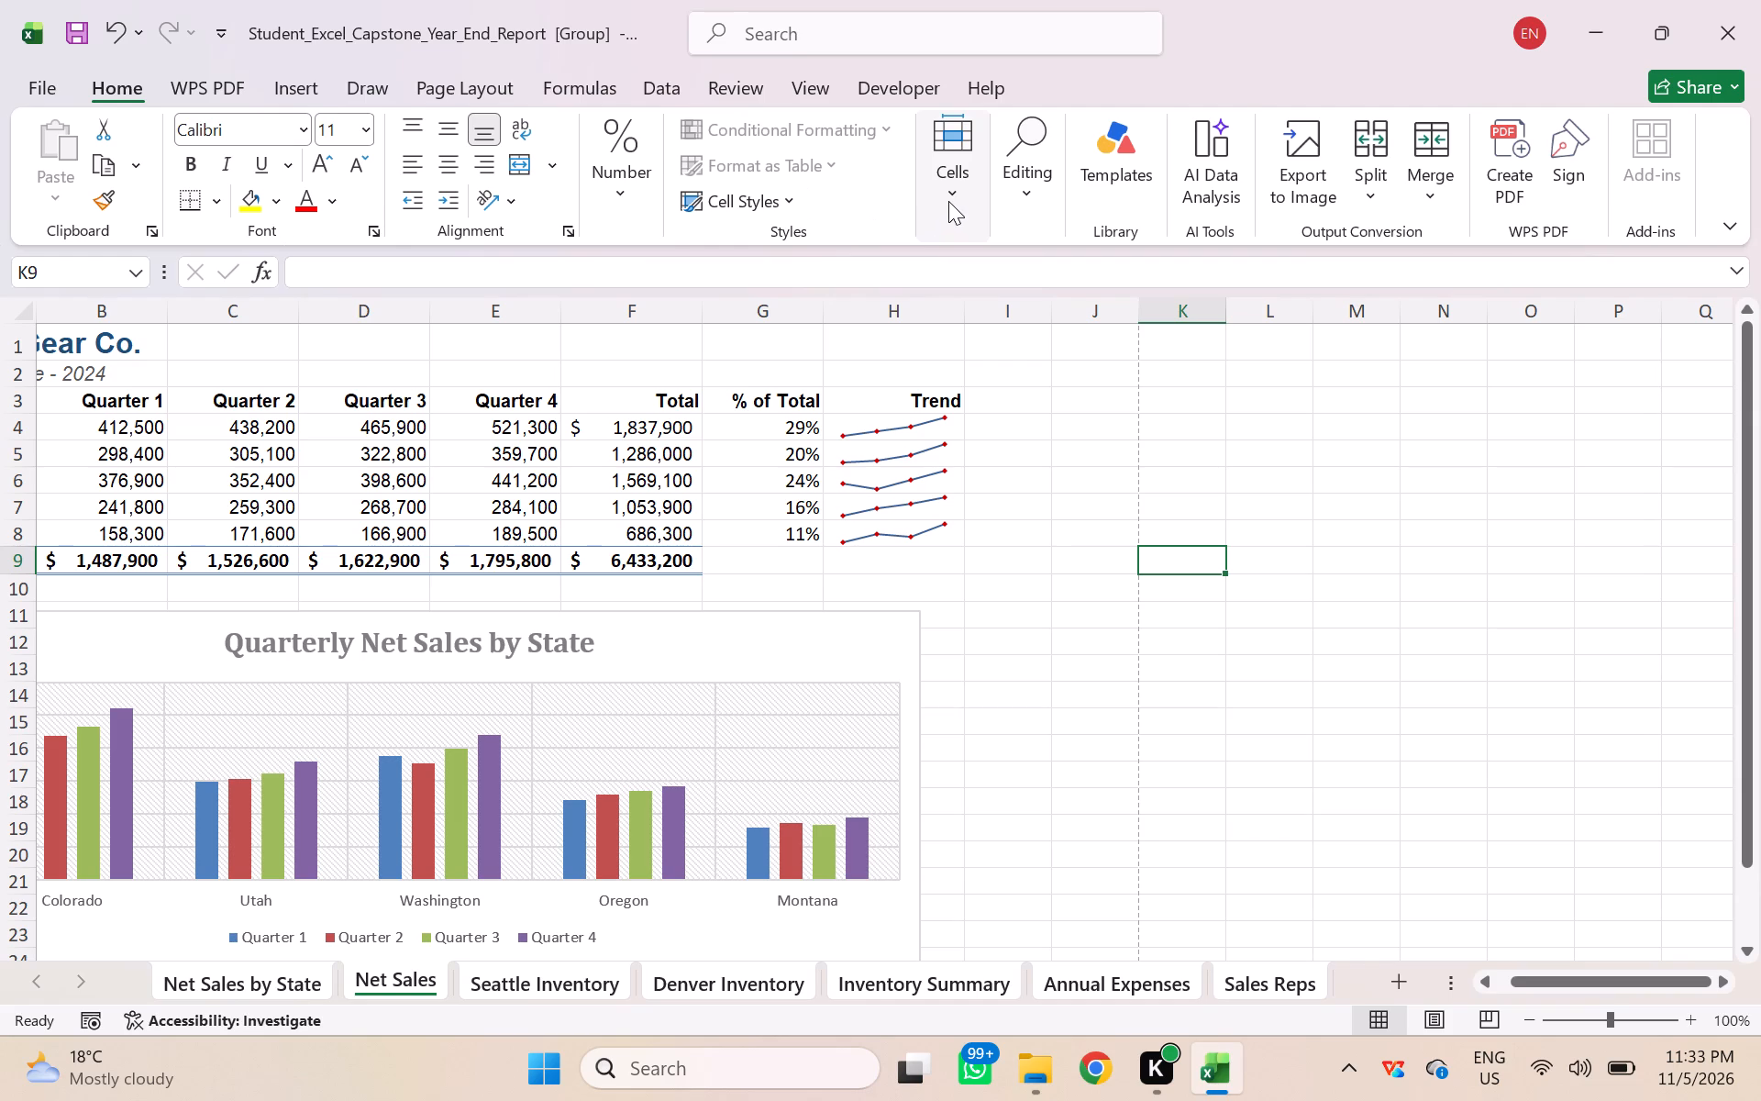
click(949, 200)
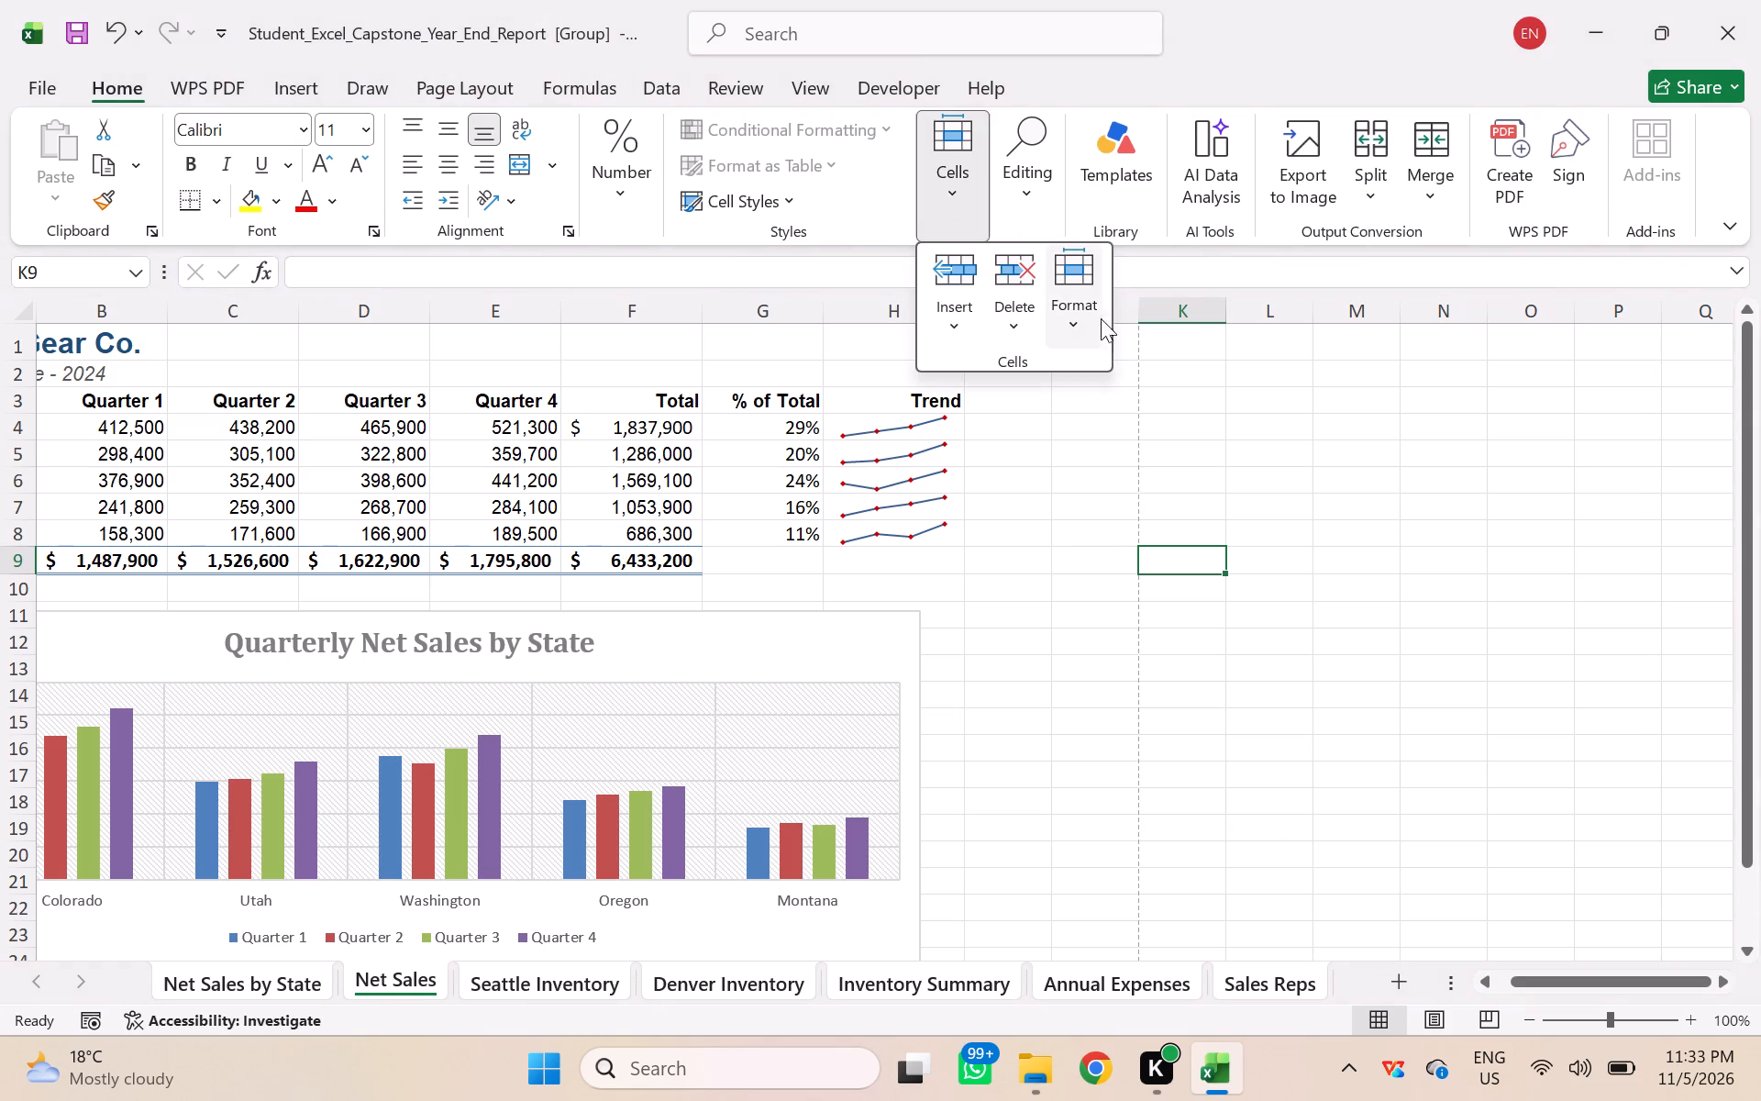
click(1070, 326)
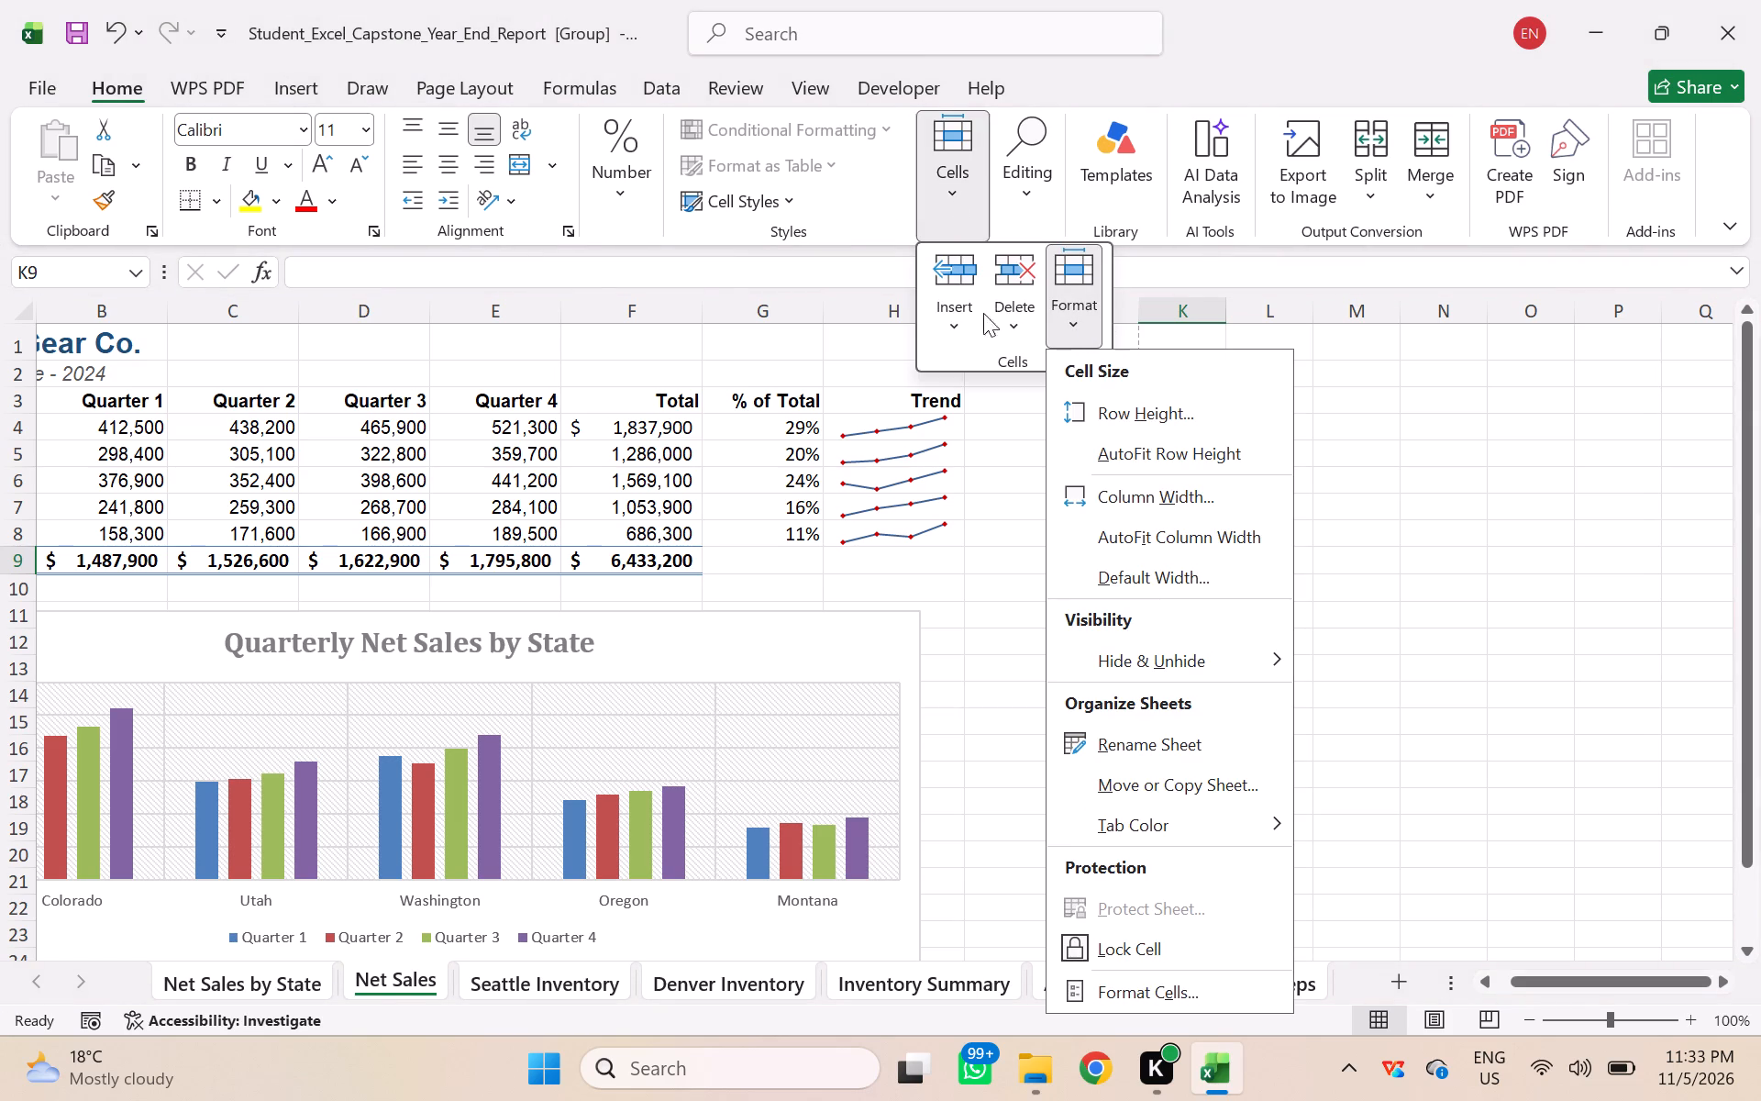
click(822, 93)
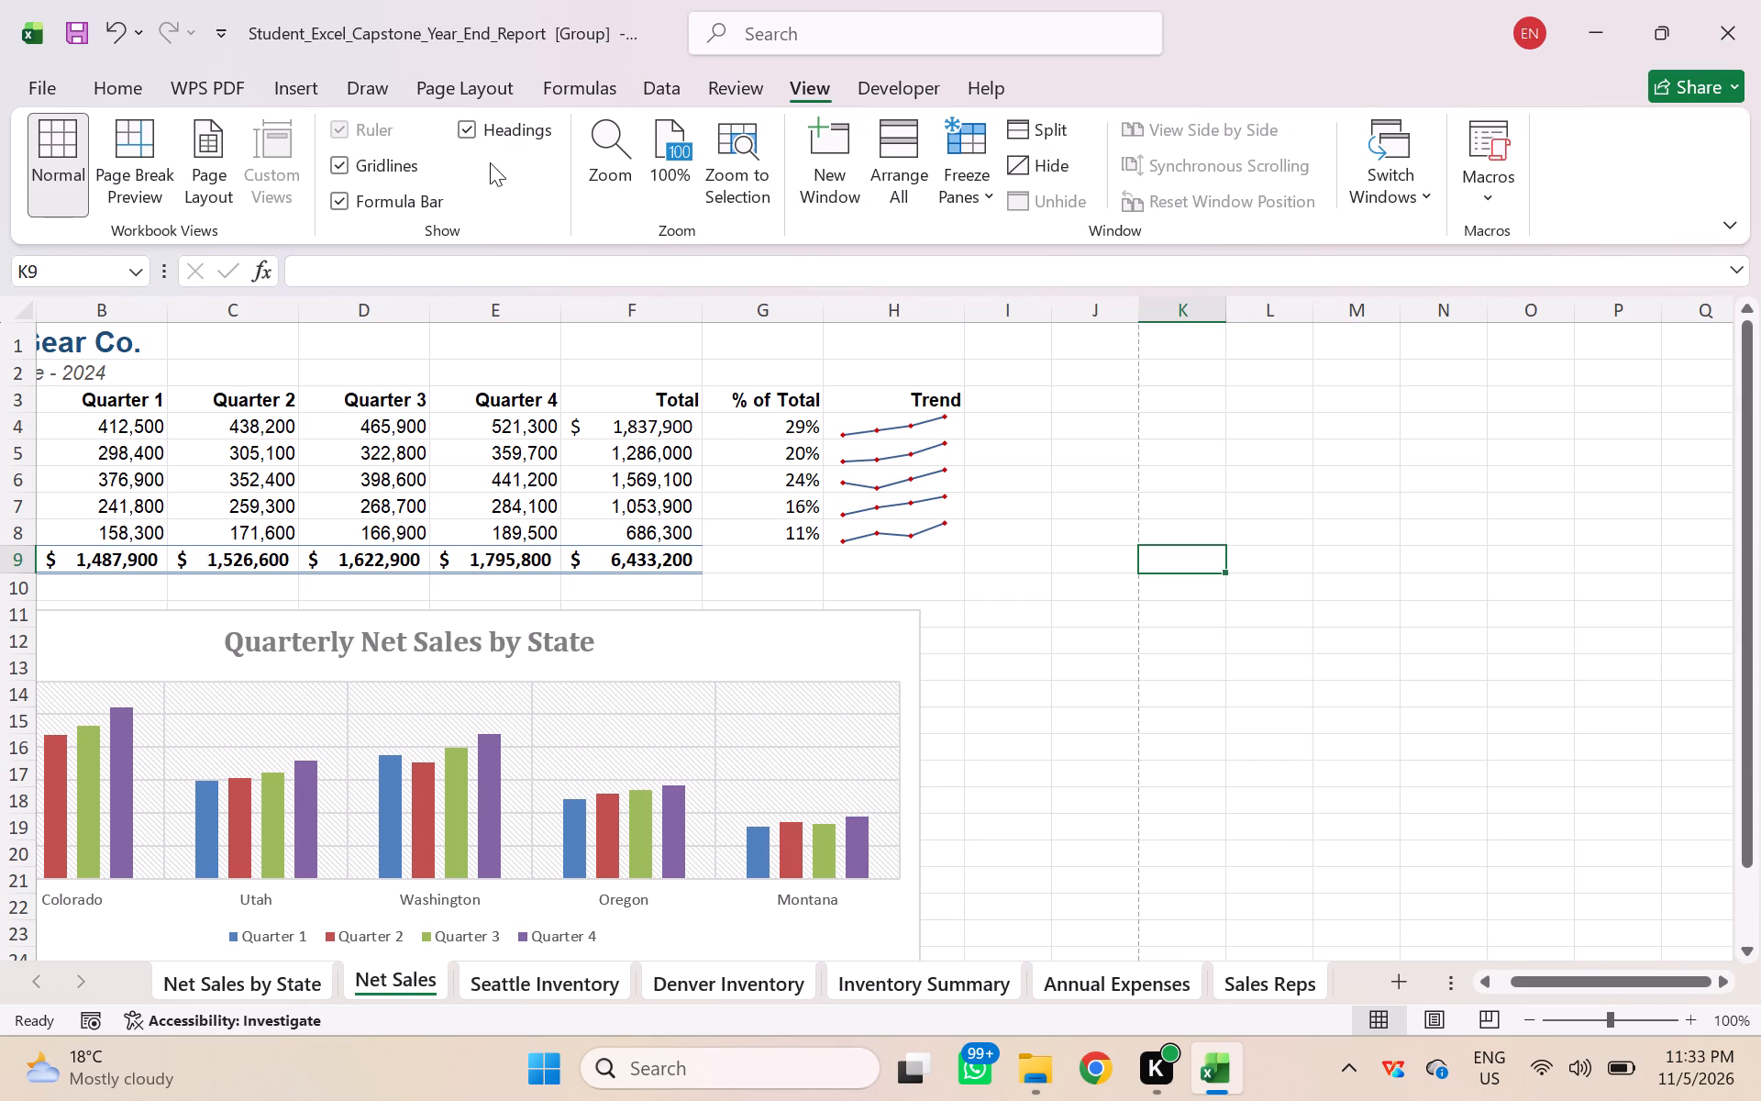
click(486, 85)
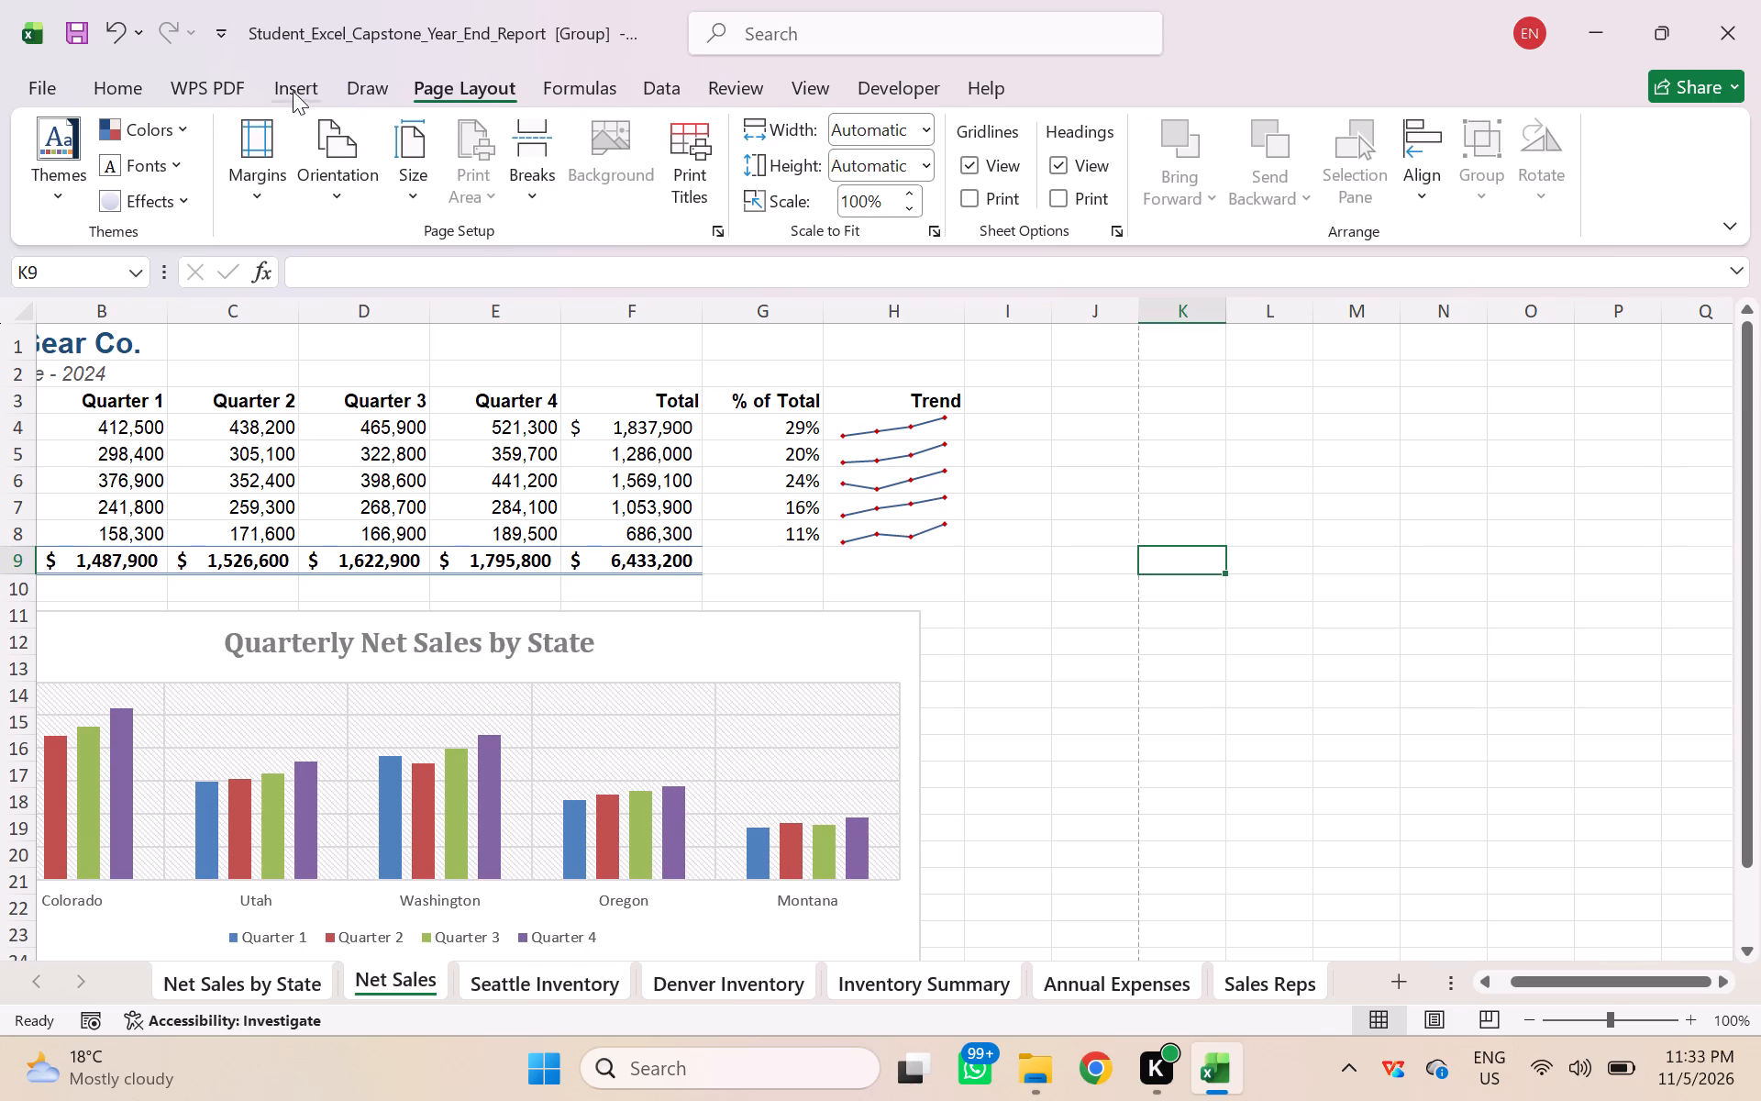
Open the header and footer of the grouped sheets, inspect the footer sections, and return to Normal view.
click(318, 83)
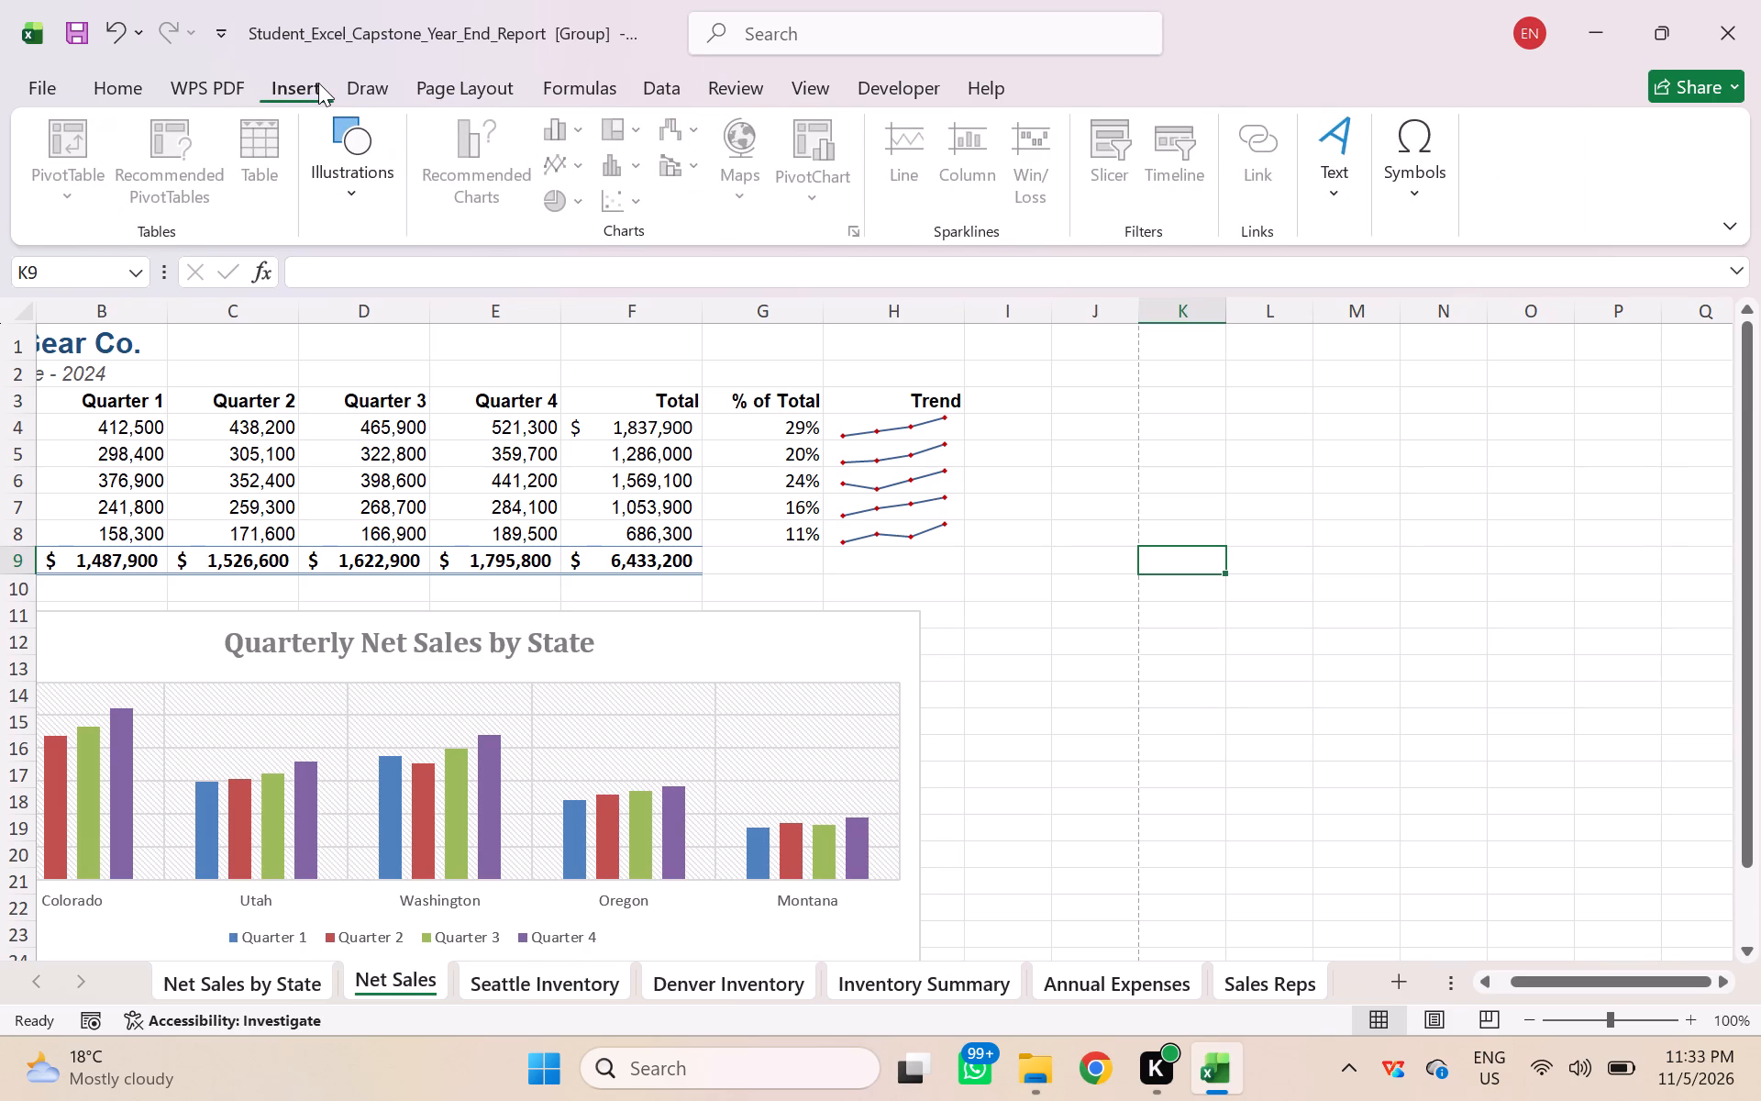
click(1345, 192)
click(1420, 314)
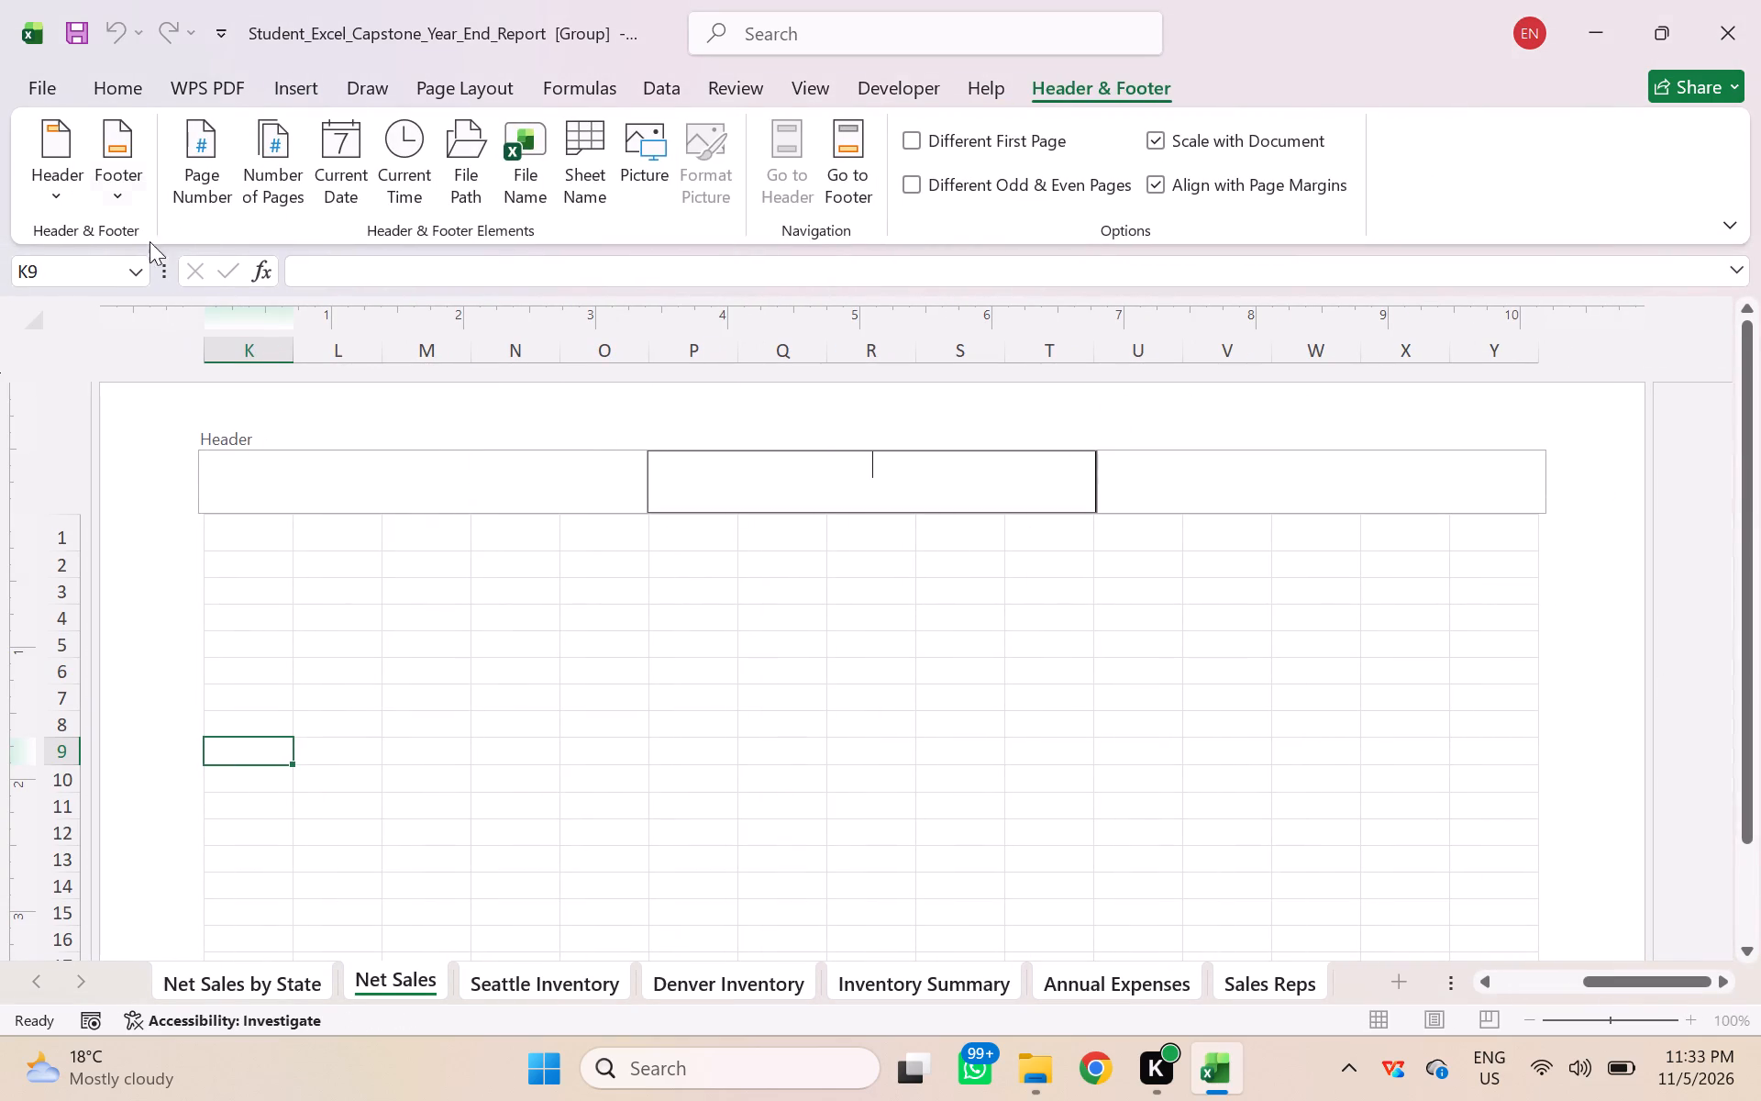
click(127, 201)
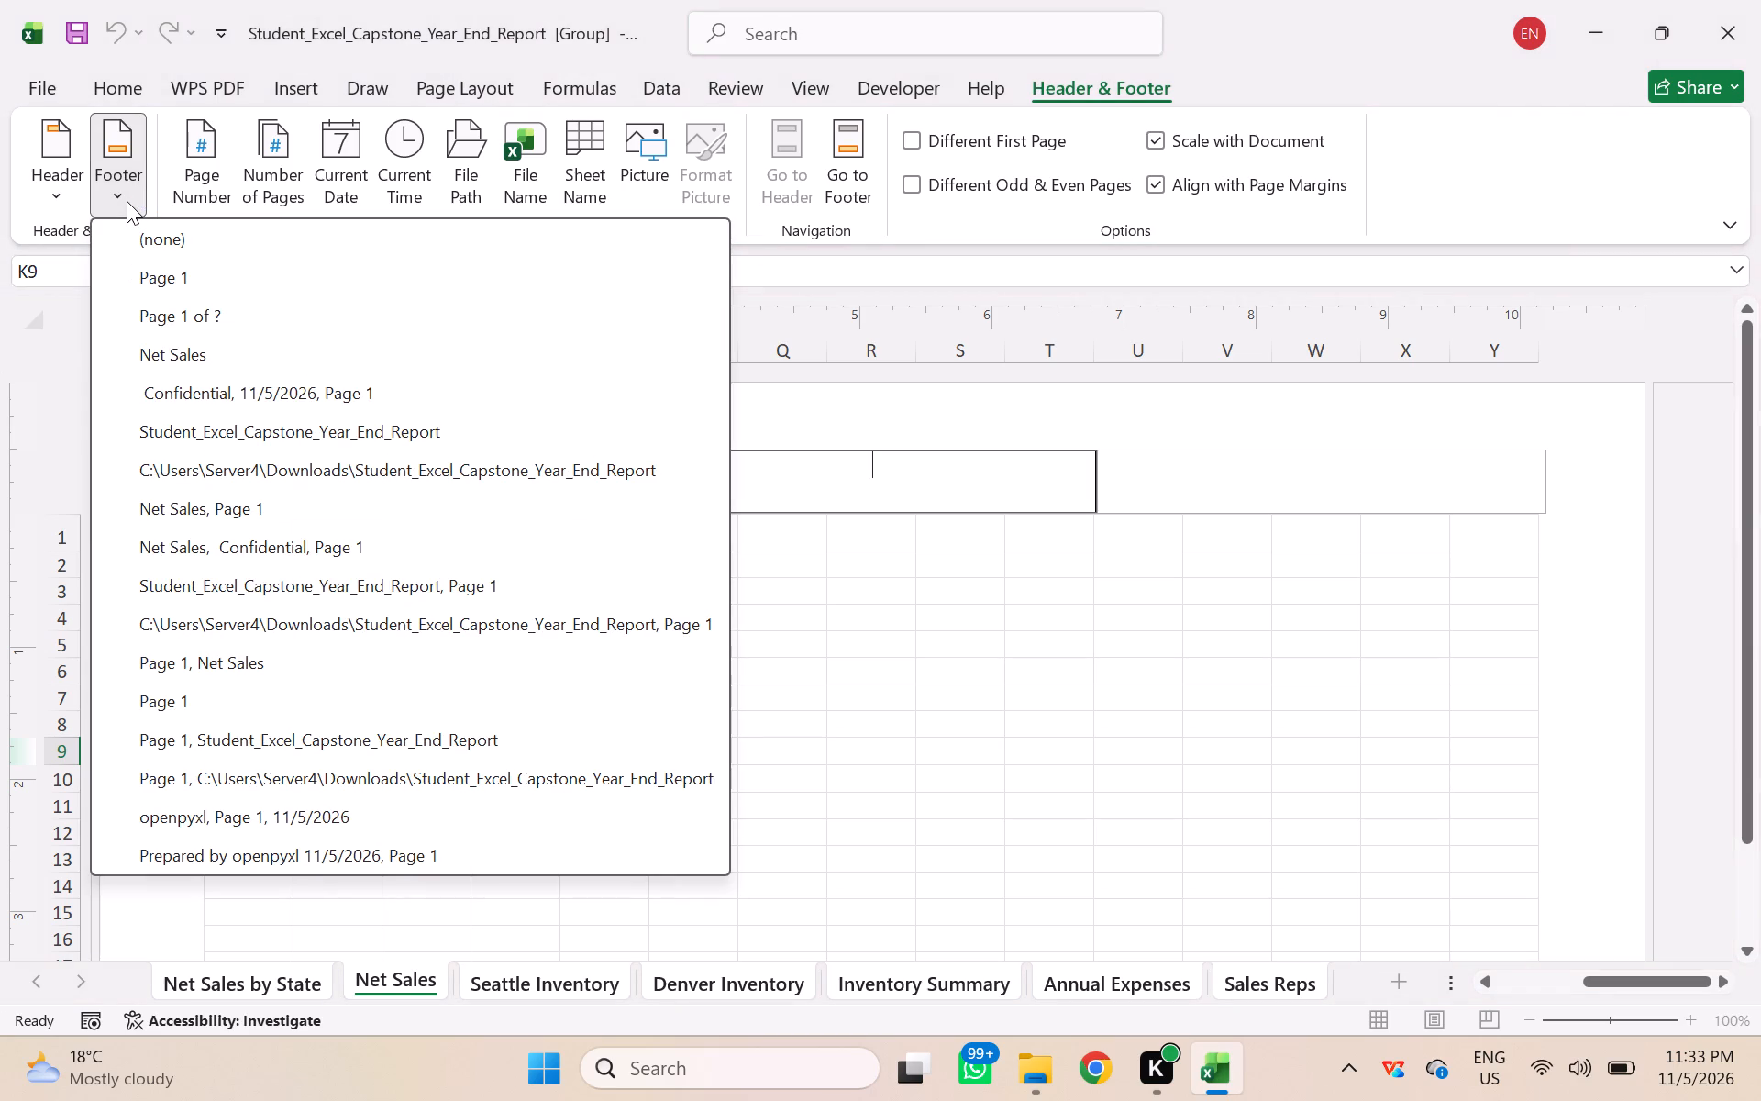
click(127, 201)
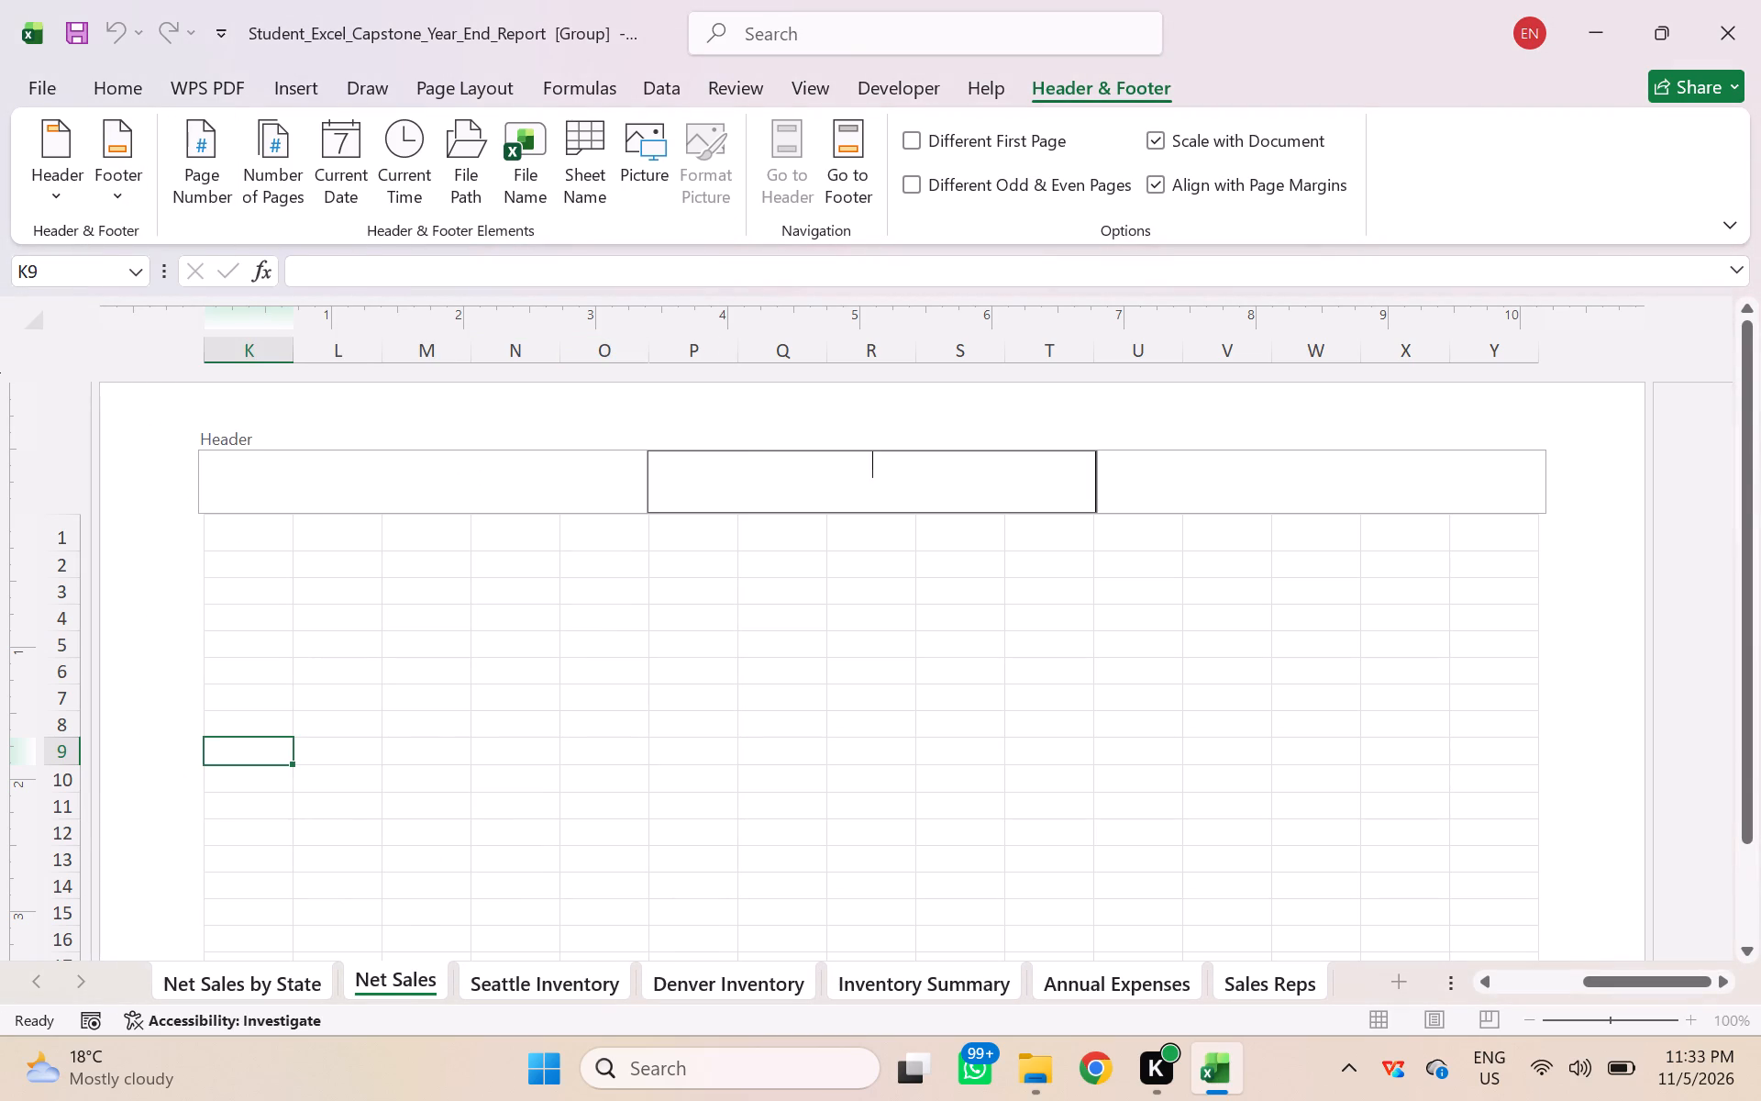
click(852, 198)
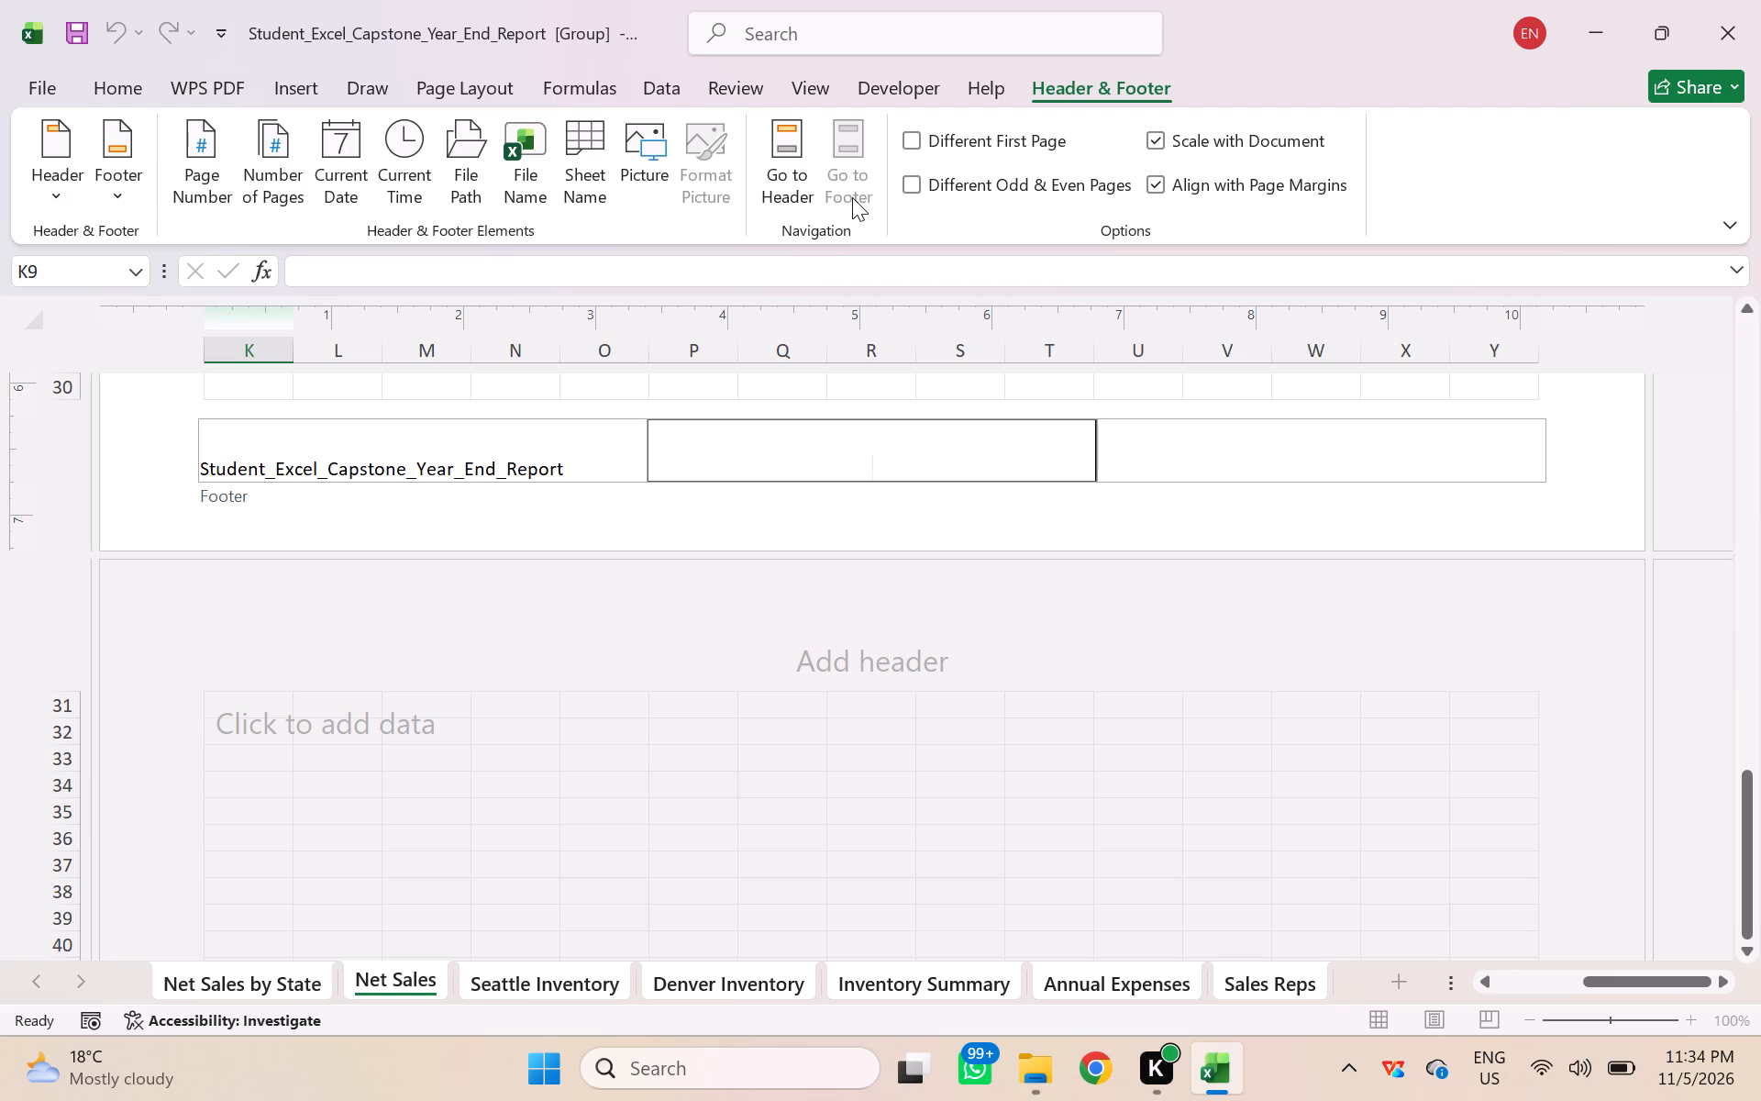
right_click(906, 446)
click(1381, 1018)
click(1375, 836)
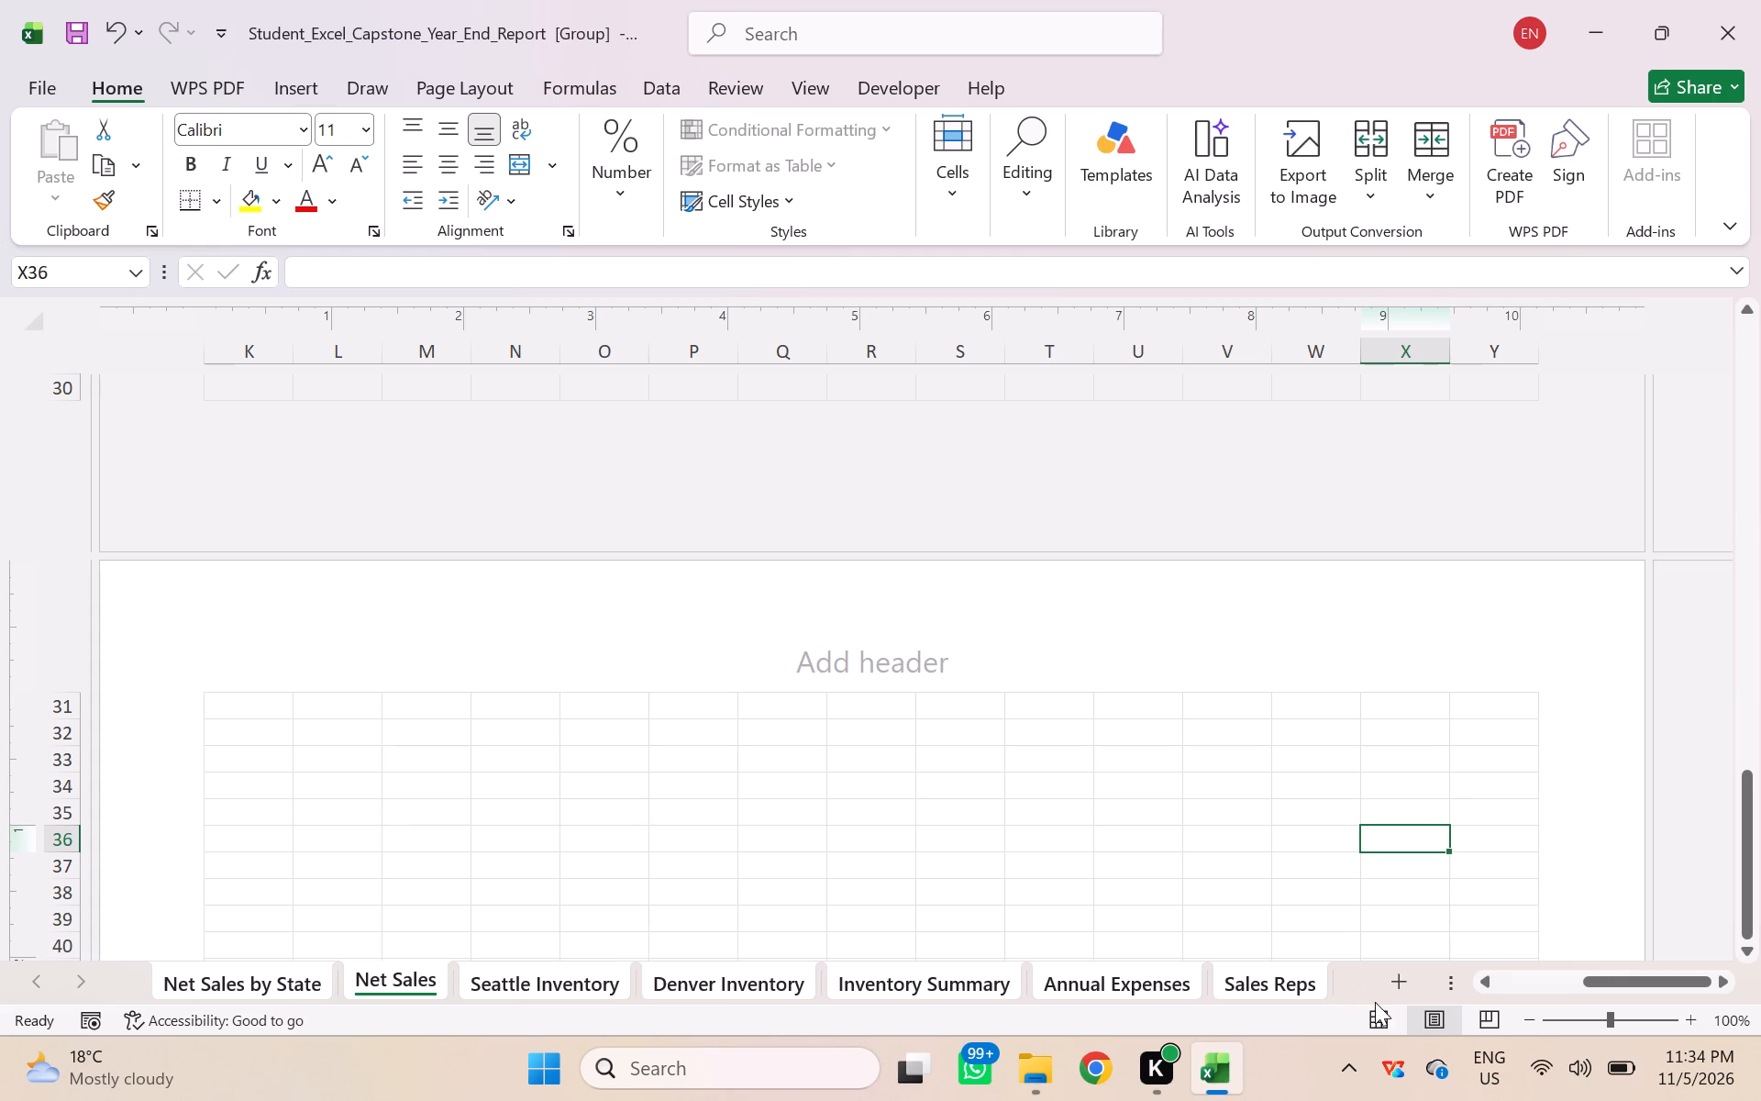
click(1381, 1017)
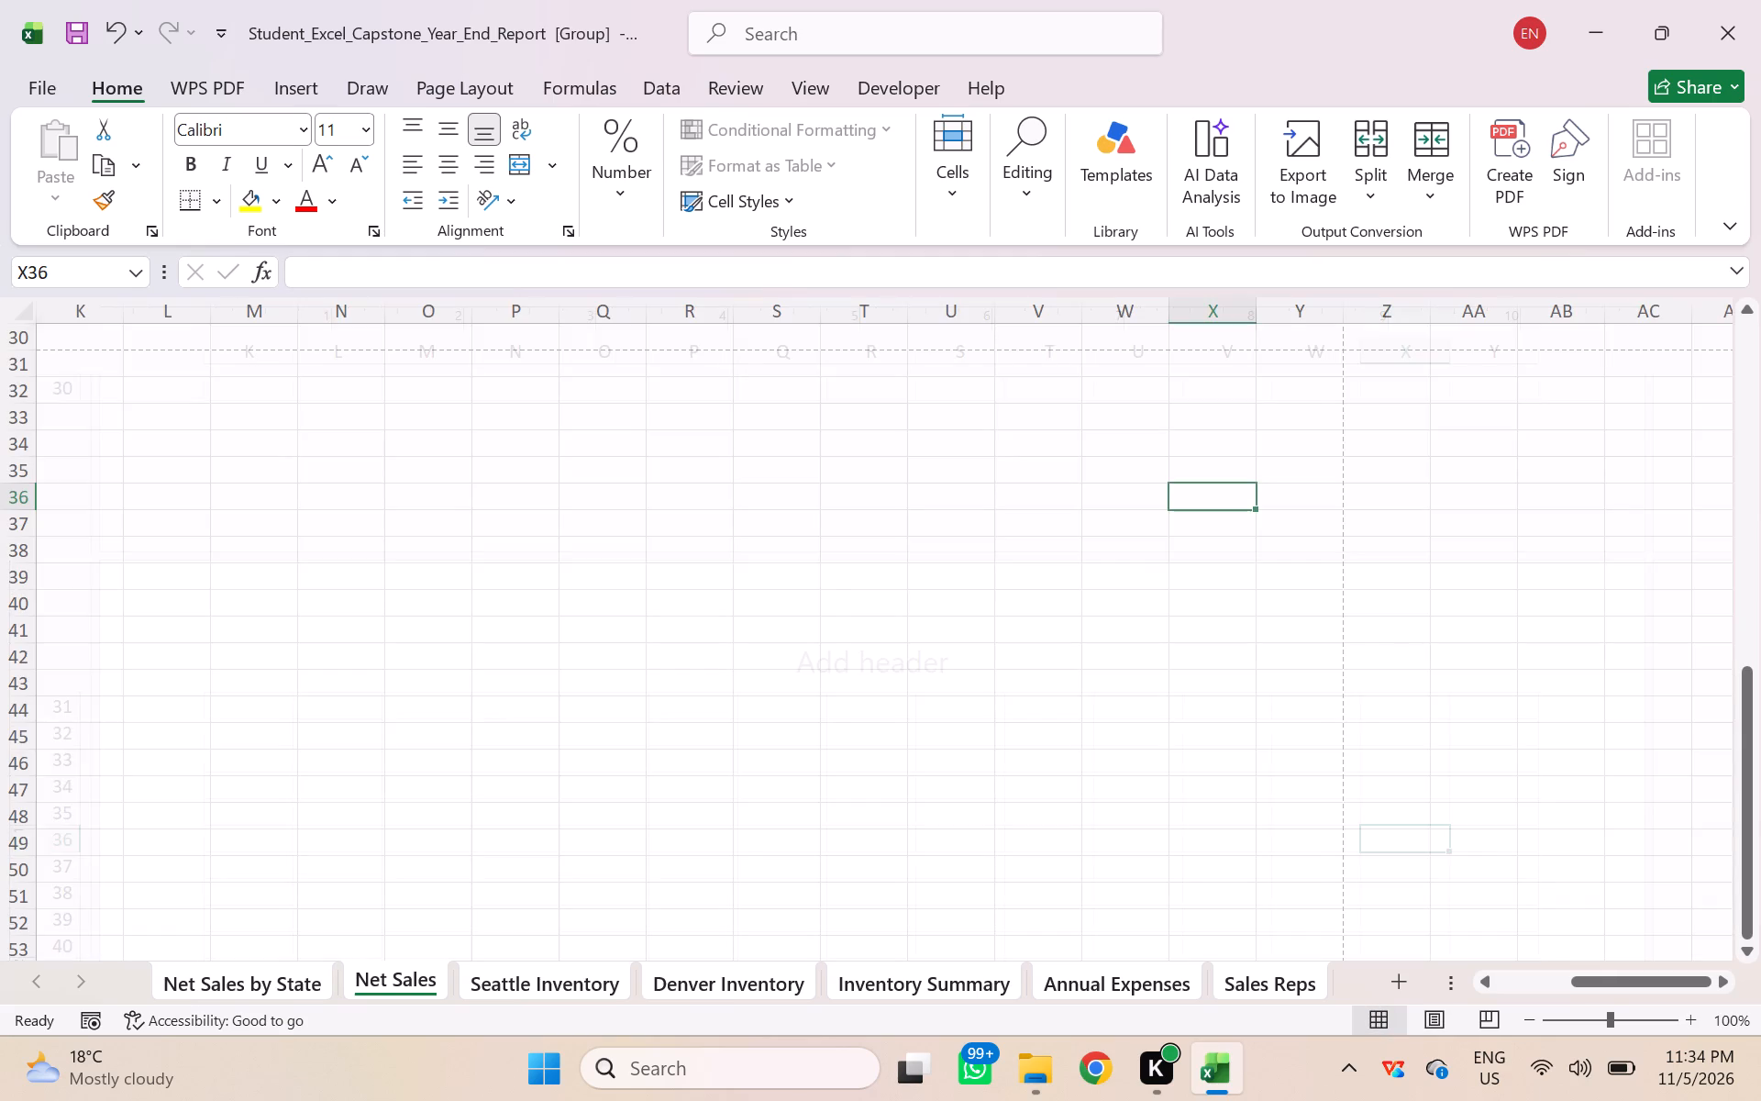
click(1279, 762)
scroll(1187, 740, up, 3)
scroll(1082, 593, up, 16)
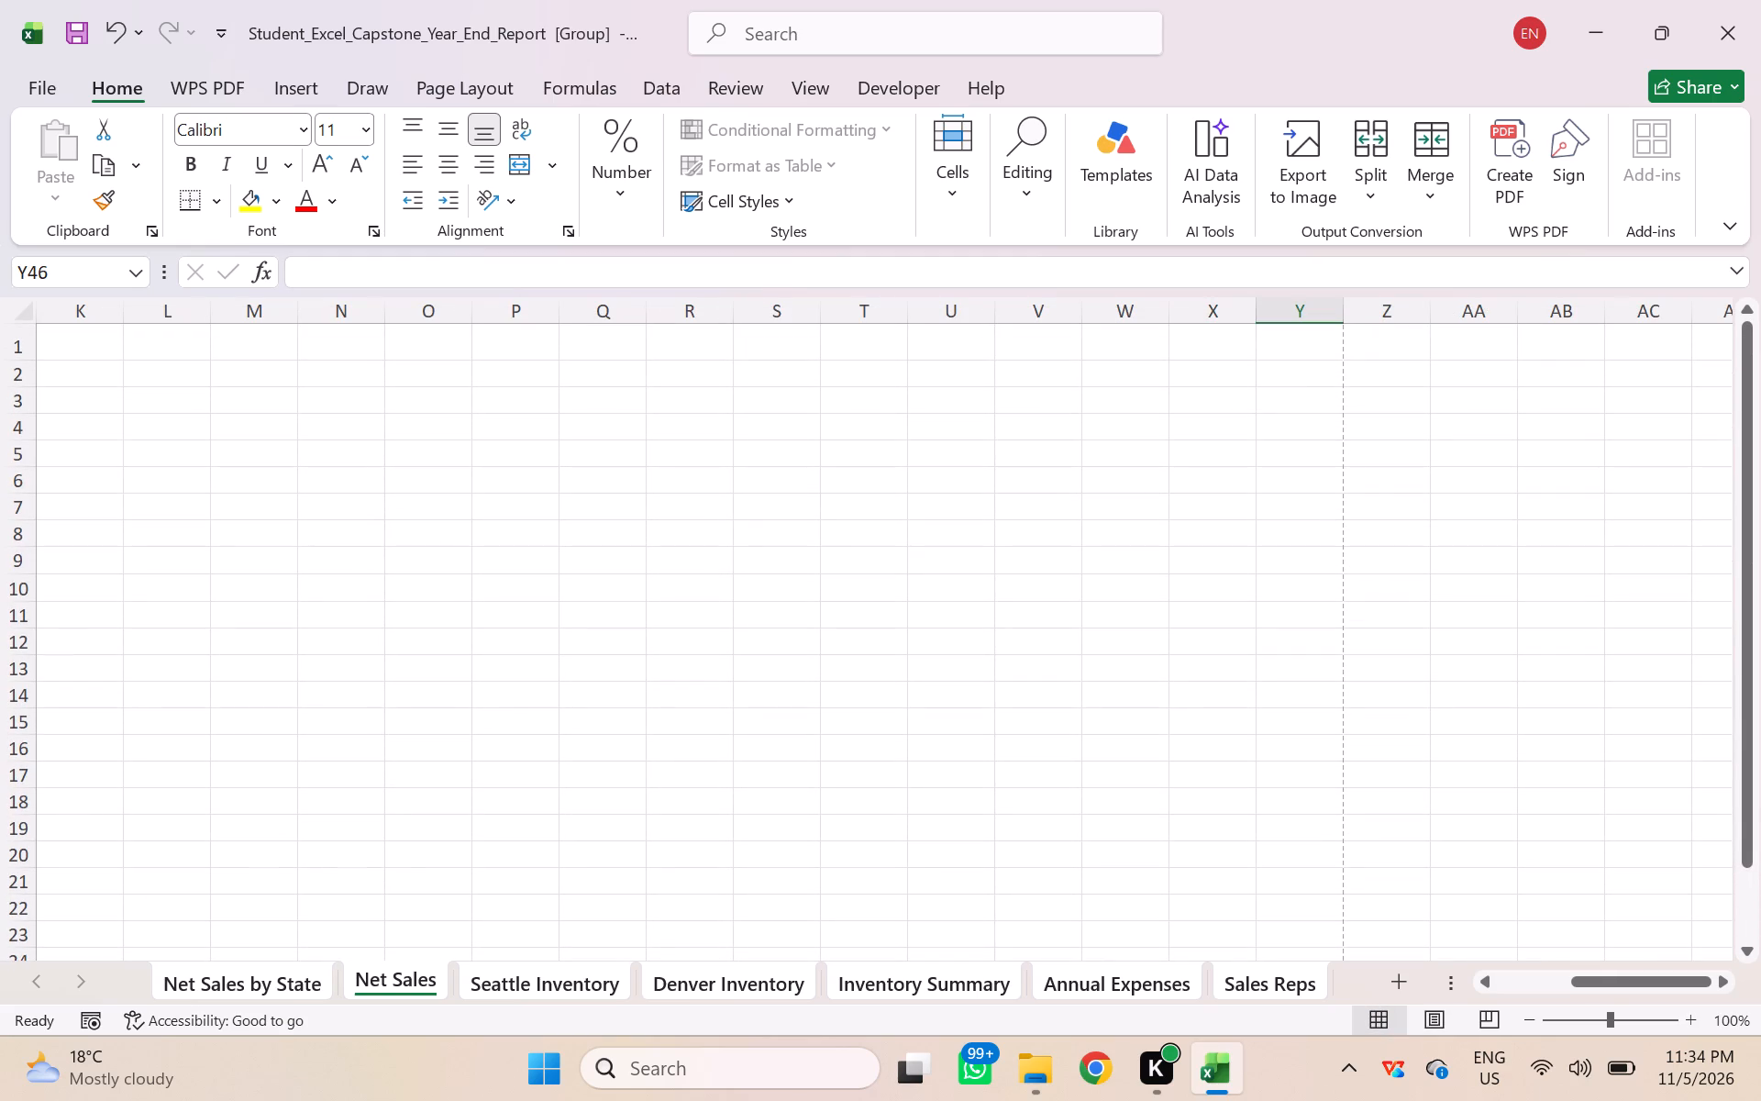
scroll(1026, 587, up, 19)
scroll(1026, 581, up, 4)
Ungroup the worksheets from the Net Sales sheet and deselect by choosing an empty cell beside the chart.
scroll(1026, 581, down, 6)
scroll(1027, 583, up, 6)
scroll(1027, 583, down, 3)
scroll(1027, 578, up, 16)
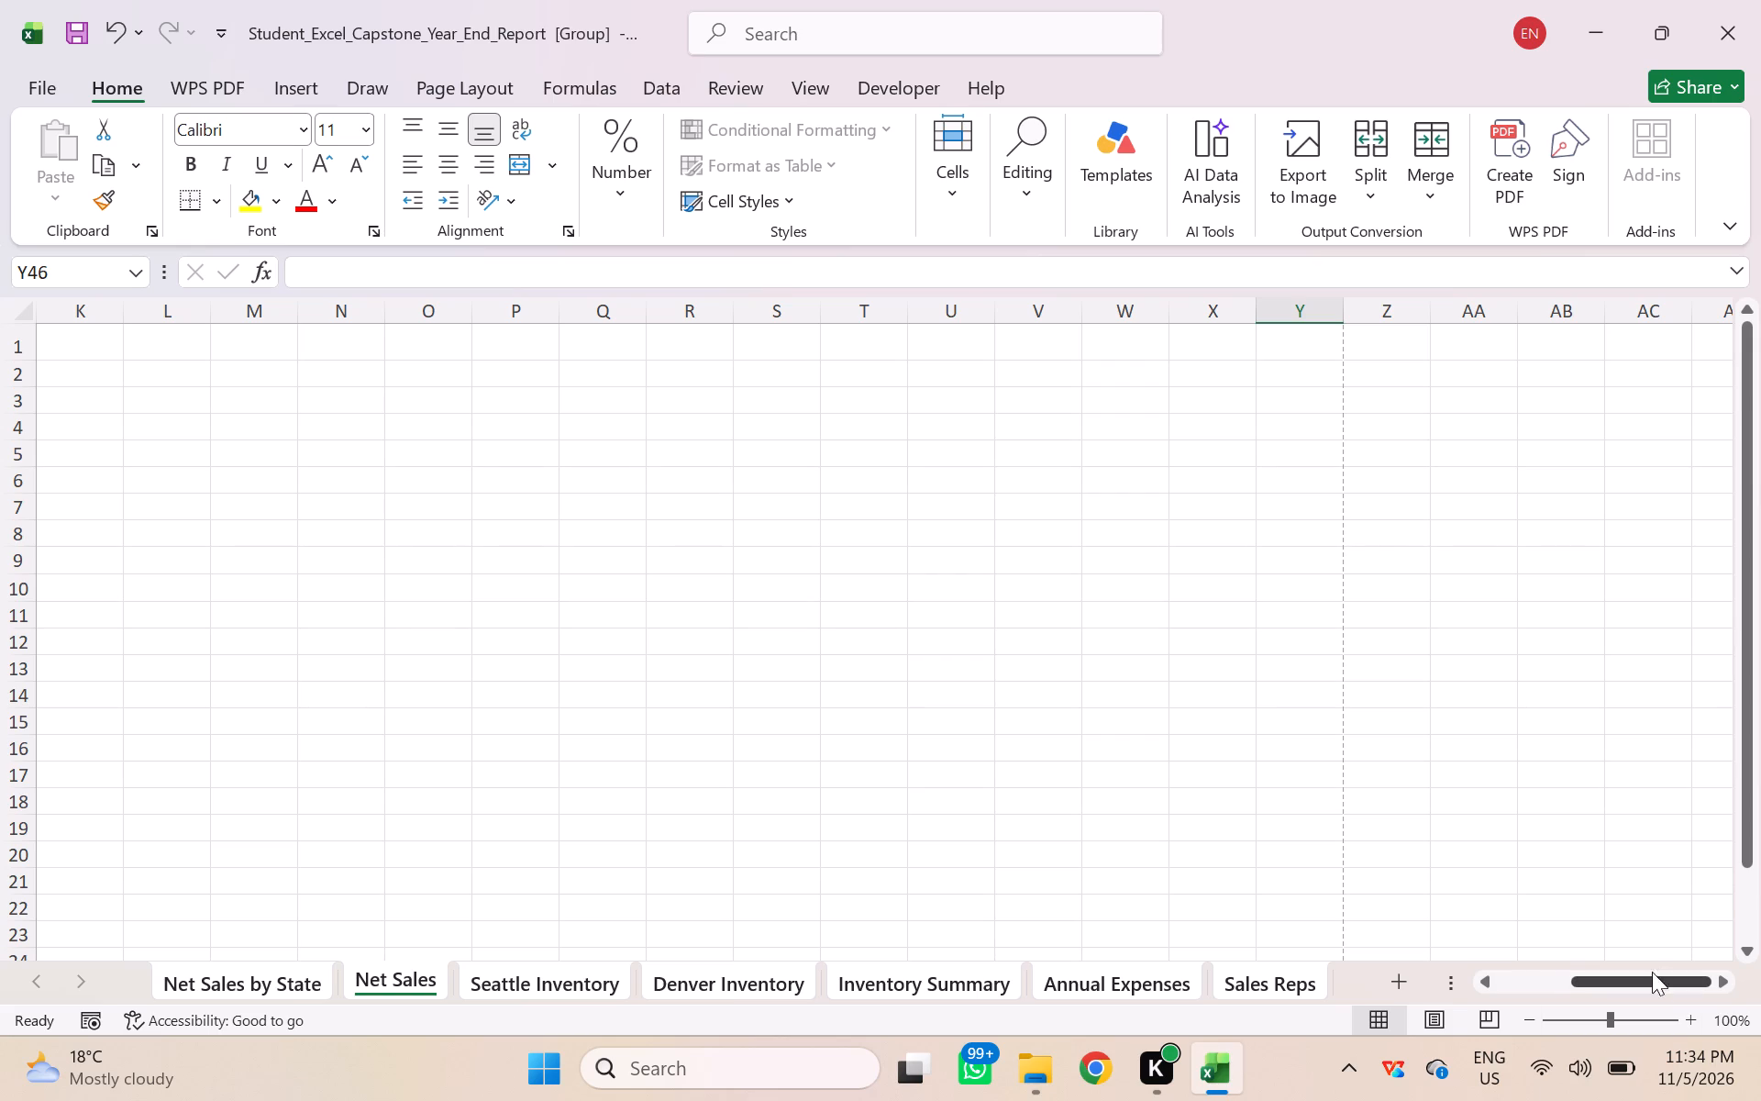
drag(1651, 979, 1508, 1002)
click(1412, 791)
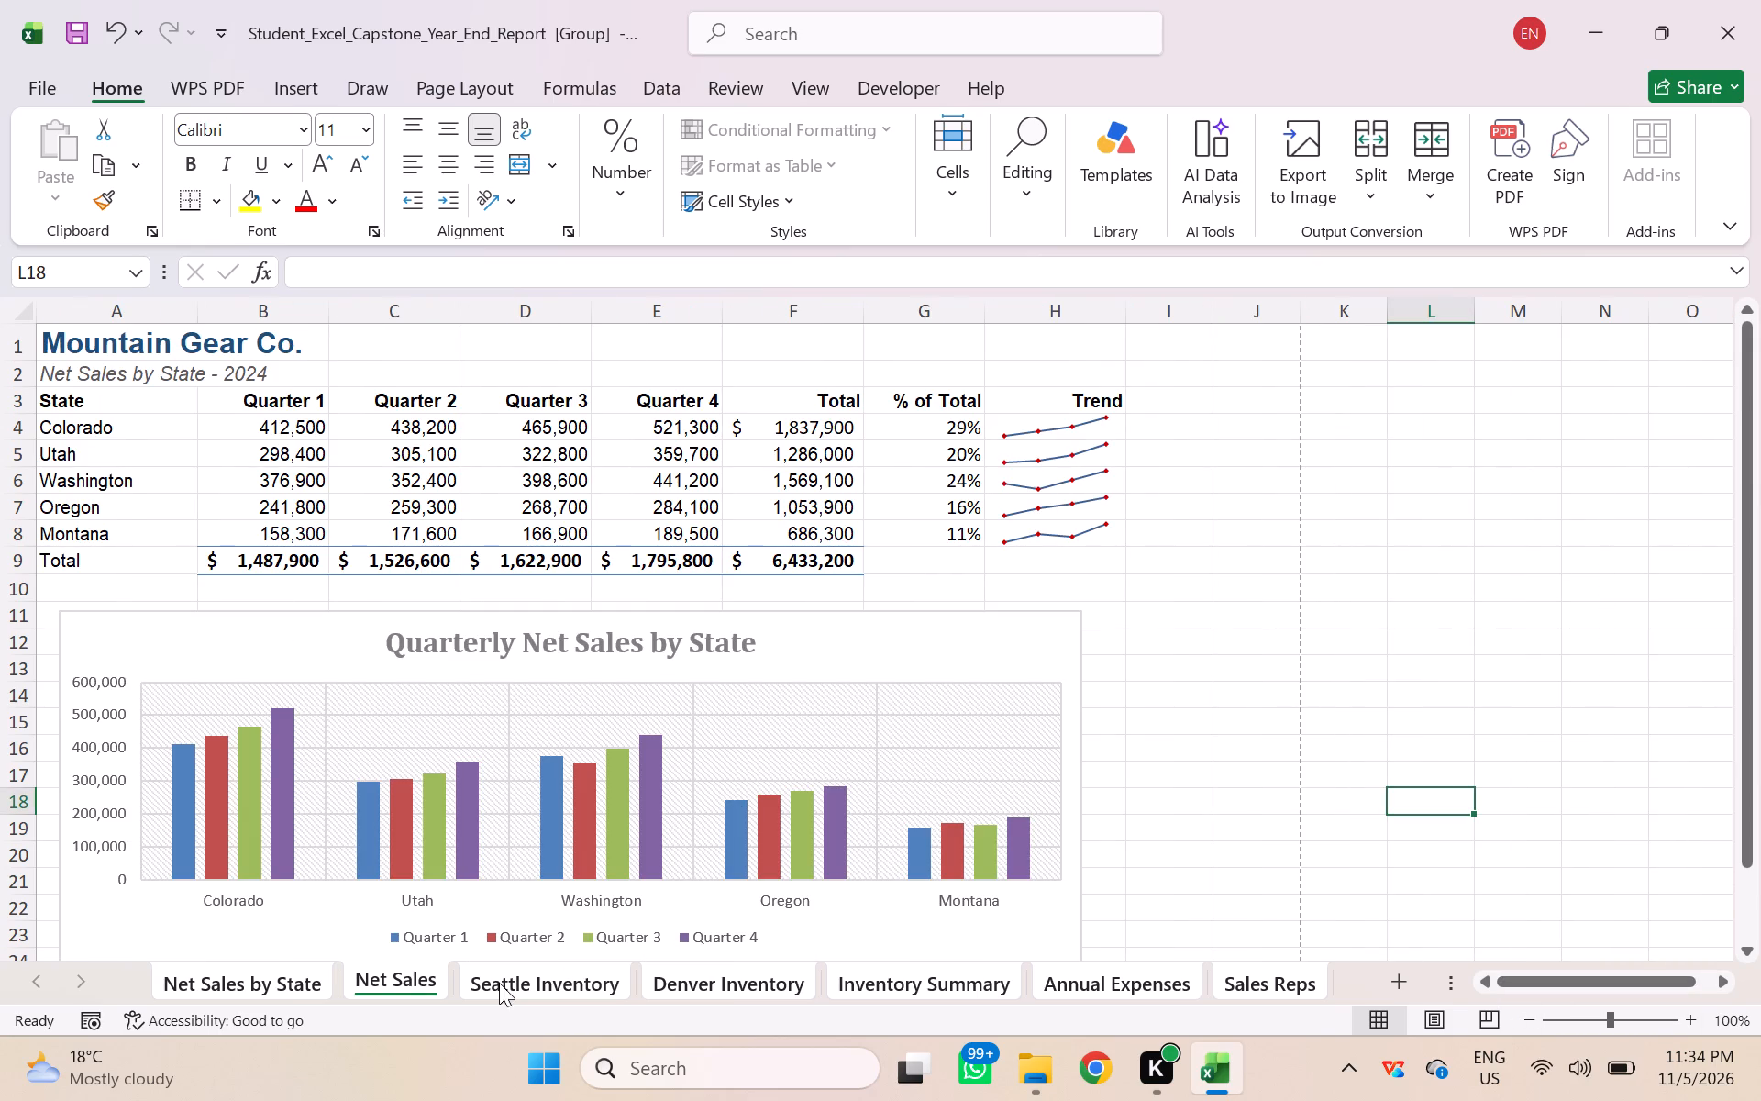
right_click(417, 979)
click(503, 959)
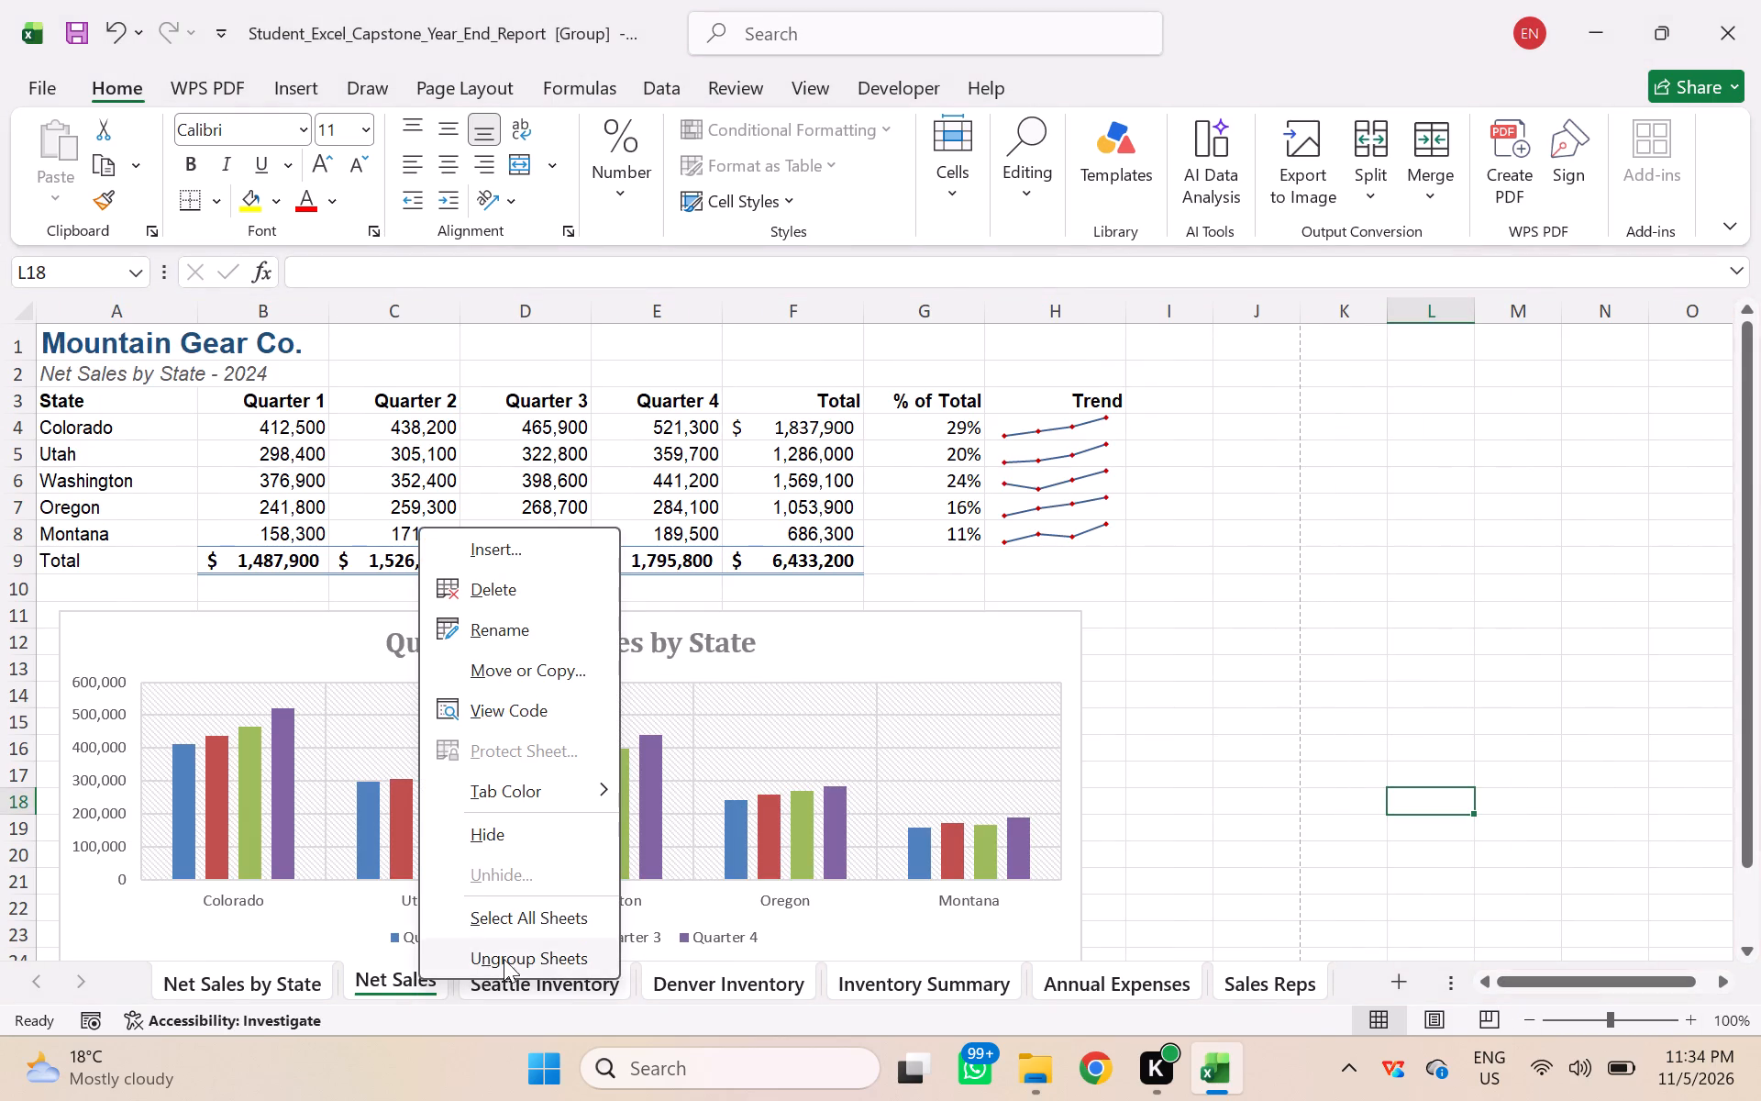
click(1301, 868)
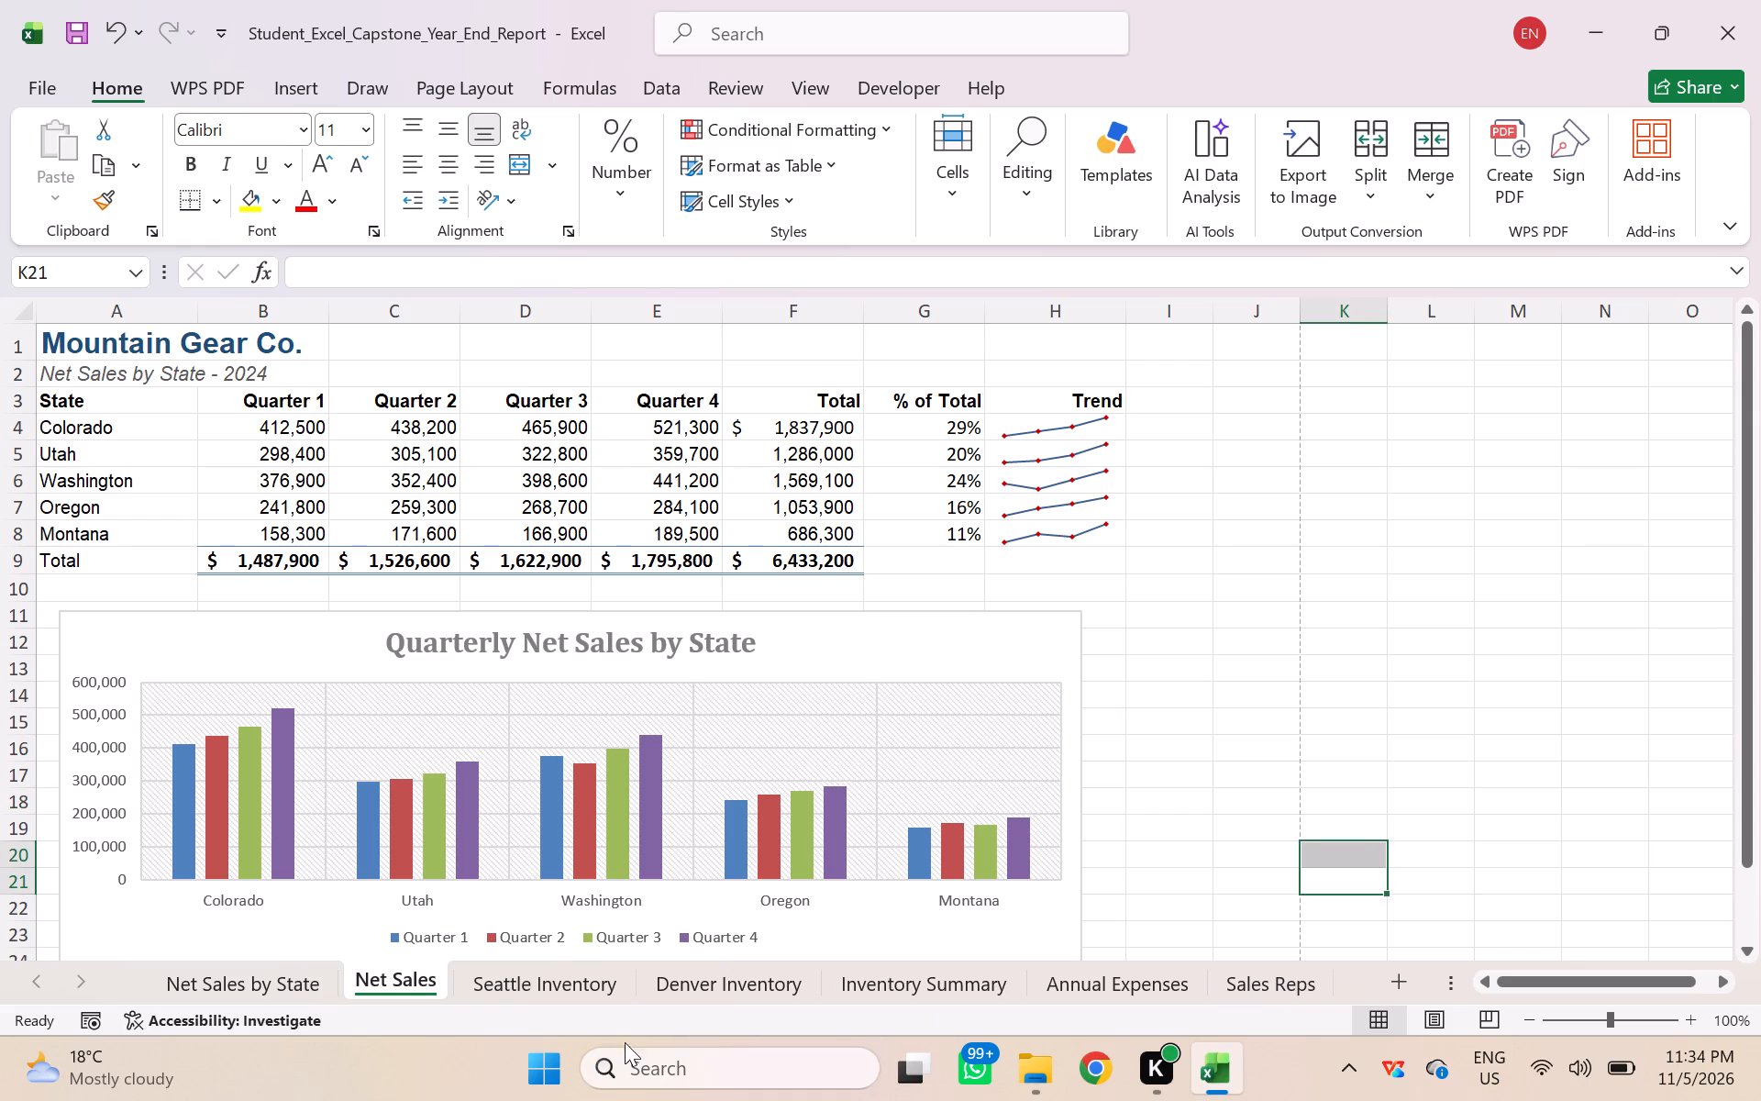
Review the ungrouped worksheets one by one, from Net Sales by State through Sales Reps.
click(594, 990)
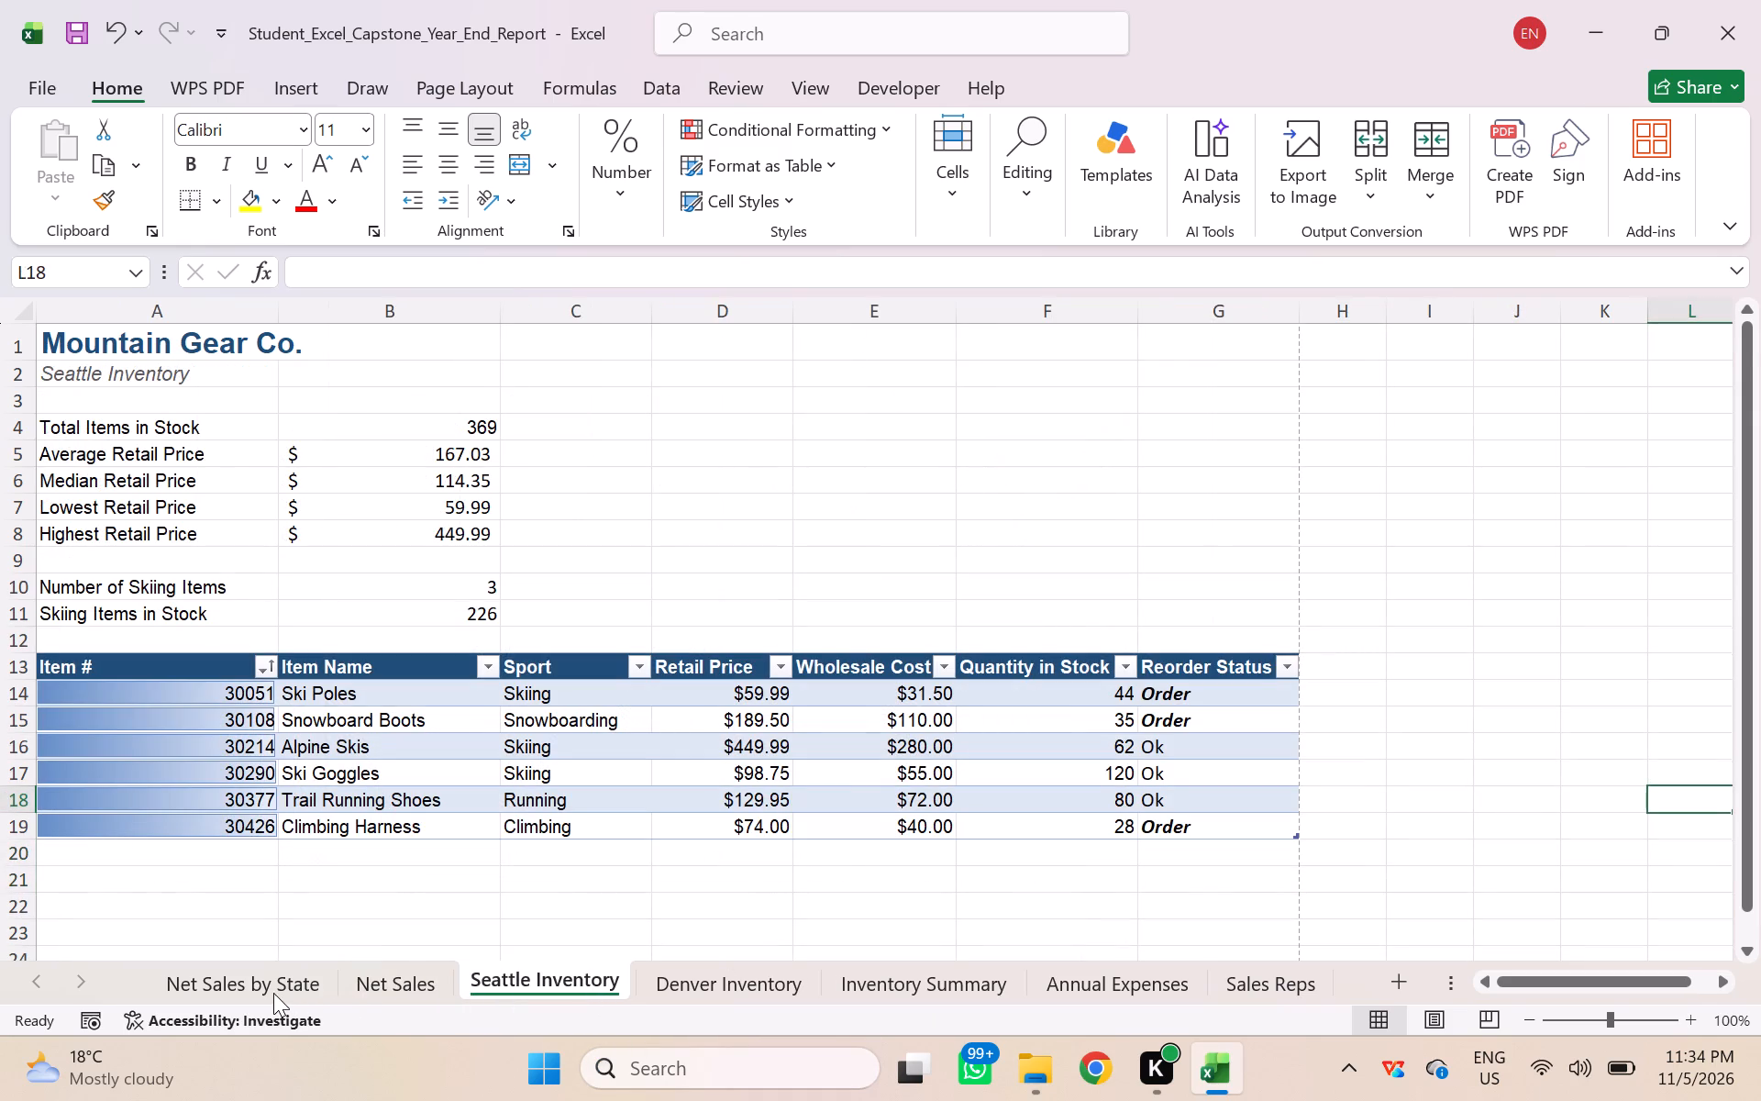
click(273, 993)
click(425, 984)
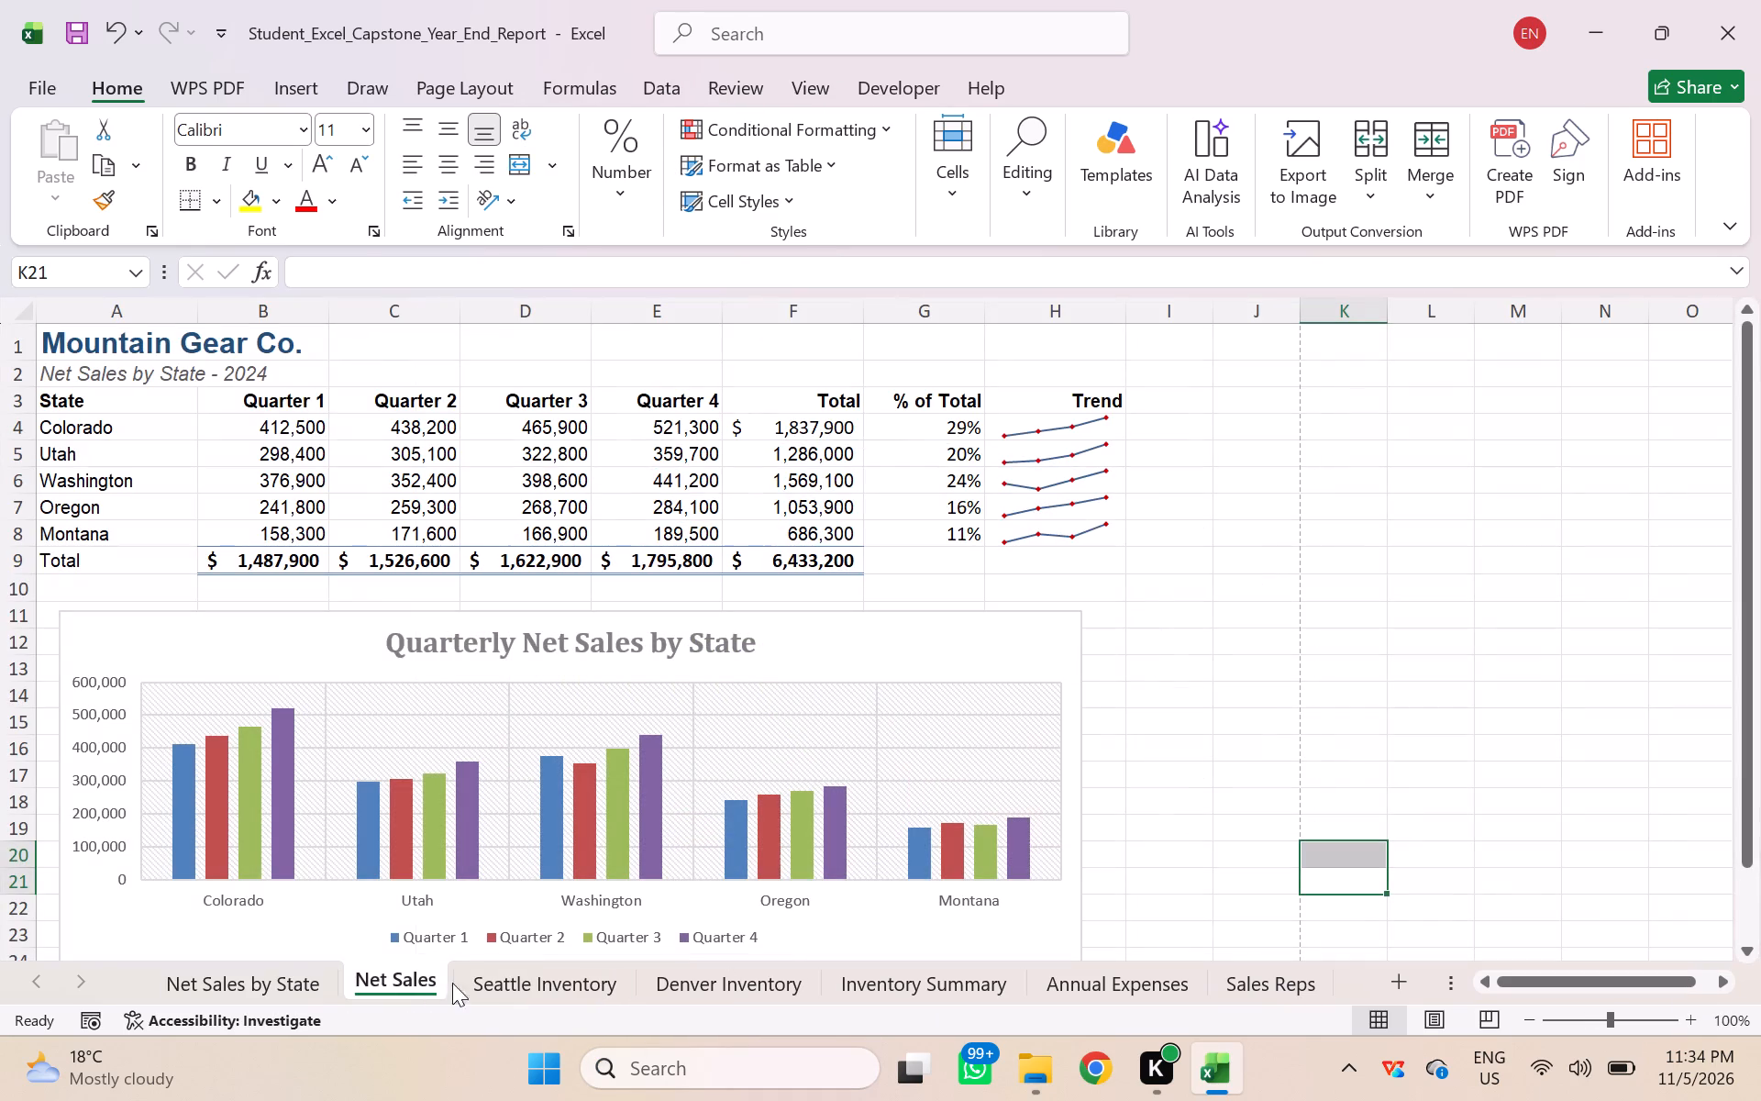
click(516, 986)
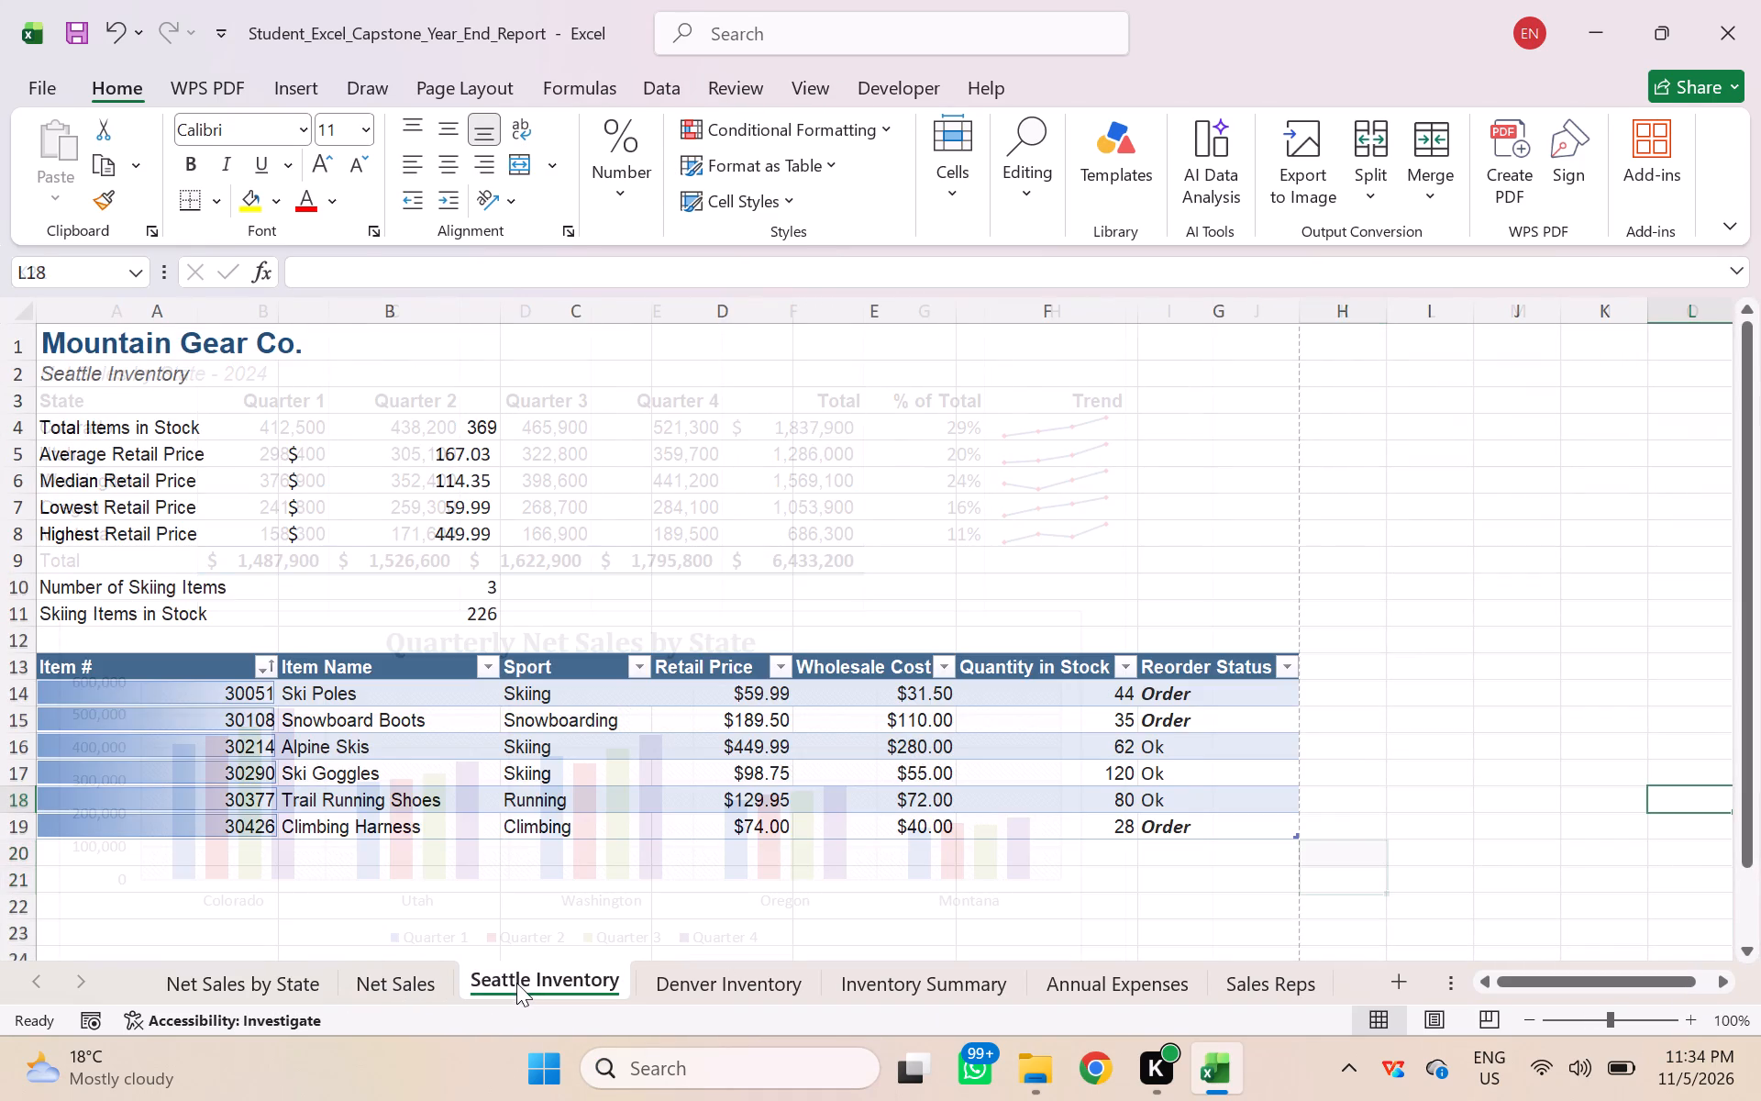
click(683, 977)
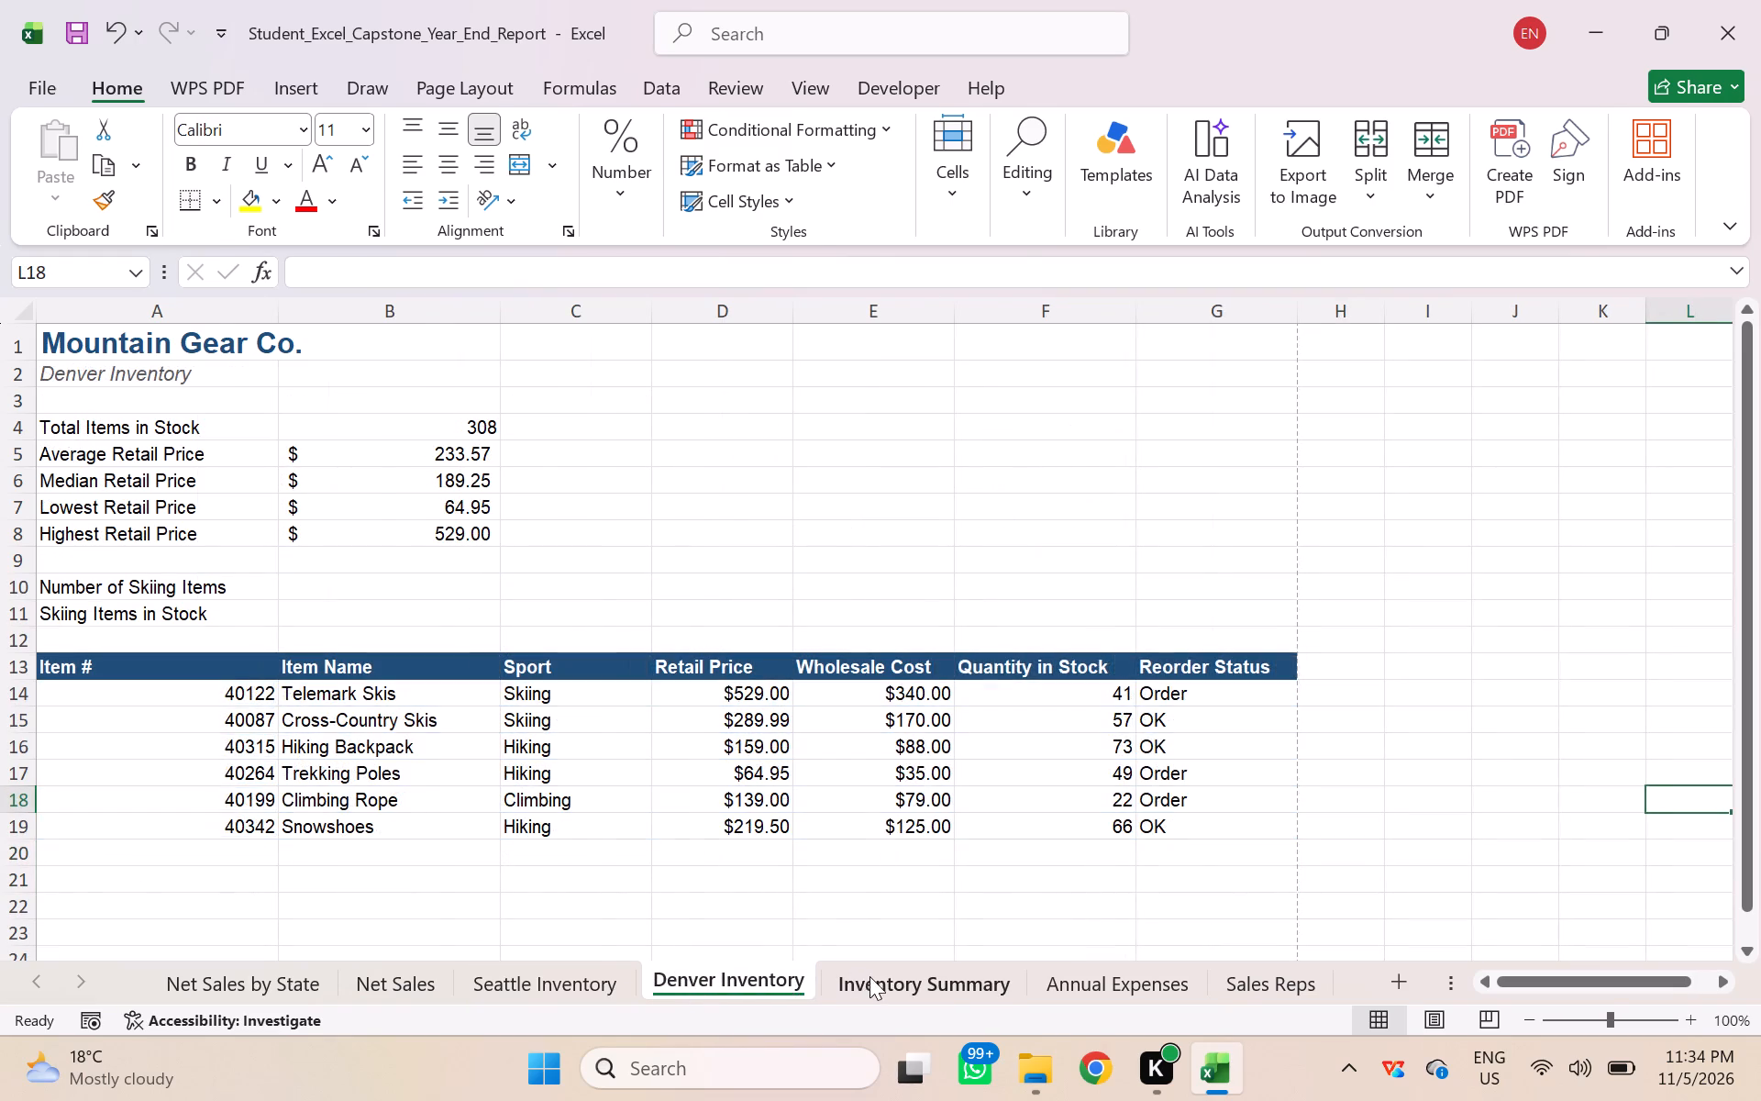
click(878, 978)
click(1118, 987)
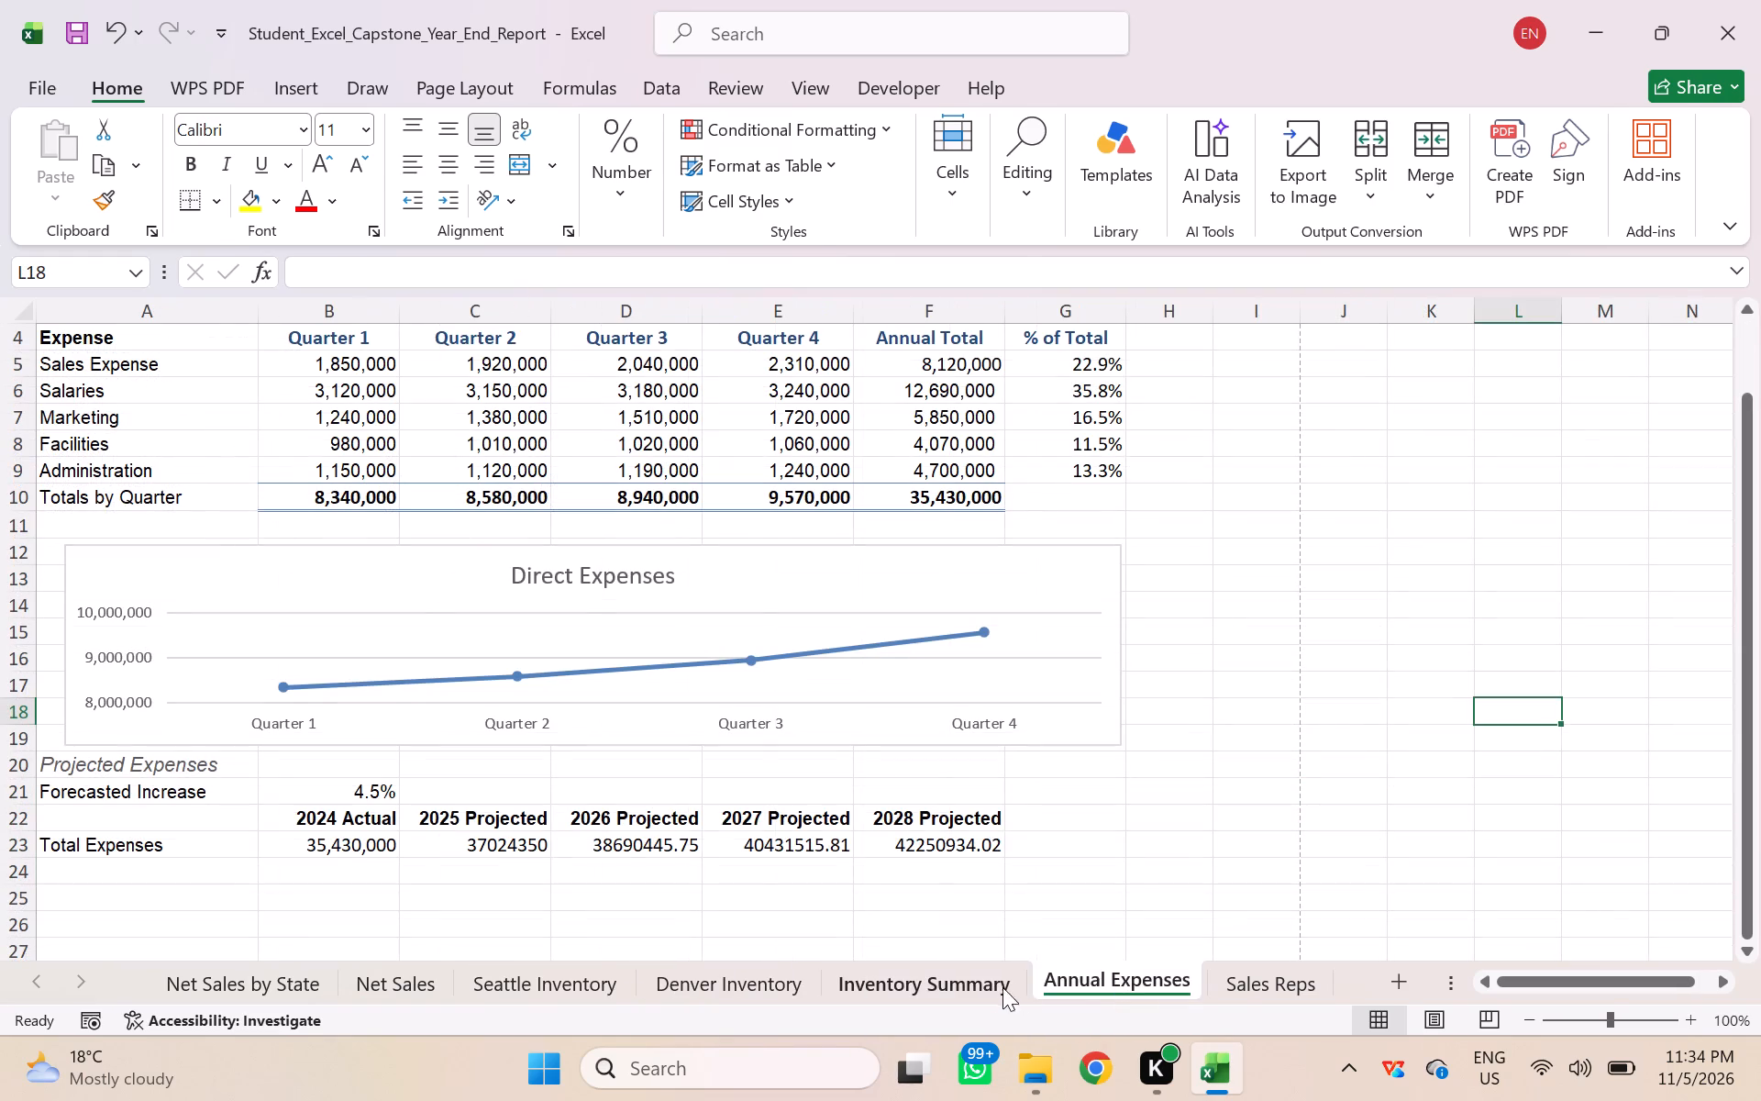
click(1269, 987)
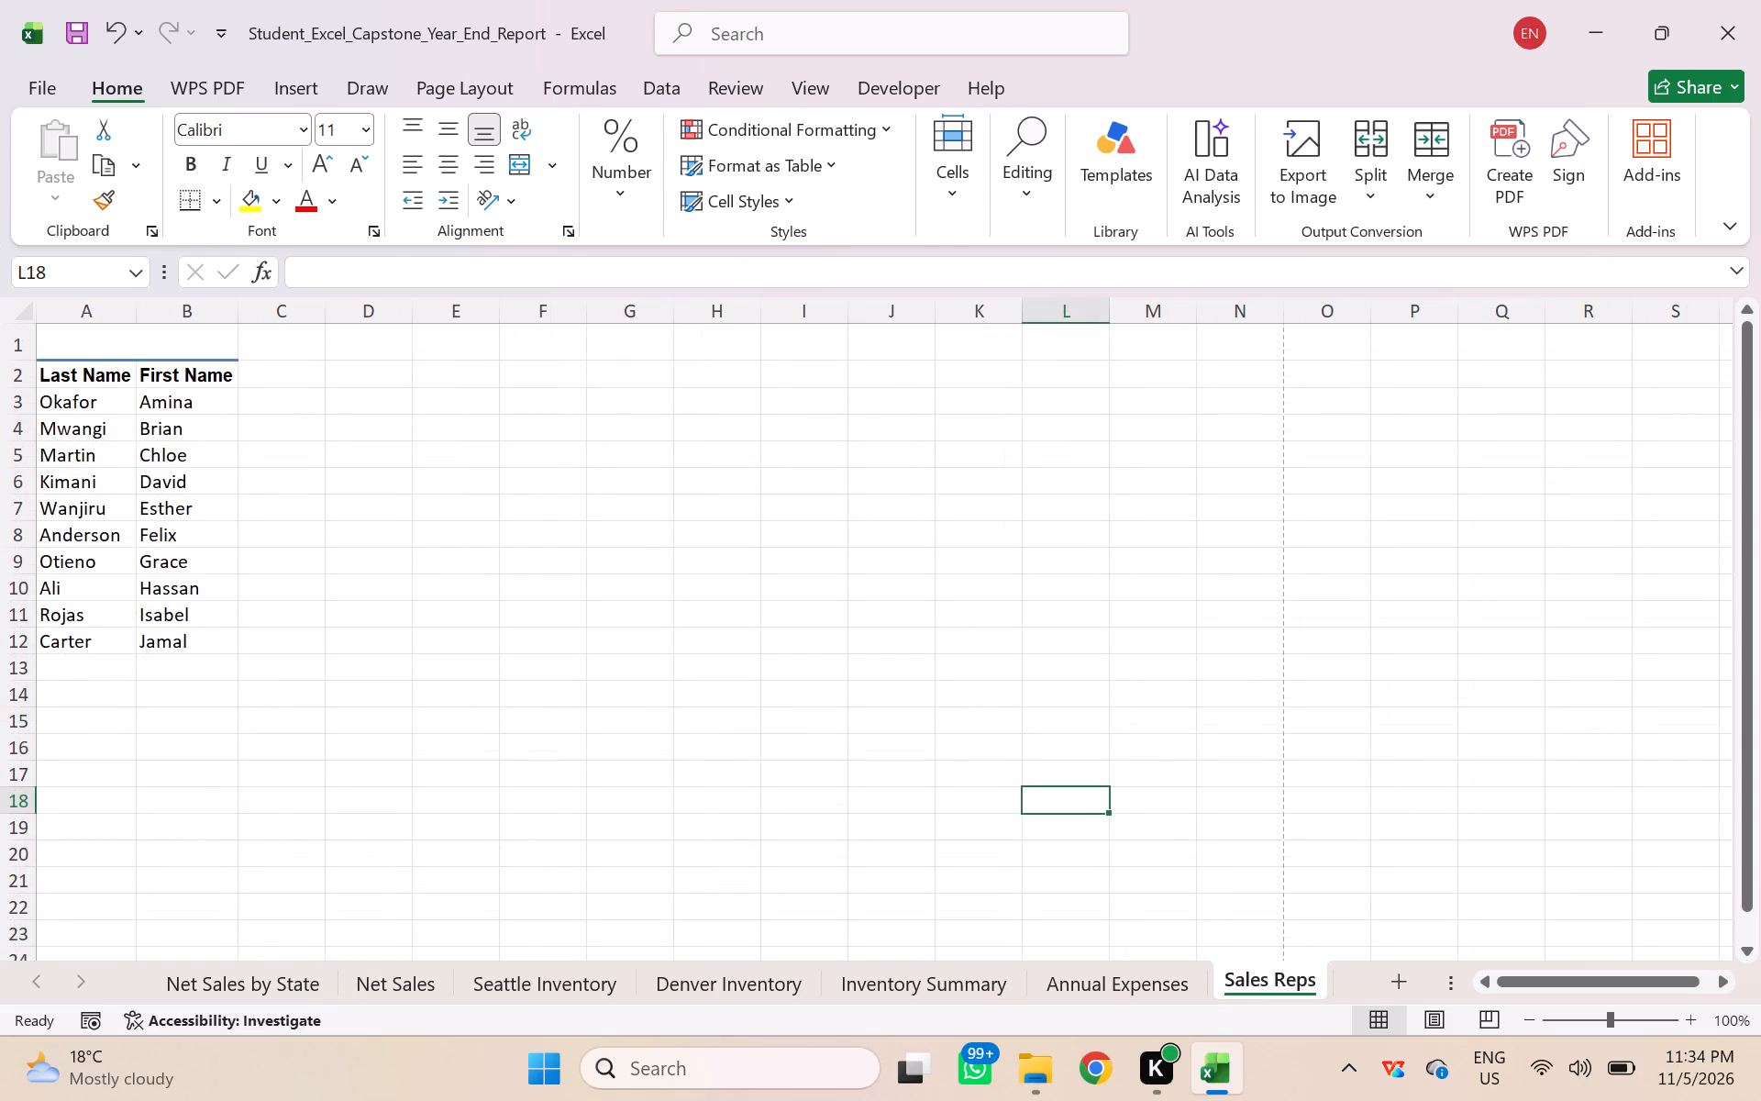
Save the workbook.
click(79, 40)
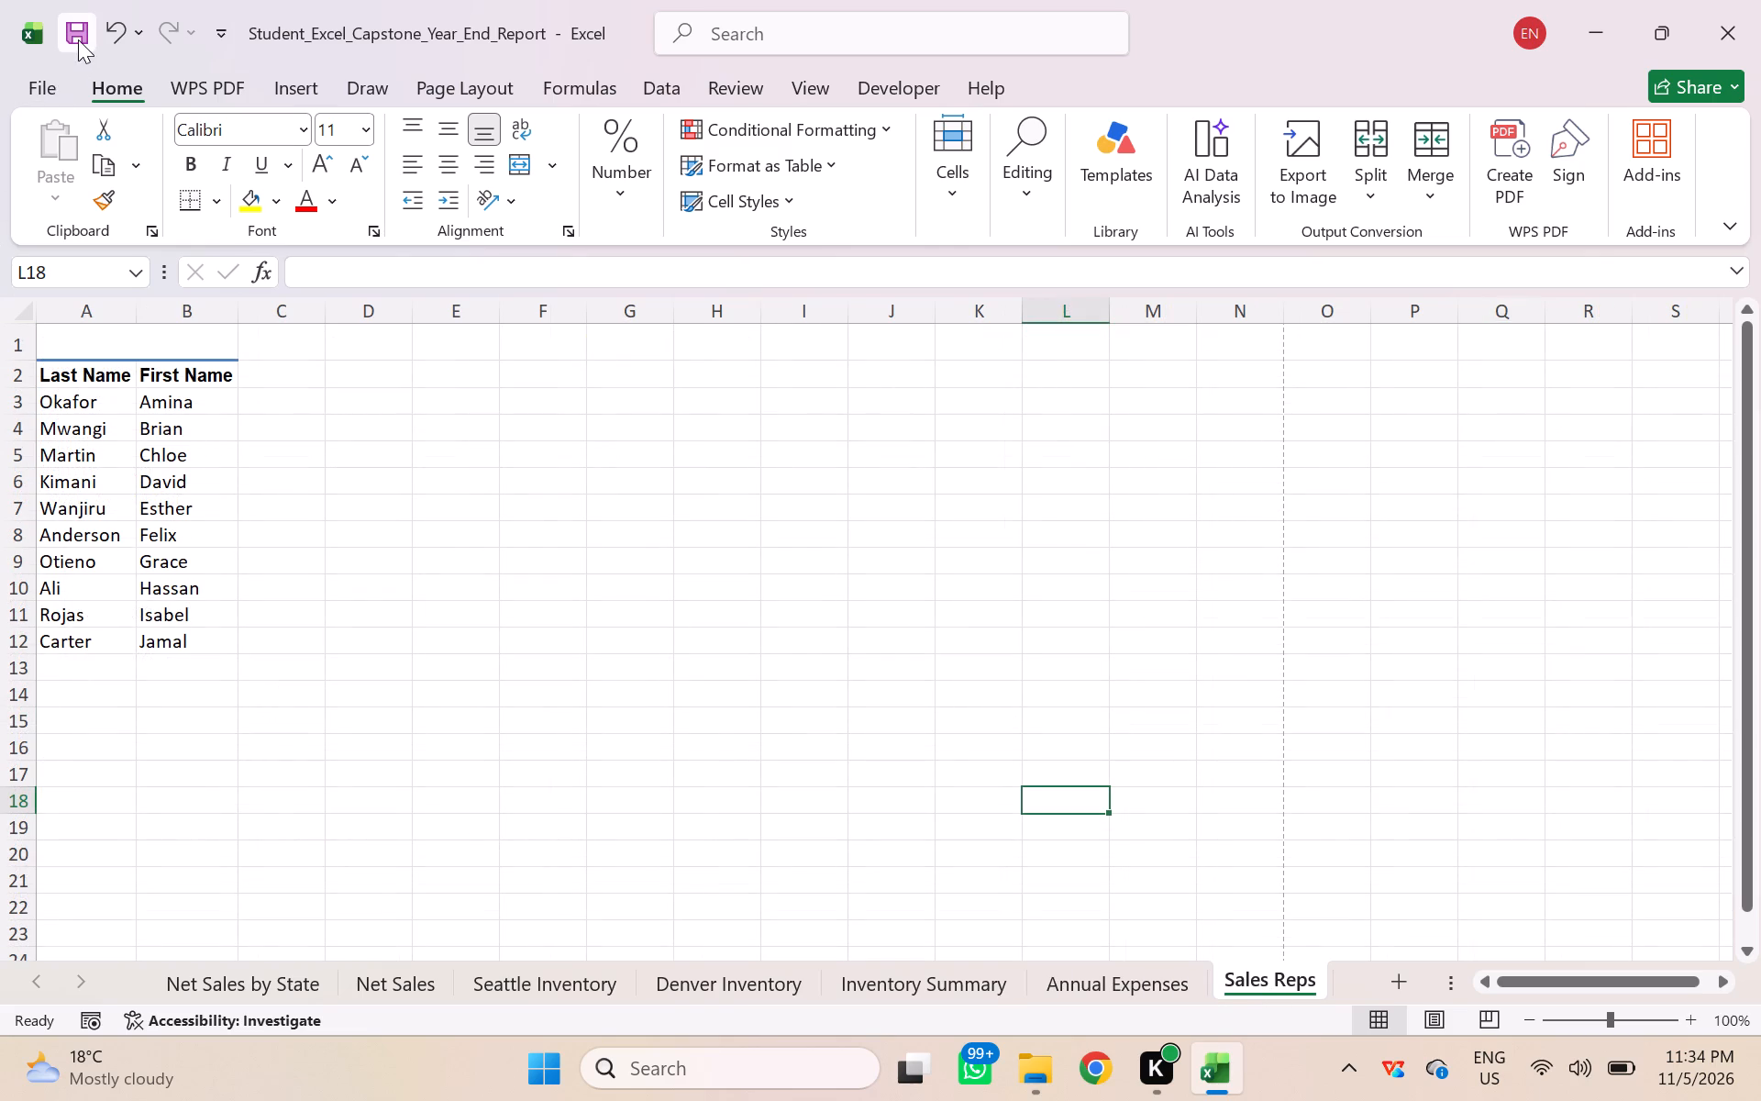
click(78, 34)
Check the Net Sales by State, Net Sales, Seattle Inventory and Denver Inventory sheets once more.
click(257, 988)
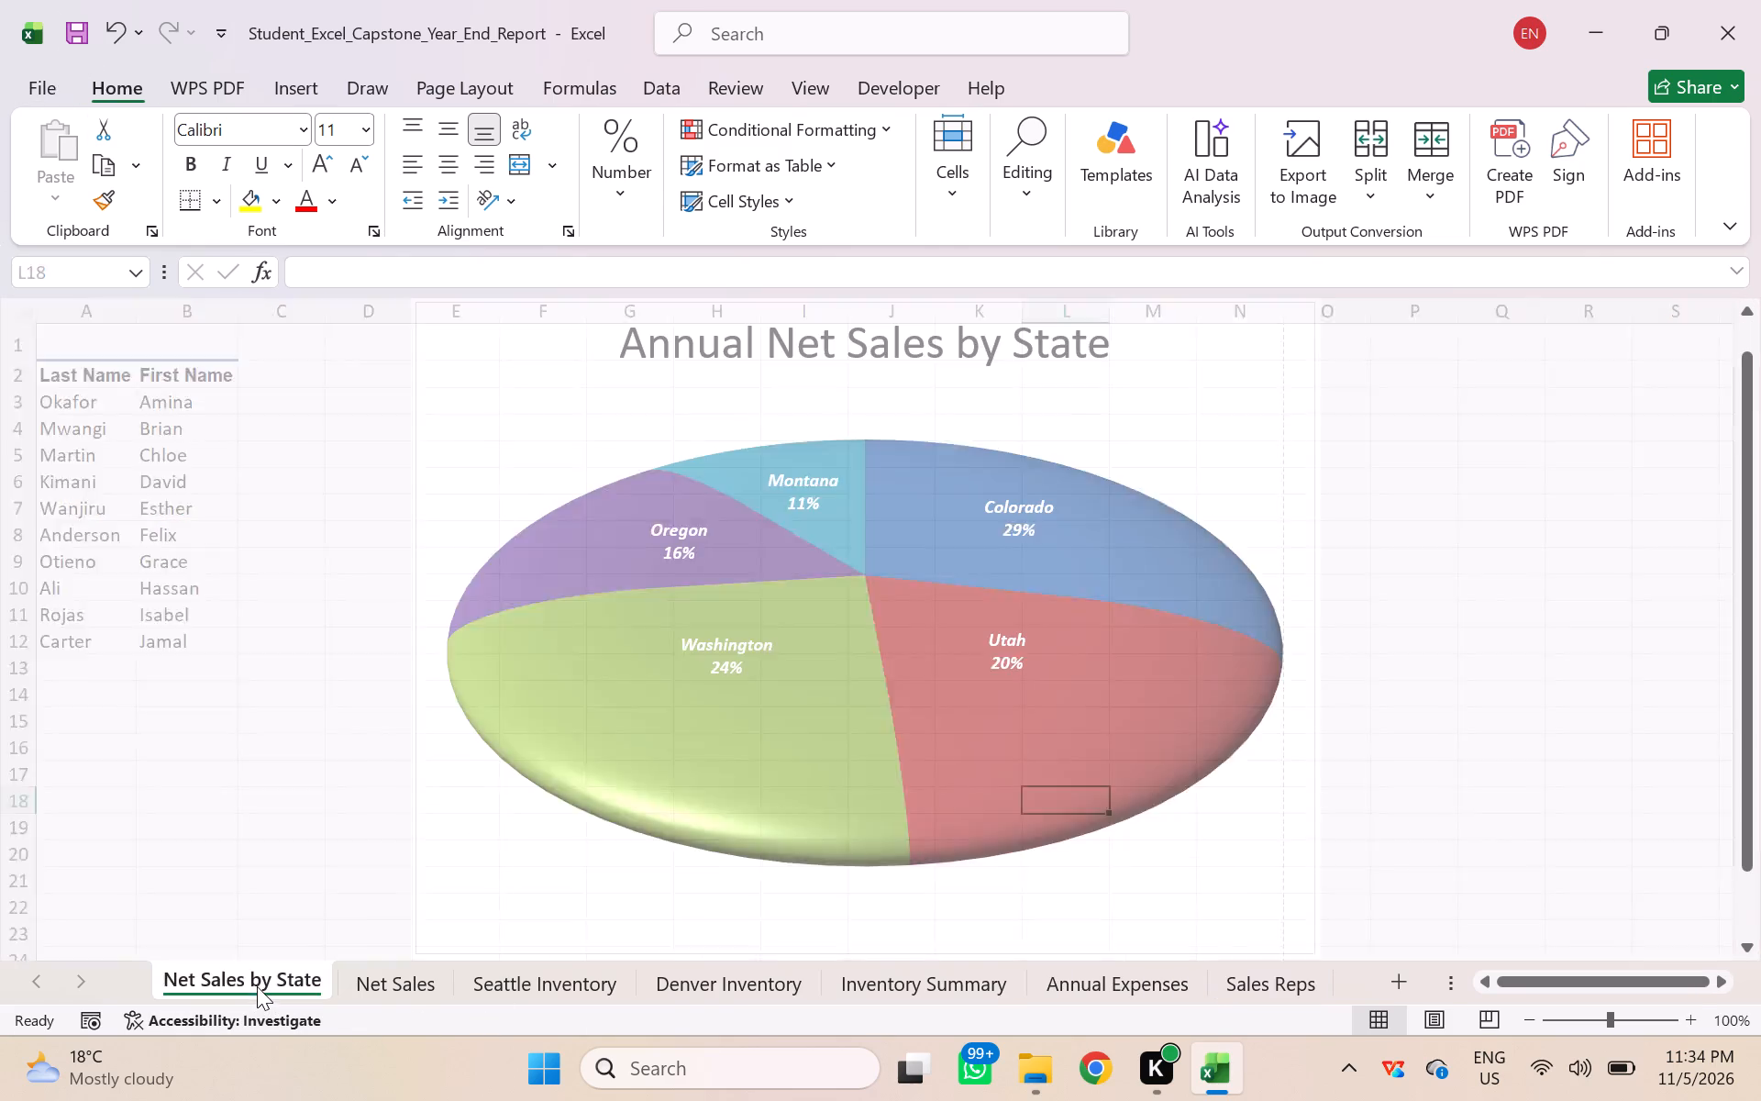
click(400, 986)
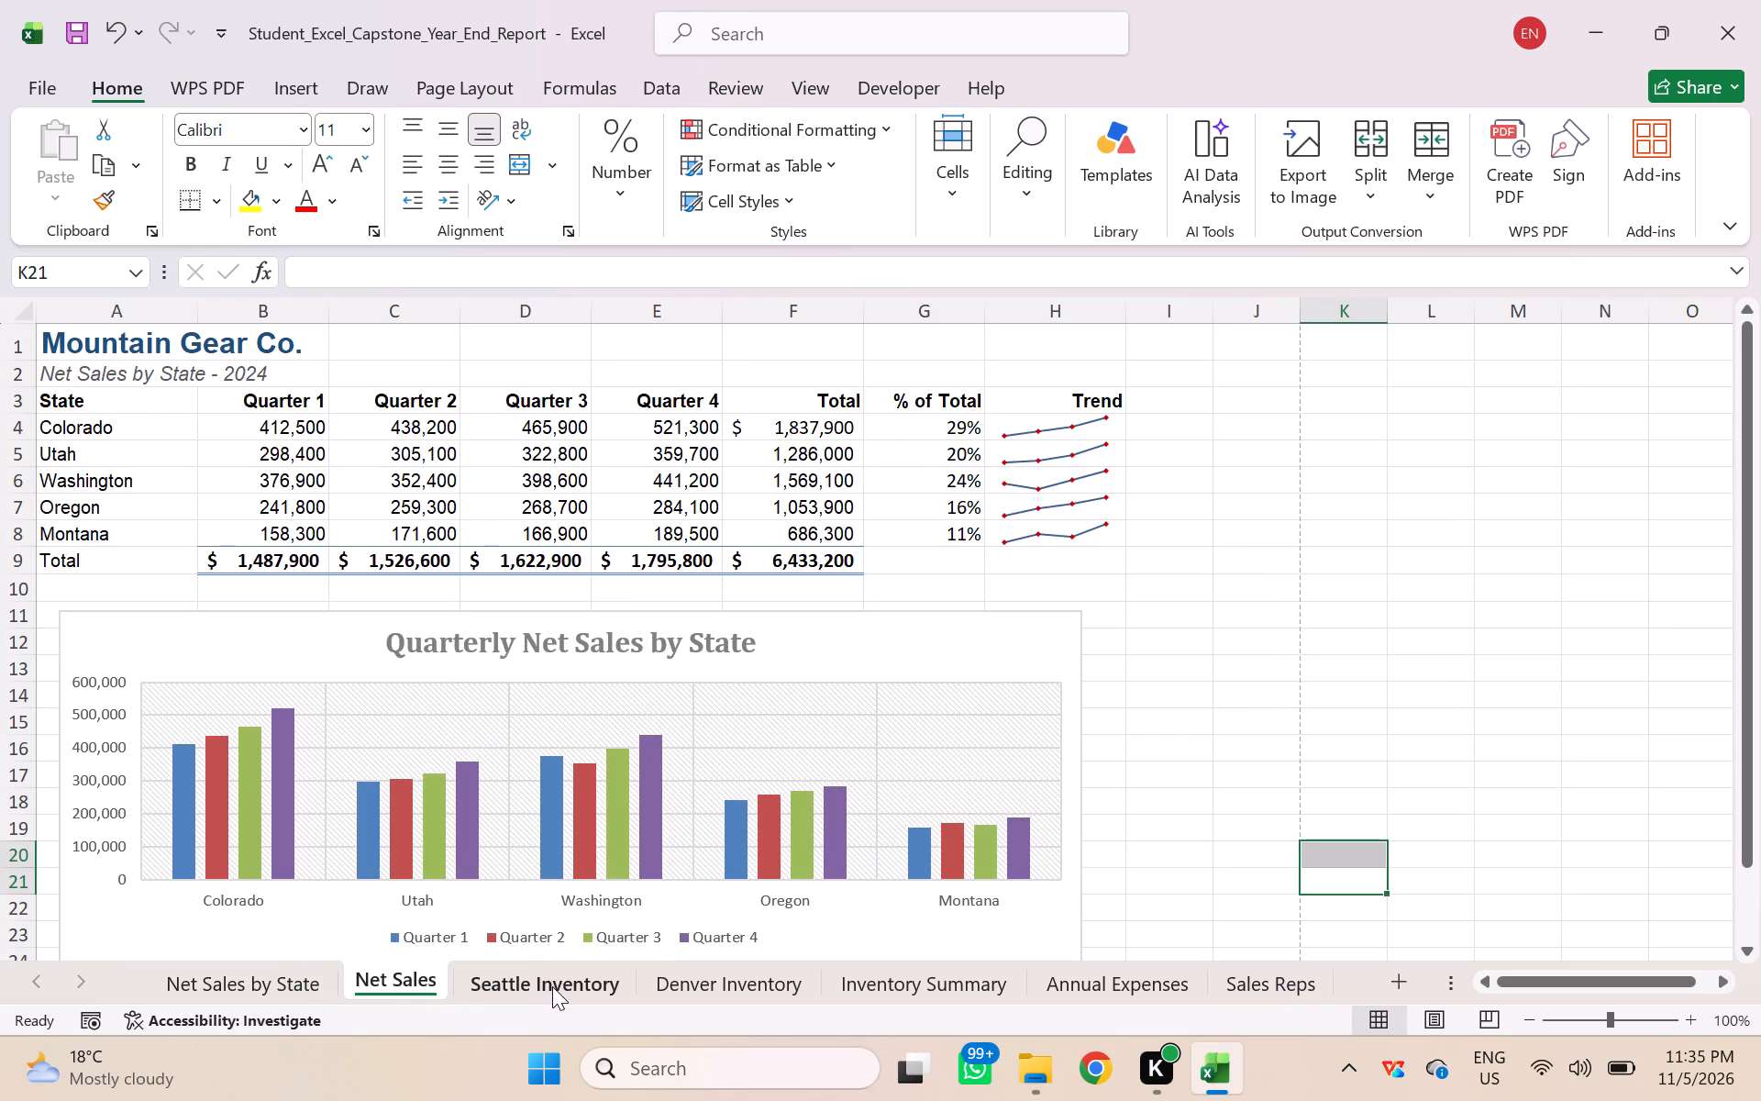
click(552, 986)
click(716, 991)
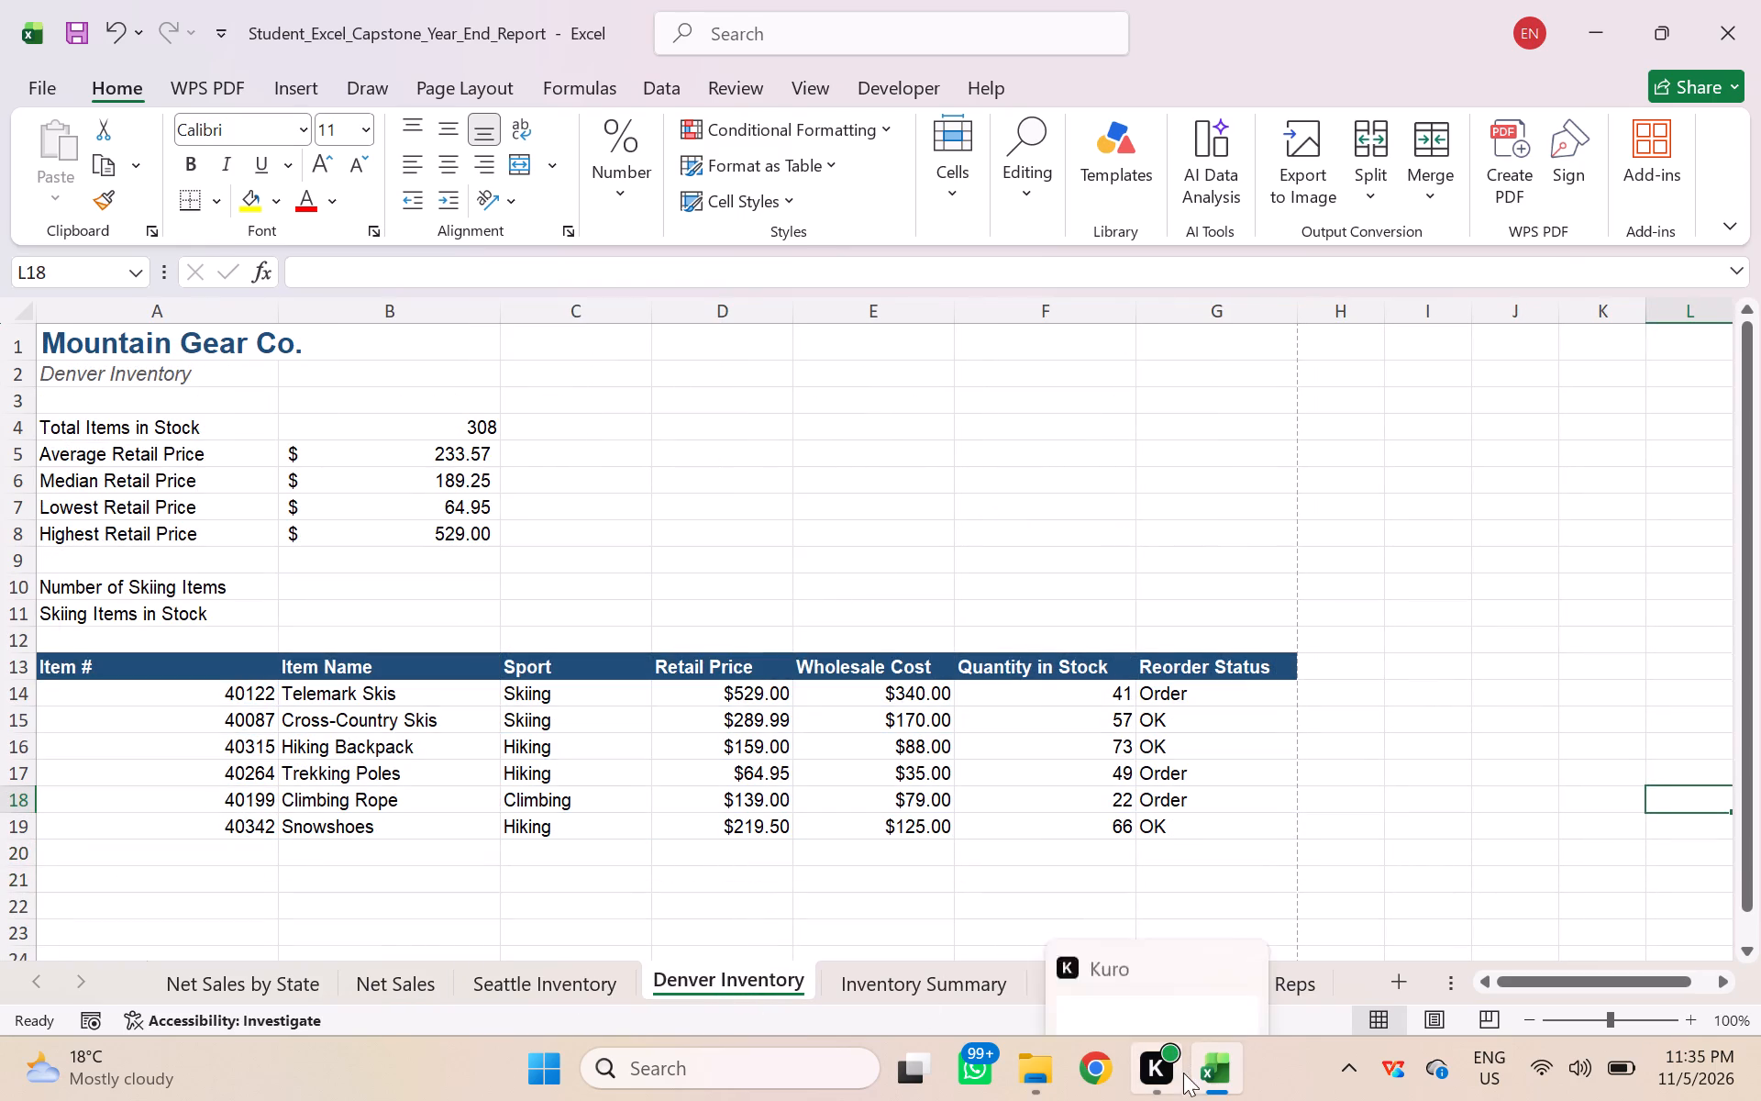